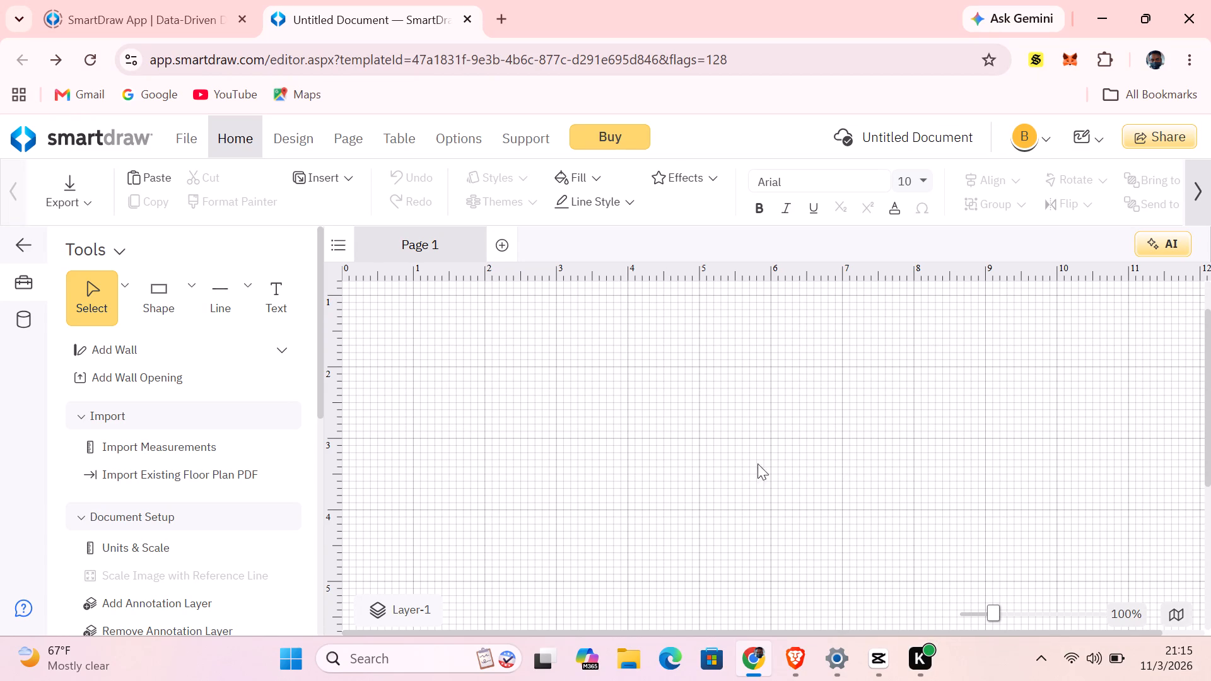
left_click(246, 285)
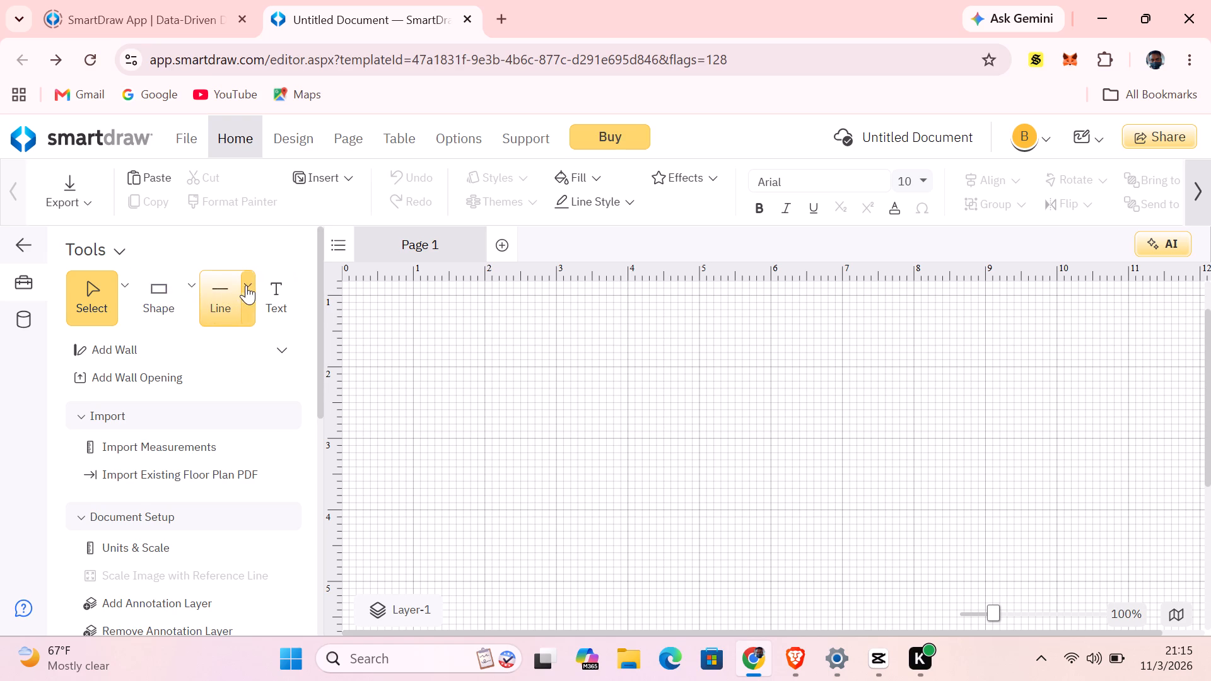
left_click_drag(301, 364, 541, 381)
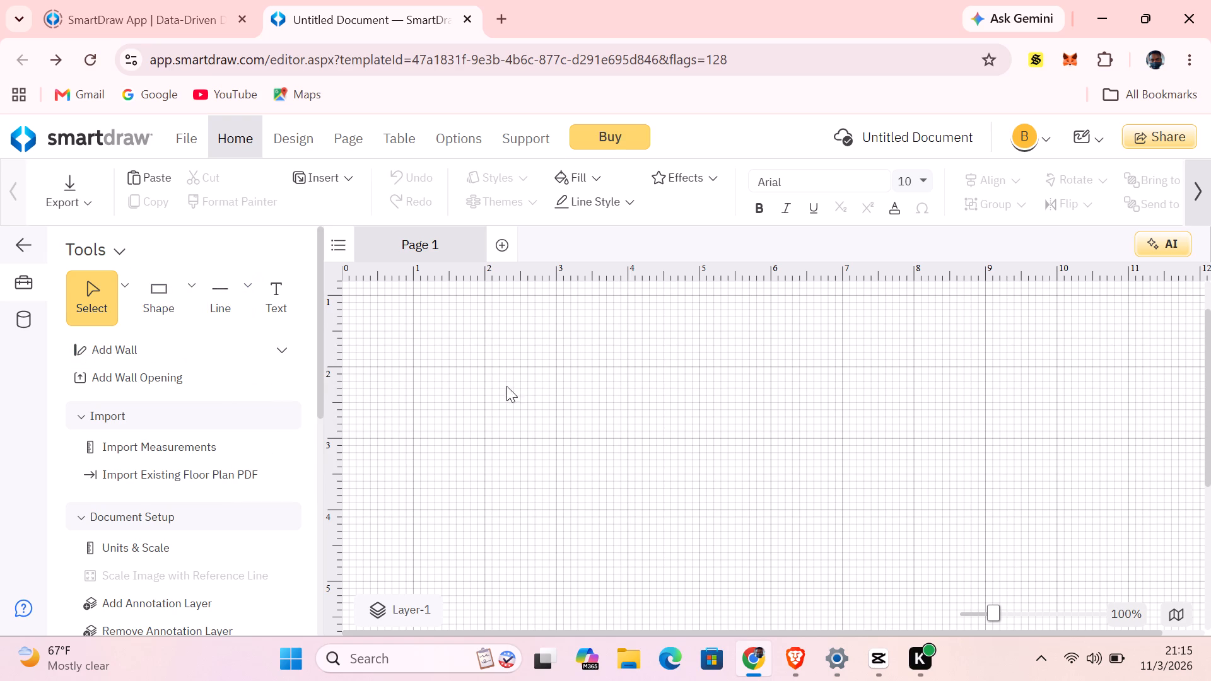
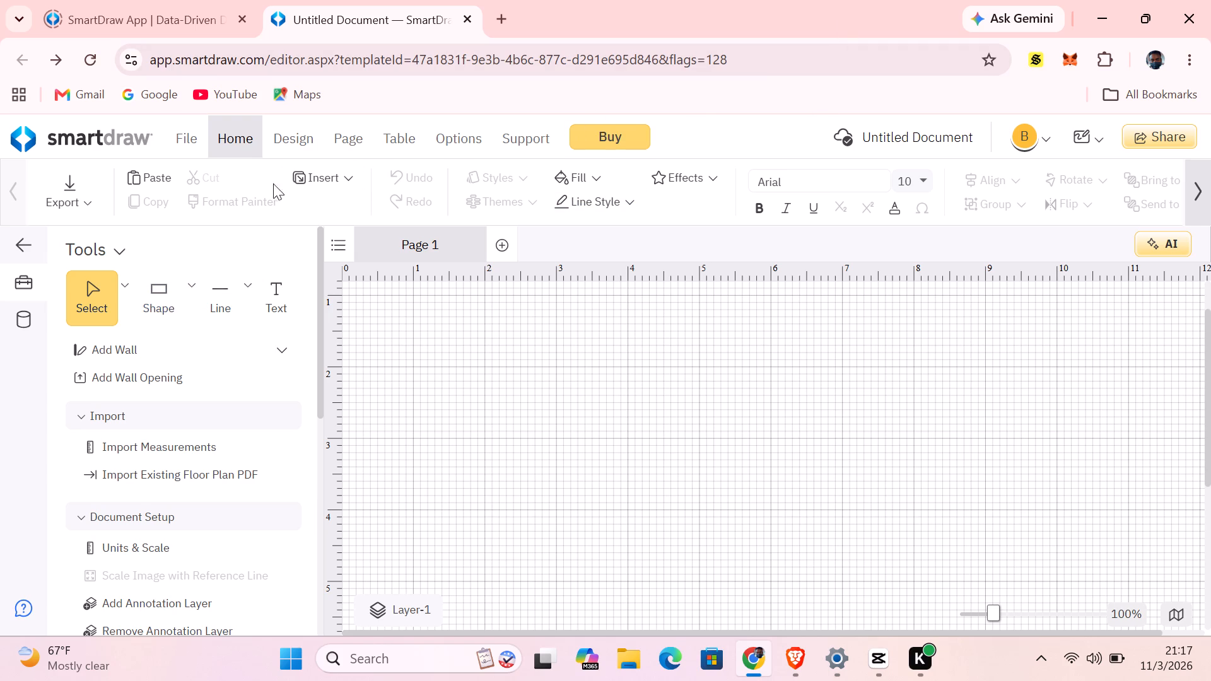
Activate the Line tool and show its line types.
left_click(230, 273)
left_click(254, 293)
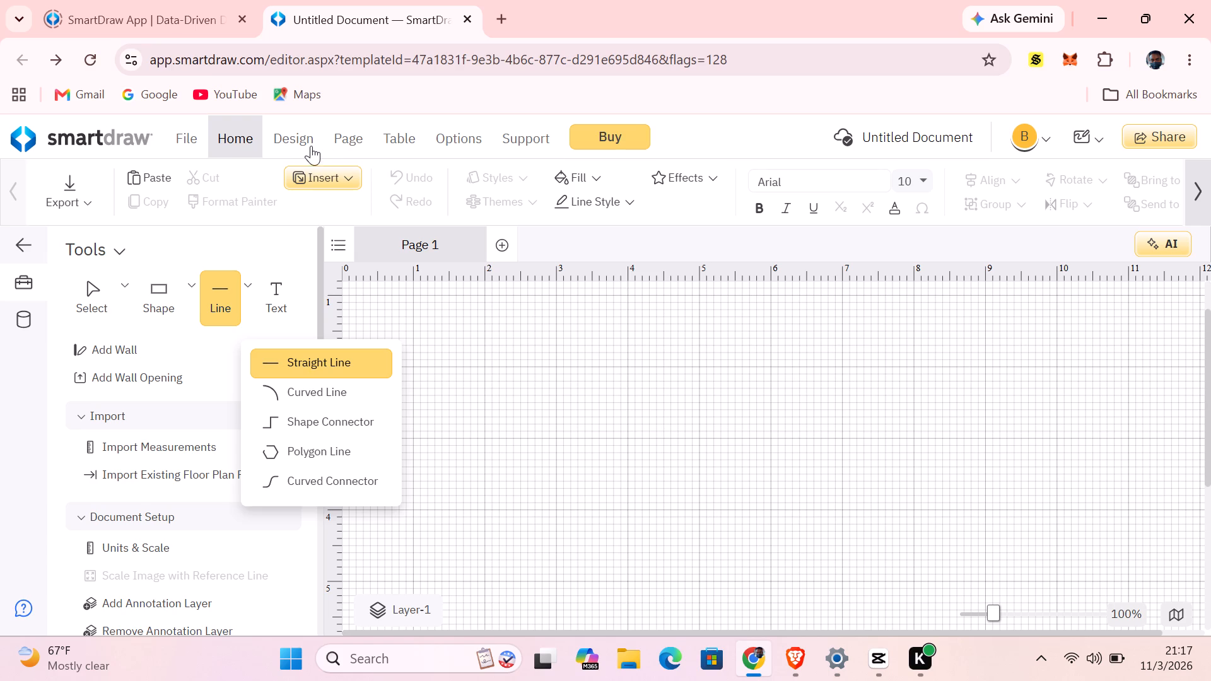
Look over the SmartDraw home page, detach its tab into a separate window, and place it beside the document window.
left_click(153, 22)
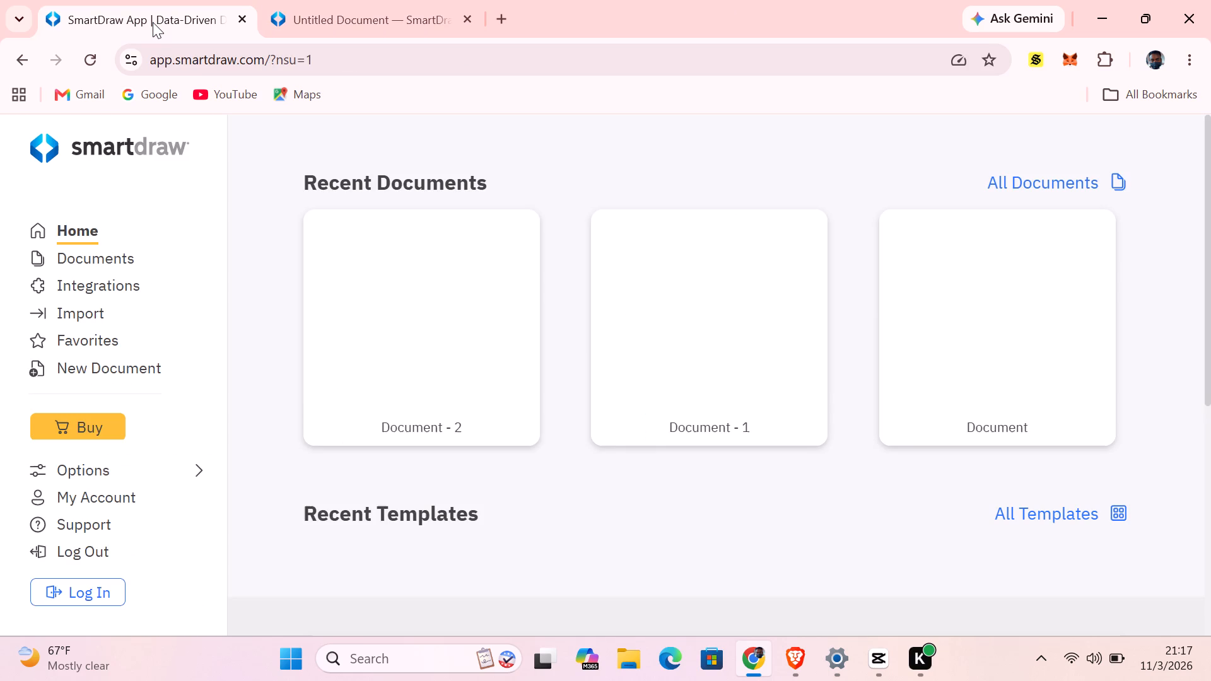
left_click_drag(158, 25, 175, 29)
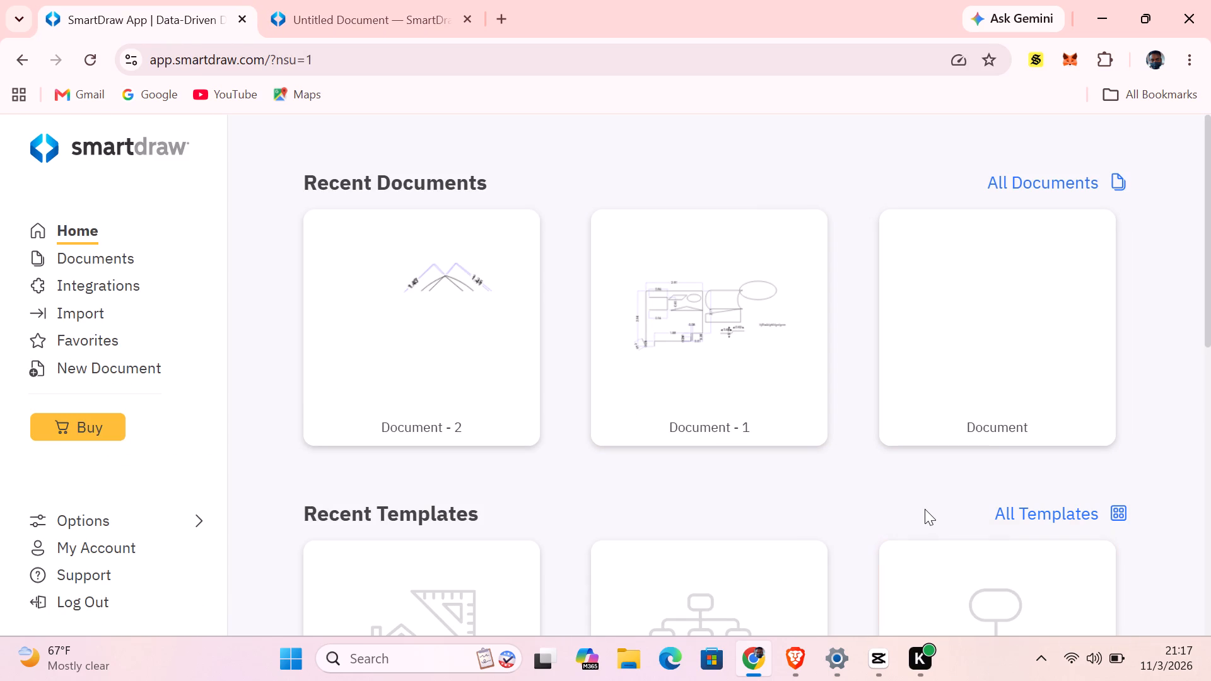
scroll(768, 460, "down", 3)
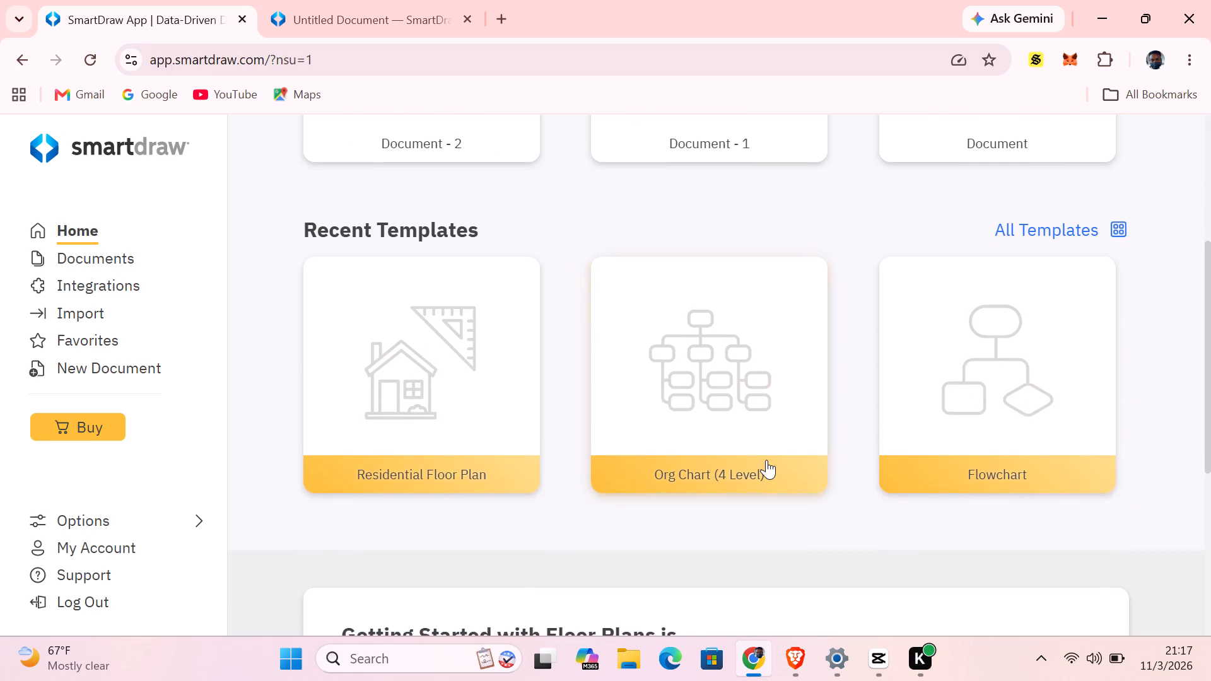
scroll(763, 460, "down", 4)
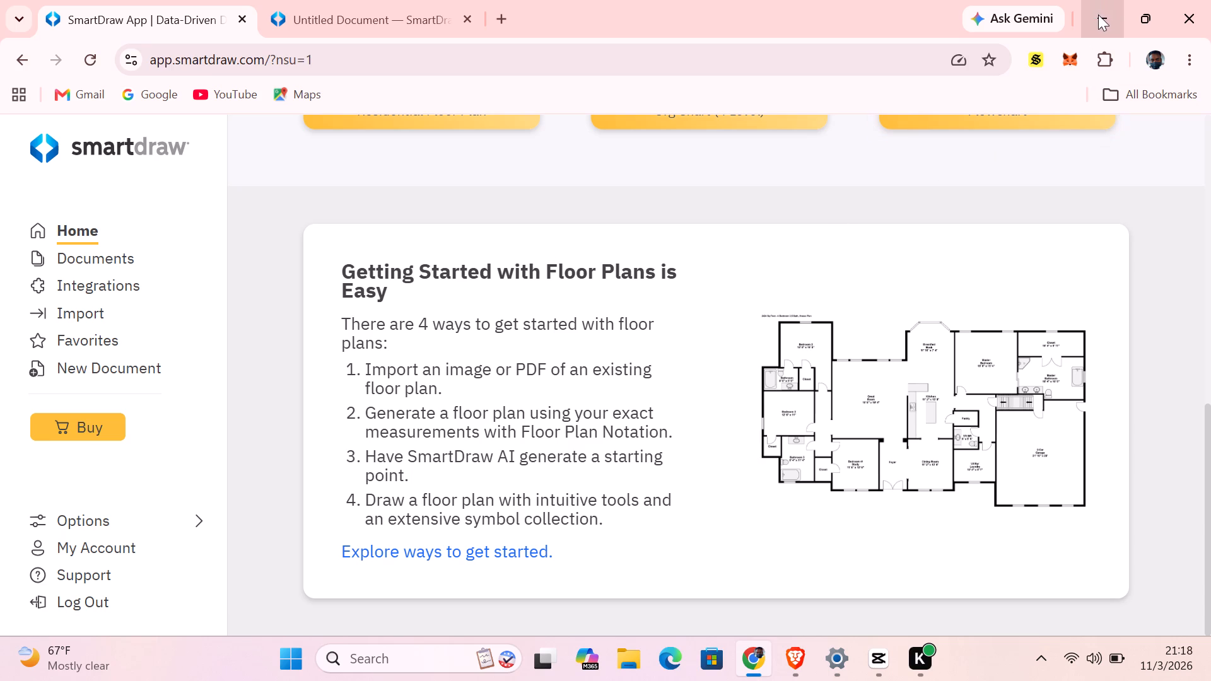
left_click(1131, 15)
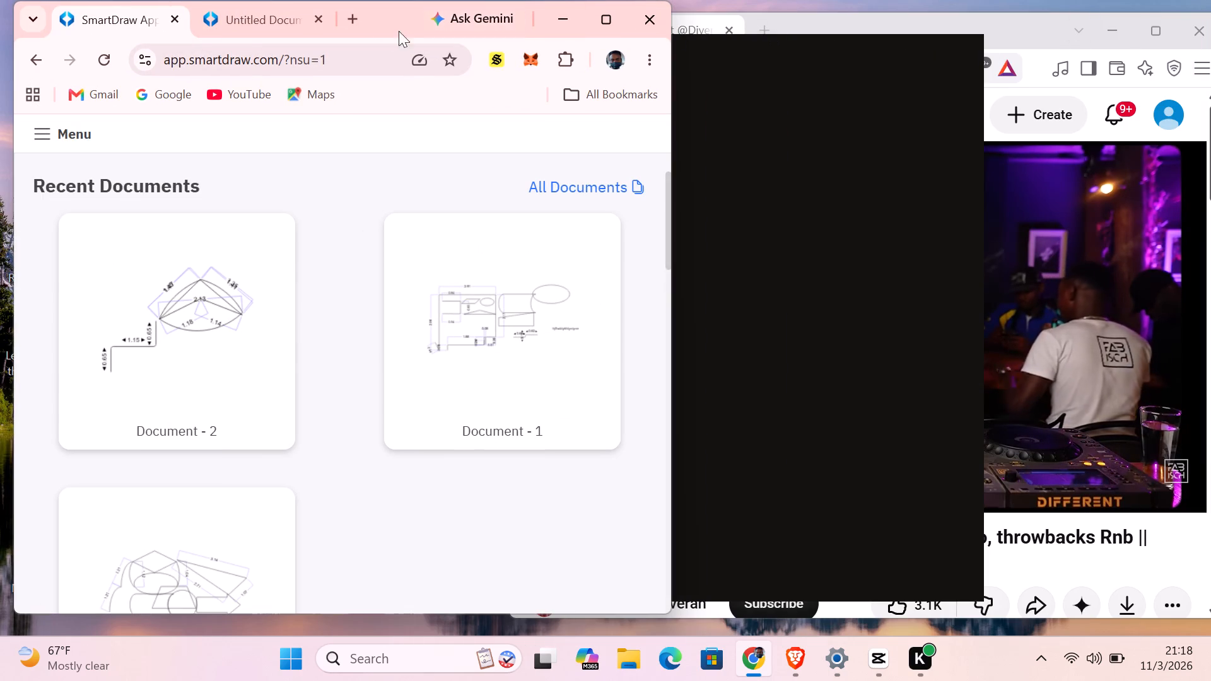
left_click(272, 20)
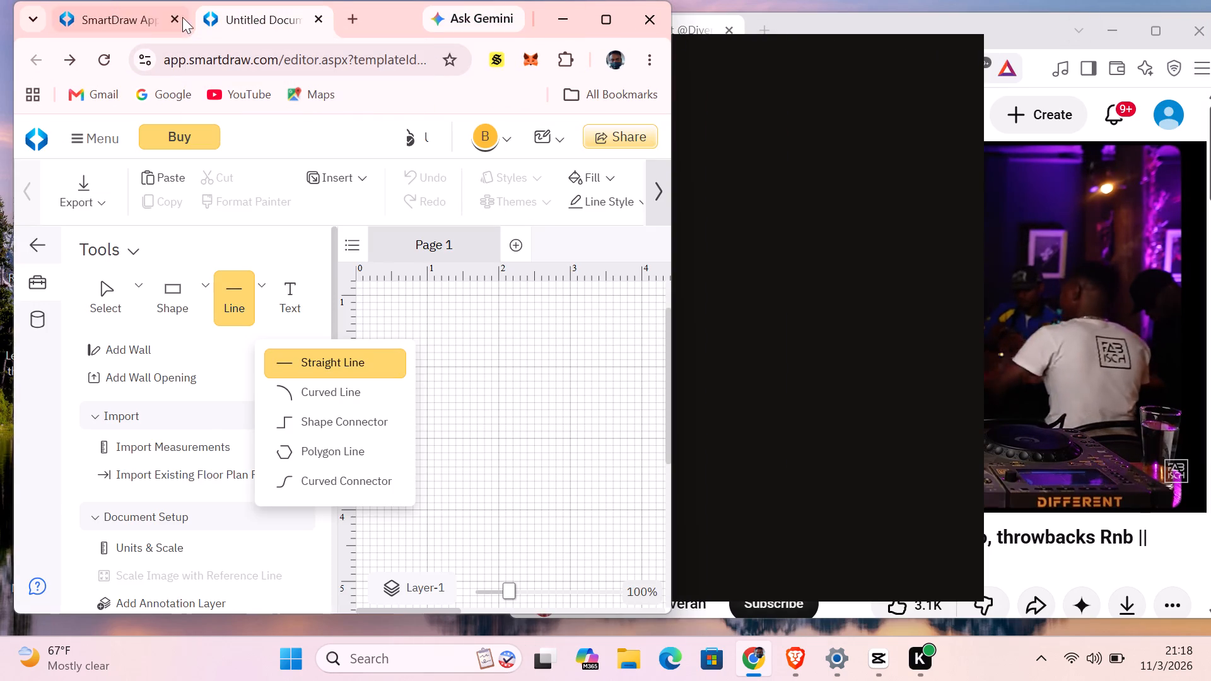
left_click_drag(124, 17, 742, 40)
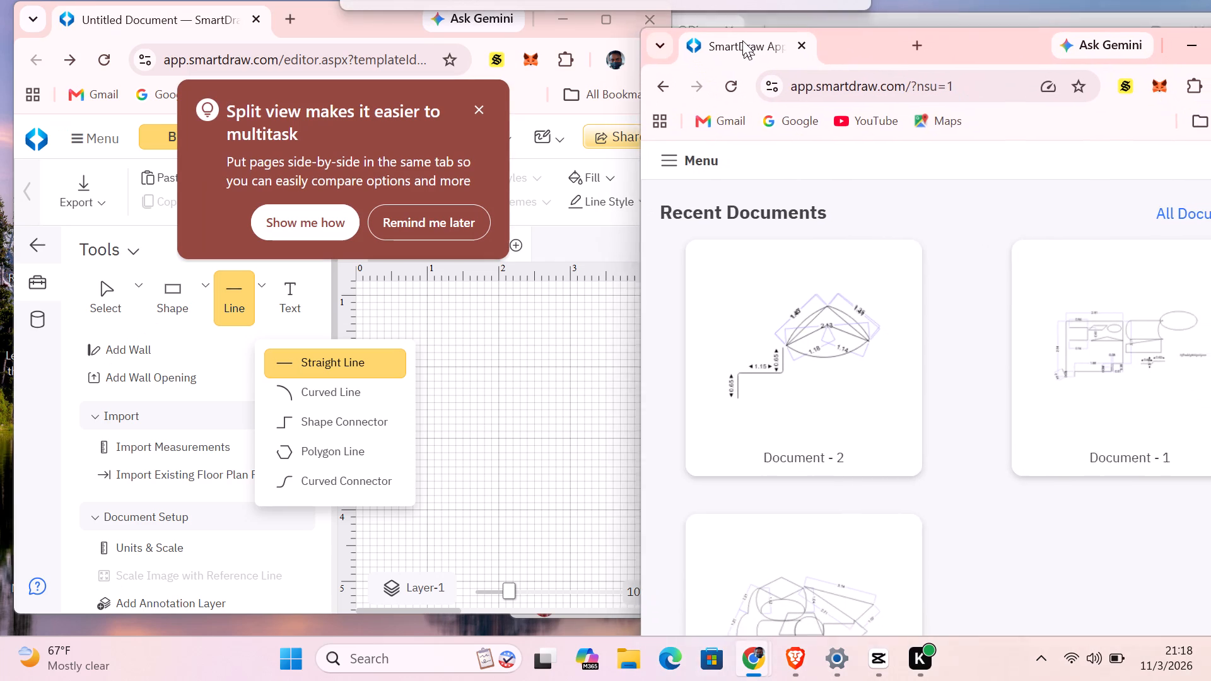
left_click_drag(742, 40, 759, 20)
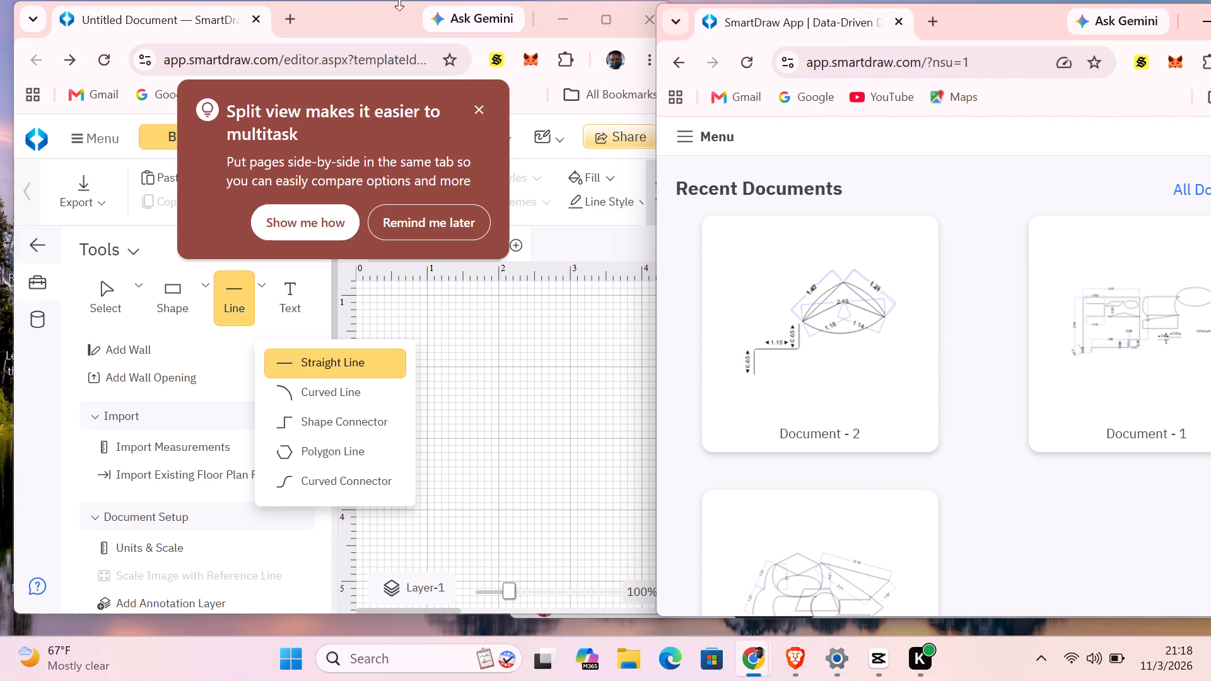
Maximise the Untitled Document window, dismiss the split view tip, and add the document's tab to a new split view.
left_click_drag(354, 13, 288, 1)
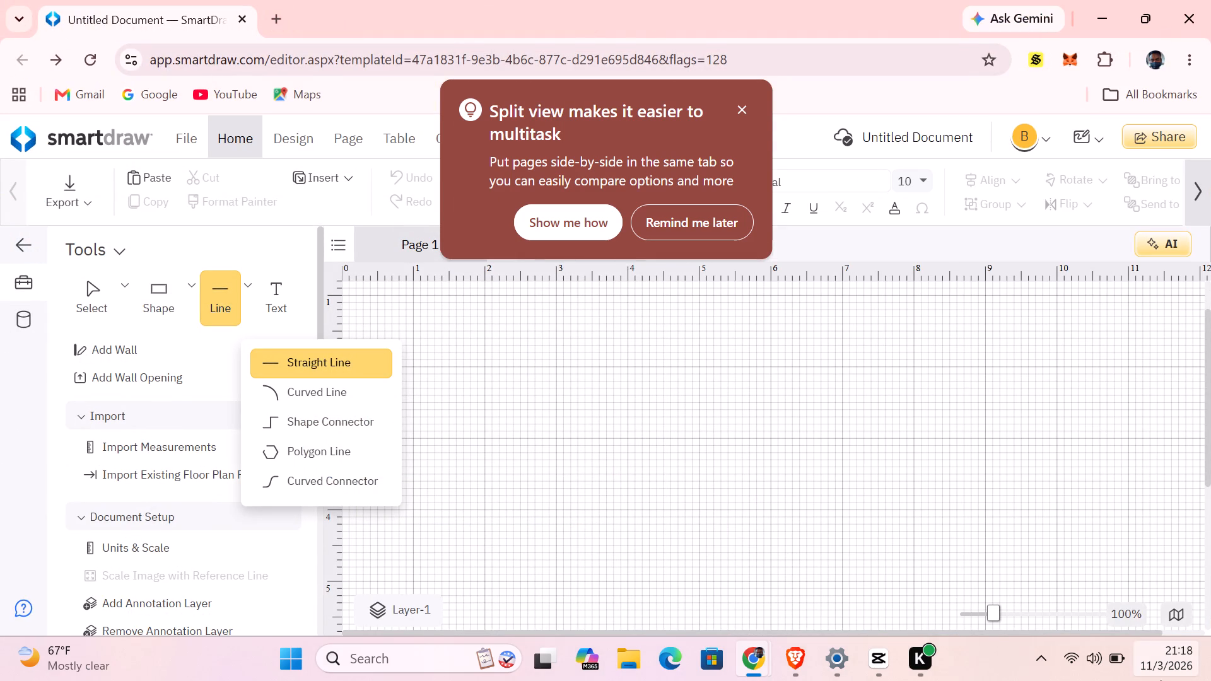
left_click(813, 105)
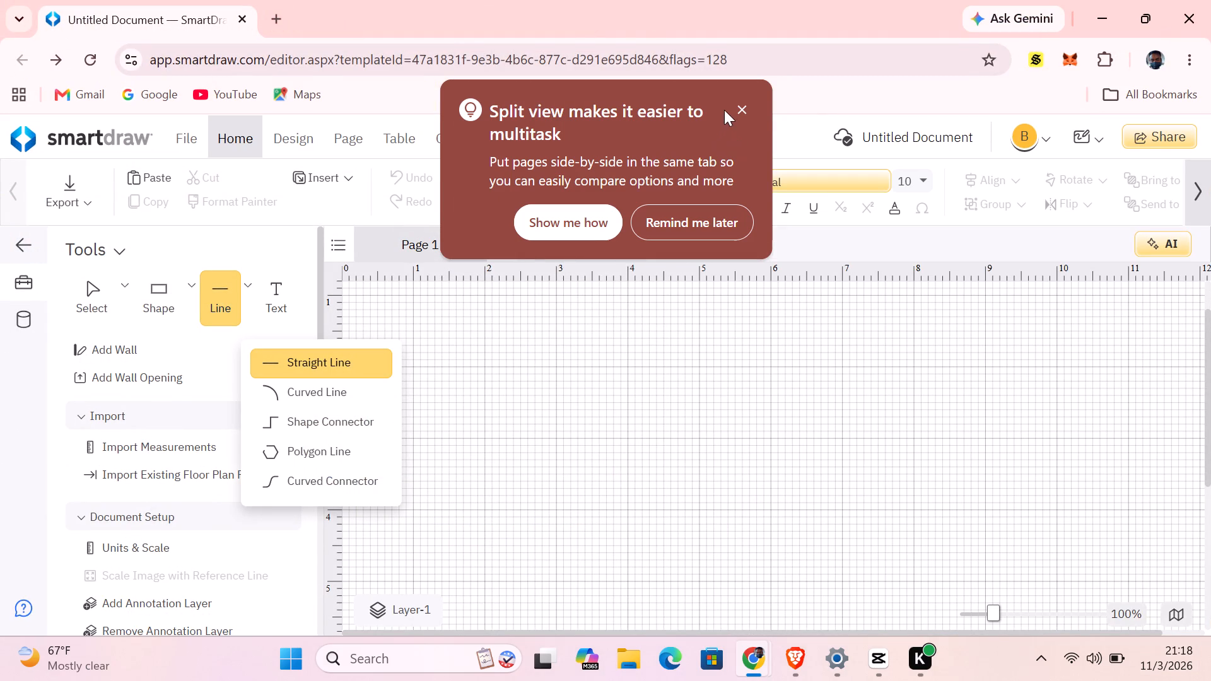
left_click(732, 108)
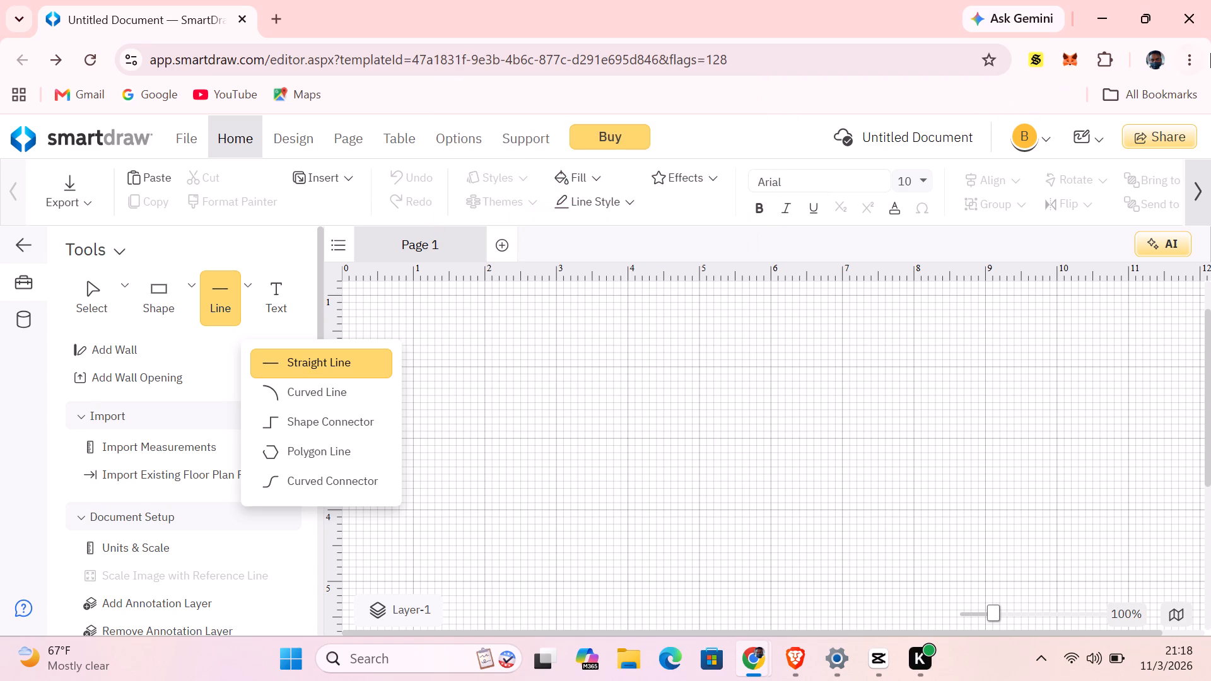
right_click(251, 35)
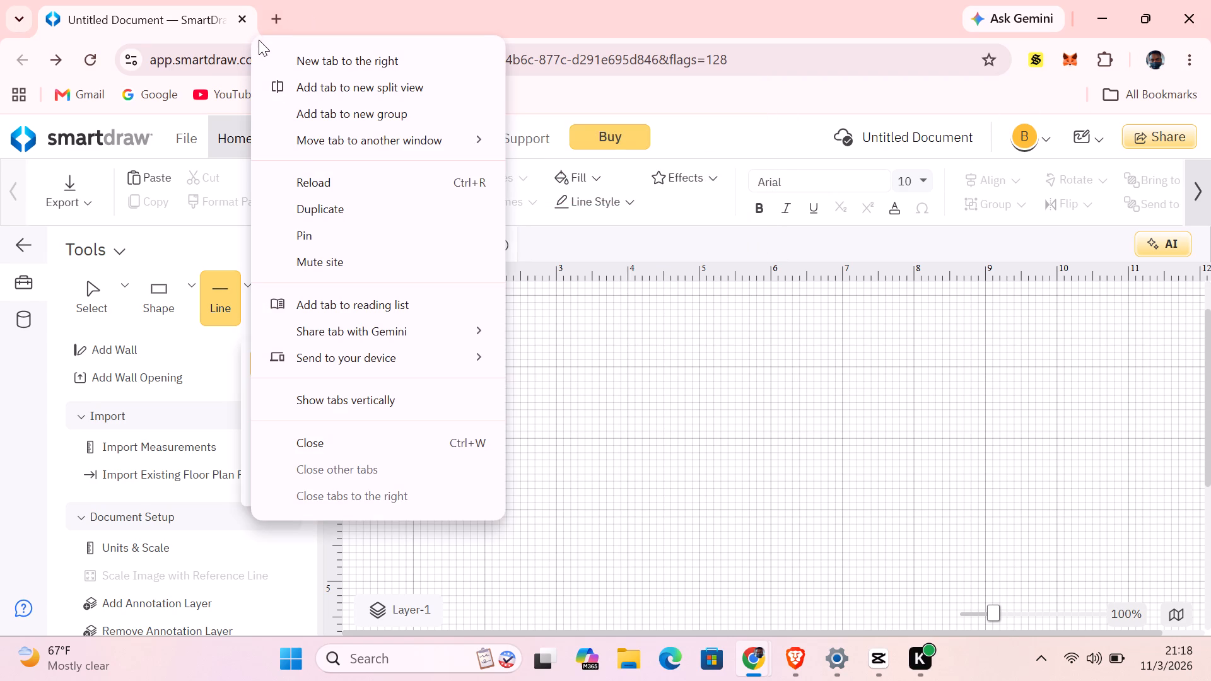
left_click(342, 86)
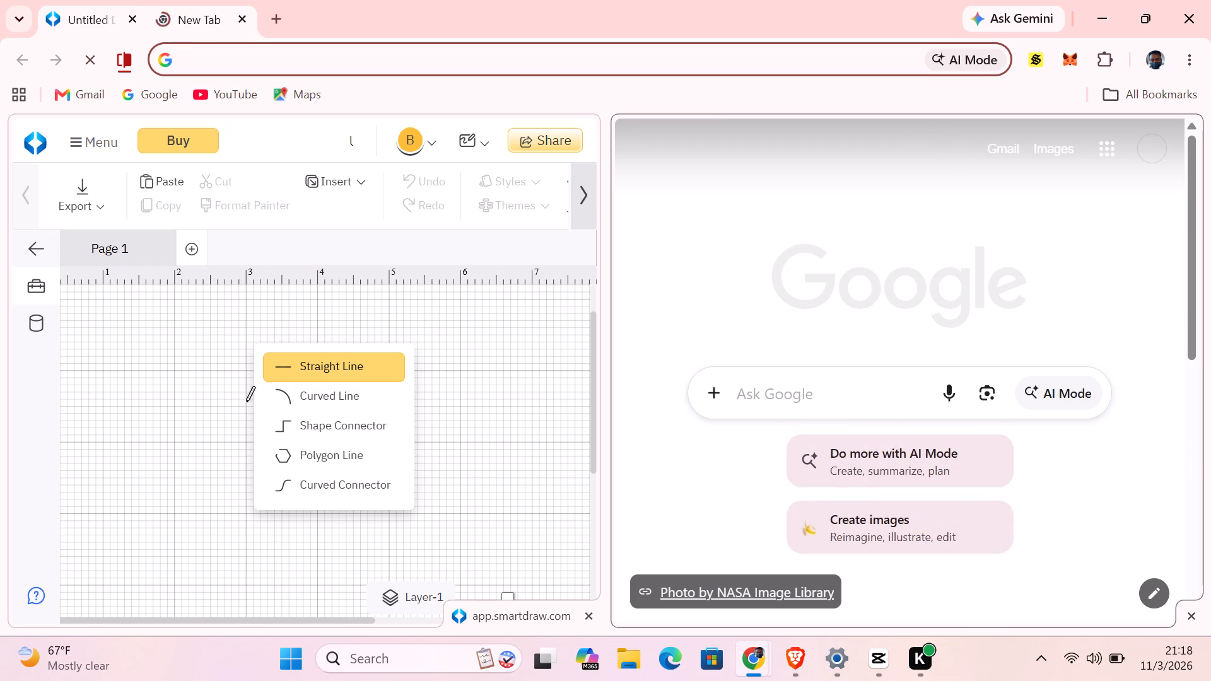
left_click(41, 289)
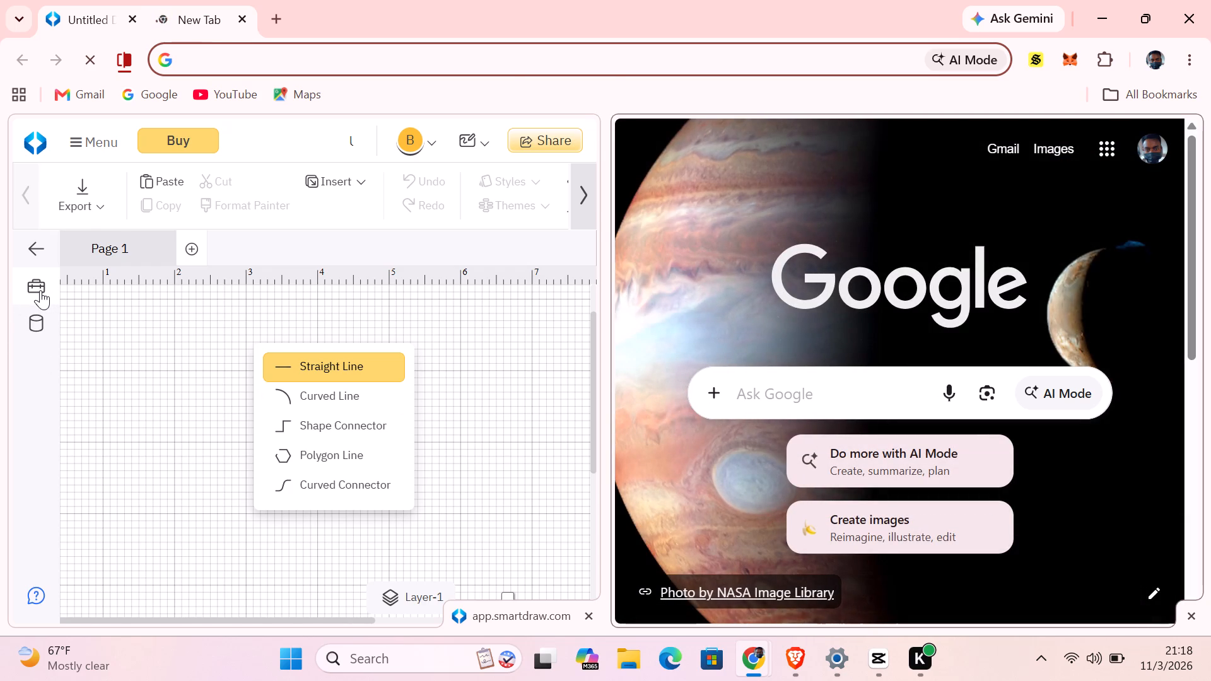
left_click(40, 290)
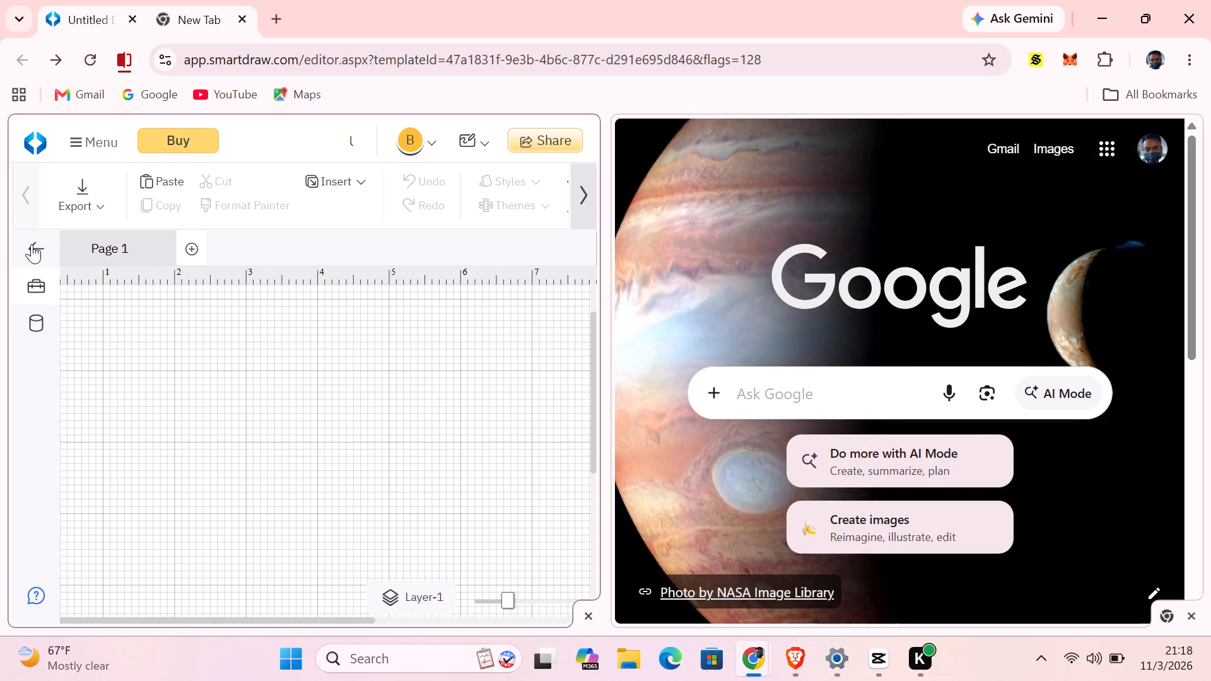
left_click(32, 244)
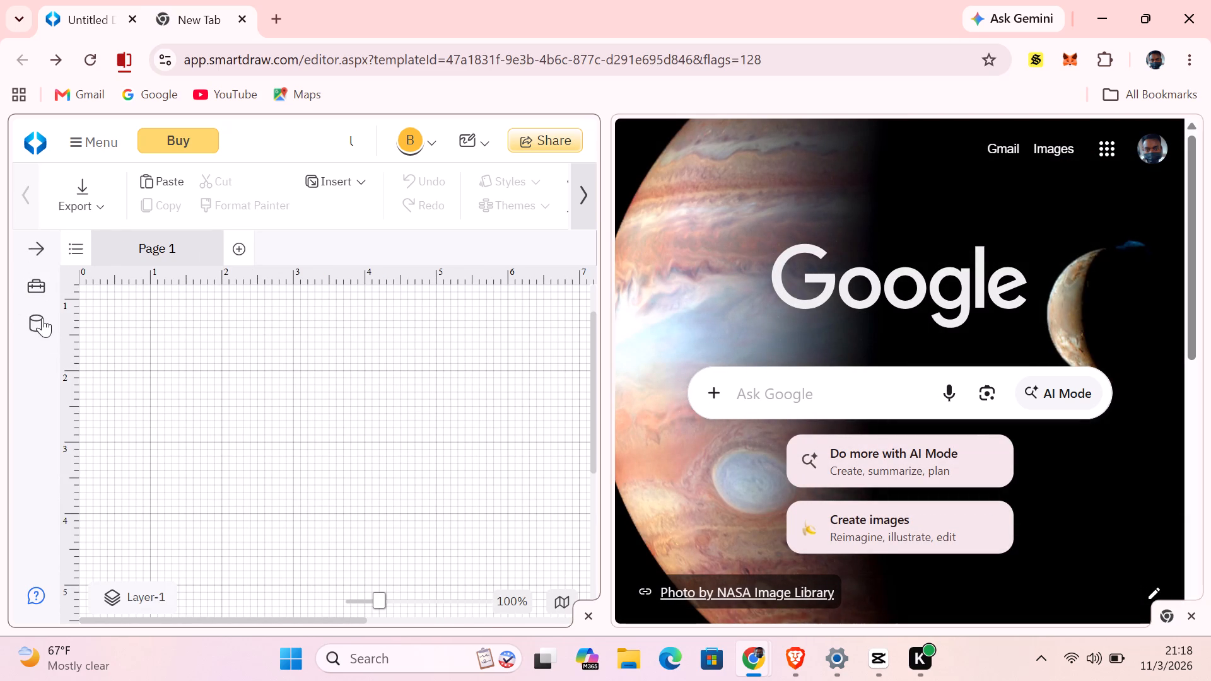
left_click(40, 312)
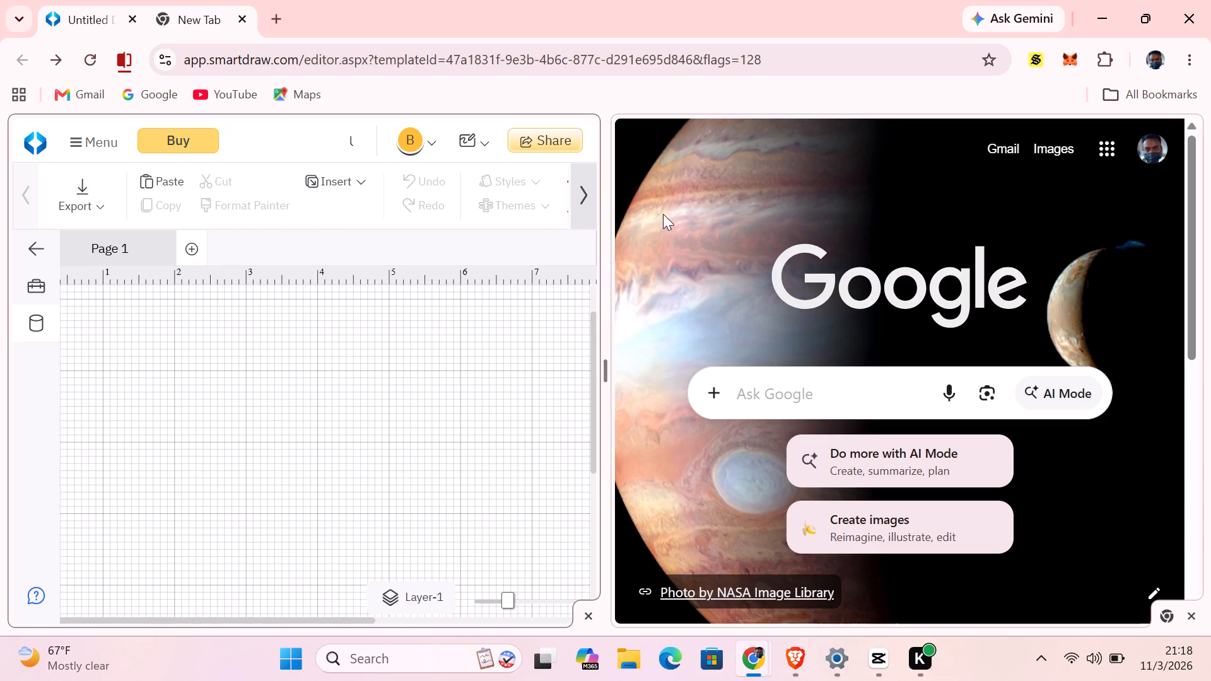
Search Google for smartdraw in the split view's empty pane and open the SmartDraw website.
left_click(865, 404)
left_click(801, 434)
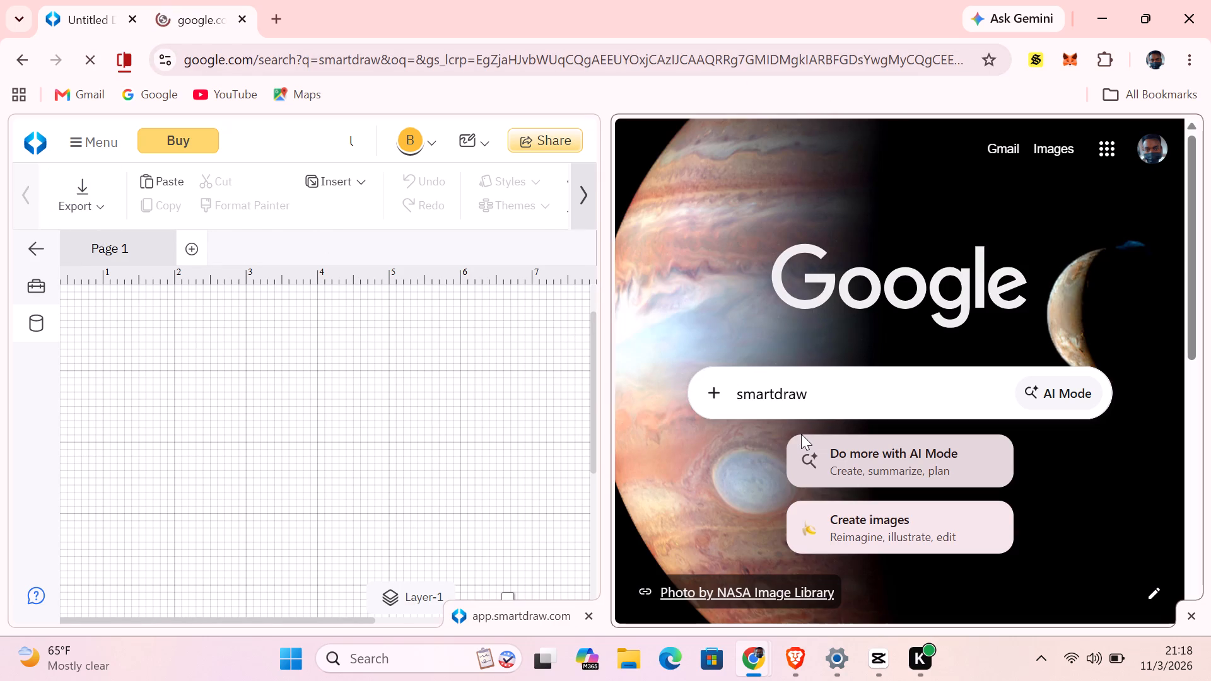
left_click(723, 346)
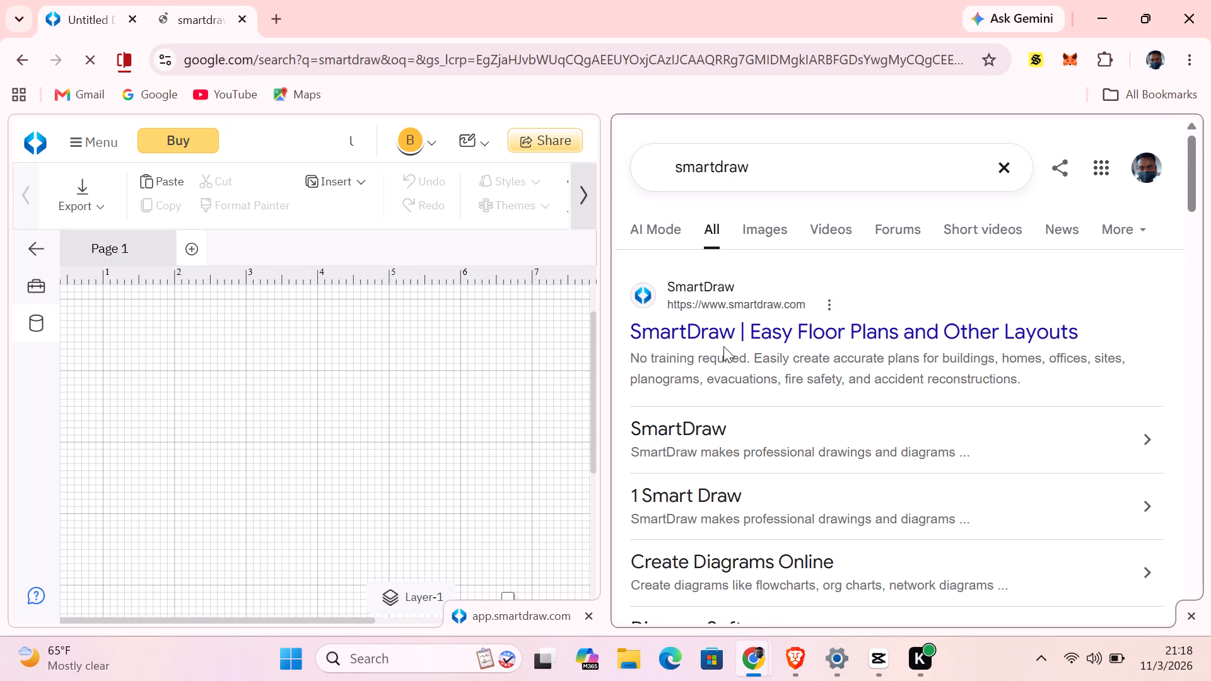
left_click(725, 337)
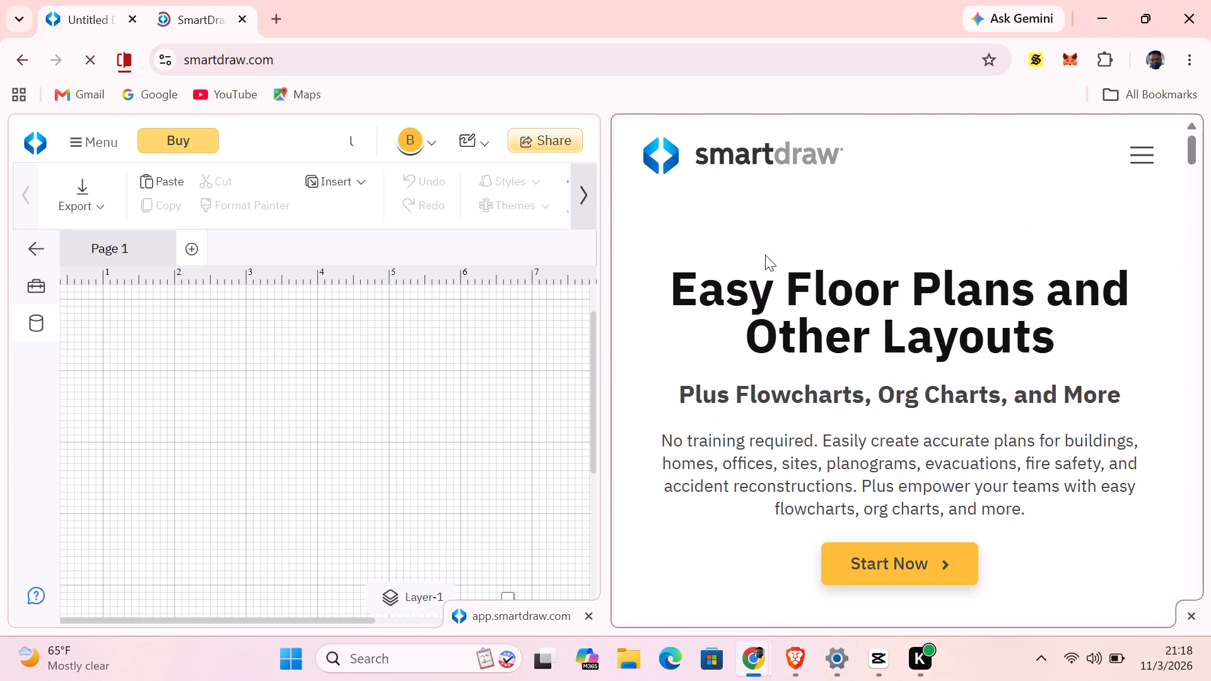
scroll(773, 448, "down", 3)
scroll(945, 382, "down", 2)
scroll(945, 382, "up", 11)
Return to the Google results and search for "HOUSES PLAN" instead.
left_click(19, 63)
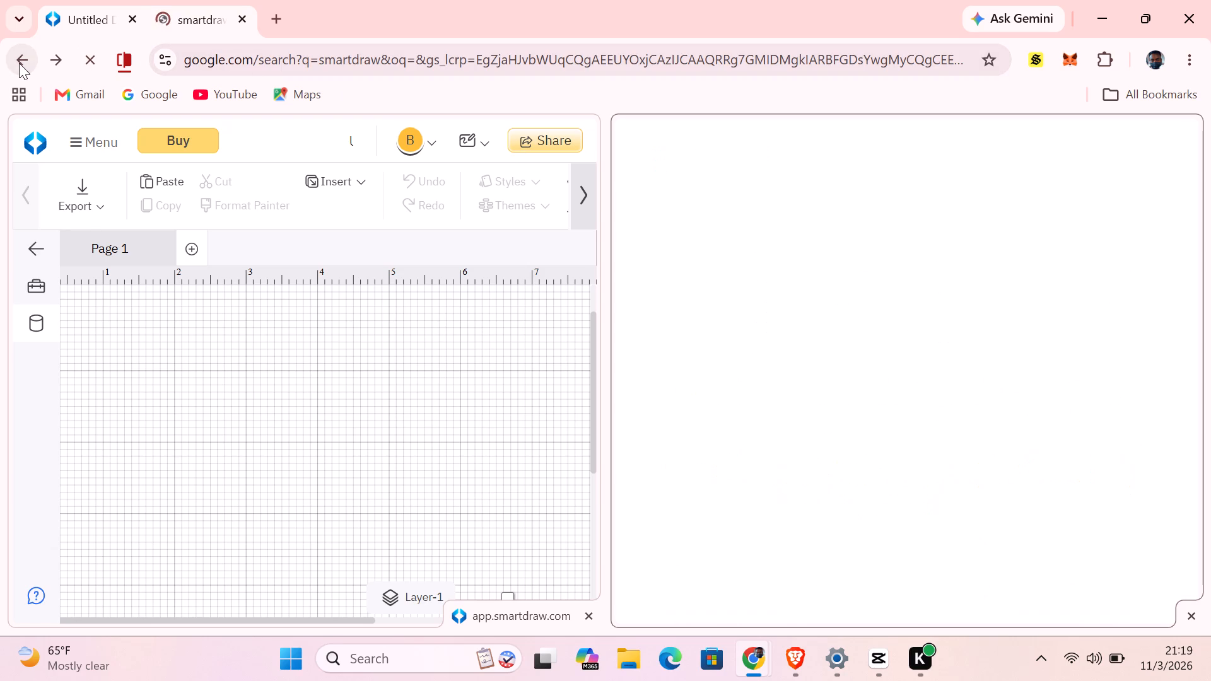
left_click(840, 172)
key("BackSpace")
key("BackSpace")
key("BackSpace")
key("BackSpace")
key("BackSpace")
key("BackSpace")
key("BackSpace")
key("BackSpace")
key("BackSpace")
key("BackSpace")
key("BackSpace")
key("BackSpace")
key("BackSpace")
key("BackSpace")
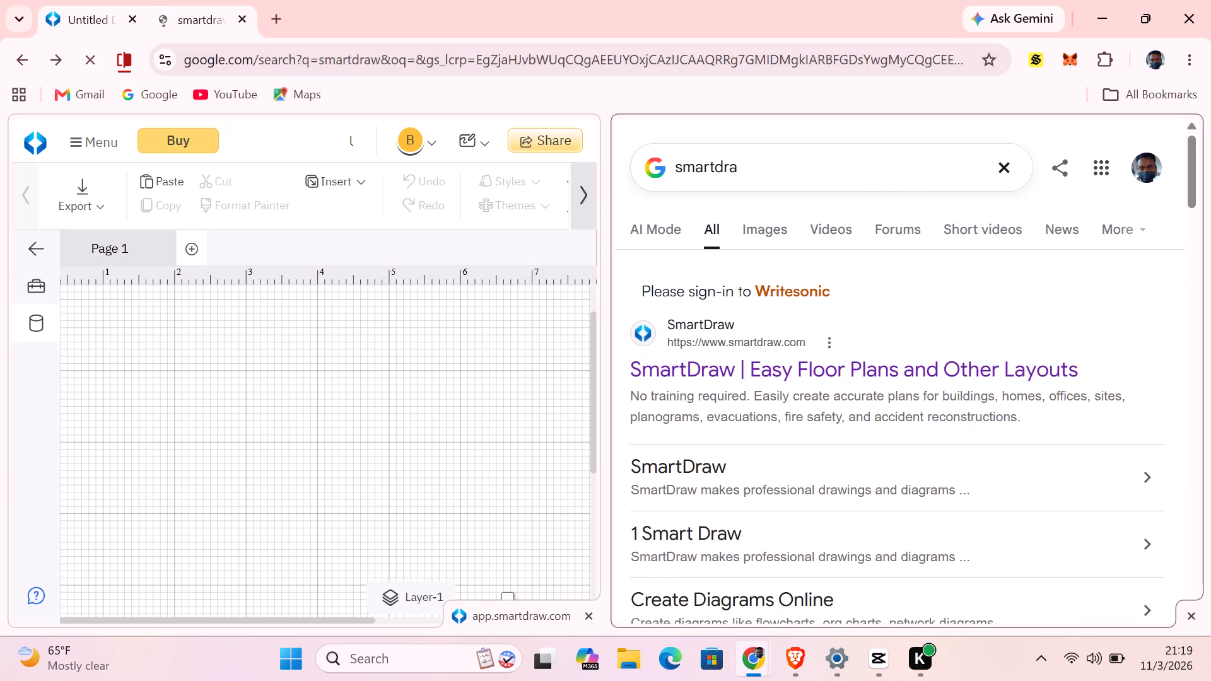
type("HOUSE")
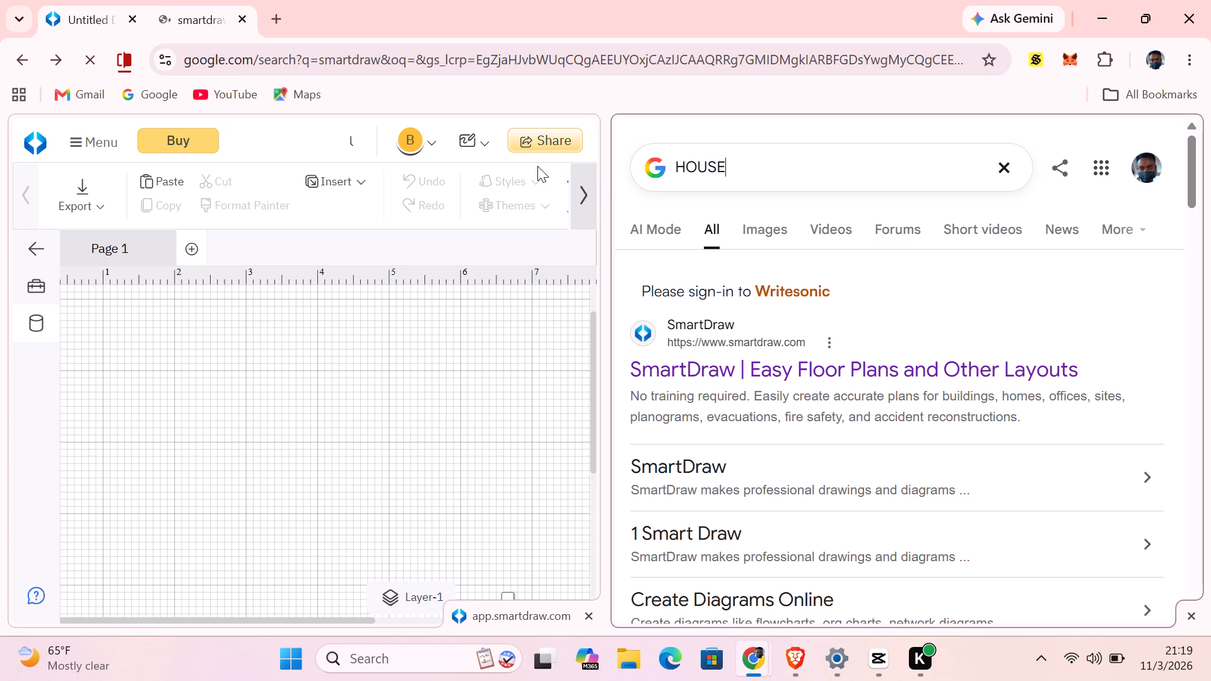
key("s")
key("space")
type("PLAN")
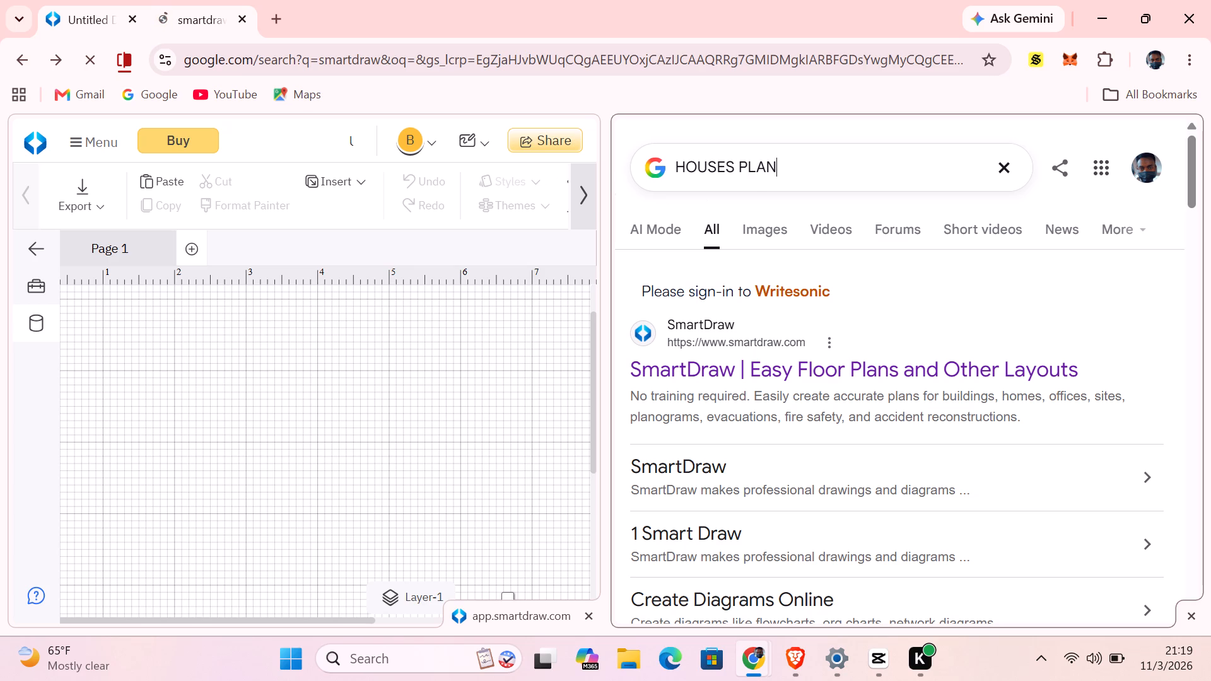
key("Return")
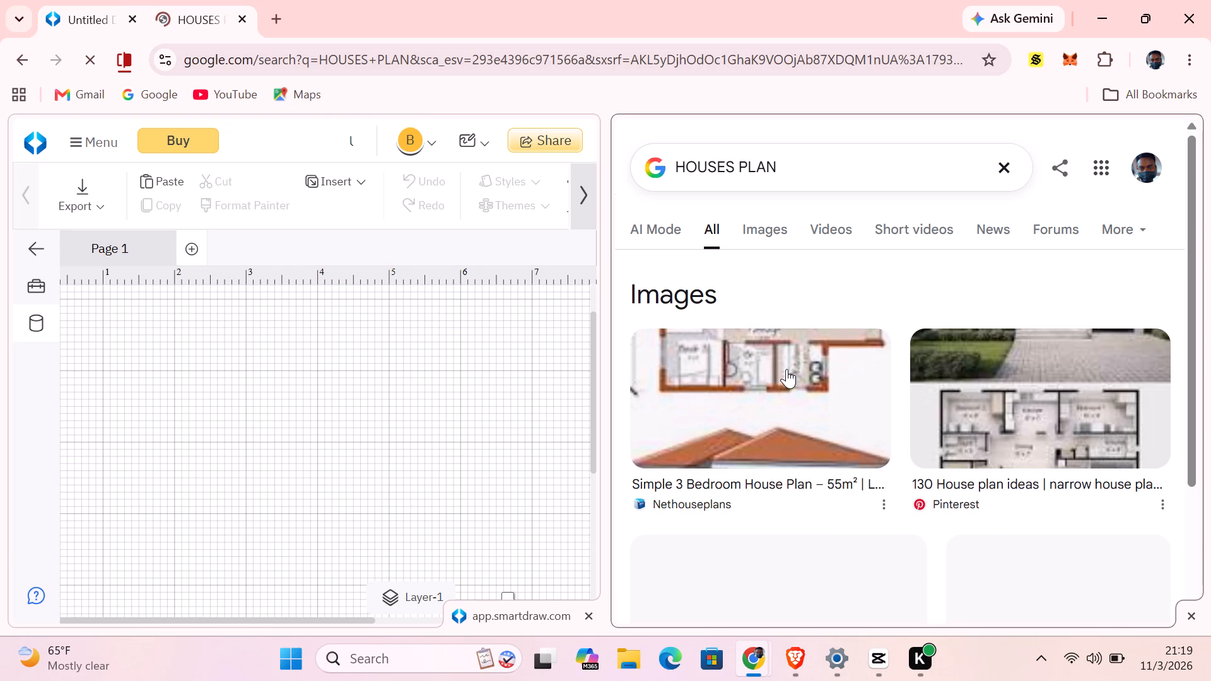
Look through the house plan search results and switch to the image results.
scroll(904, 387, "down", 8)
scroll(904, 392, "up", 3)
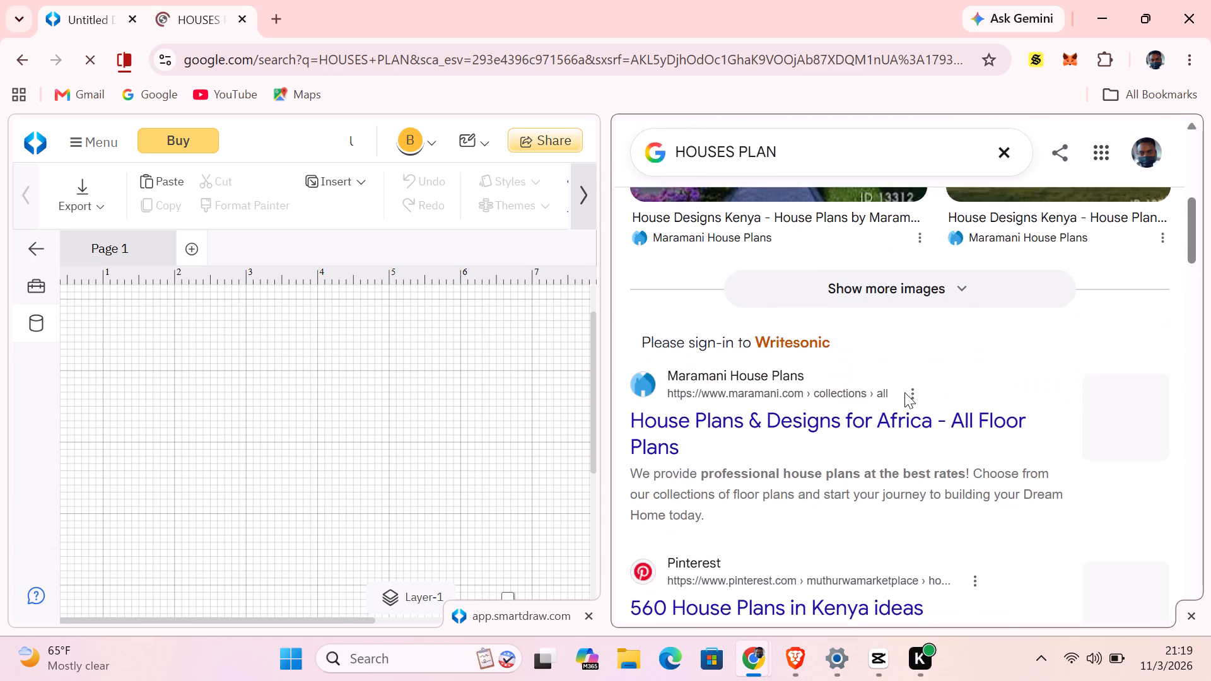
scroll(883, 390, "up", 7)
left_click(759, 232)
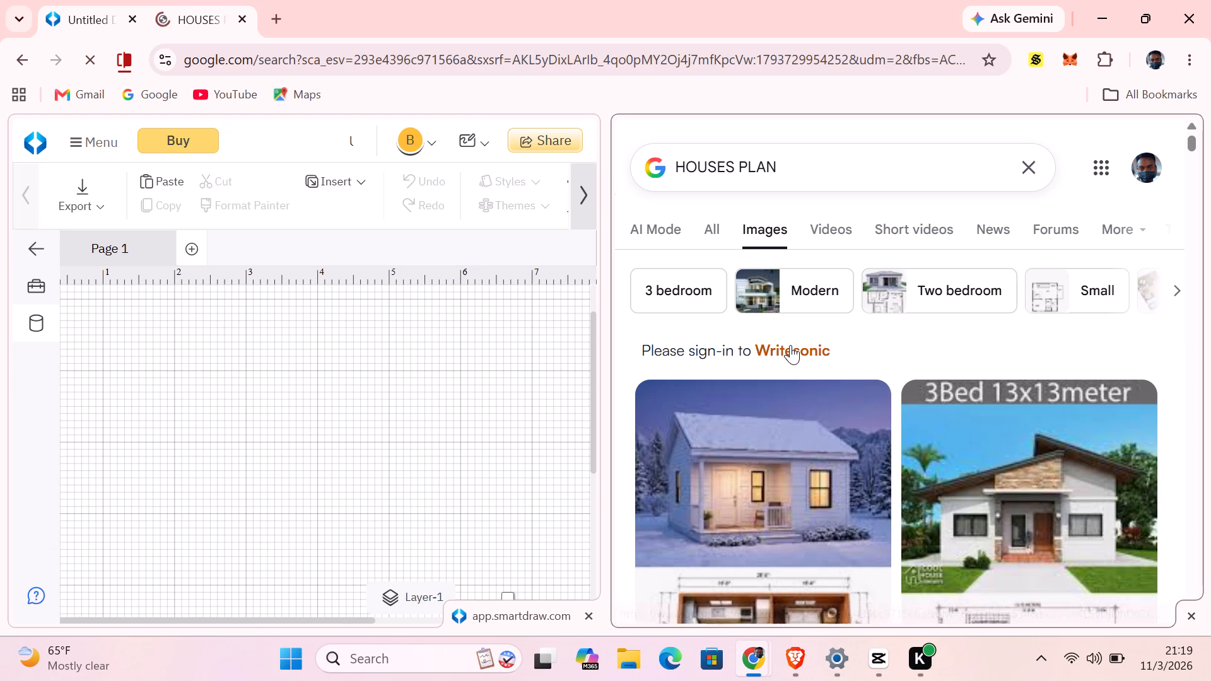
Open the Small House Design floor plan from the image results in its own tab and close the HOUSES PLAN results tab.
scroll(804, 433, "down", 4)
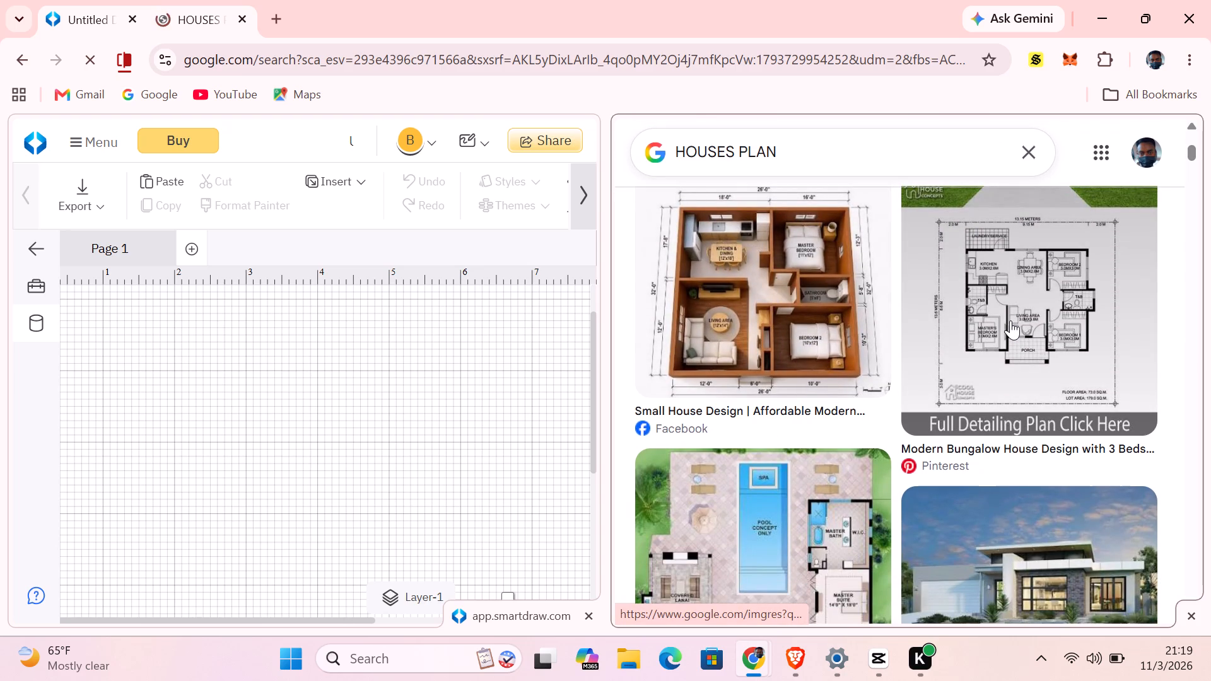
left_click(852, 368)
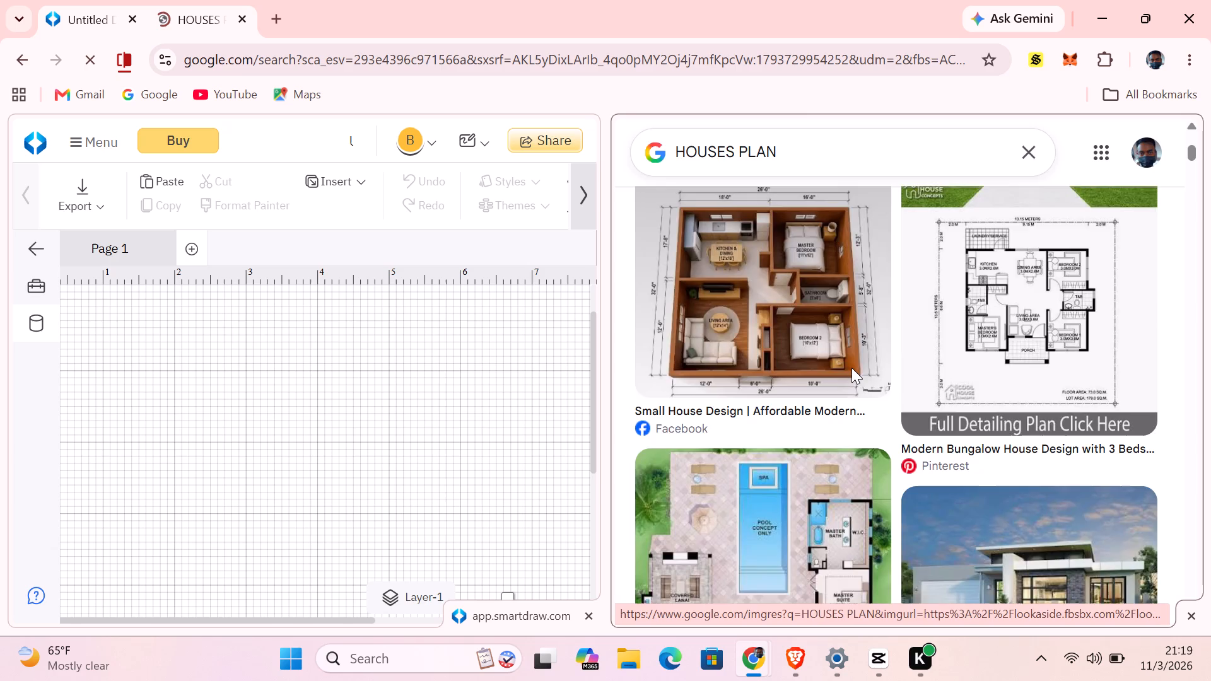
double_click(879, 378)
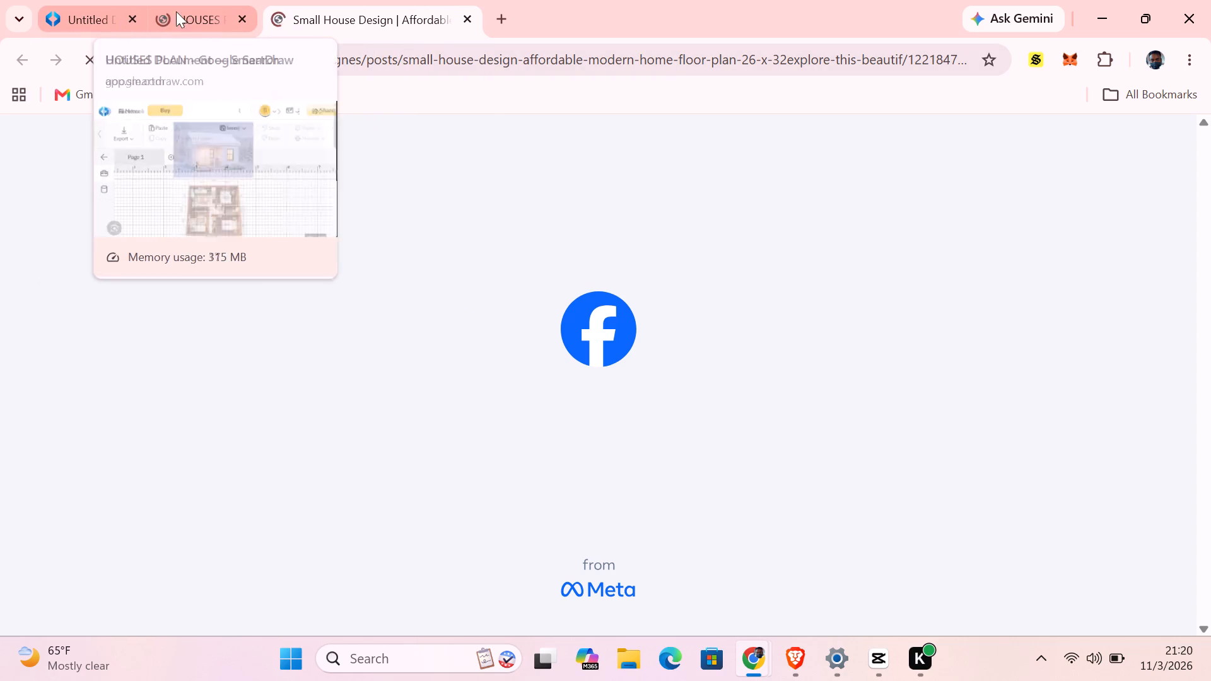
left_click(240, 18)
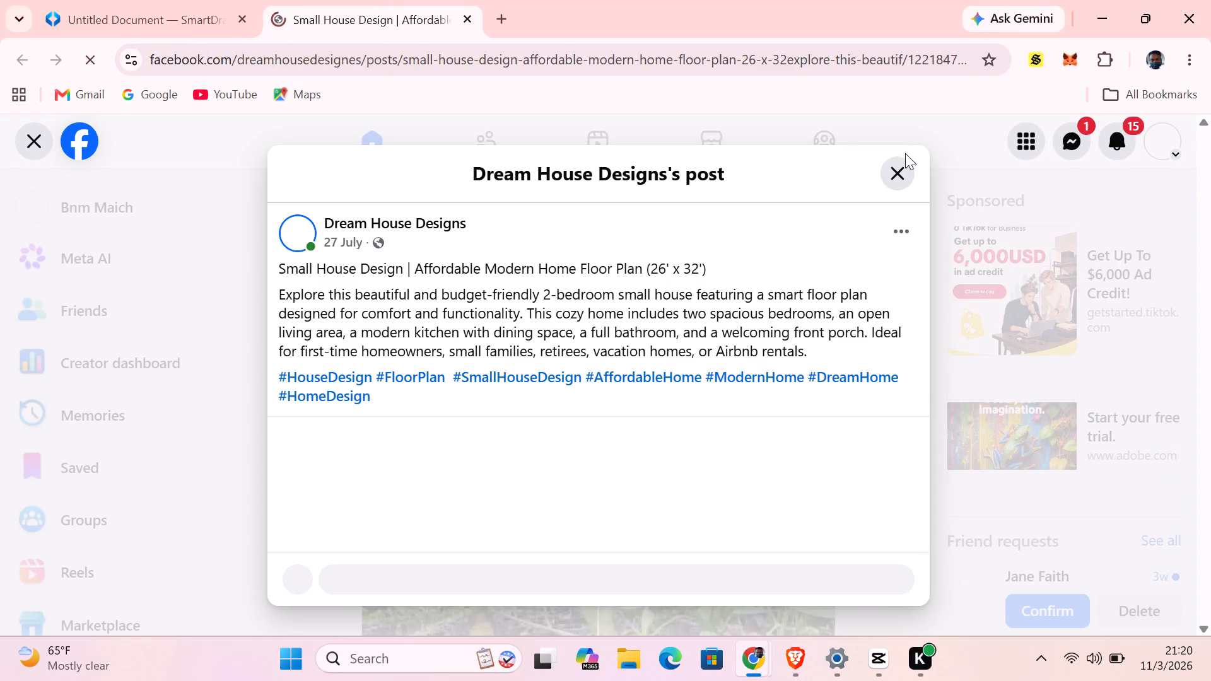
Examine the two-bedroom floor plan picture in the Dream House Designs post and close the post's tab.
scroll(578, 316, "down", 8)
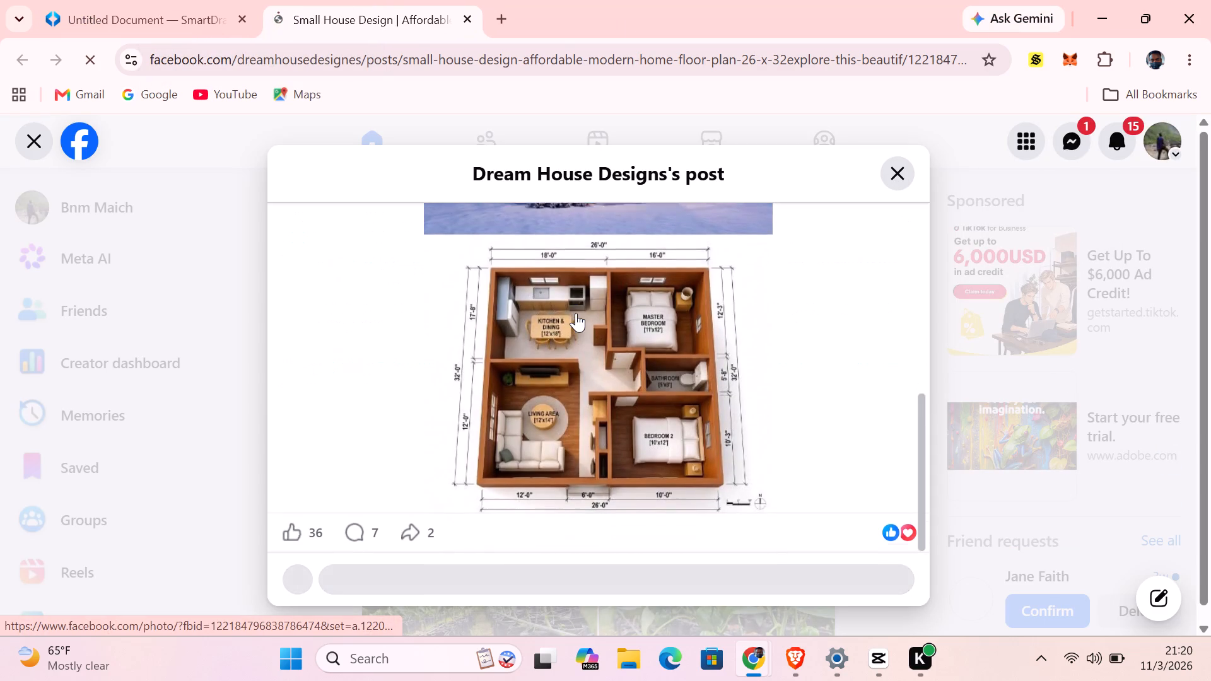
double_click(573, 306)
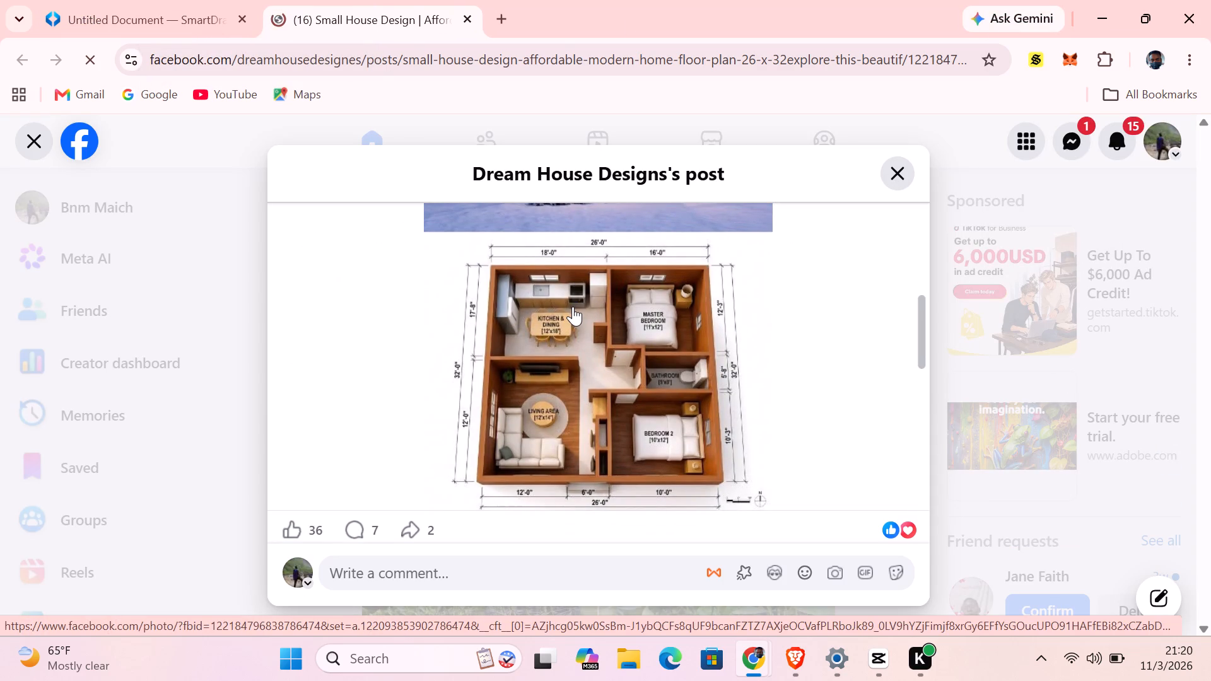
left_click(573, 306)
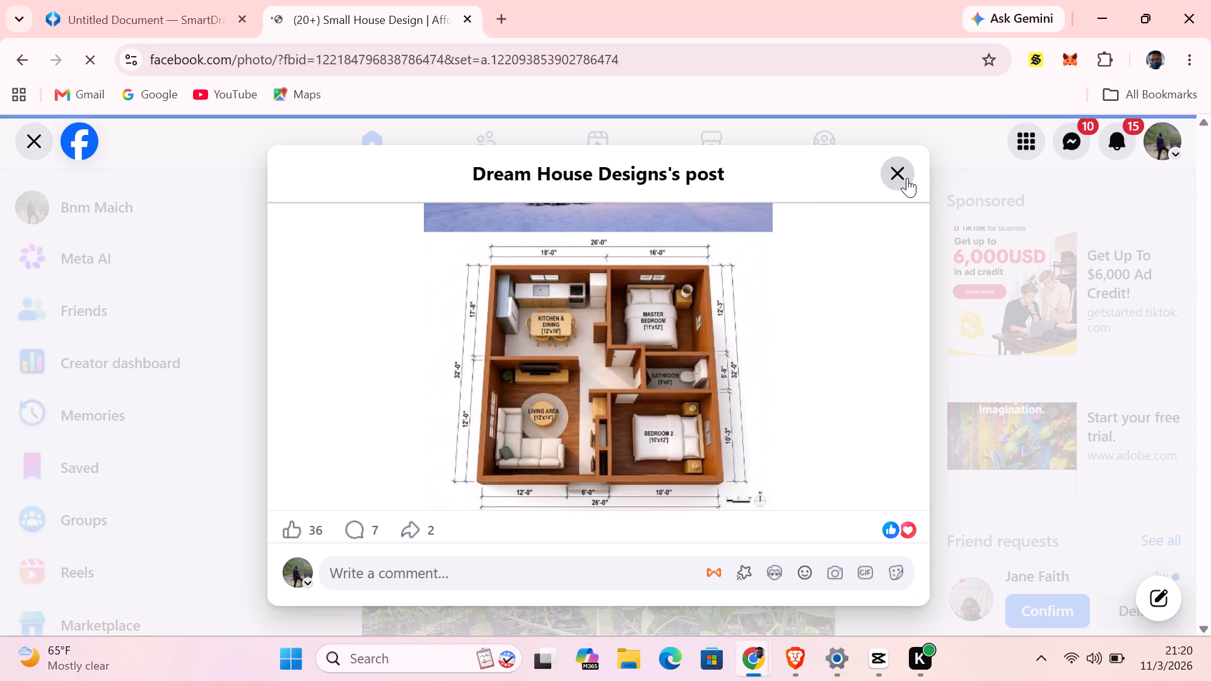
left_click(907, 178)
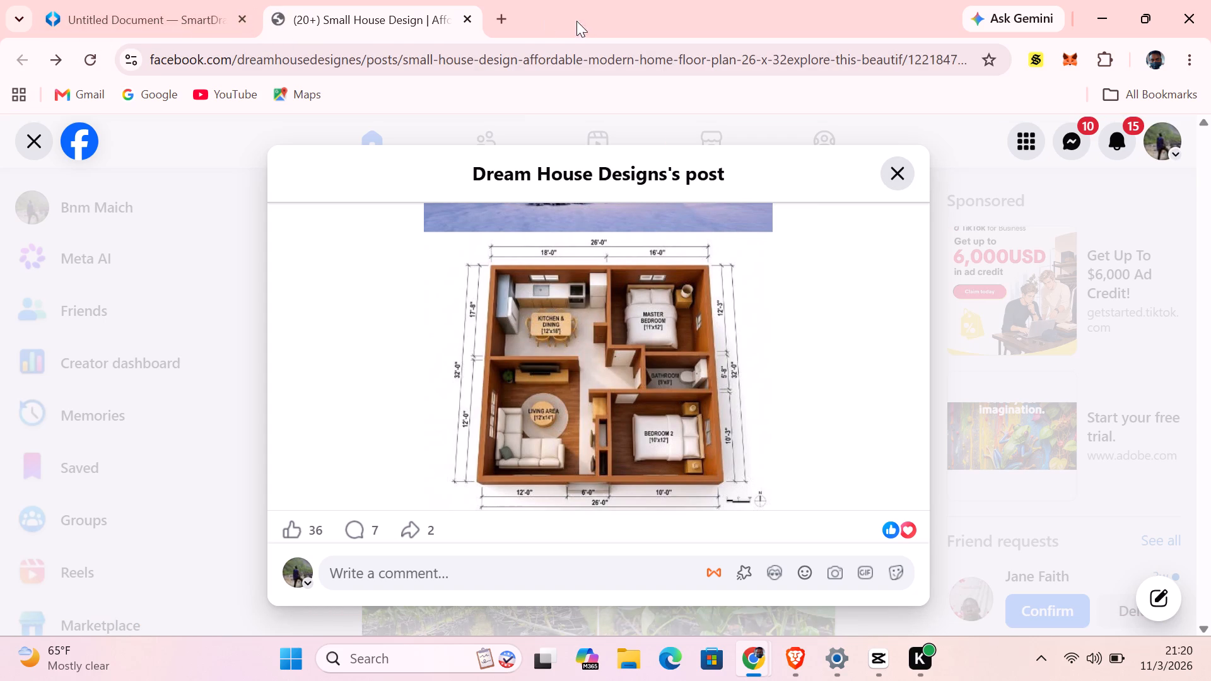
left_click(467, 22)
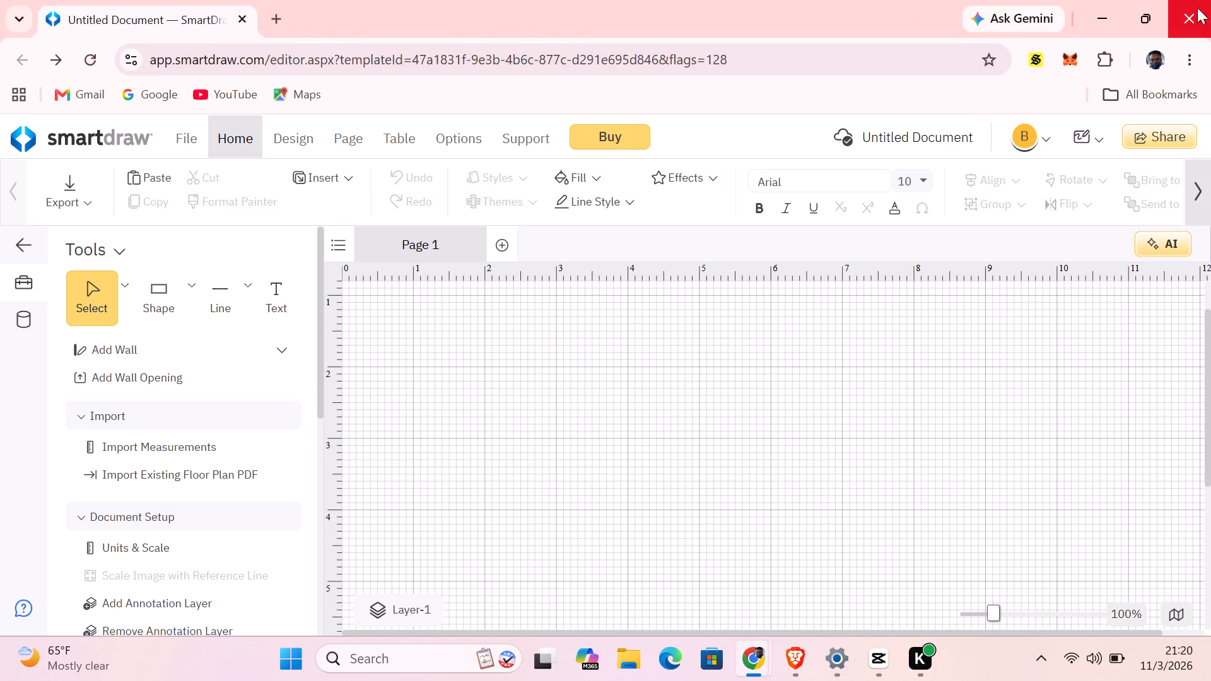
Restore the Untitled Document window to its smaller size and arrange it side by side with the SmartDraw App window.
left_click(1132, 20)
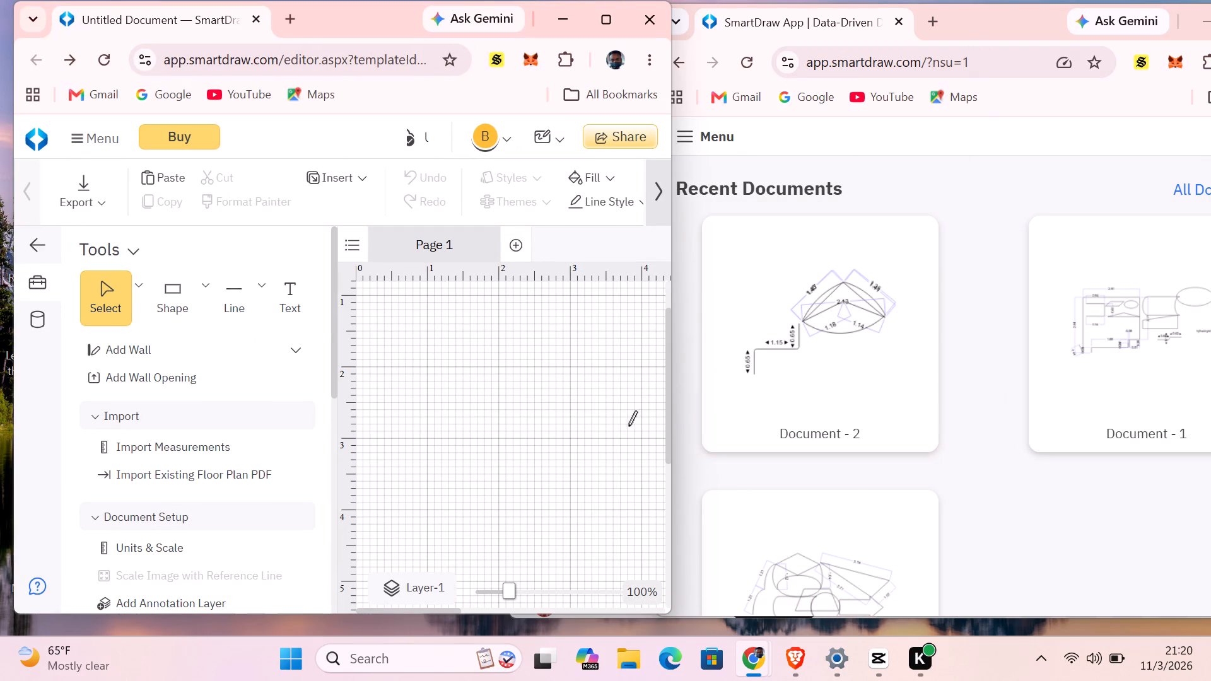
left_click_drag(339, 22, 327, 25)
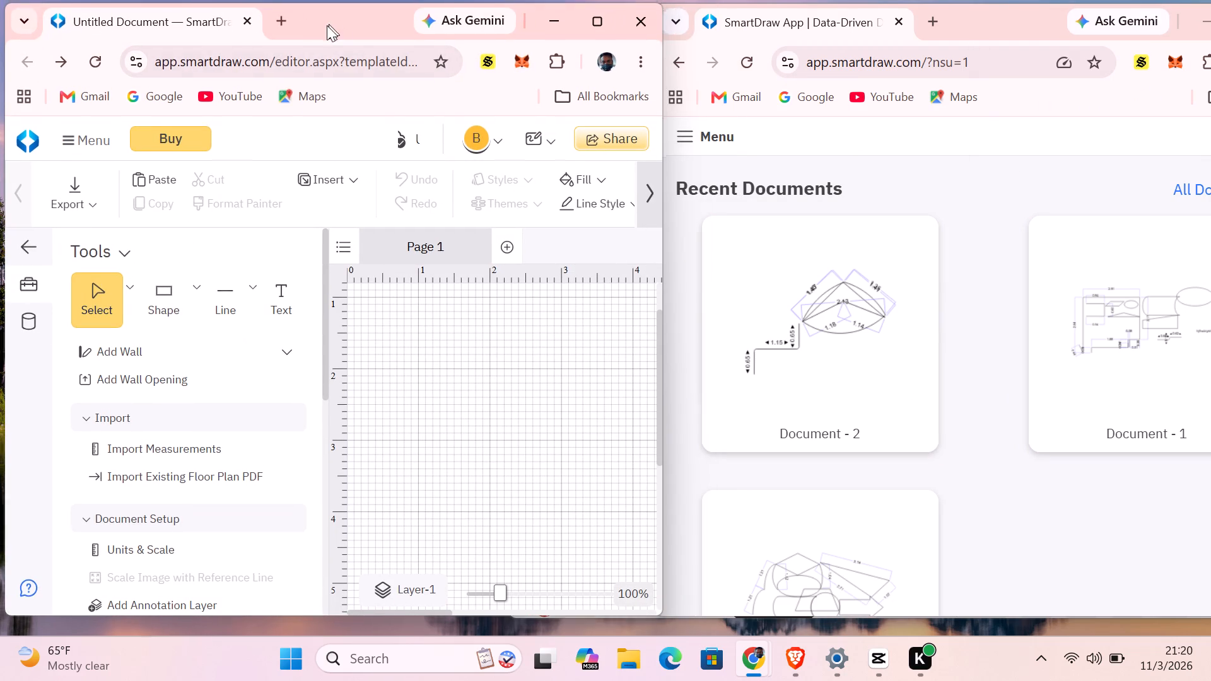
left_click_drag(327, 25, 299, 27)
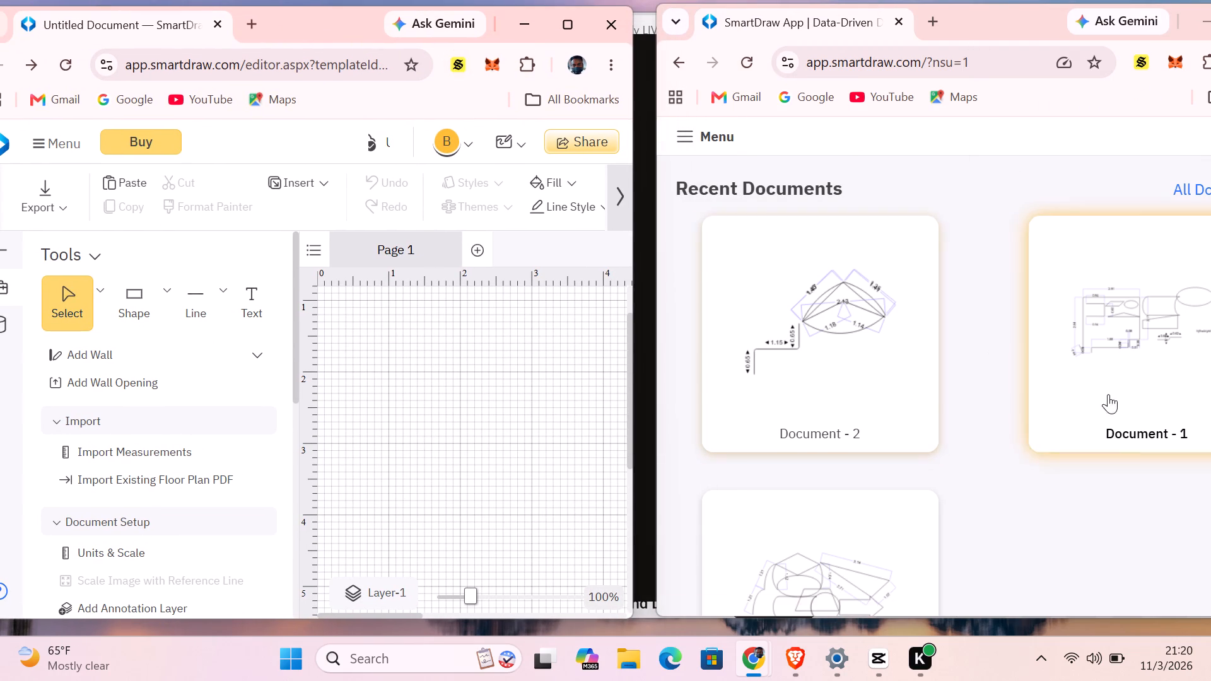
left_click_drag(1008, 14, 985, 16)
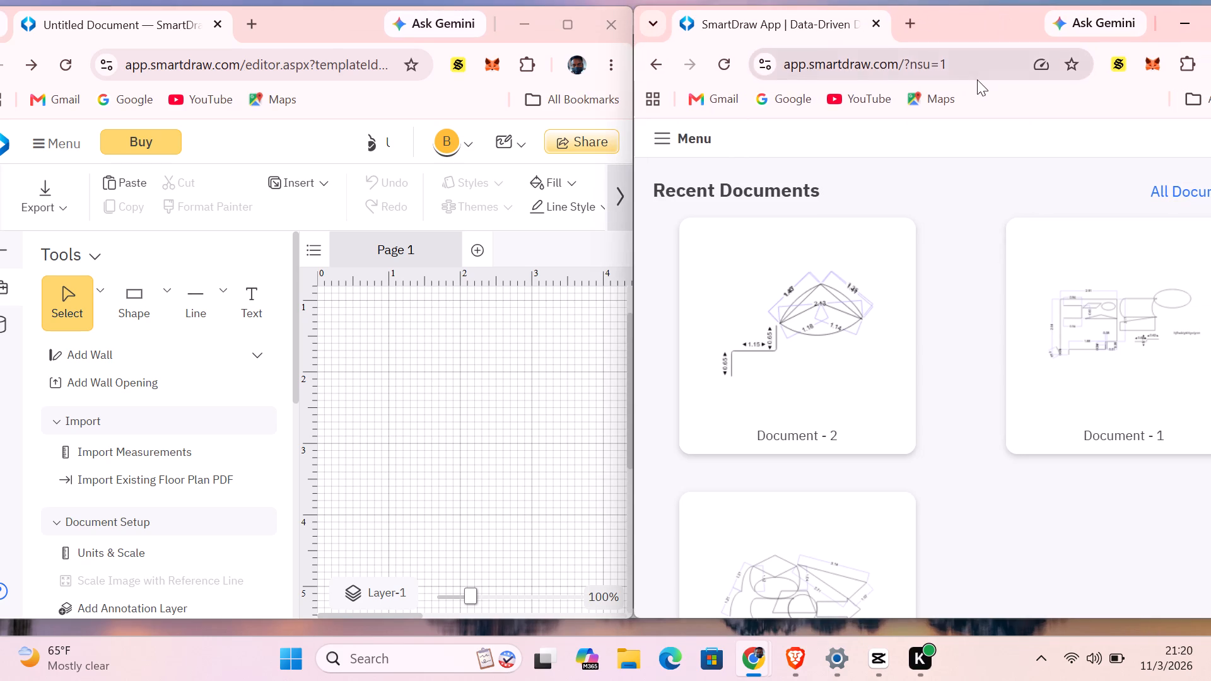
In the separate SmartDraw home page window, search the web for "HUSES SKETCHES DESGN".
left_click(975, 59)
key("BackSpace")
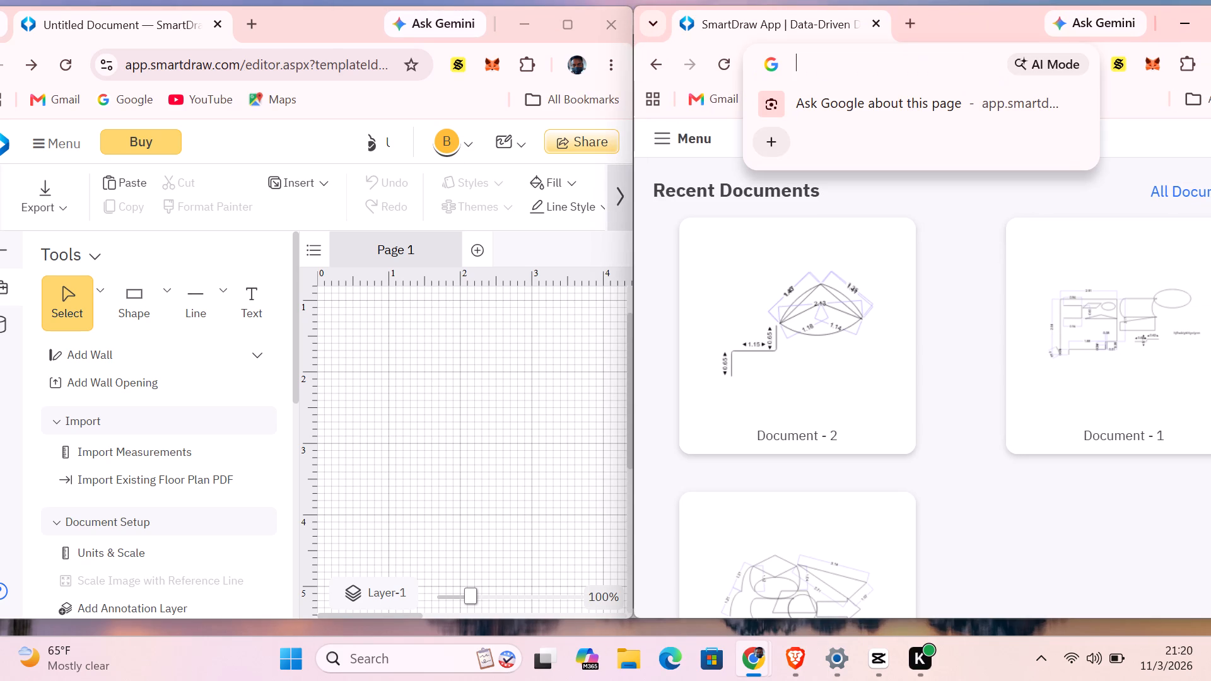
type("HUSES SKETCHES DES")
type("GN")
key("Return")
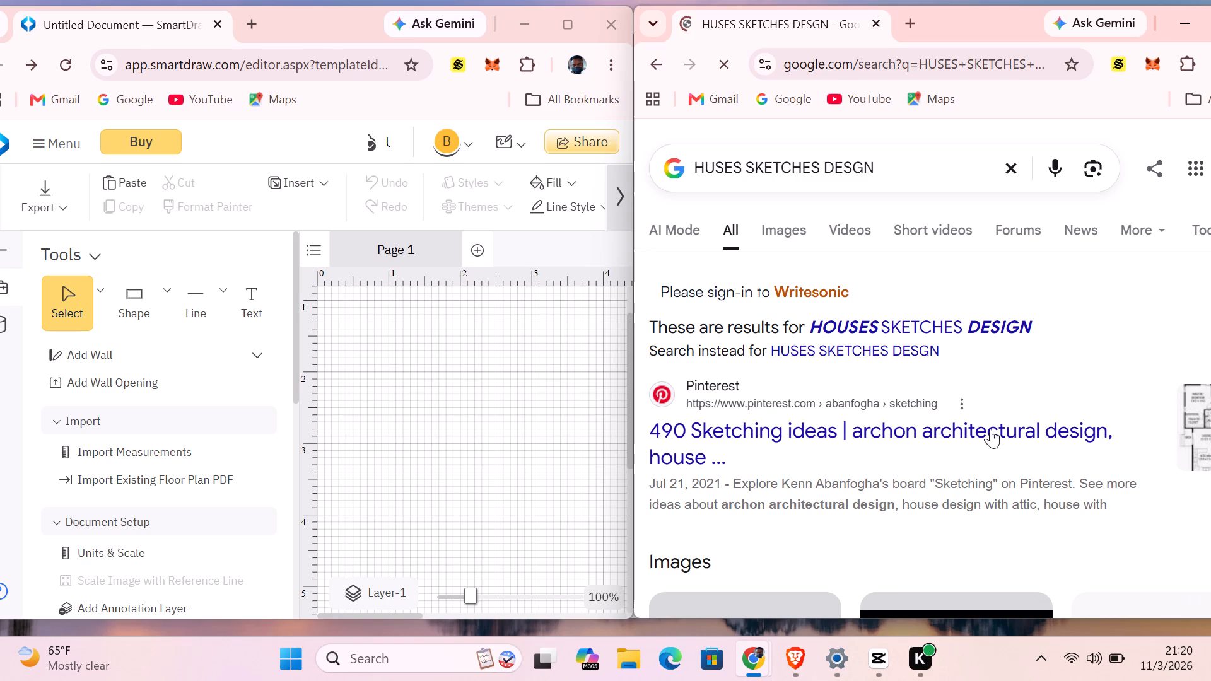
Open the Pinterest "490 Sketching ideas" result and look through its house designs, trying to open the small floor plan below the second floor plan.
left_click(775, 429)
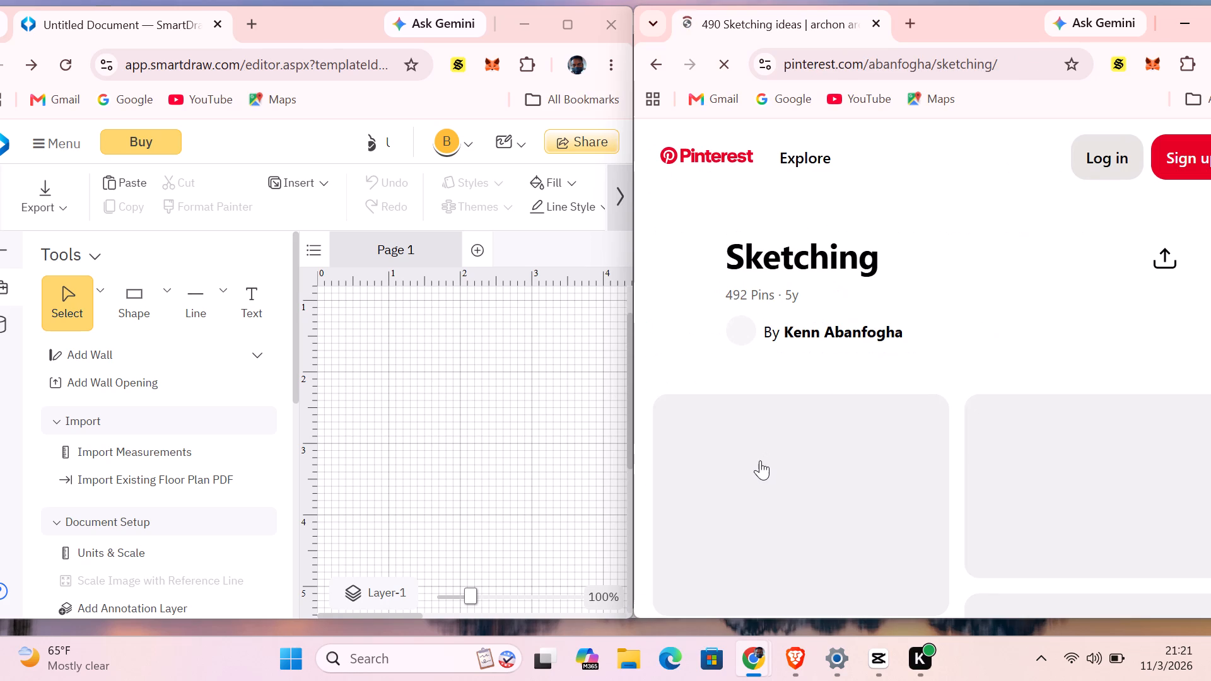
scroll(714, 465, "down", 1)
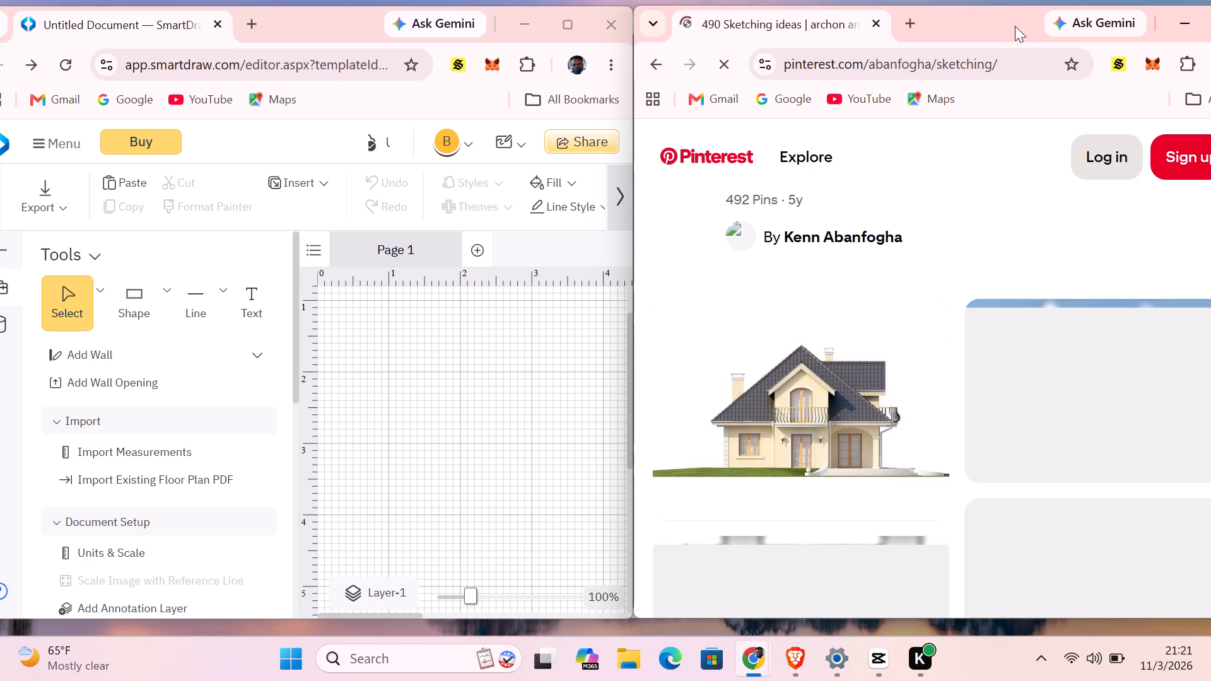
left_click_drag(1012, 30, 1036, 23)
scroll(910, 462, "down", 1)
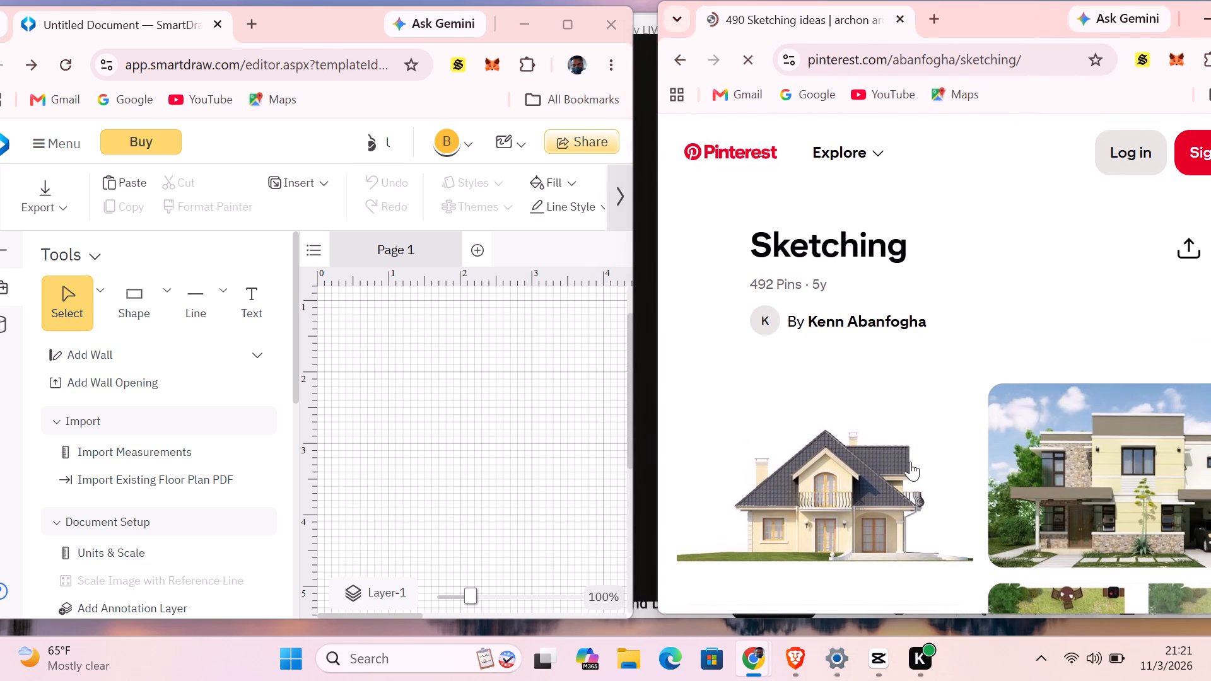
scroll(910, 462, "down", 7)
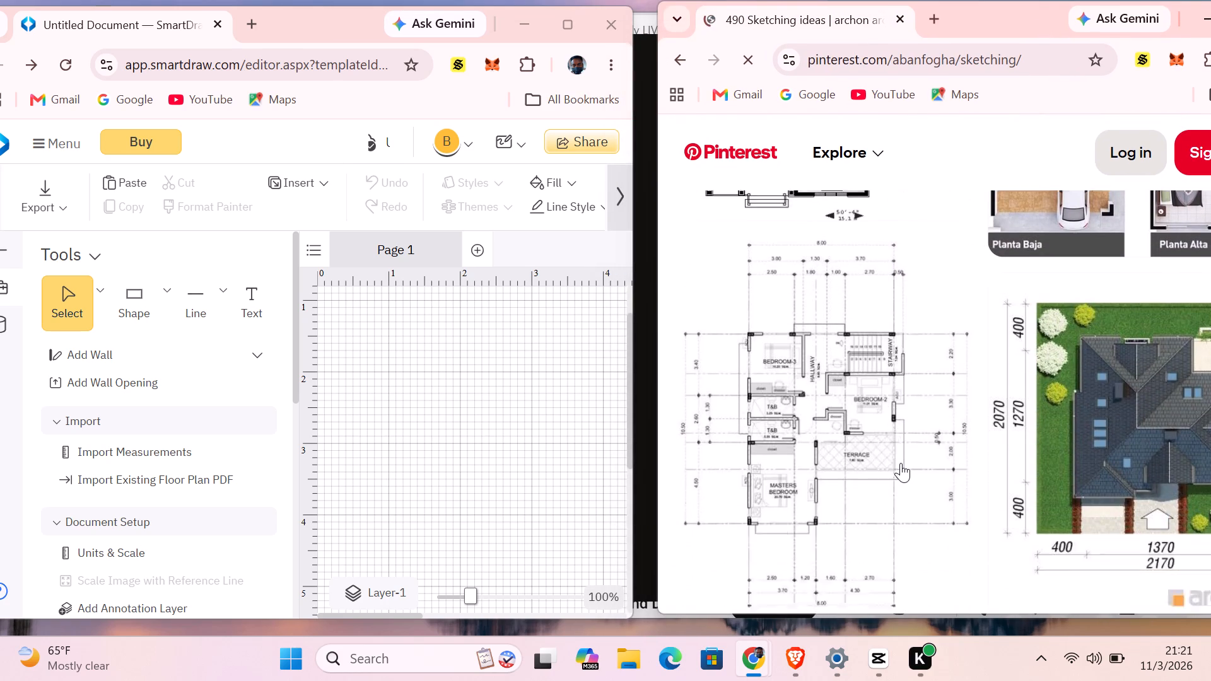
scroll(870, 356, "down", 3)
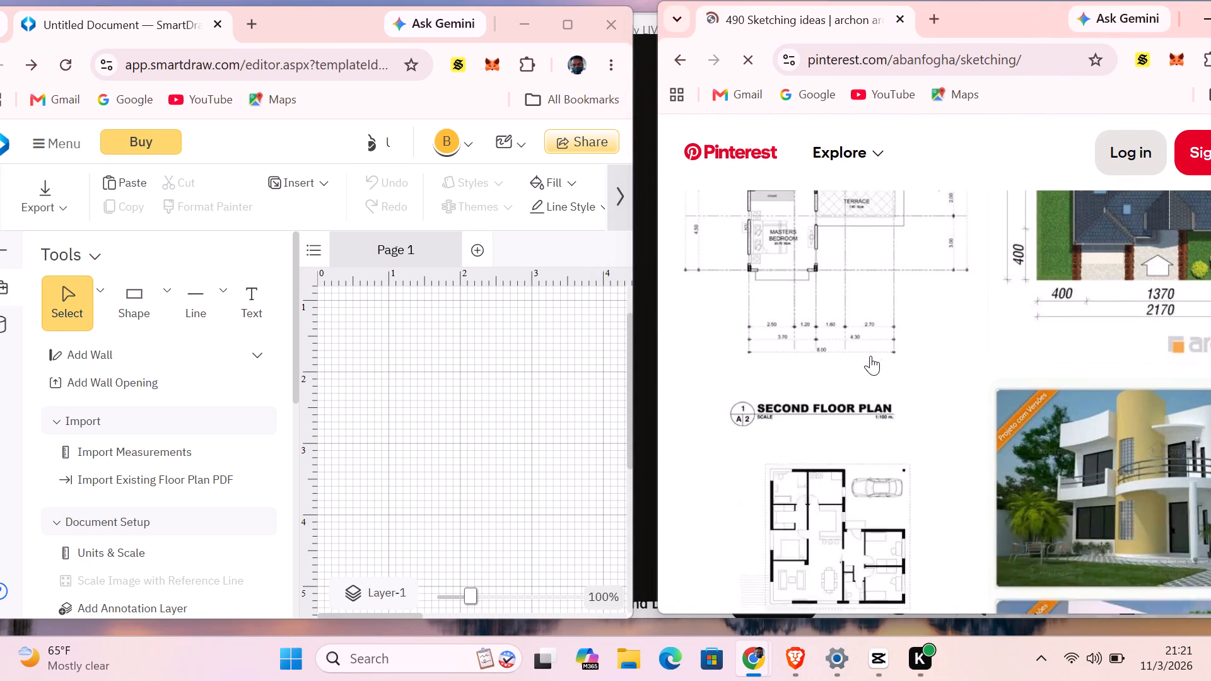
left_click(838, 376)
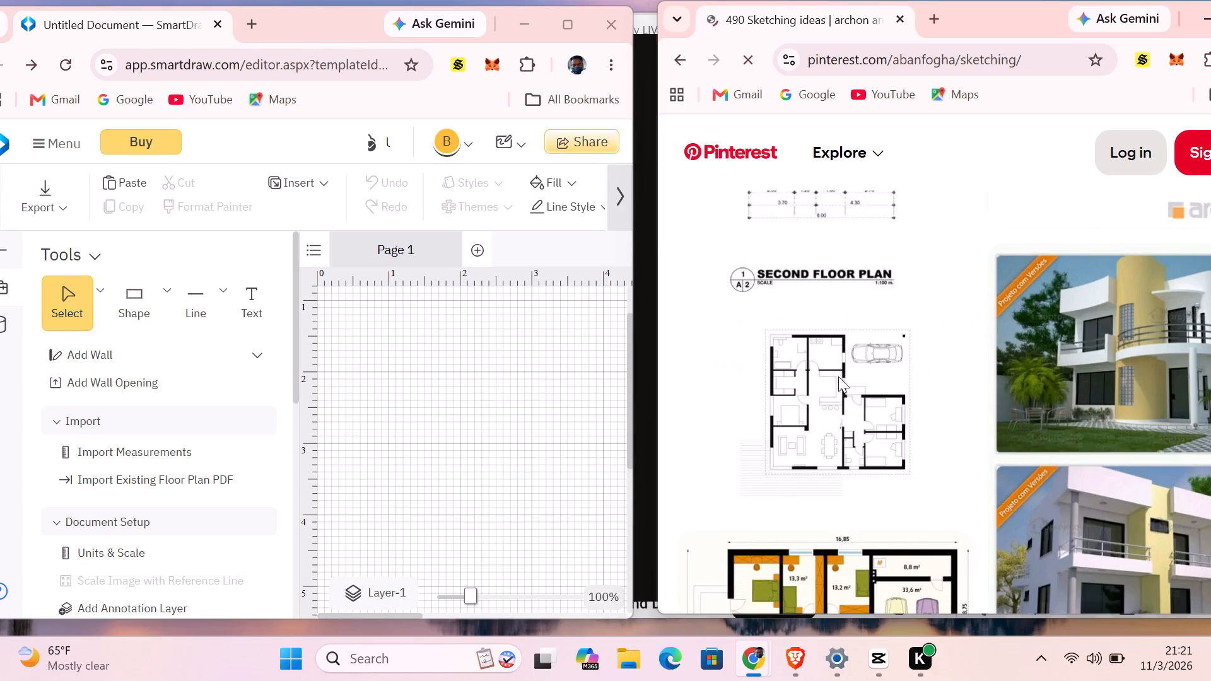
scroll(835, 380, "down", 2)
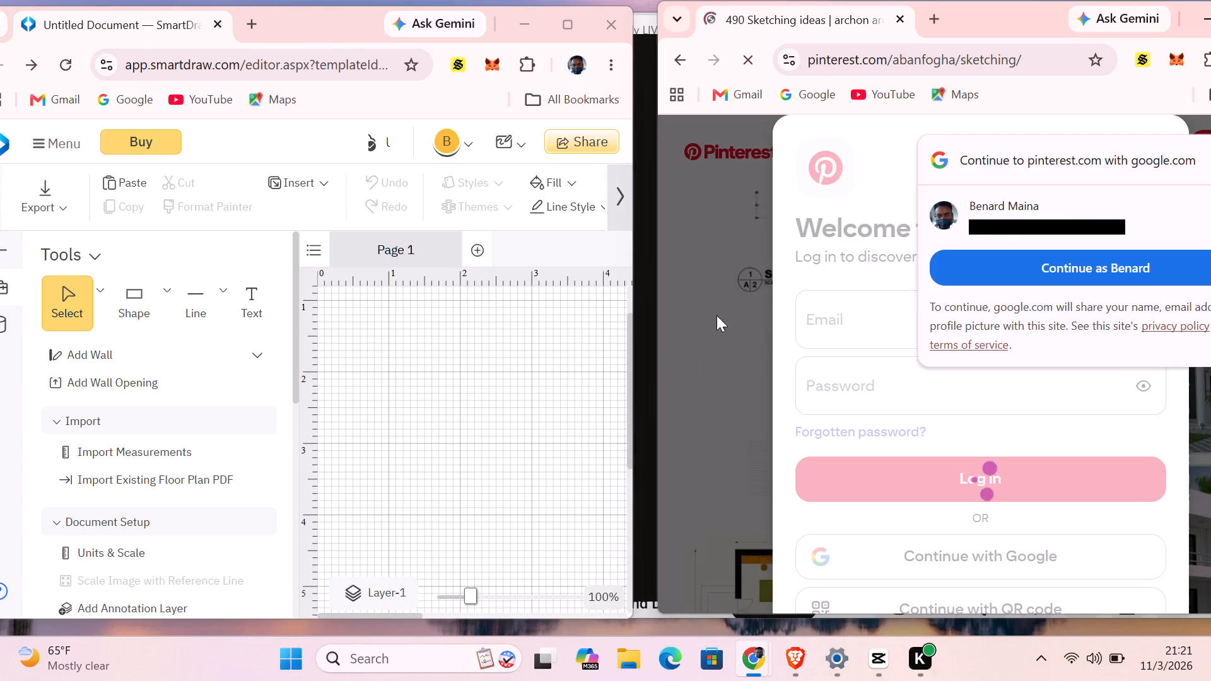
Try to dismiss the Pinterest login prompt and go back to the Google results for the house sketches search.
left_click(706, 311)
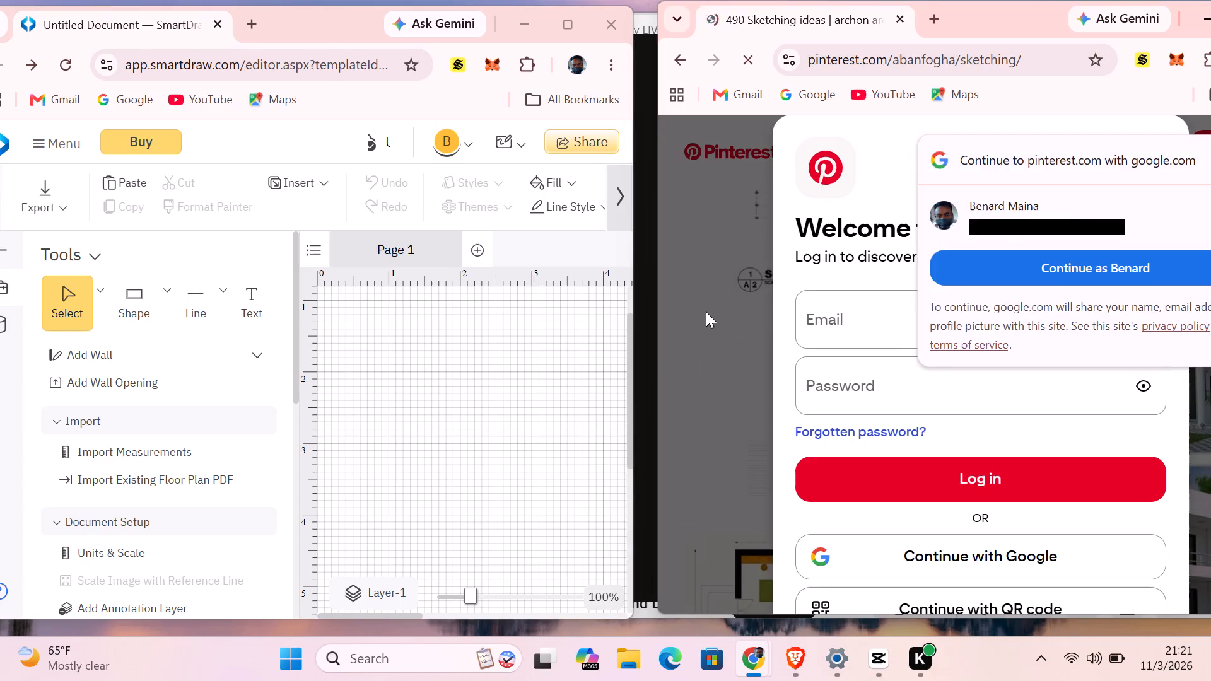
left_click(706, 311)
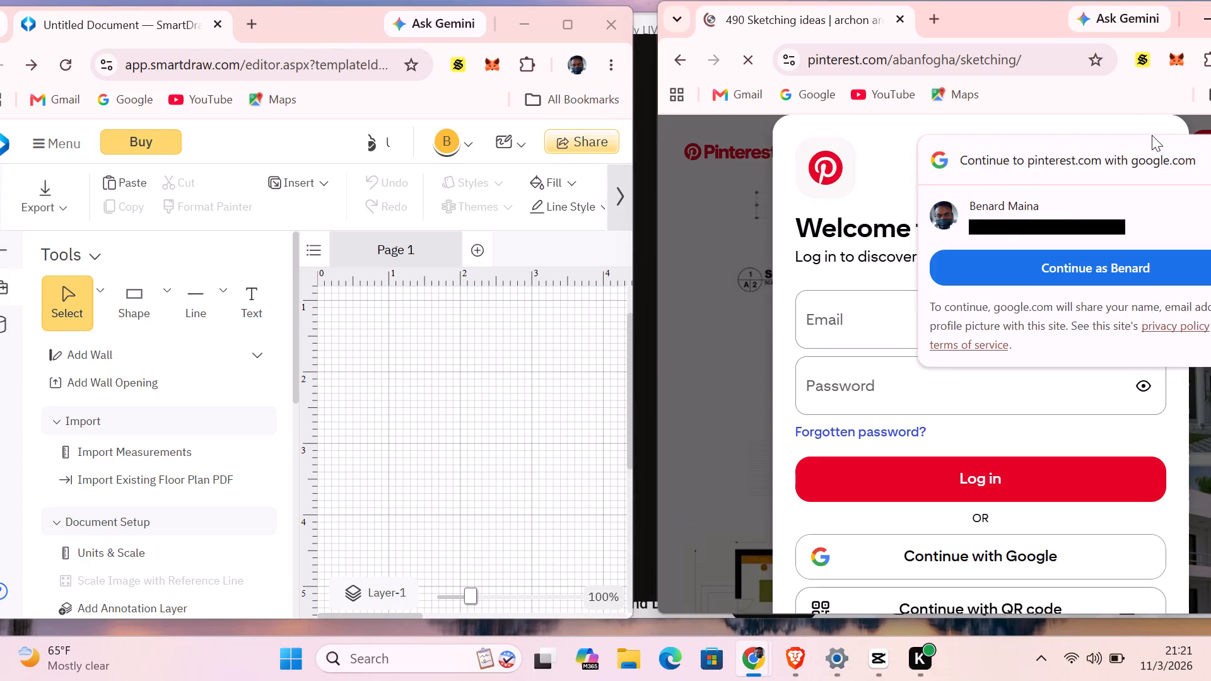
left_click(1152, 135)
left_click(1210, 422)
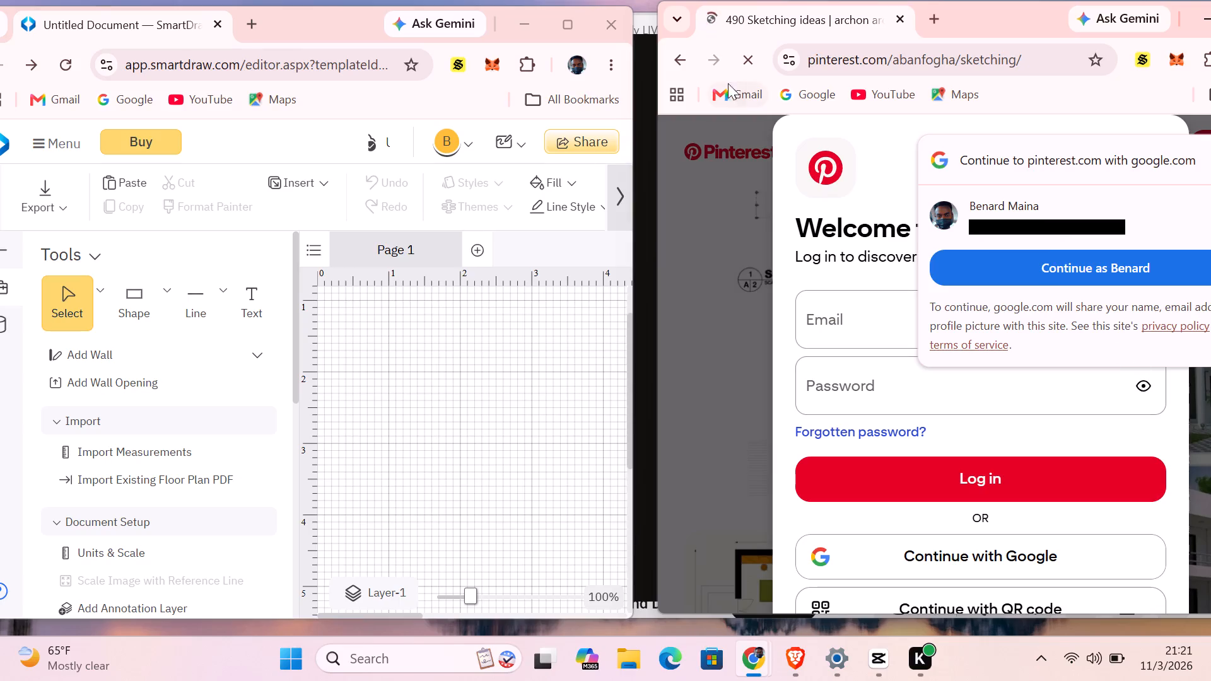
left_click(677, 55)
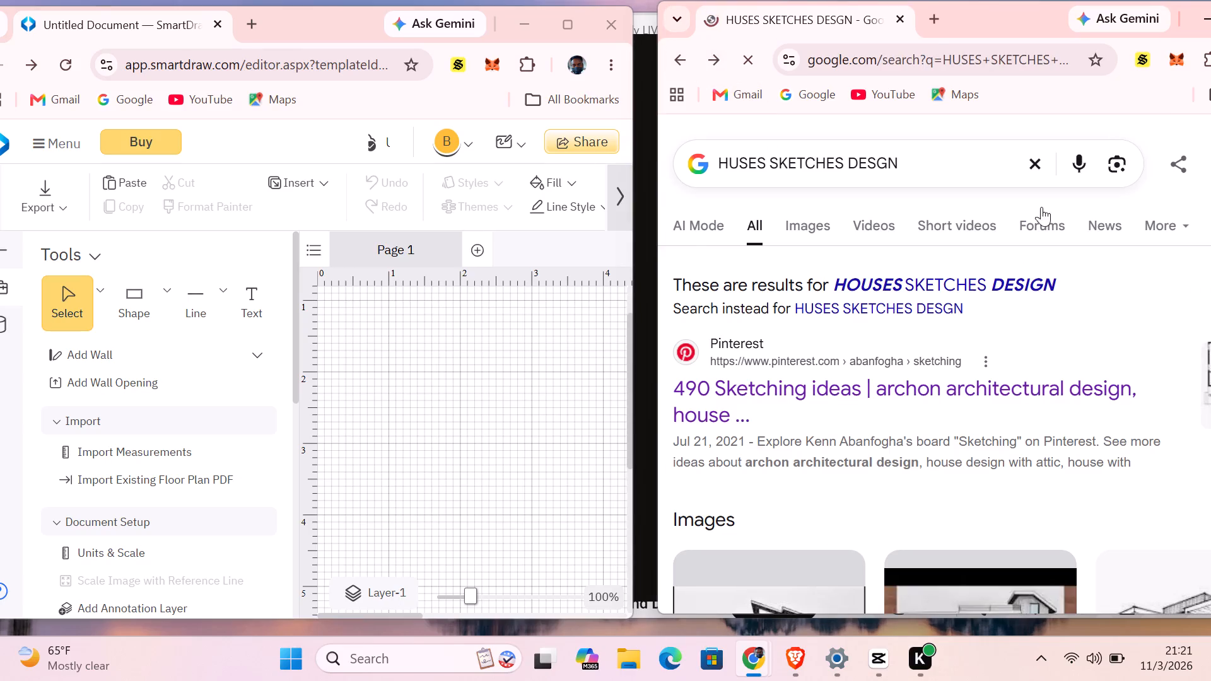
Find the Dribbble "house sketch" entry further down the Google results and open it.
scroll(804, 367, "down", 8)
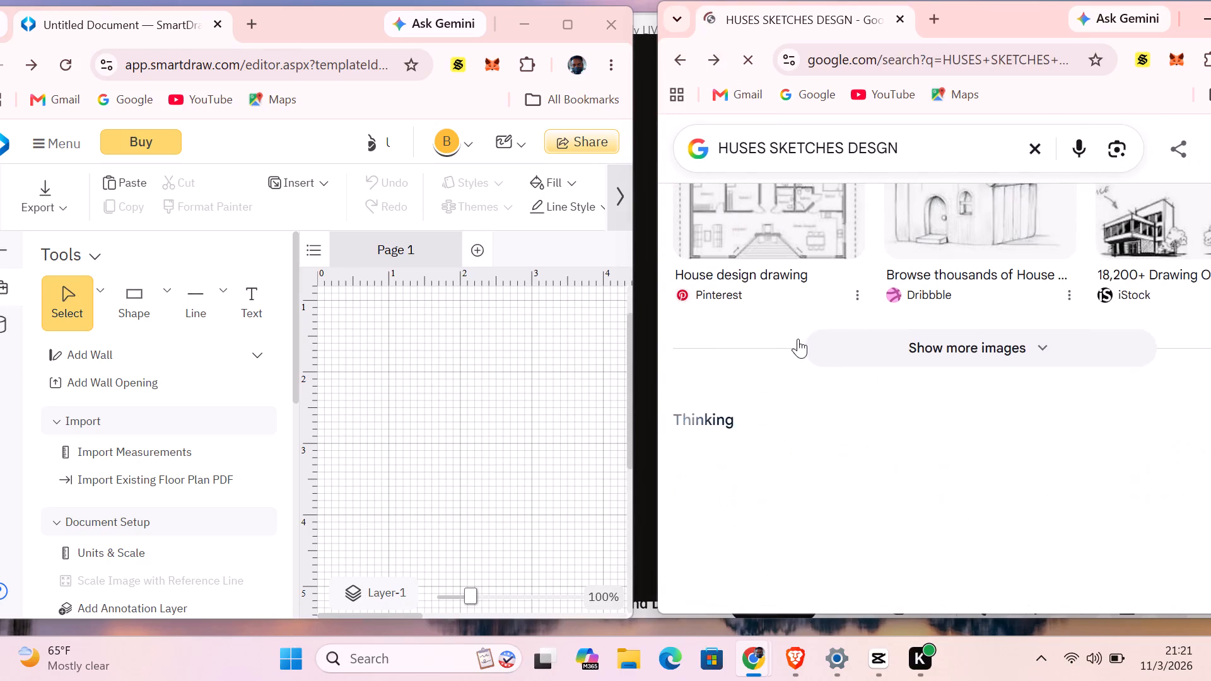
scroll(797, 336, "down", 5)
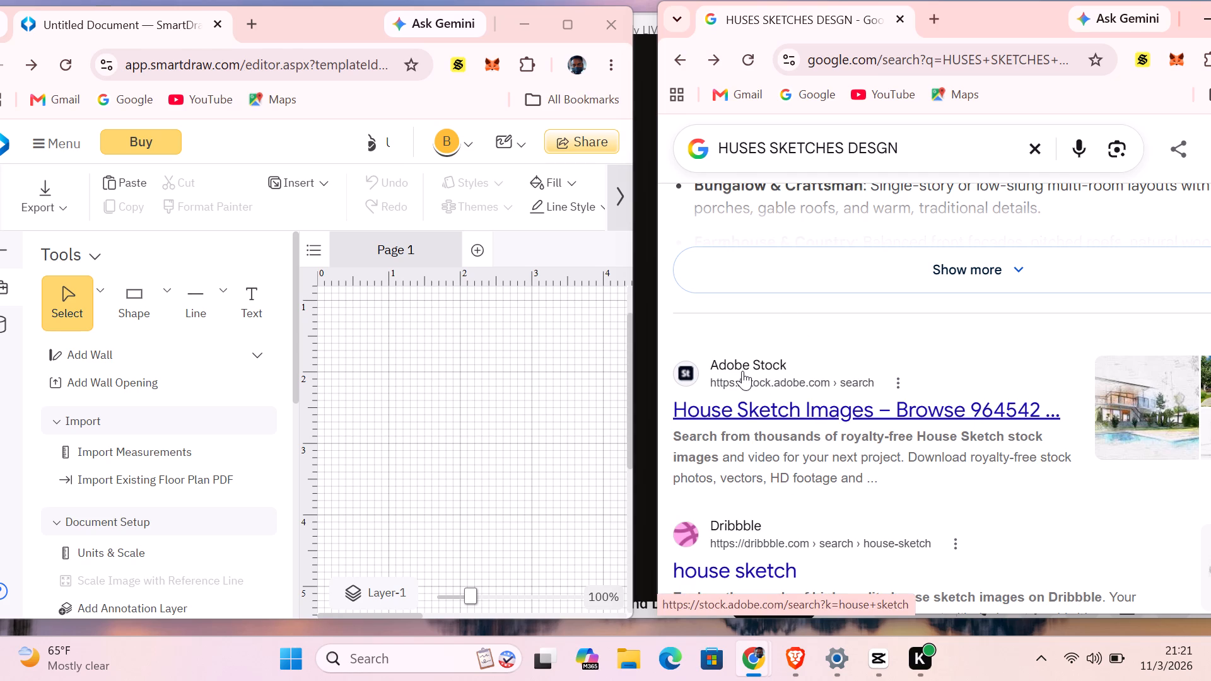
left_click(753, 565)
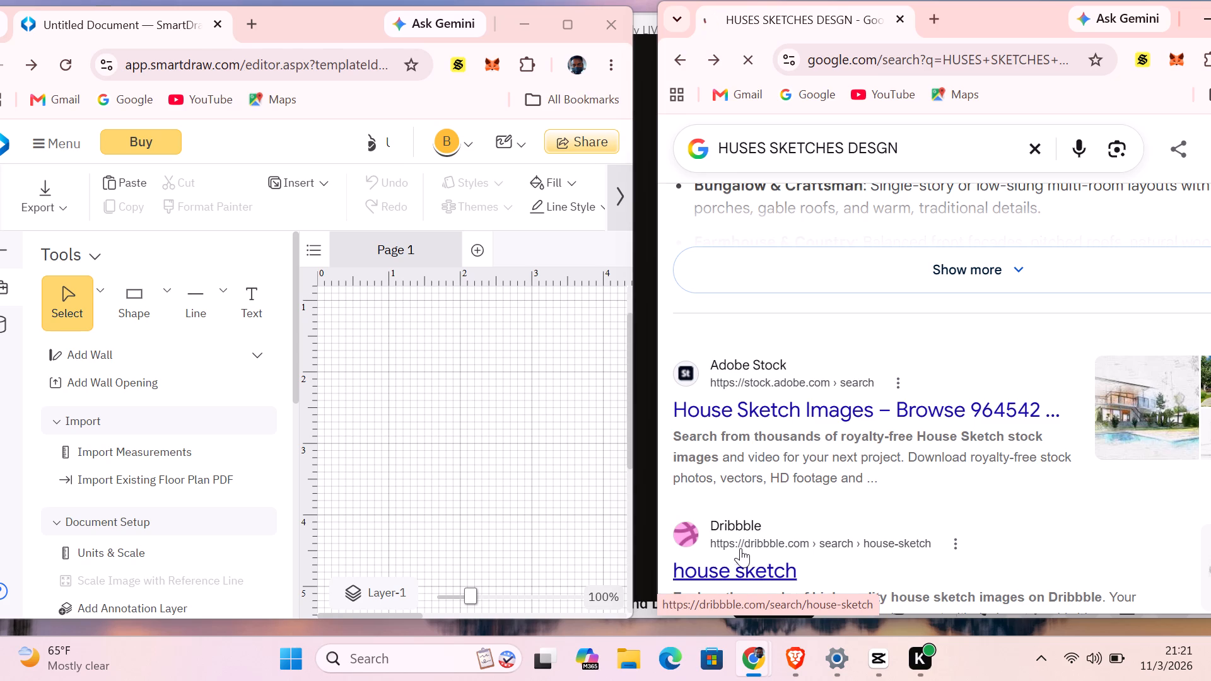
left_click(752, 566)
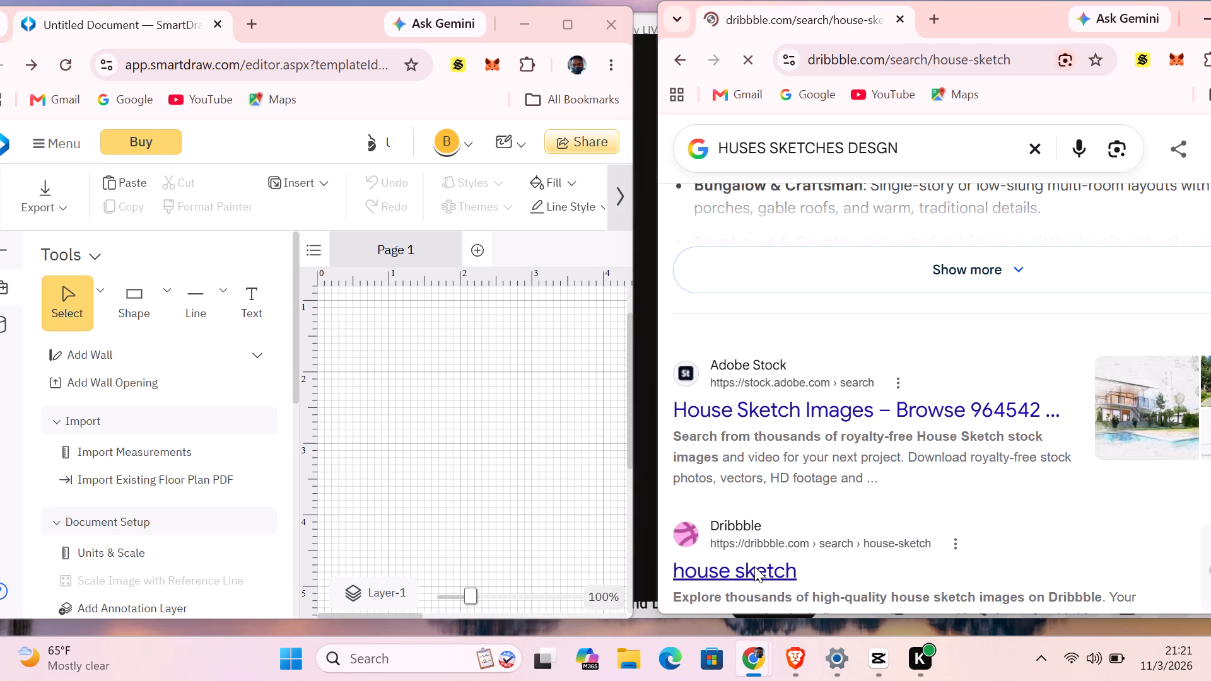
left_click(730, 568)
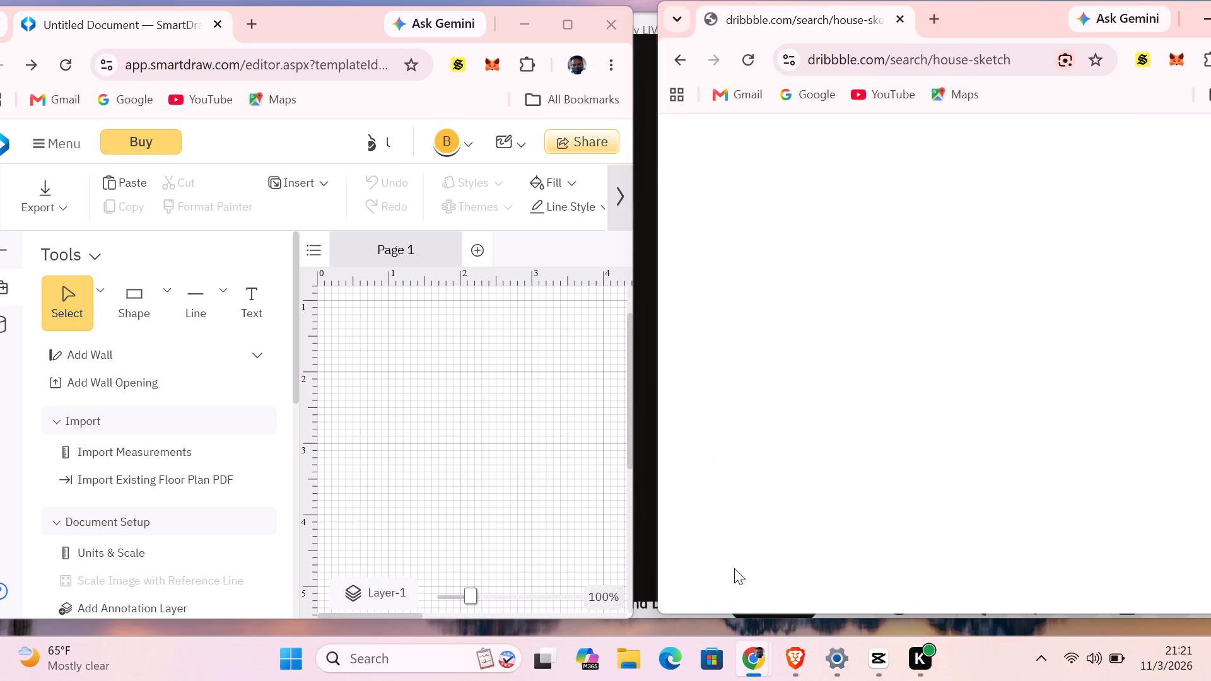
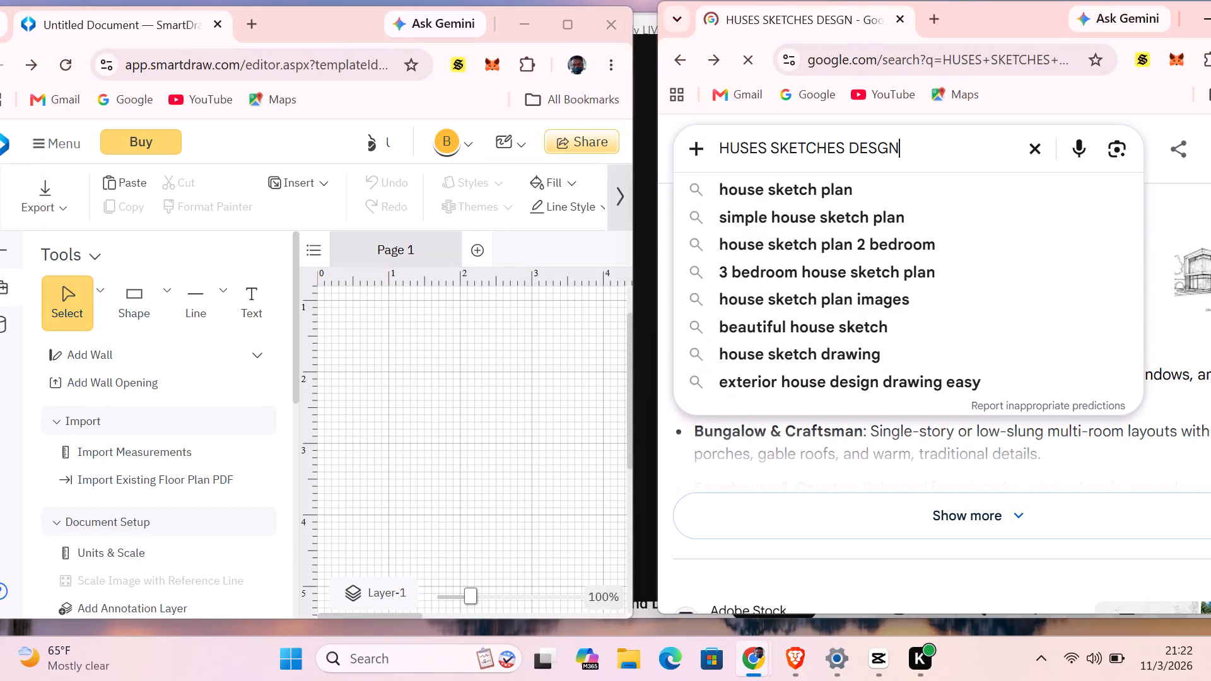
Run a new web search for the suggested phrase "house design sketch plan".
key("equal")
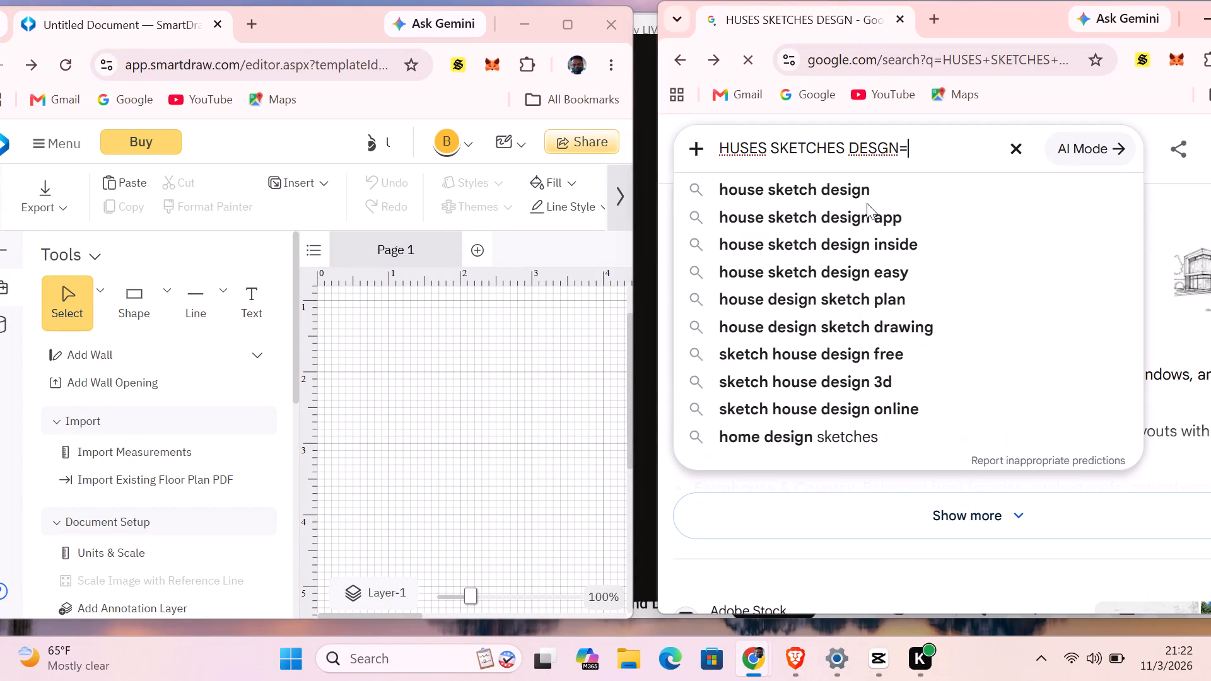
left_click(910, 294)
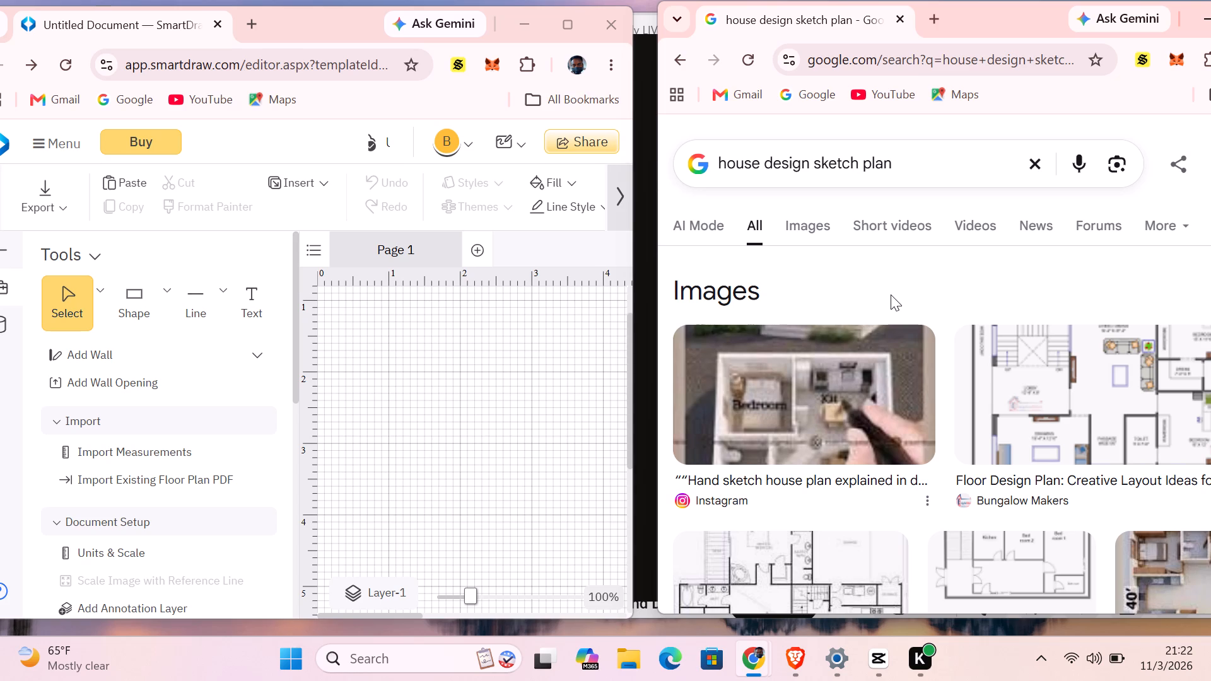
Look through the image results, website entries and expanded AI Overview for a usable house plan reference.
scroll(903, 414, "down", 2)
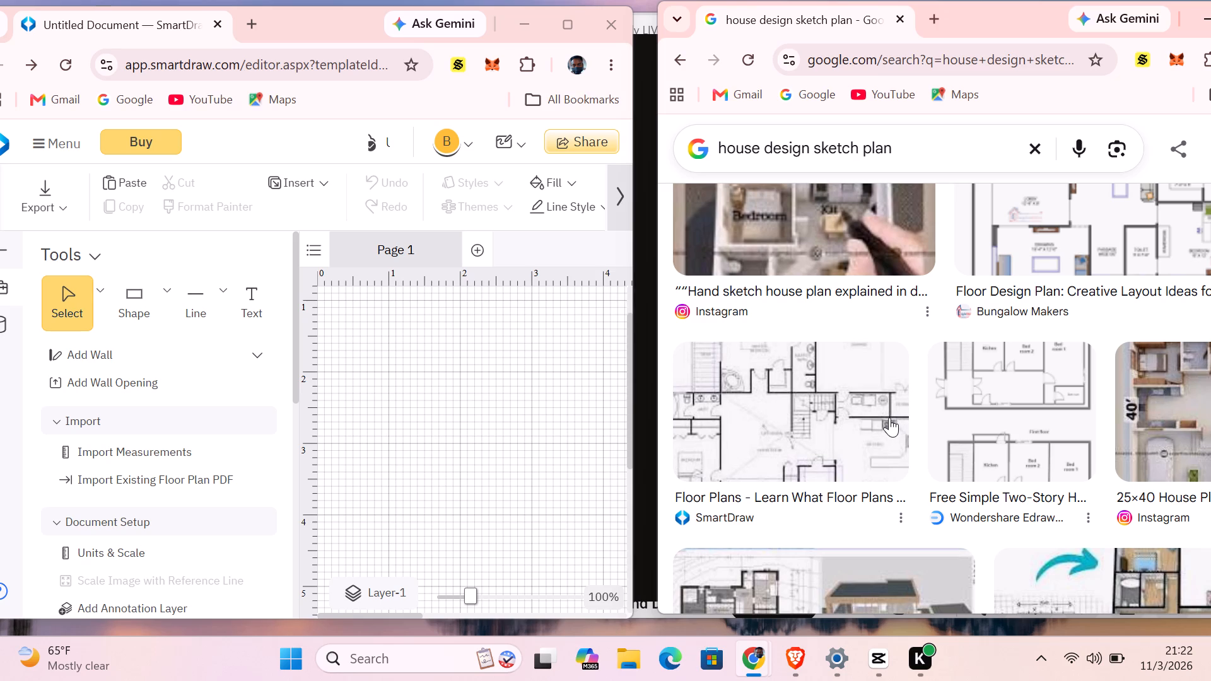
scroll(884, 418, "up", 9)
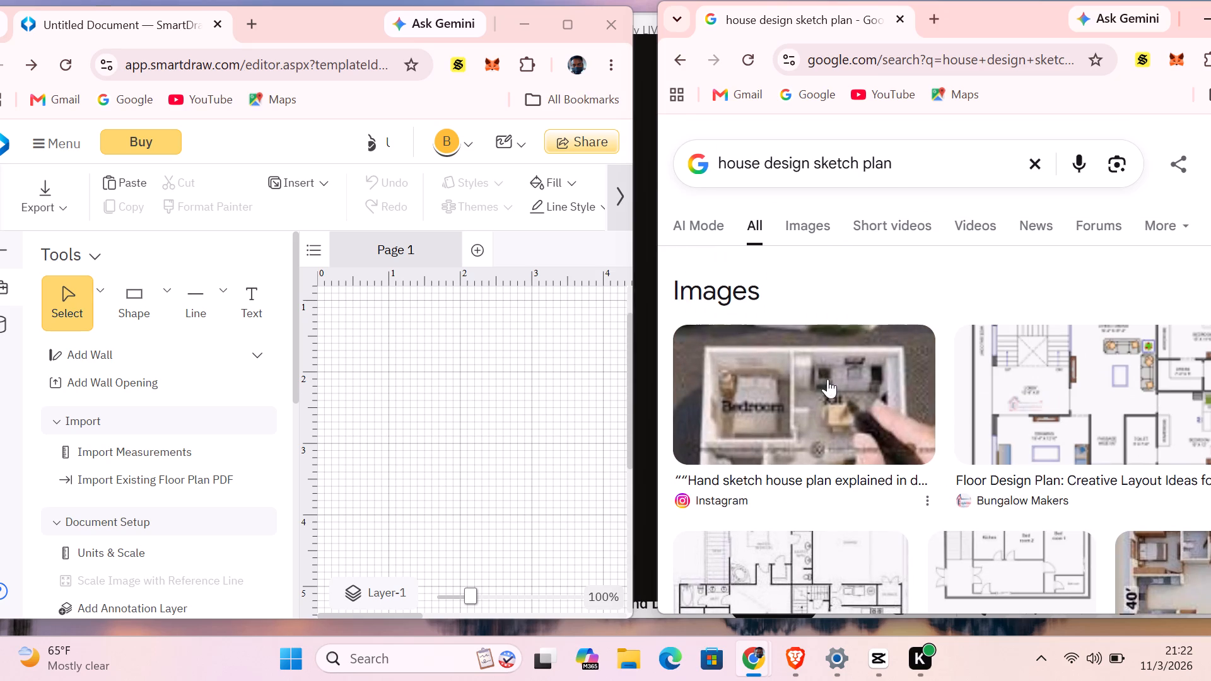
scroll(798, 335, "down", 9)
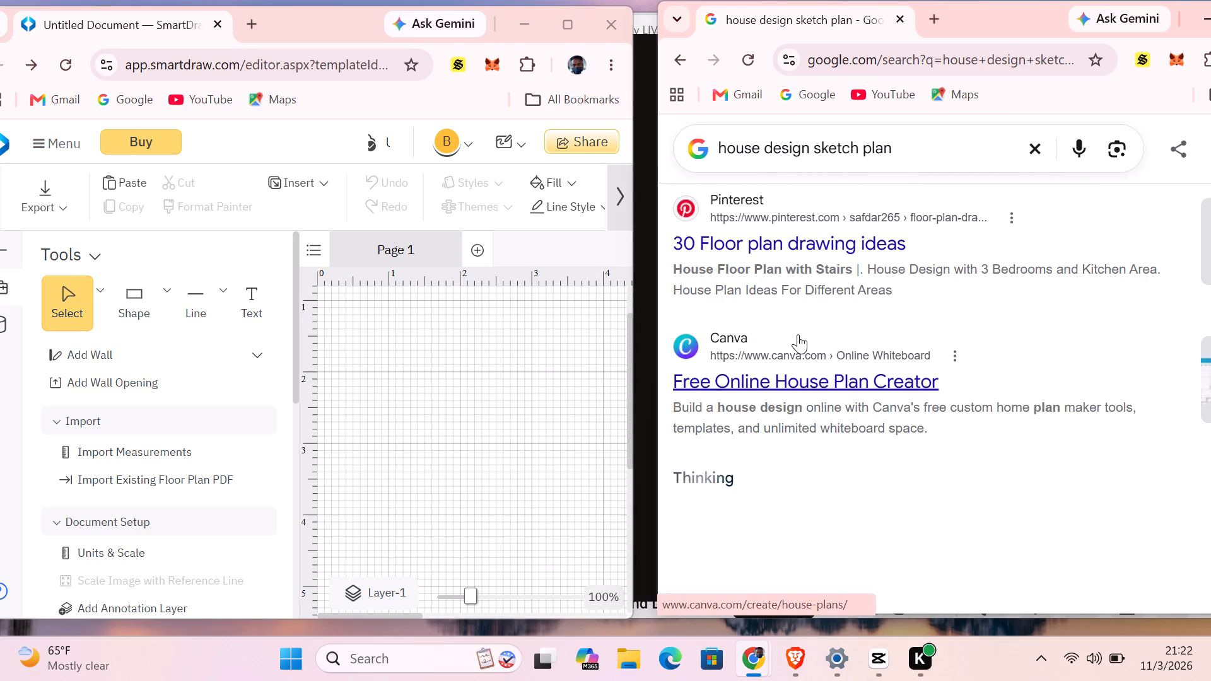
scroll(796, 334, "down", 2)
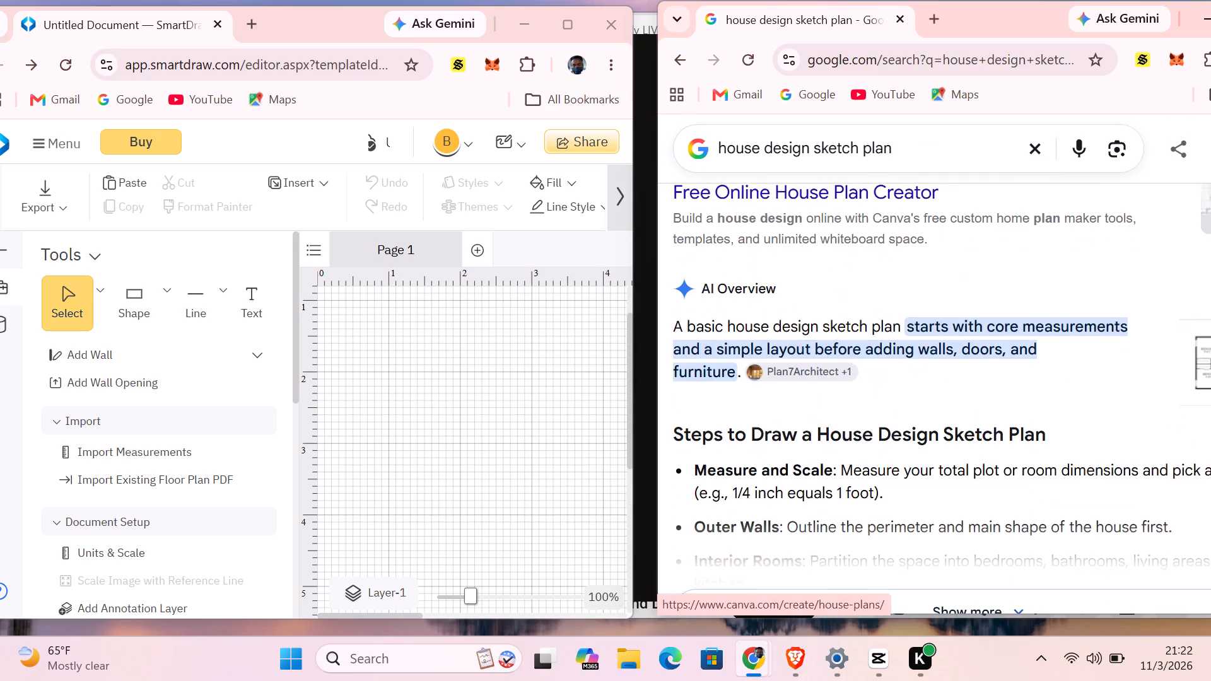
scroll(796, 334, "down", 2)
scroll(796, 334, "up", 1)
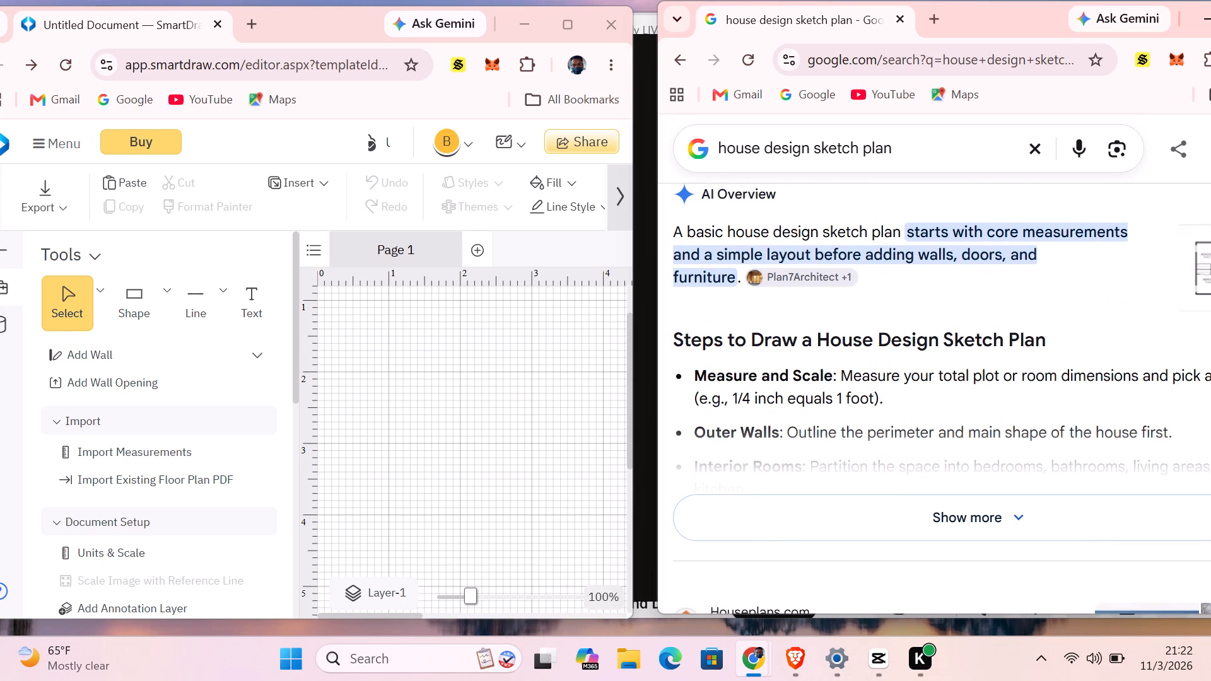
left_click(944, 505)
scroll(905, 474, "down", 1)
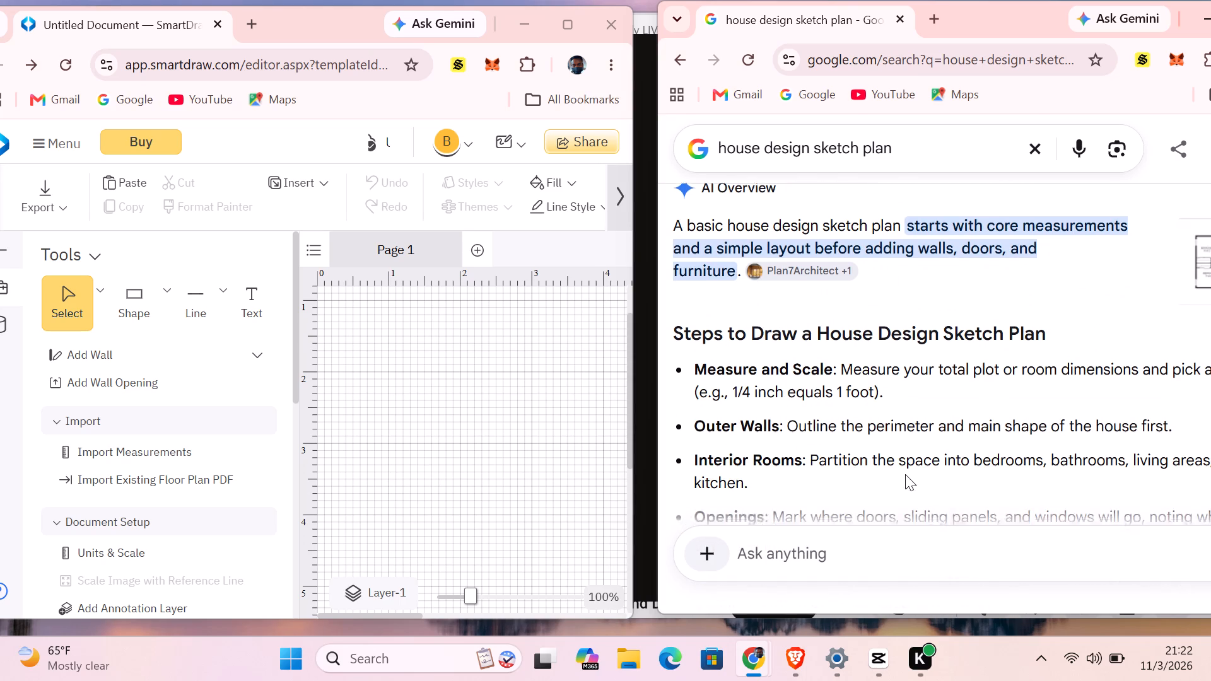
scroll(902, 472, "down", 2)
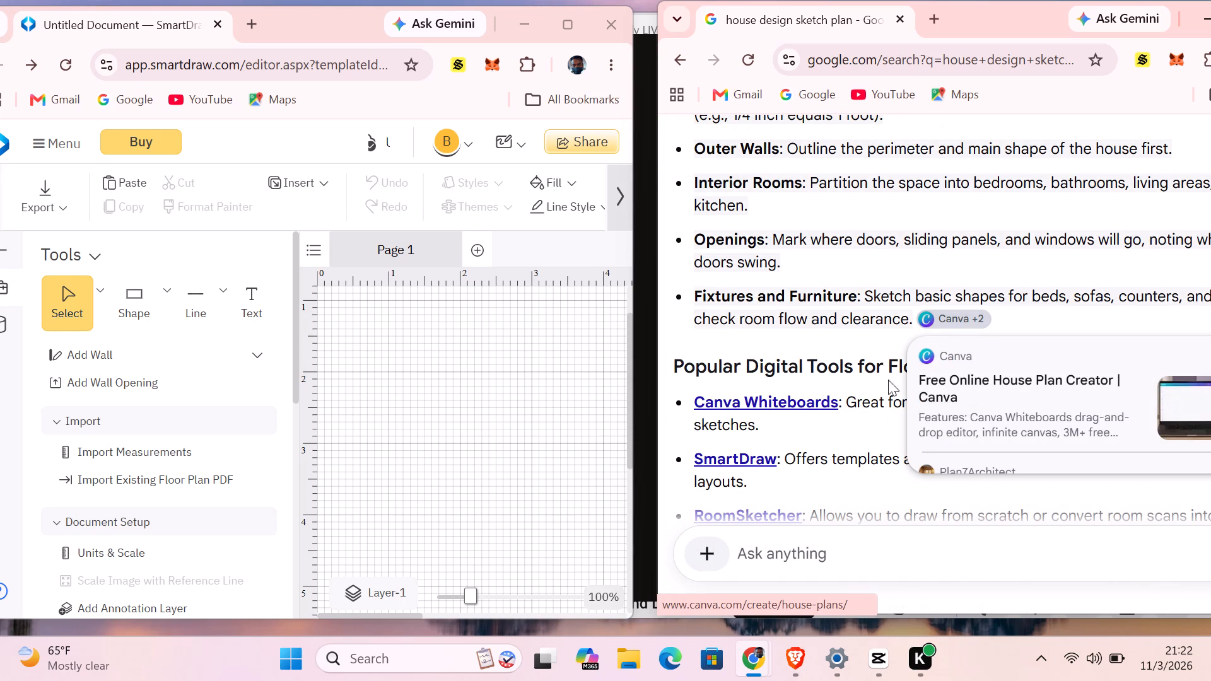
scroll(795, 422, "down", 9)
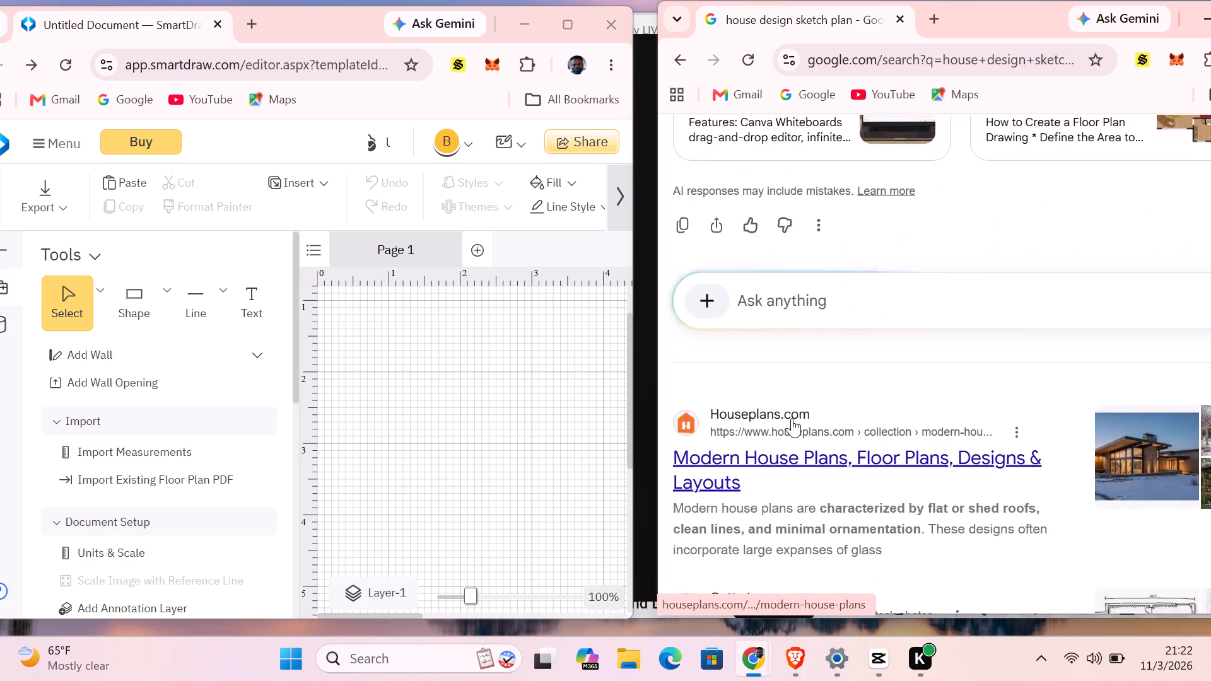
Open the Houseplans.com modern house plans result, browse its listed plans, and return to the Google results.
left_click(789, 373)
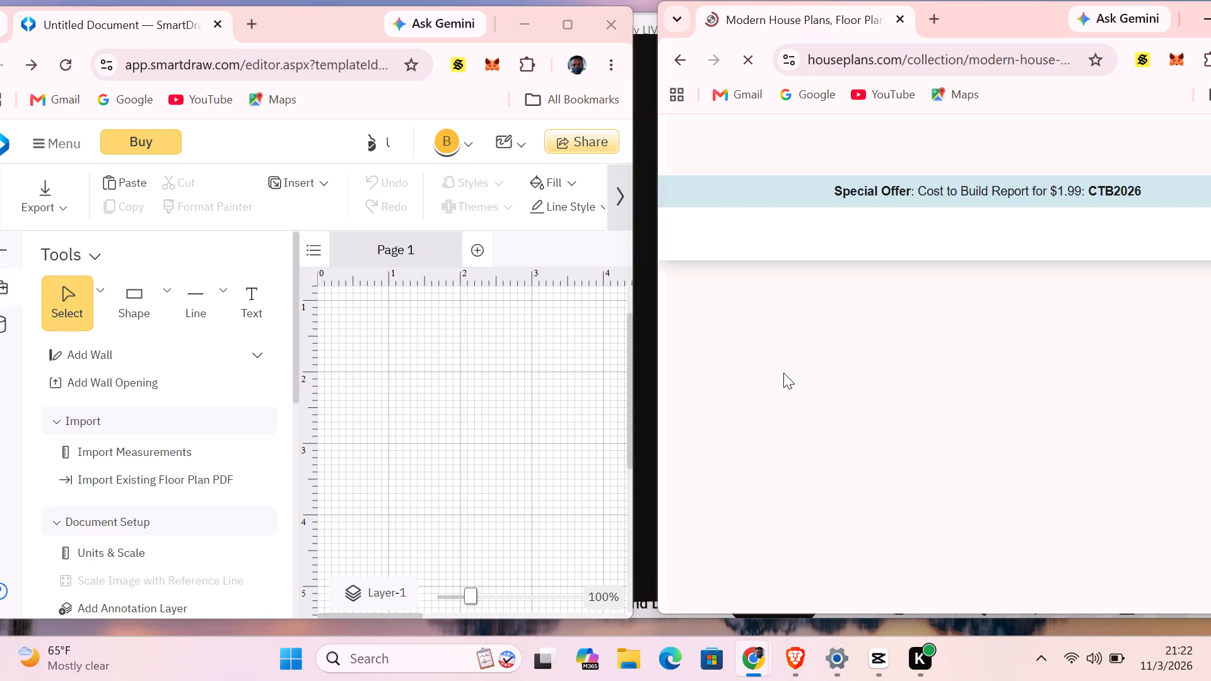
scroll(832, 390, "down", 8)
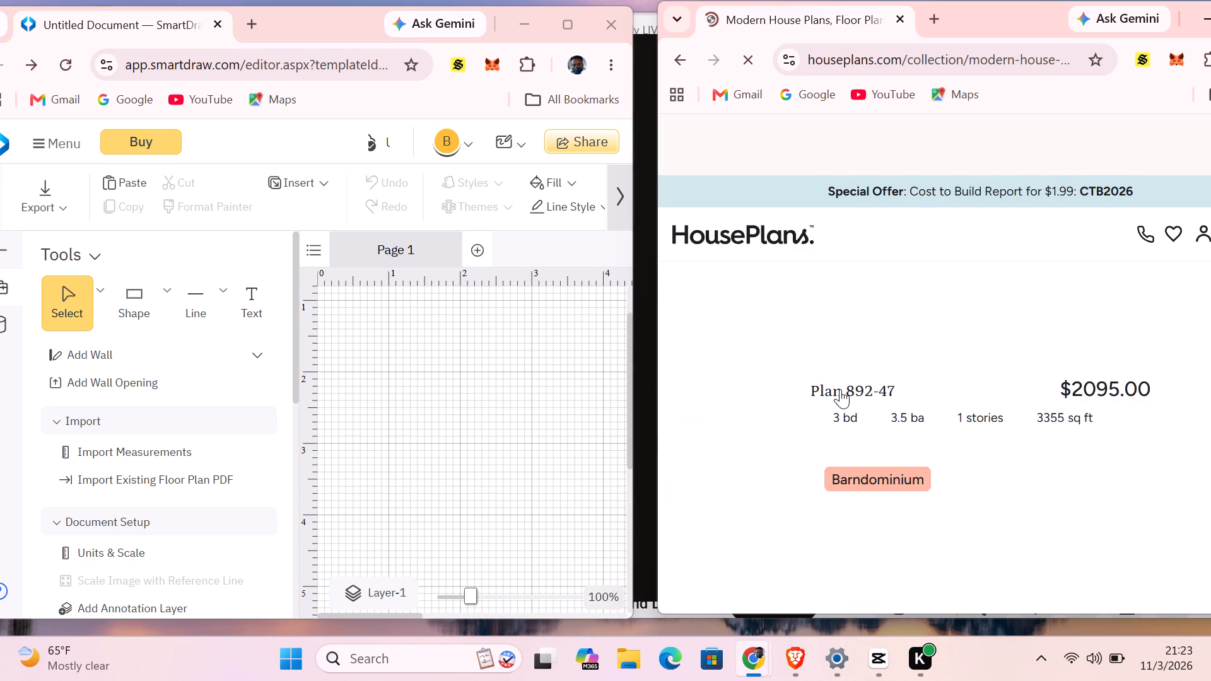
scroll(838, 389, "down", 1)
scroll(838, 390, "up", 2)
scroll(837, 390, "down", 3)
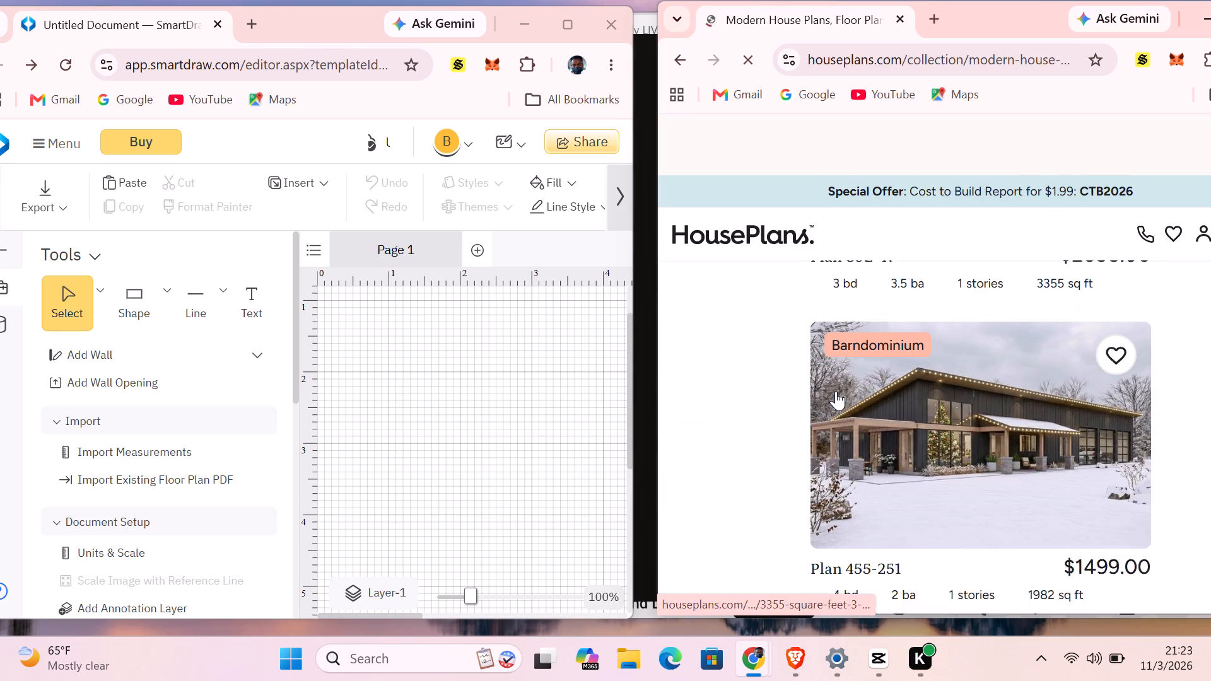
scroll(836, 391, "down", 7)
scroll(829, 392, "up", 1)
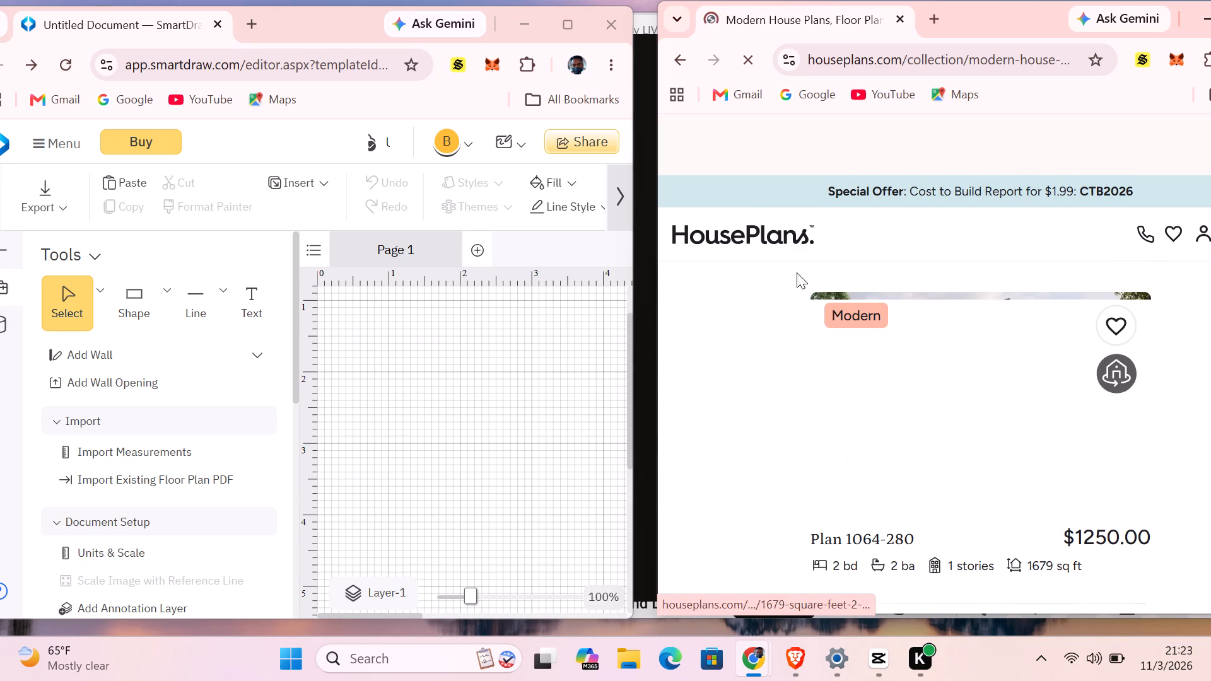
left_click(692, 55)
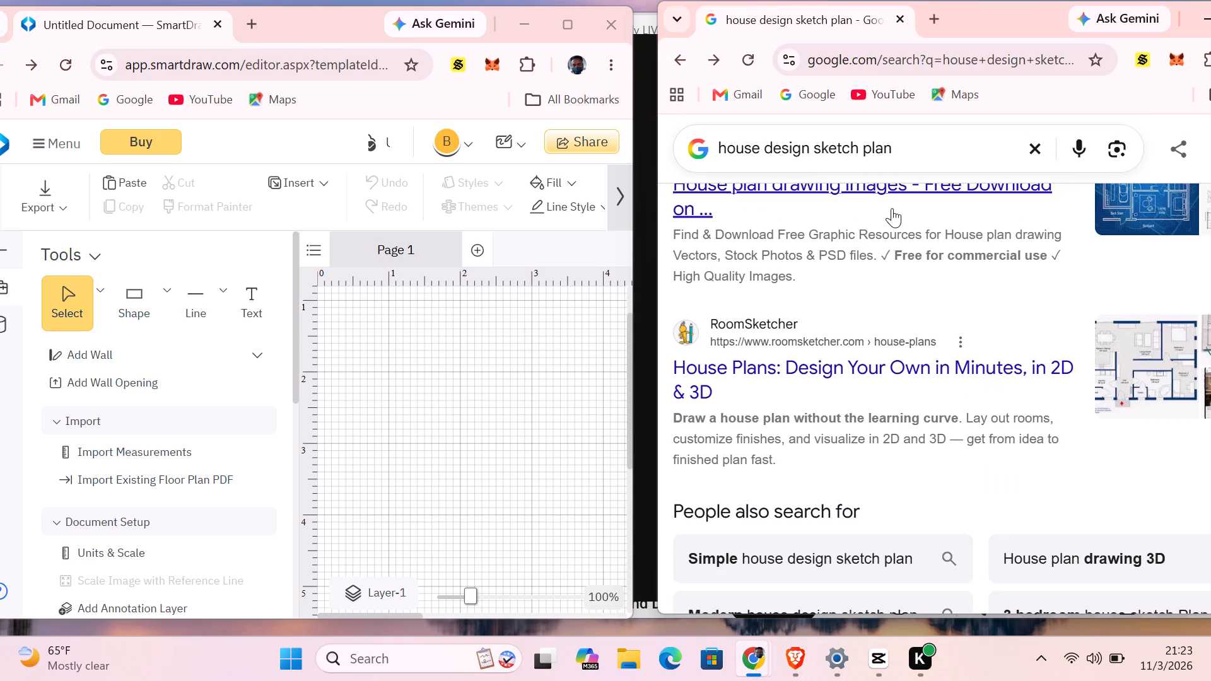
Open the RoomSketcher "House Plans: Design Your Own in Minutes" result and bring its dimensioned 2D floor plan fully into view.
left_click(880, 364)
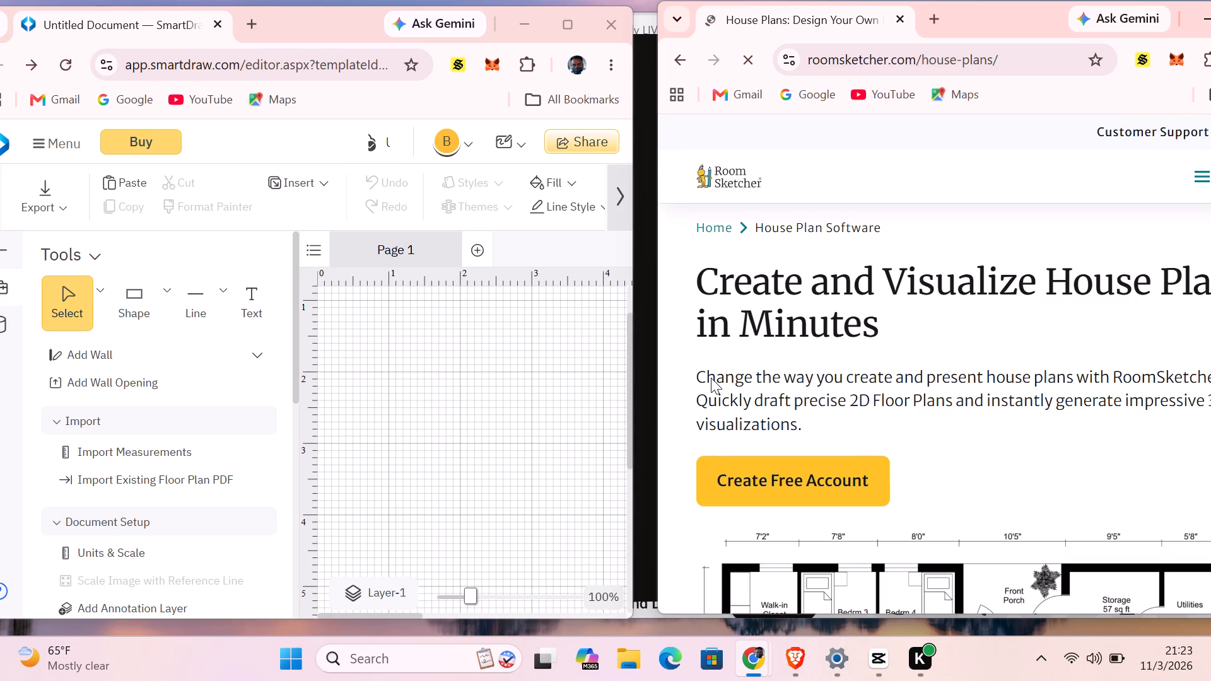
scroll(711, 378, "down", 4)
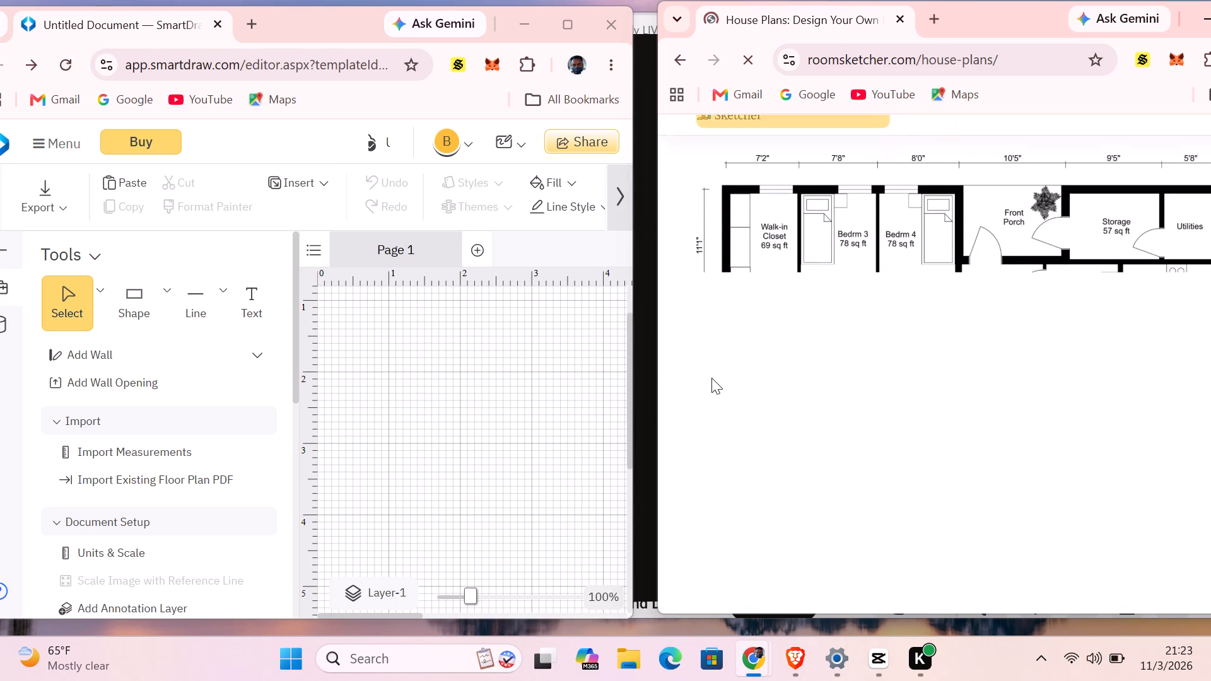
scroll(711, 378, "up", 1)
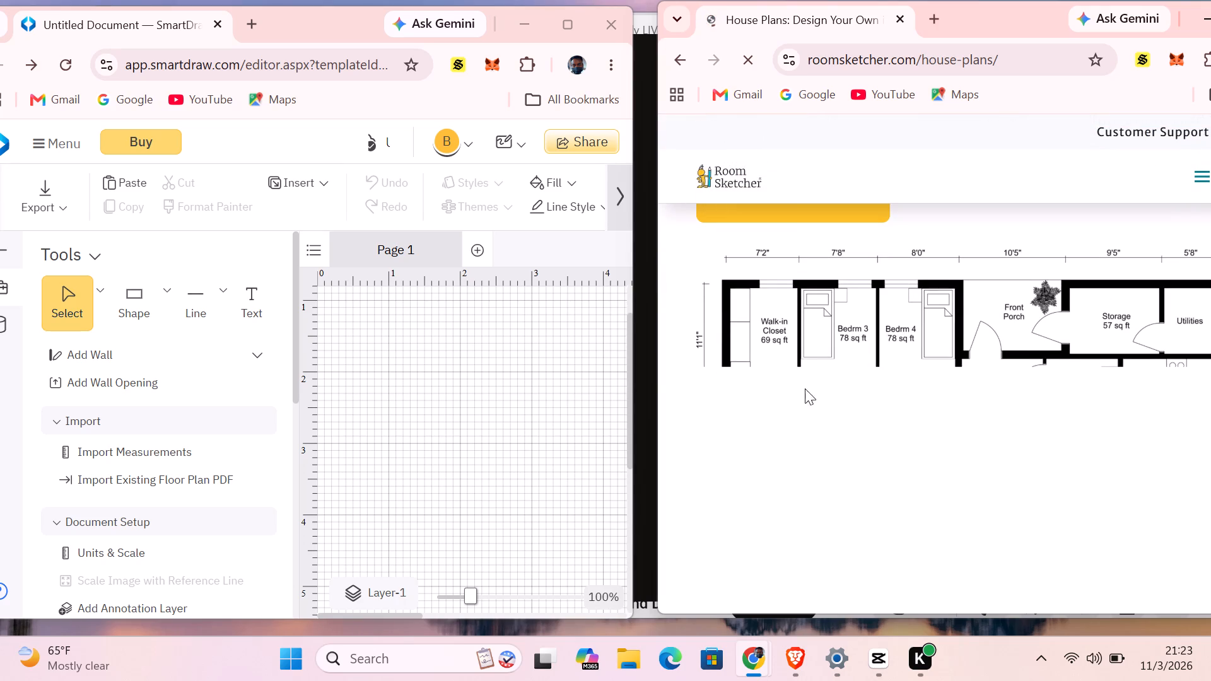
scroll(860, 387, "down", 1)
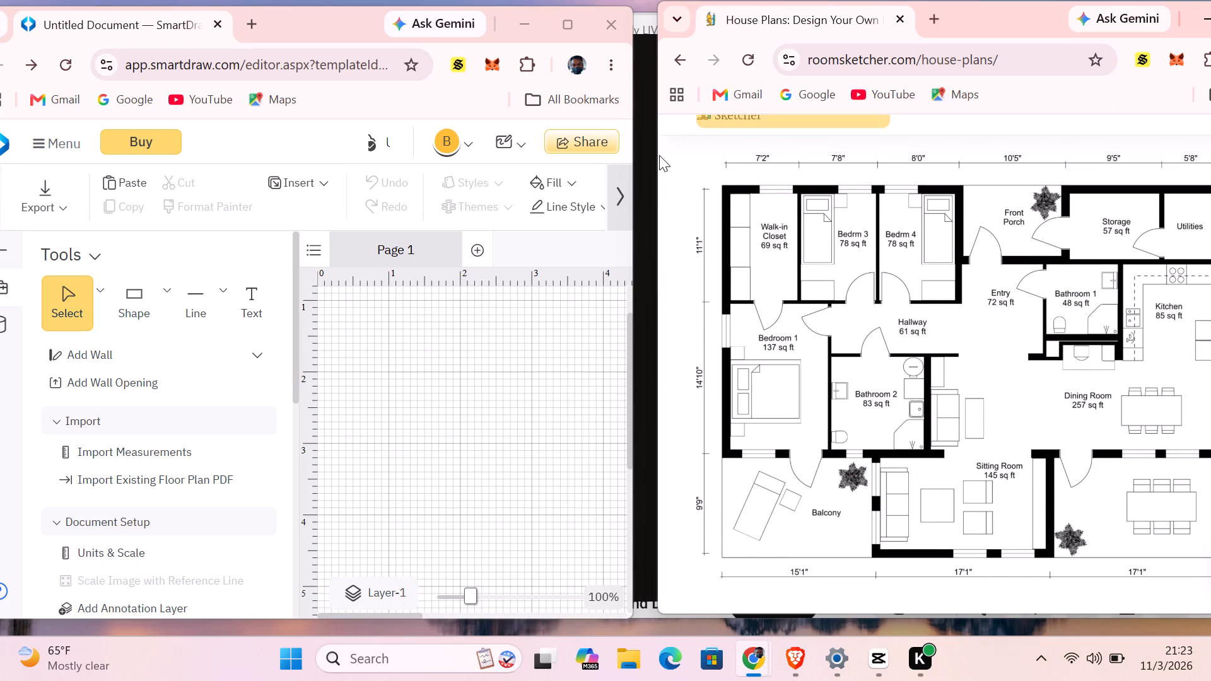
Reposition the SmartDraw and RoomSketcher windows side by side so the drawing page and the reference floor plan are both visible.
left_click_drag(961, 18, 934, 17)
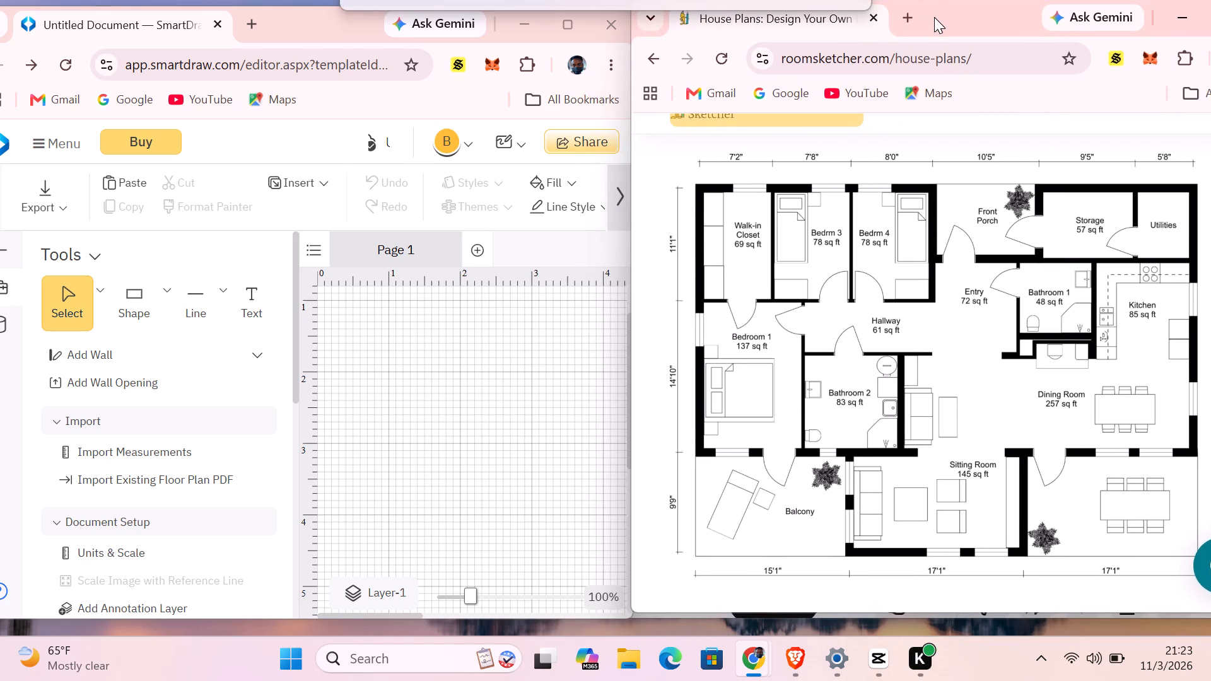
left_click_drag(934, 17, 947, 13)
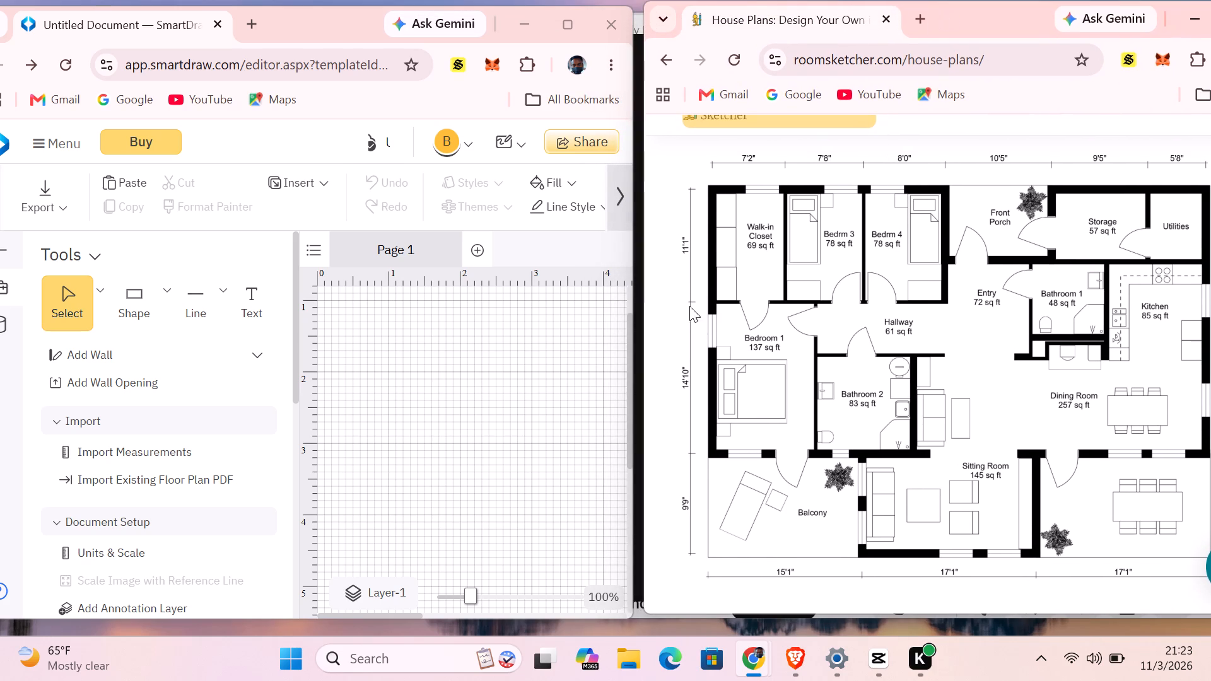
left_click_drag(344, 25, 331, 26)
left_click_drag(974, 13, 945, 19)
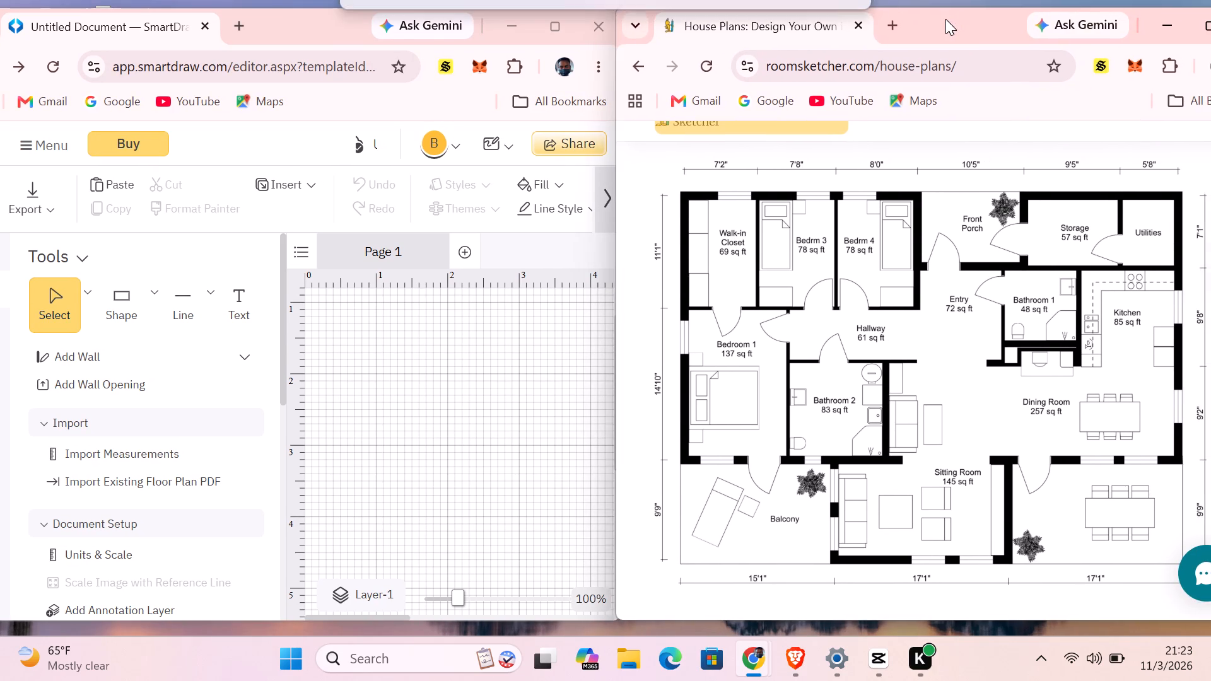
left_click_drag(945, 19, 955, 18)
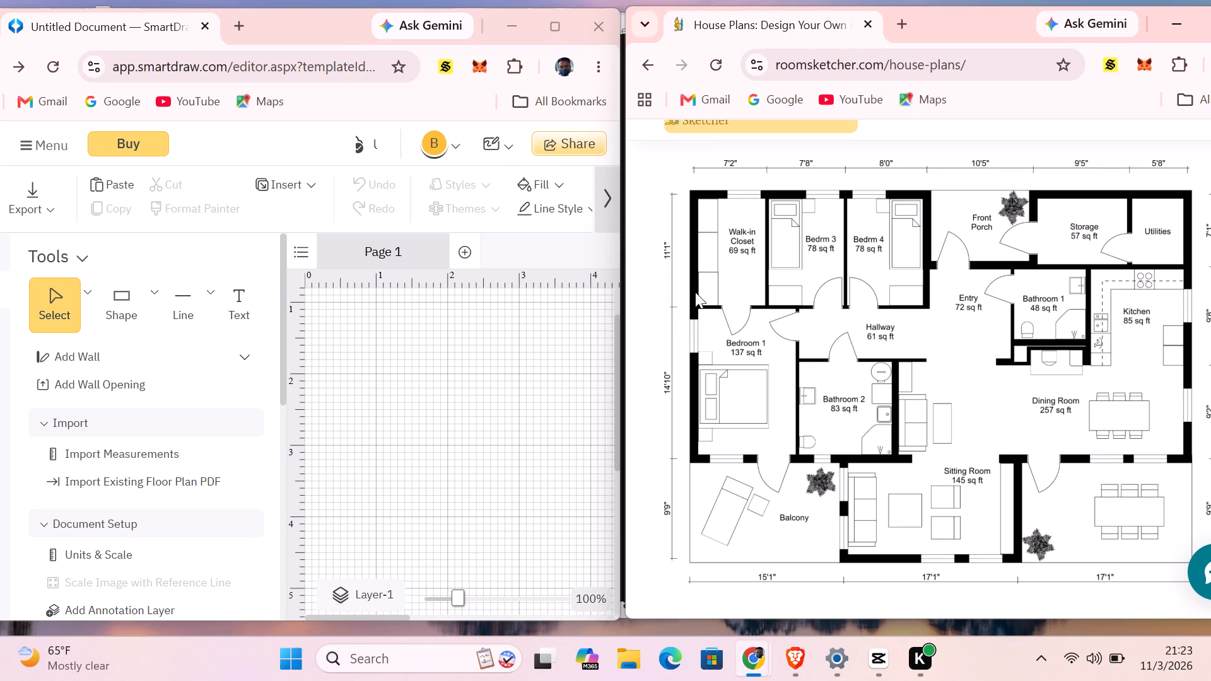
Draw a straight vertical line about 3.80 long down the left edge of the SmartDraw page, starting near the 1 mark.
left_click(214, 296)
left_click(300, 369)
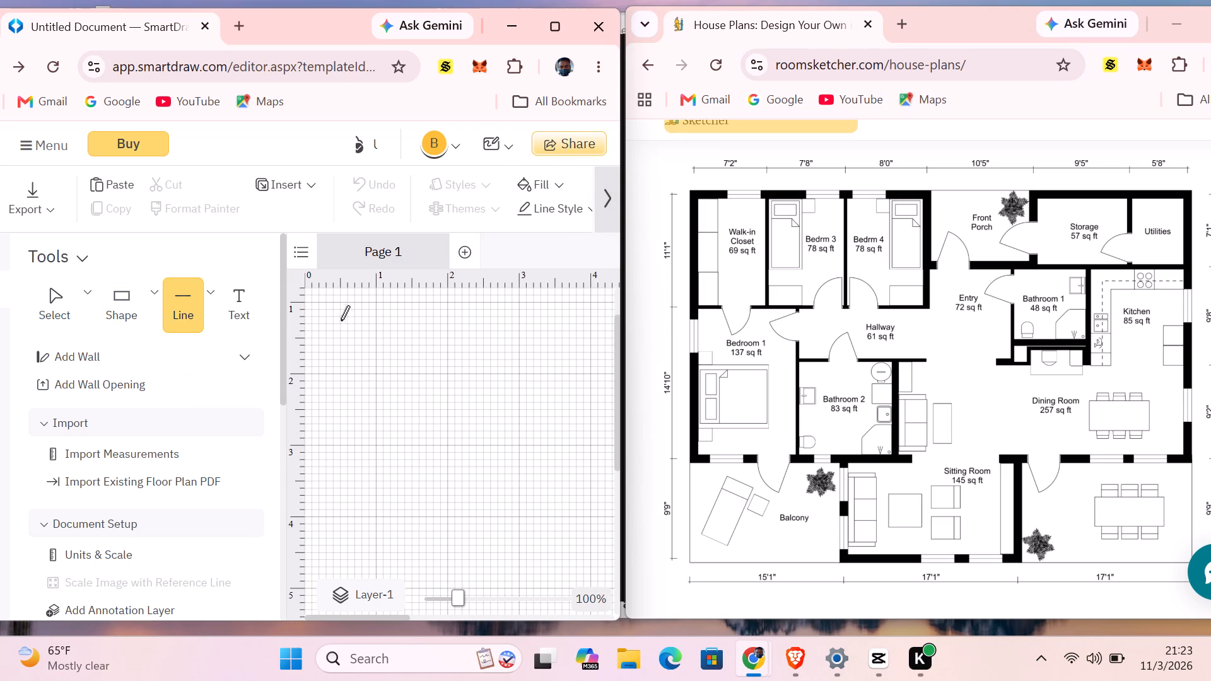
left_click_drag(319, 301, 317, 315)
left_click_drag(317, 315, 317, 410)
left_click_drag(317, 410, 310, 448)
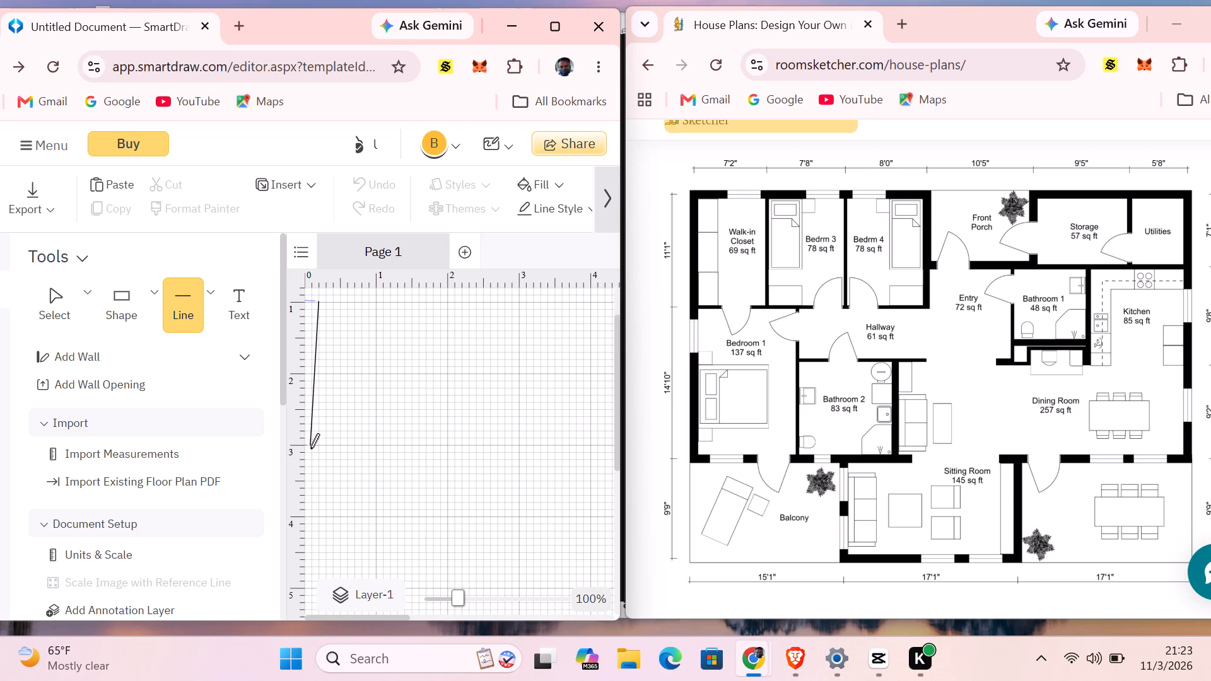
left_click_drag(310, 448, 320, 515)
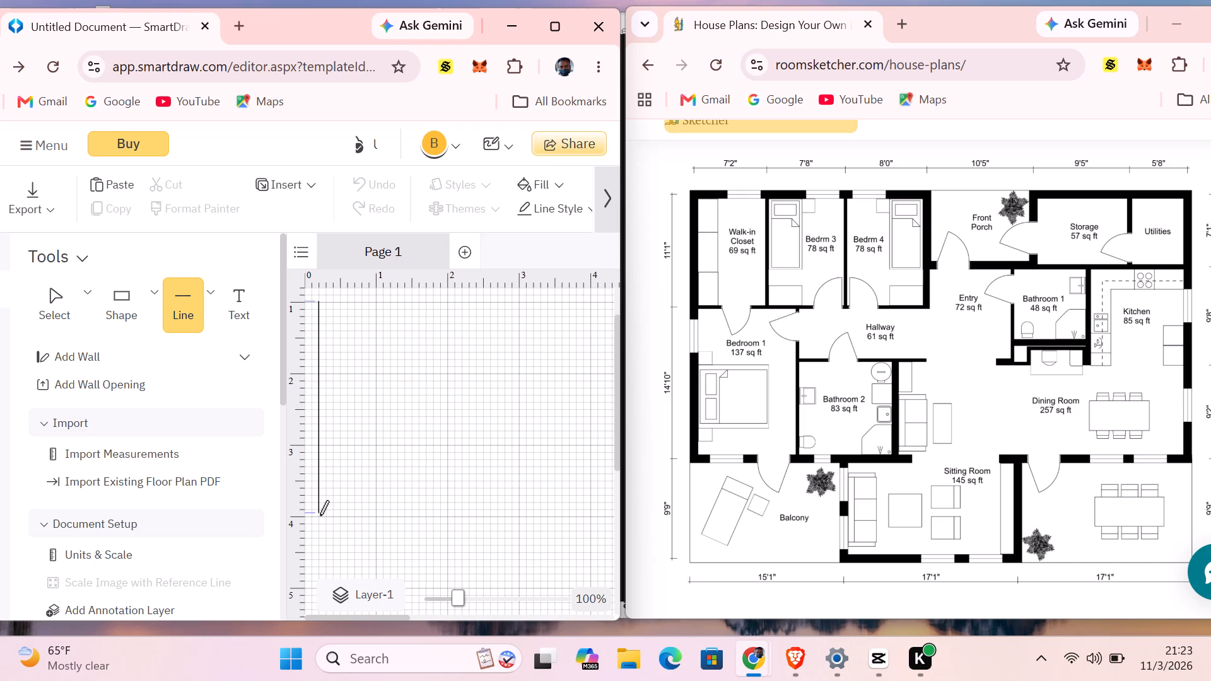
left_click_drag(320, 515, 313, 573)
left_click_drag(313, 573, 327, 569)
left_click_drag(327, 569, 318, 571)
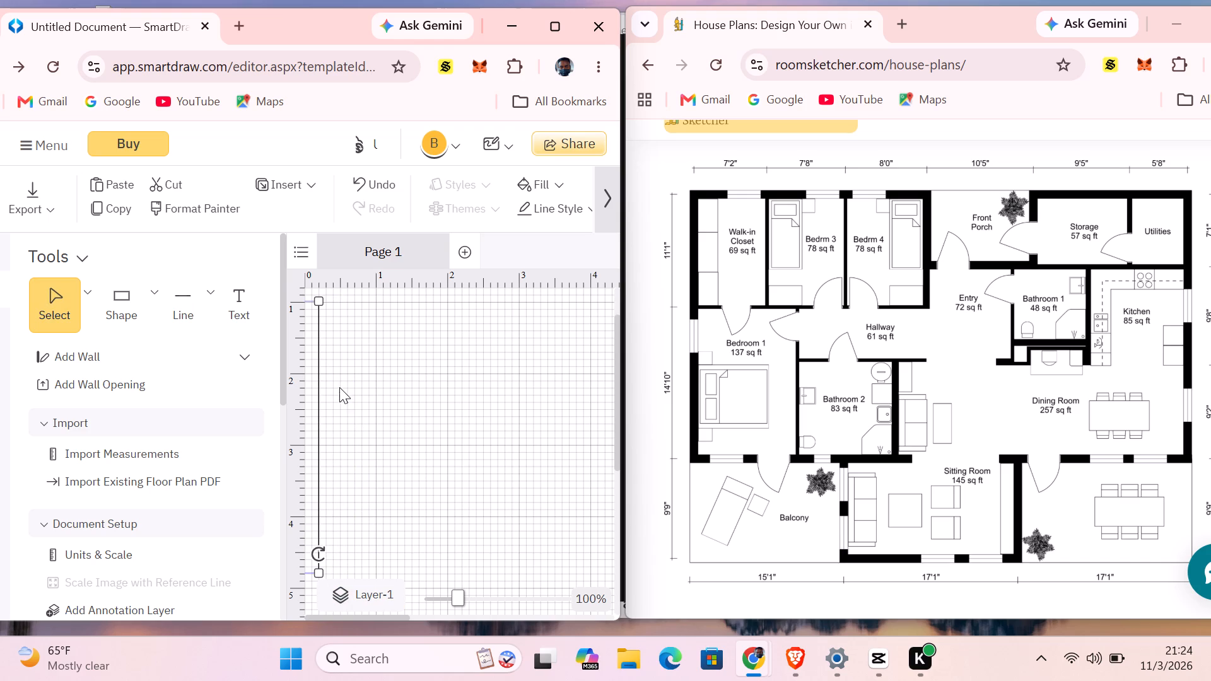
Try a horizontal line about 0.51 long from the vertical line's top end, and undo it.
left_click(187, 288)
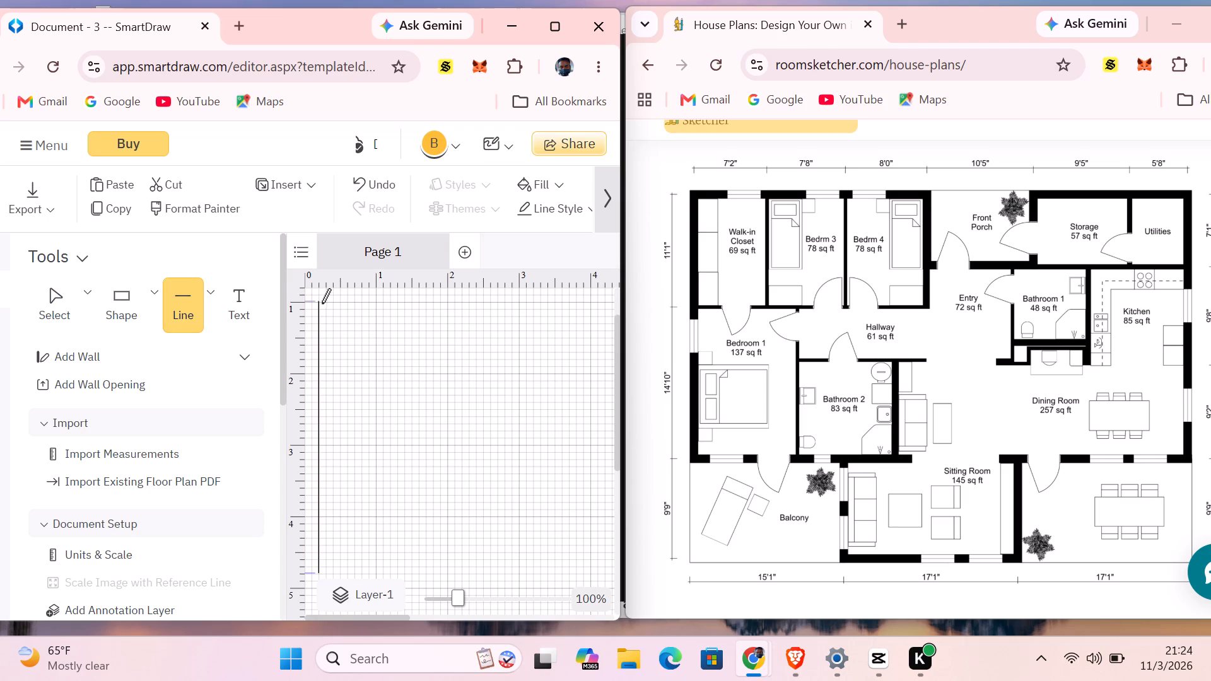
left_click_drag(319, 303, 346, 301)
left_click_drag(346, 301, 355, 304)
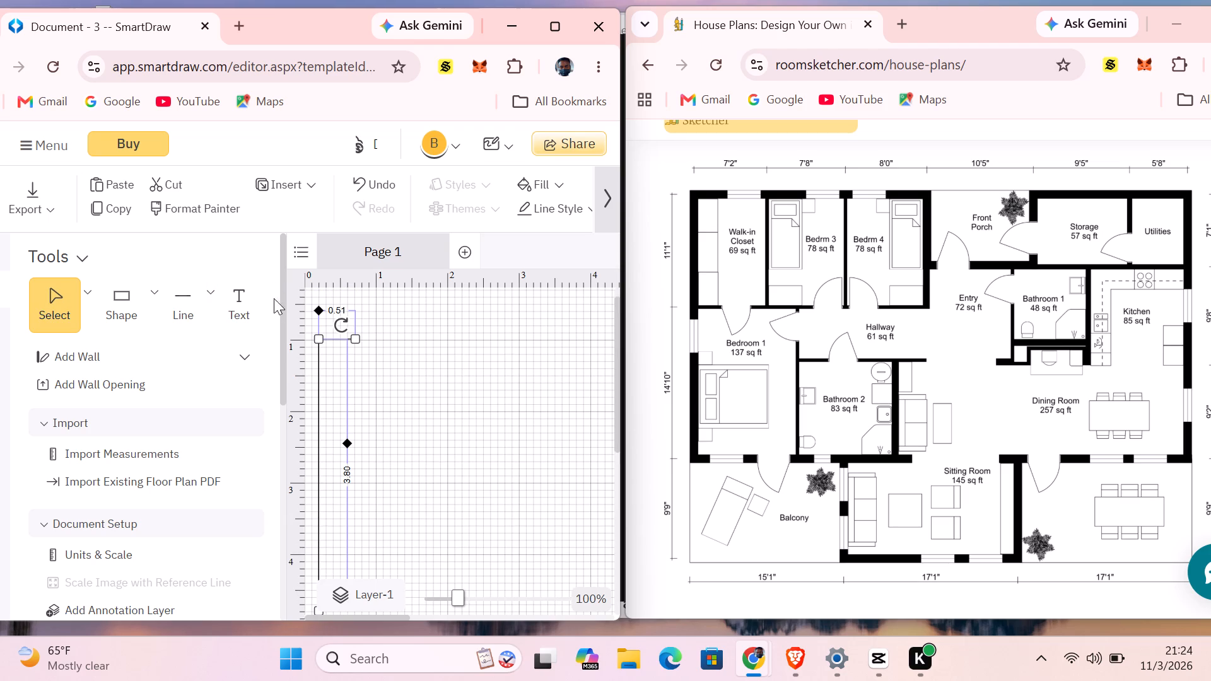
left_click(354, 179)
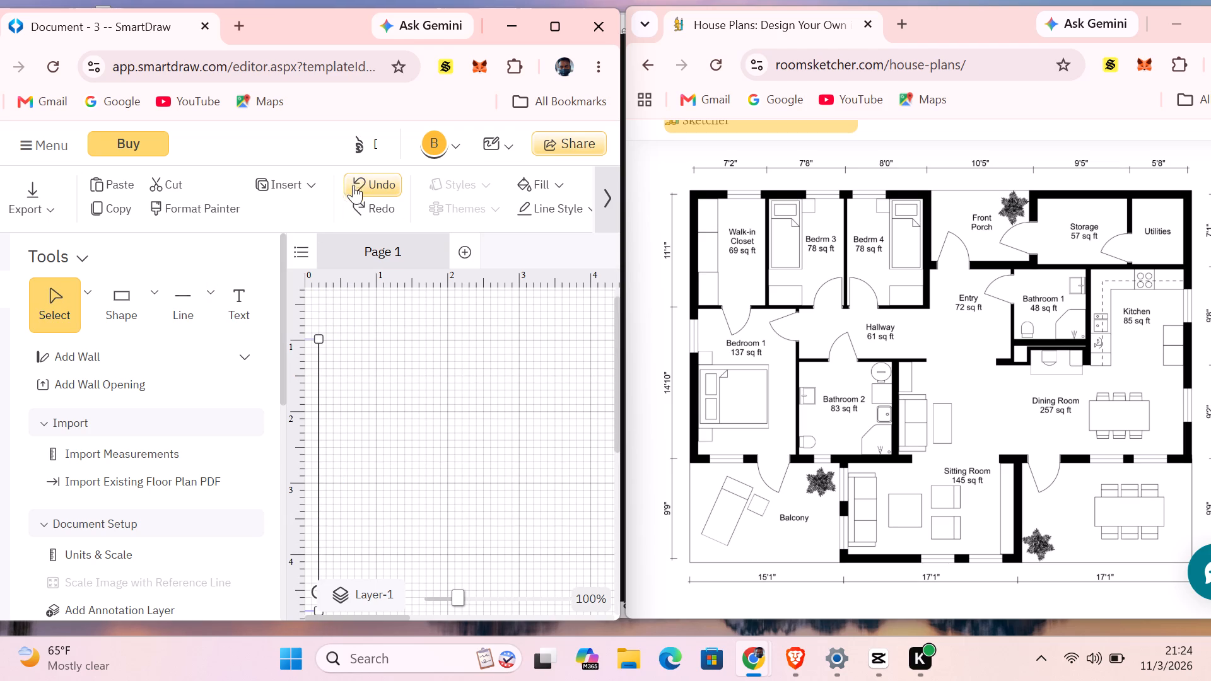
Make the SmartDraw window slightly taller by extending its bottom edge.
scroll(363, 435, "down", 1)
scroll(363, 435, "up", 1)
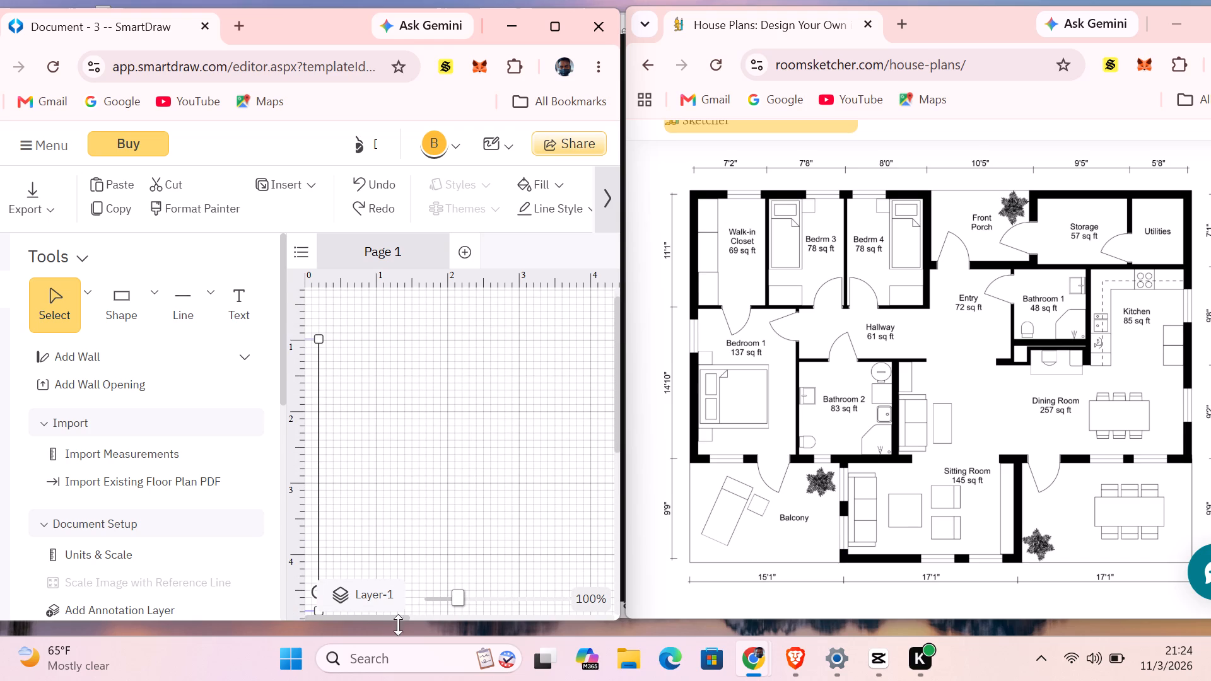
left_click_drag(437, 625, 437, 635)
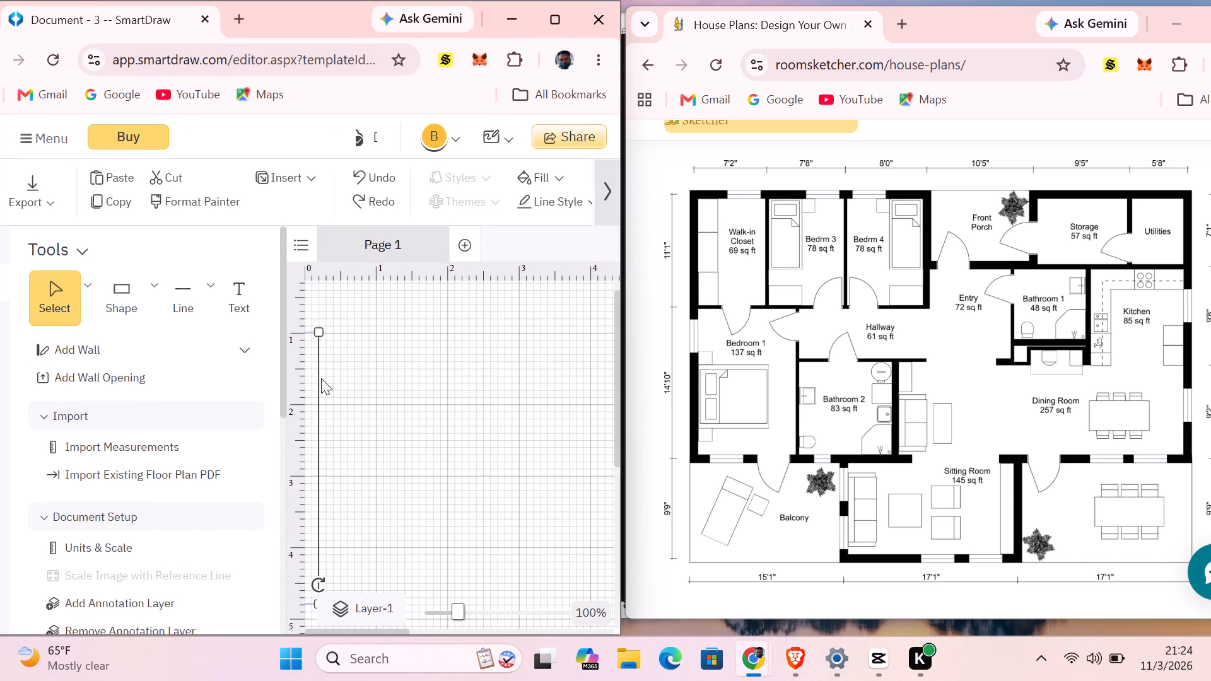
Draw a straight horizontal line about 3.83 long from the top end of the existing vertical line.
scroll(329, 366, "down", 1)
scroll(329, 366, "up", 1)
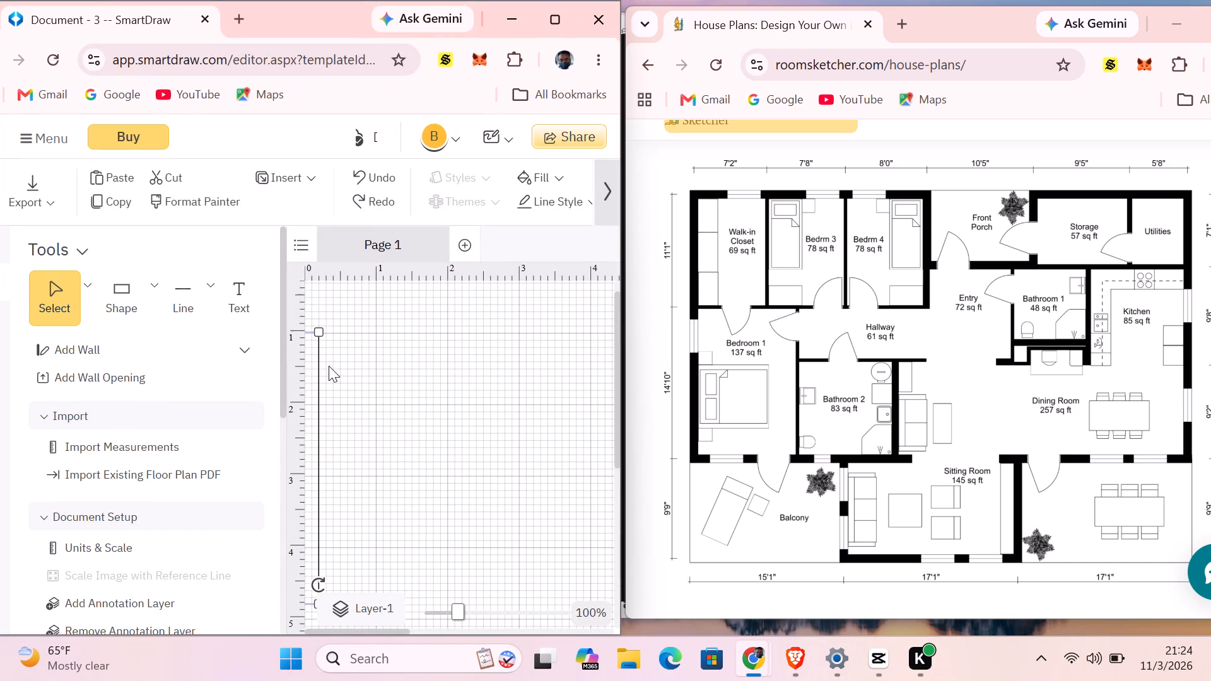
left_click(178, 288)
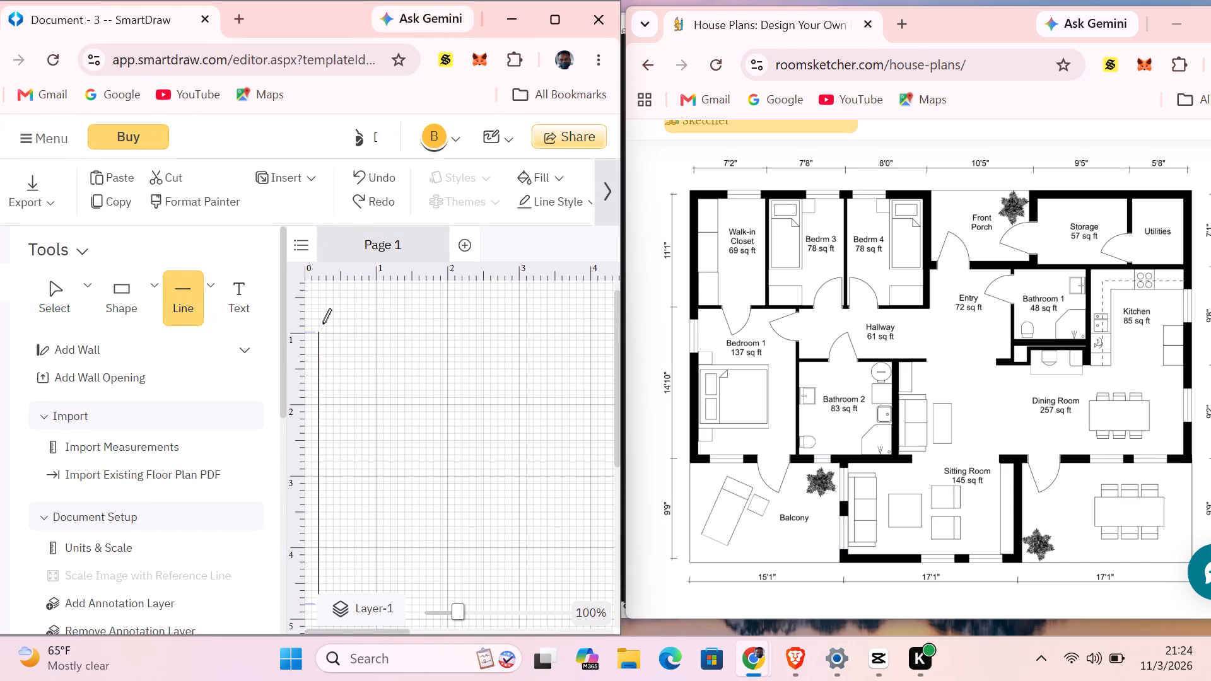
left_click_drag(315, 332, 319, 332)
left_click_drag(319, 332, 431, 335)
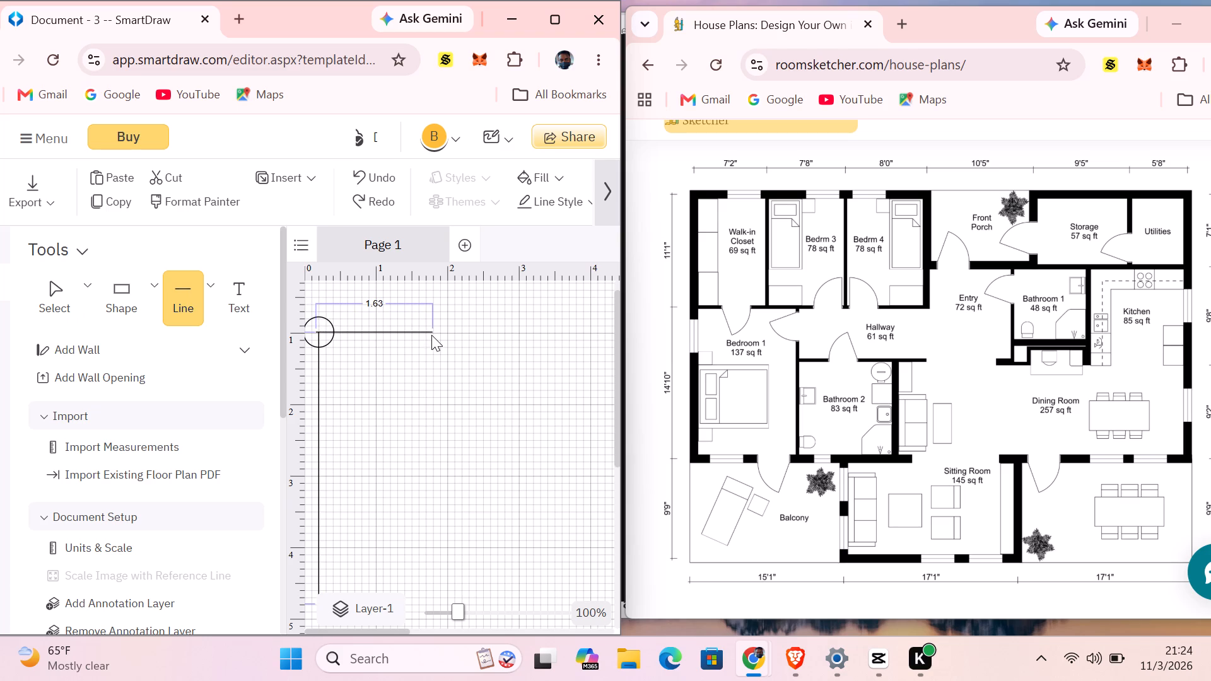
left_click_drag(431, 335, 593, 337)
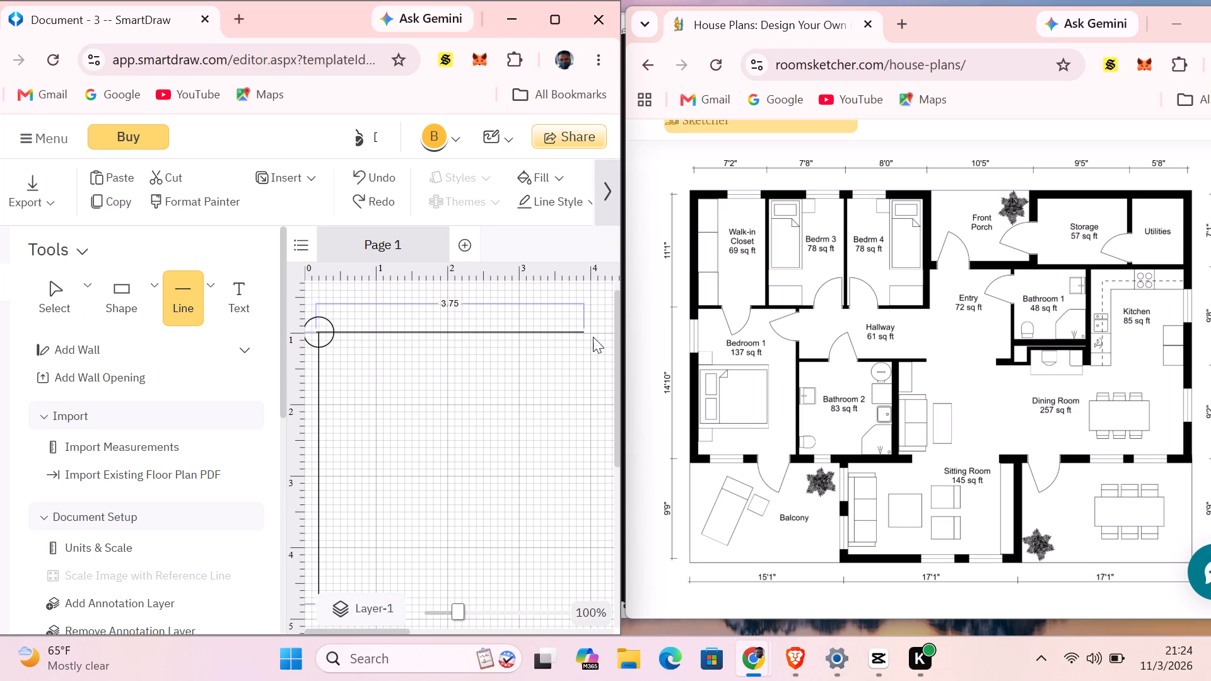
left_click_drag(593, 337, 594, 339)
left_click_drag(594, 339, 590, 340)
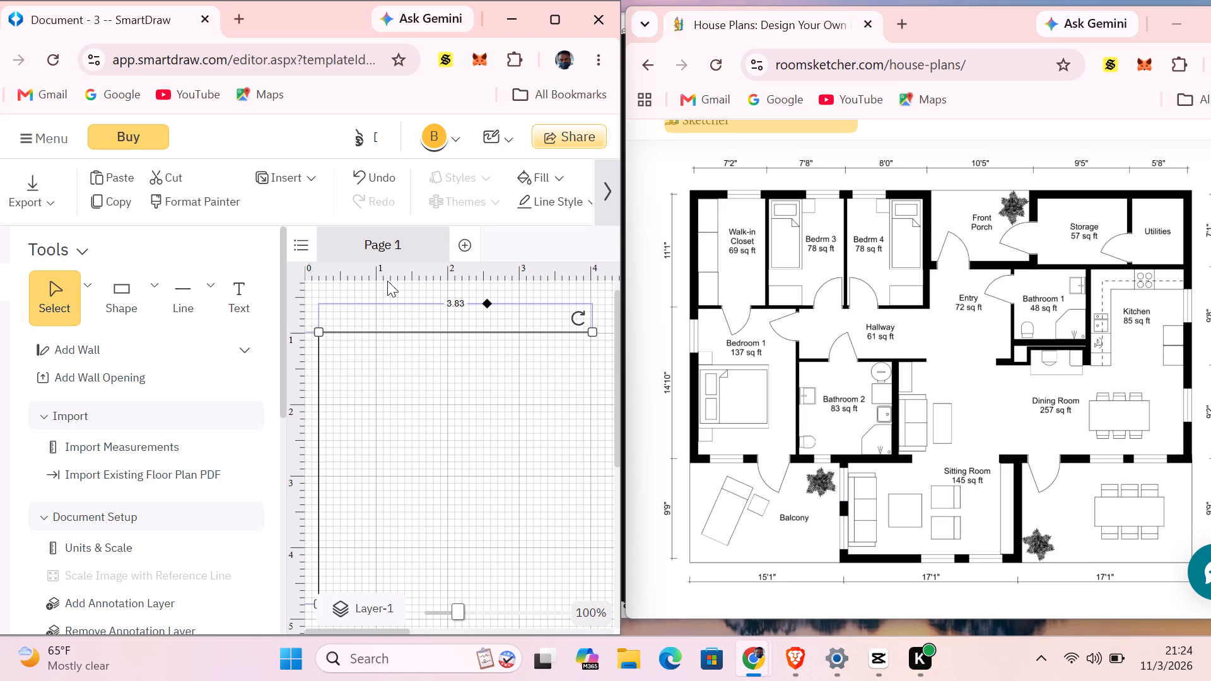
Draw a straight vertical line down from the horizontal line's right end, stopping just above the level of the left line's lower end.
left_click(183, 296)
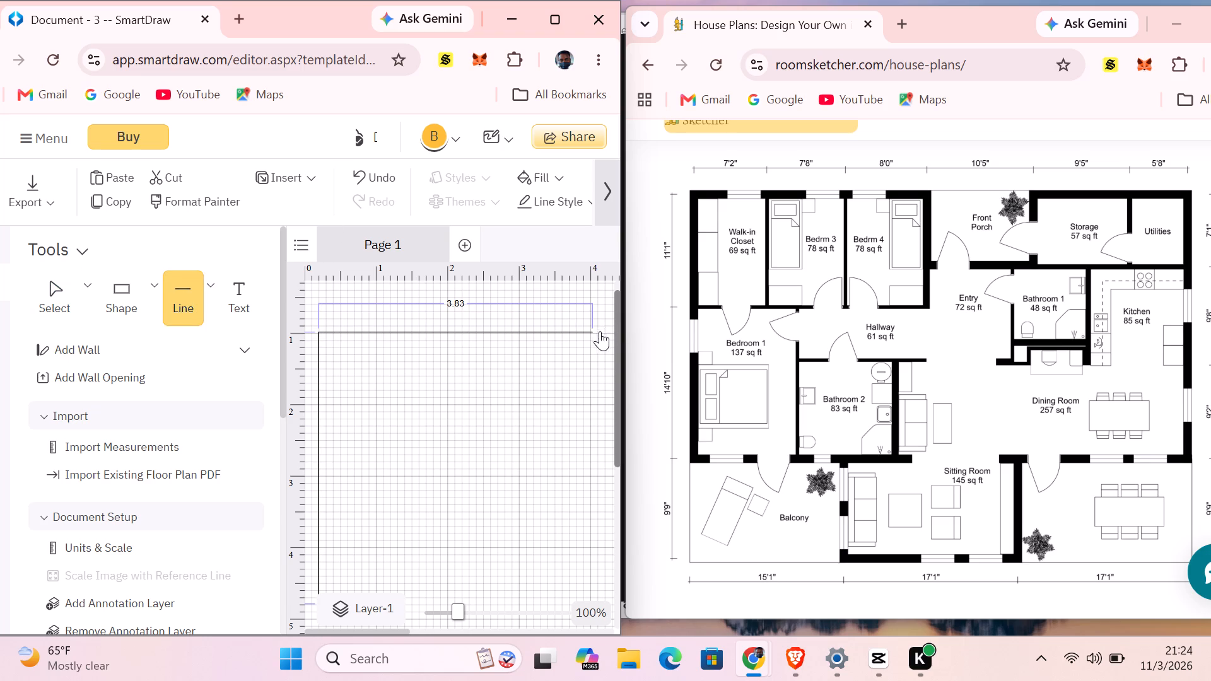
left_click_drag(593, 333, 593, 399)
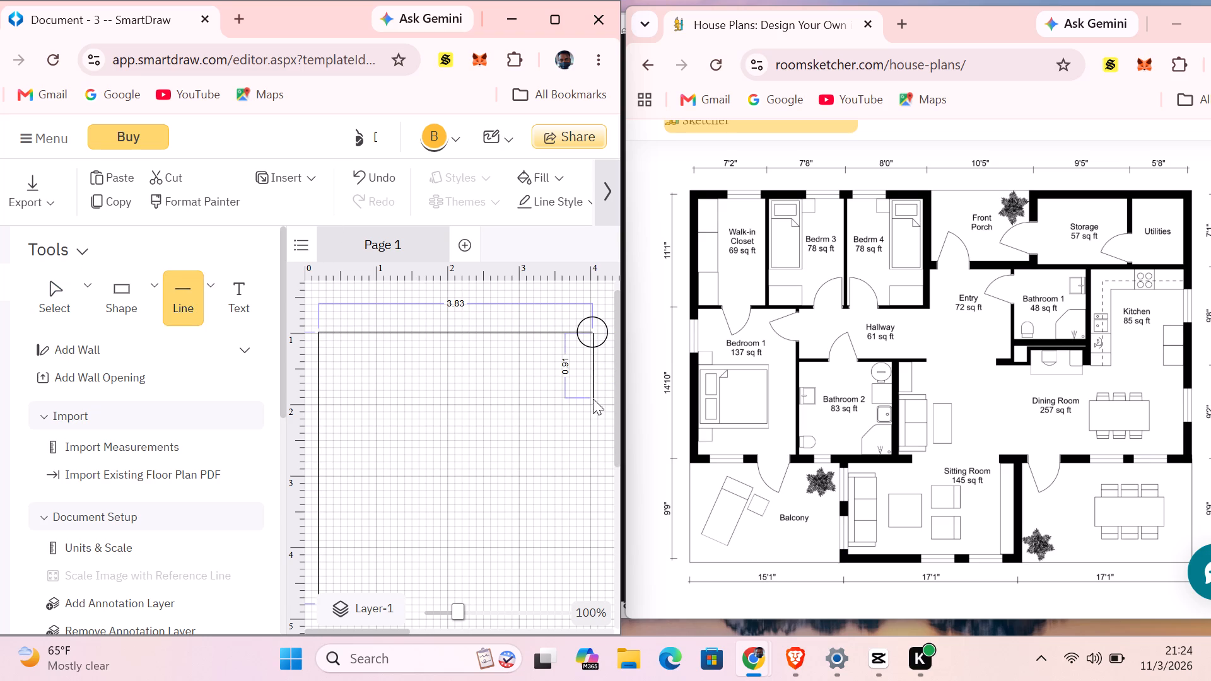
left_click_drag(593, 399, 583, 472)
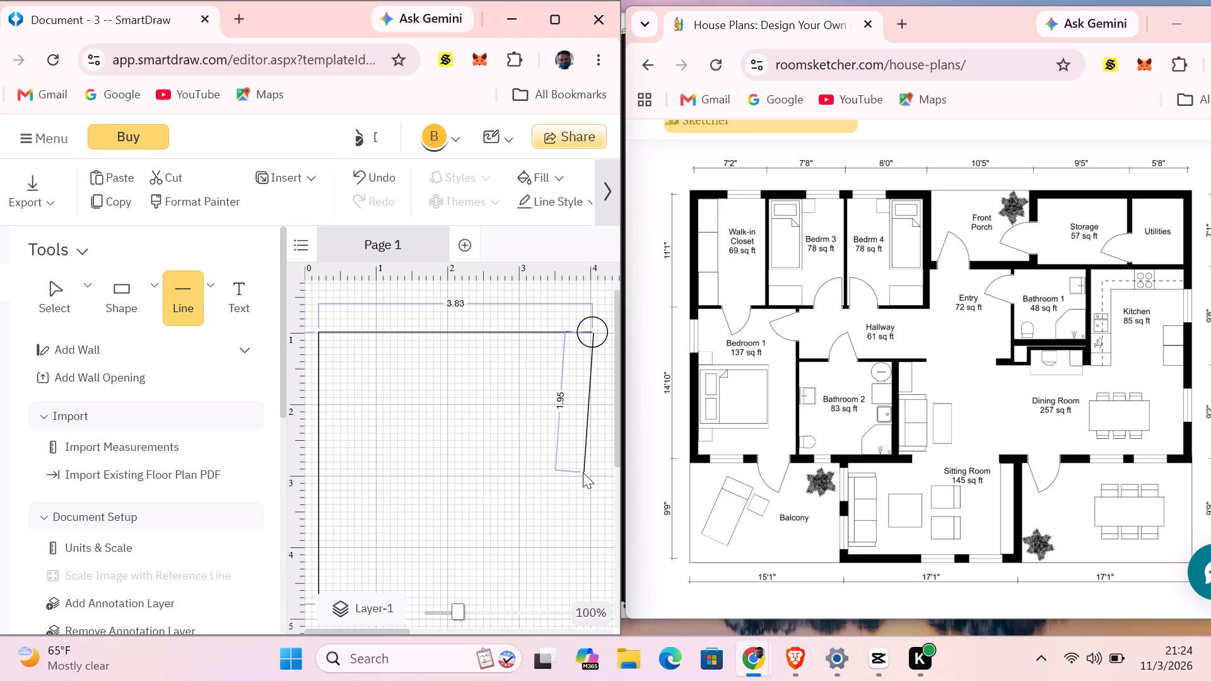
left_click_drag(583, 472, 587, 585)
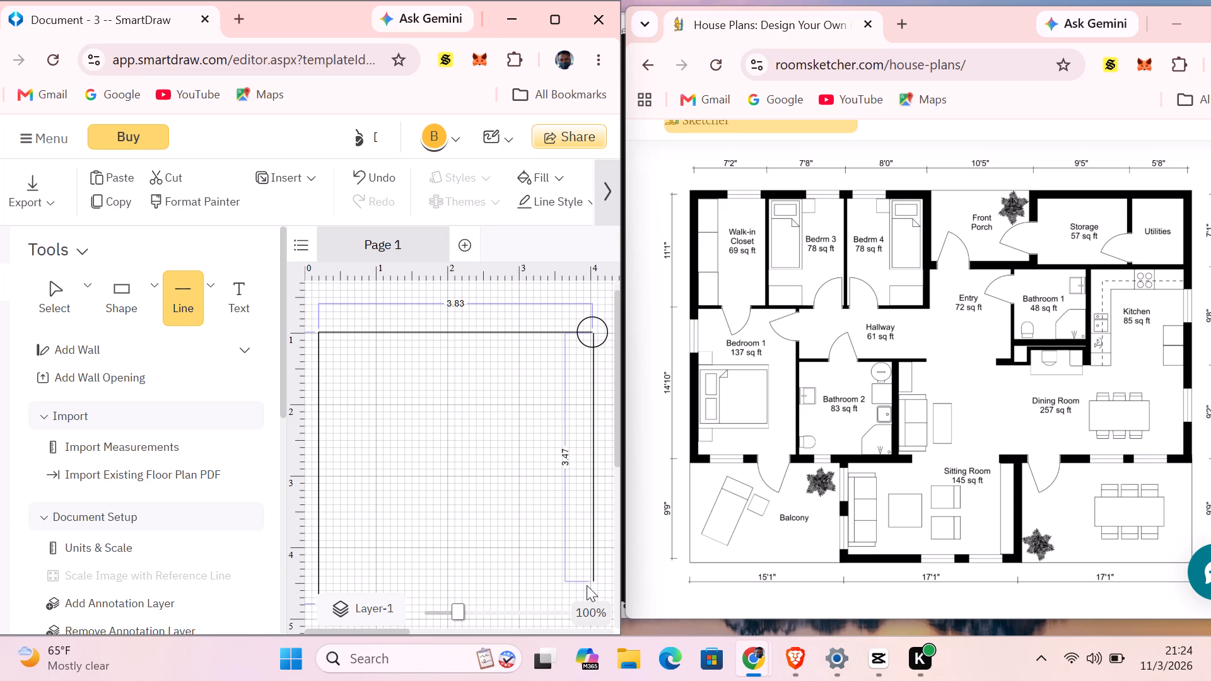
left_click_drag(587, 585, 583, 590)
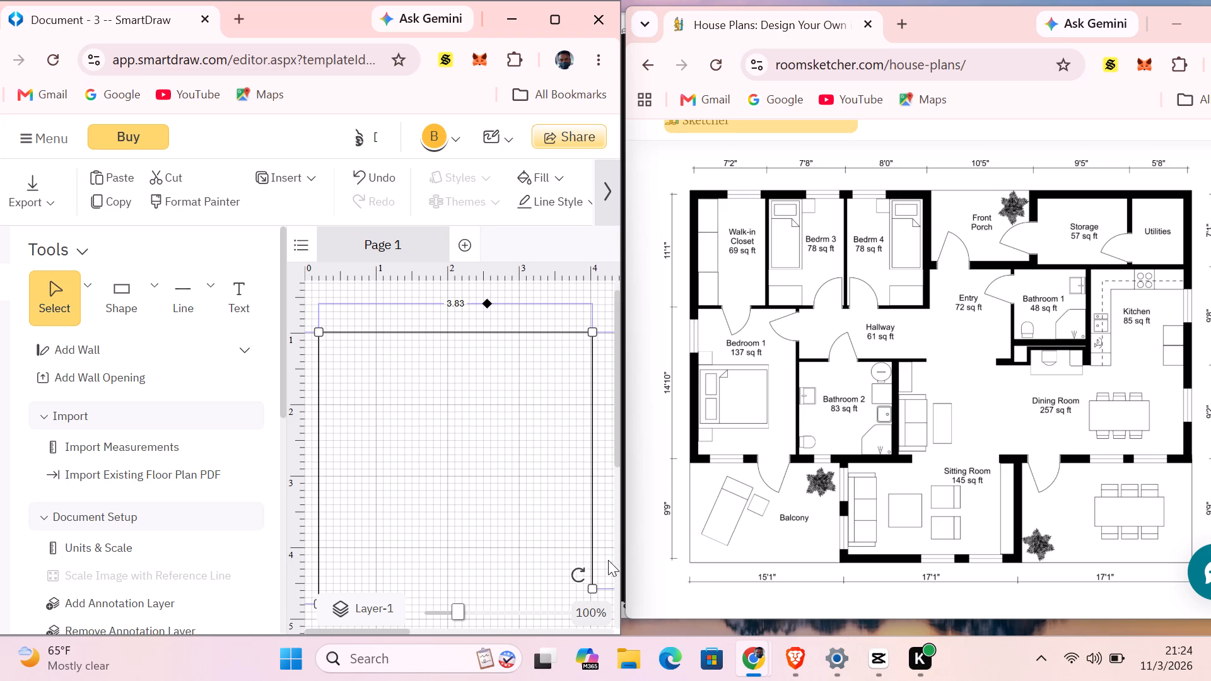
Extend the right vertical line's lower end to align with the left line's lower end, keeping it vertical.
scroll(459, 419, "down", 1)
scroll(459, 419, "up", 1)
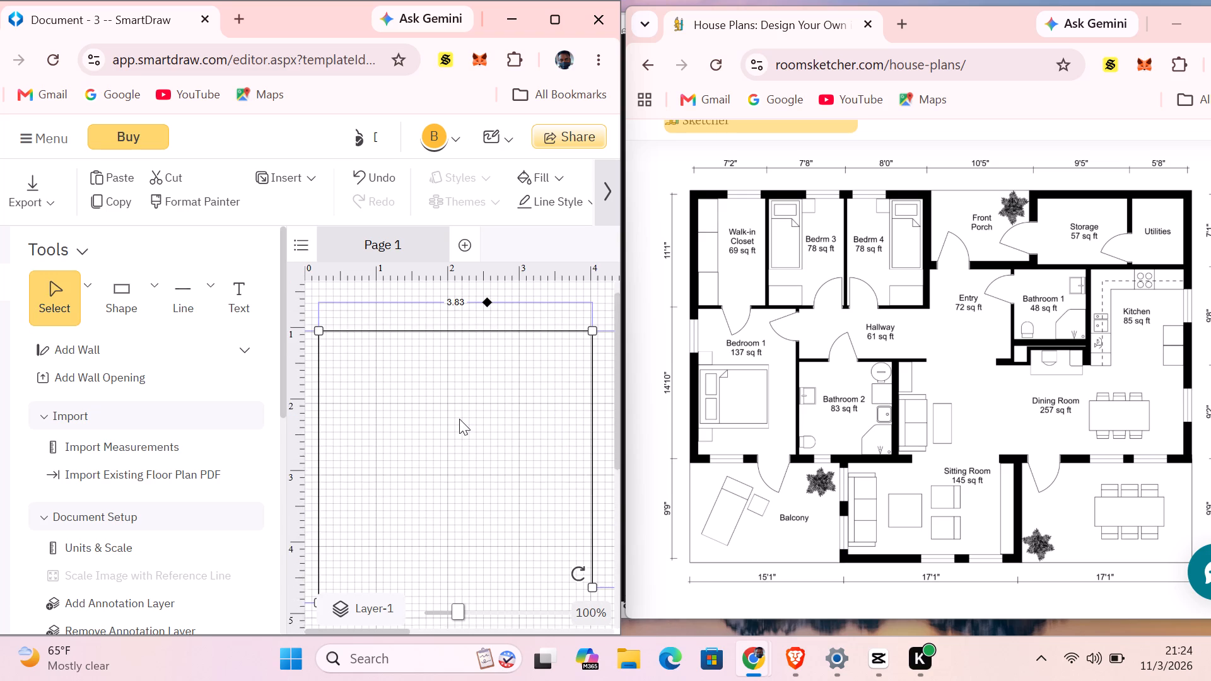
scroll(458, 419, "down", 1)
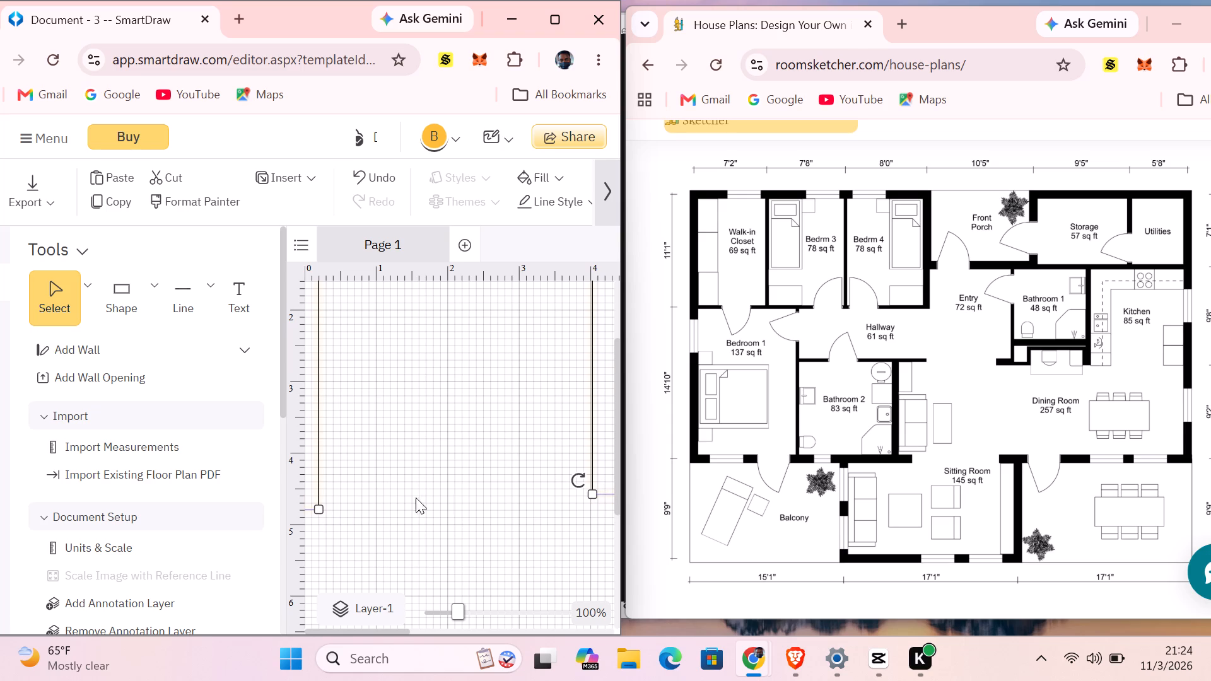
left_click_drag(594, 493, 576, 504)
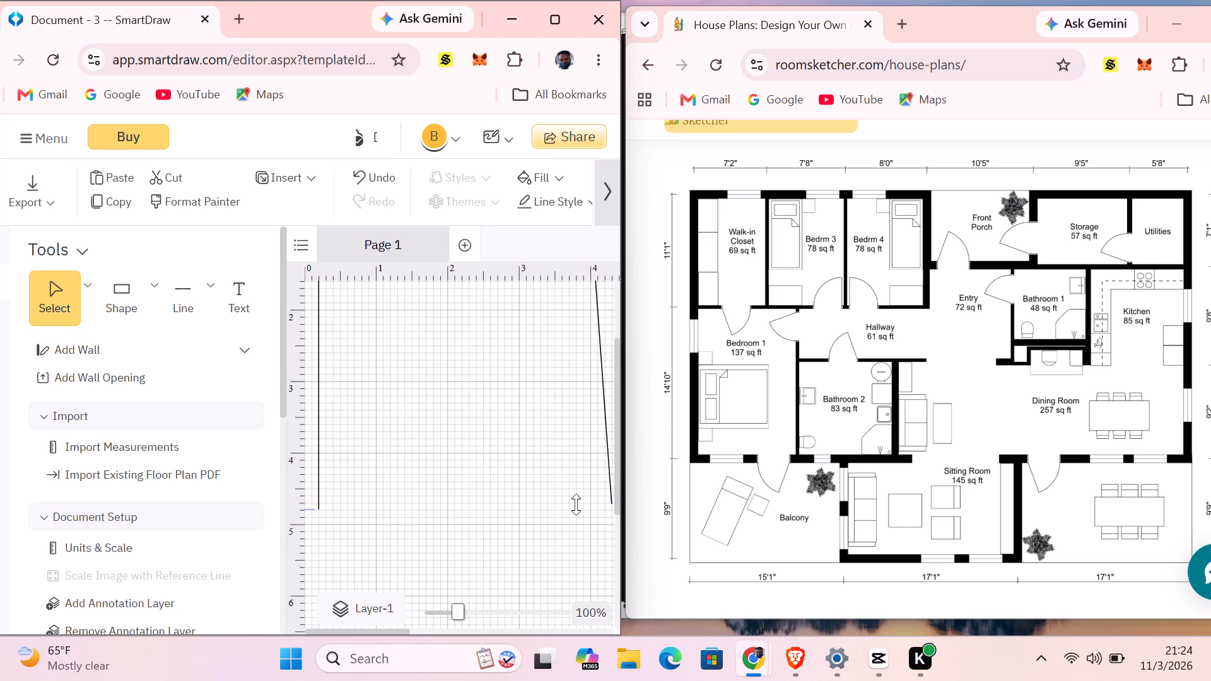
left_click_drag(576, 504, 571, 510)
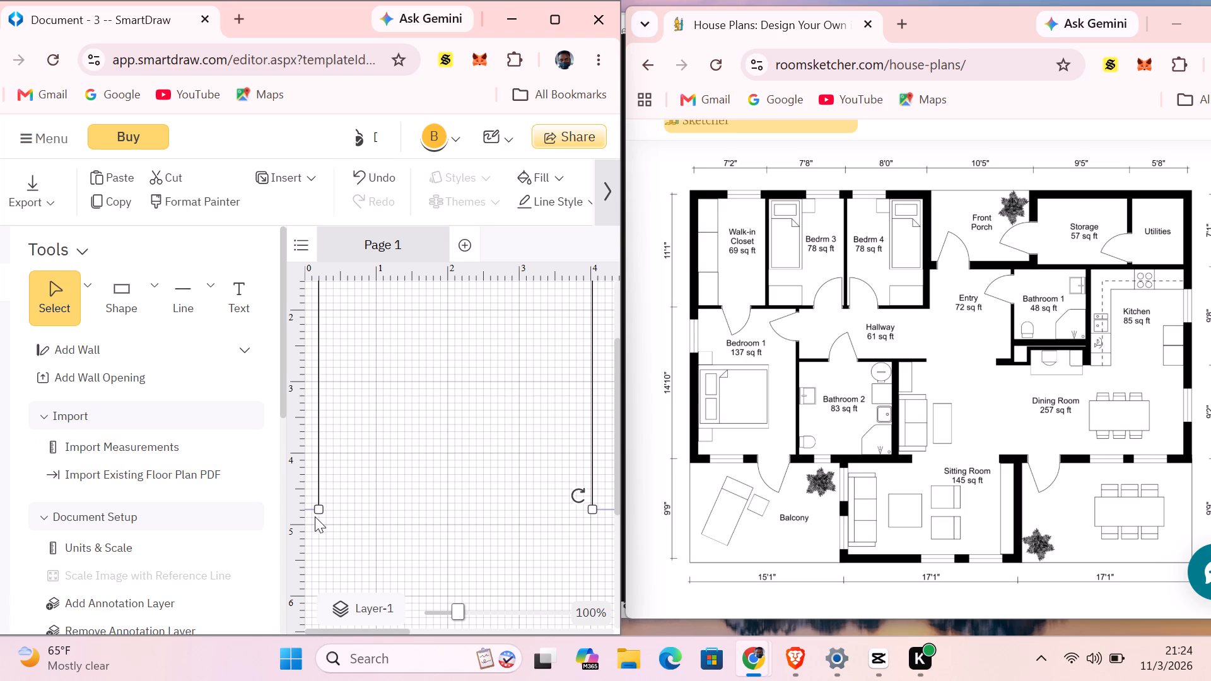
Close the outline with a straight horizontal line about 3.83 long between the two vertical lines' lower ends.
left_click(175, 304)
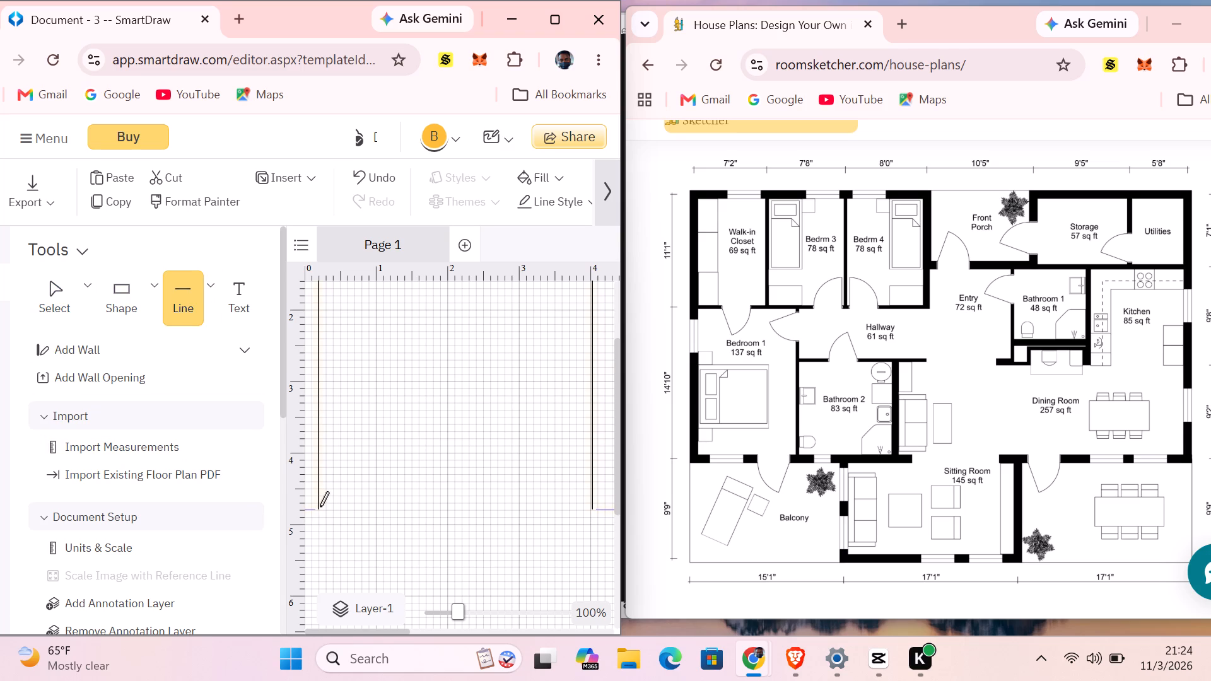
left_click_drag(319, 508, 528, 524)
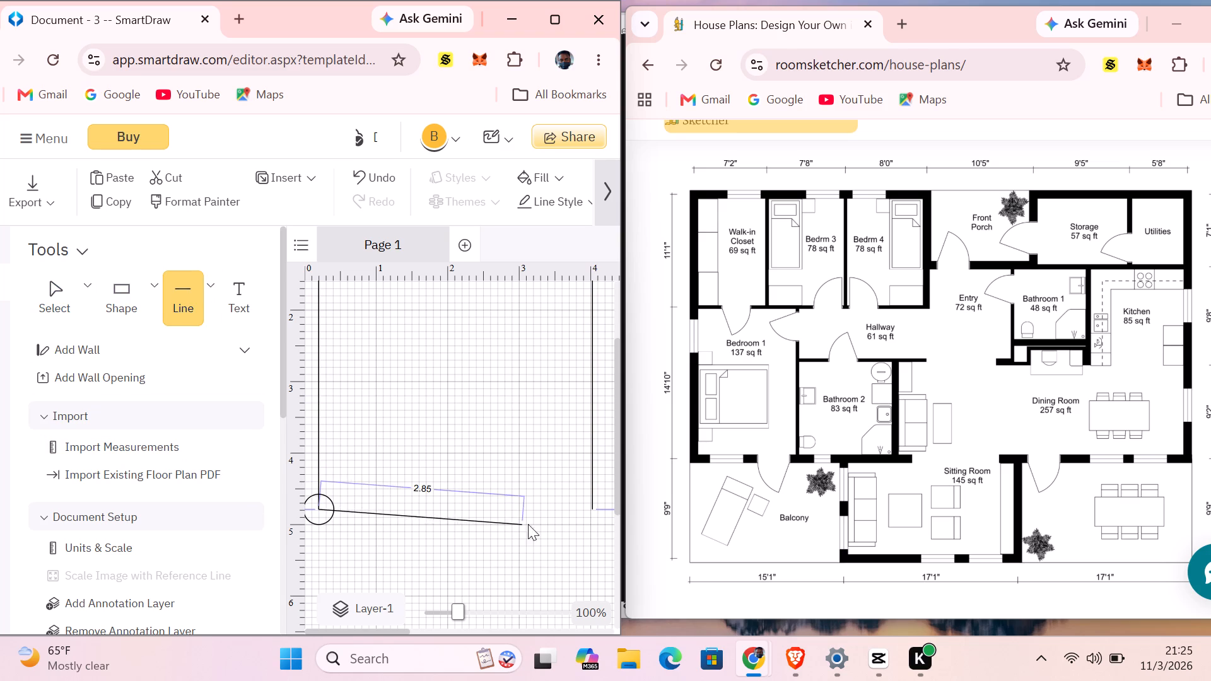
left_click_drag(528, 524, 593, 509)
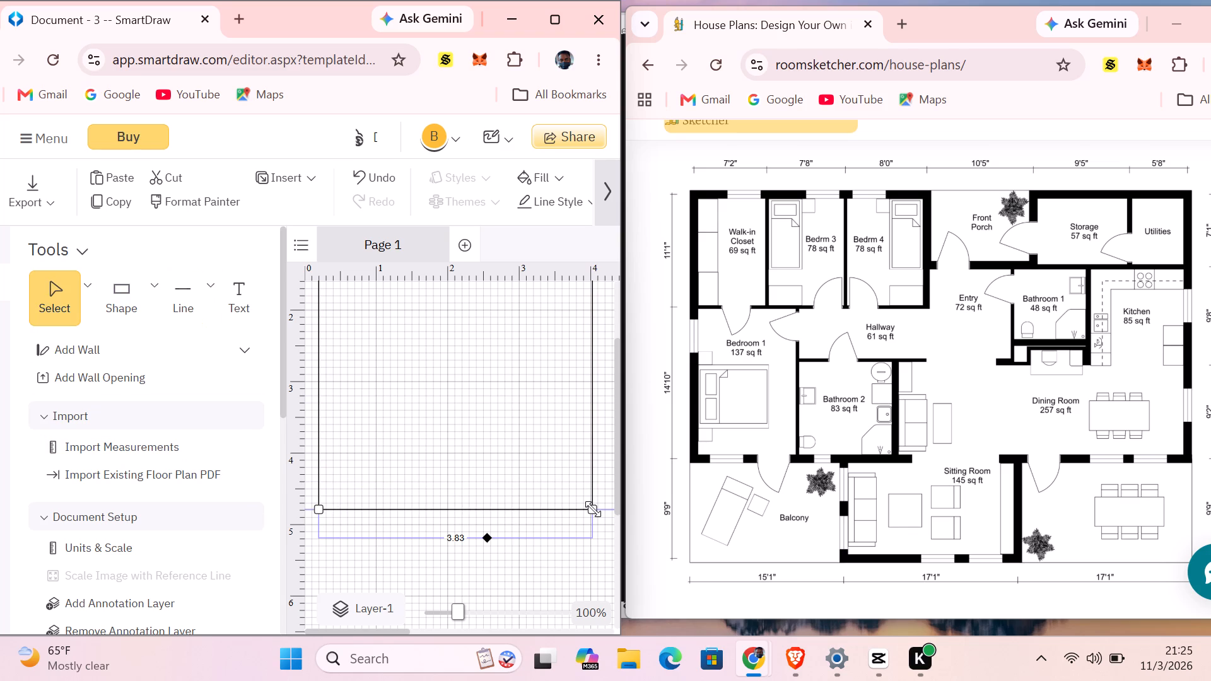
Place a rectangle in the upper-left corner of the outline, with its top and left edges on the outline's lines.
scroll(471, 428, "up", 1)
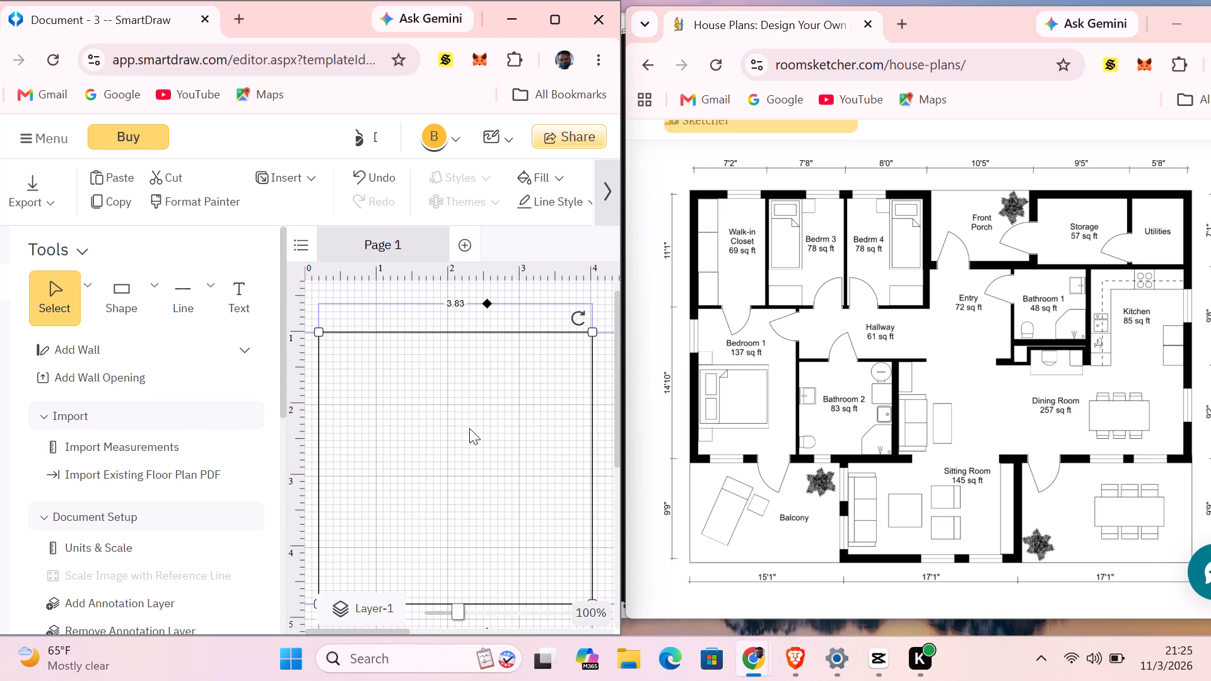
scroll(469, 428, "down", 1)
scroll(467, 428, "up", 1)
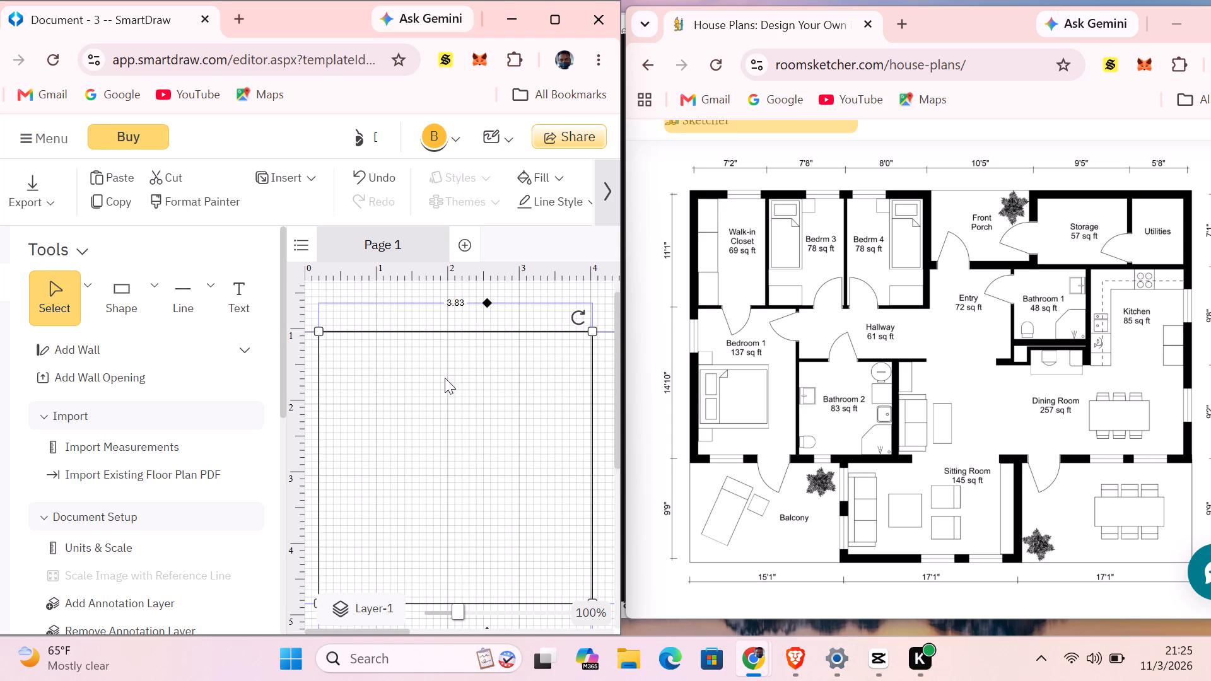
left_click(208, 292)
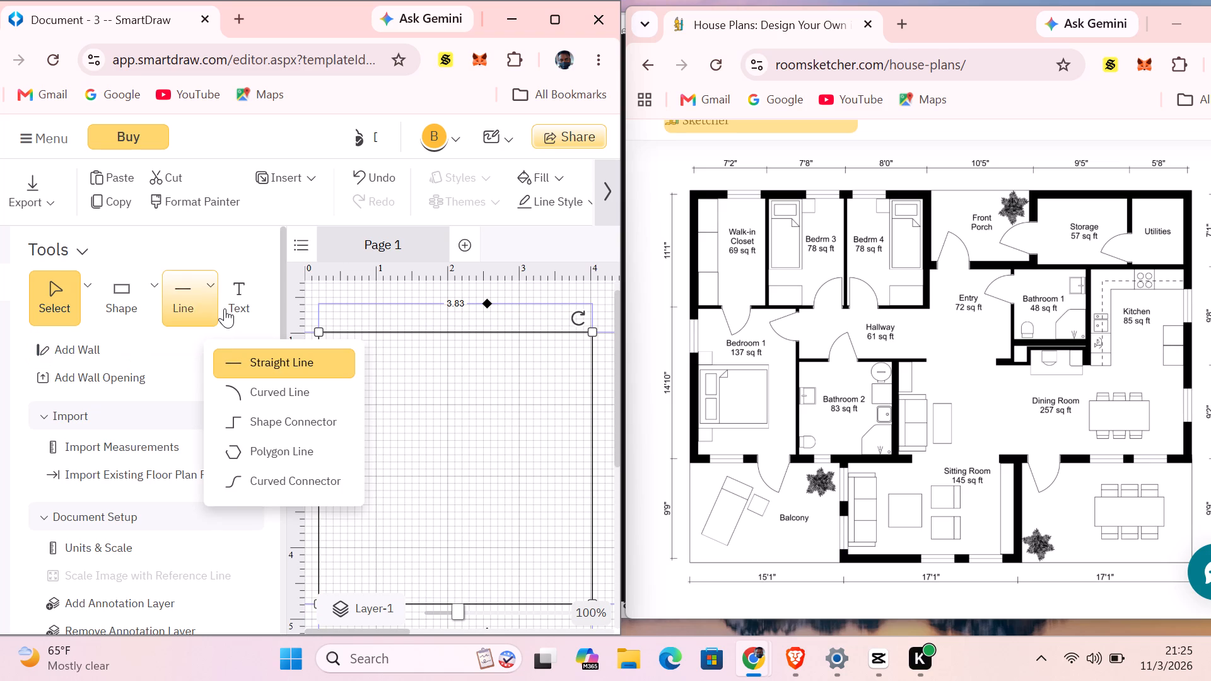
left_click(150, 289)
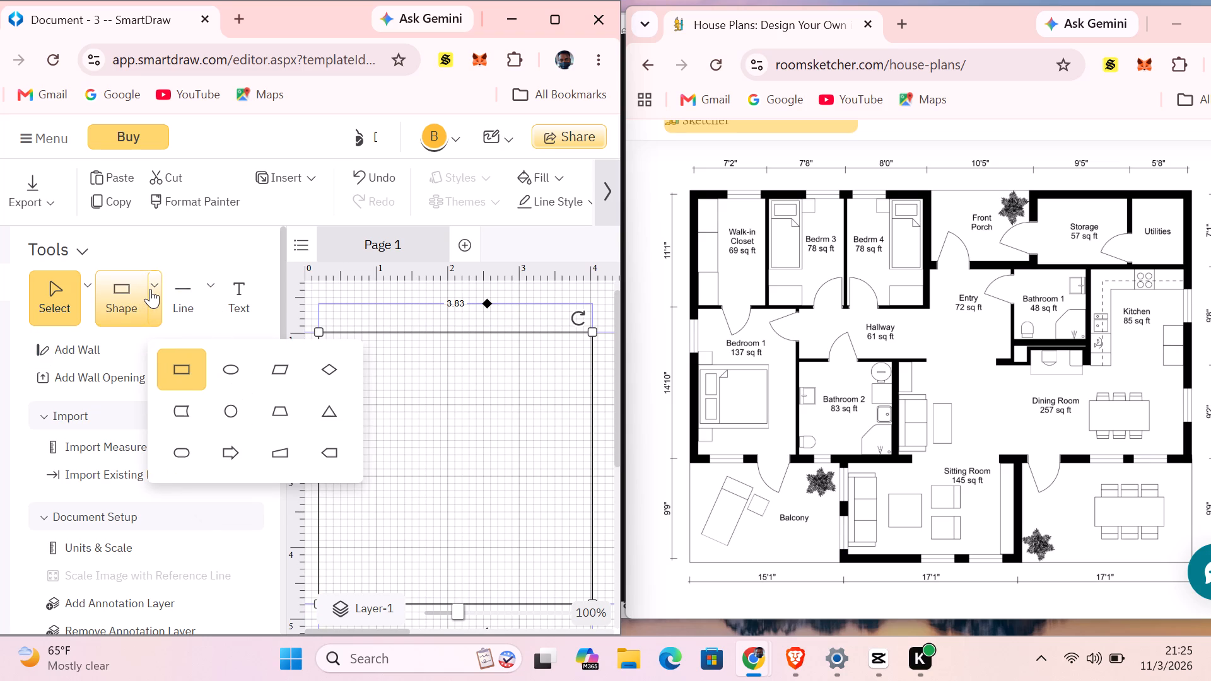
left_click(170, 361)
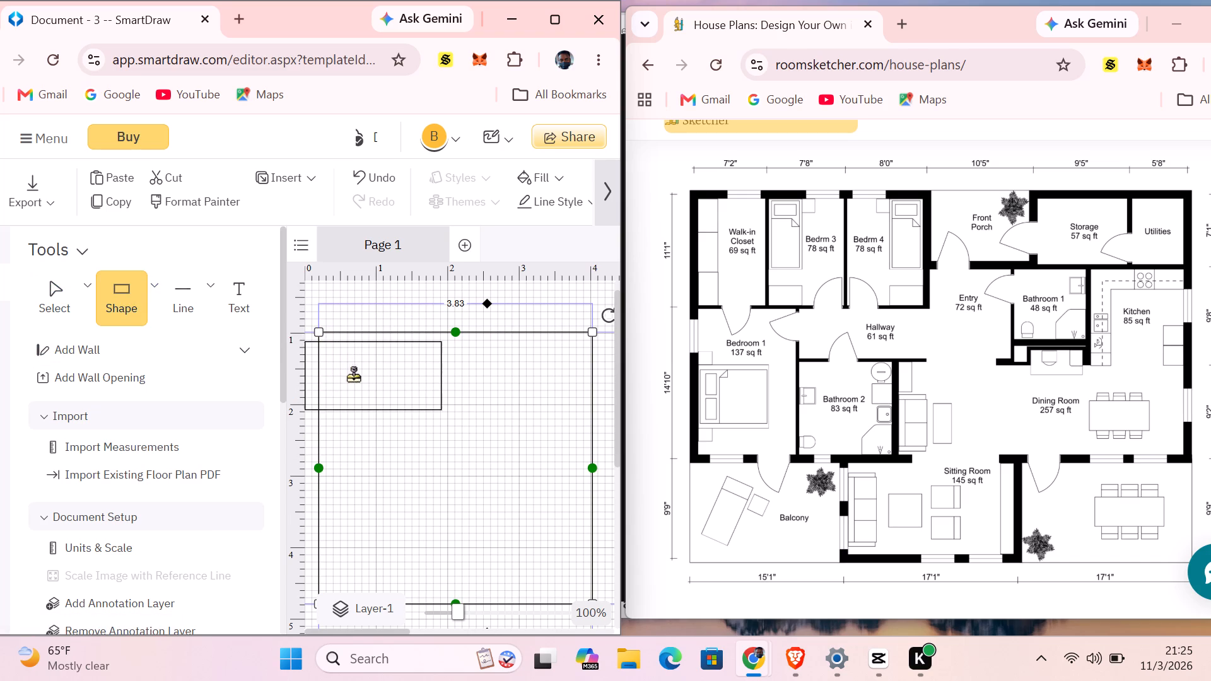
left_click_drag(358, 364, 366, 361)
left_click_drag(308, 363, 319, 375)
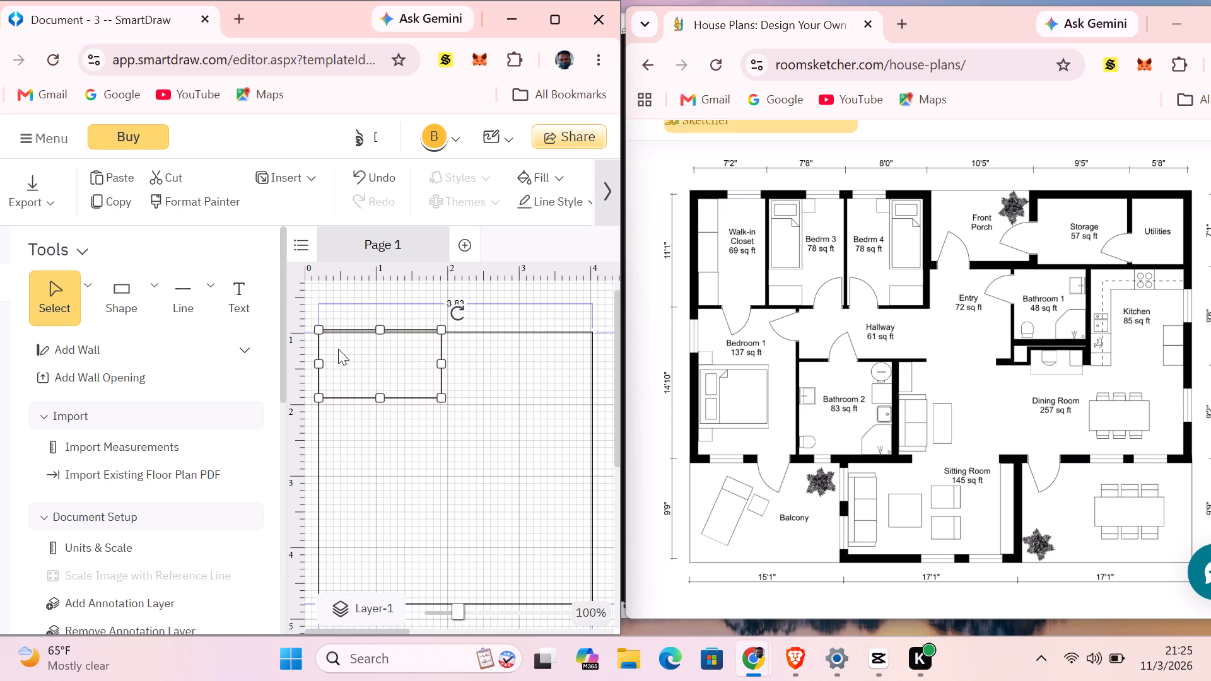
left_click(378, 329)
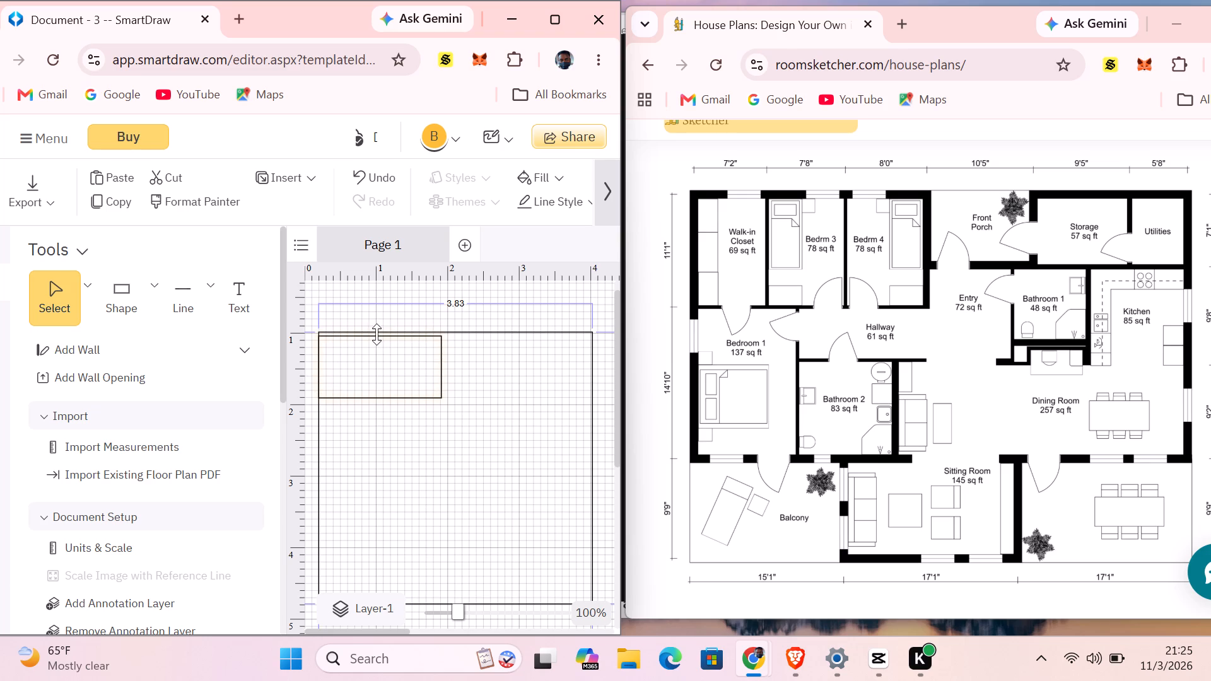
Resize the corner rectangle into a narrow vertical strip along the outline's left line, extending its lower edge to about the 2 mark.
left_click_drag(445, 365, 375, 364)
left_click_drag(375, 364, 330, 363)
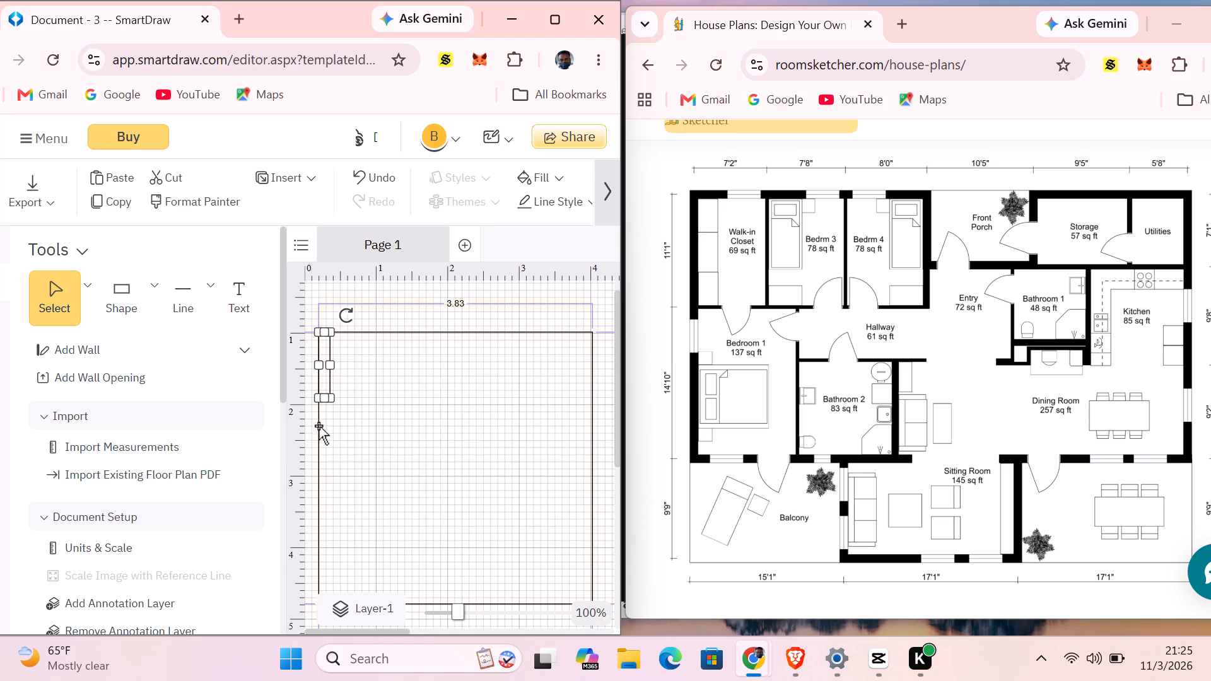
left_click_drag(323, 400, 325, 403)
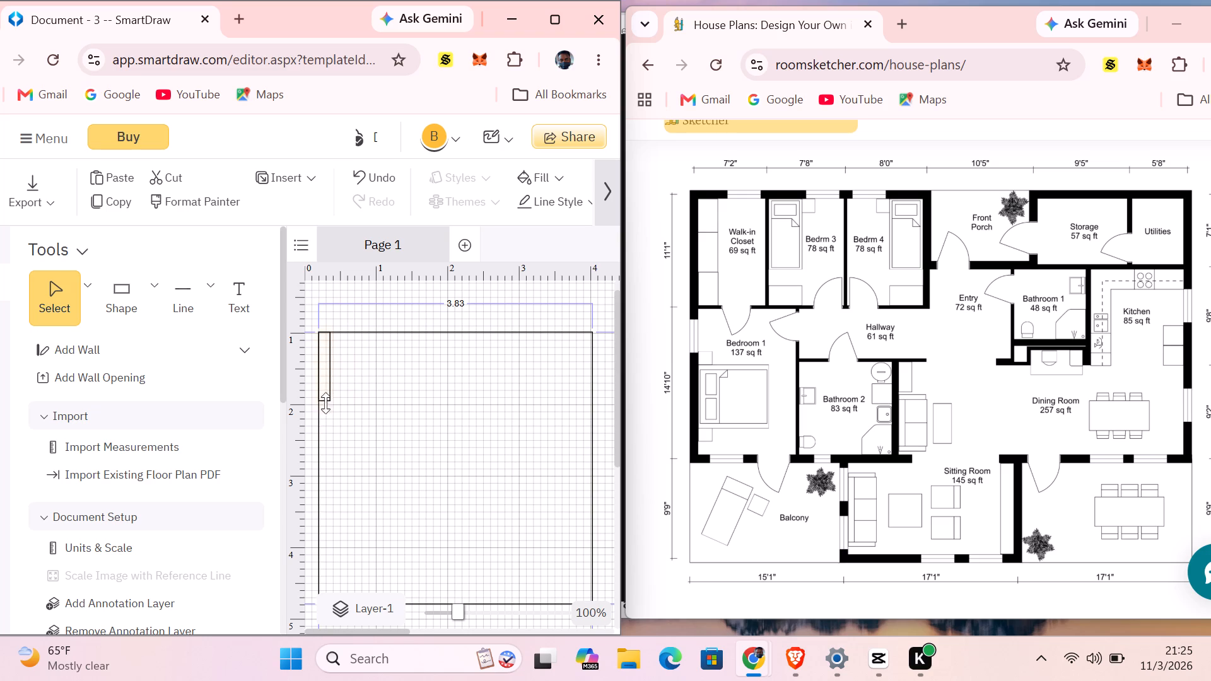
left_click_drag(325, 403, 325, 406)
left_click(367, 363)
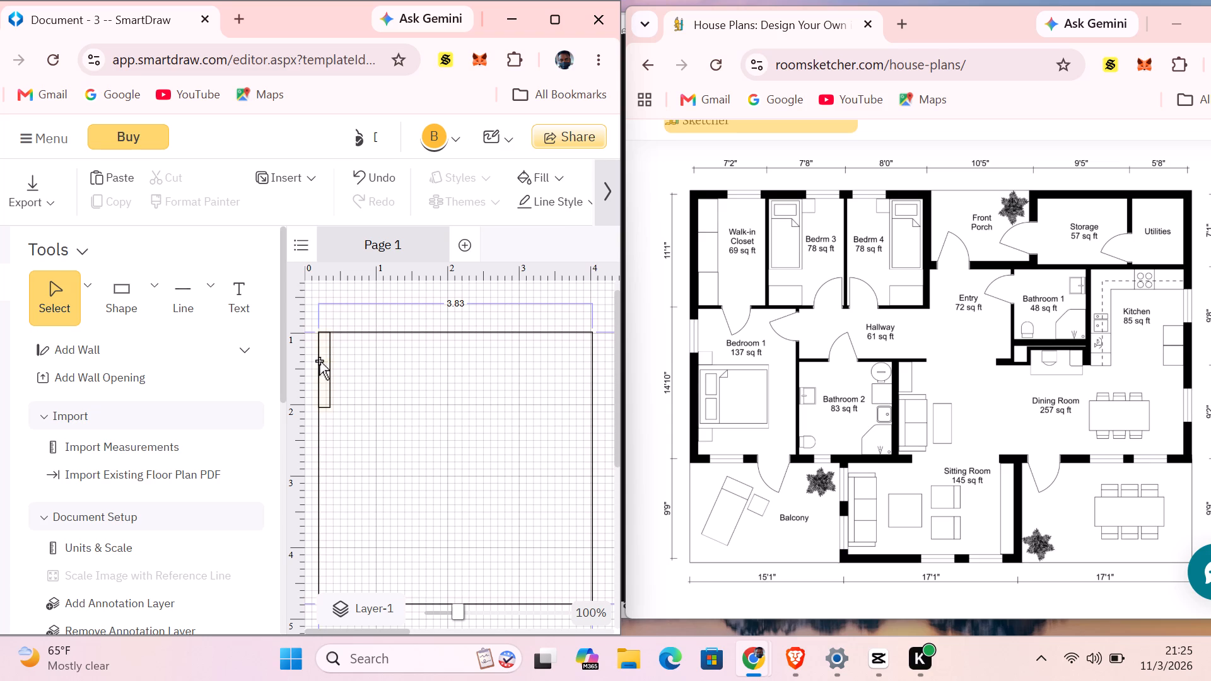
Fill the narrow vertical strip along the outline's left line with black.
left_click(560, 175)
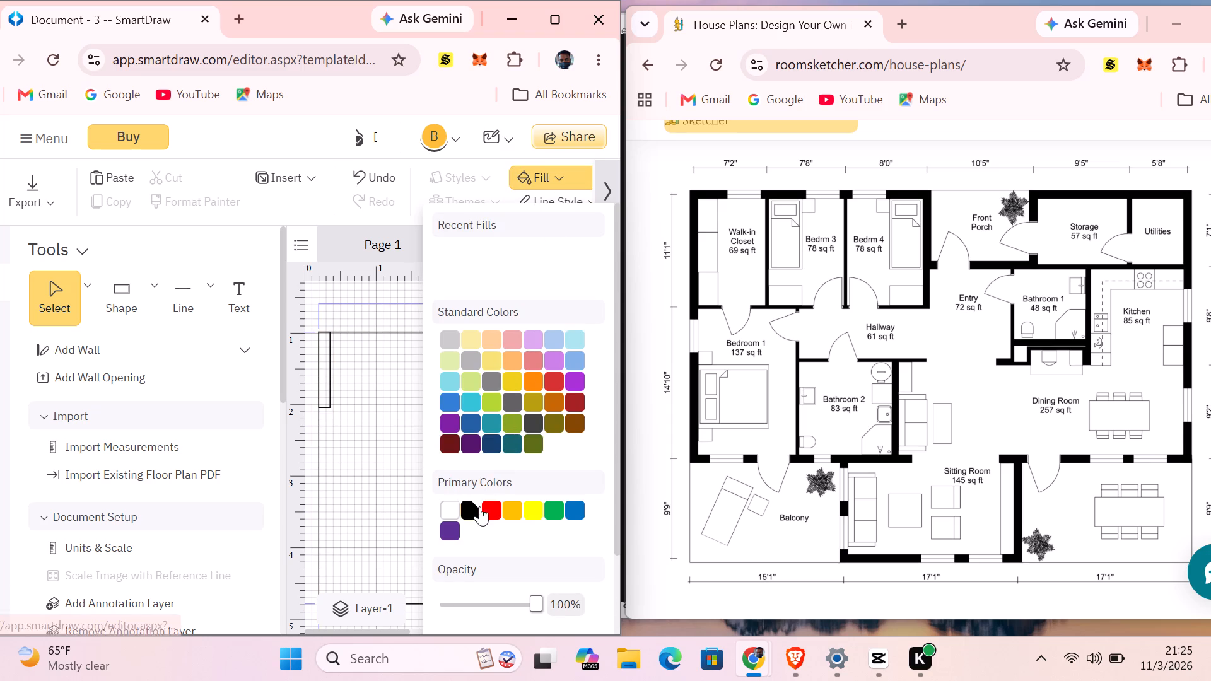
left_click(467, 511)
left_click(326, 353)
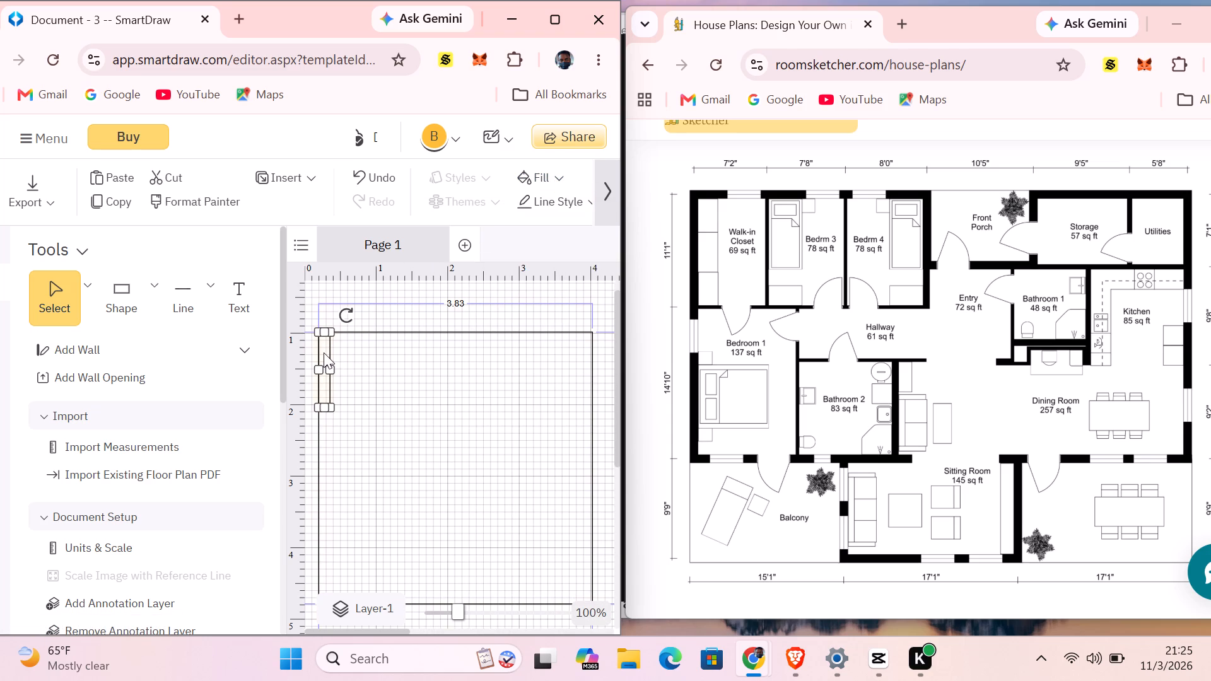
right_click(324, 352)
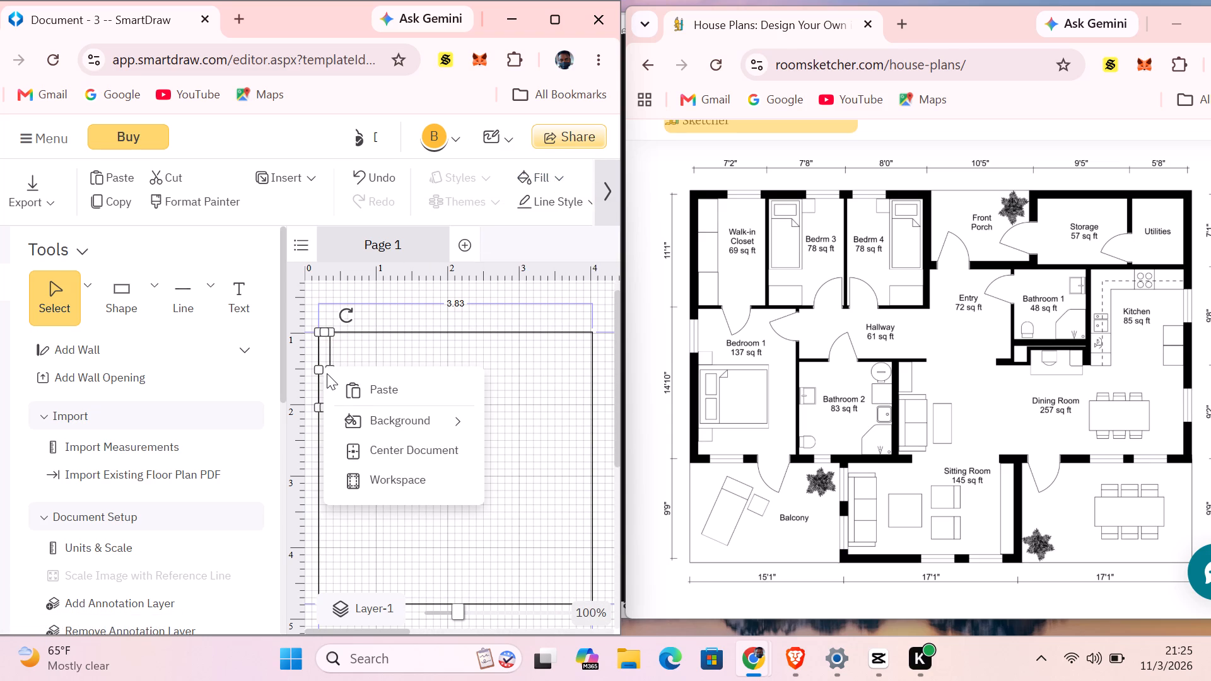
left_click(546, 179)
left_click(452, 248)
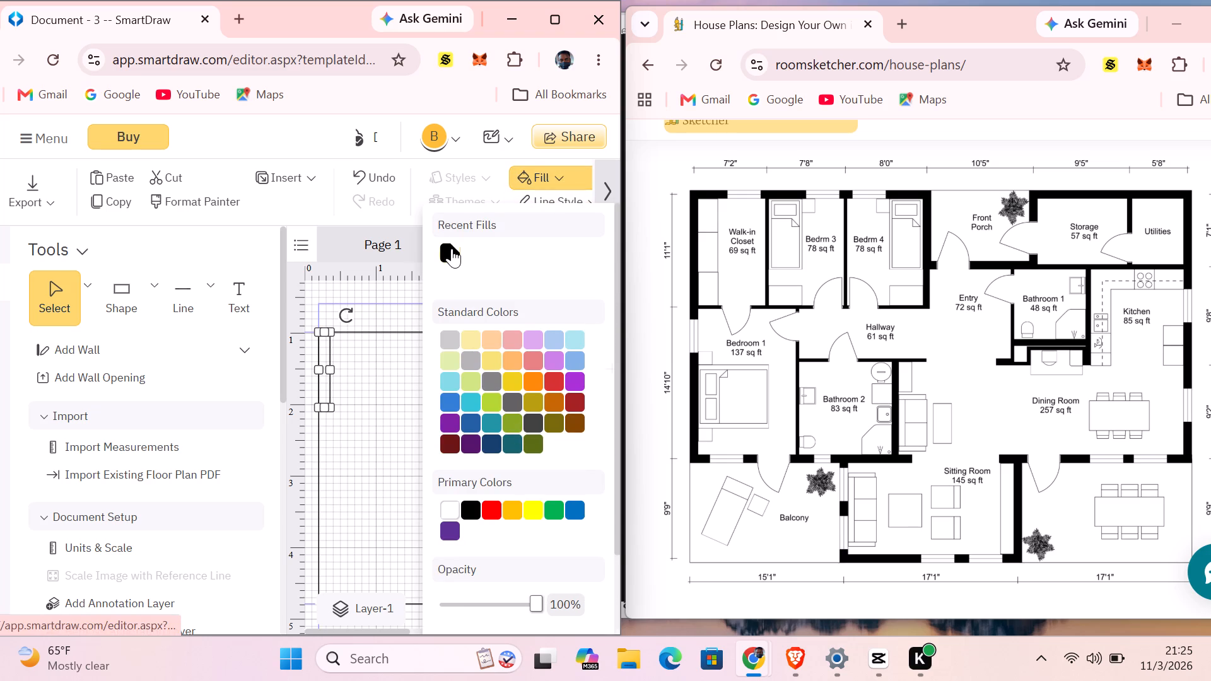
left_click(368, 358)
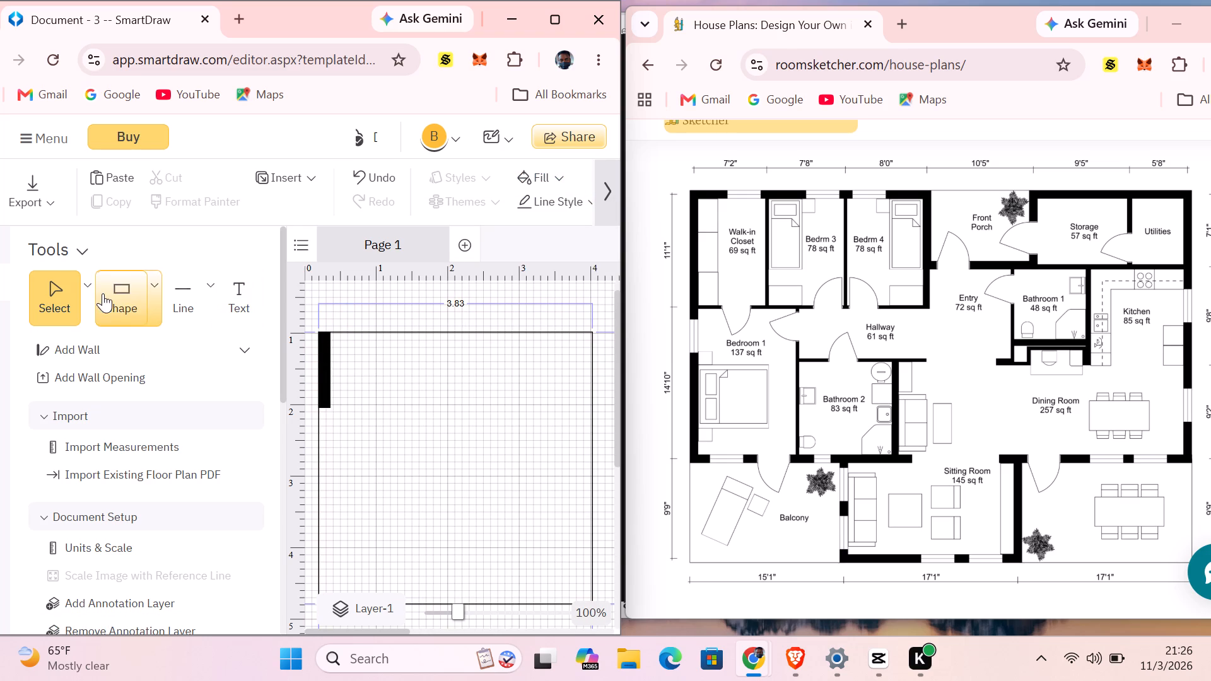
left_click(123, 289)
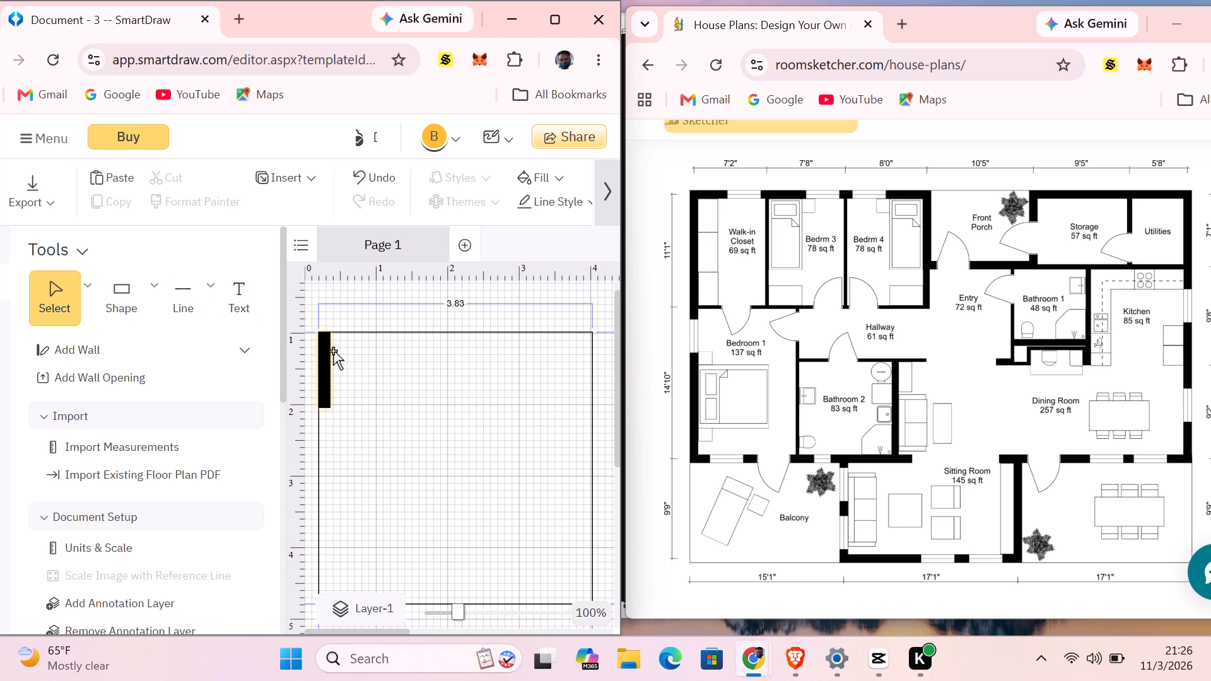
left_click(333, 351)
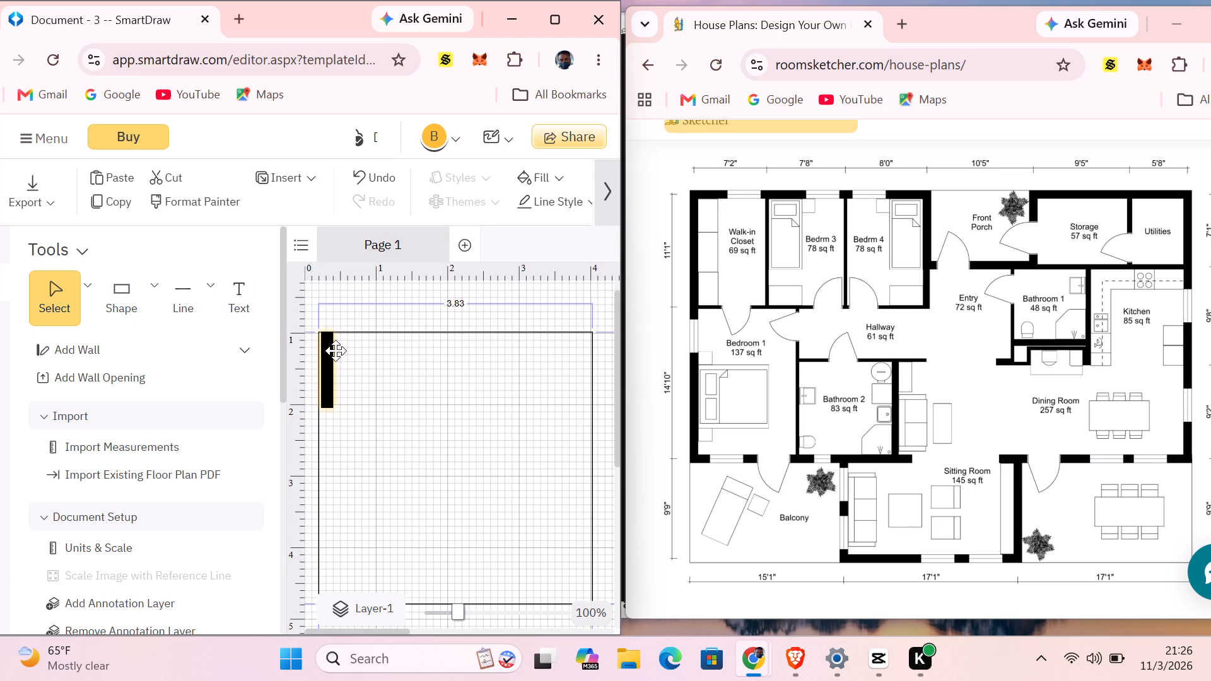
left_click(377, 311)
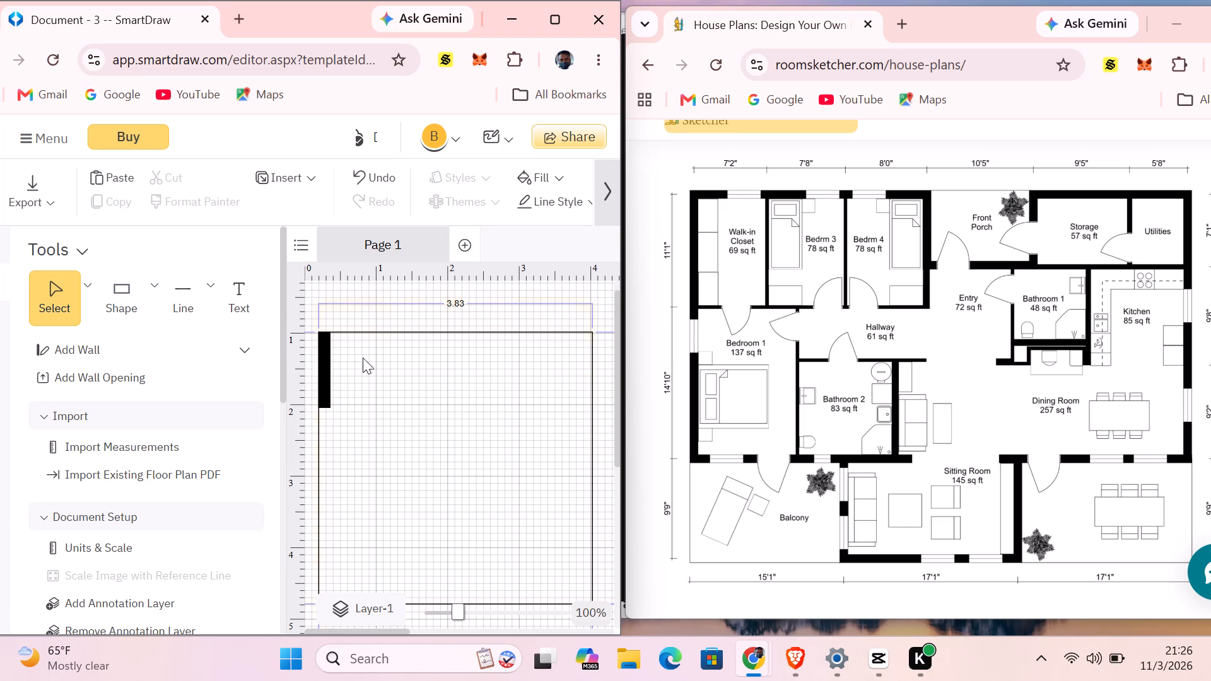
Place a rectangle just right of the black strip, with its top edge on the outline's top line, and fill it white.
left_click(151, 289)
left_click(198, 373)
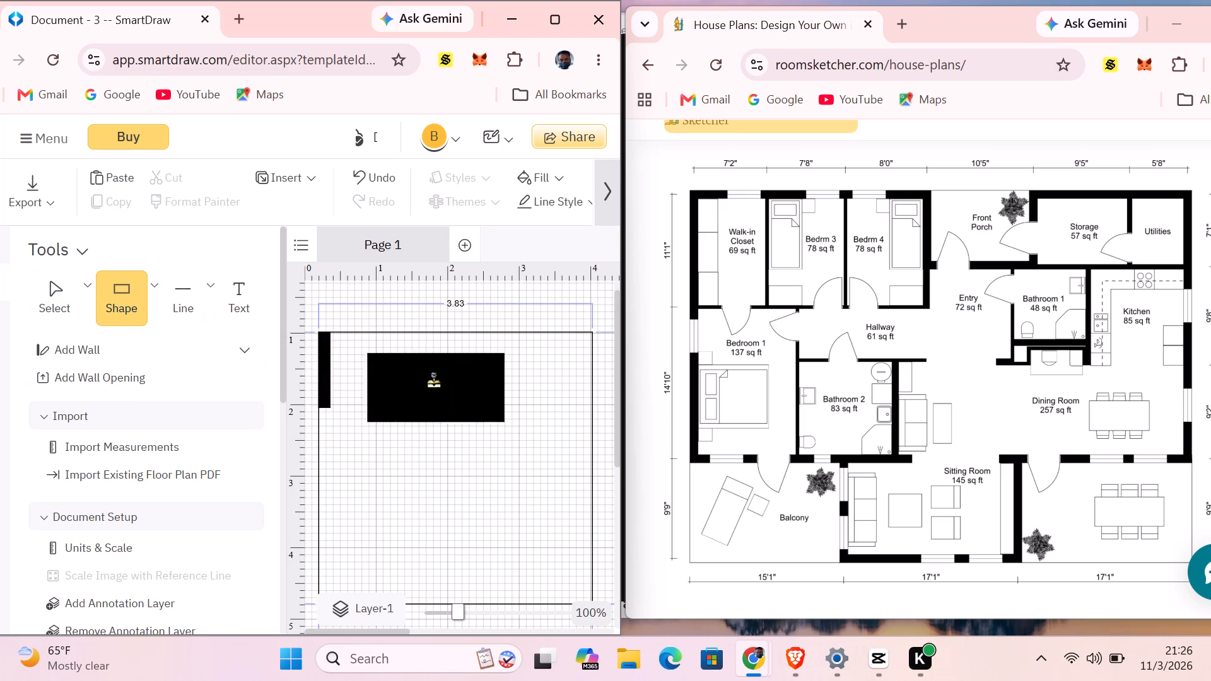
left_click(399, 366)
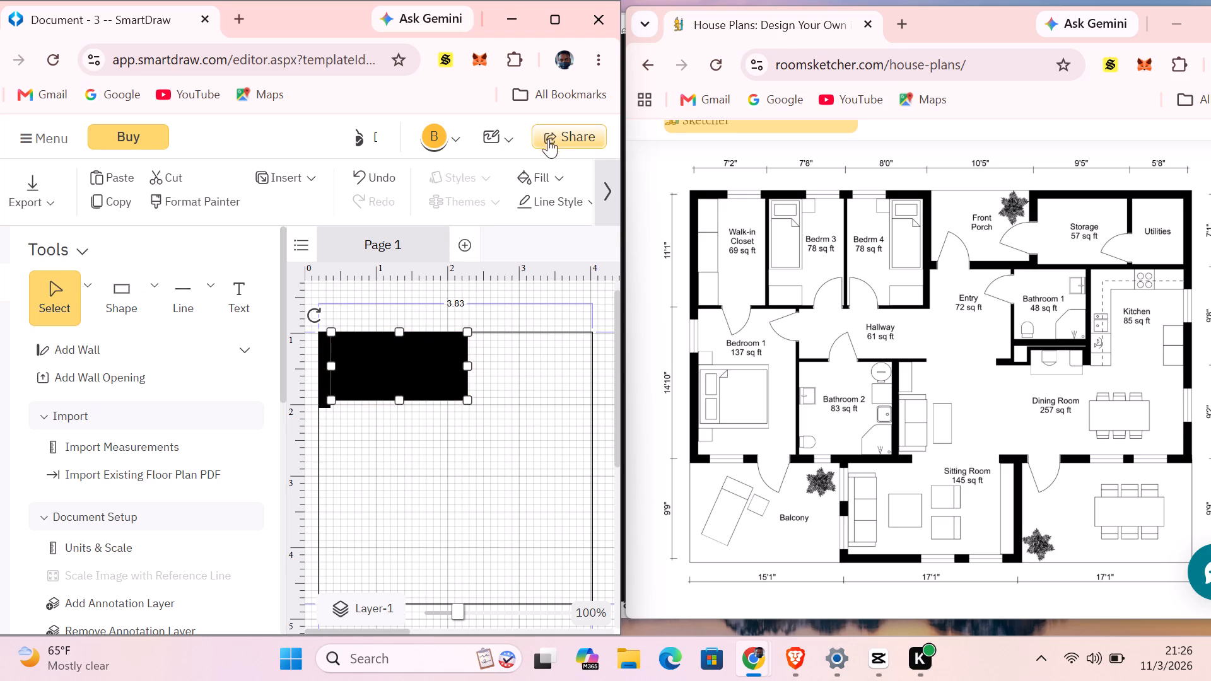
left_click(567, 182)
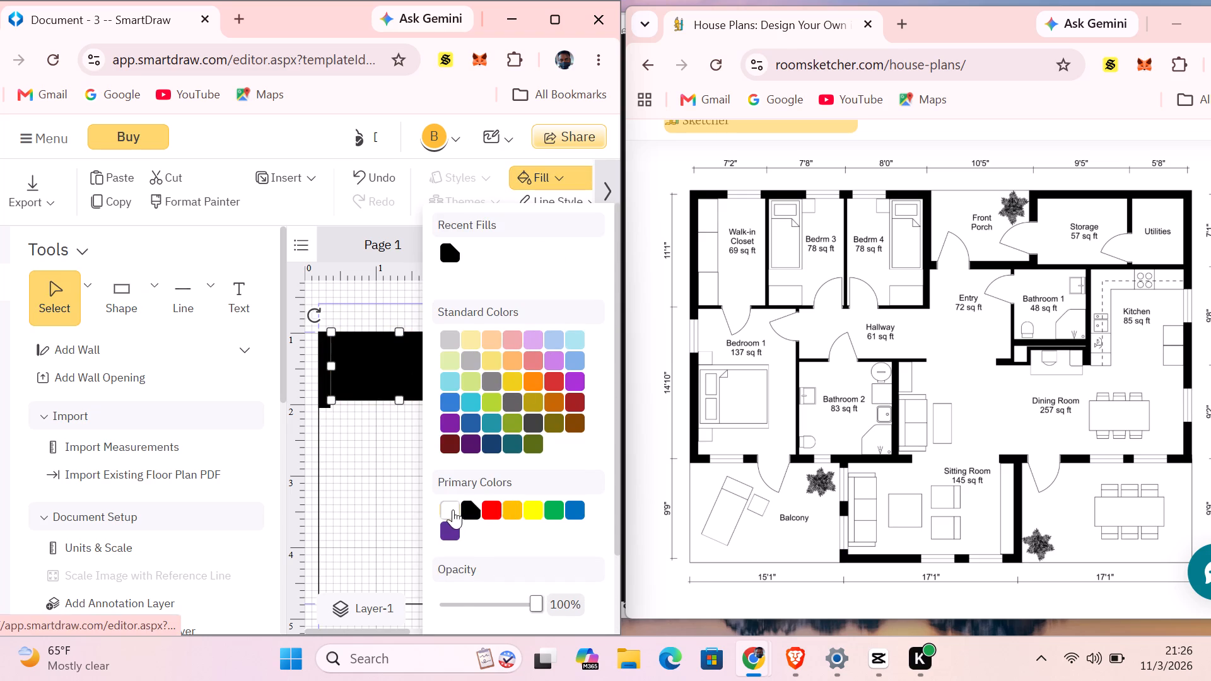
left_click(452, 510)
Resize the white rectangle into a small block beside the strip's top, as thick as the strip and ending at about the 0.5 mark.
left_click_drag(400, 397, 400, 369)
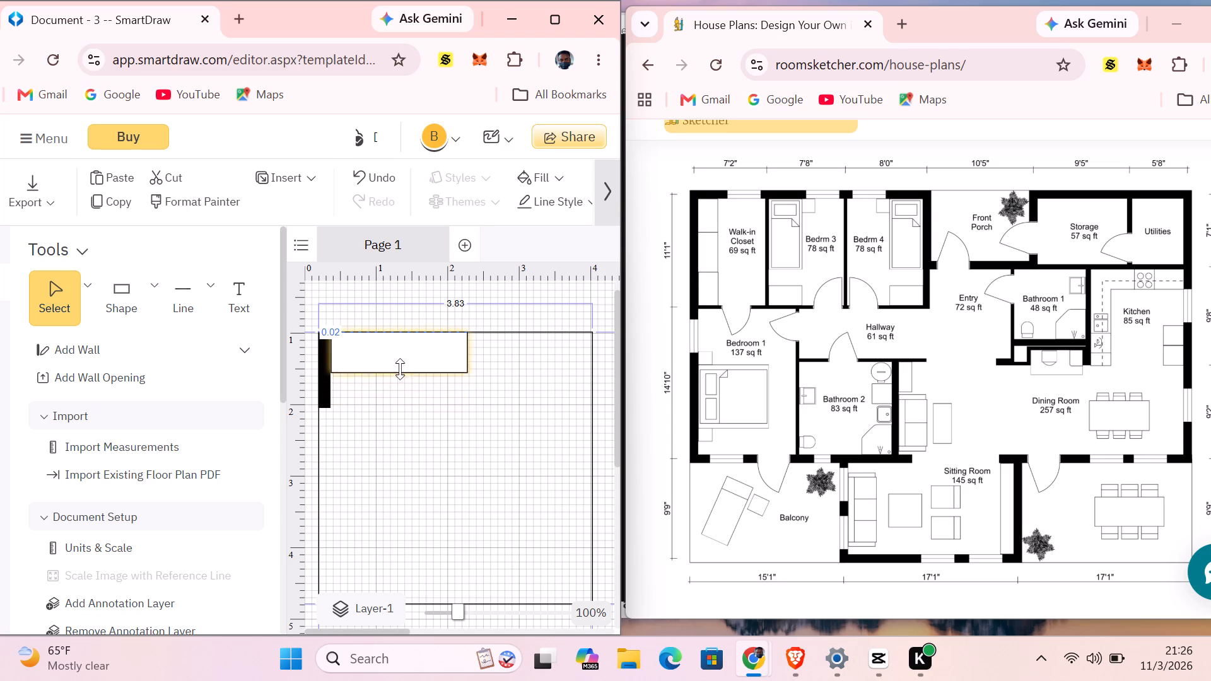
left_click_drag(400, 369, 399, 347)
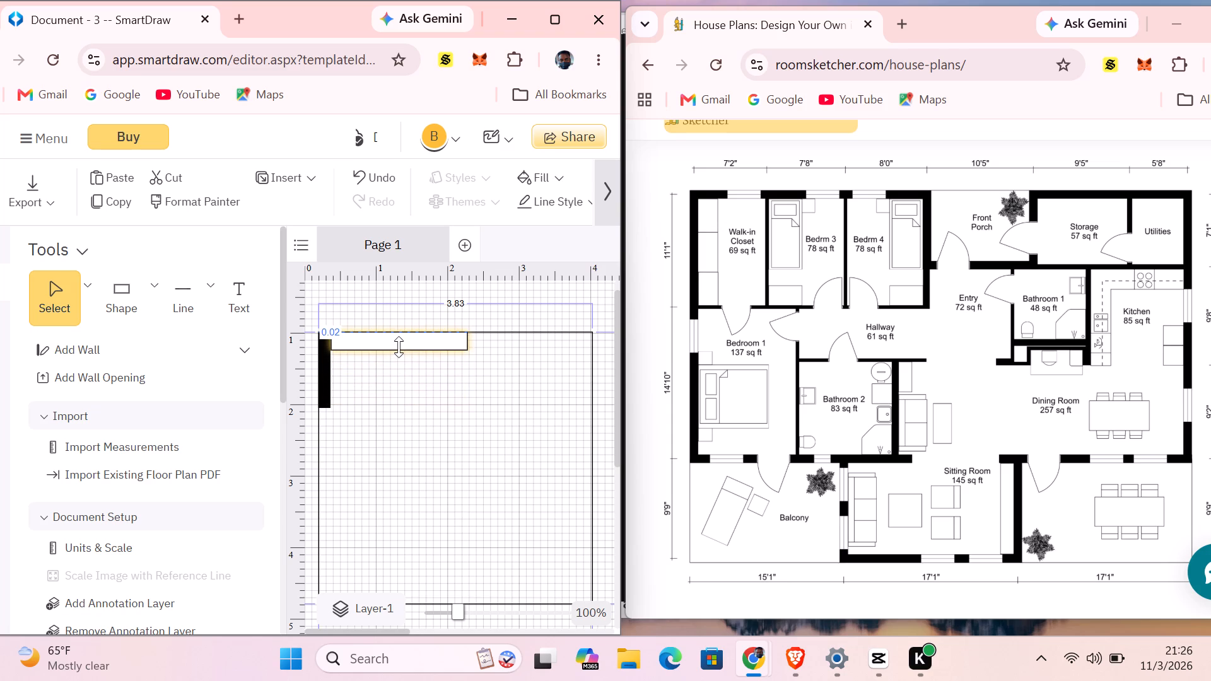
left_click_drag(399, 347, 398, 343)
left_click_drag(465, 337, 394, 342)
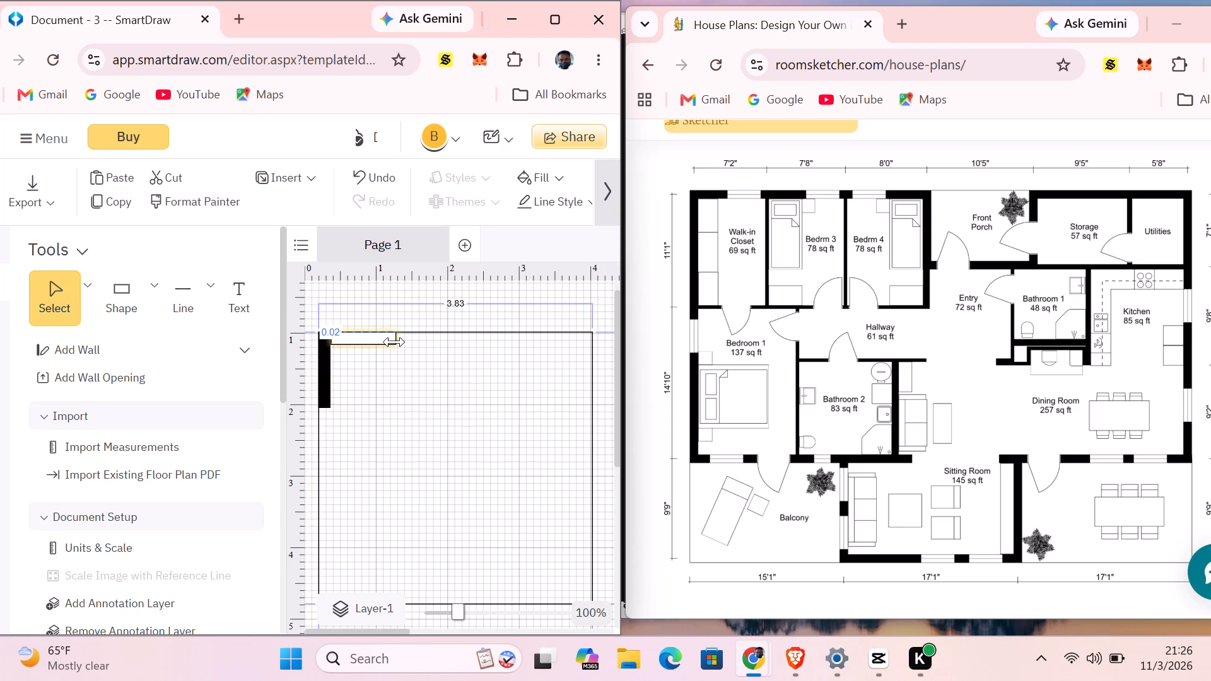
left_click_drag(394, 342, 381, 343)
left_click_drag(381, 343, 376, 344)
left_click(403, 359)
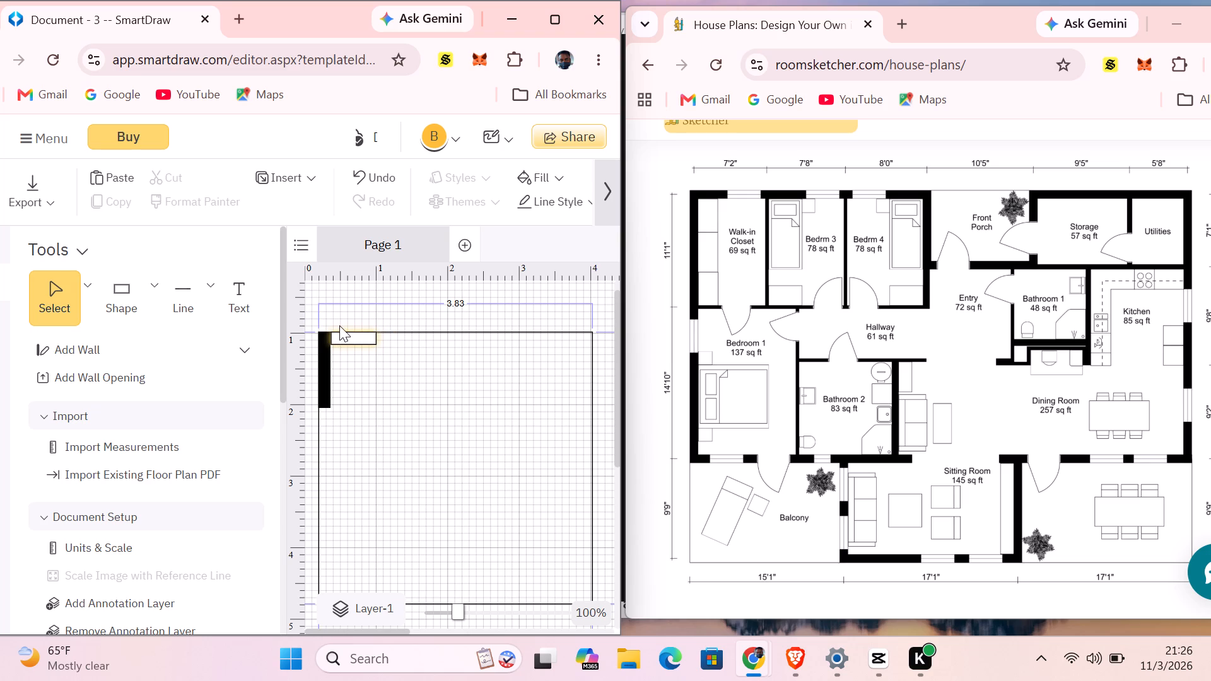
left_click(371, 339)
left_click_drag(373, 339, 370, 340)
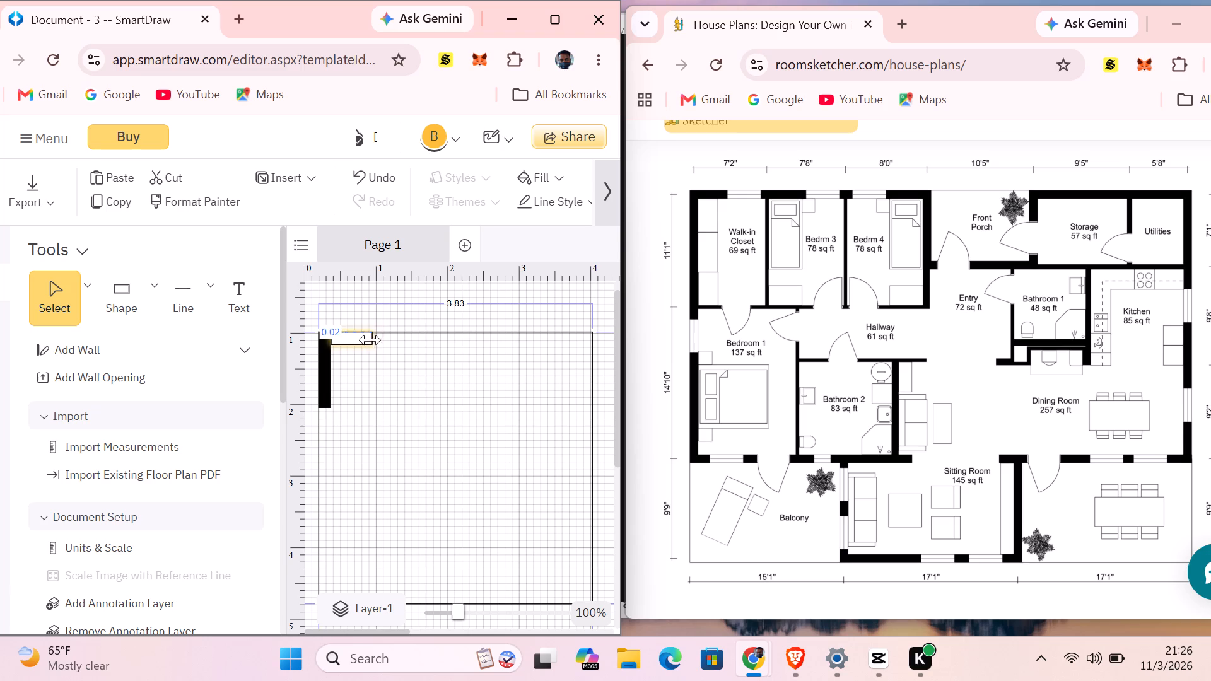
left_click_drag(370, 340, 346, 334)
left_click(334, 339)
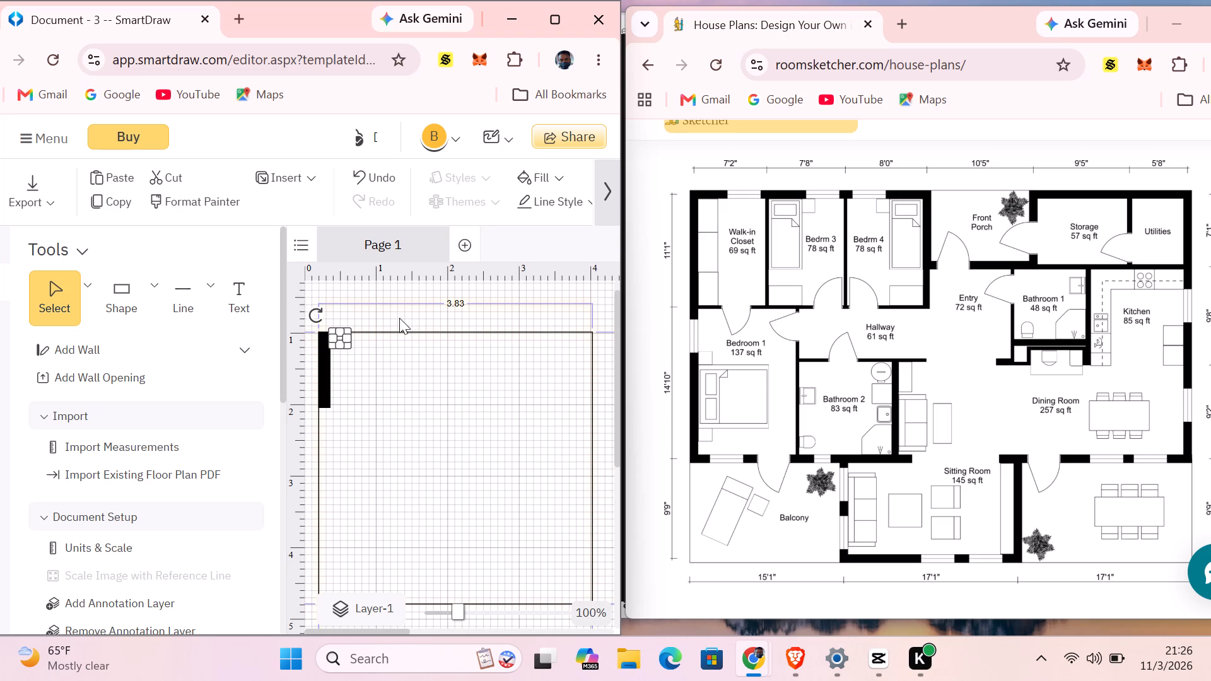
left_click(399, 318)
Fill the small block at the outline's upper-left corner with black.
left_click(340, 334)
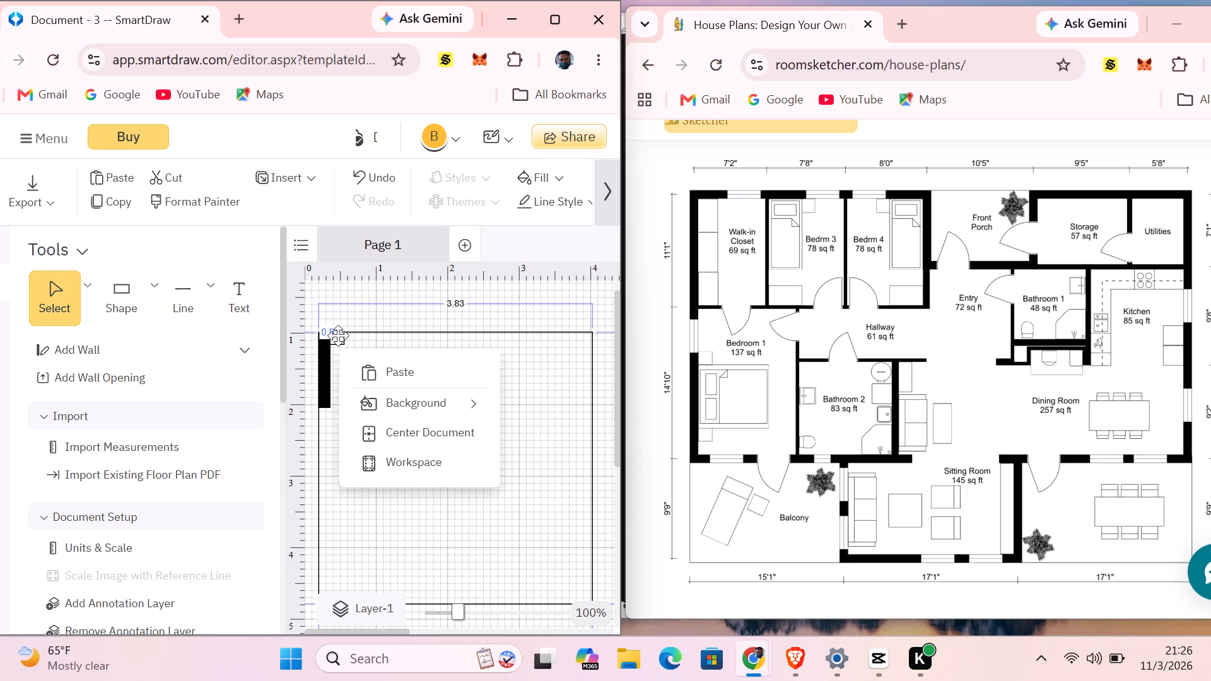
left_click(556, 174)
left_click(468, 253)
left_click(422, 322)
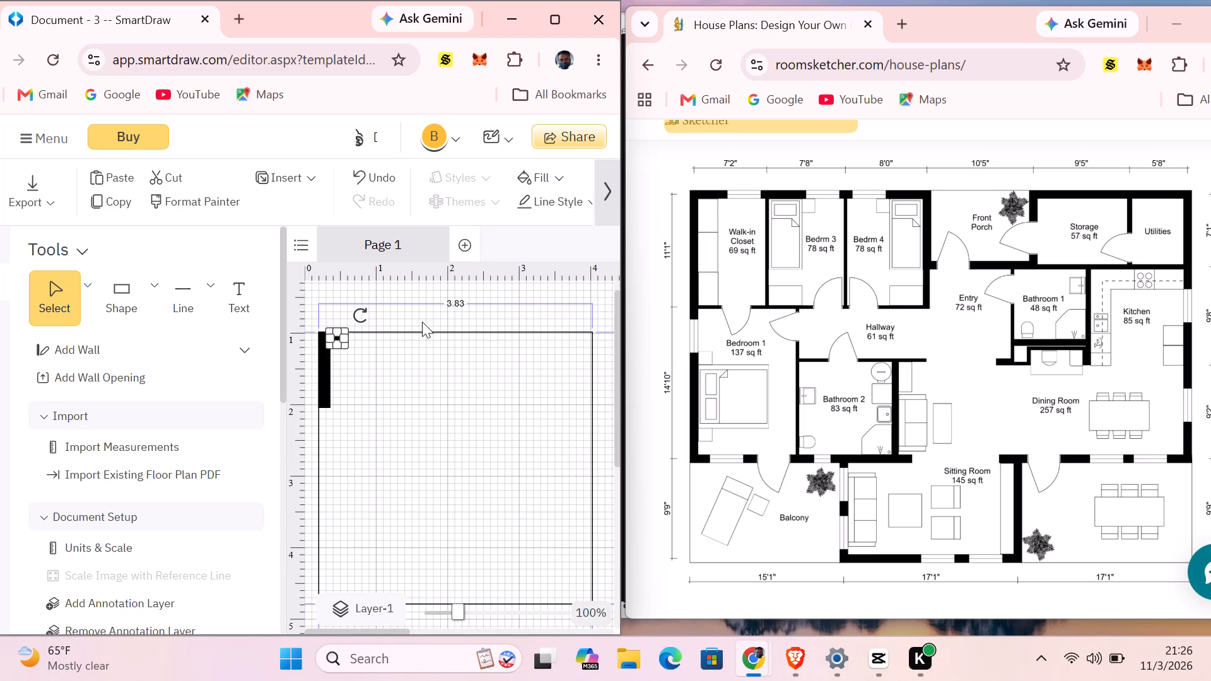
Open the basic shape choices and close the background Settings and CapCut windows.
left_click(163, 289)
left_click(158, 291)
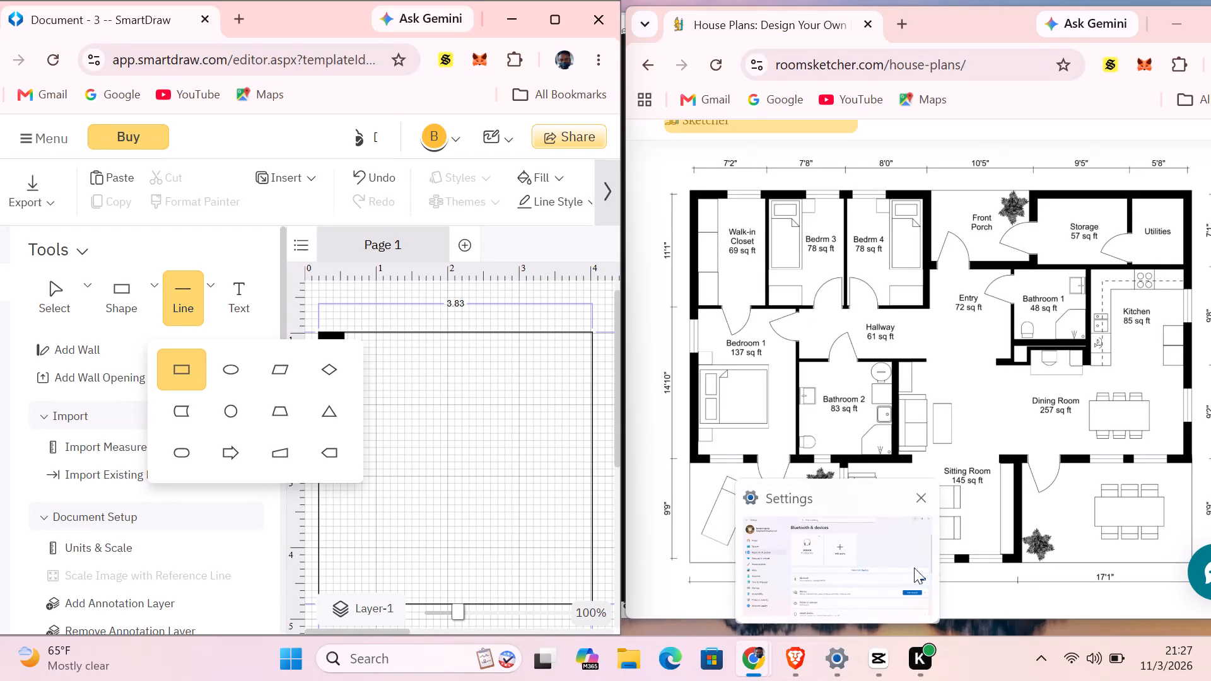
left_click(926, 508)
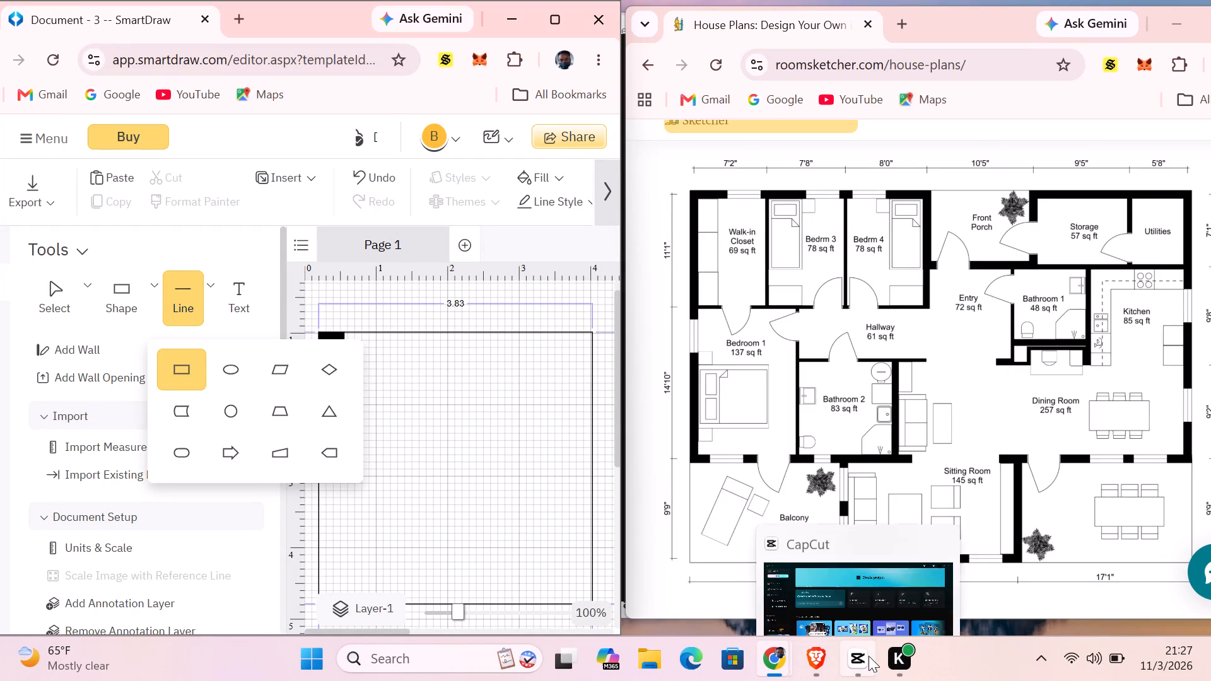
left_click(943, 503)
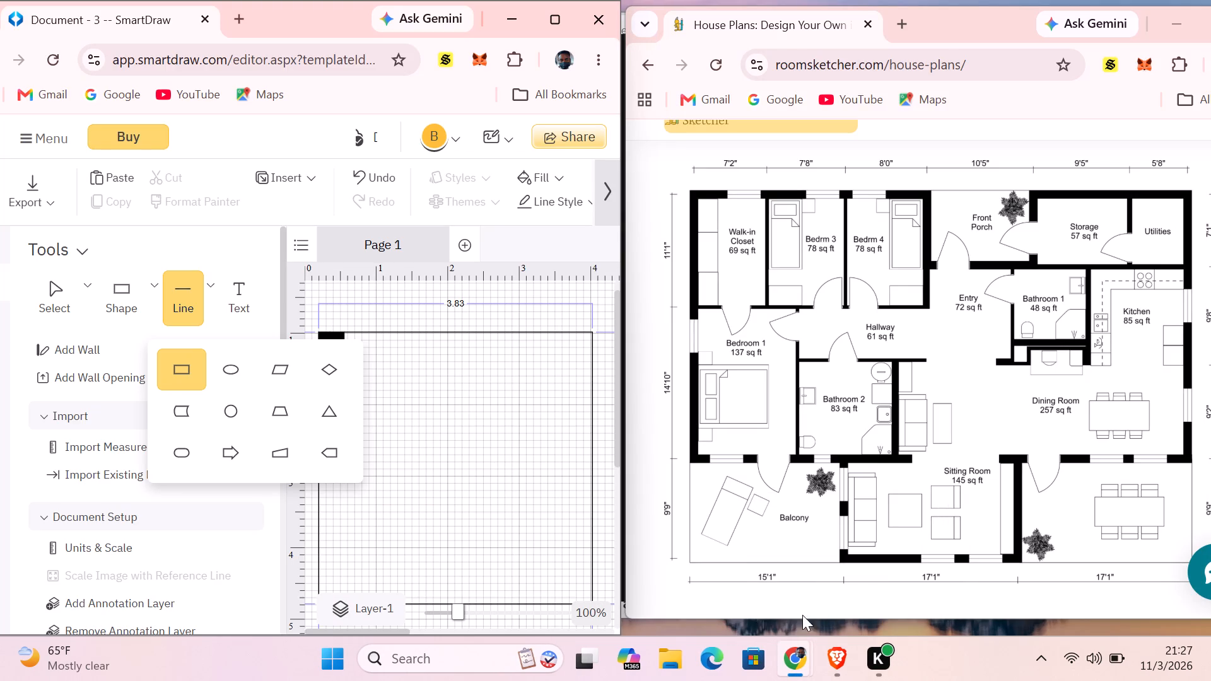
Place a rectangle just right of the black corner block, near the outline's top line, and fill it white.
left_click(174, 377)
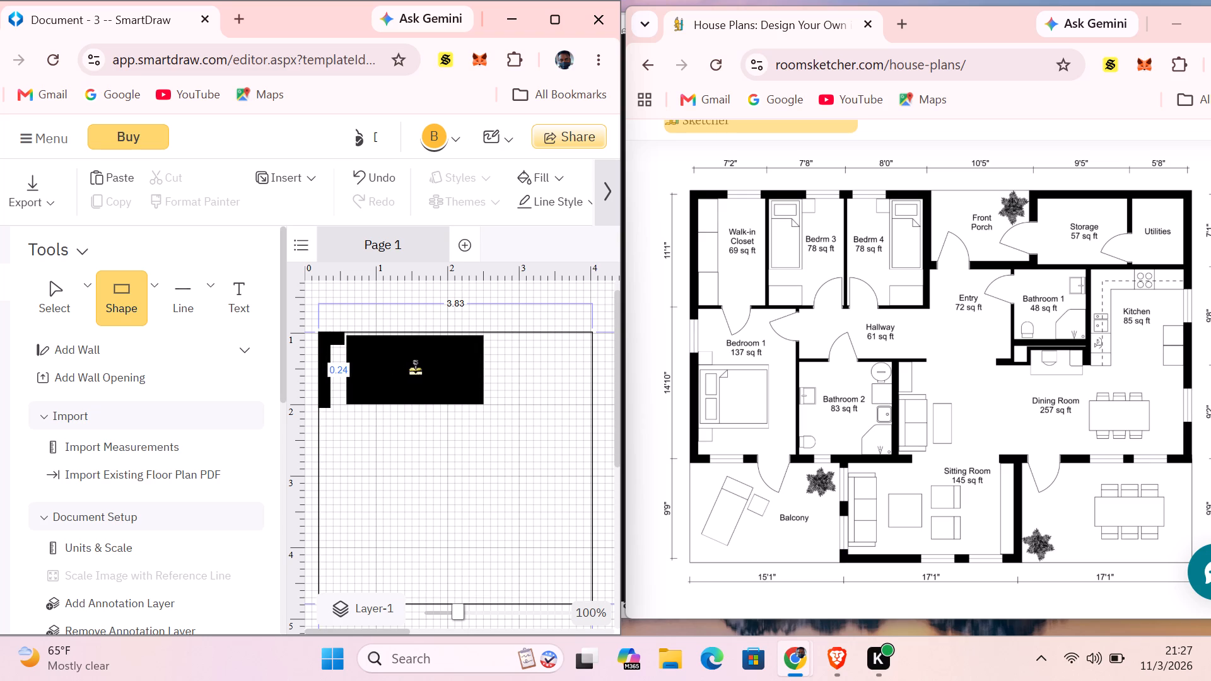
left_click(414, 368)
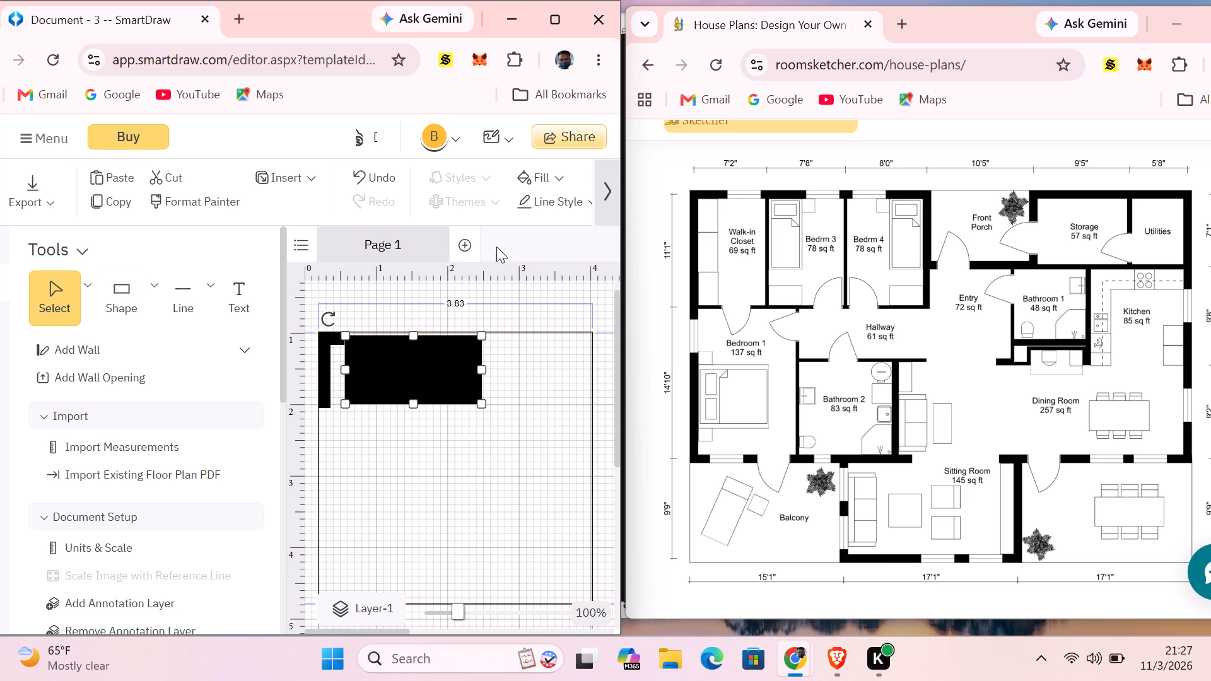
left_click(558, 183)
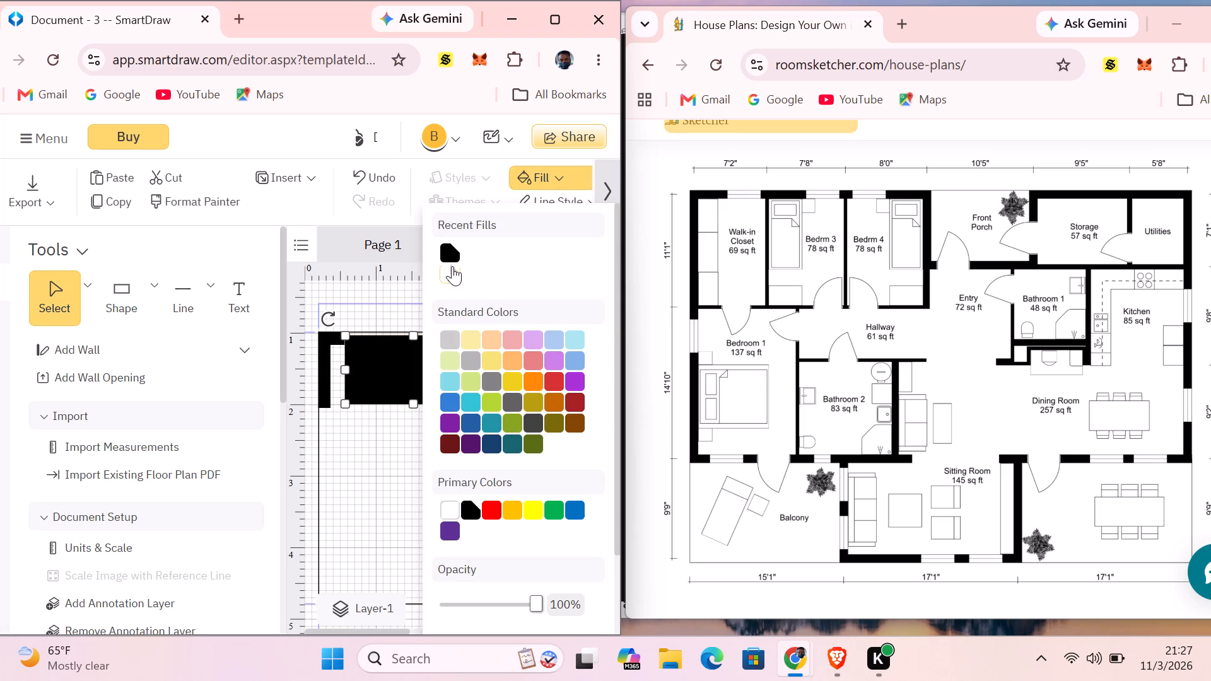
left_click(449, 508)
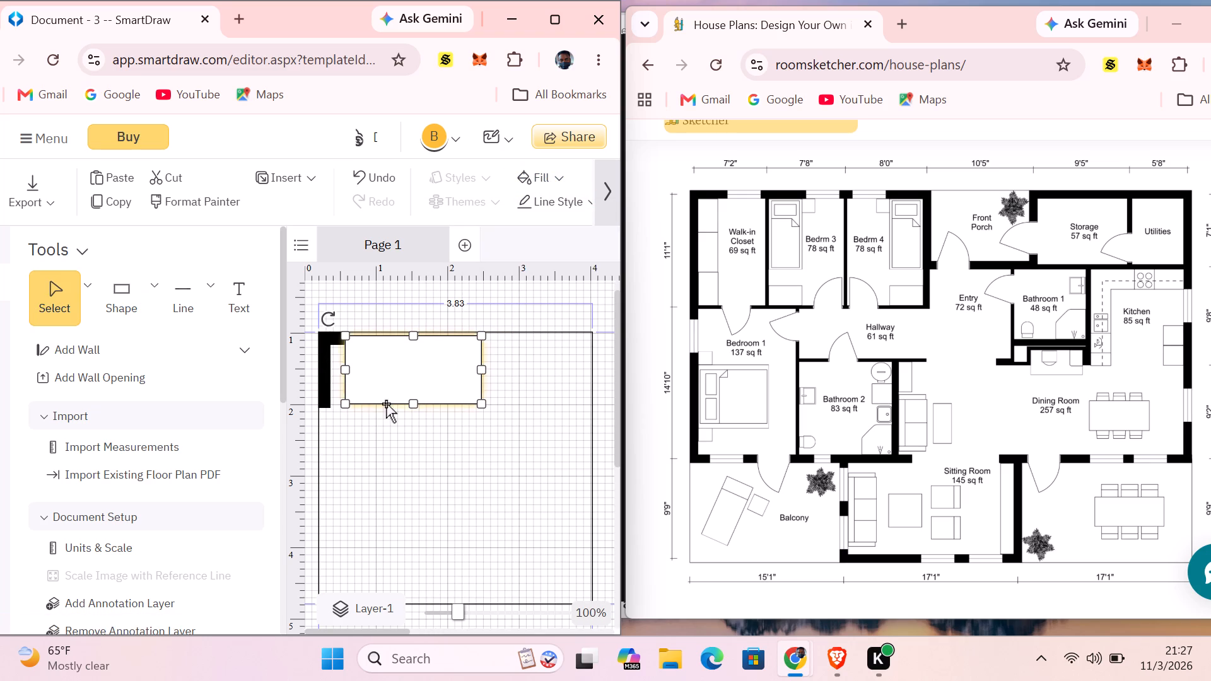
Resize the white rectangle into a horizontal strip as thick as the black corner block, running from it to about the 0.85 mark.
left_click_drag(413, 405, 406, 347)
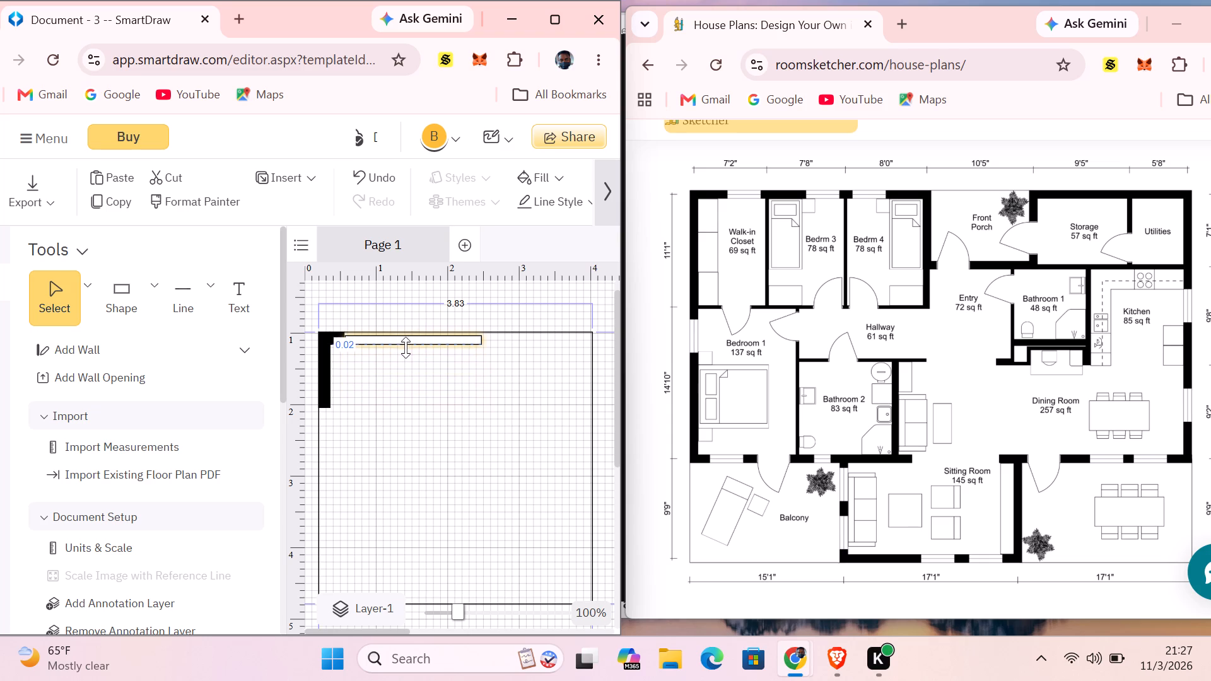
left_click_drag(406, 347, 406, 346)
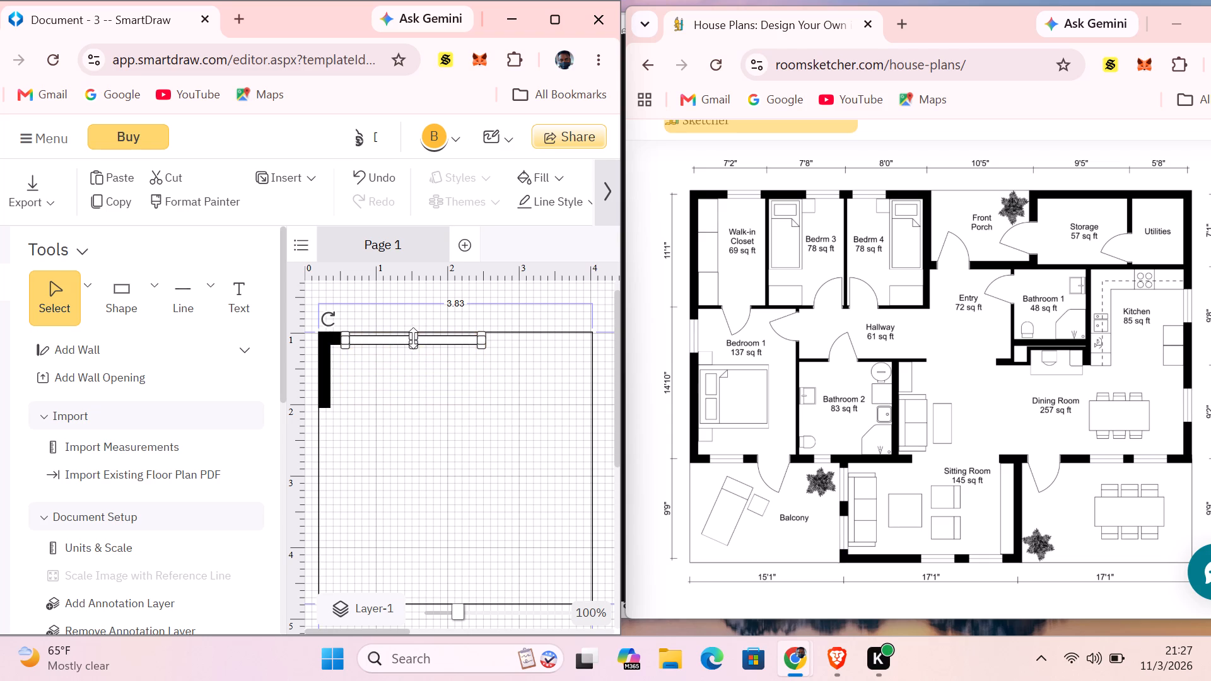
left_click(413, 338)
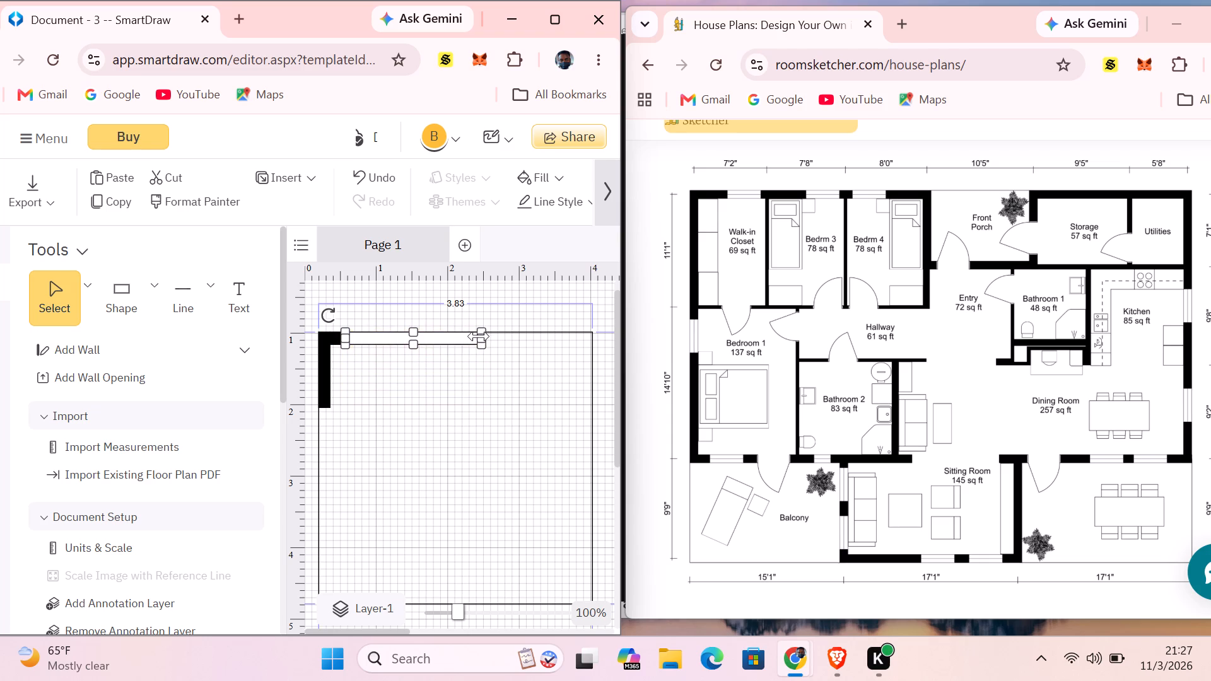
left_click_drag(479, 336, 366, 337)
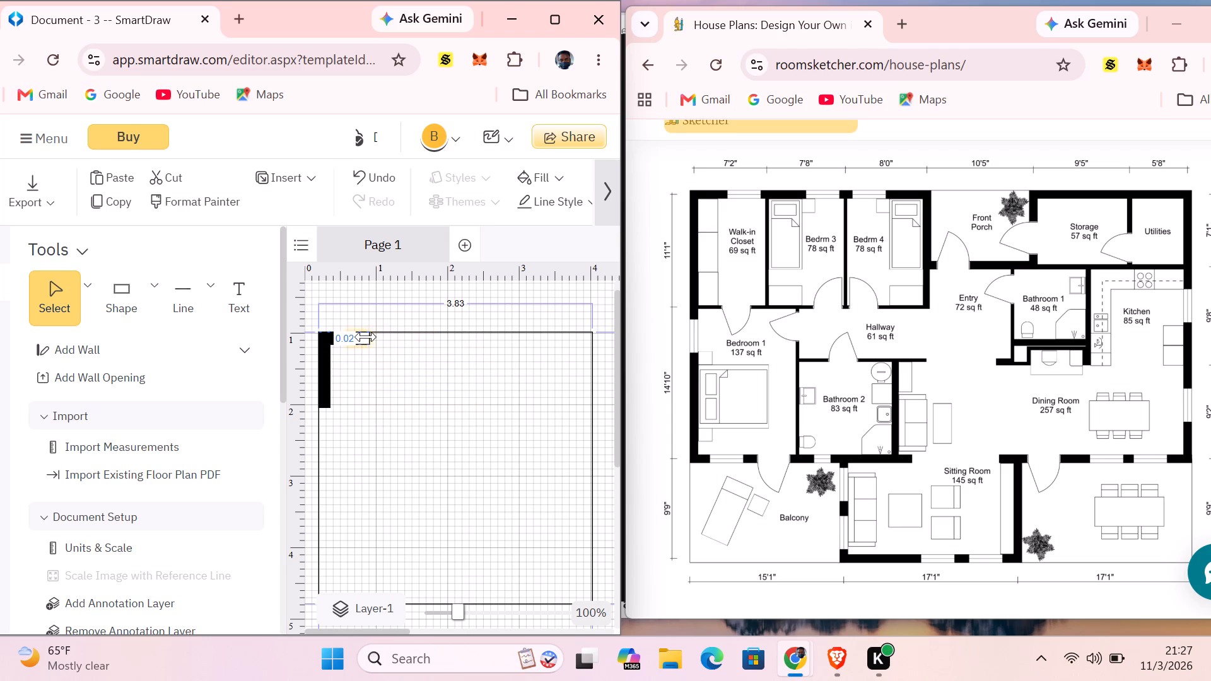
left_click_drag(366, 337, 361, 337)
left_click(389, 317)
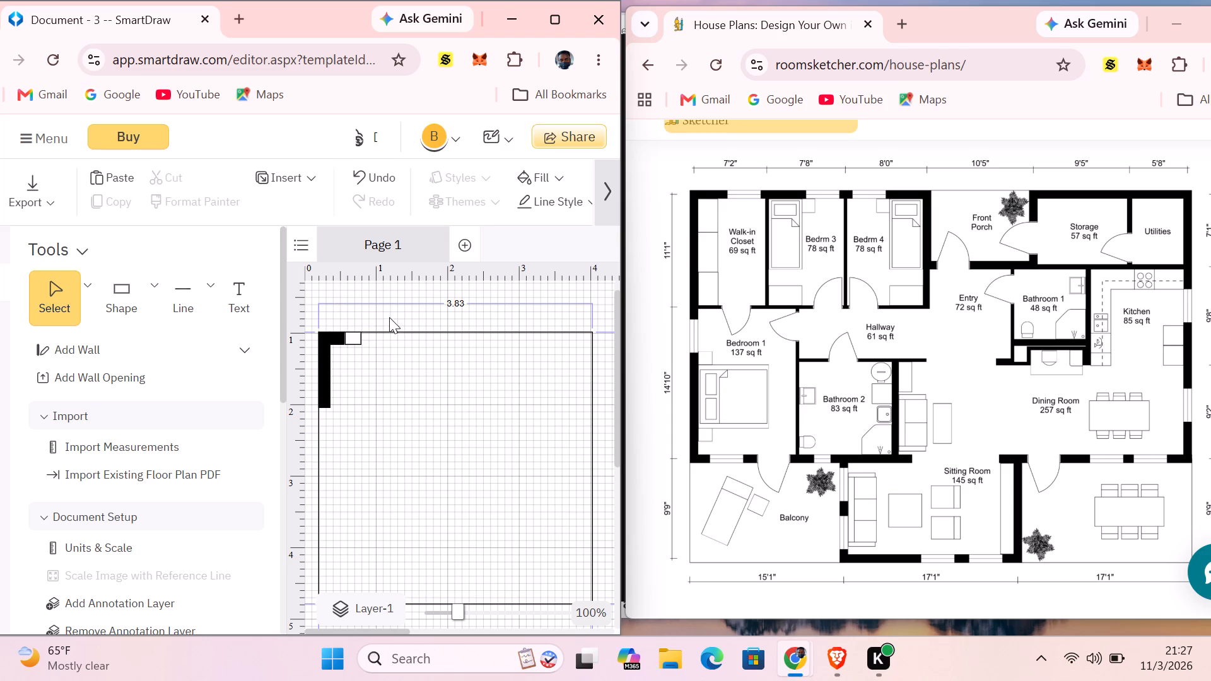
left_click(353, 339)
left_click_drag(361, 337, 368, 336)
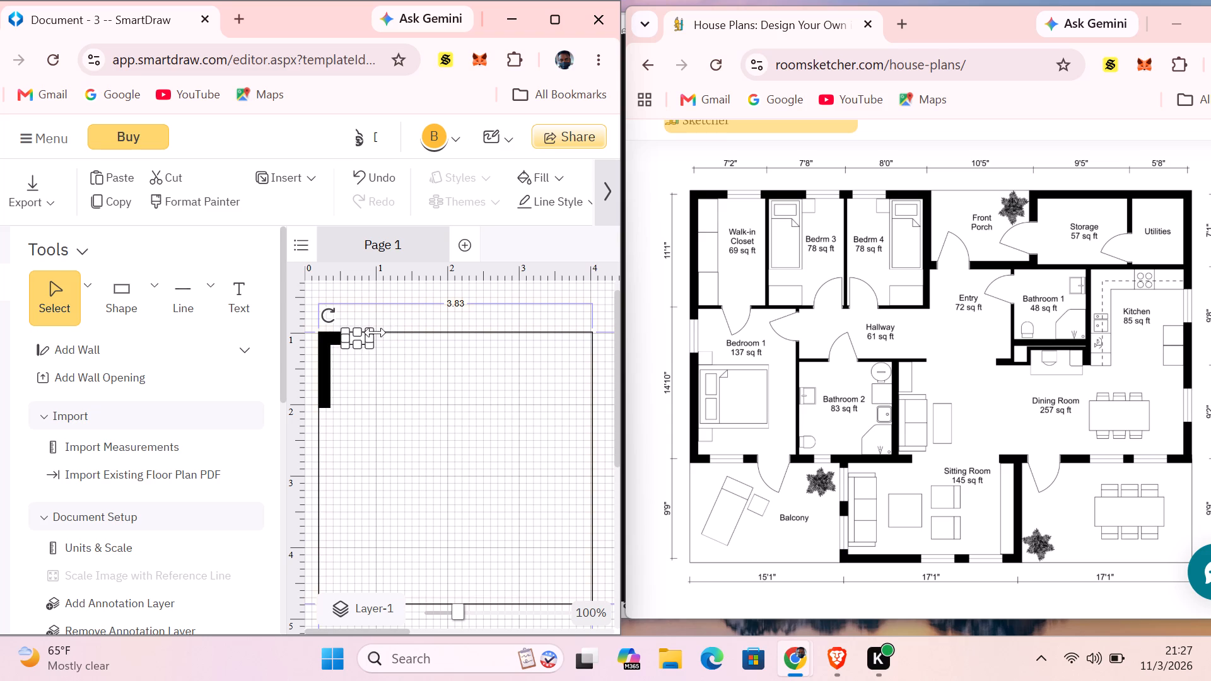
left_click(385, 315)
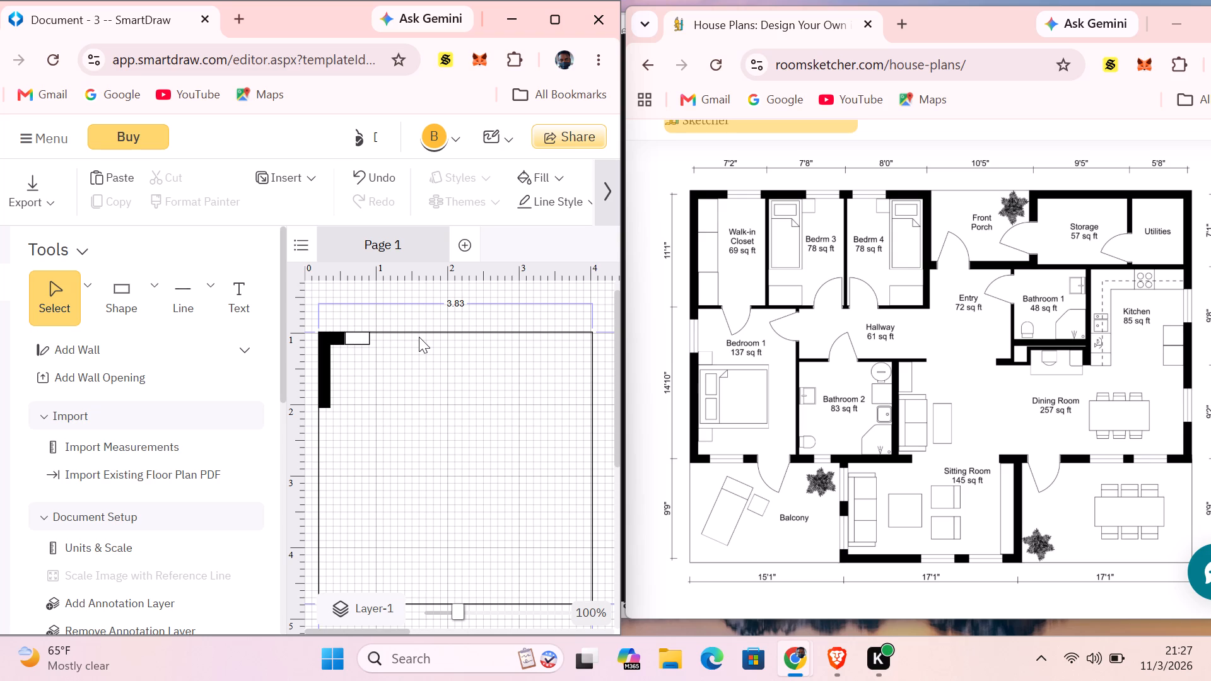
Reduce the white window strip to about half its thickness, keeping it against the outline's top line.
left_click(361, 344)
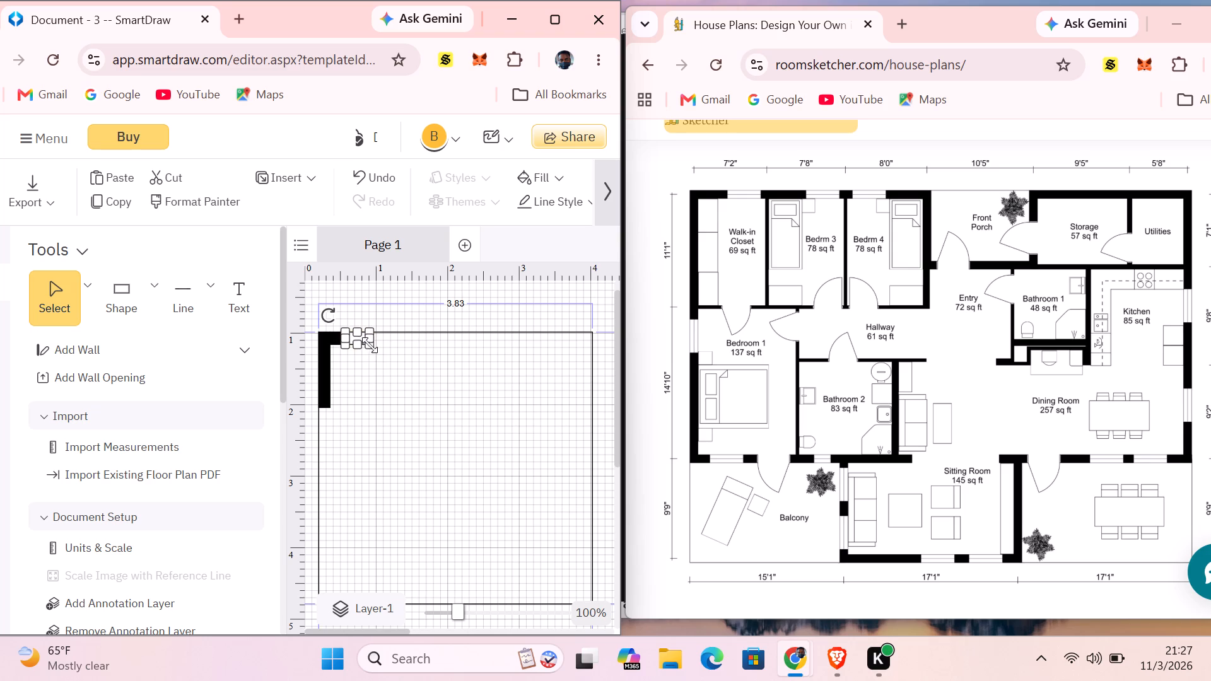
left_click(358, 344)
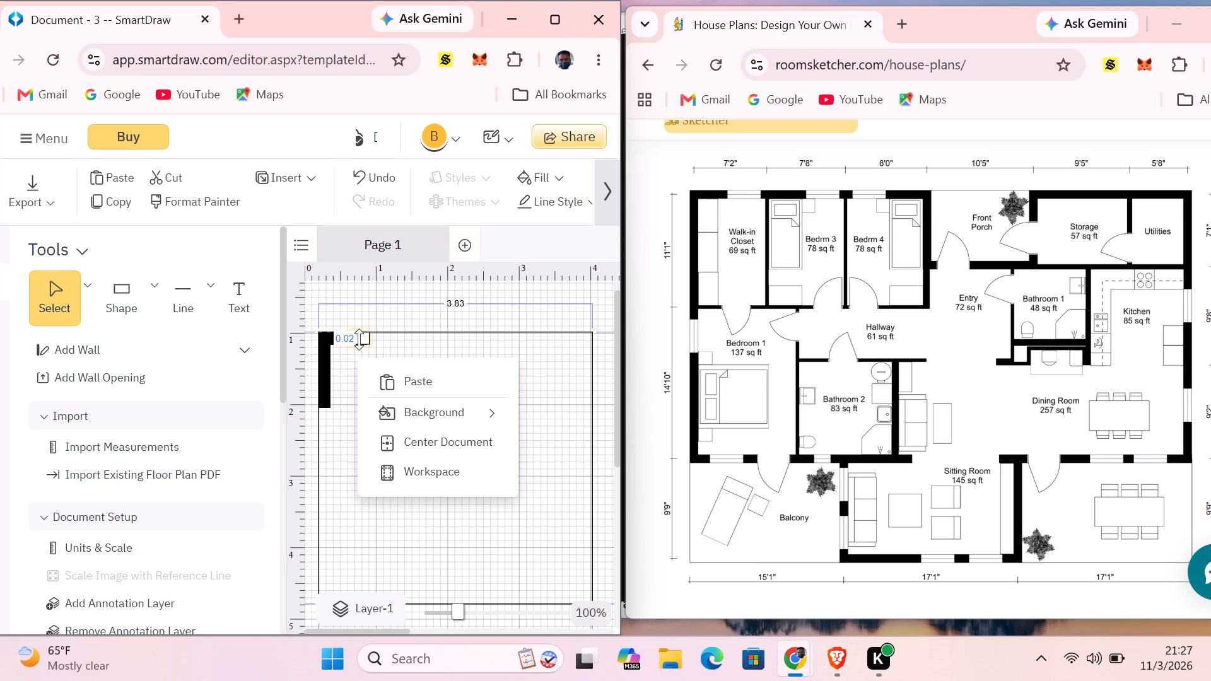
left_click(406, 282)
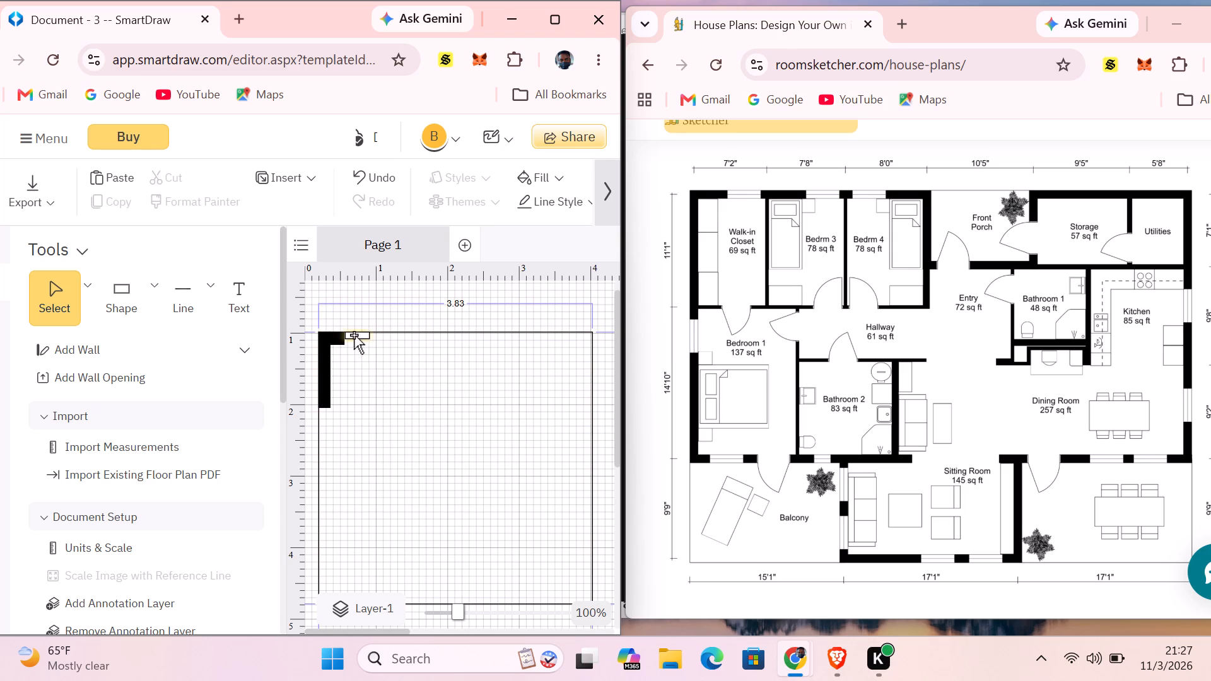
Copy the thin window strip and paste a duplicate of it, allowing the site clipboard access.
right_click(354, 335)
left_click(401, 395)
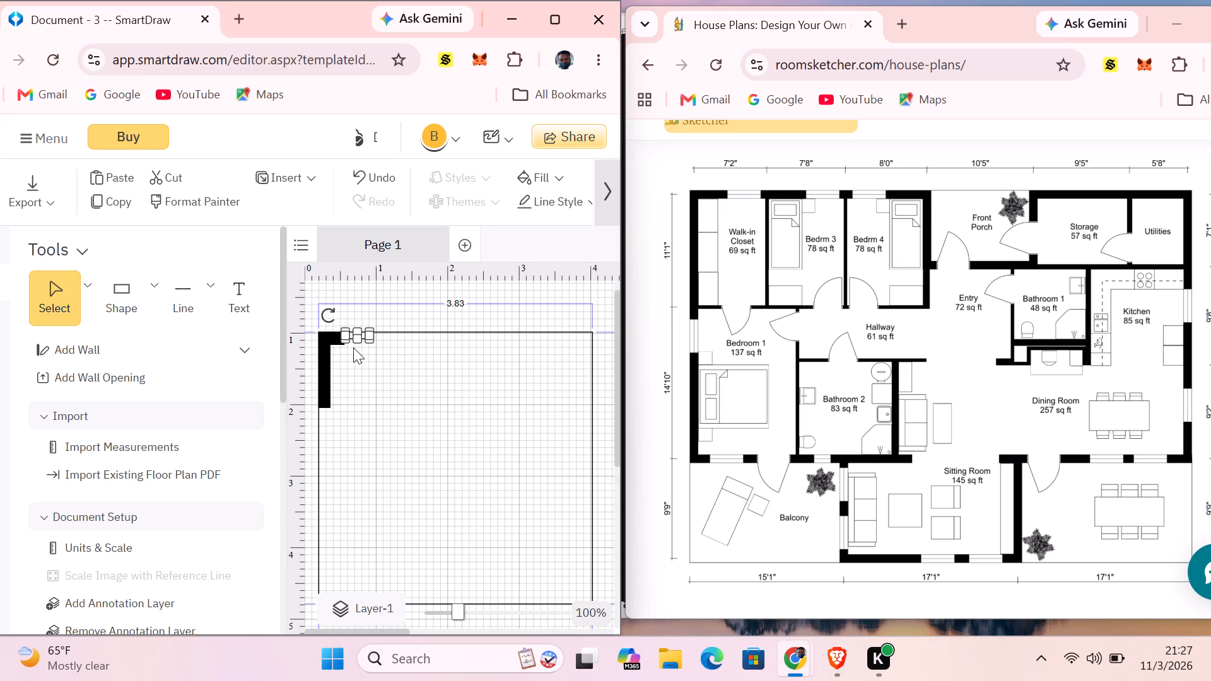
left_click_drag(358, 338, 358, 353)
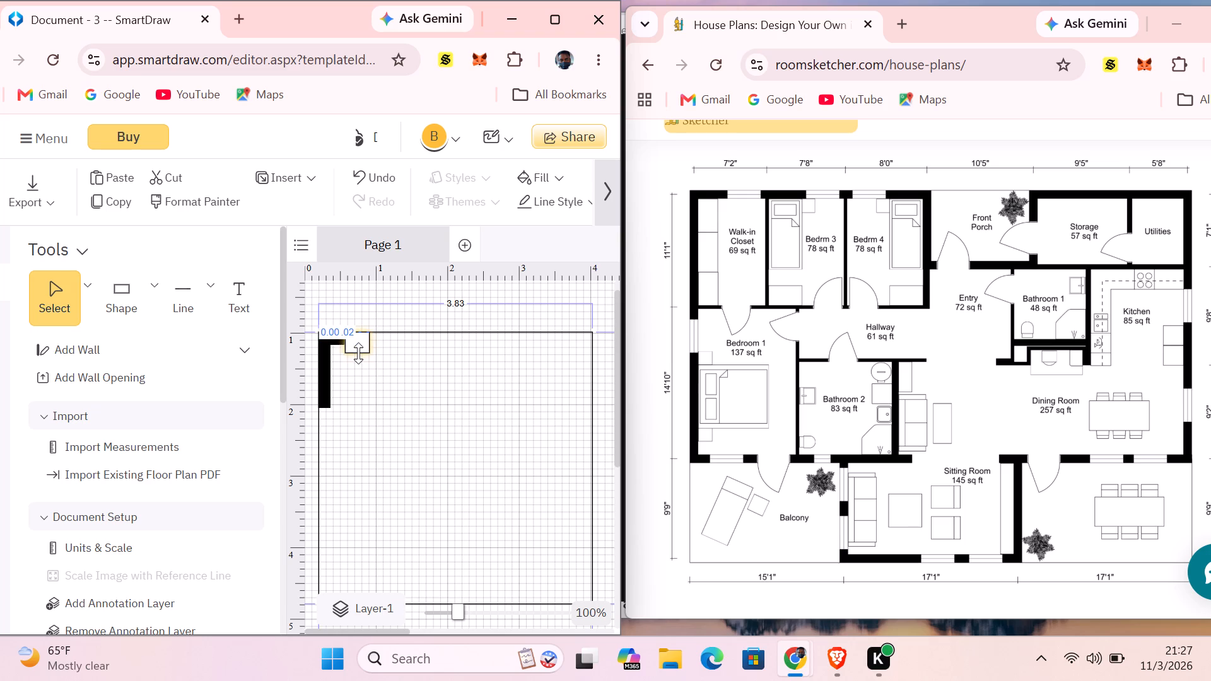
left_click_drag(358, 353, 364, 339)
left_click(366, 350)
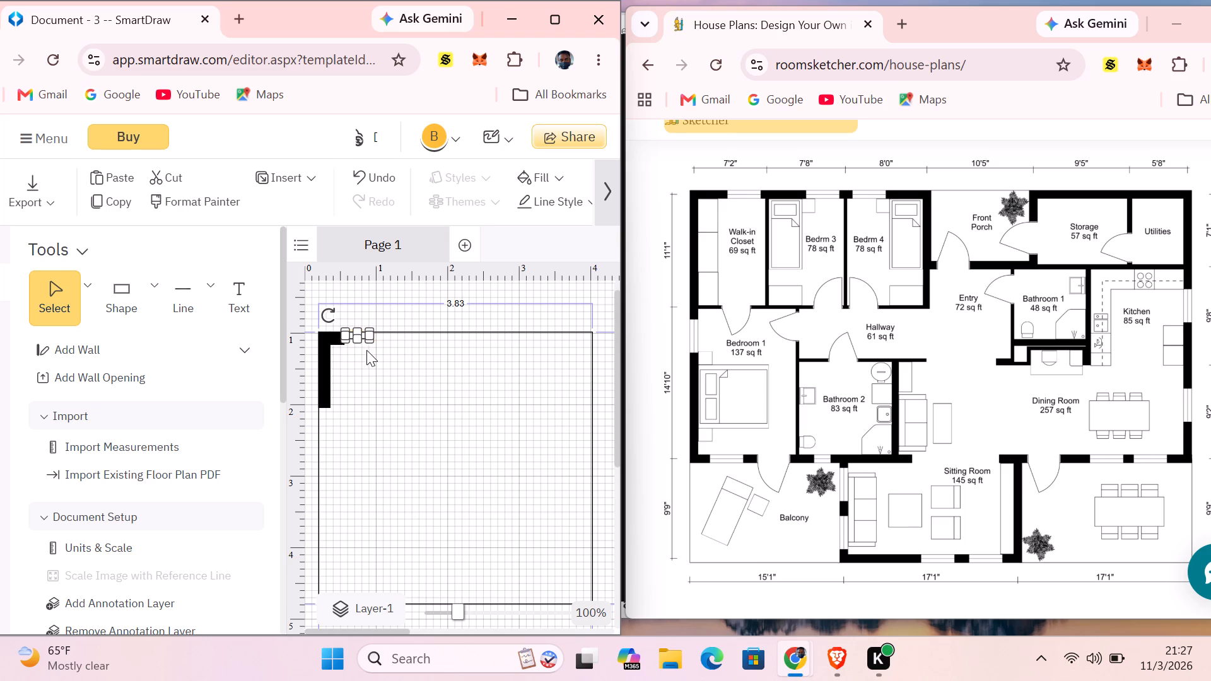
right_click(353, 344)
right_click(400, 387)
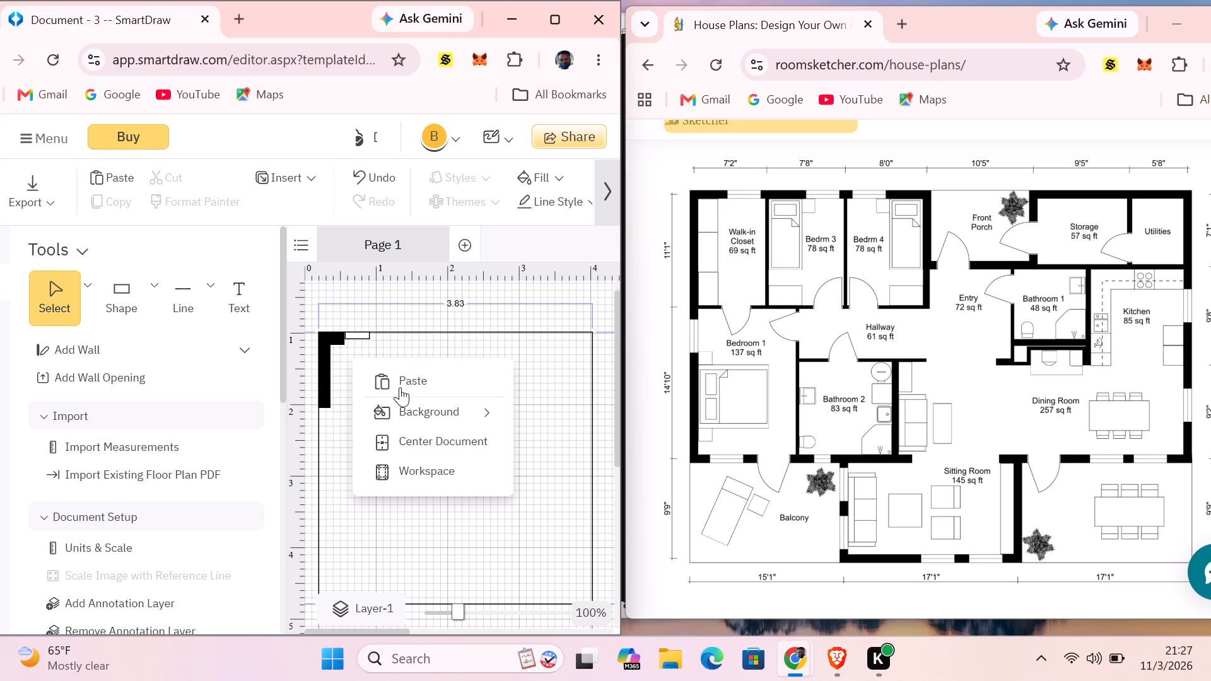
left_click(400, 387)
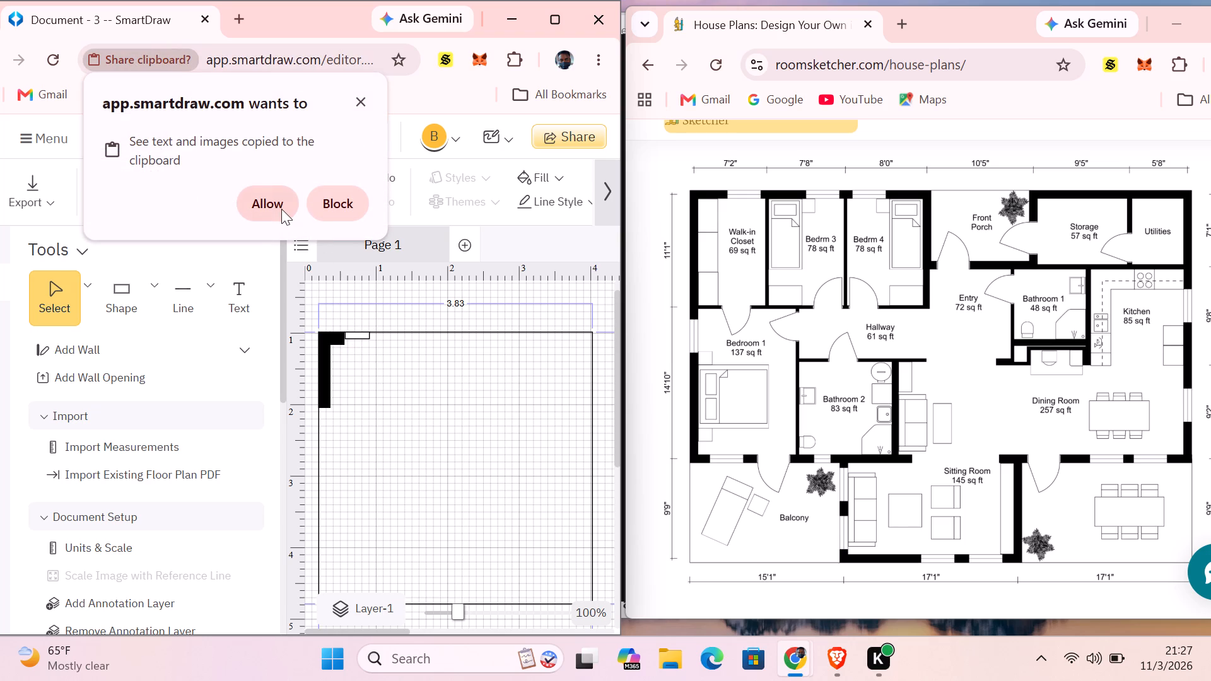
left_click(281, 209)
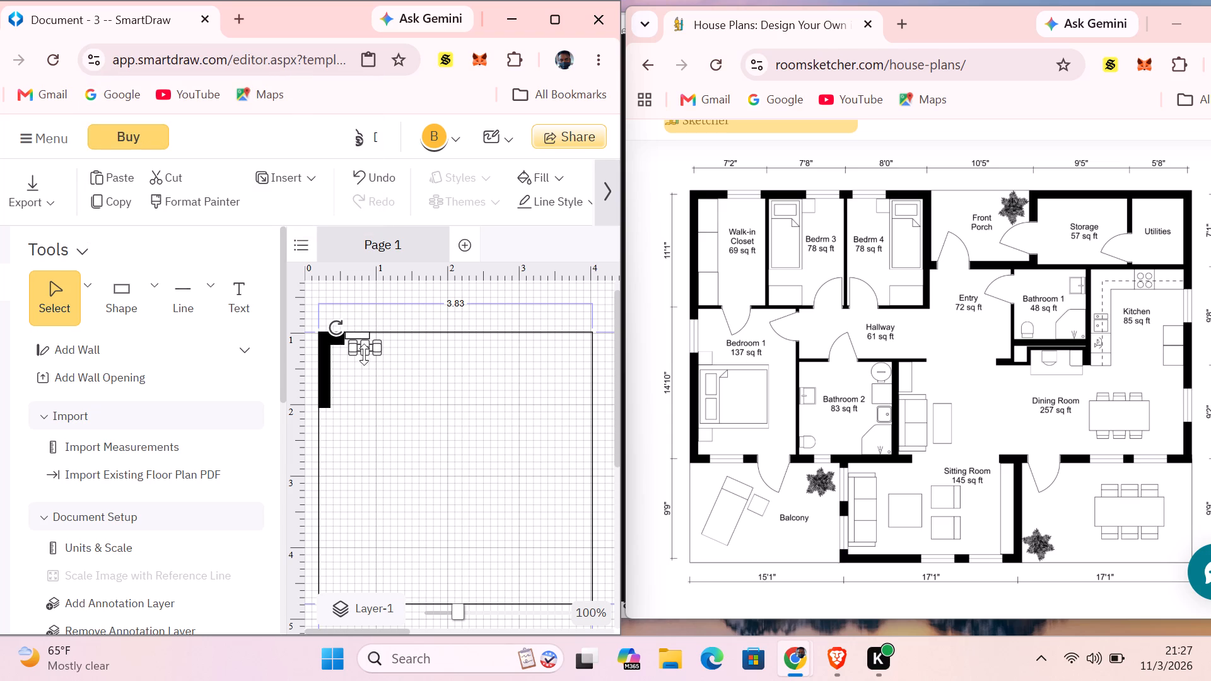
Fit the duplicate strip directly beneath the first one, with matching ends, to form a two-line window beside the black block.
left_click_drag(365, 352, 365, 347)
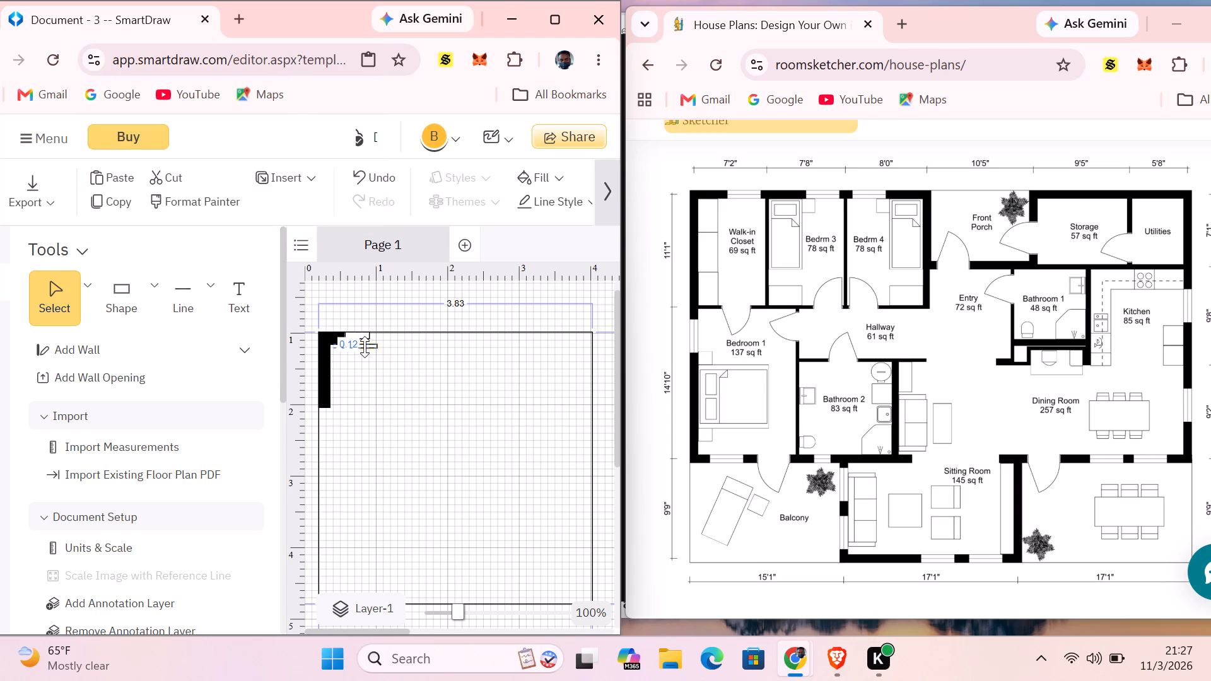
left_click_drag(365, 347, 356, 344)
left_click_drag(365, 339, 353, 339)
left_click_drag(353, 344, 350, 344)
left_click_drag(350, 344, 342, 343)
left_click_drag(342, 343, 344, 343)
left_click_drag(375, 345, 371, 346)
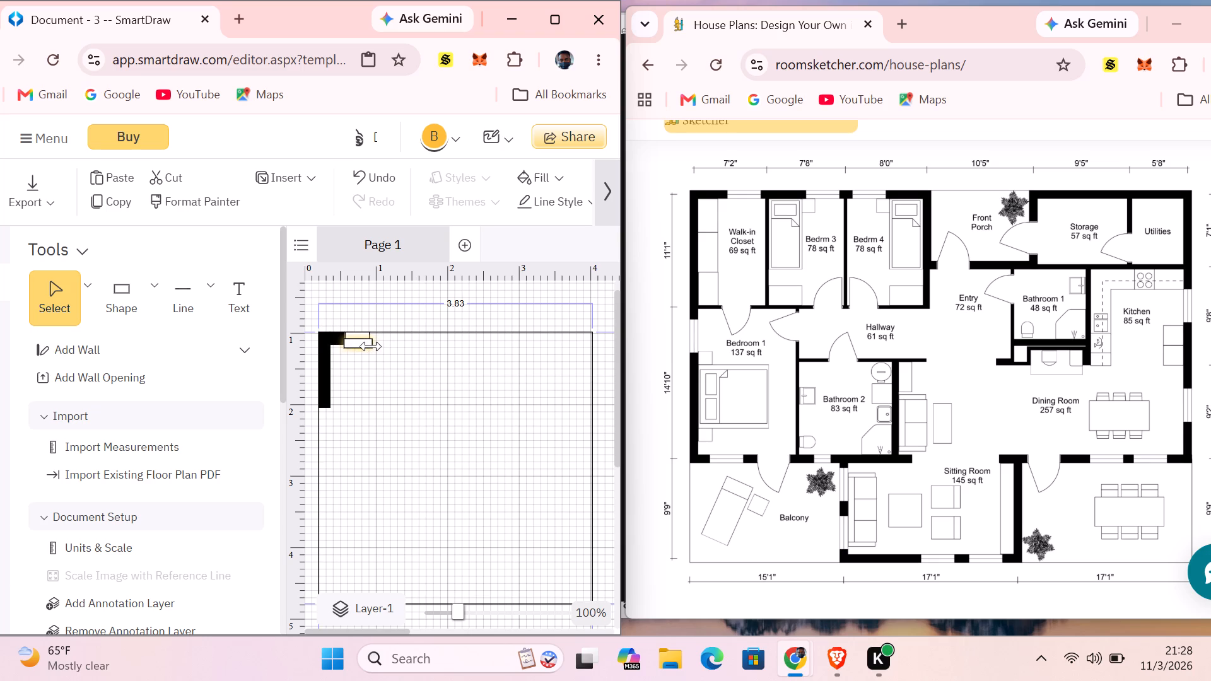
left_click_drag(371, 346, 369, 347)
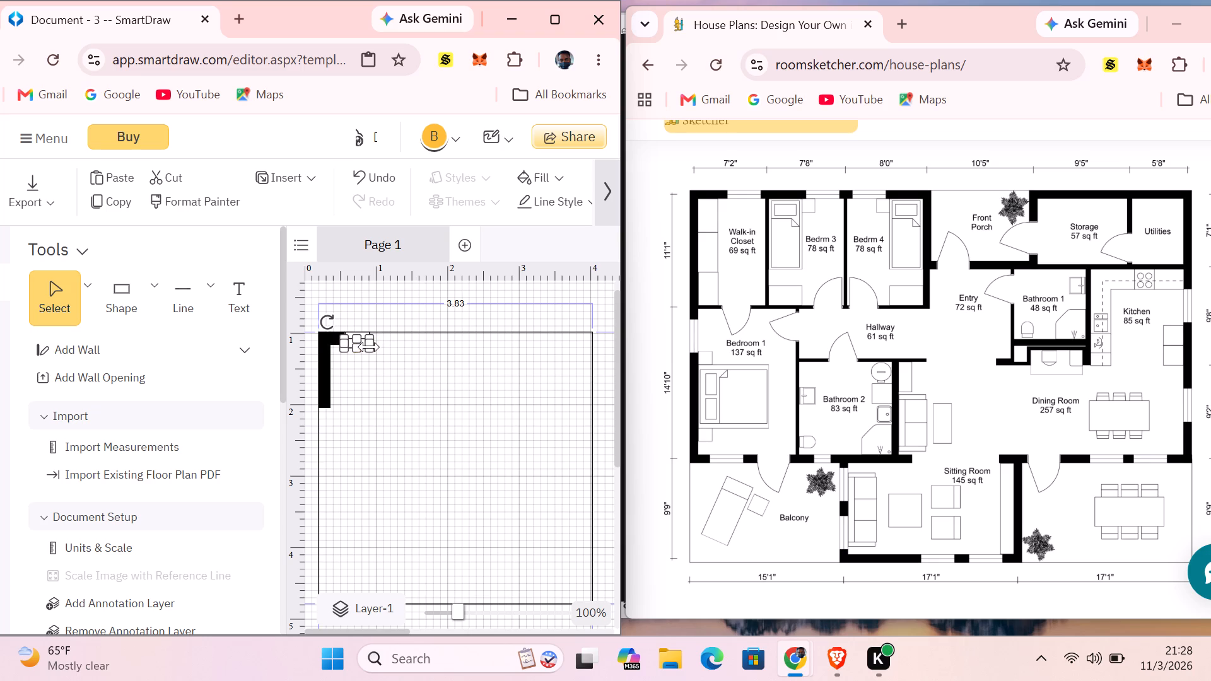
left_click(354, 347)
left_click(402, 317)
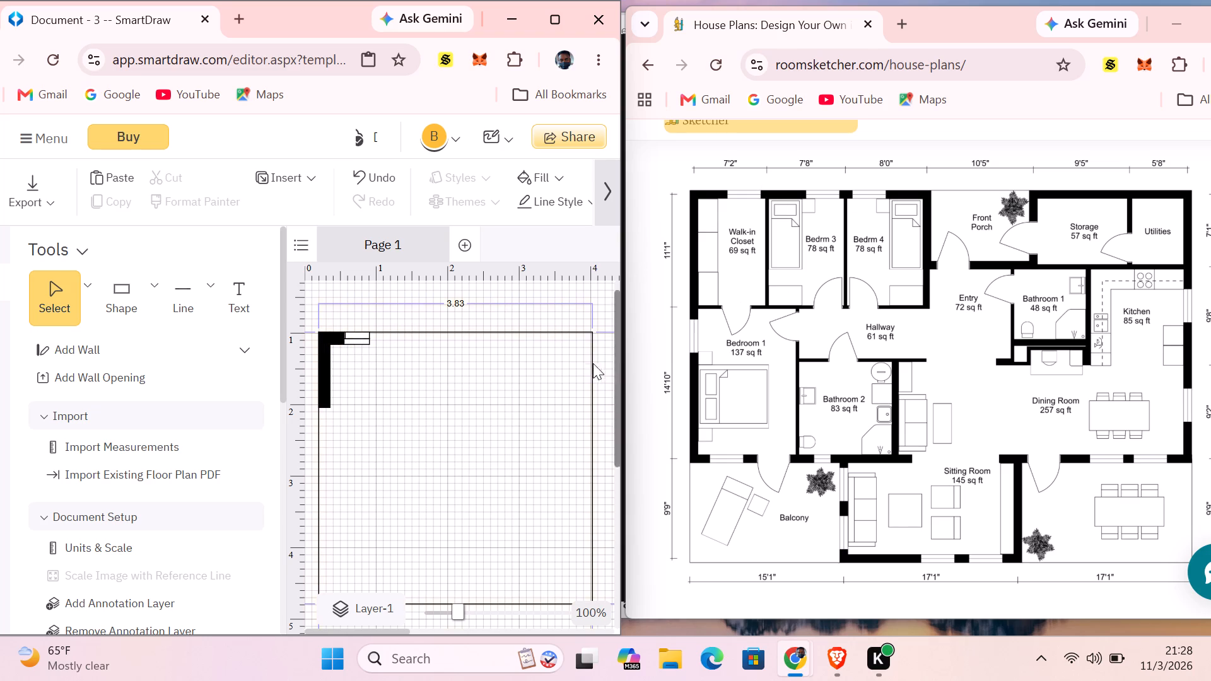
Place a rectangle at the window's right end and resize it into a wall-thick vertical strip ending level with the black strip's bottom.
left_click(155, 287)
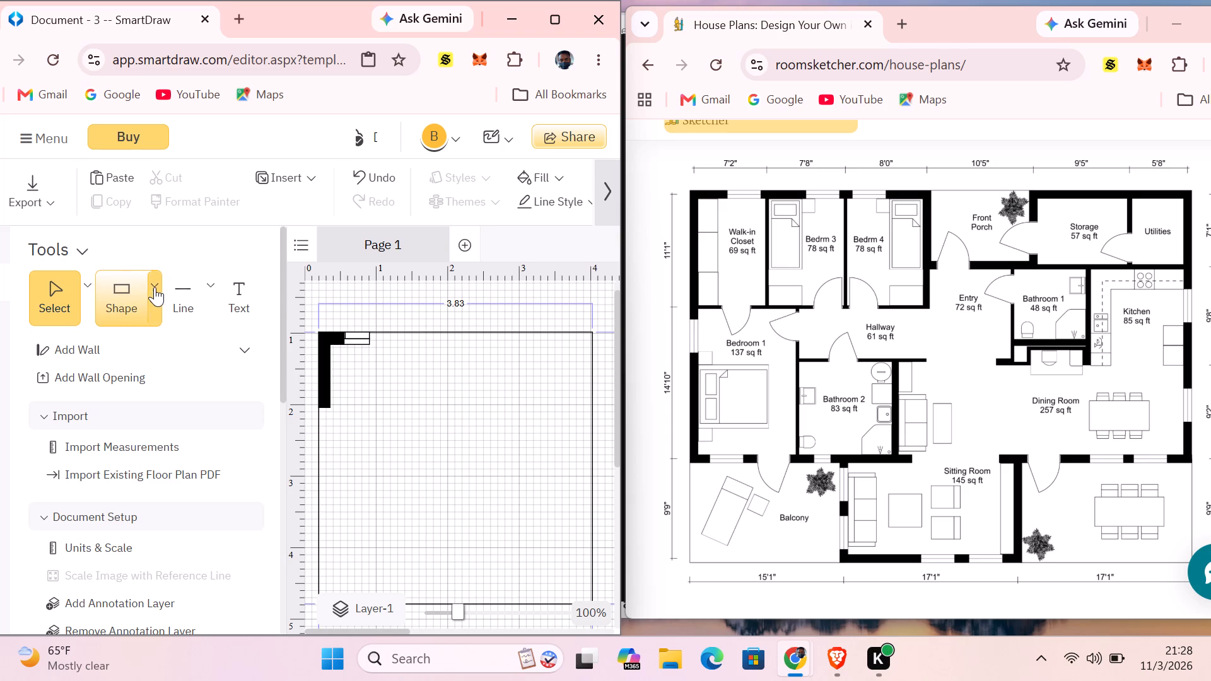
left_click(192, 367)
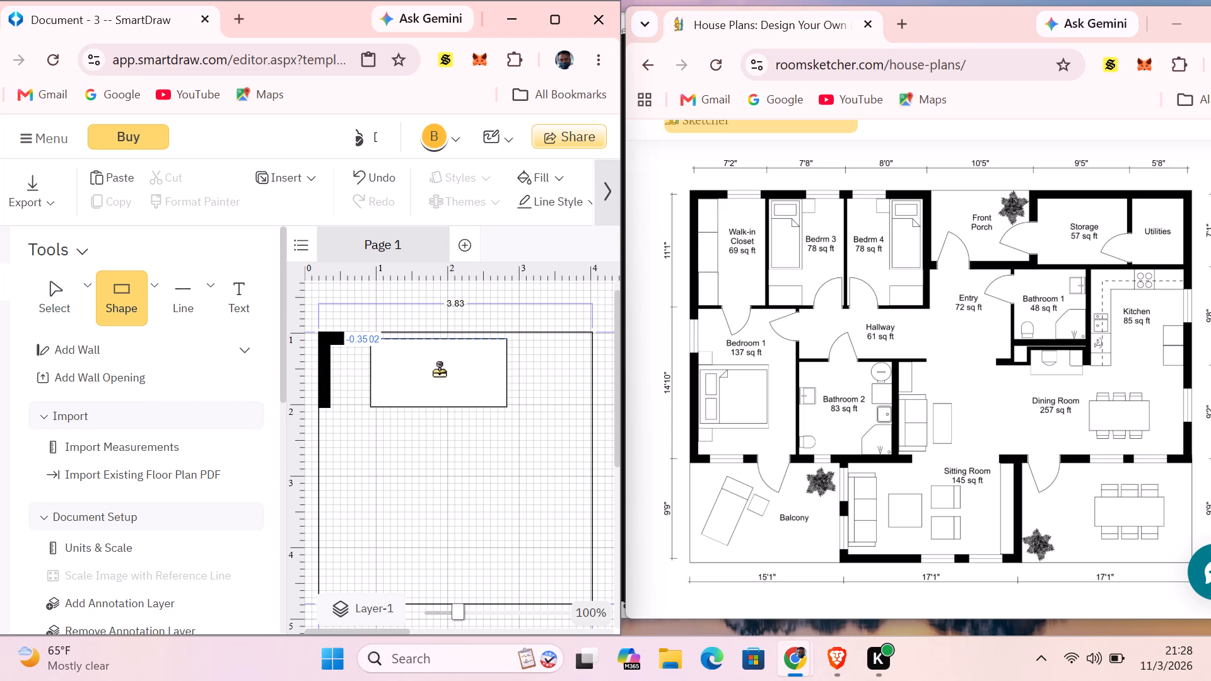
left_click(438, 368)
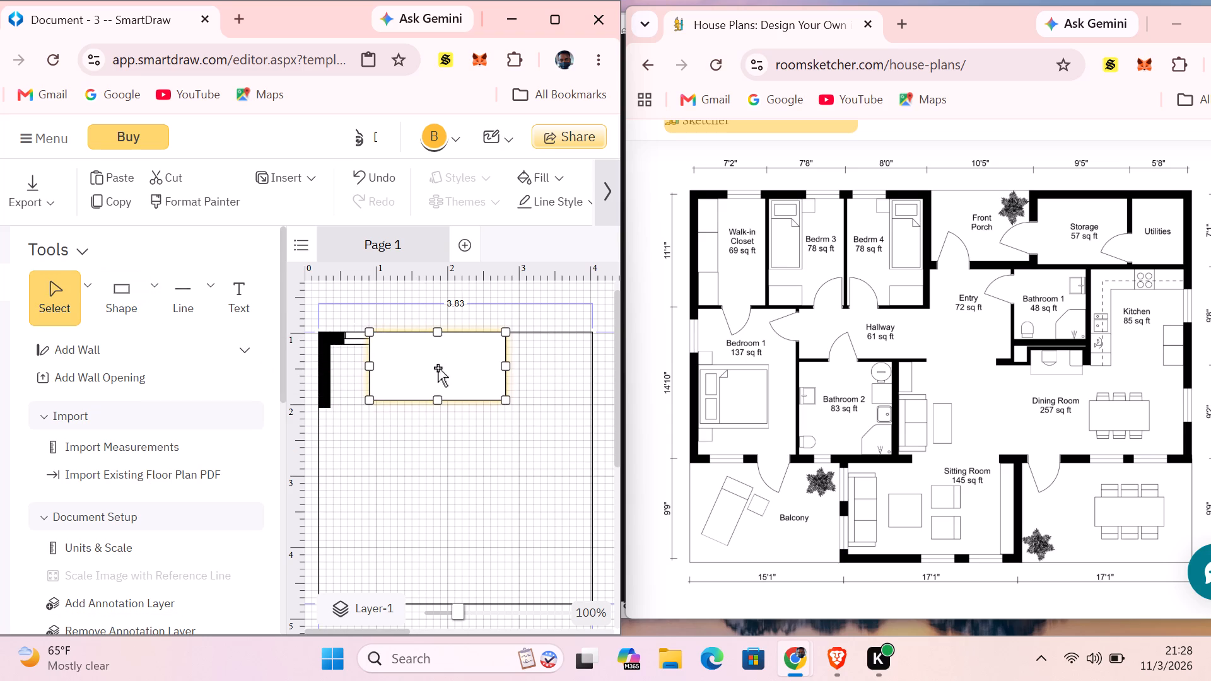
left_click_drag(503, 367, 382, 363)
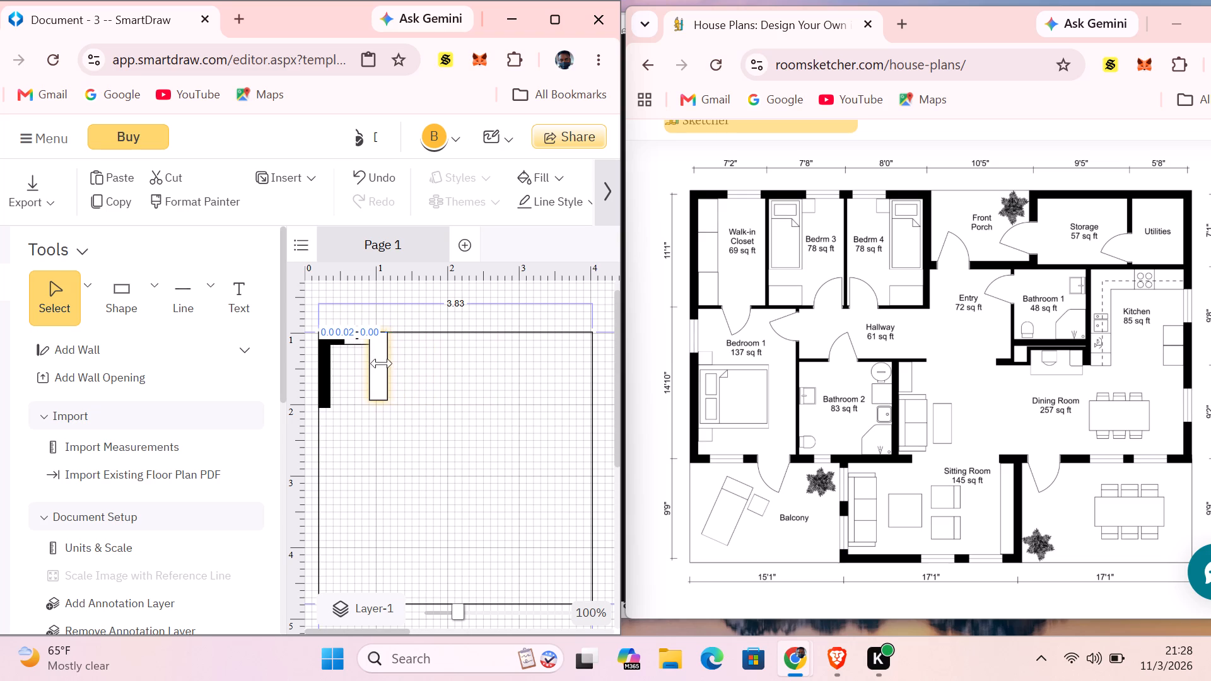
left_click_drag(382, 363, 378, 364)
left_click_drag(378, 364, 380, 371)
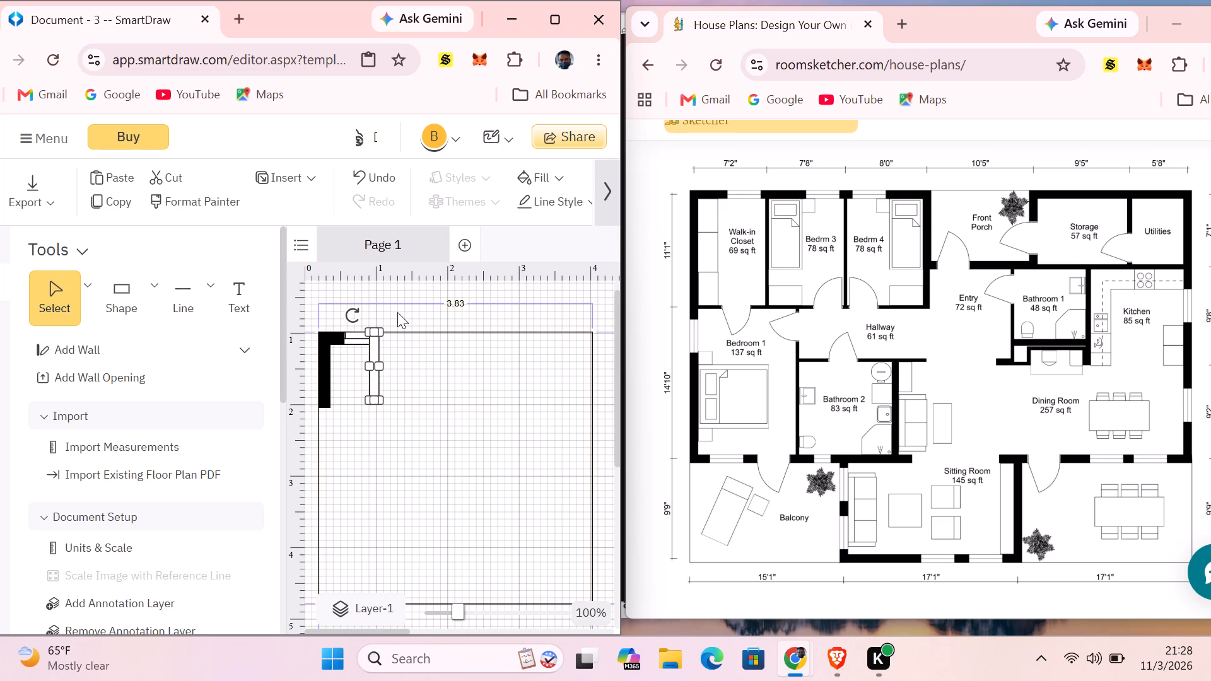
left_click(397, 312)
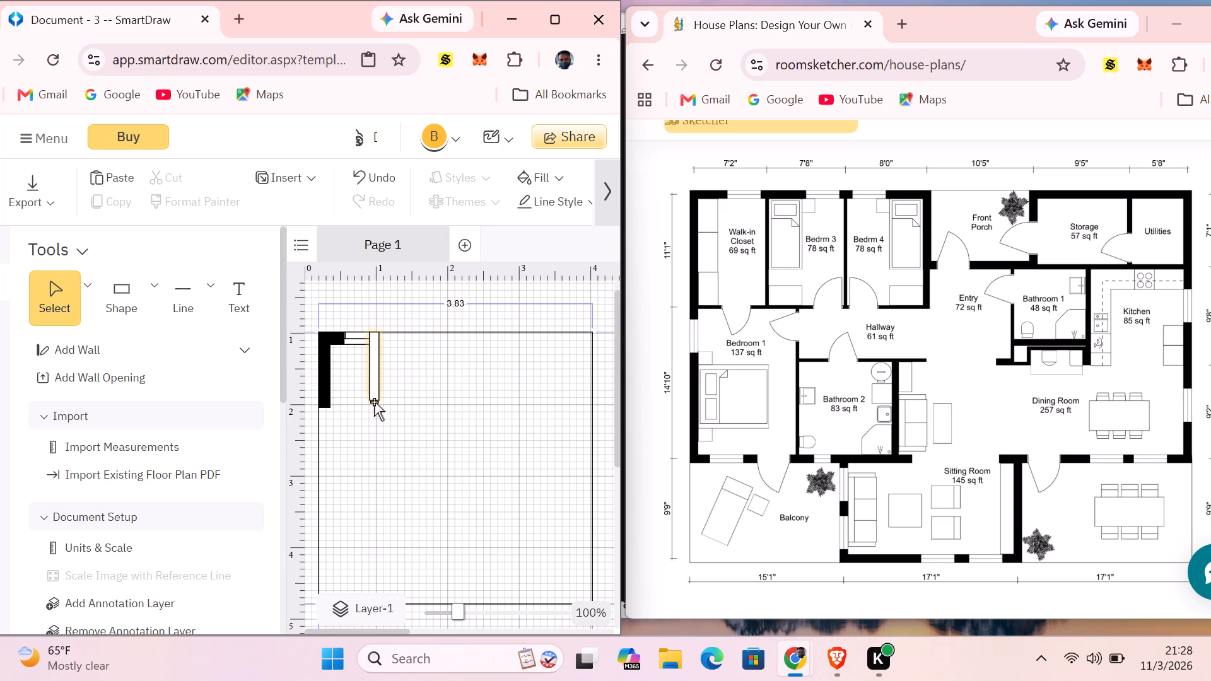
left_click(372, 399)
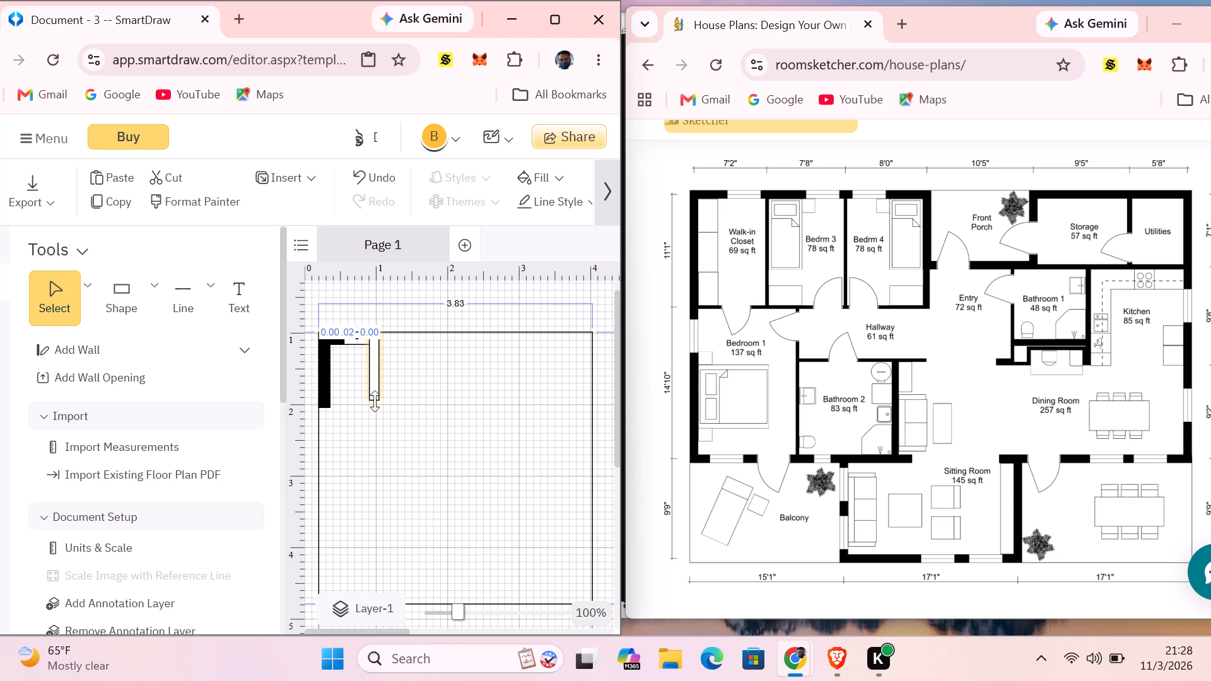
left_click(375, 401)
left_click(427, 370)
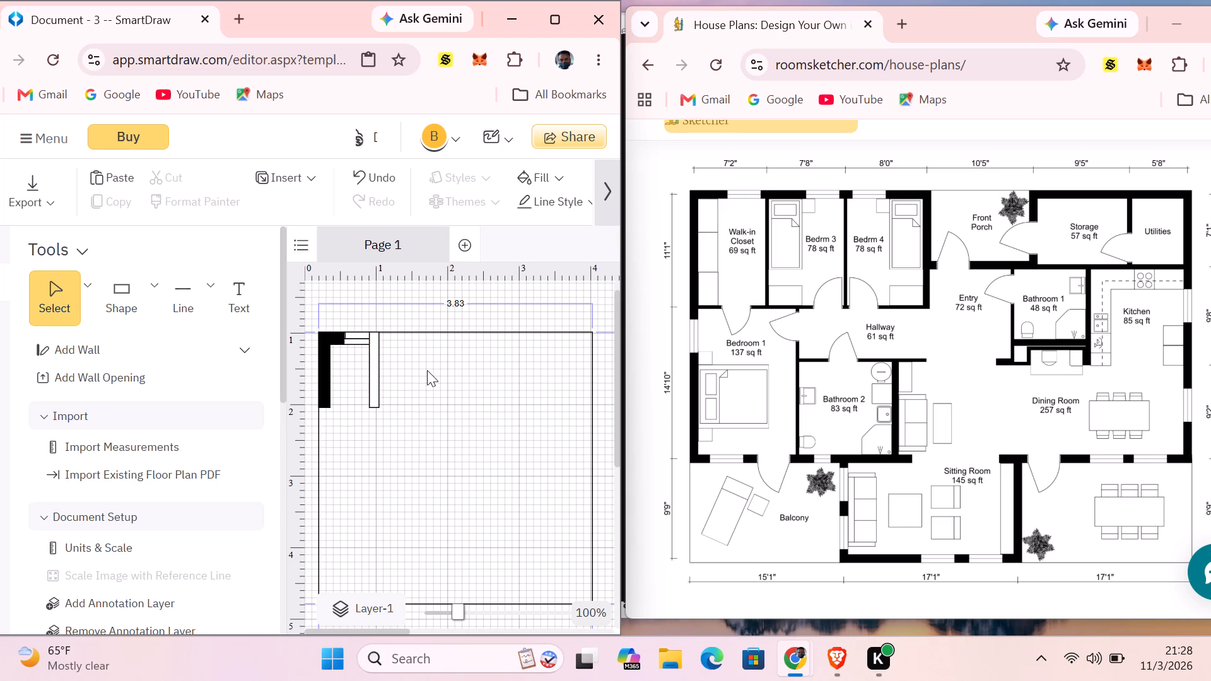
Fill the new vertical strip at the window's right end with black.
left_click(373, 357)
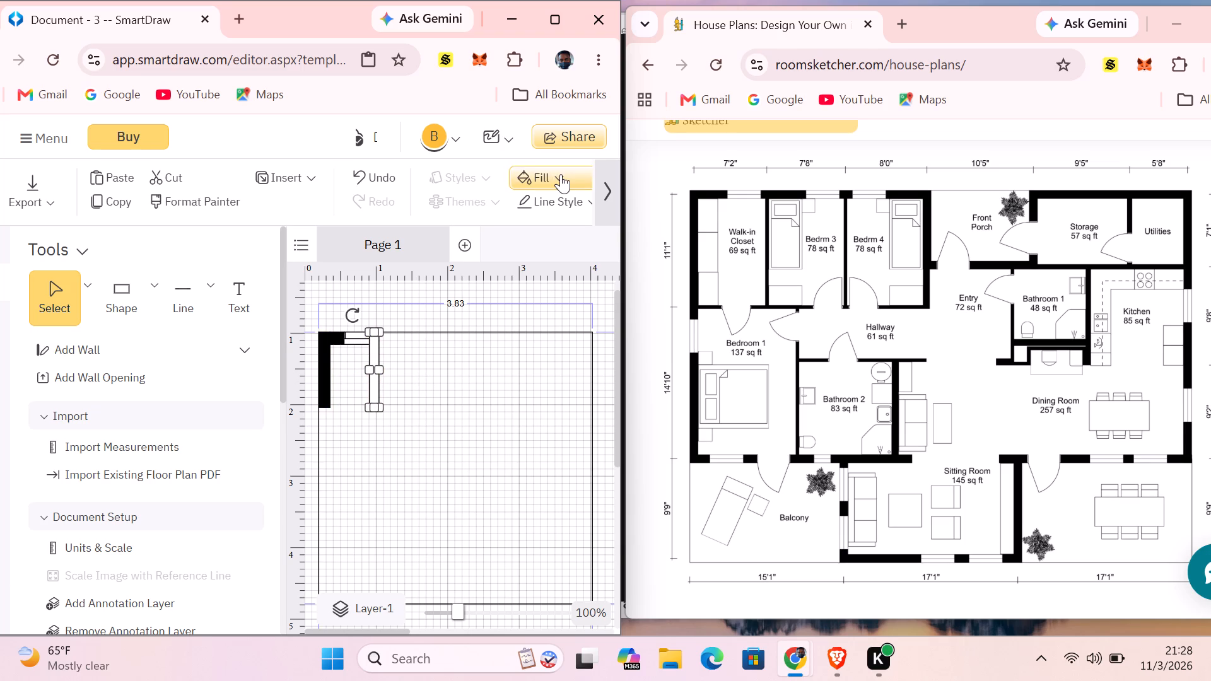
left_click(561, 174)
left_click(469, 248)
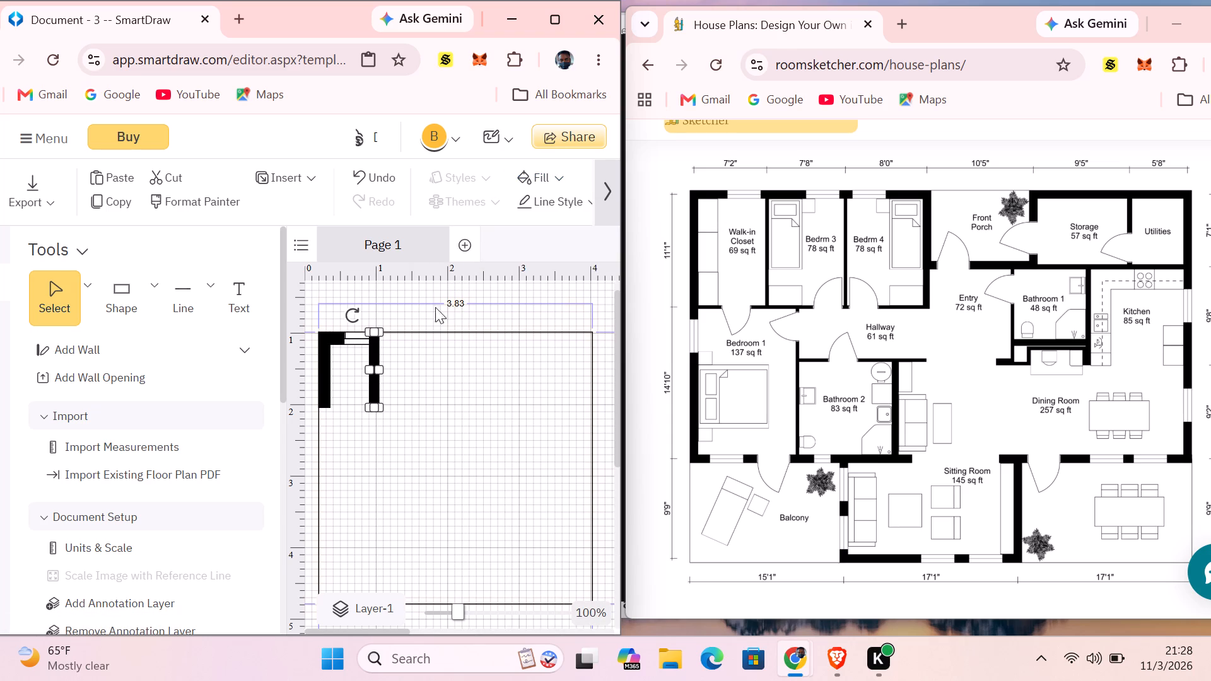
left_click(409, 358)
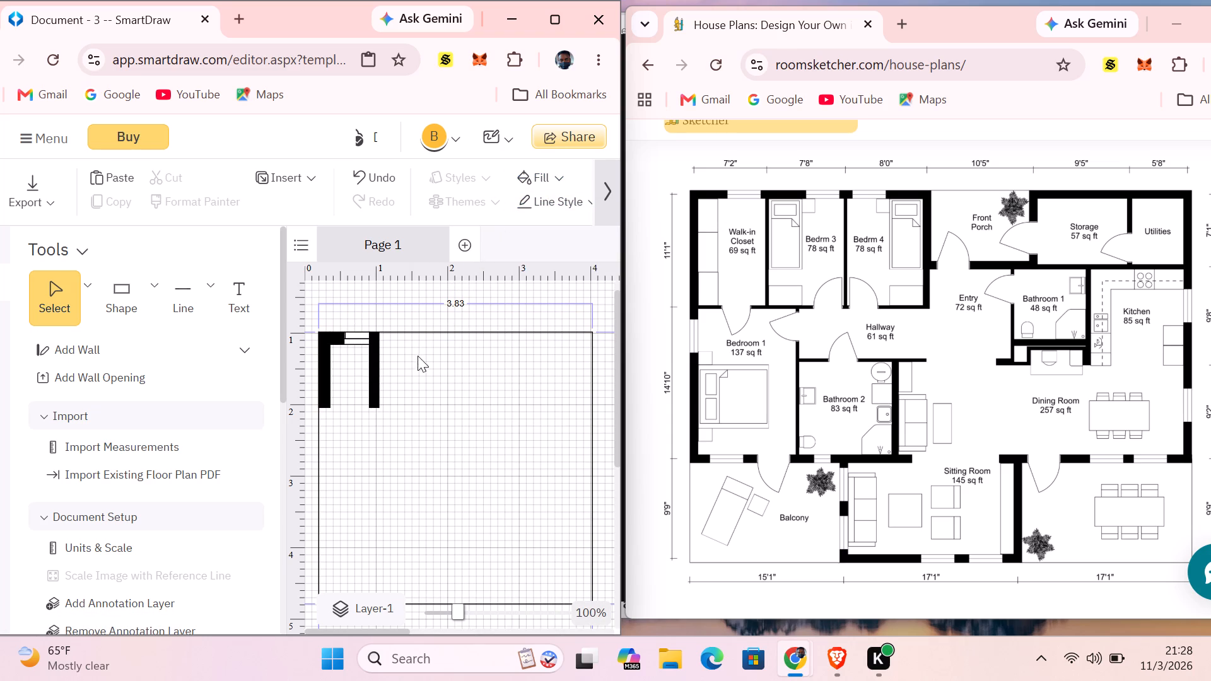
Set the default fill to white and the default line thickness to the thickest preset.
left_click(568, 175)
left_click(453, 506)
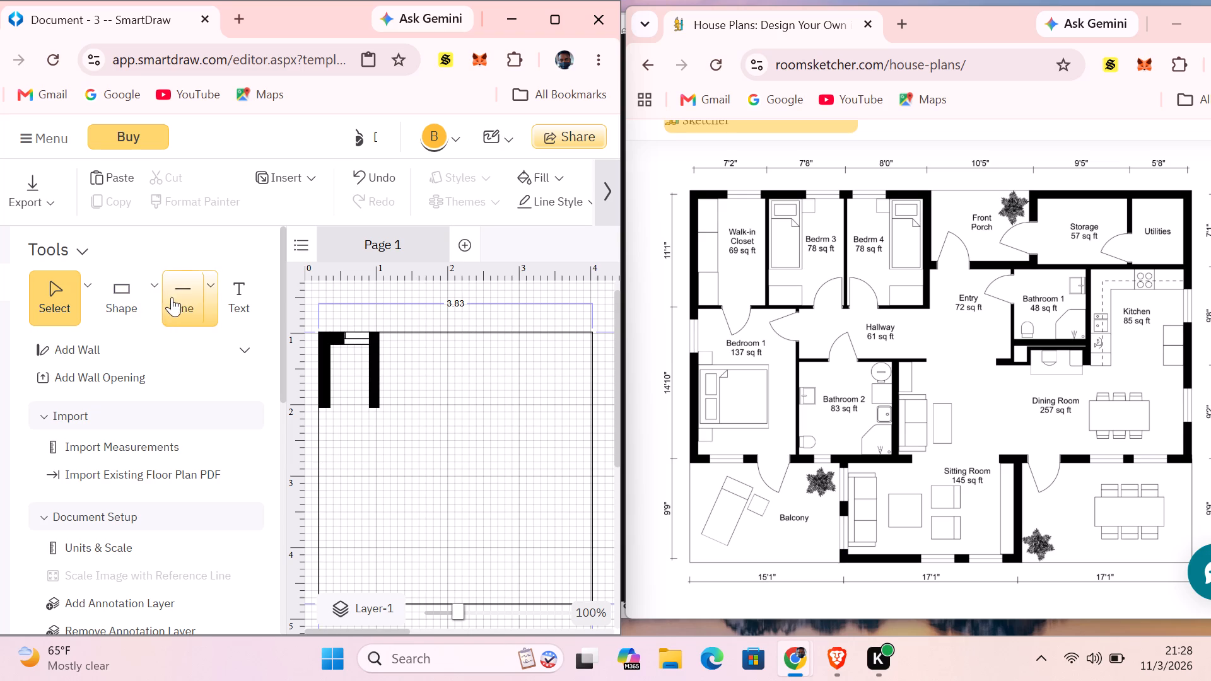
left_click(587, 207)
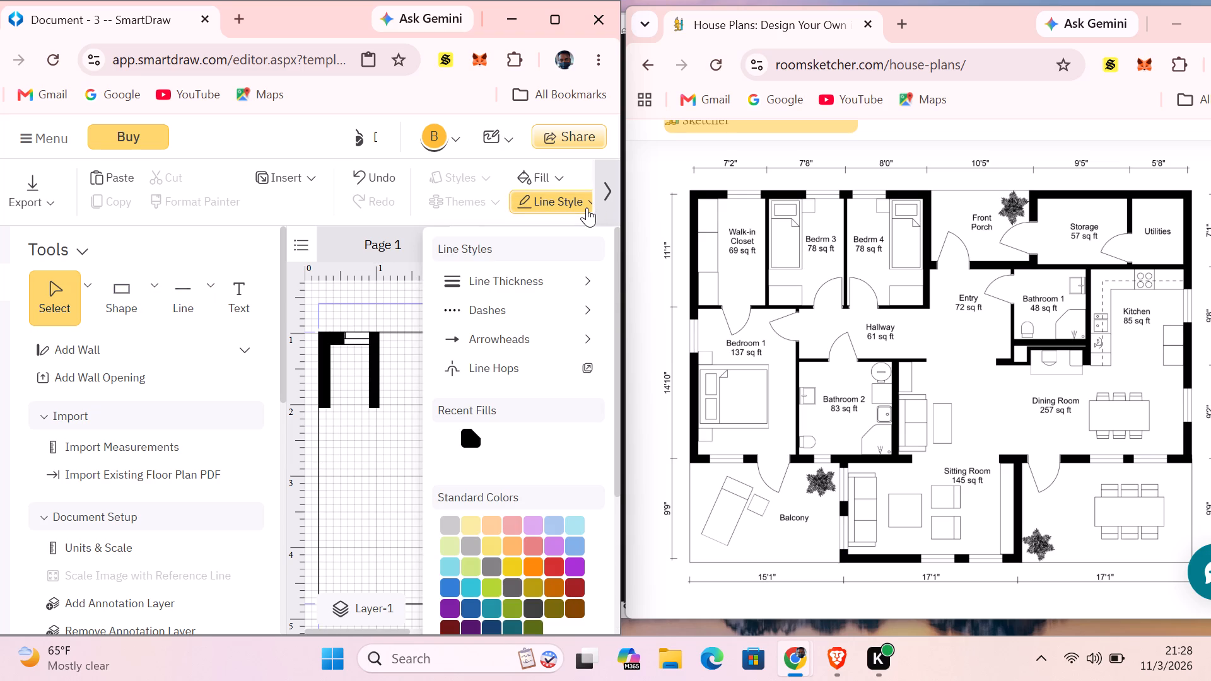
left_click(583, 287)
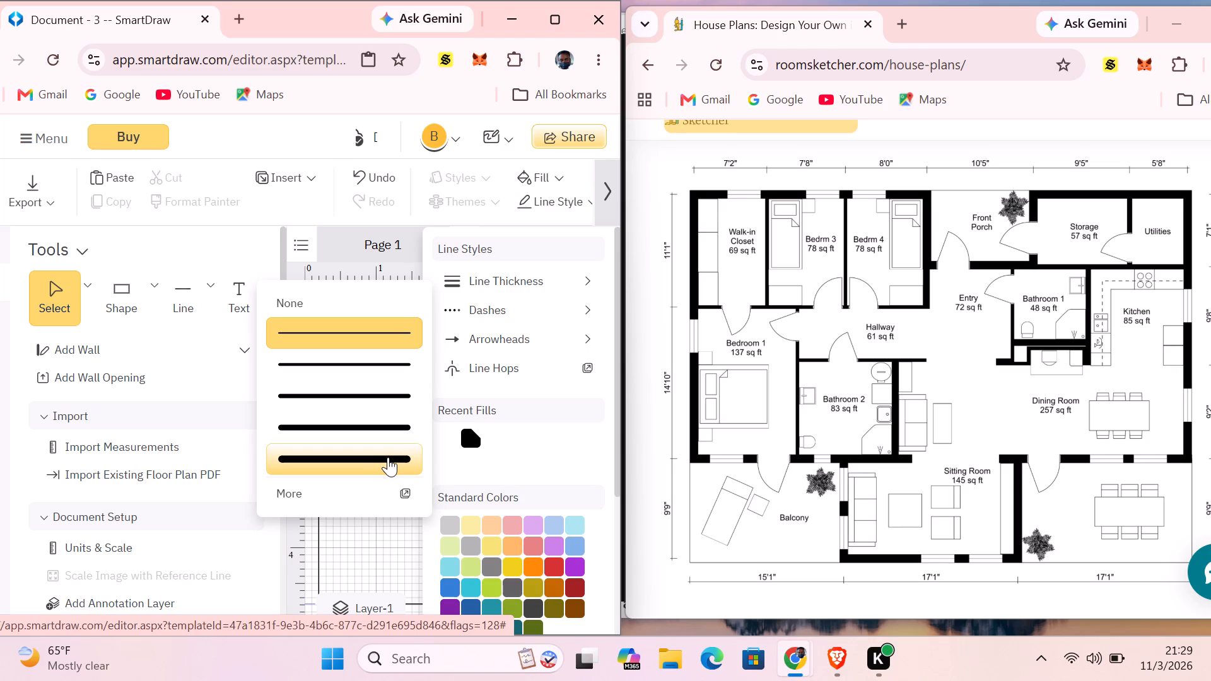
left_click(388, 457)
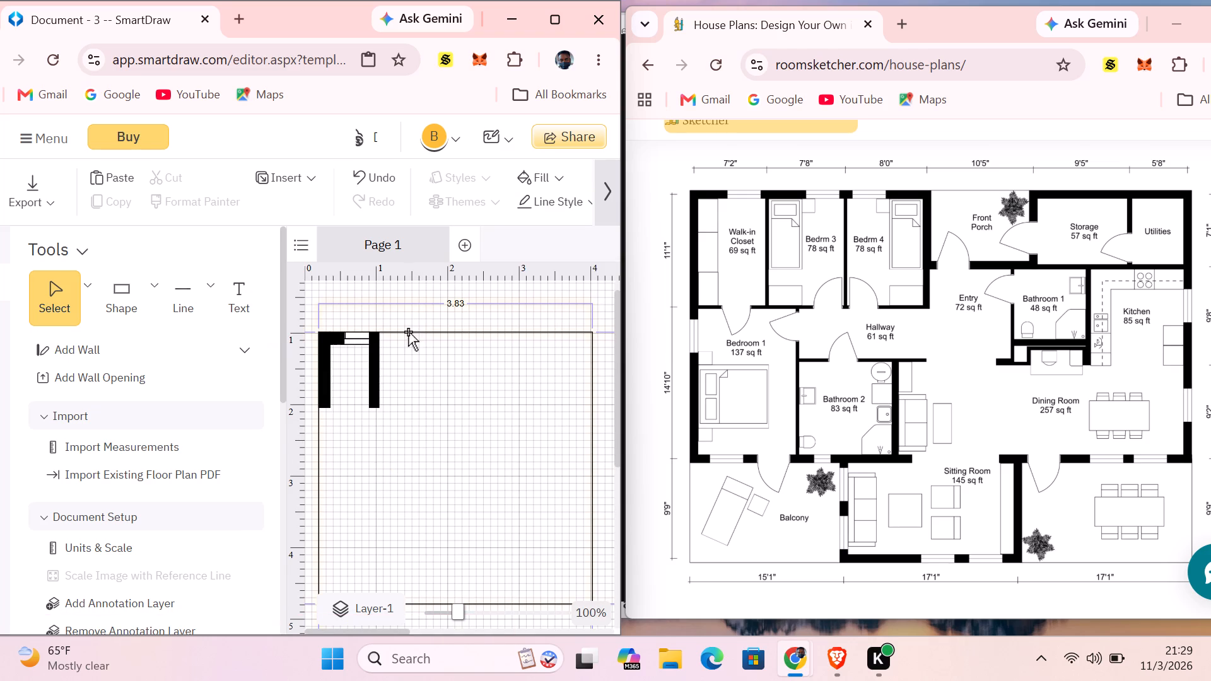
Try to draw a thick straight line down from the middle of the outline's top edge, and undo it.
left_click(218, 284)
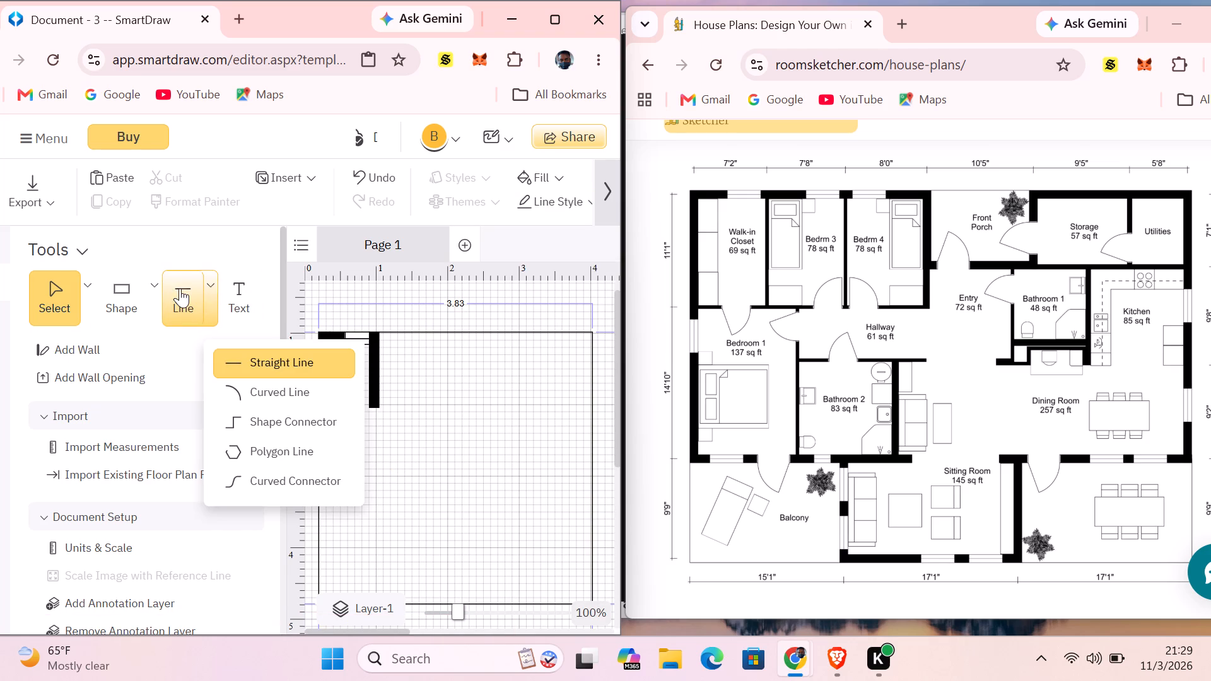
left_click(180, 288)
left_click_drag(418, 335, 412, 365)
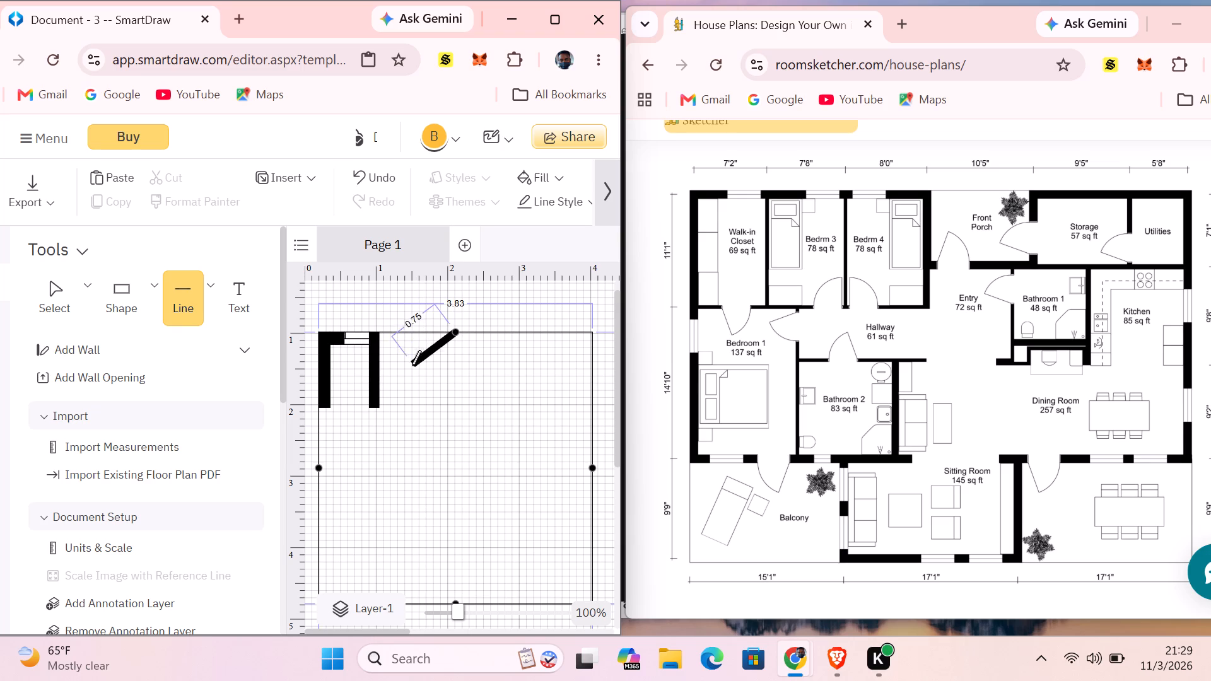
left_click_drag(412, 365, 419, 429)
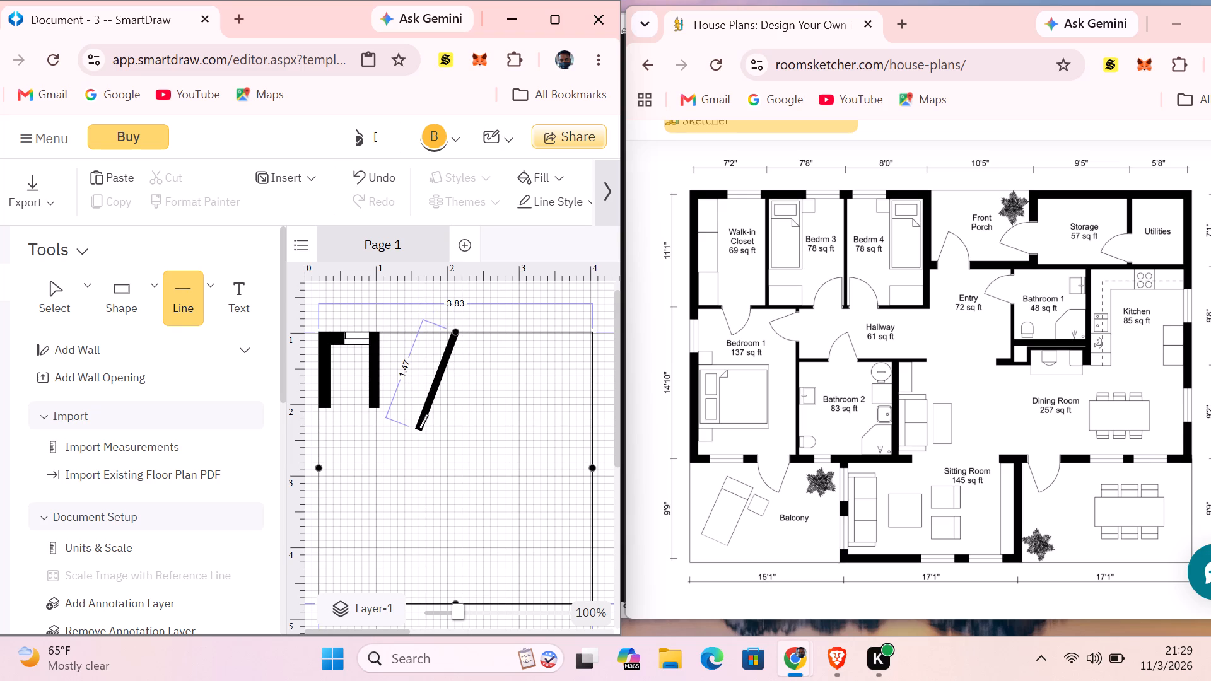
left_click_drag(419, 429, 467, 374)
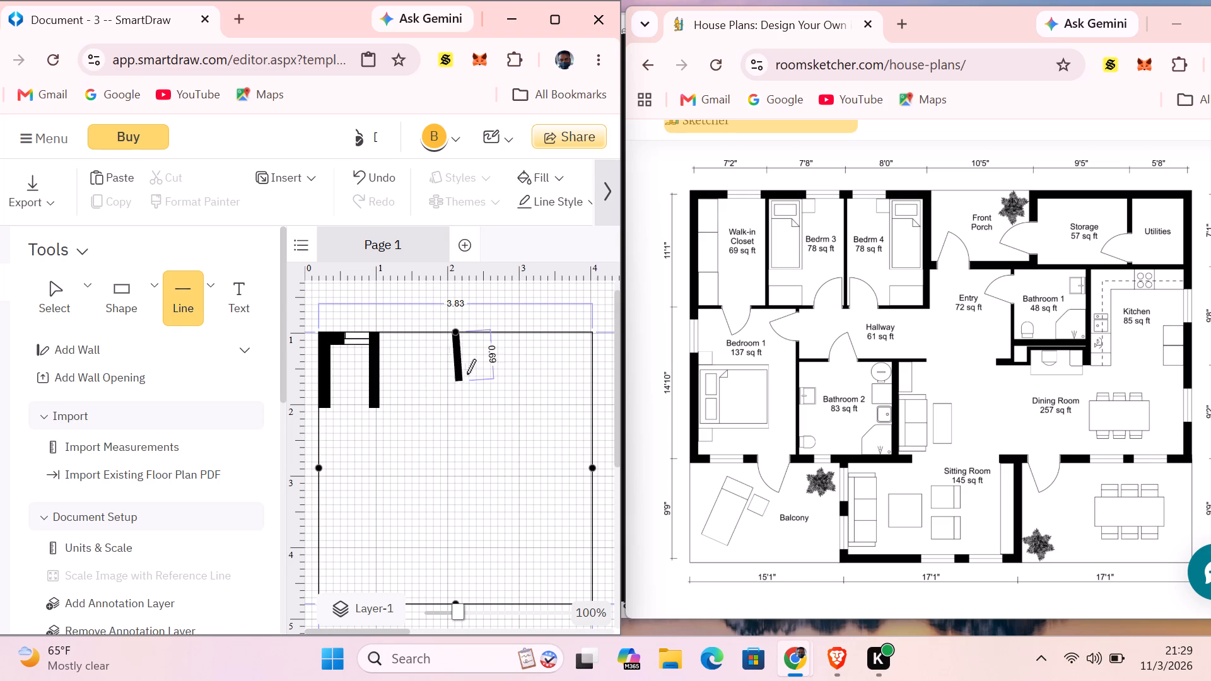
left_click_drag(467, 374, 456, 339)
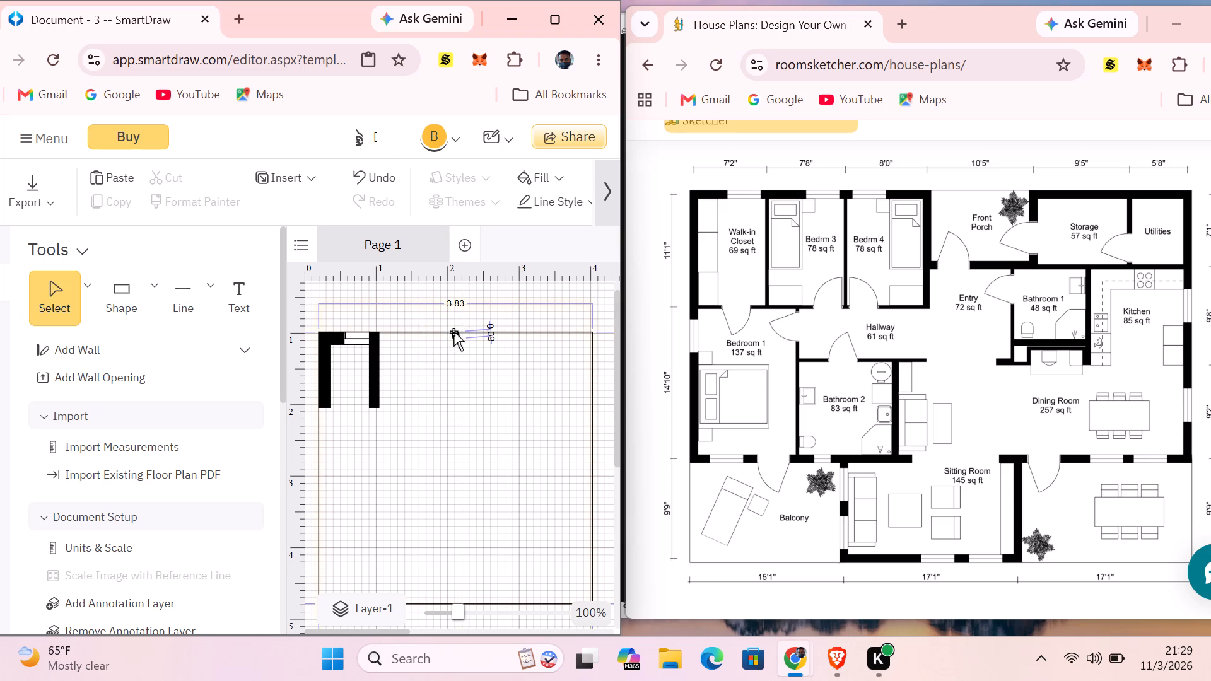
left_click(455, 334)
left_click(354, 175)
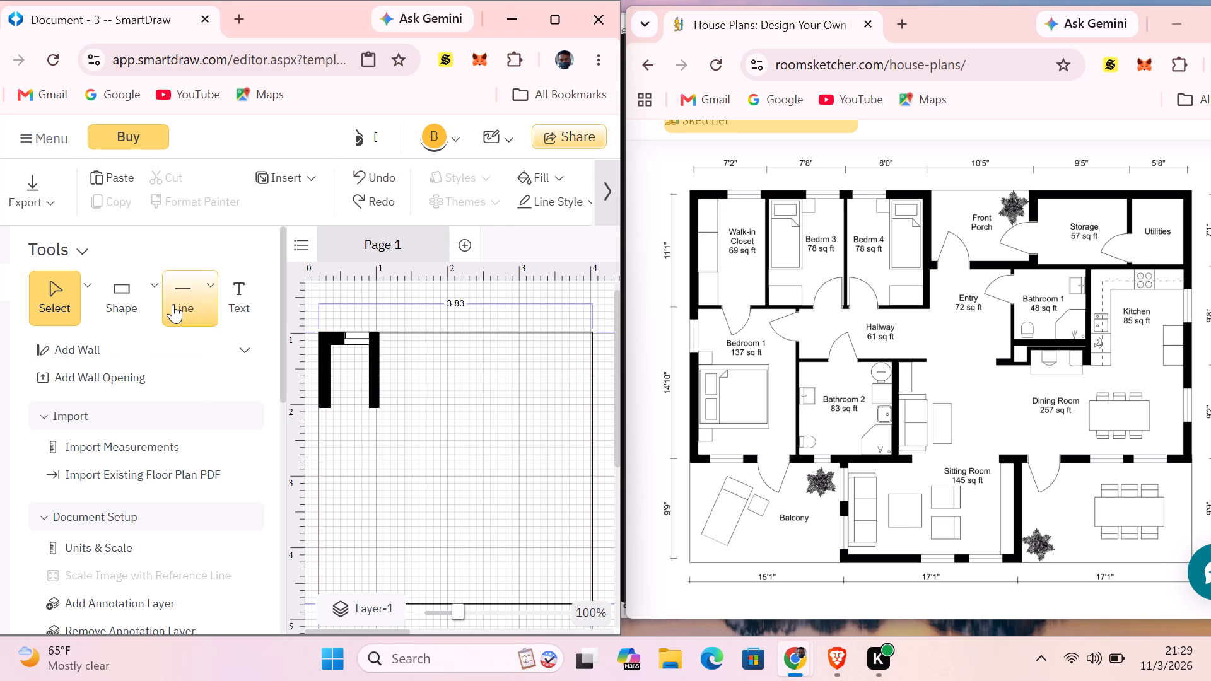
Draw a thick horizontal line about 0.27 long from the lower end of the left black strip towards the second strip.
left_click(196, 296)
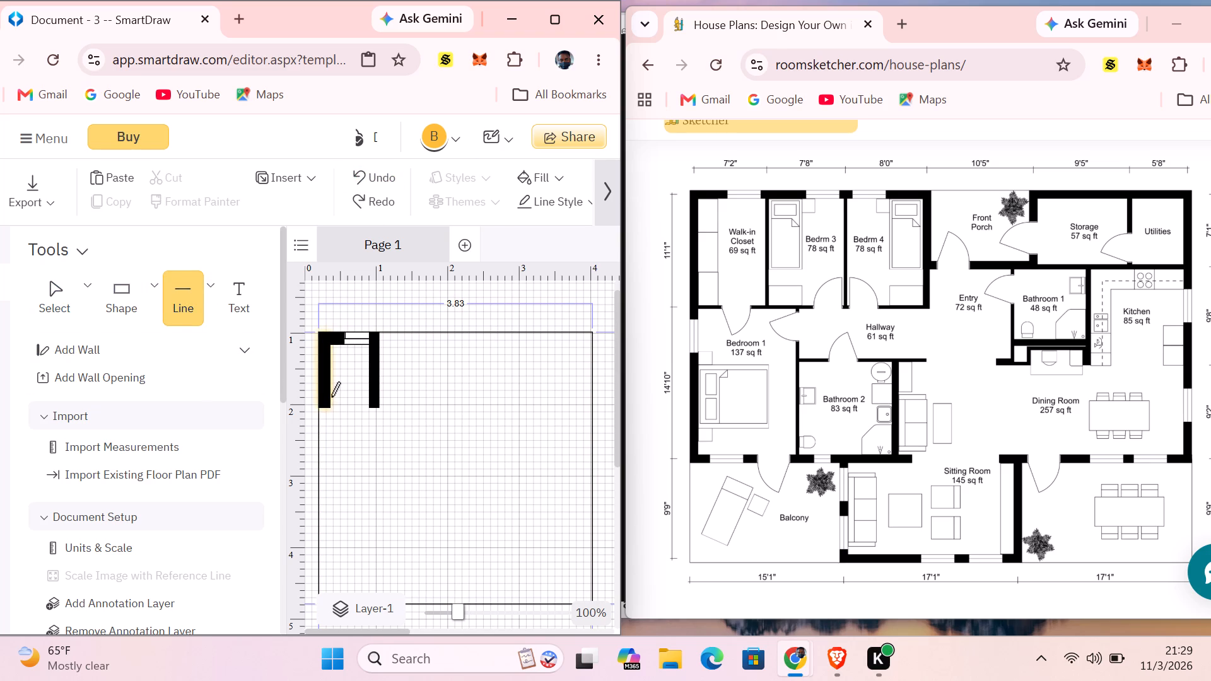
left_click_drag(331, 397, 344, 399)
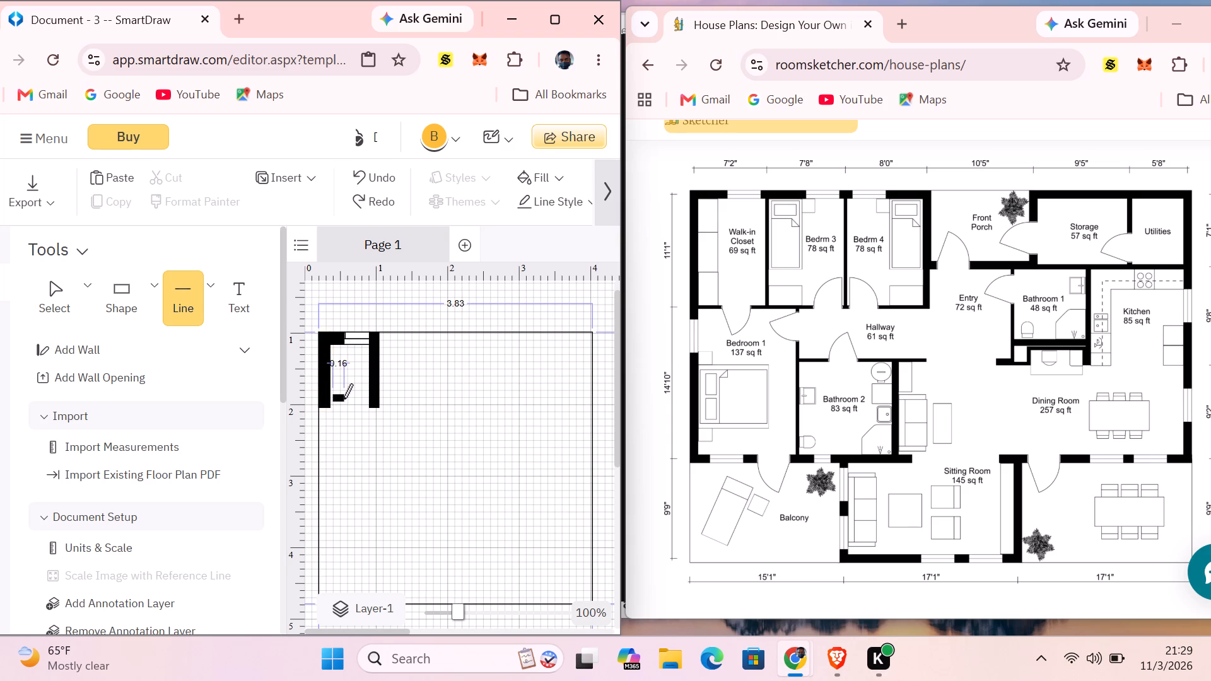
left_click_drag(344, 399, 348, 398)
left_click(337, 399)
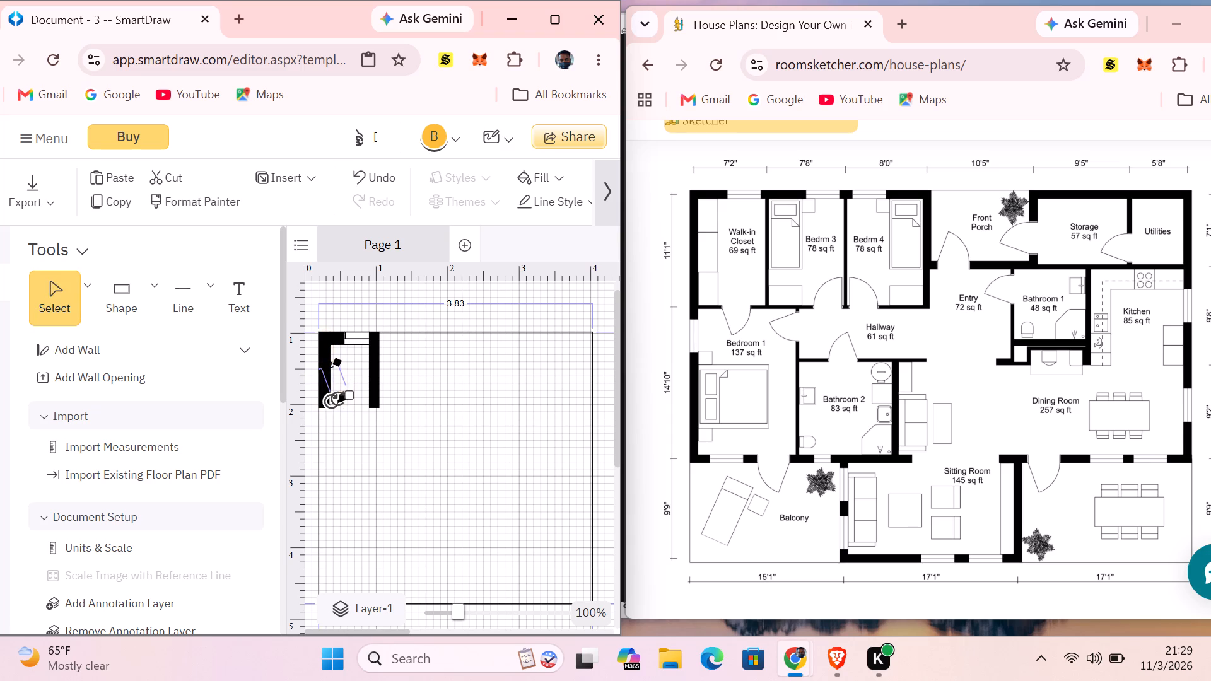
left_click(349, 397)
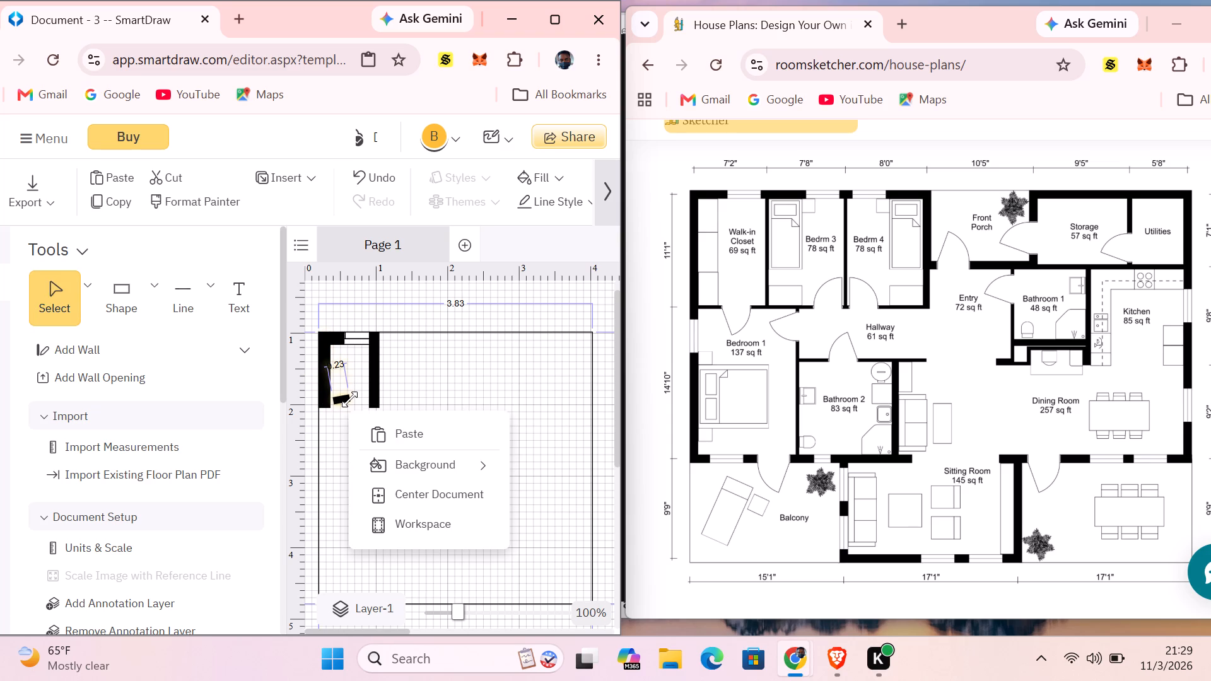
left_click(340, 400)
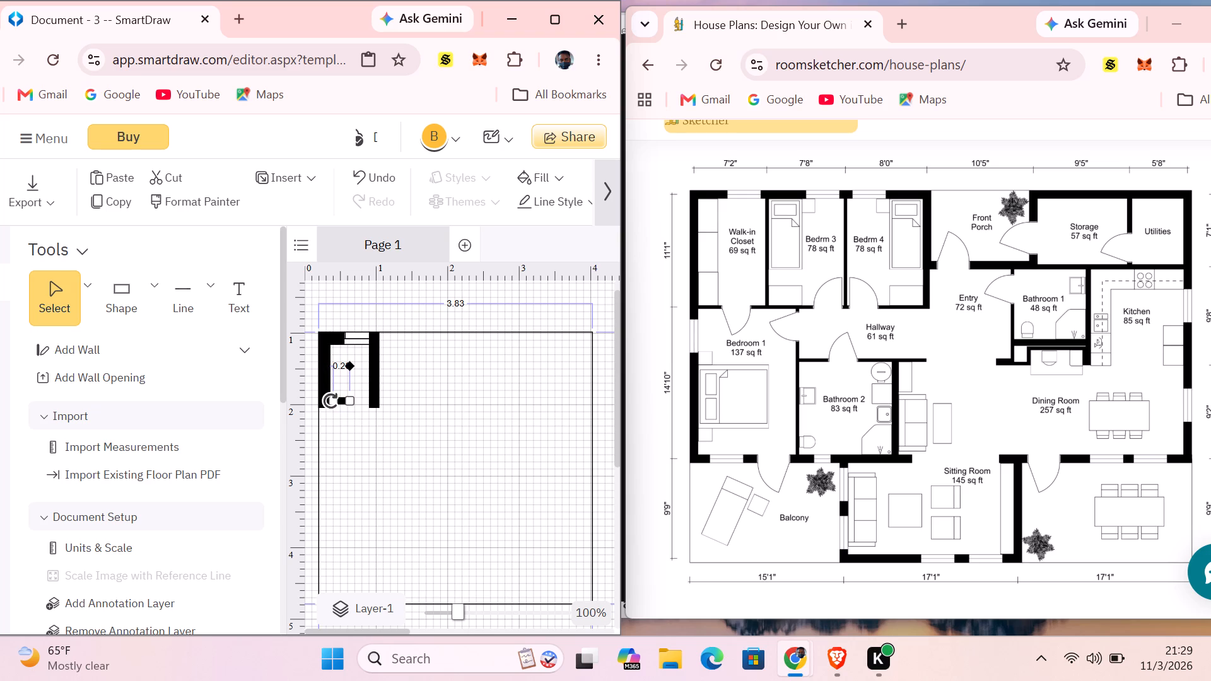
left_click(351, 402)
left_click_drag(347, 402, 353, 400)
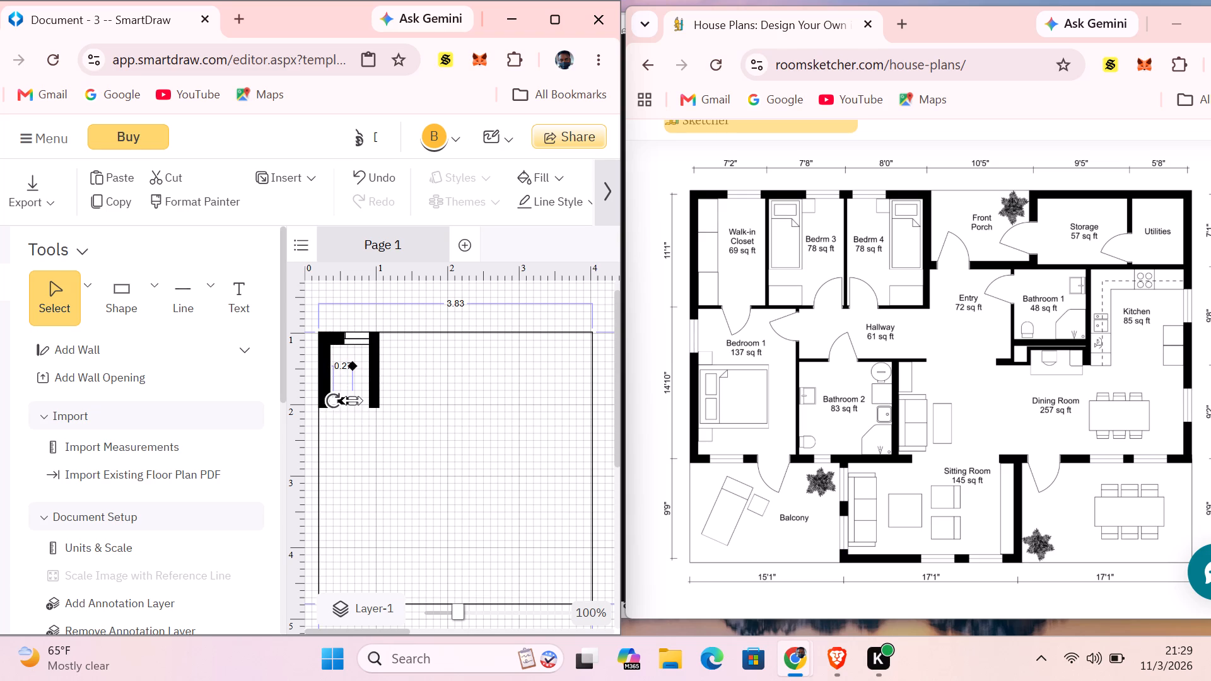
left_click(448, 384)
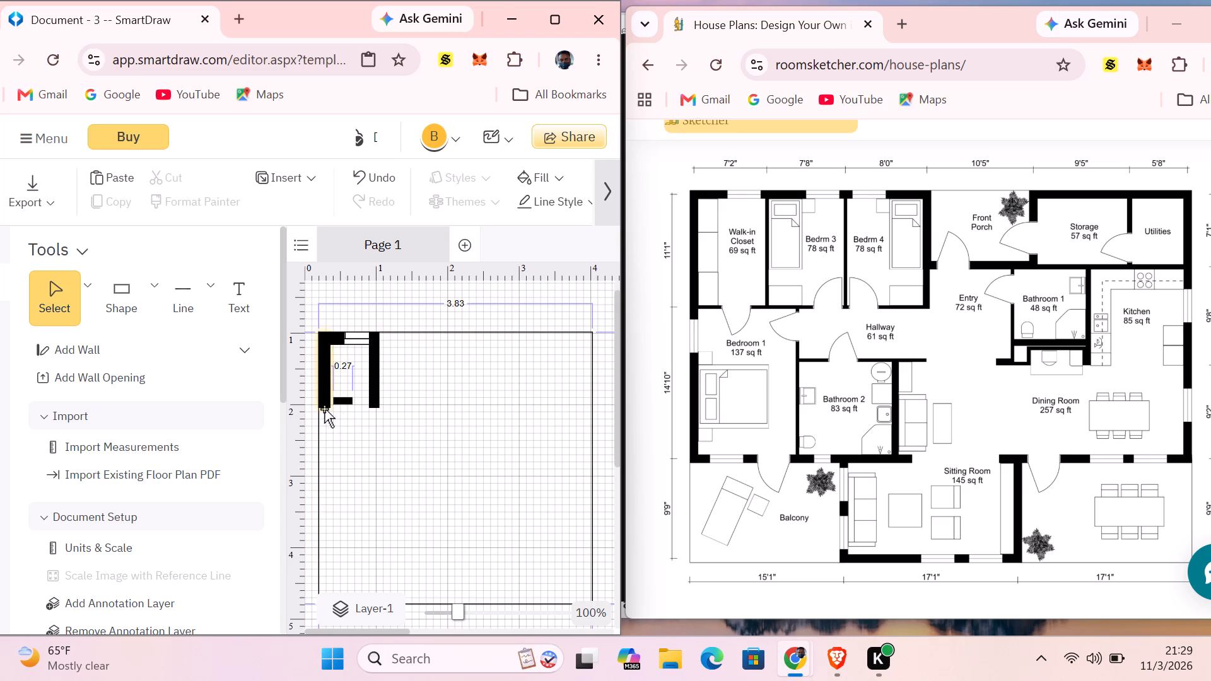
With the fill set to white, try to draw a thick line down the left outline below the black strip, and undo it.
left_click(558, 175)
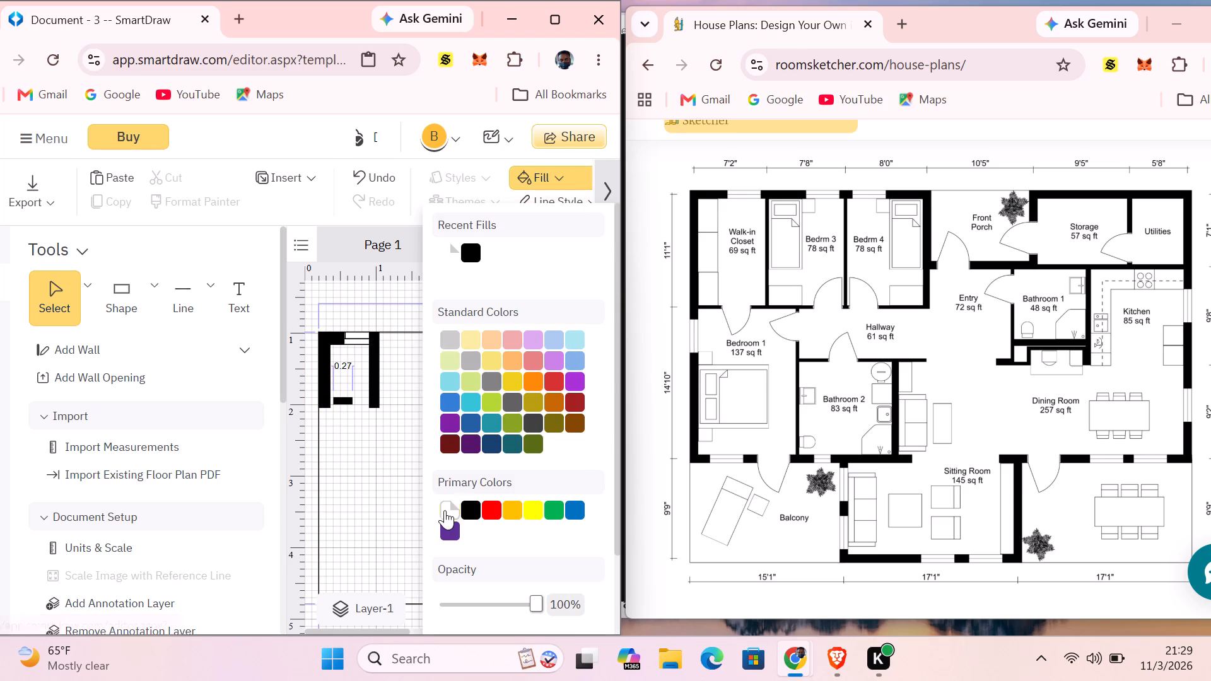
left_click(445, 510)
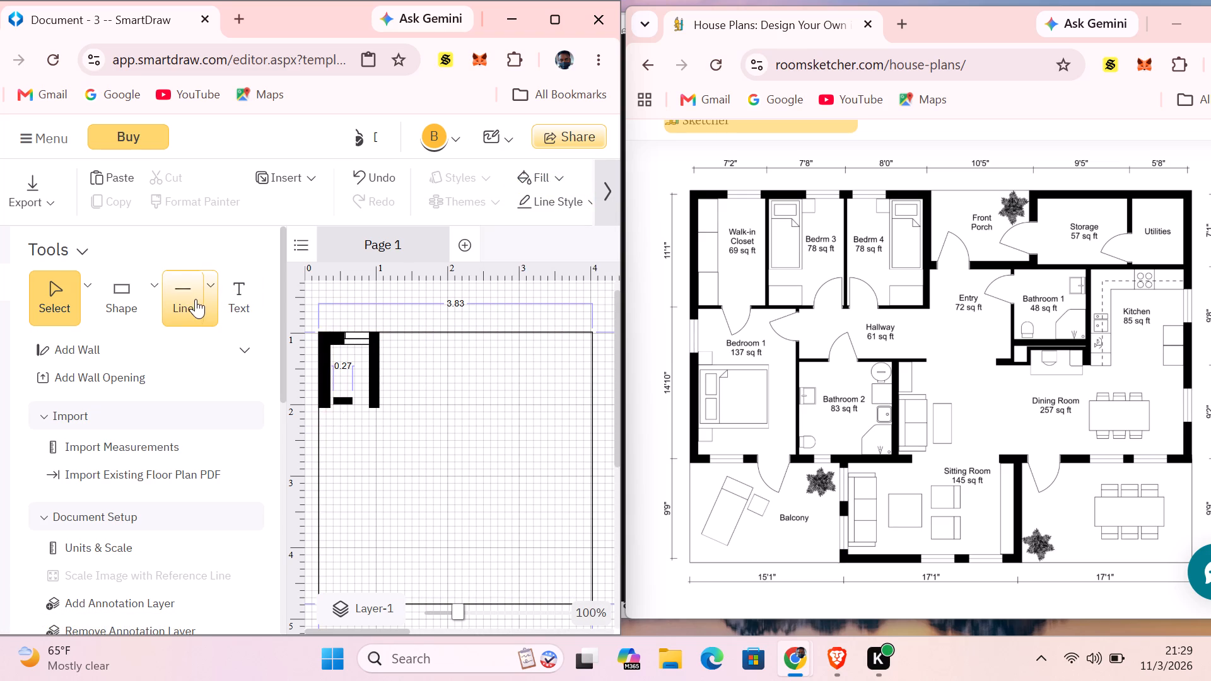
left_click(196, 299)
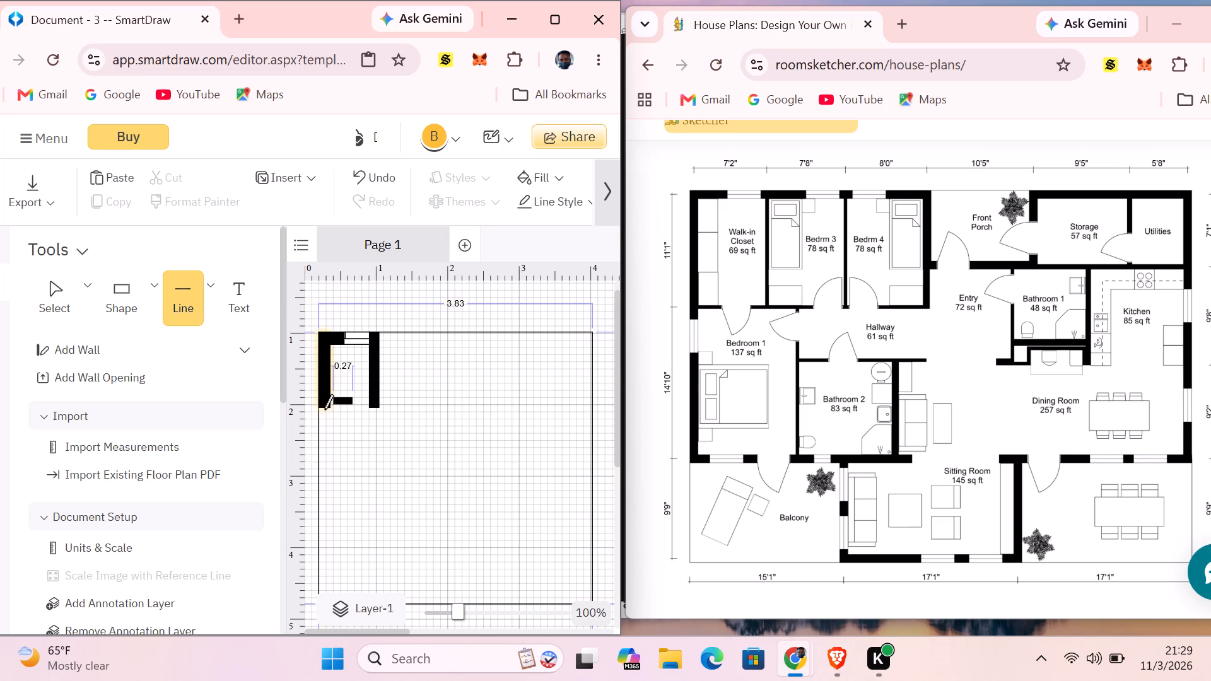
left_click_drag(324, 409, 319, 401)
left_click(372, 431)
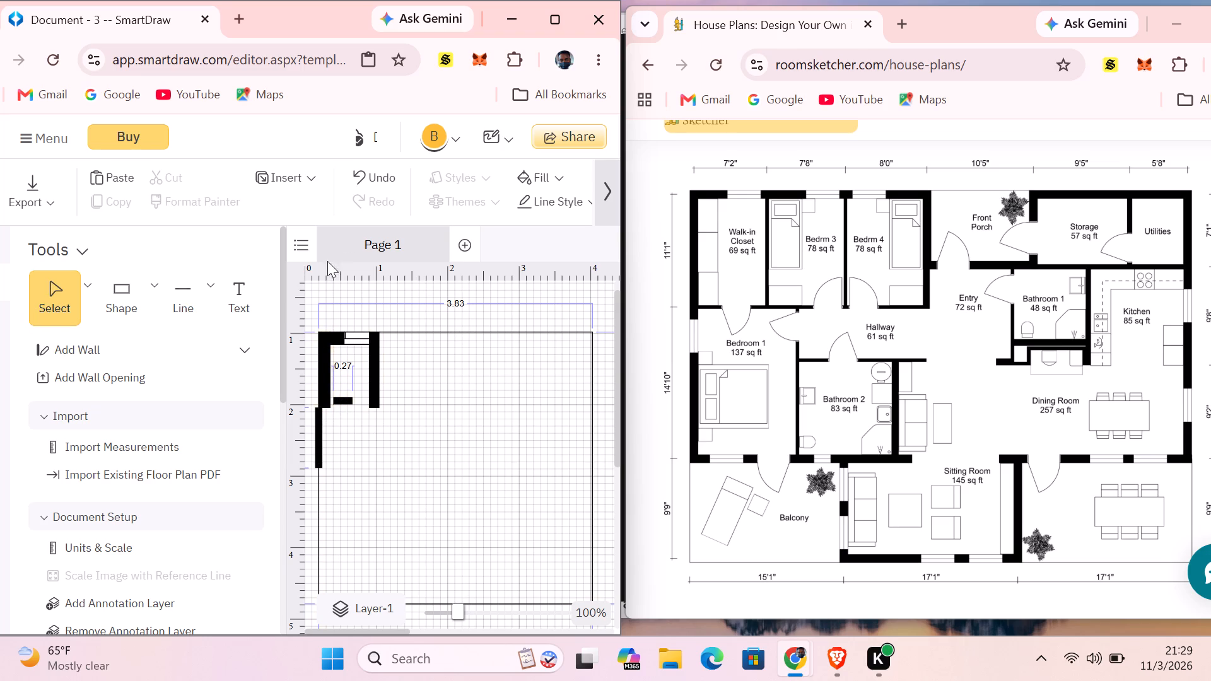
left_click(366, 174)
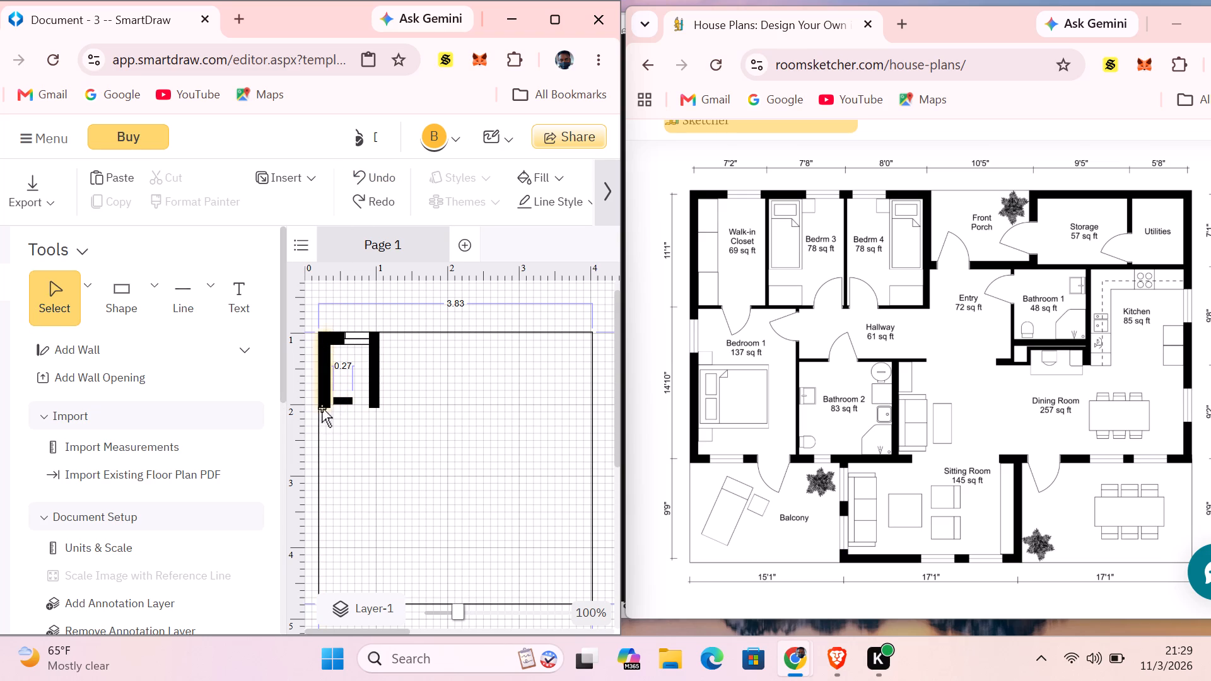
Place a rectangle below the two vertical black strips and set its outline to the thinnest line thickness.
left_click(158, 286)
left_click(197, 379)
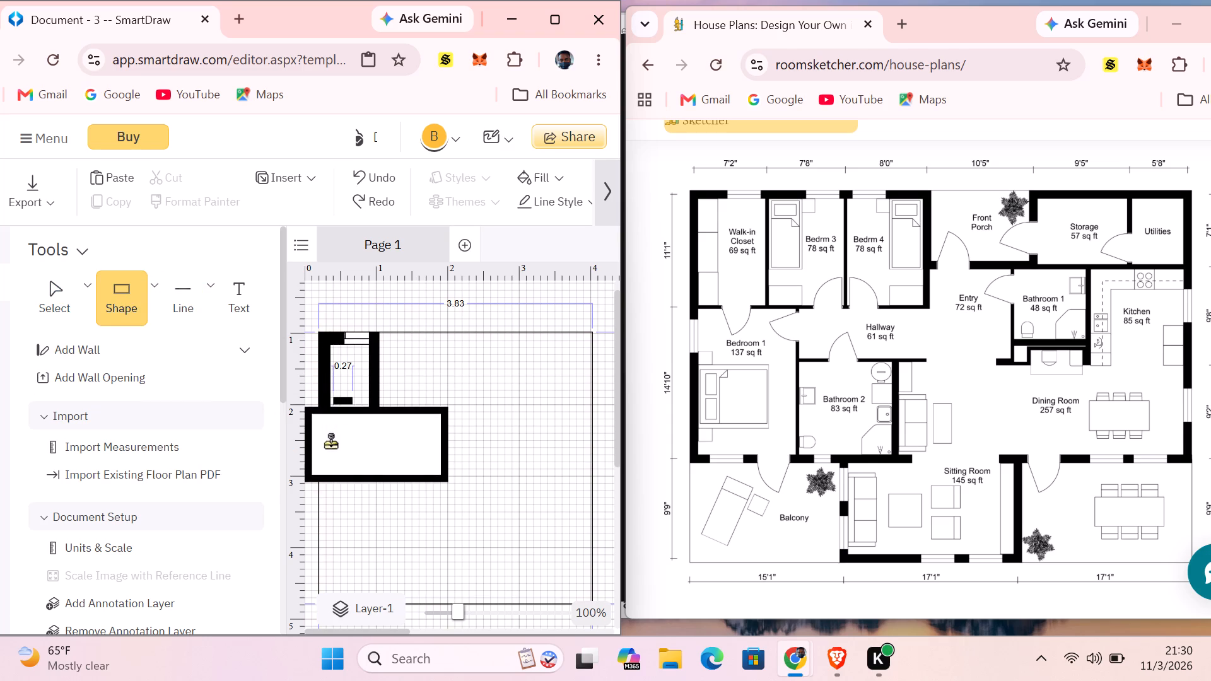
left_click(375, 448)
left_click(588, 206)
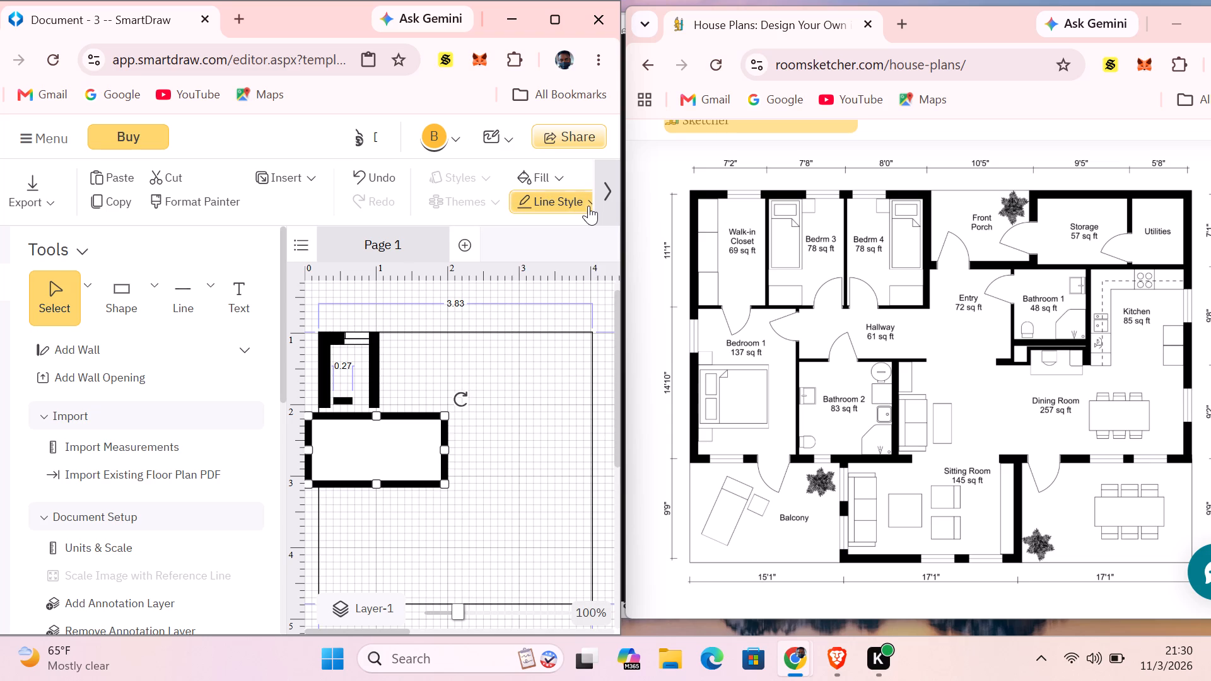
left_click(504, 282)
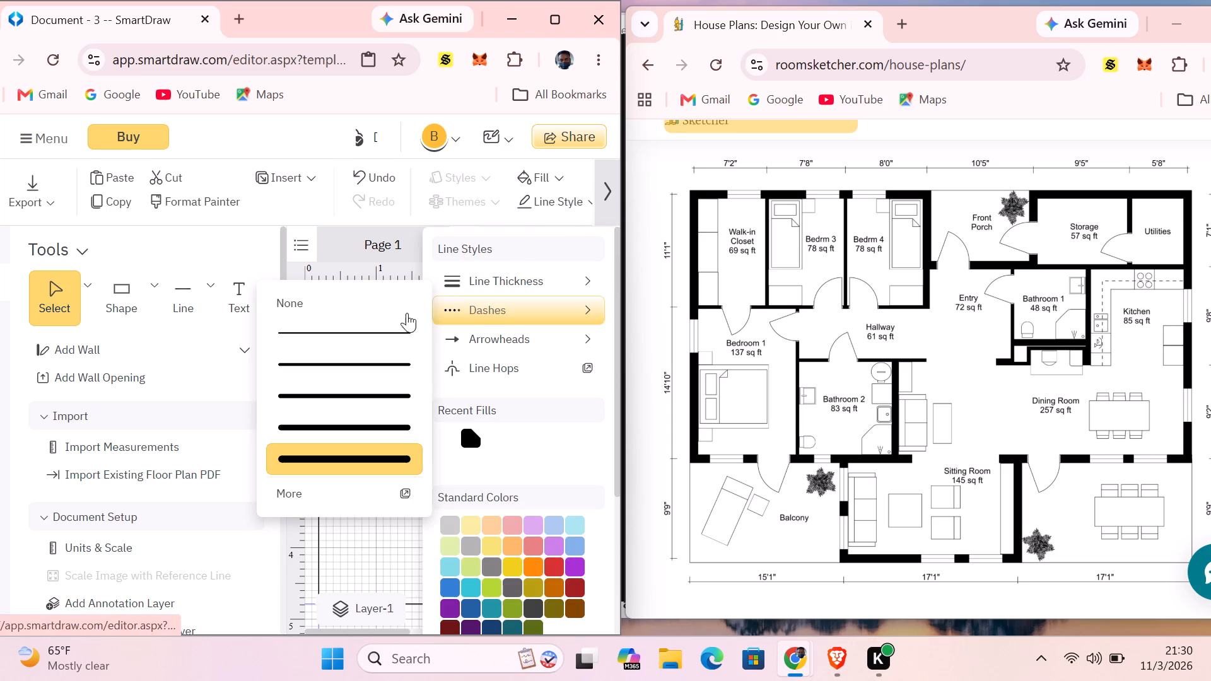
left_click(399, 334)
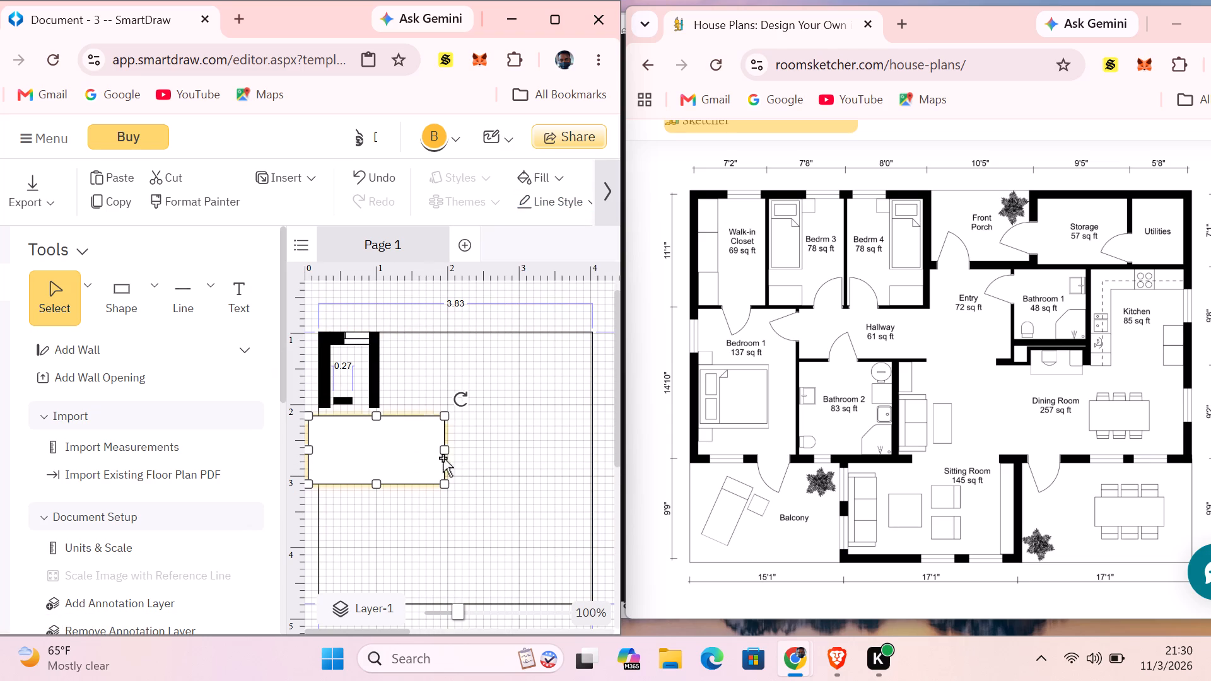
Resize the new rectangle so its top-left corner meets the left black strip's bottom-left corner on the outline.
left_click_drag(307, 418, 317, 416)
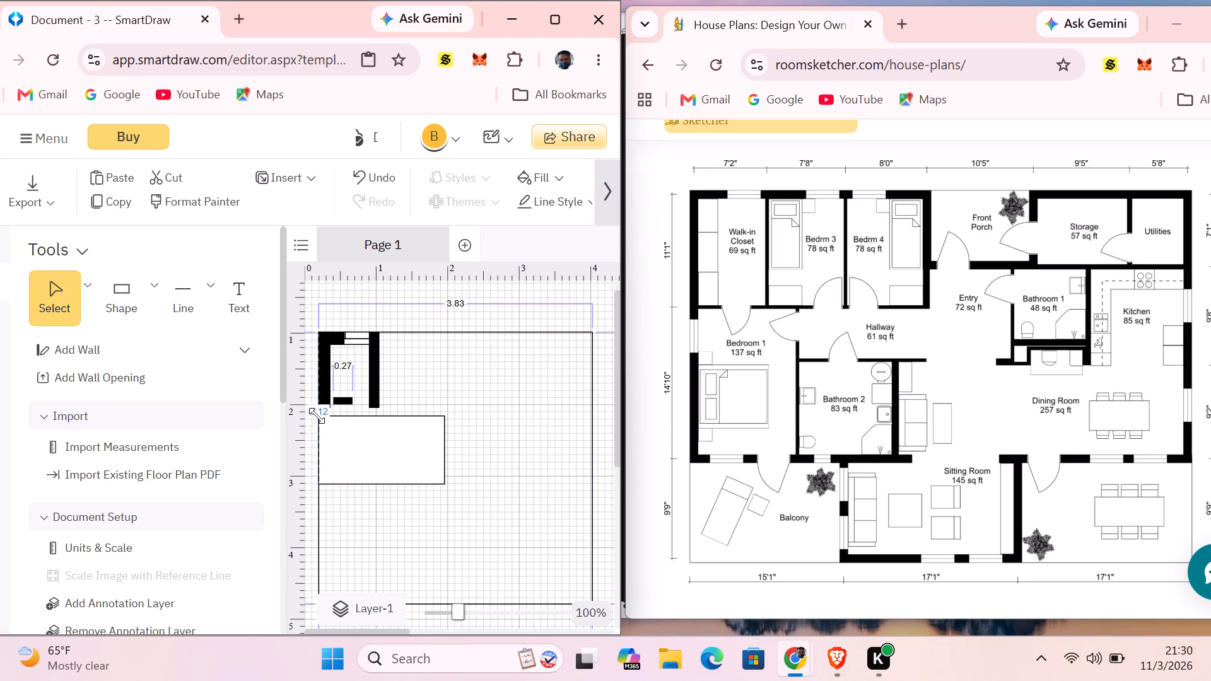
left_click_drag(317, 416, 319, 416)
left_click_drag(319, 416, 319, 408)
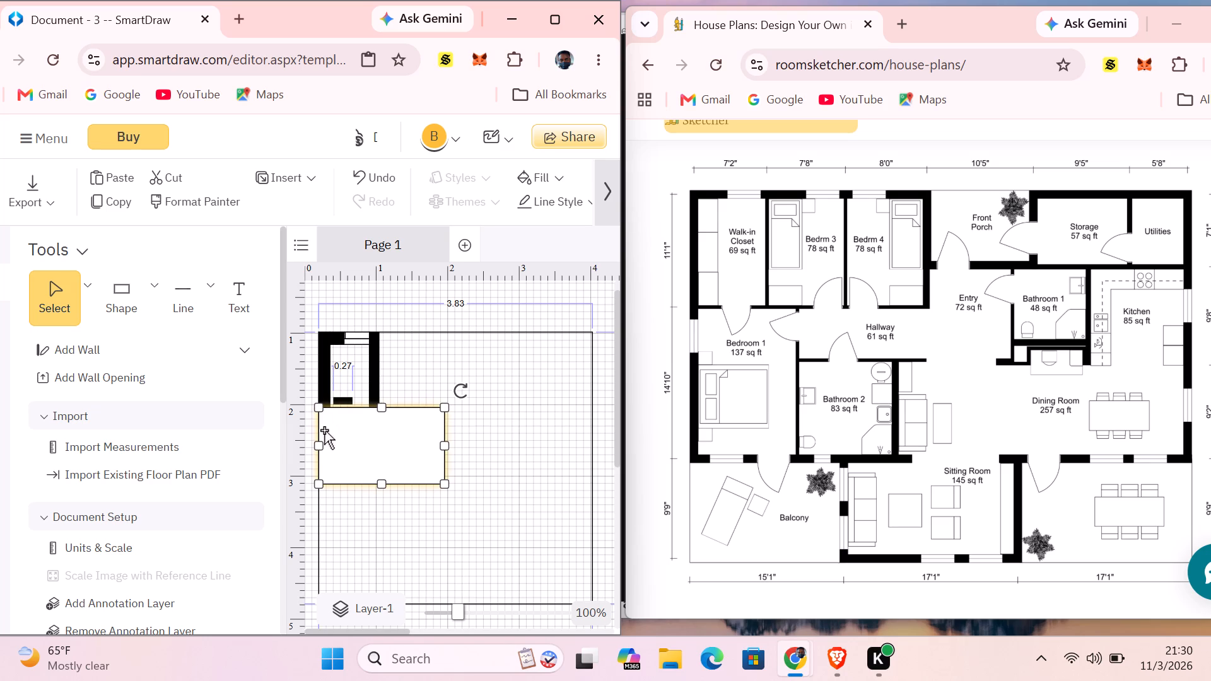
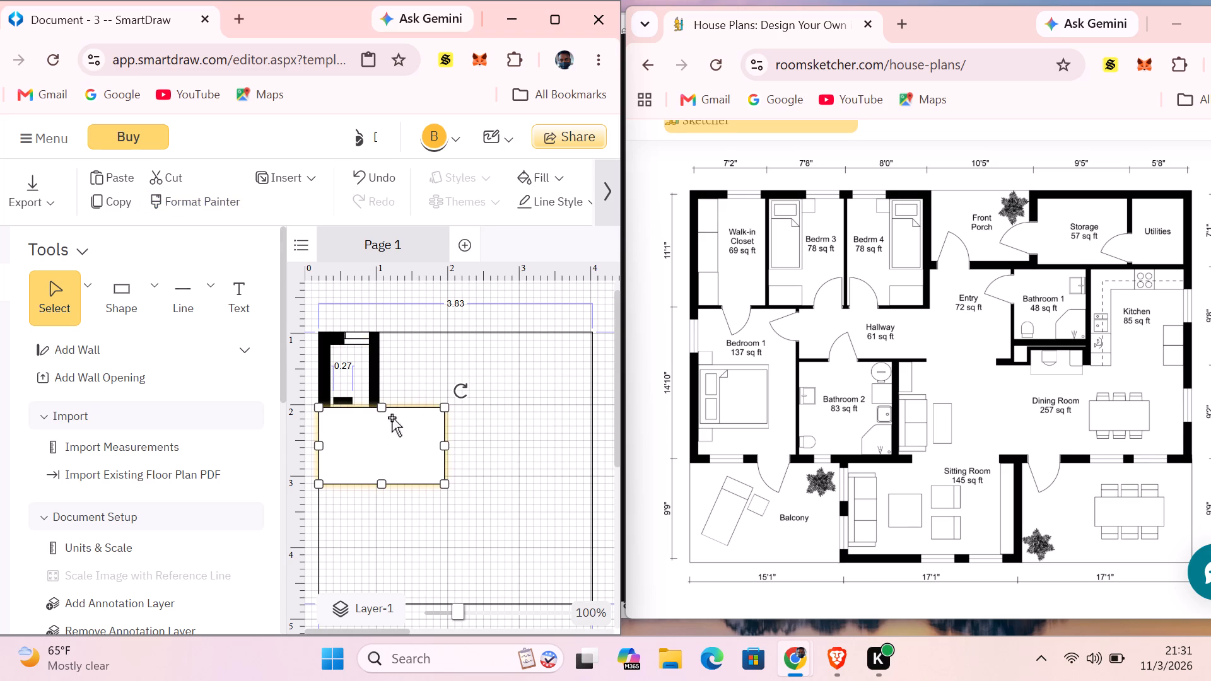
Shrink the new rectangle to a thin vertical sliver about 0.34 long on the left outline, directly below the left black strip.
left_click_drag(445, 408, 337, 405)
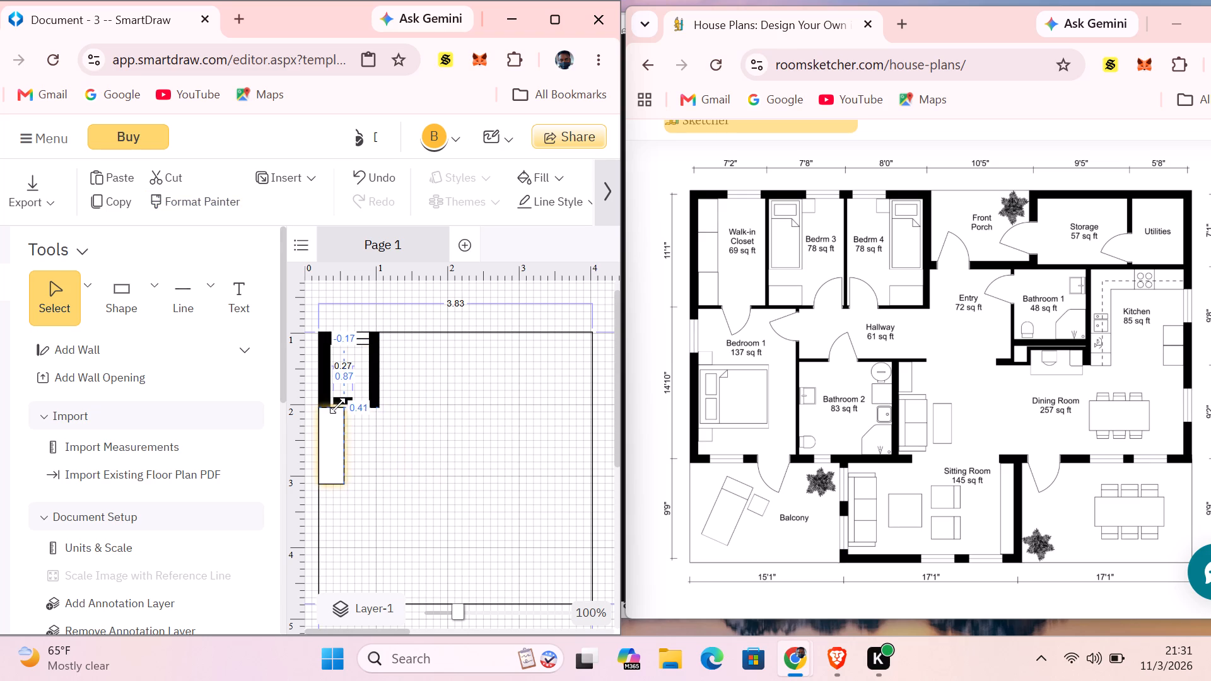
left_click_drag(337, 405, 322, 409)
left_click_drag(322, 482, 321, 469)
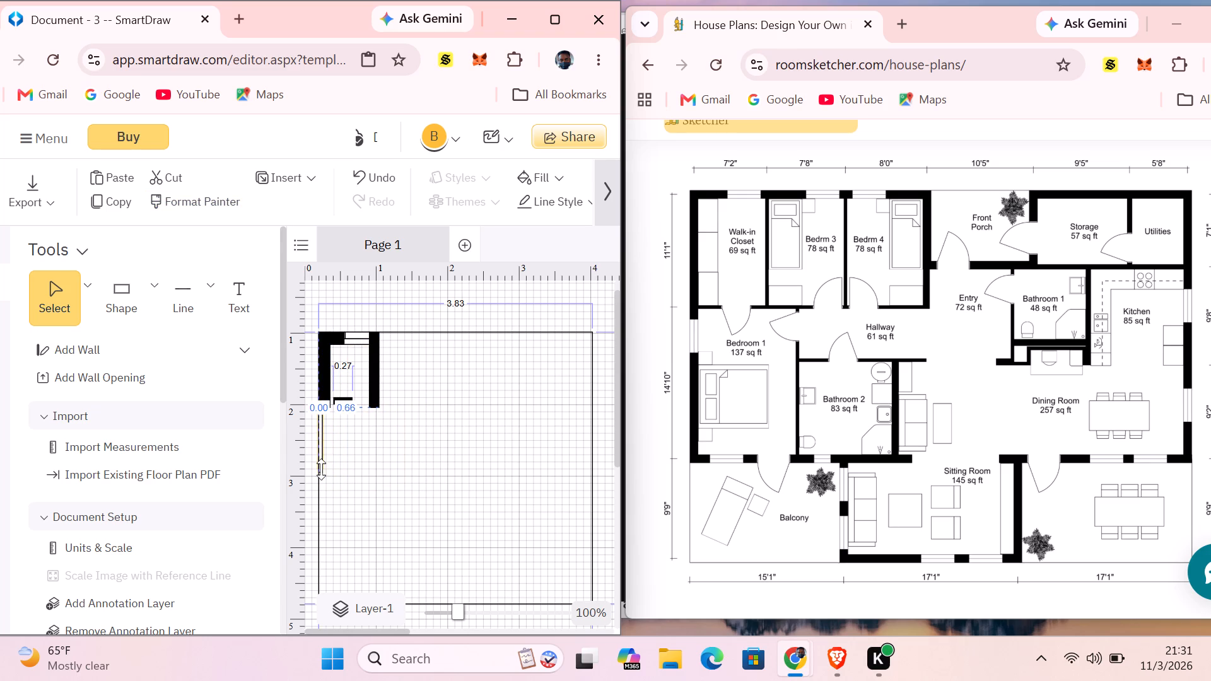
left_click_drag(321, 469, 325, 439)
left_click_drag(325, 439, 324, 433)
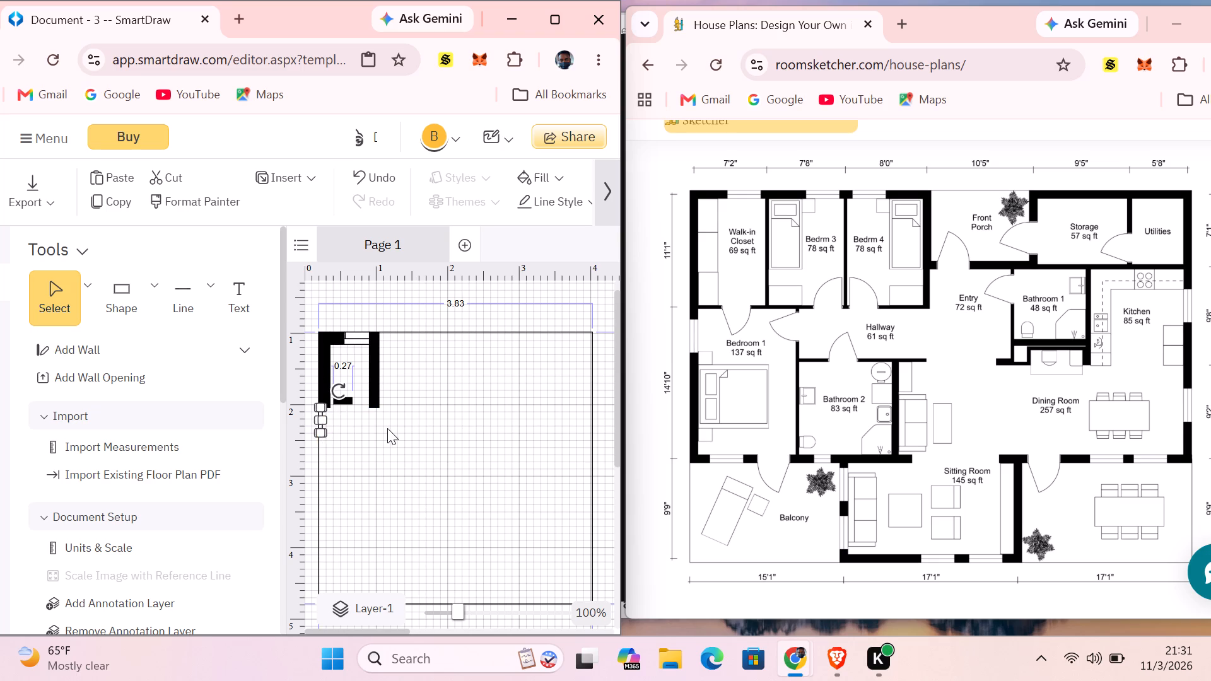
left_click(388, 428)
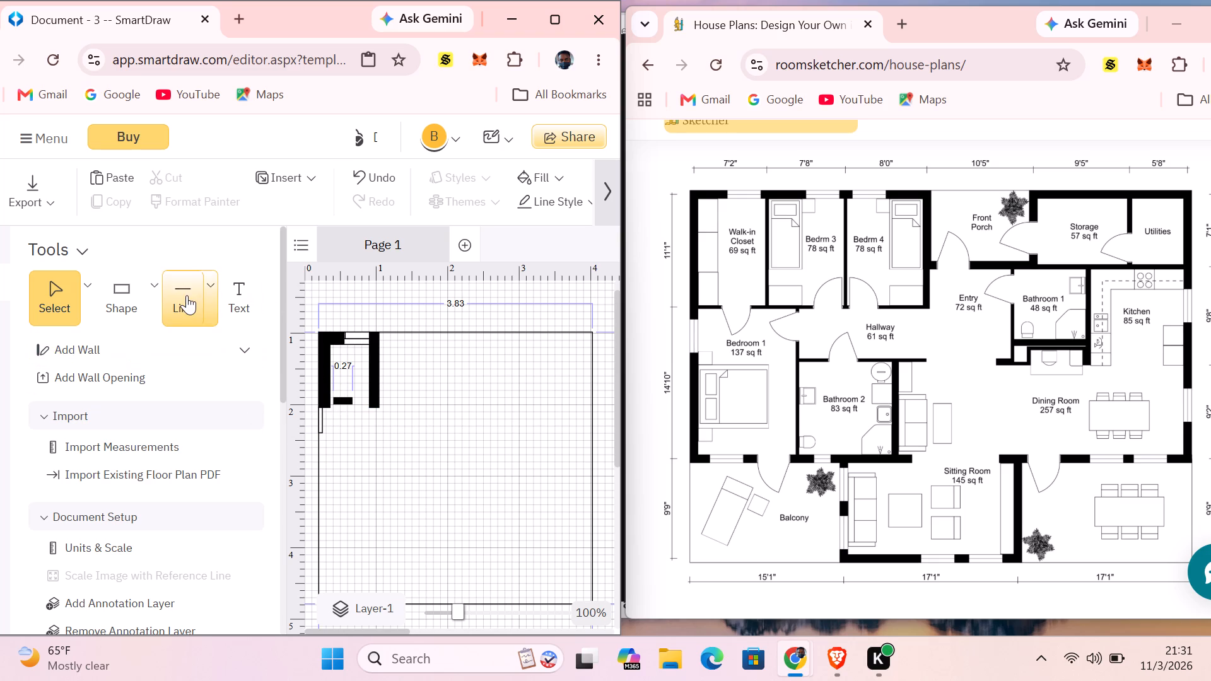
Add a second thin vertical rectangle of matching length beside the sliver below the left black strip, completing the Bedroom 1 window.
left_click(155, 282)
left_click(172, 370)
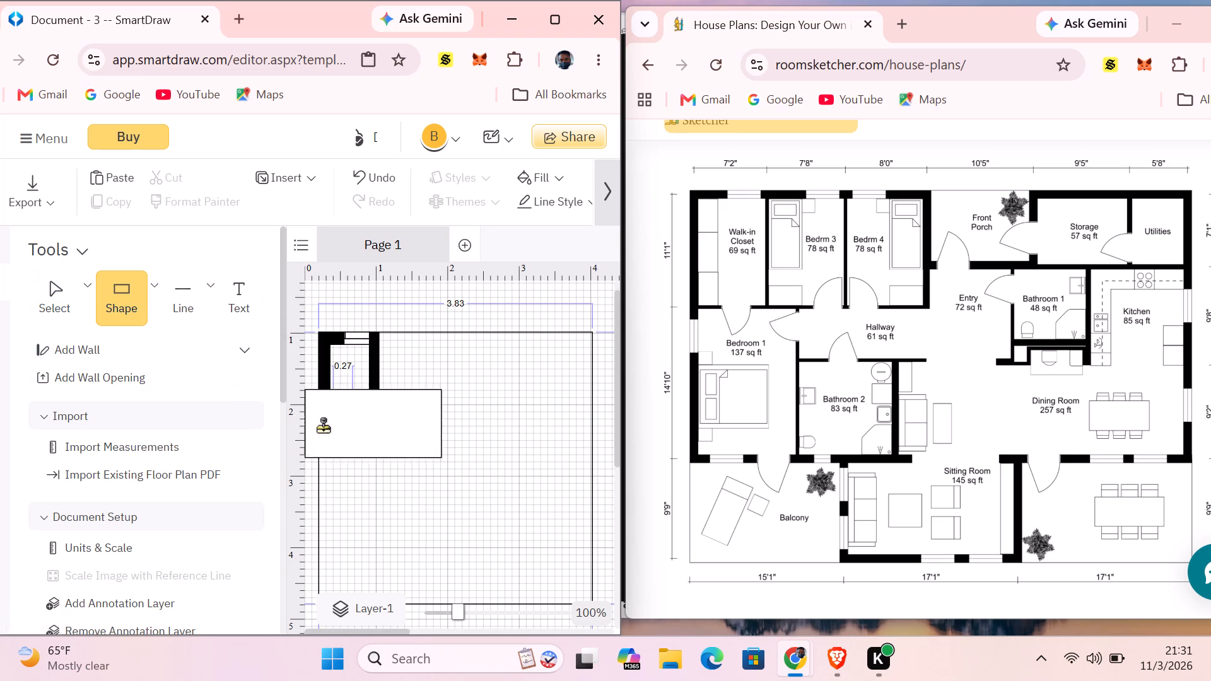
left_click(392, 444)
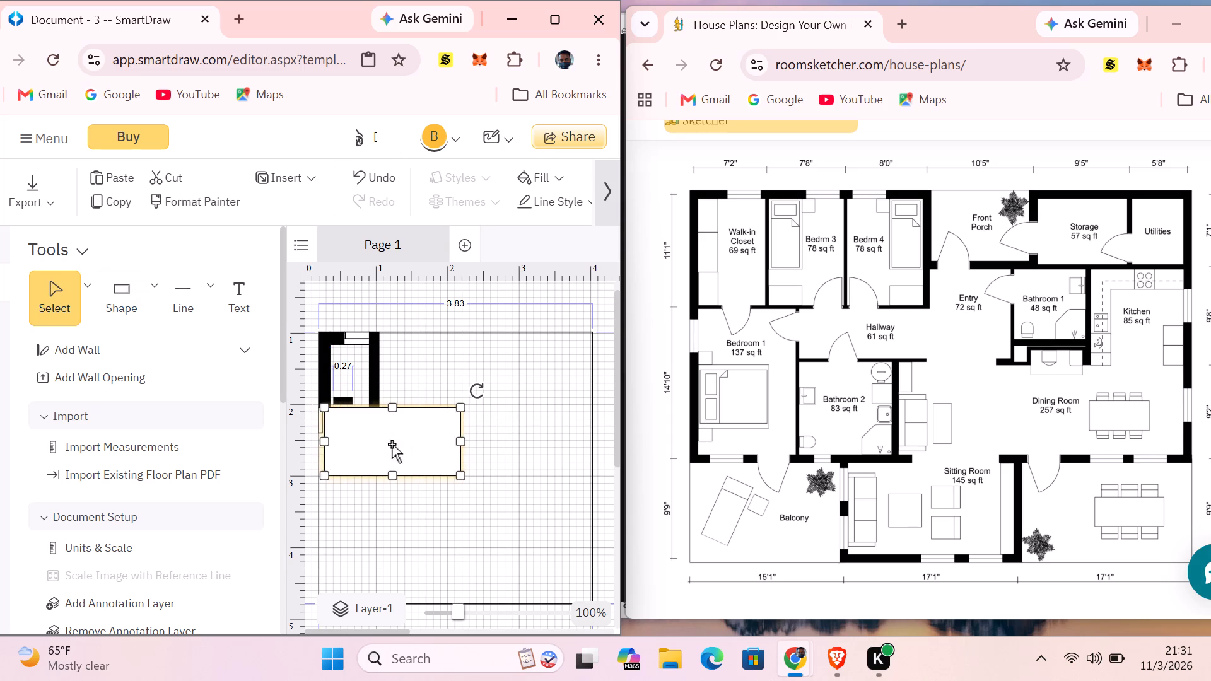
left_click_drag(464, 437, 331, 431)
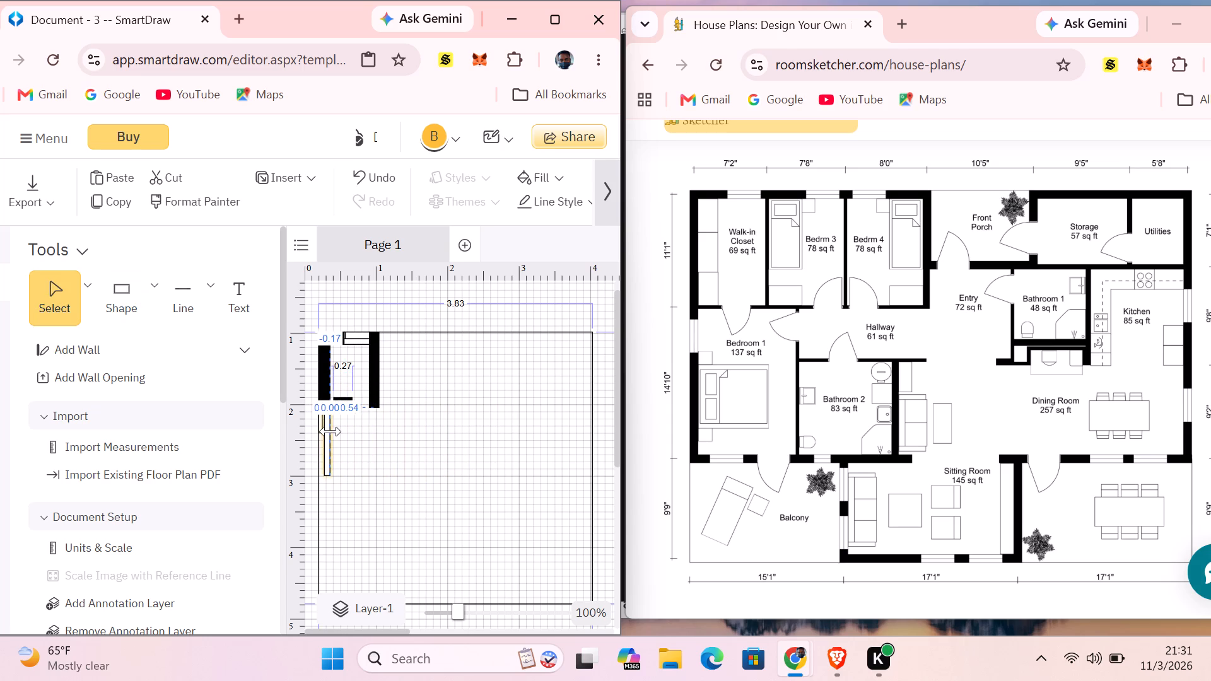
left_click_drag(331, 431, 325, 432)
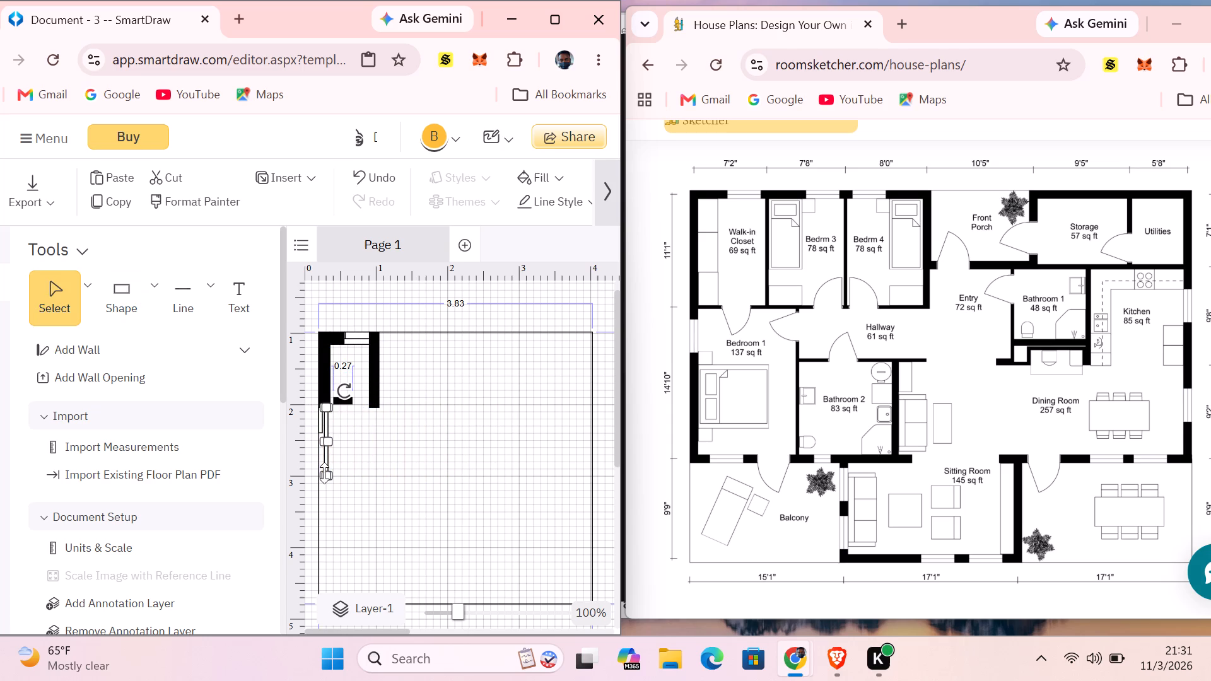
left_click_drag(325, 476, 322, 428)
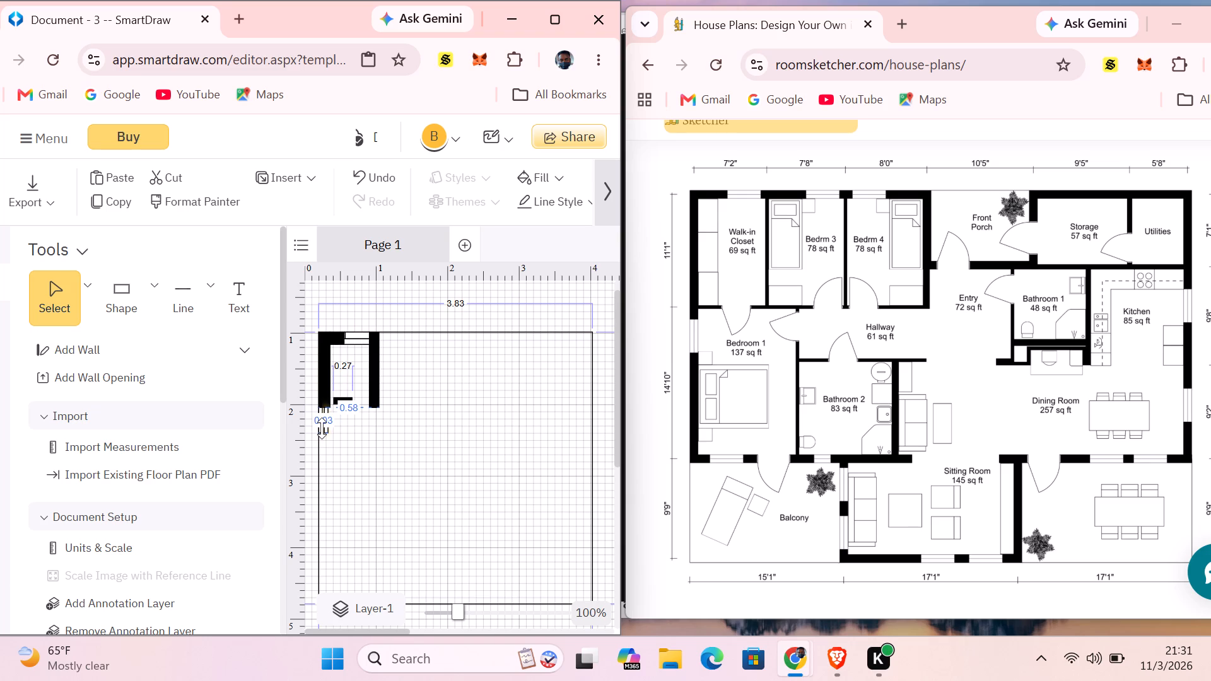
left_click_drag(322, 428, 322, 429)
left_click(453, 445)
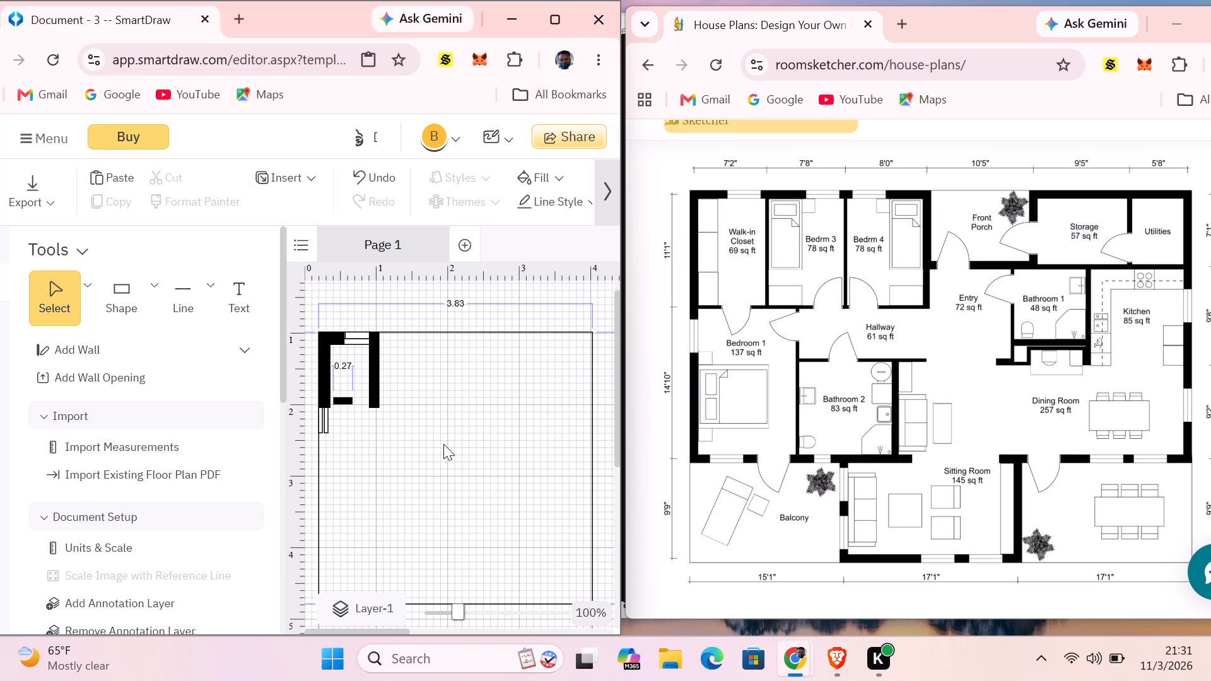
Place a rectangle directly below the window on the left outline and narrow it to the width of the black strip above.
left_click(154, 289)
left_click(189, 372)
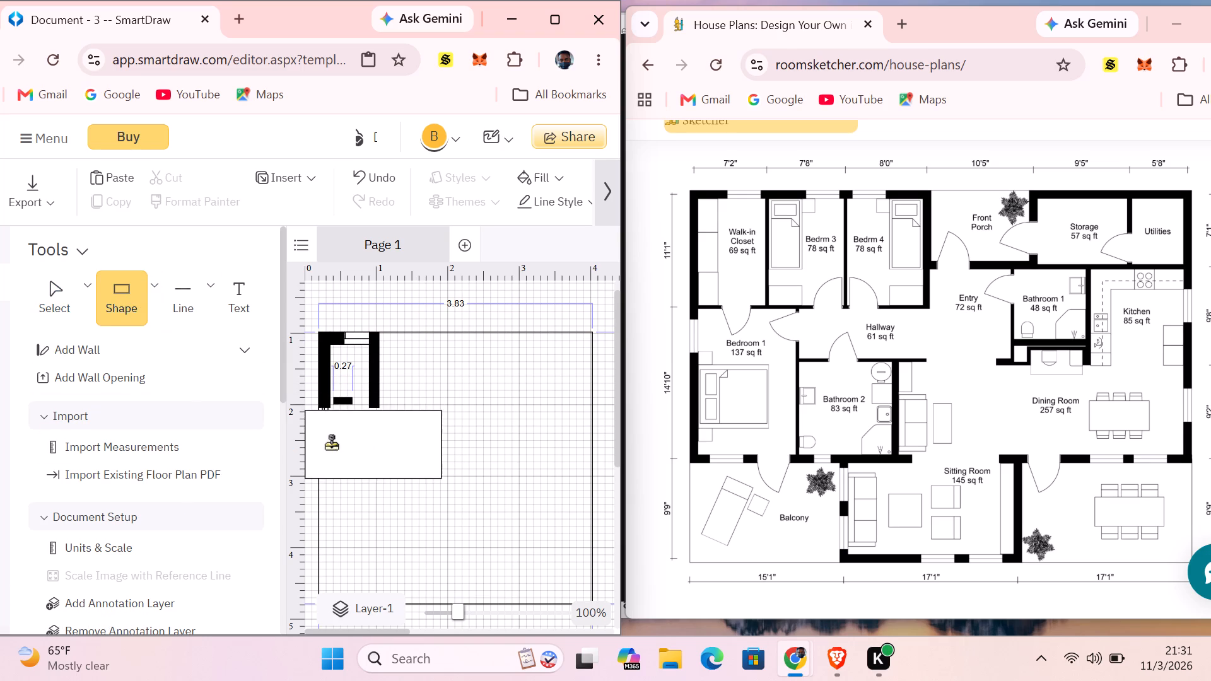
left_click(385, 467)
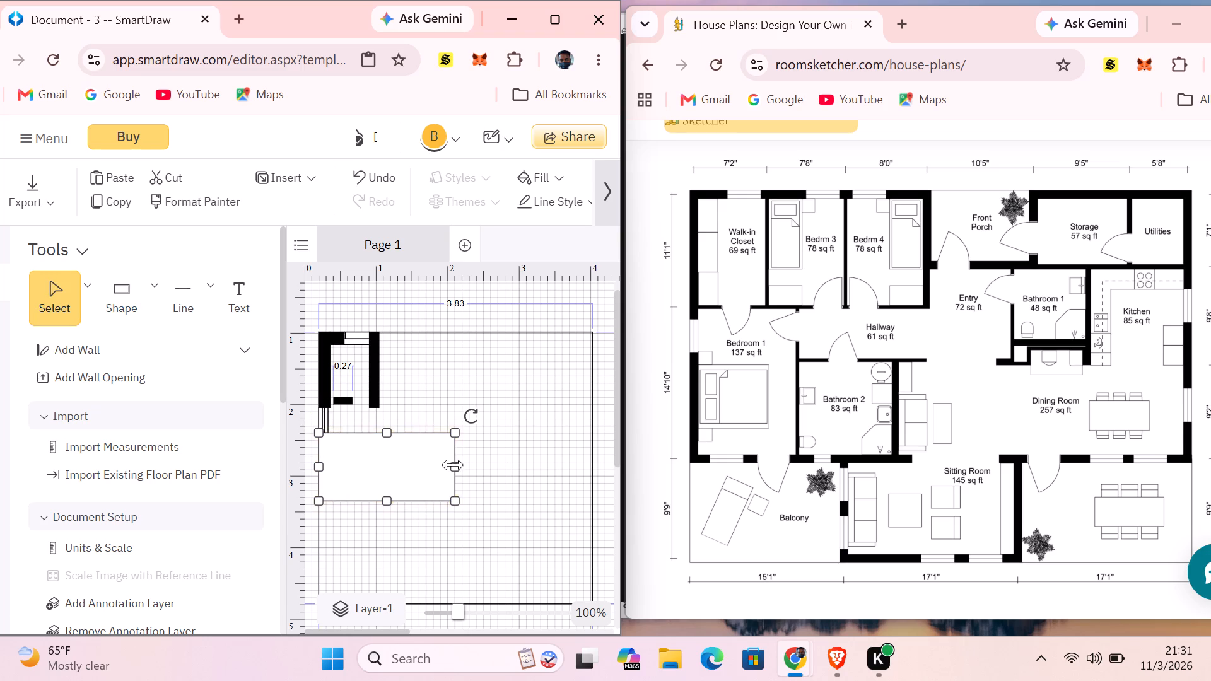
left_click_drag(453, 465, 326, 455)
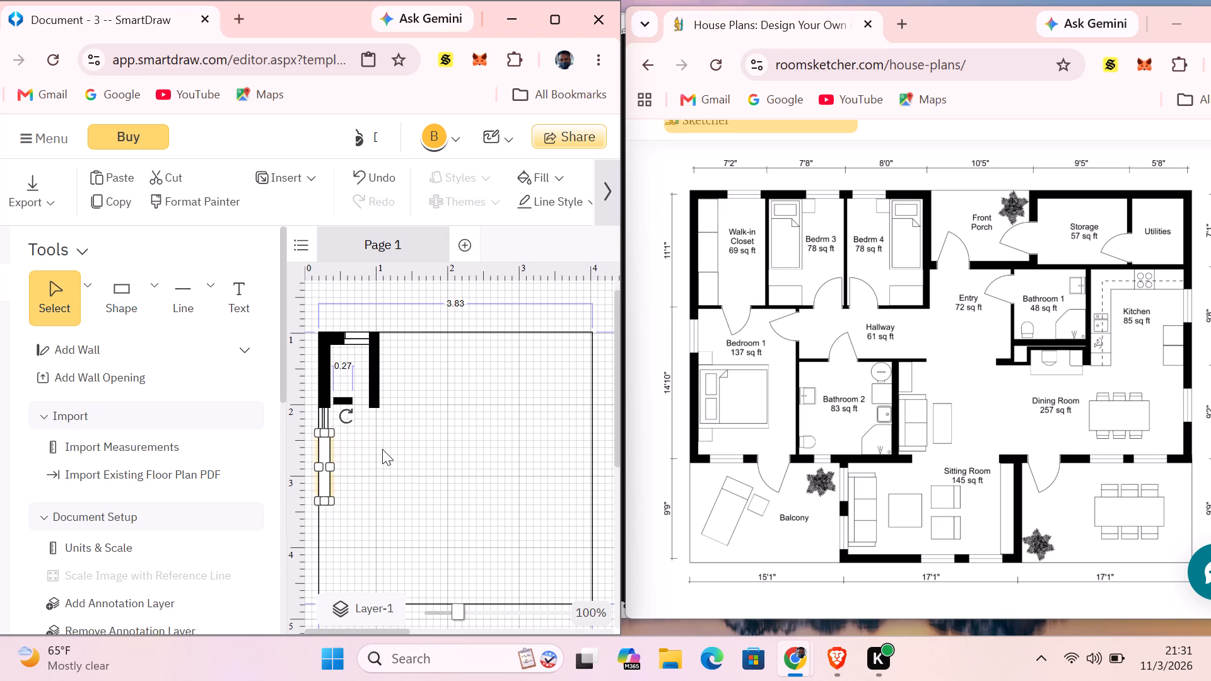
left_click(382, 449)
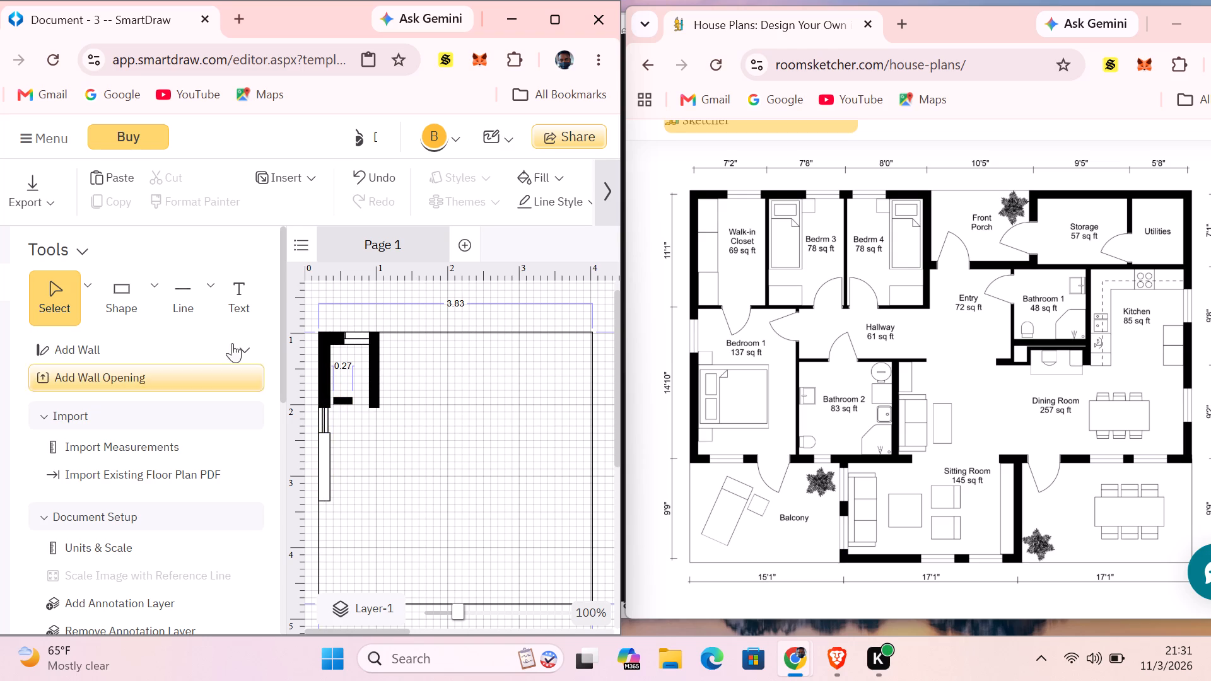
Place another rectangle against the lower end of the left wall piece and shrink it to a short horizontal stub aligned with its bottom edge.
left_click(129, 284)
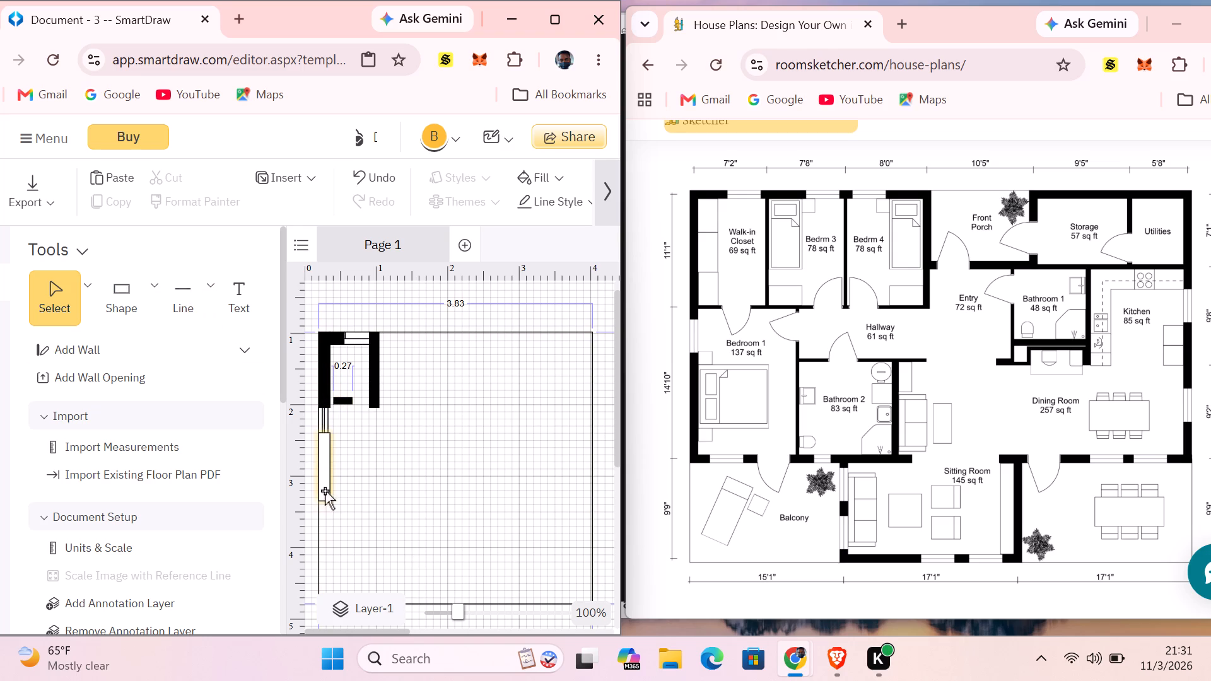
left_click(154, 280)
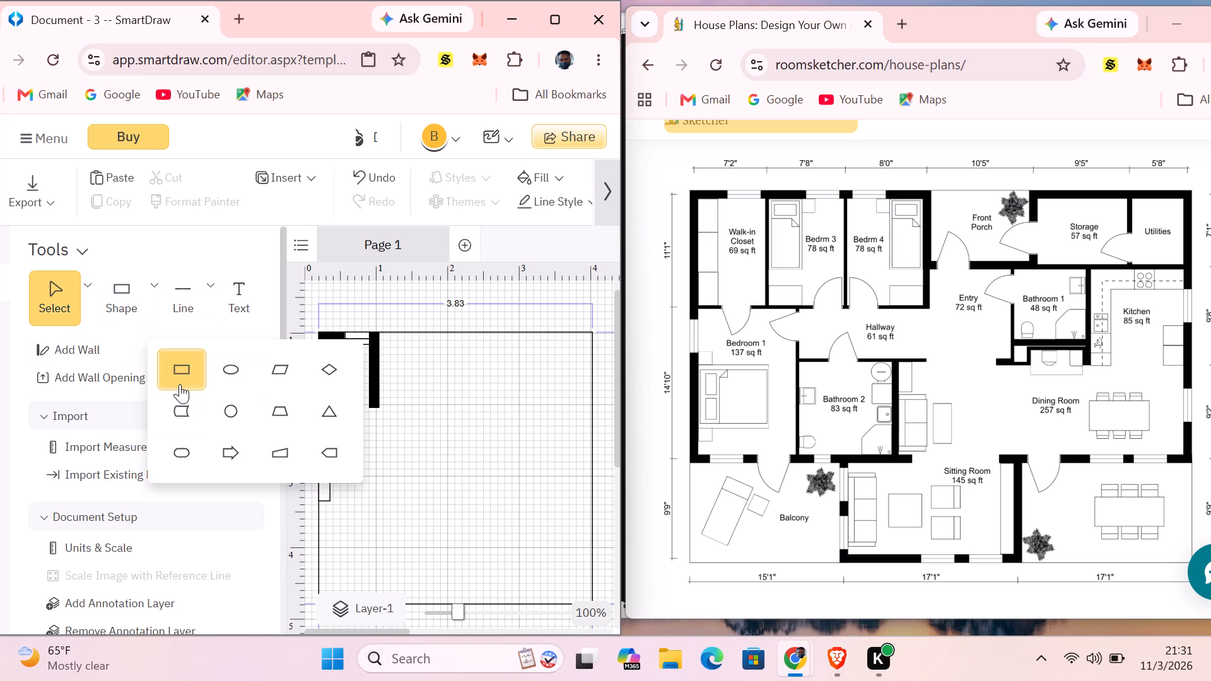
left_click(180, 384)
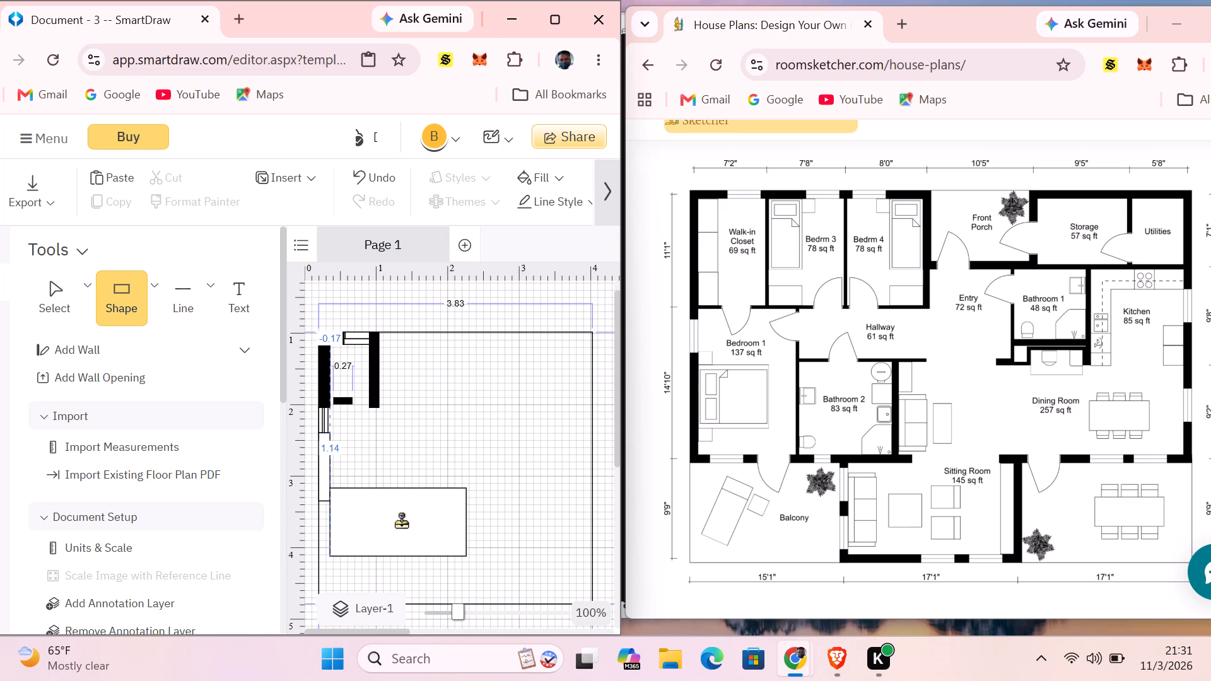
left_click(401, 522)
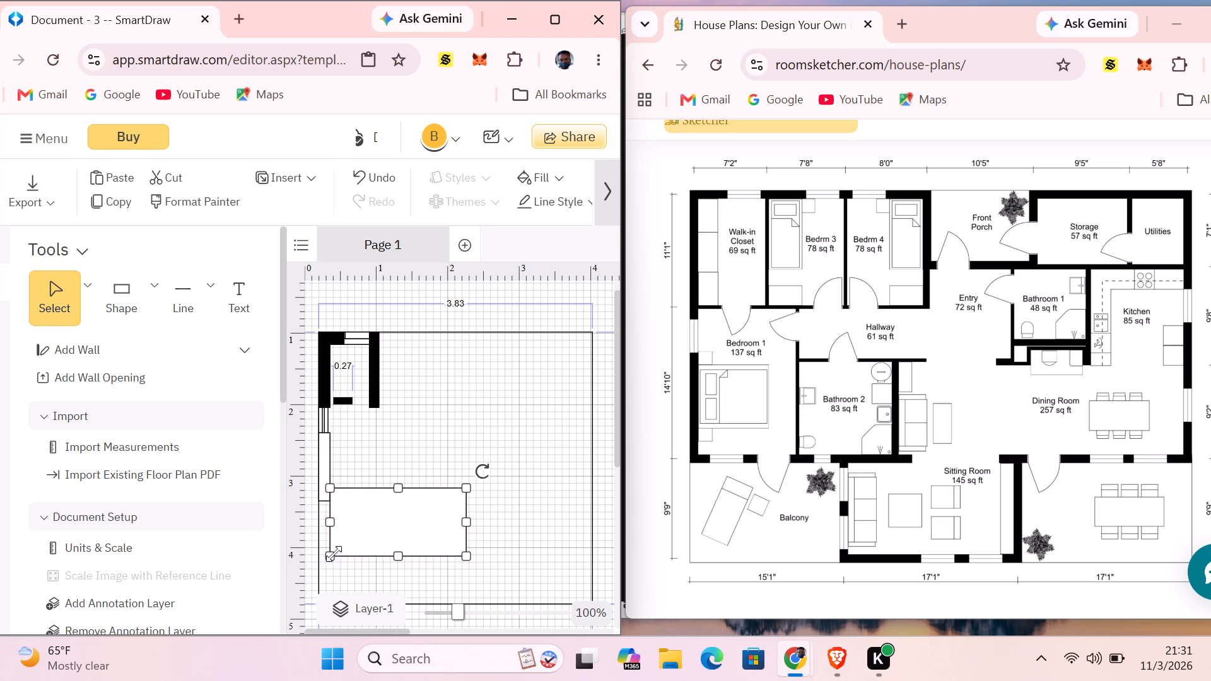
left_click_drag(399, 555, 391, 505)
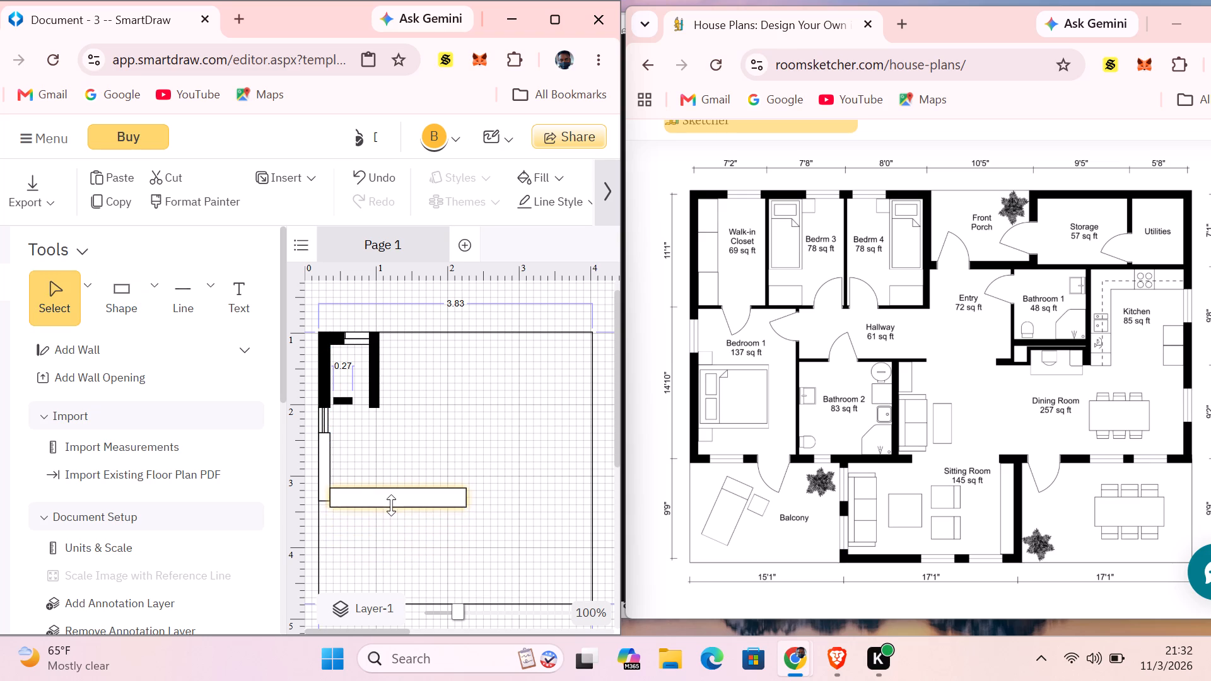
left_click_drag(391, 505, 391, 503)
left_click_drag(467, 497, 387, 492)
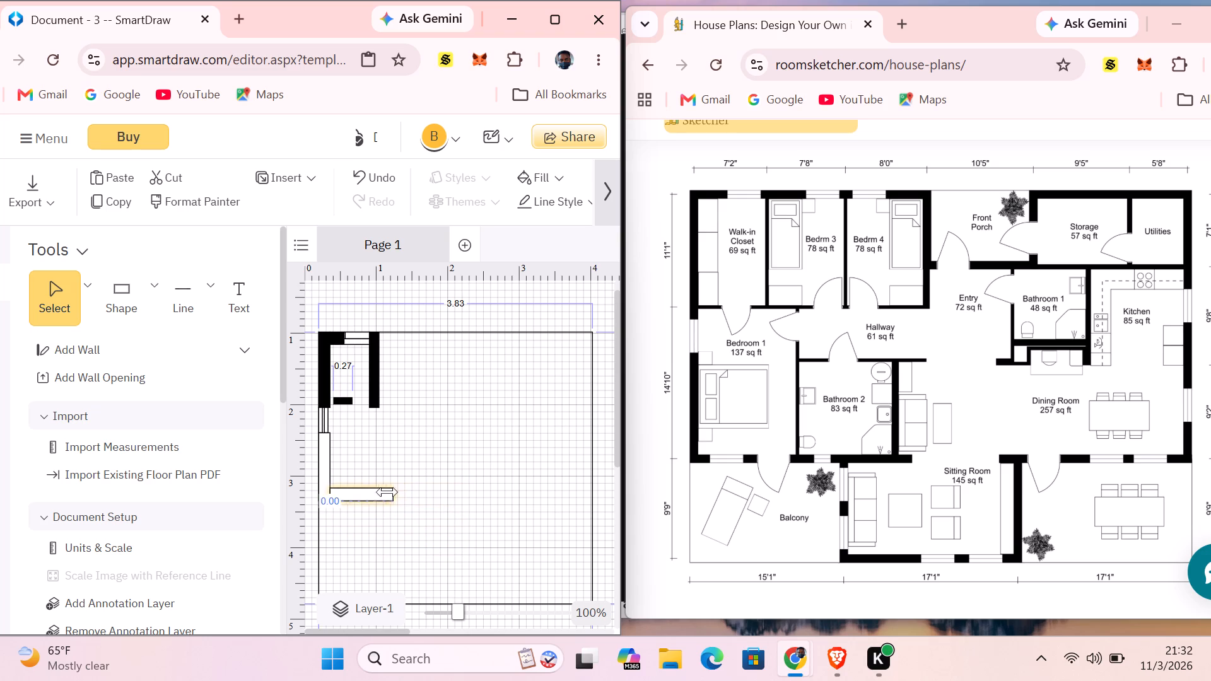
left_click_drag(387, 492, 351, 489)
left_click_drag(351, 489, 349, 490)
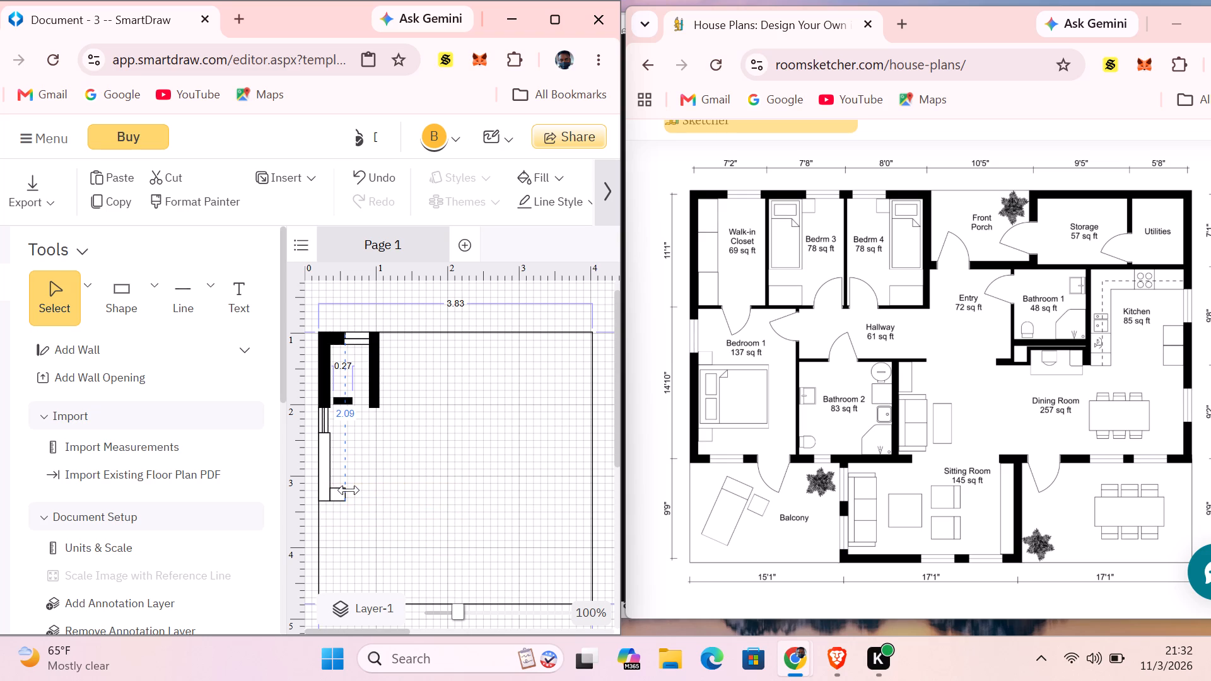
left_click_drag(349, 490, 349, 490)
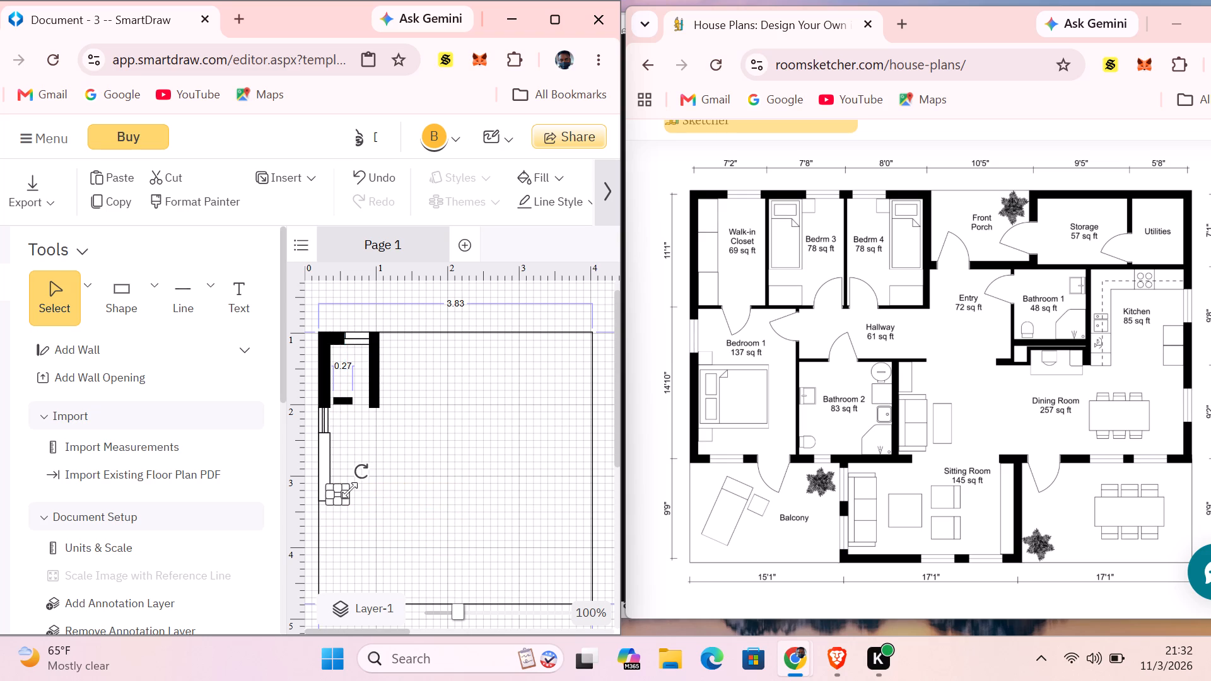
left_click(348, 449)
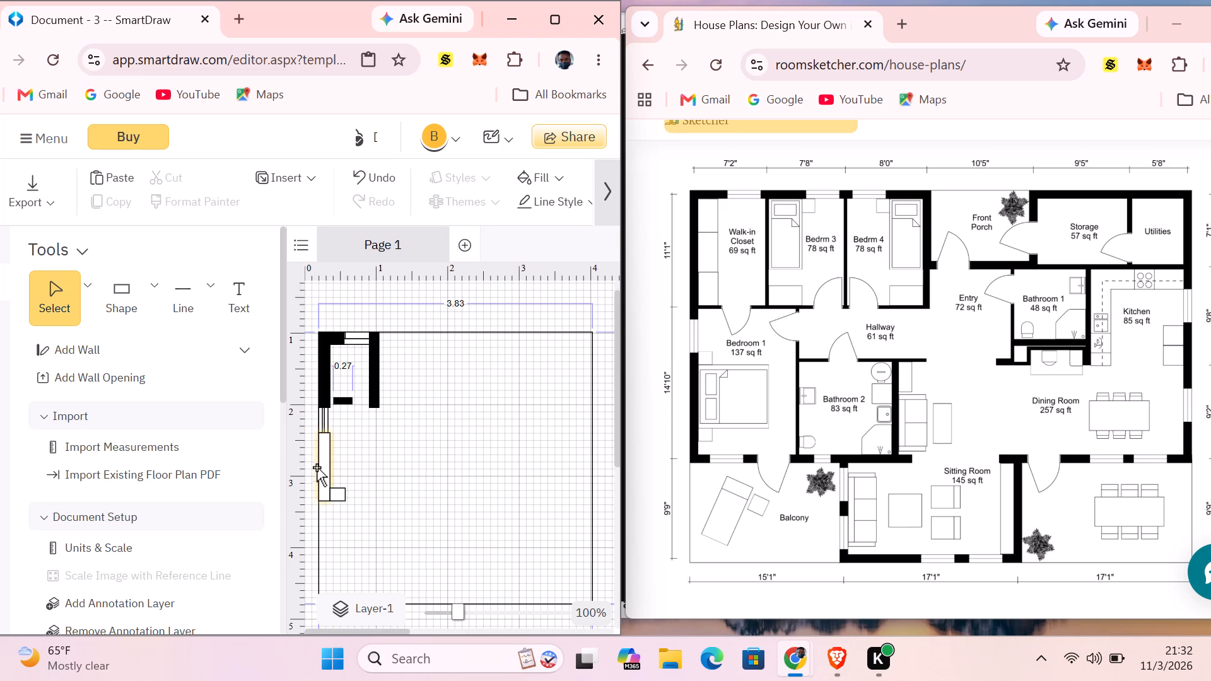
Fill the lower left wall rectangle and the short stub at its foot with black.
left_click(324, 462)
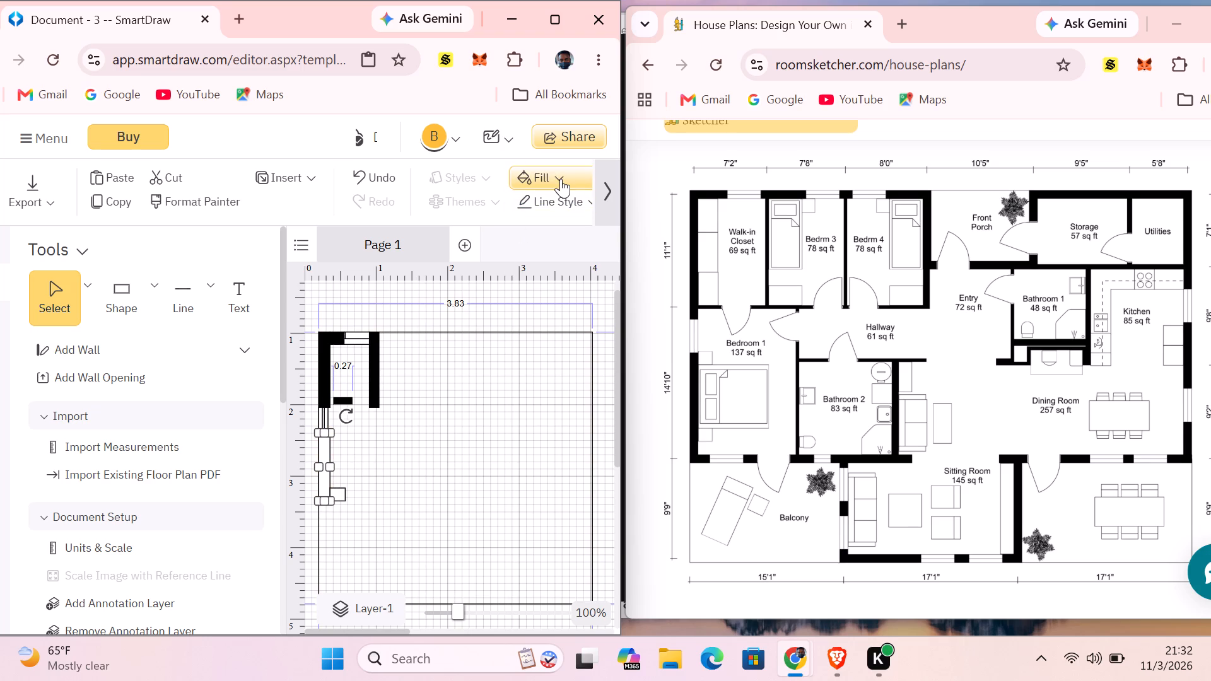
left_click(561, 178)
left_click(472, 258)
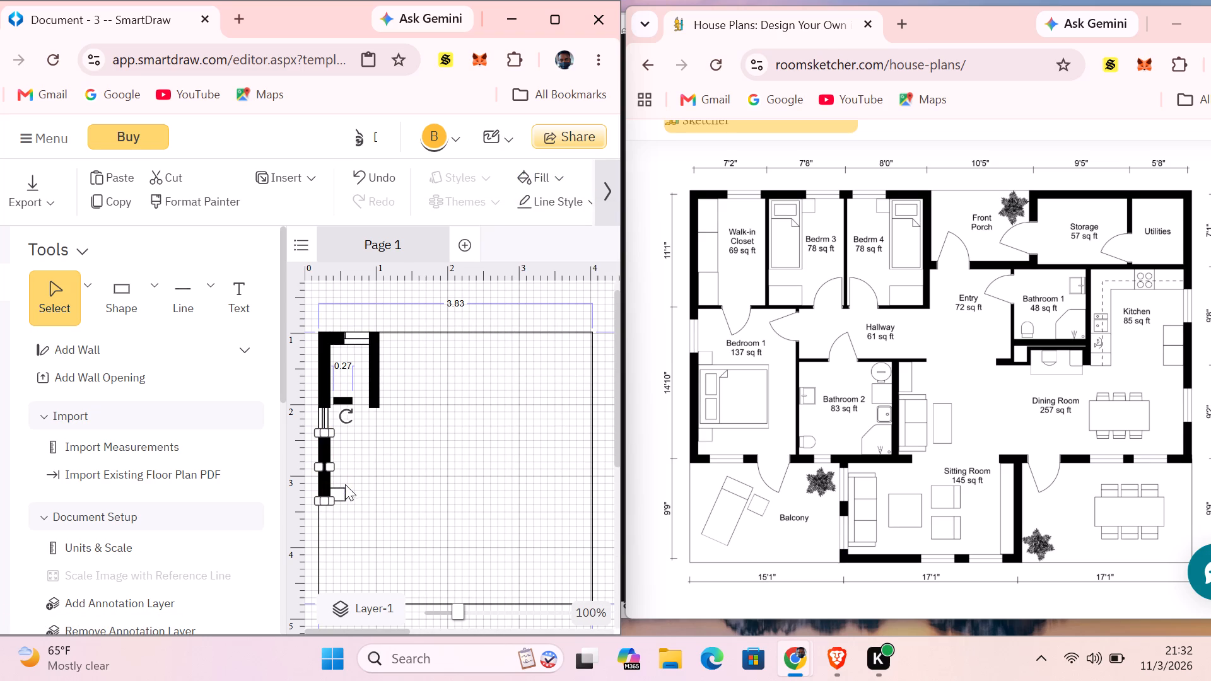
left_click(340, 494)
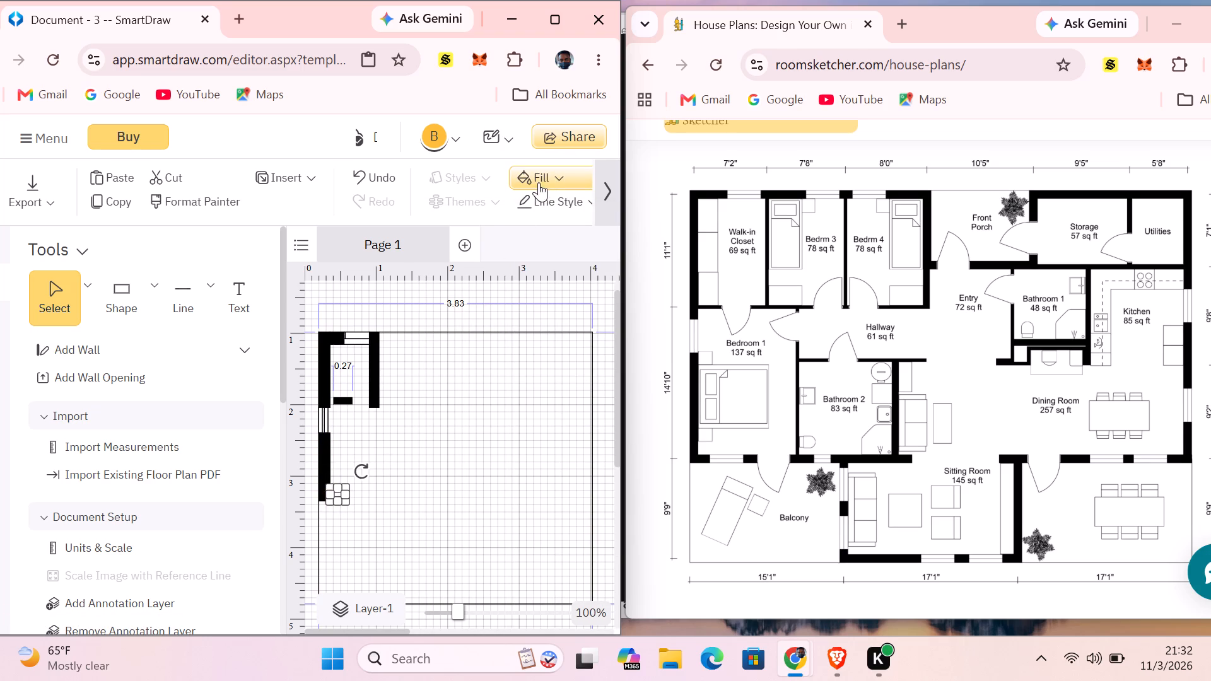
left_click(559, 180)
left_click(454, 254)
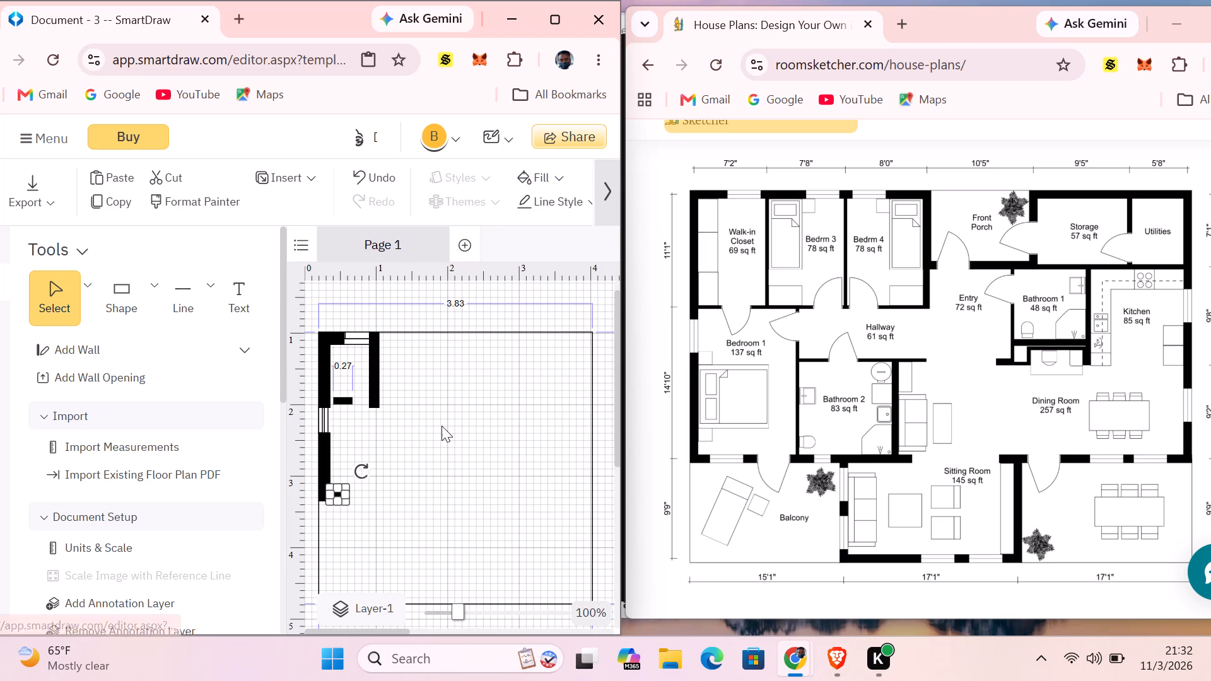
left_click(437, 430)
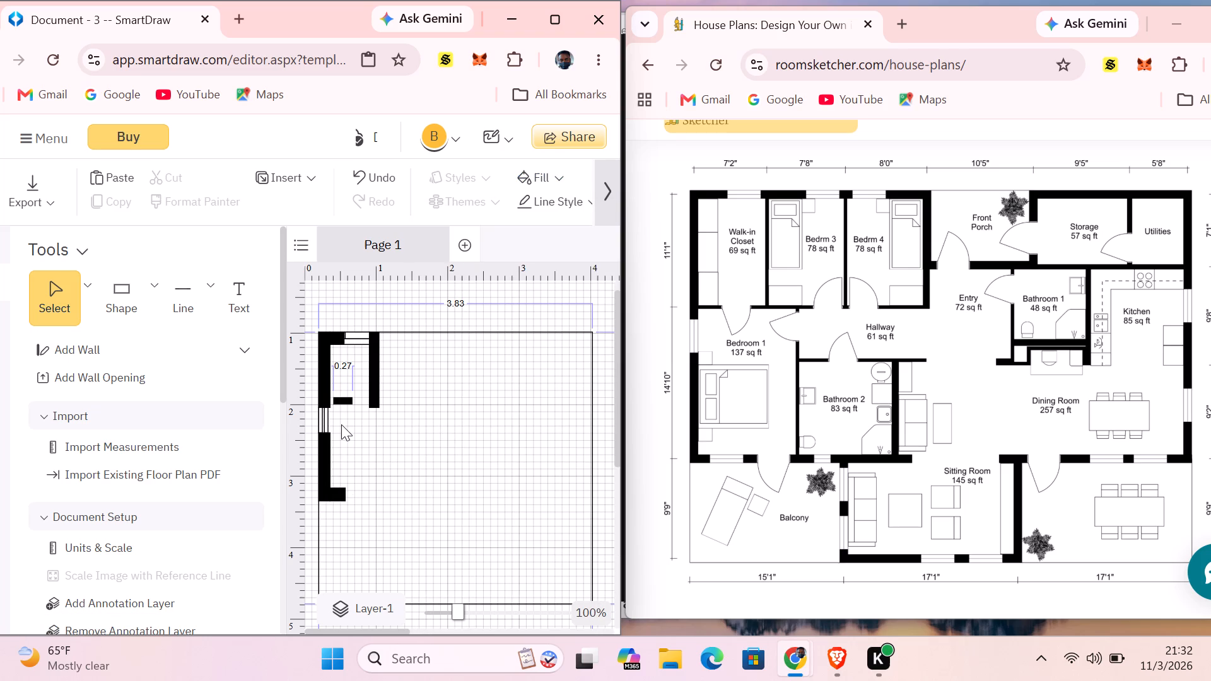
Place a rectangle at the end of the bottom-left wall stub and shrink it to a short, thin strip along the stub's top edge.
left_click(153, 291)
left_click(197, 362)
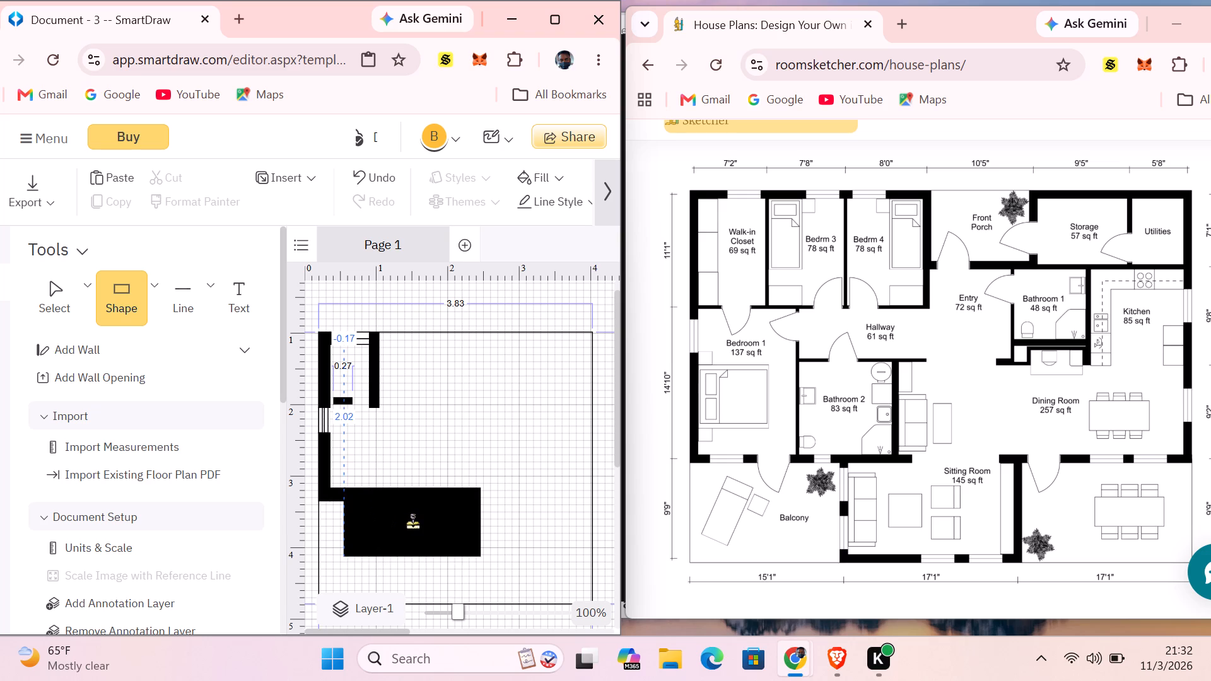
left_click(412, 523)
left_click_drag(412, 556, 414, 509)
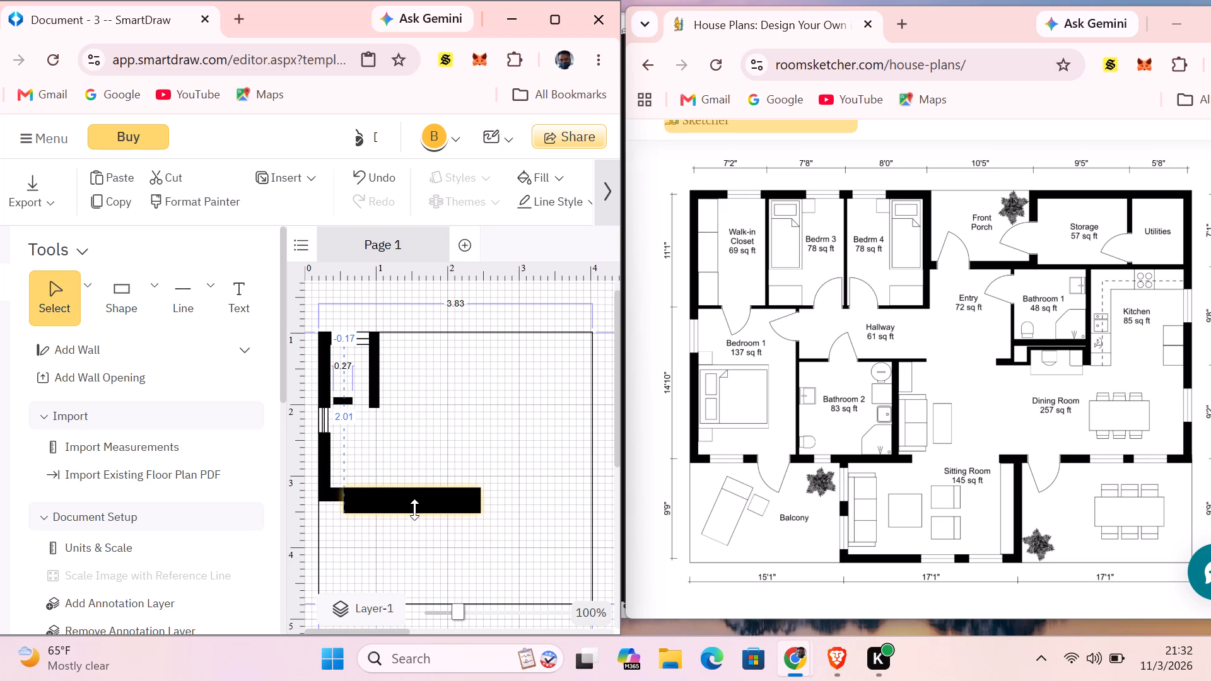
left_click_drag(414, 509, 415, 496)
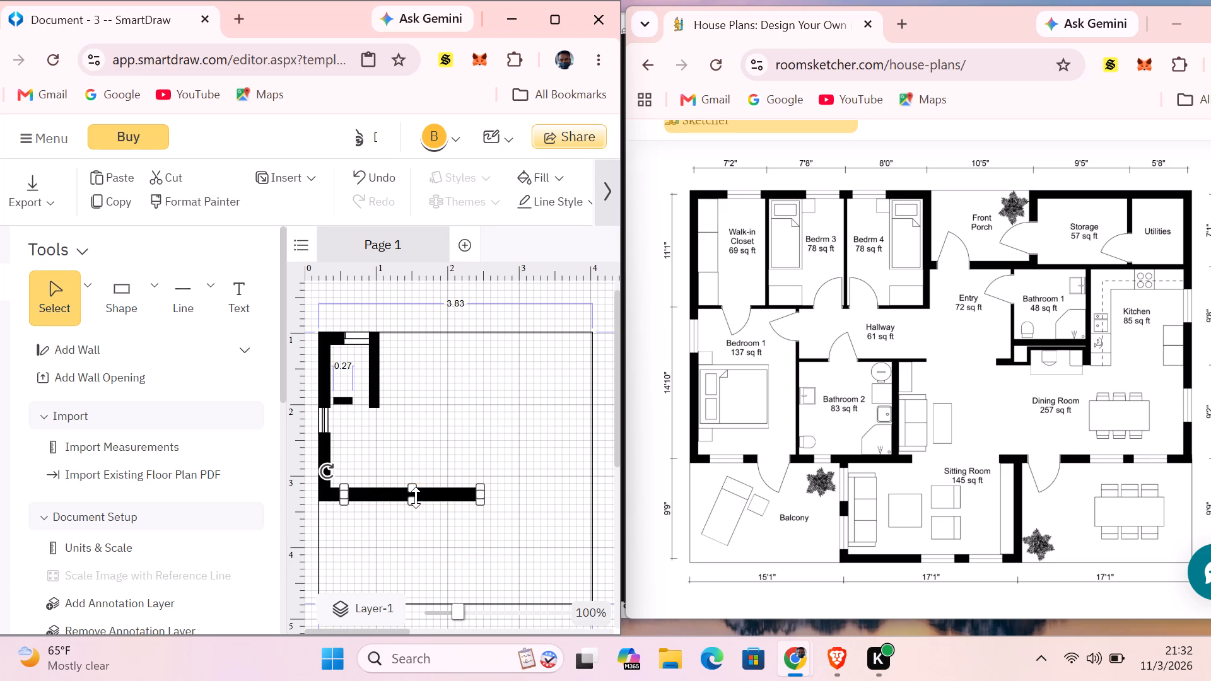
left_click_drag(415, 501, 415, 493)
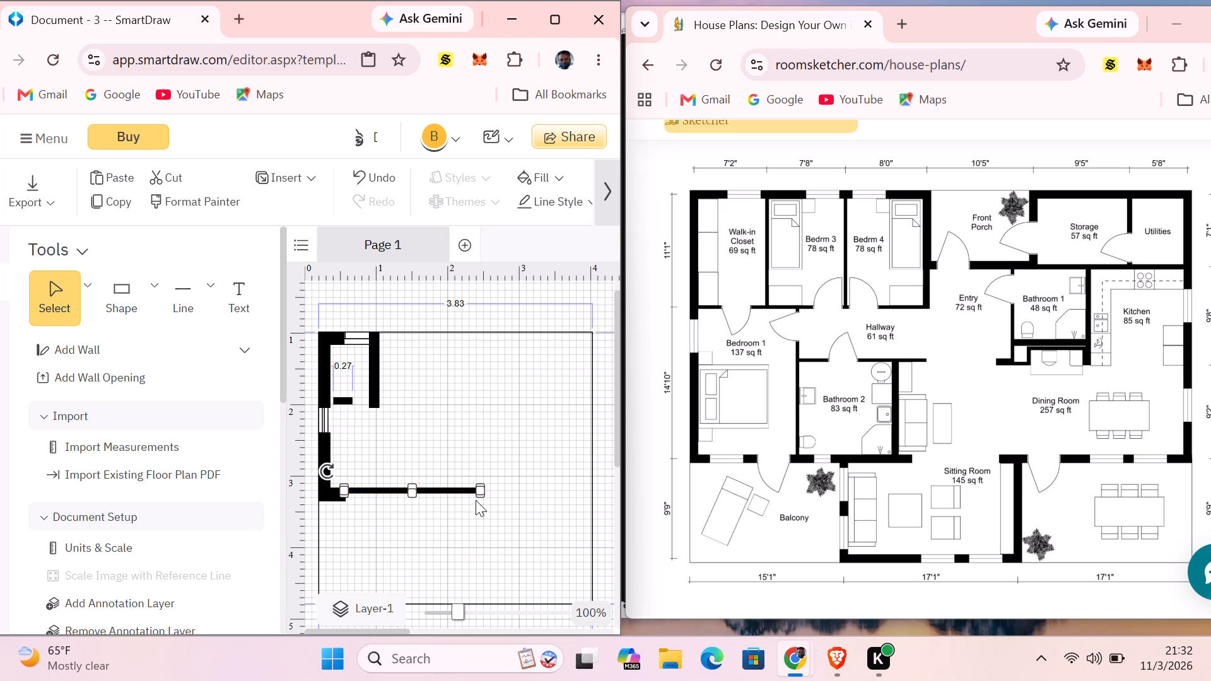
left_click_drag(479, 487, 382, 488)
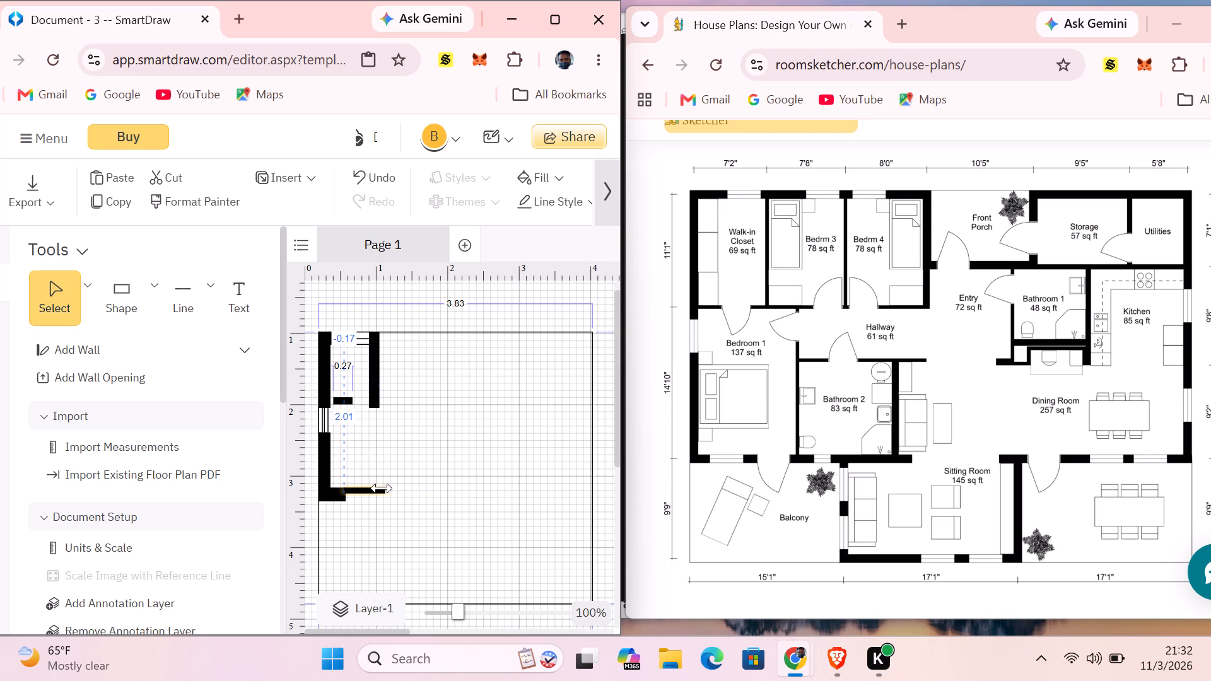
left_click_drag(382, 488, 363, 489)
left_click_drag(363, 489, 366, 488)
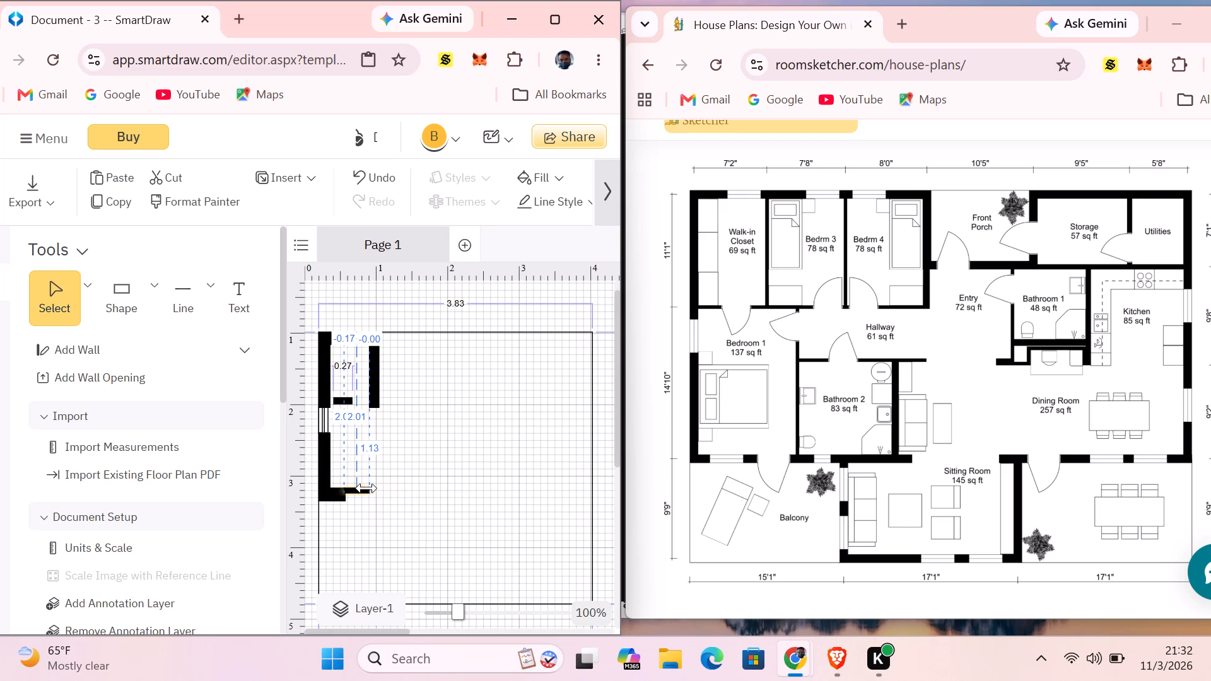
left_click_drag(366, 488, 366, 488)
left_click_drag(366, 488, 360, 489)
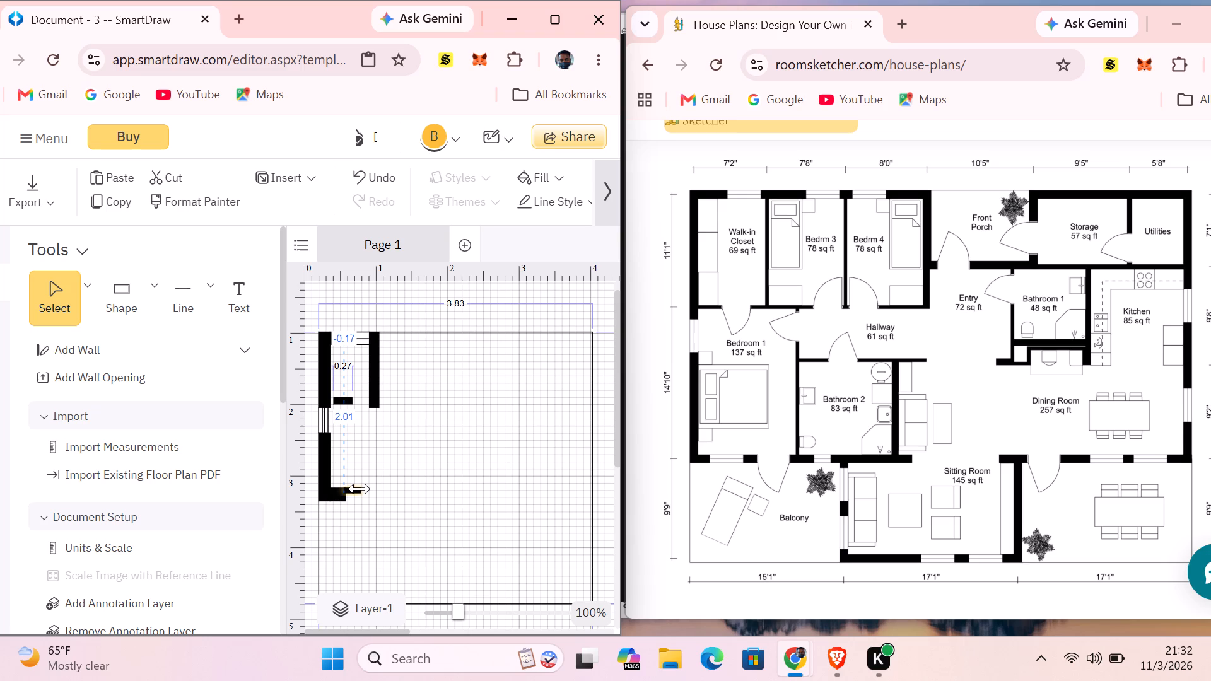
left_click_drag(360, 489, 363, 488)
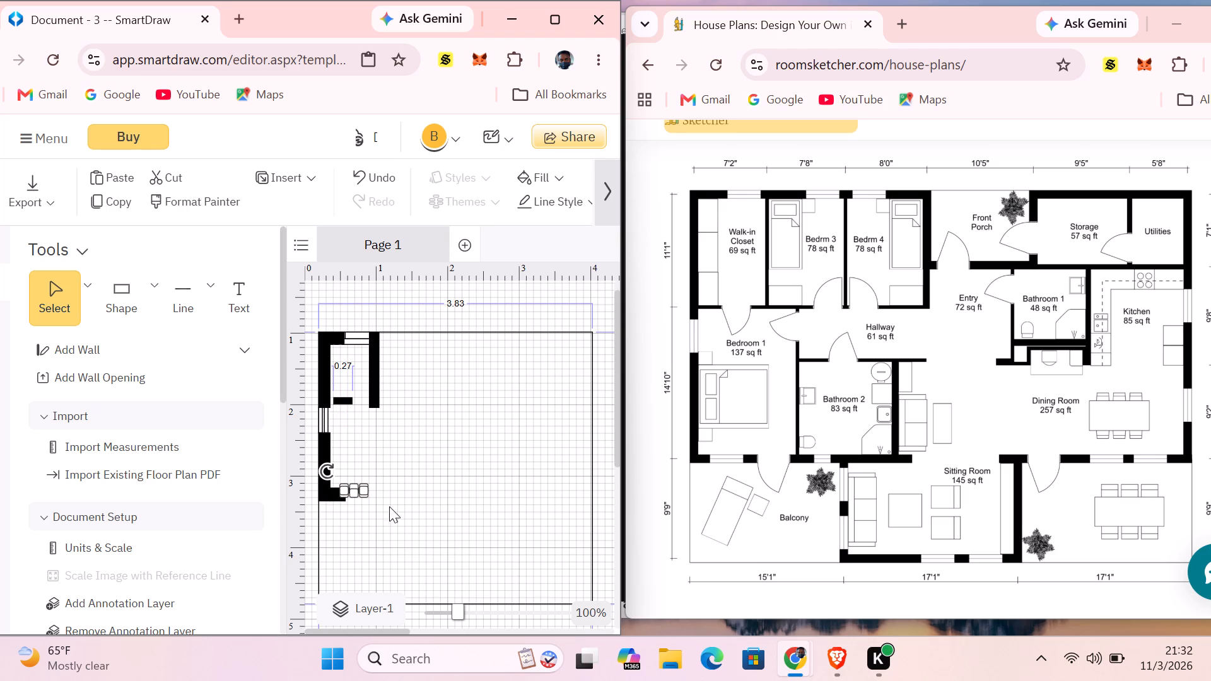
left_click(362, 509)
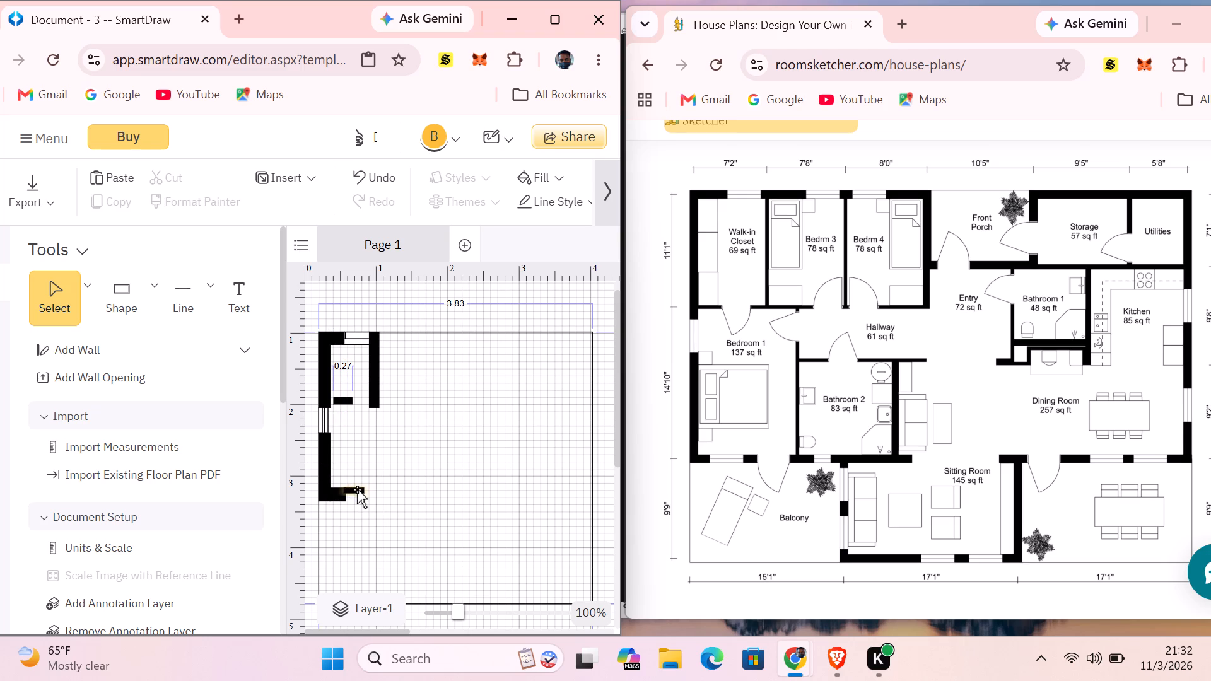
Duplicate the thin strip and fit the copy against the wall stub at about the original's length and a slim thickness.
right_click(357, 489)
left_click(407, 555)
right_click(419, 491)
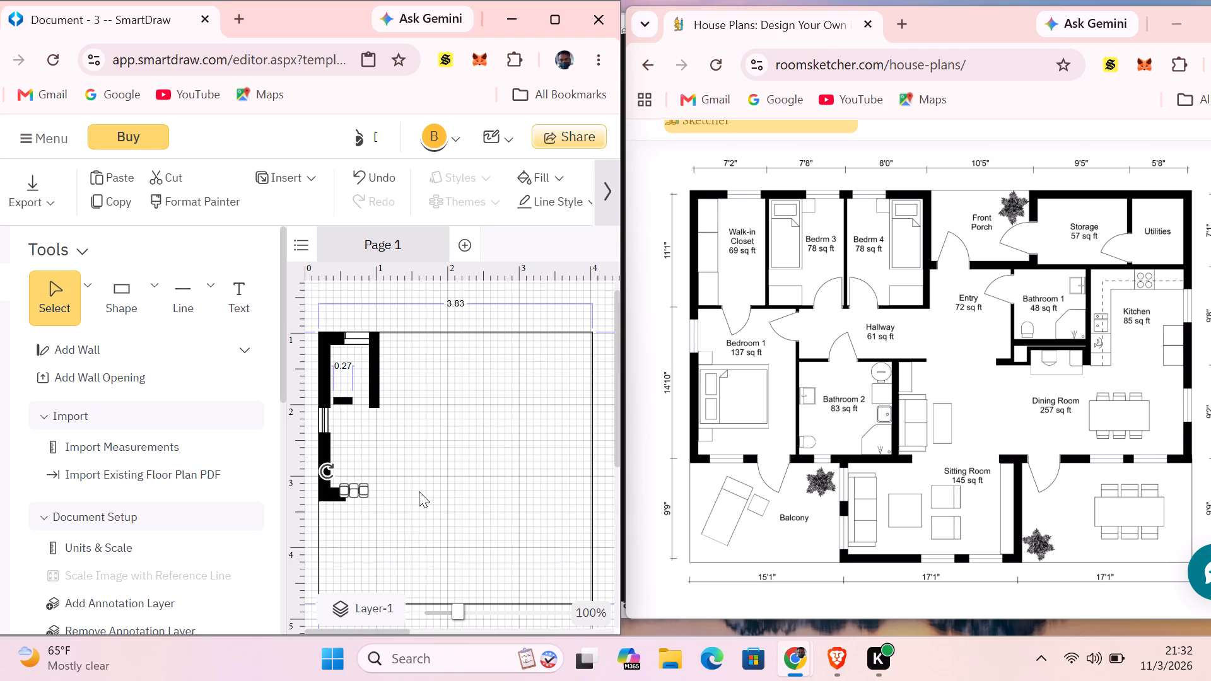
left_click(460, 537)
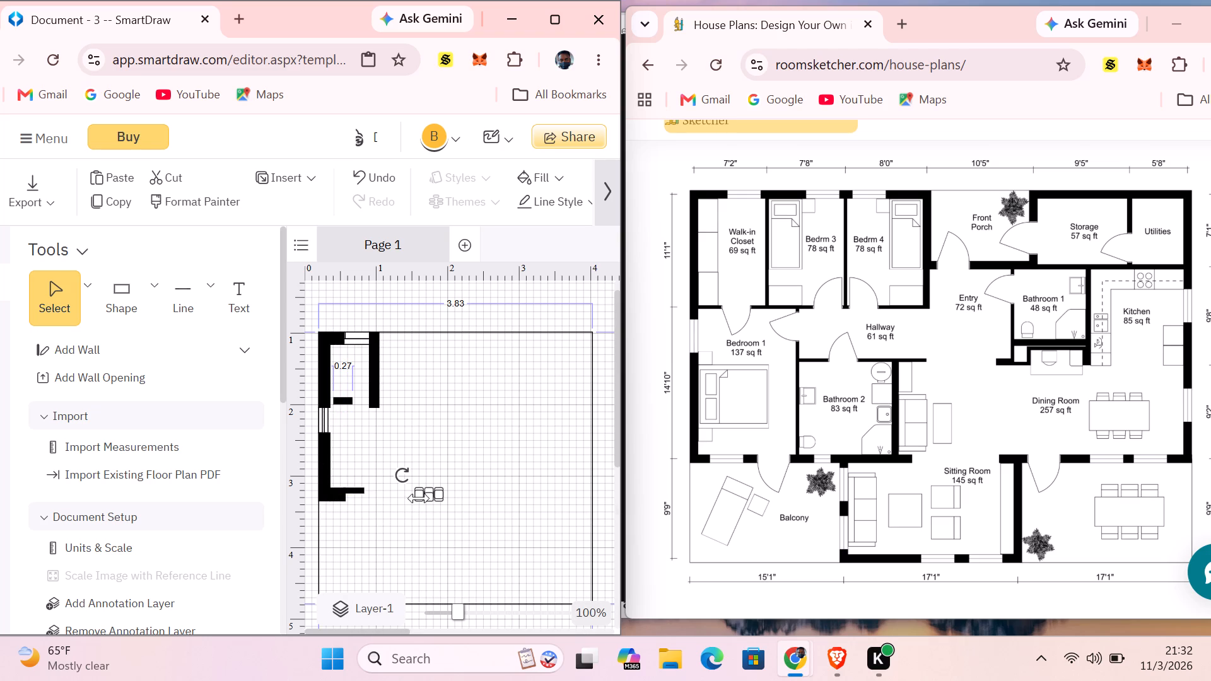
left_click_drag(426, 496, 369, 501)
left_click(432, 503)
left_click_drag(425, 496, 393, 498)
left_click_drag(418, 499, 351, 500)
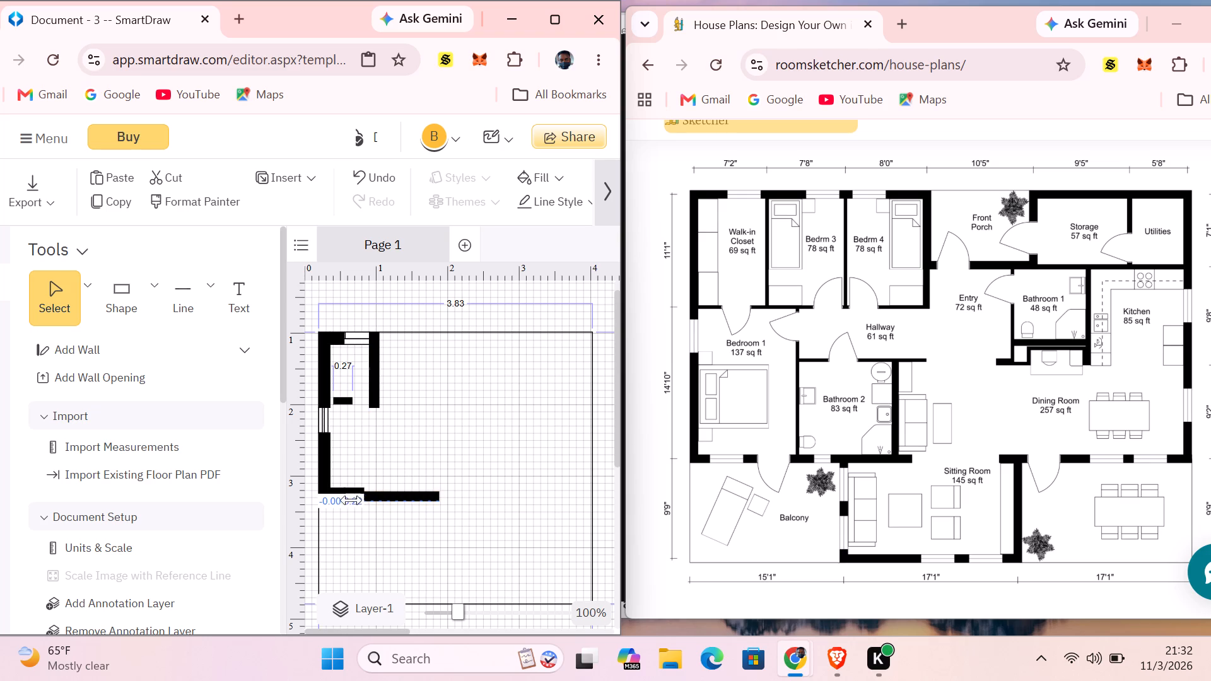
left_click_drag(351, 500, 339, 508)
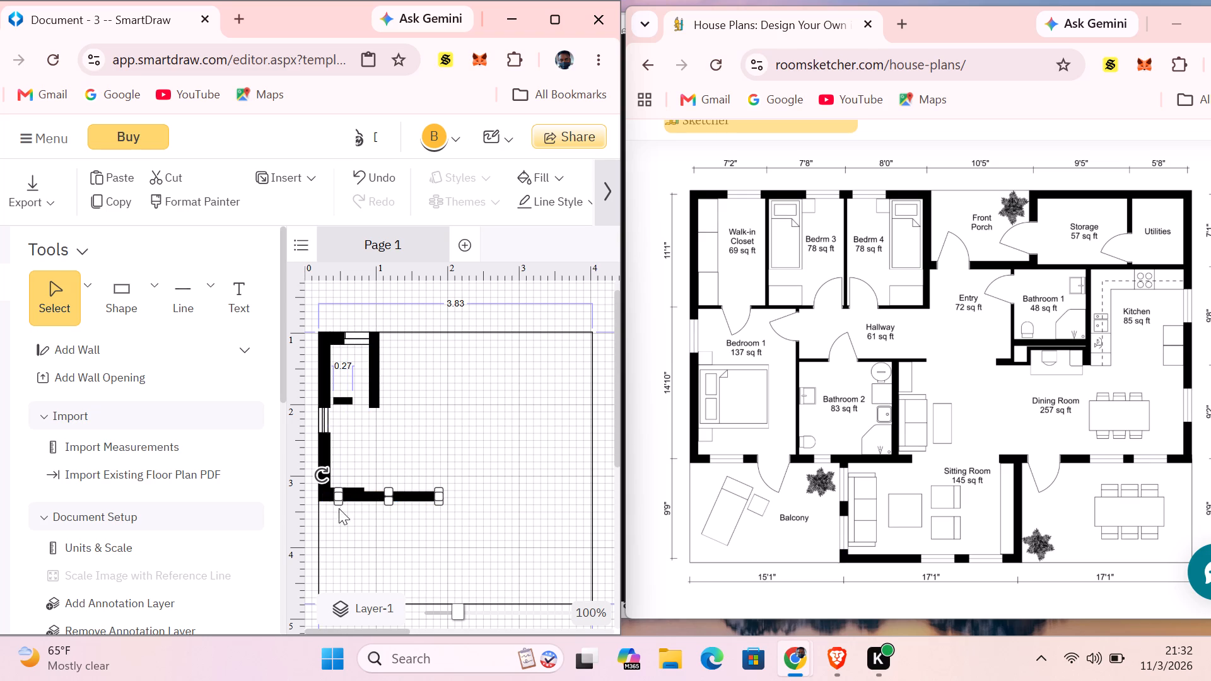
left_click_drag(440, 495, 363, 495)
left_click_drag(351, 501, 356, 492)
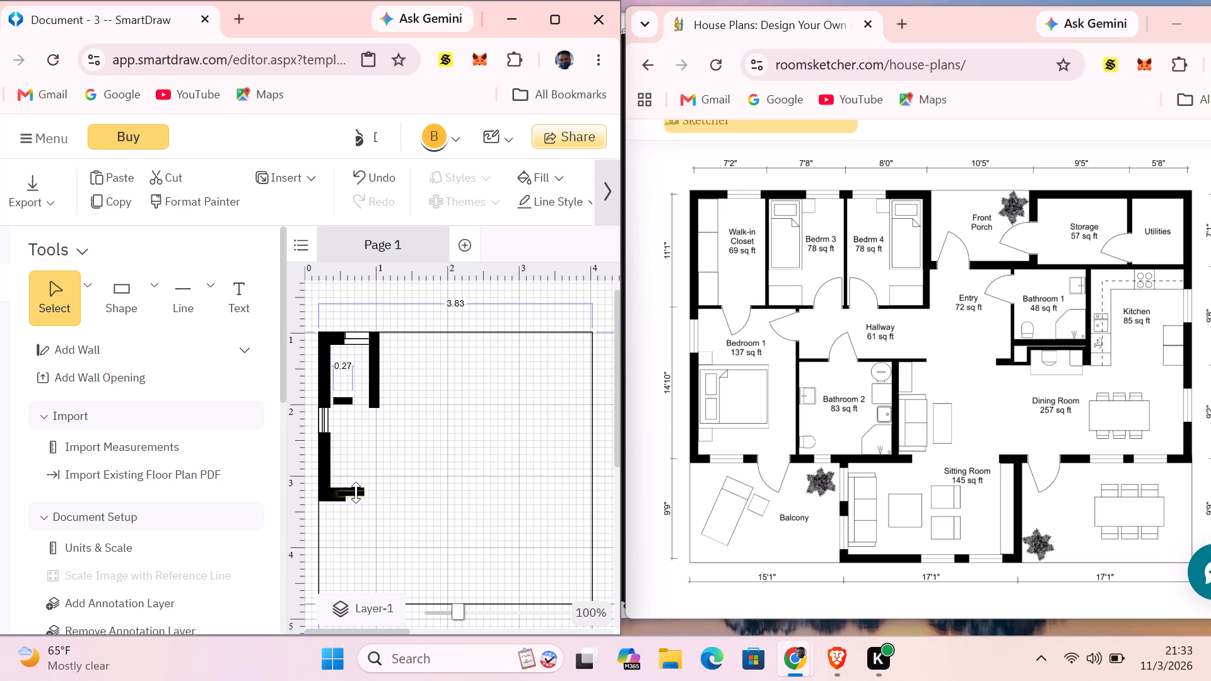
left_click_drag(356, 492, 359, 495)
left_click(452, 489)
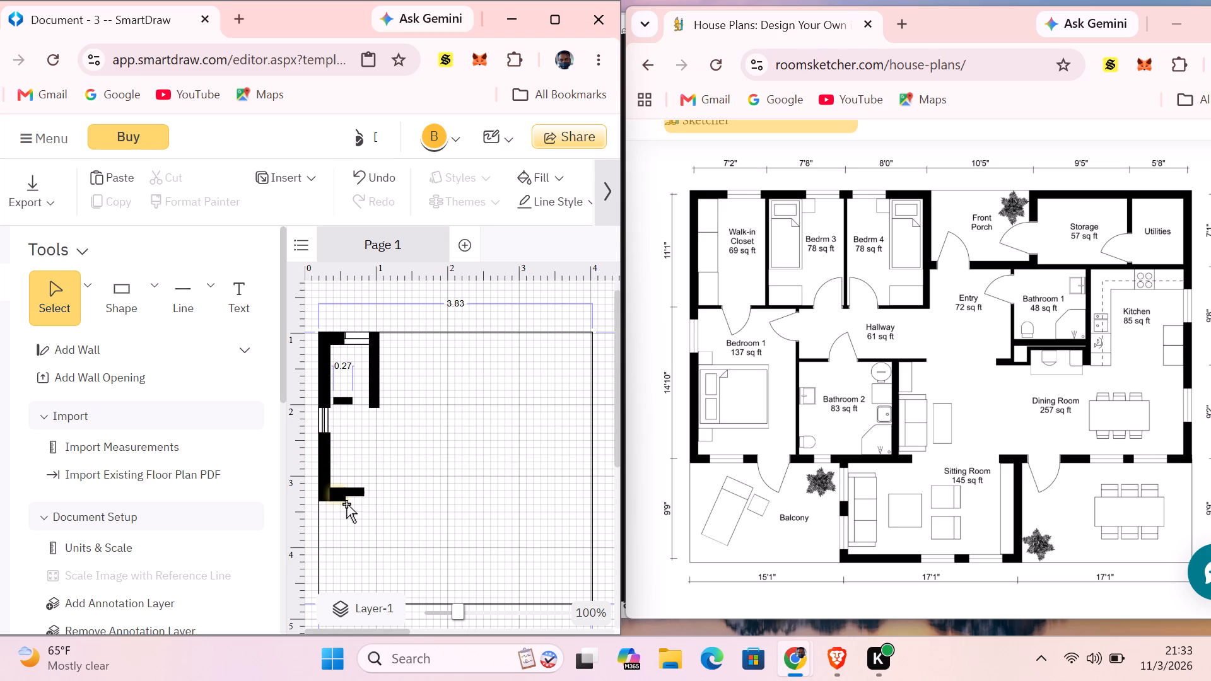
Move the duplicate strip directly below the original, along the stub's bottom edge, leaving a narrow gap between the two.
left_click_drag(360, 495, 367, 499)
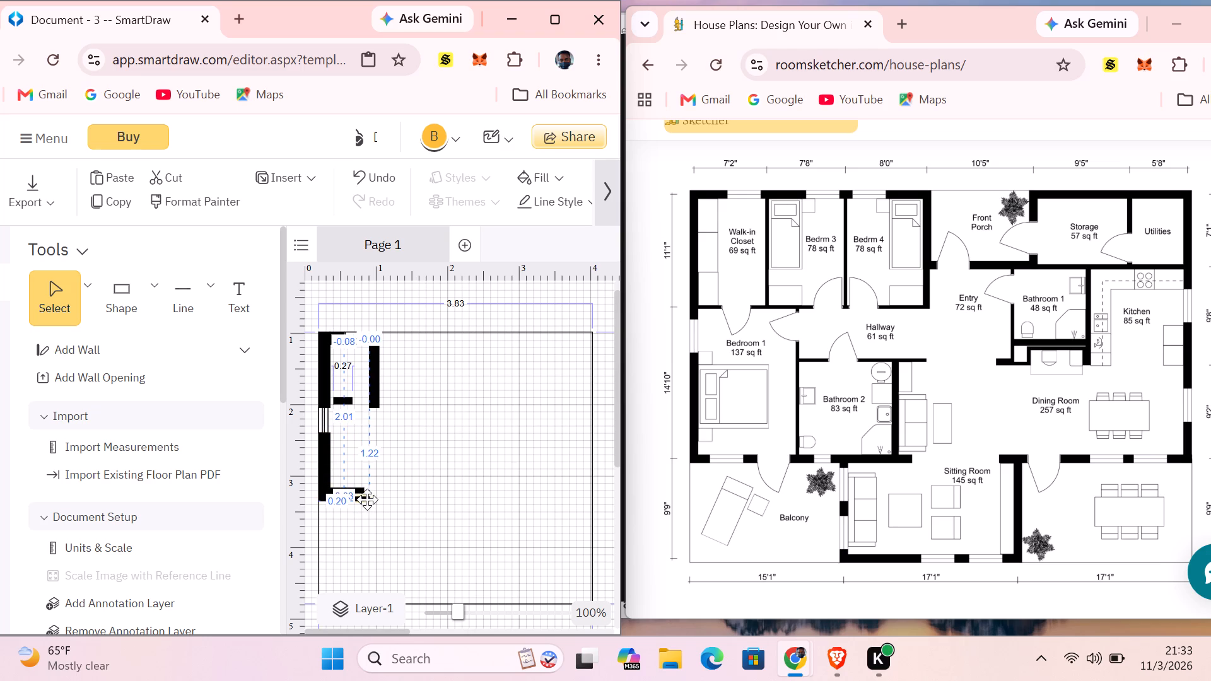
left_click_drag(367, 499, 359, 494)
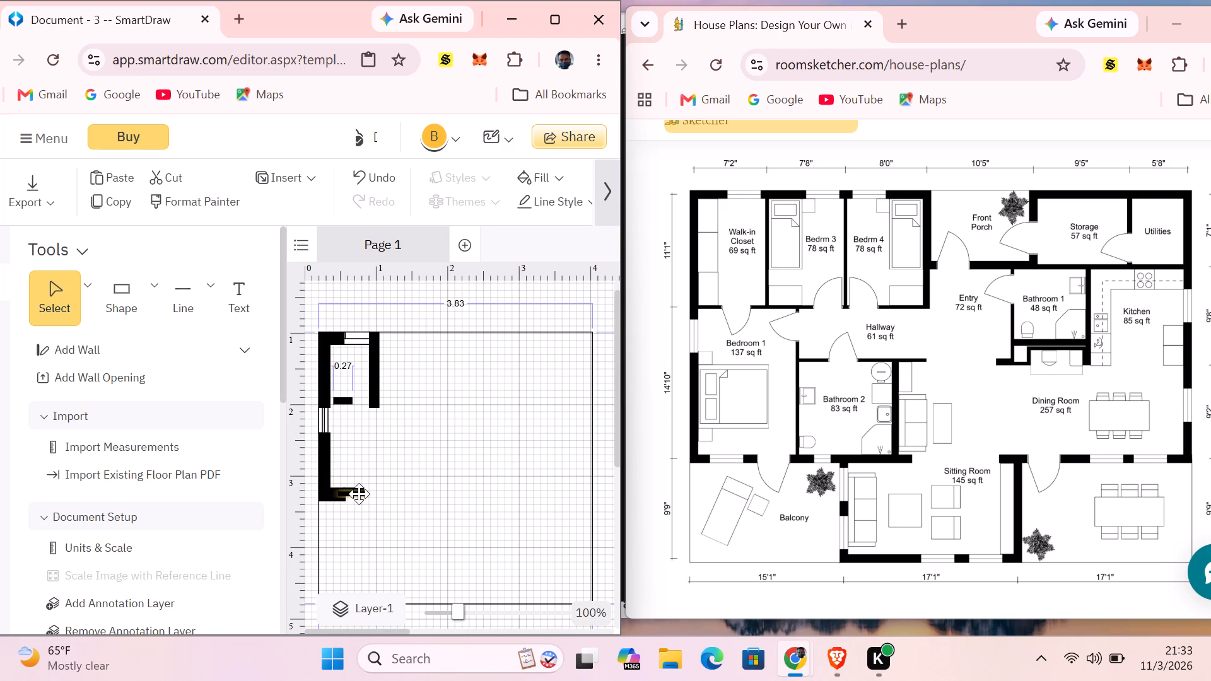
left_click_drag(359, 494, 368, 494)
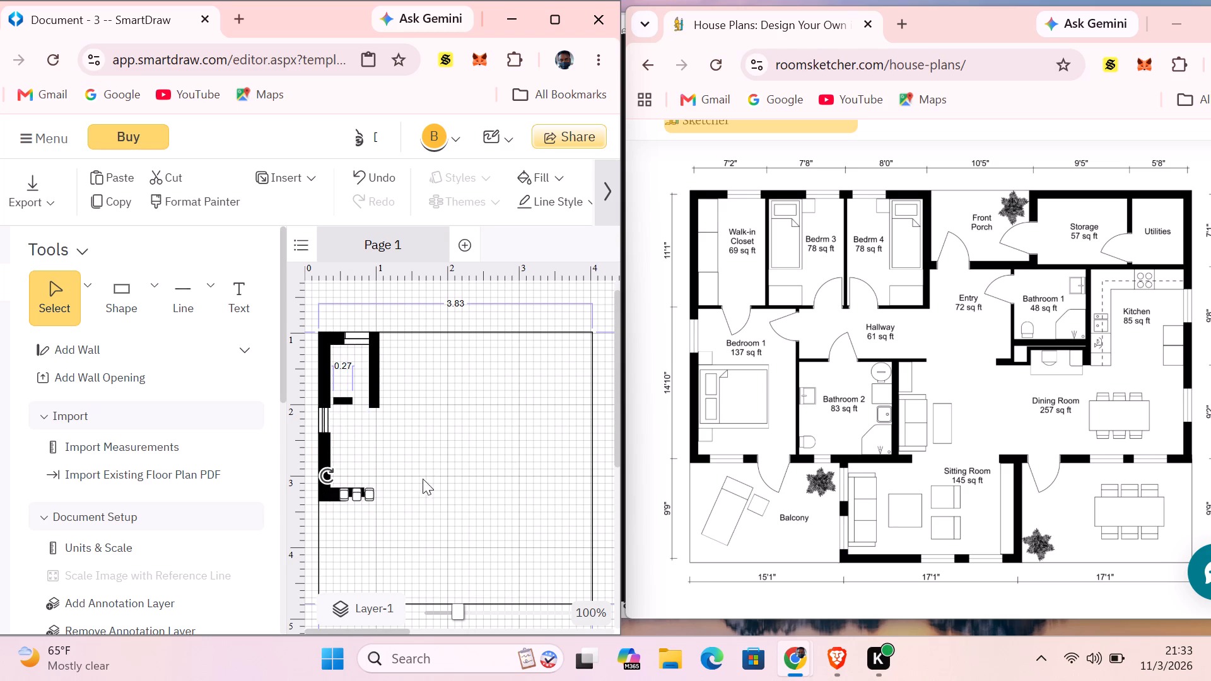
left_click(430, 473)
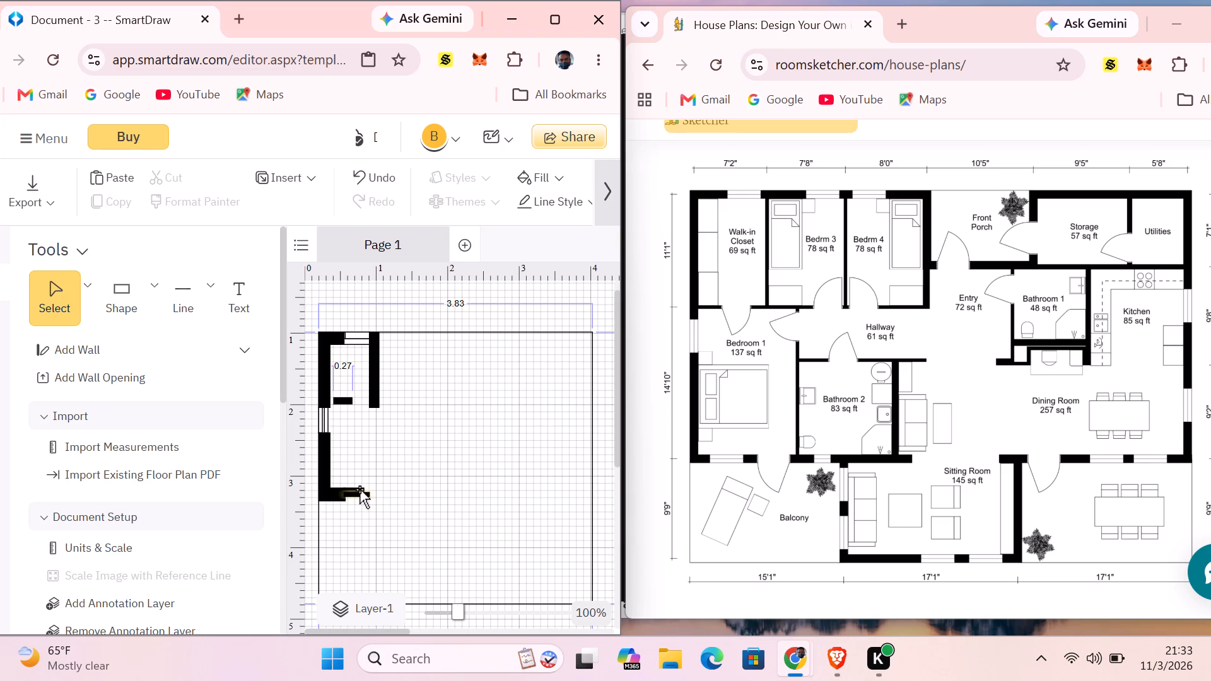
left_click_drag(360, 489, 351, 492)
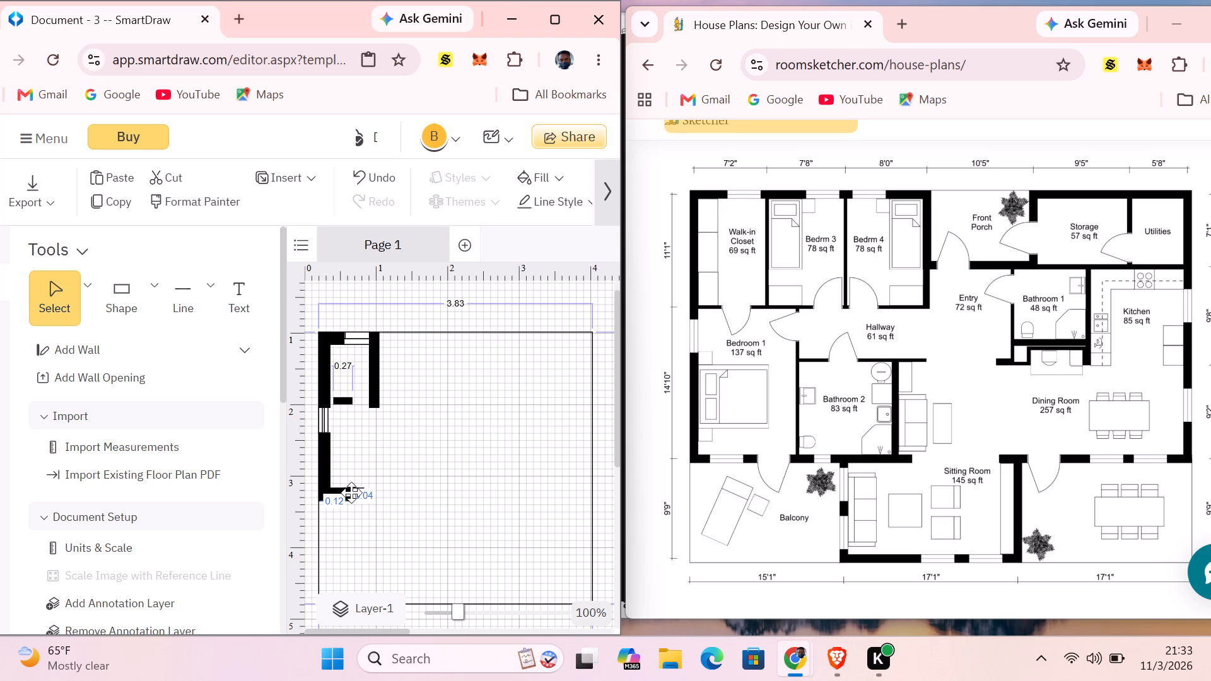
left_click_drag(351, 492, 351, 492)
left_click(419, 470)
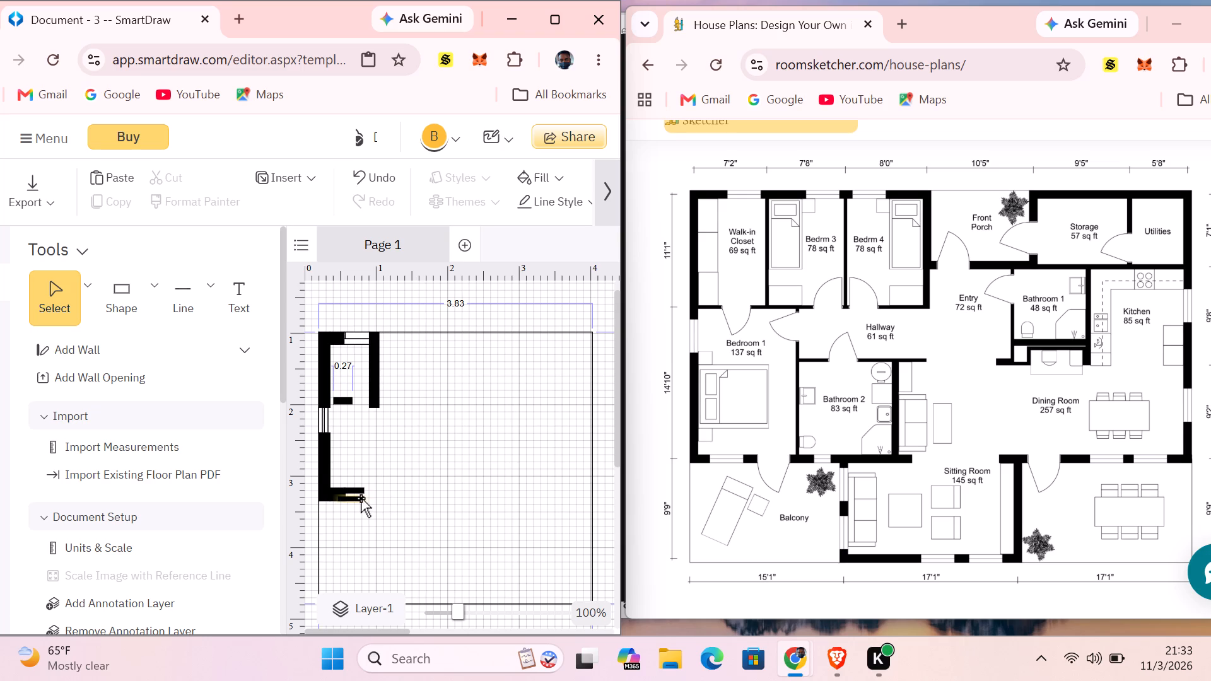
left_click(361, 499)
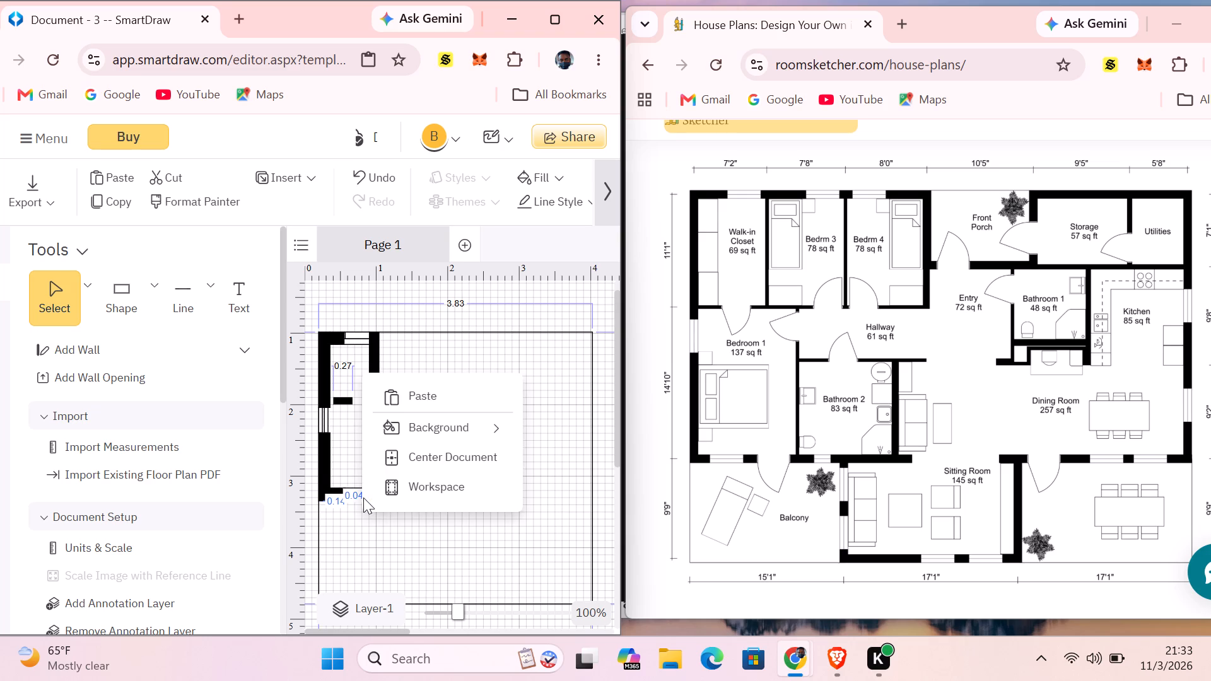
left_click(359, 527)
left_click(358, 498)
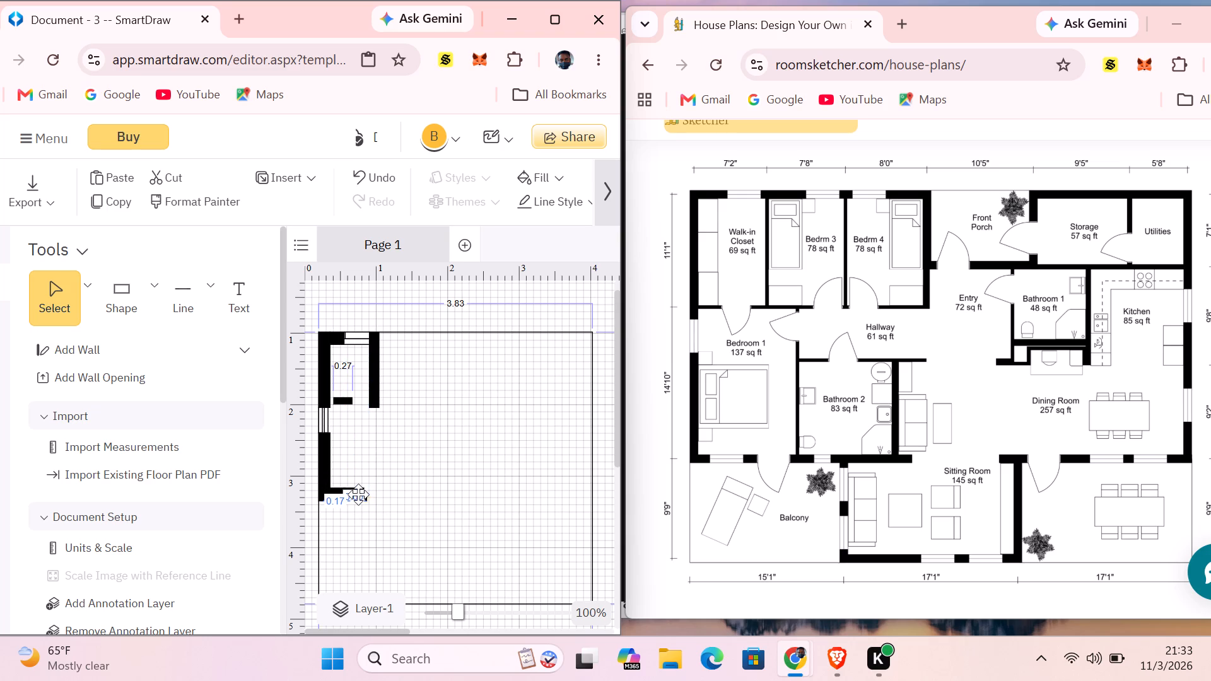
left_click(410, 465)
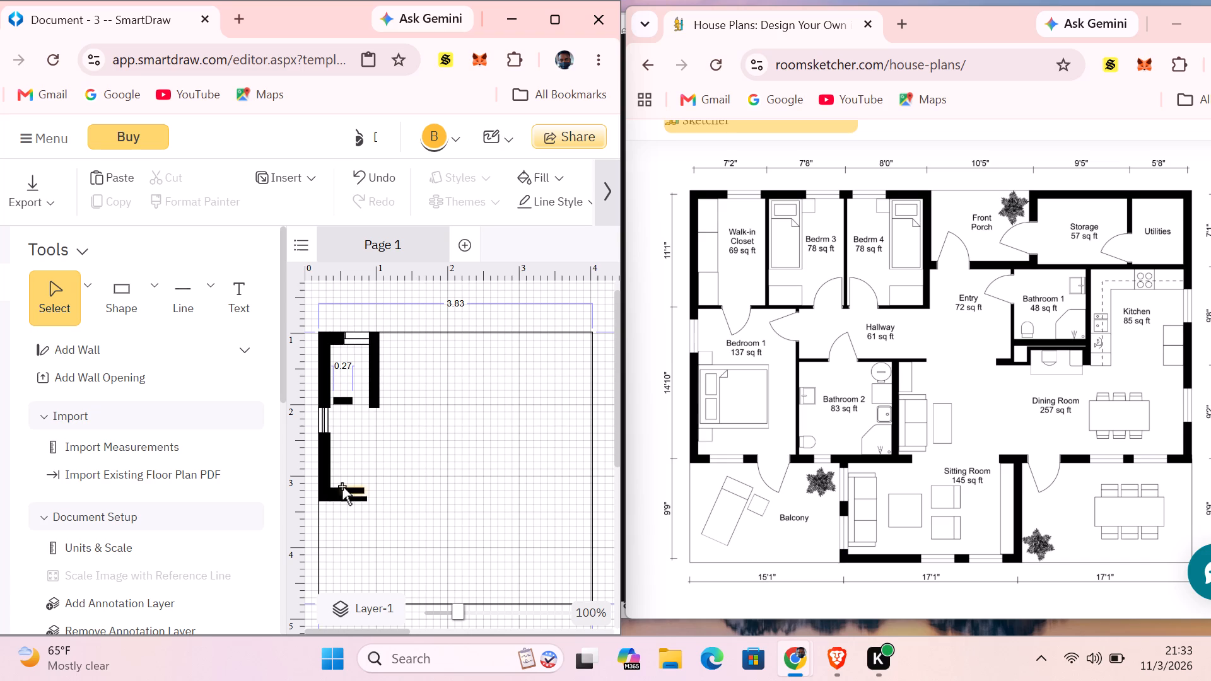
Fill both thin strips beside the bottom-left wall stub with white so they read as a window.
left_click(353, 493)
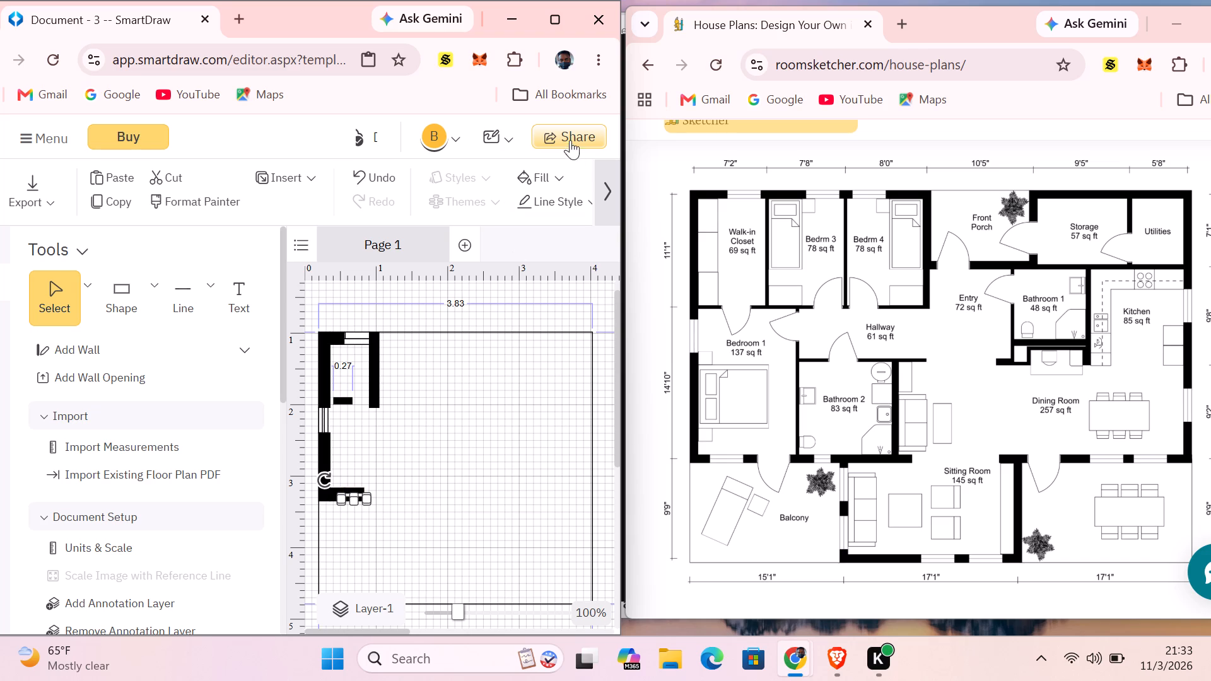
left_click(561, 176)
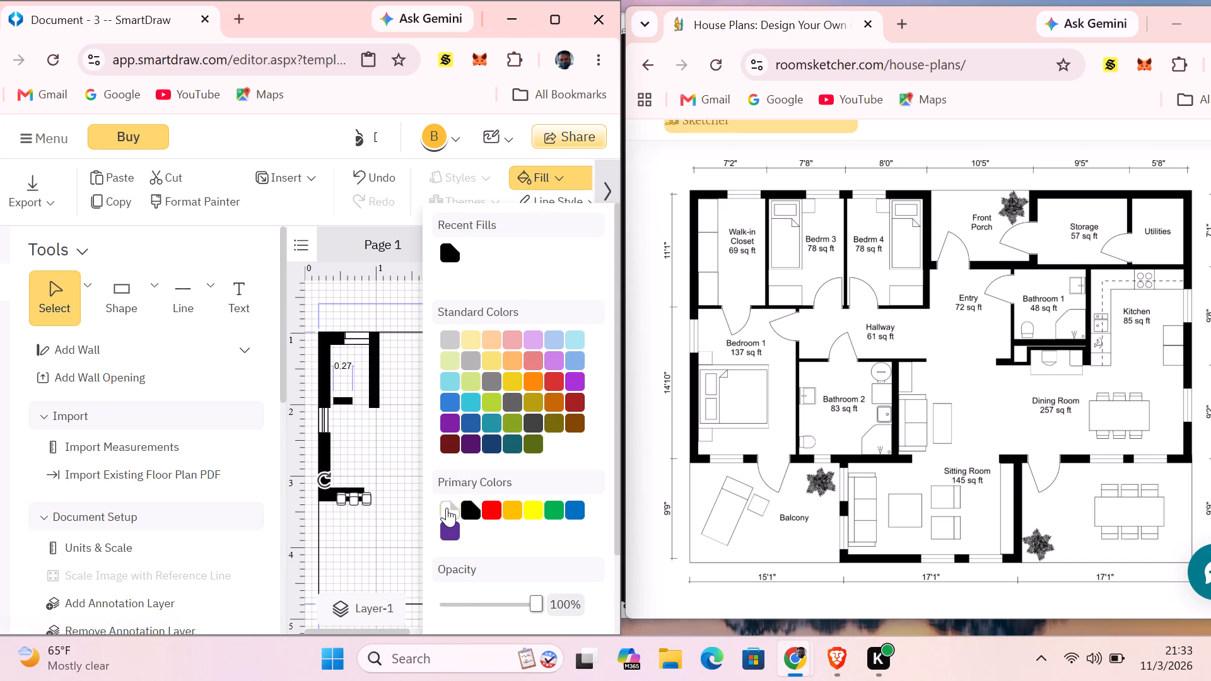
left_click(447, 508)
left_click(353, 491)
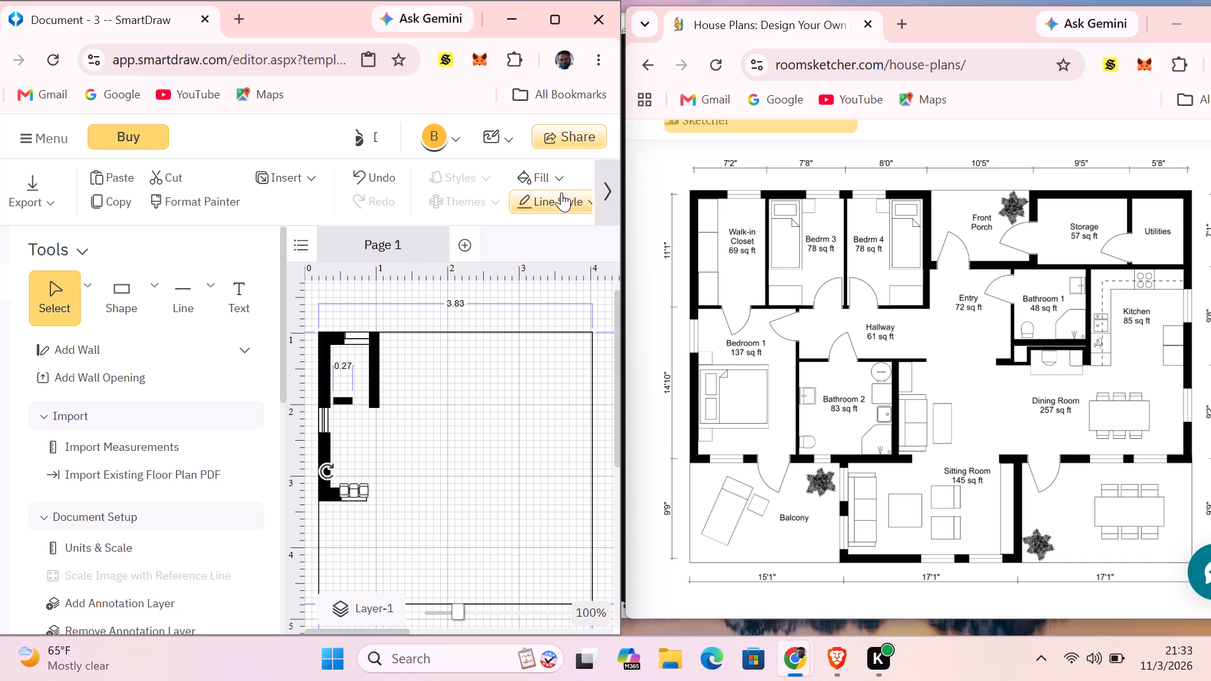
left_click(561, 178)
left_click(450, 504)
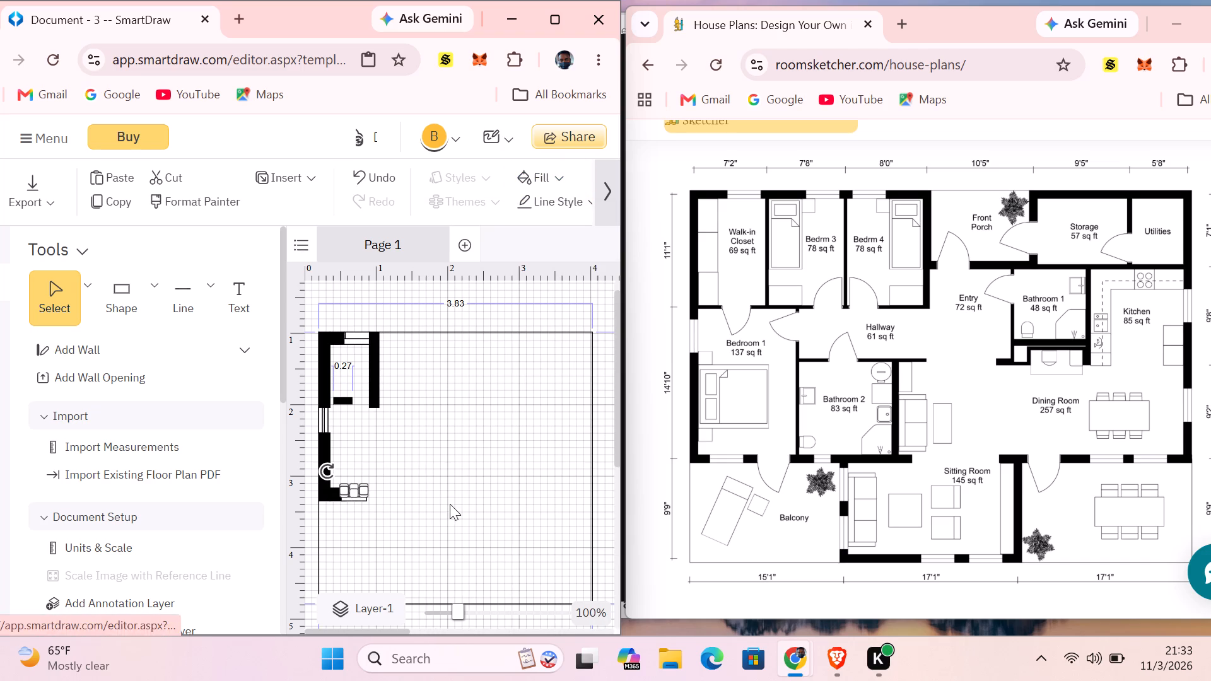
left_click(426, 454)
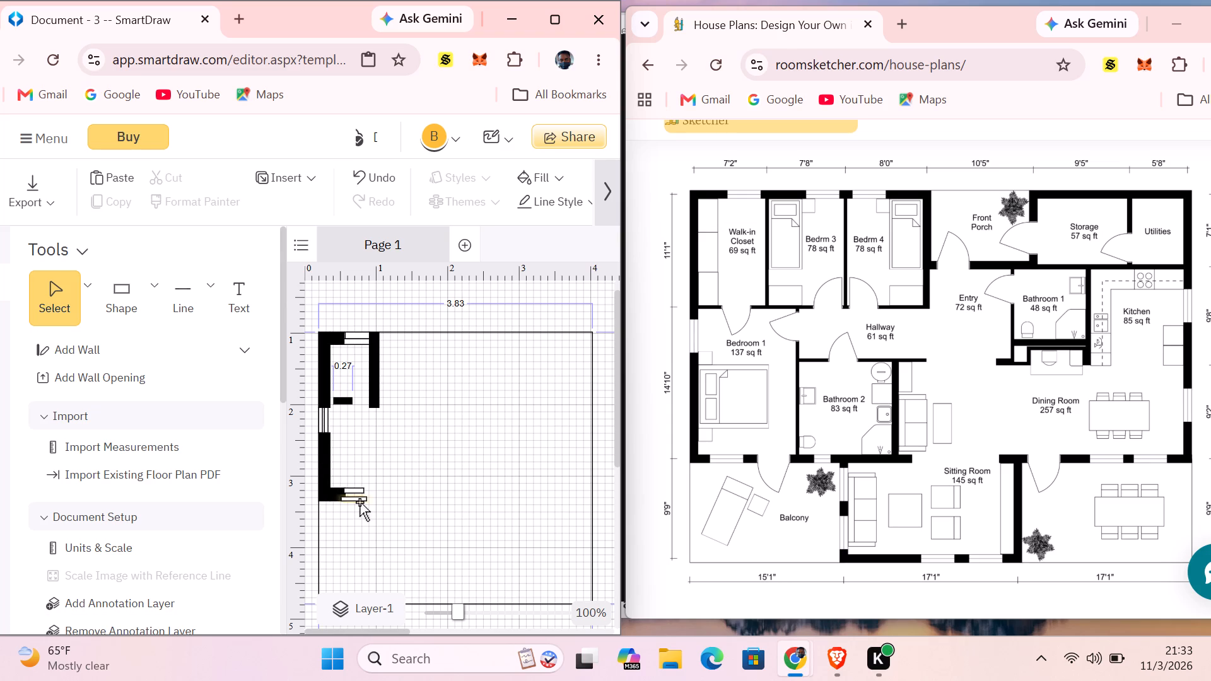
Lengthen both white window strips beside the bottom-left wall stub slightly, keeping their outer ends aligned.
left_click_drag(363, 499, 370, 499)
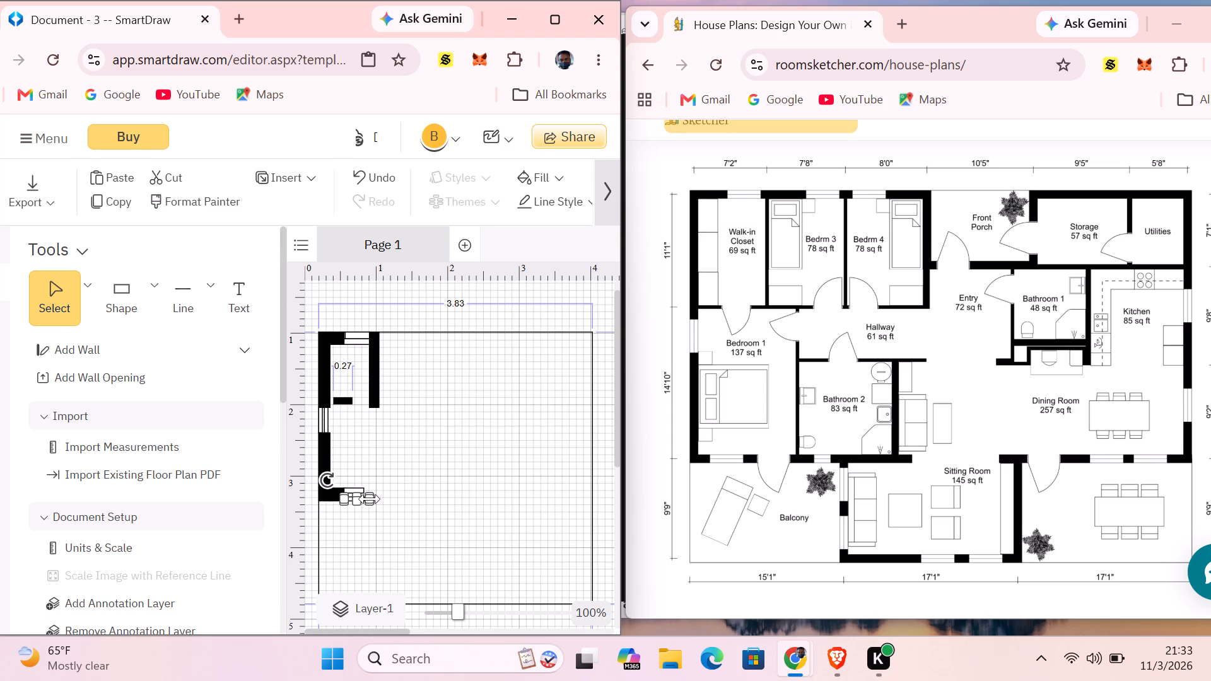
left_click(380, 481)
left_click(363, 490)
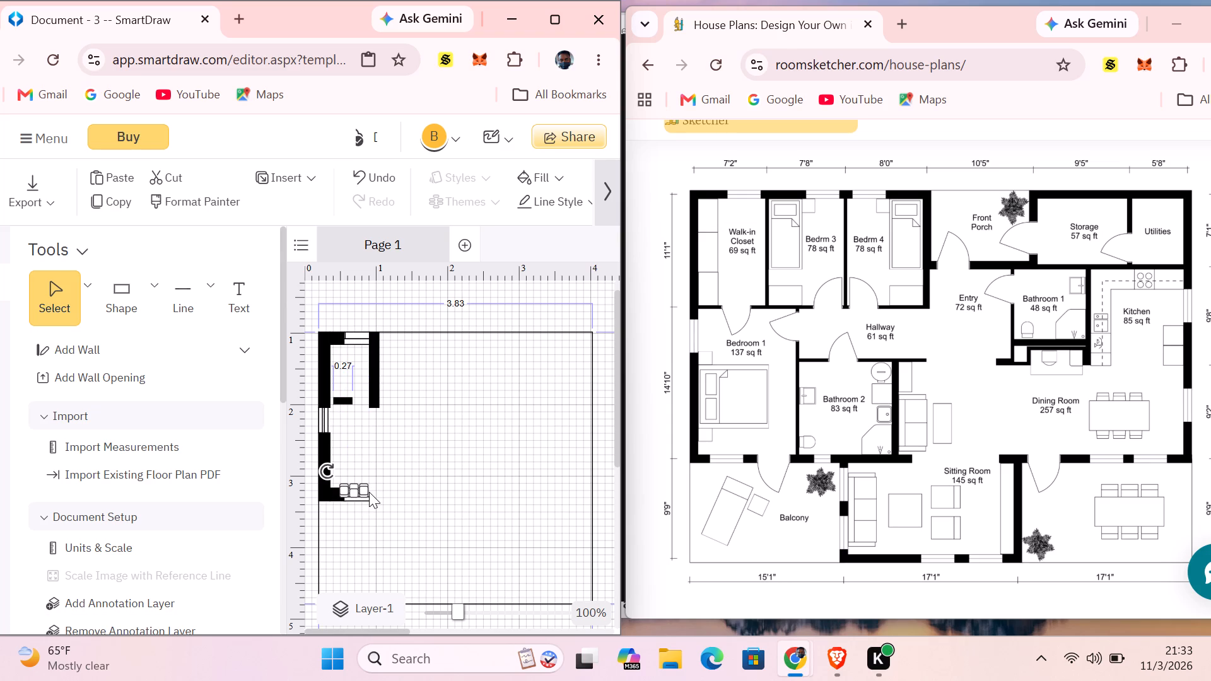
left_click(366, 489)
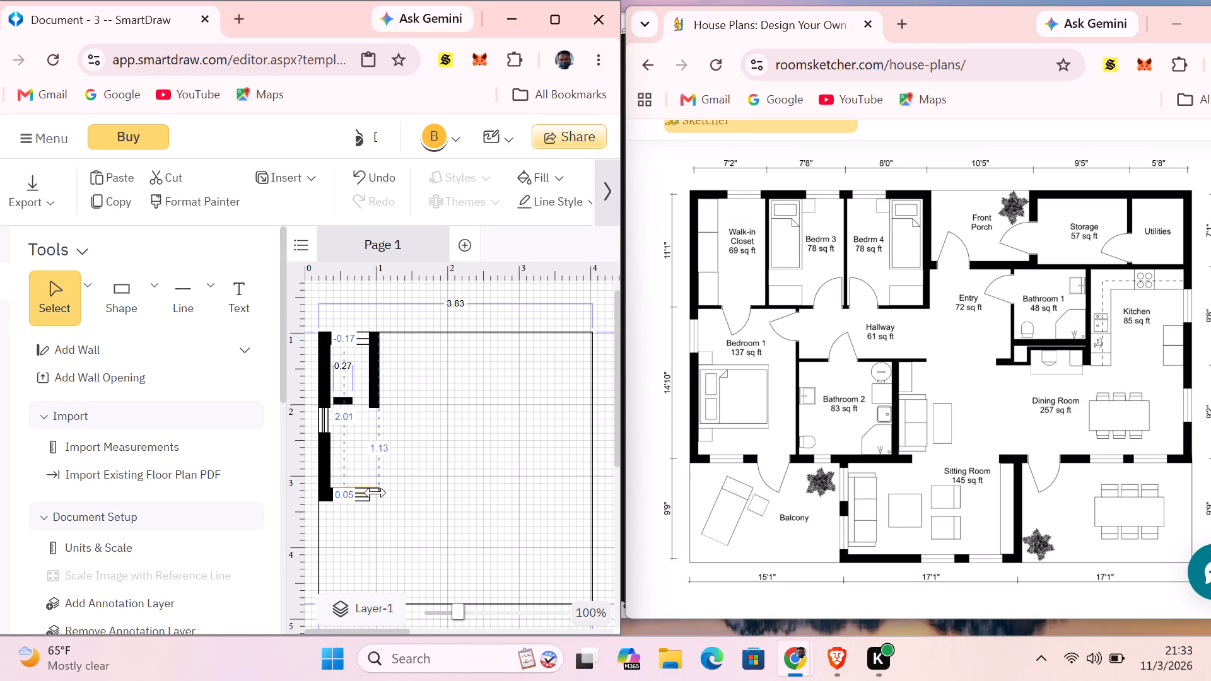
left_click(460, 424)
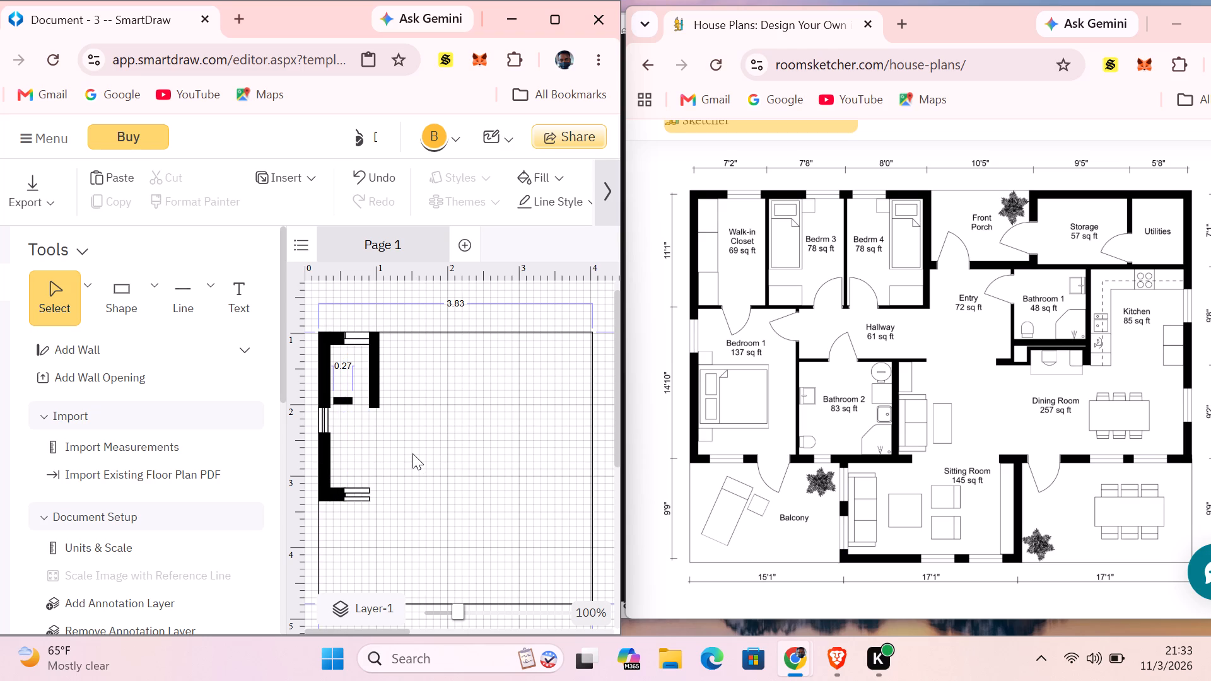
left_click(365, 499)
left_click(458, 457)
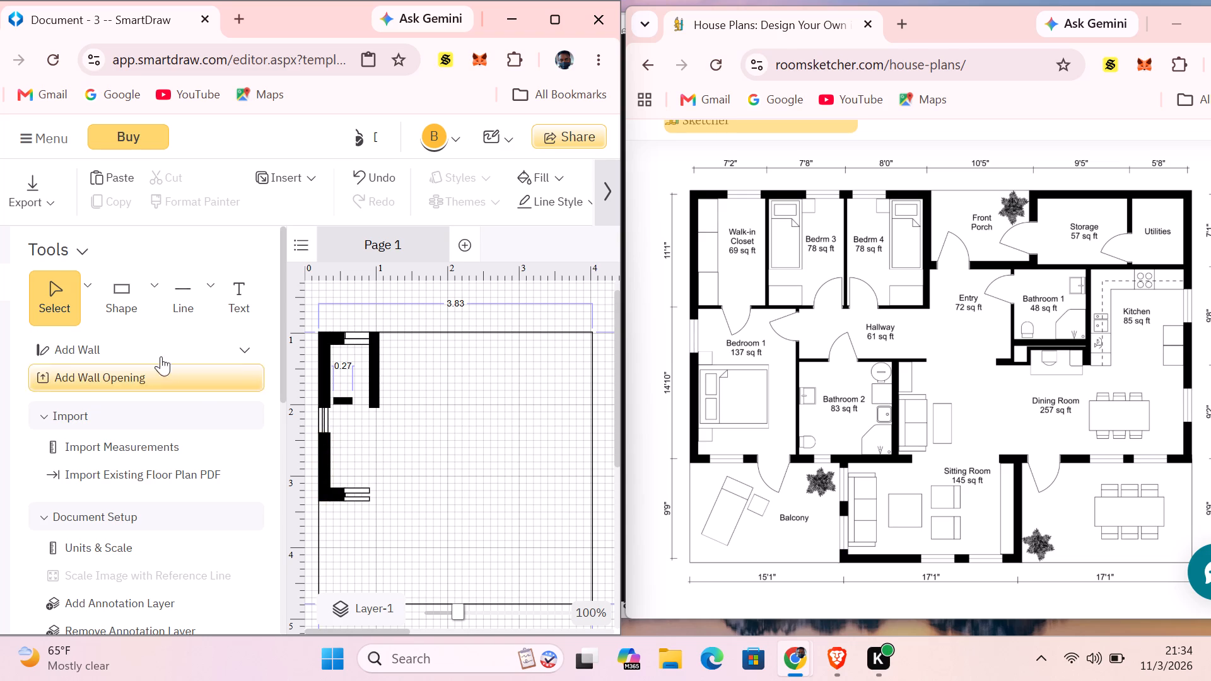
Place a rectangle in the Bedroom 1 area against the left wall and shrink it to a small bed-sized block.
left_click(153, 287)
left_click(181, 370)
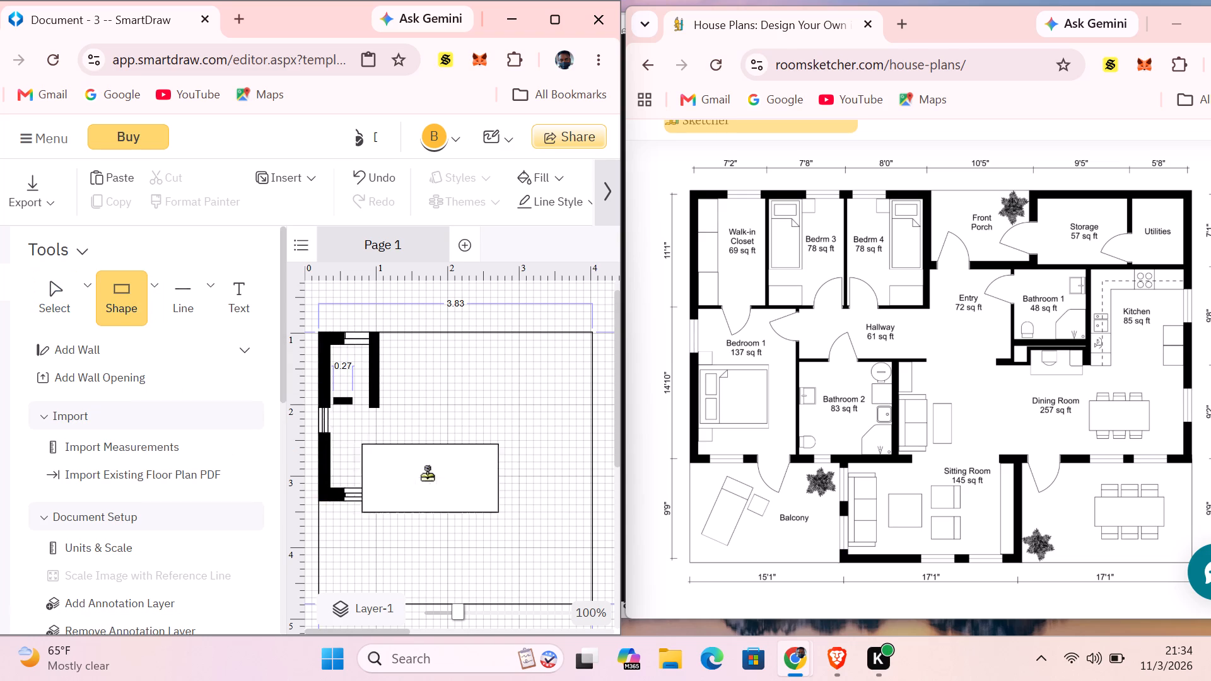
left_click(398, 447)
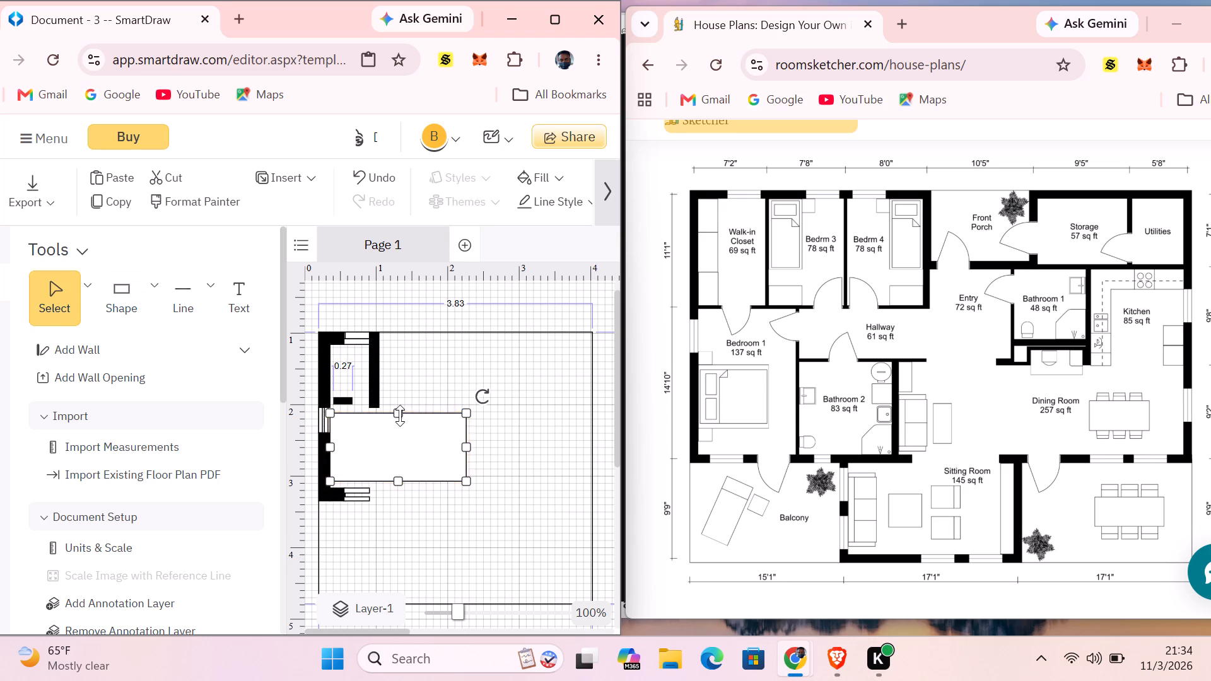
left_click_drag(400, 416, 396, 419)
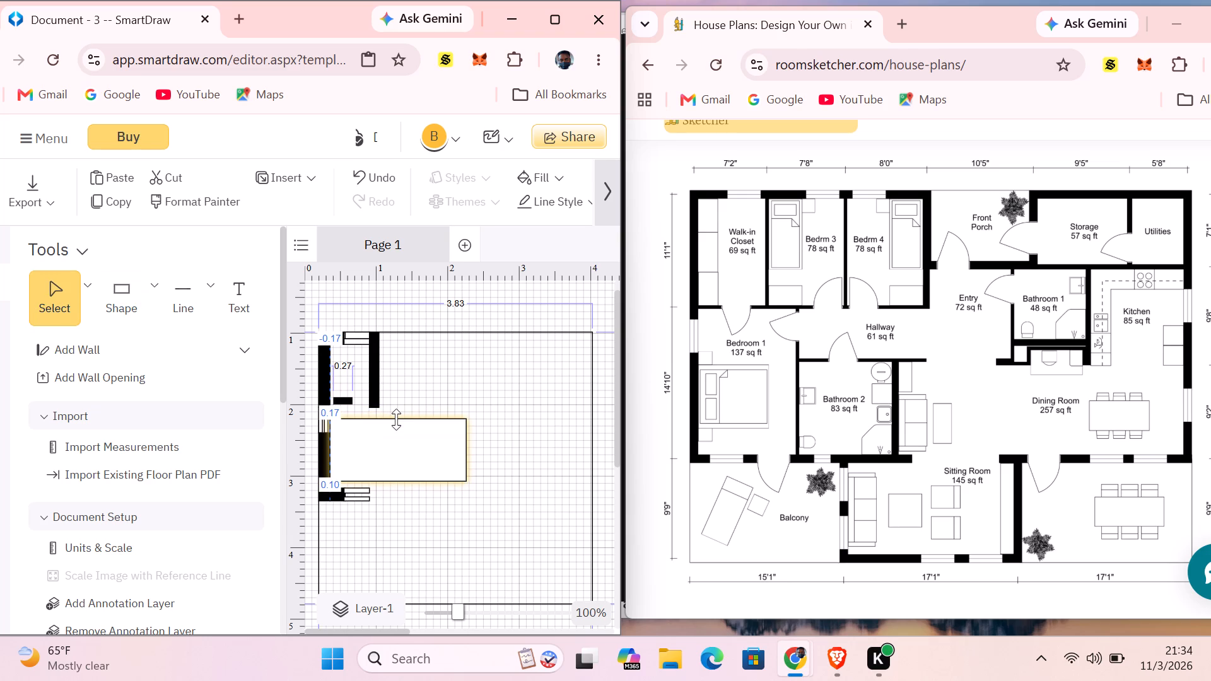
left_click_drag(396, 419, 394, 414)
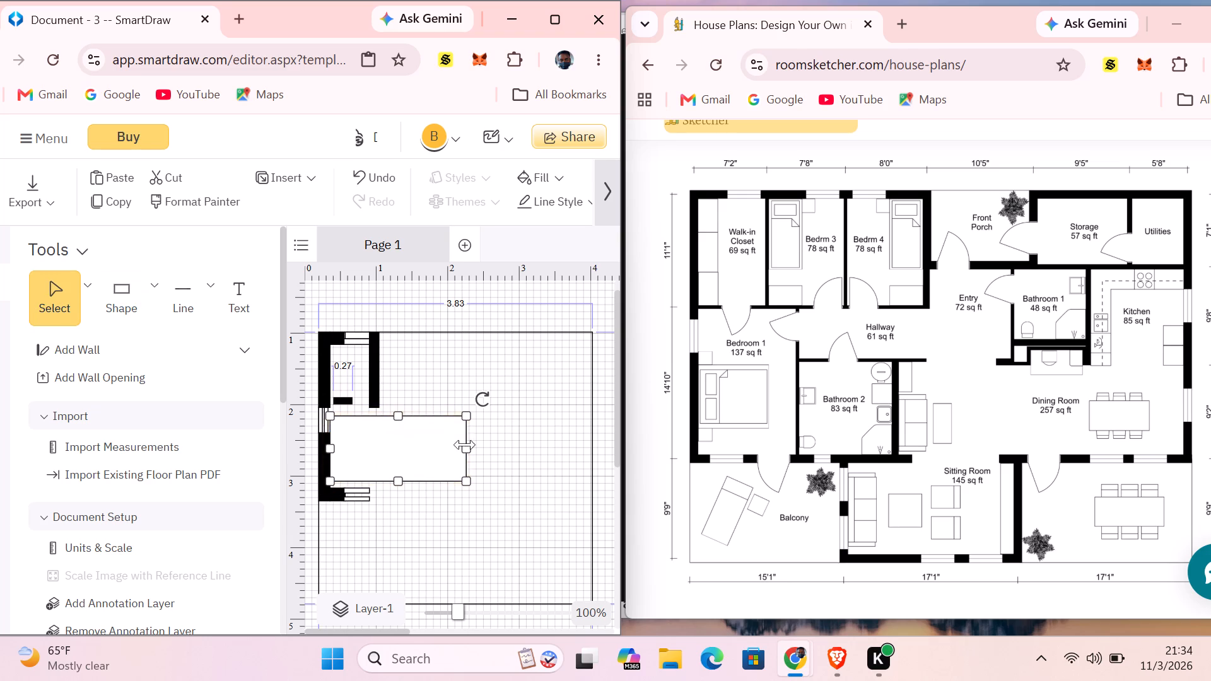
left_click_drag(465, 450, 385, 433)
left_click_drag(358, 477, 349, 465)
left_click(359, 420)
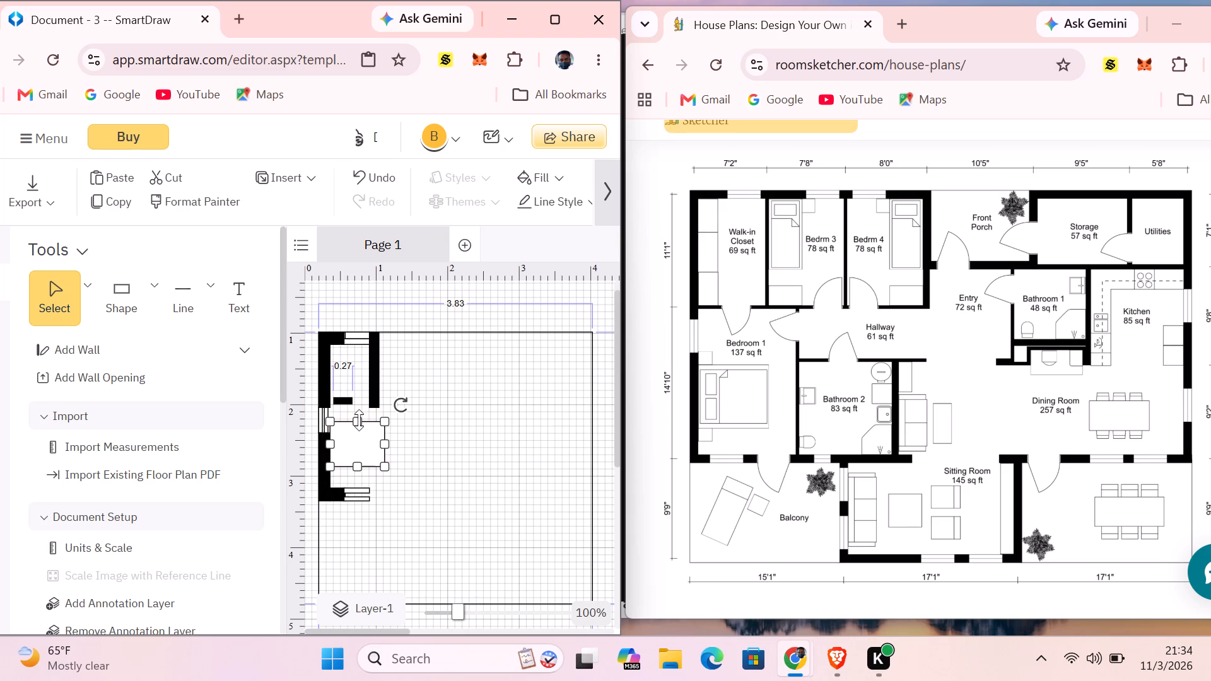
left_click(428, 439)
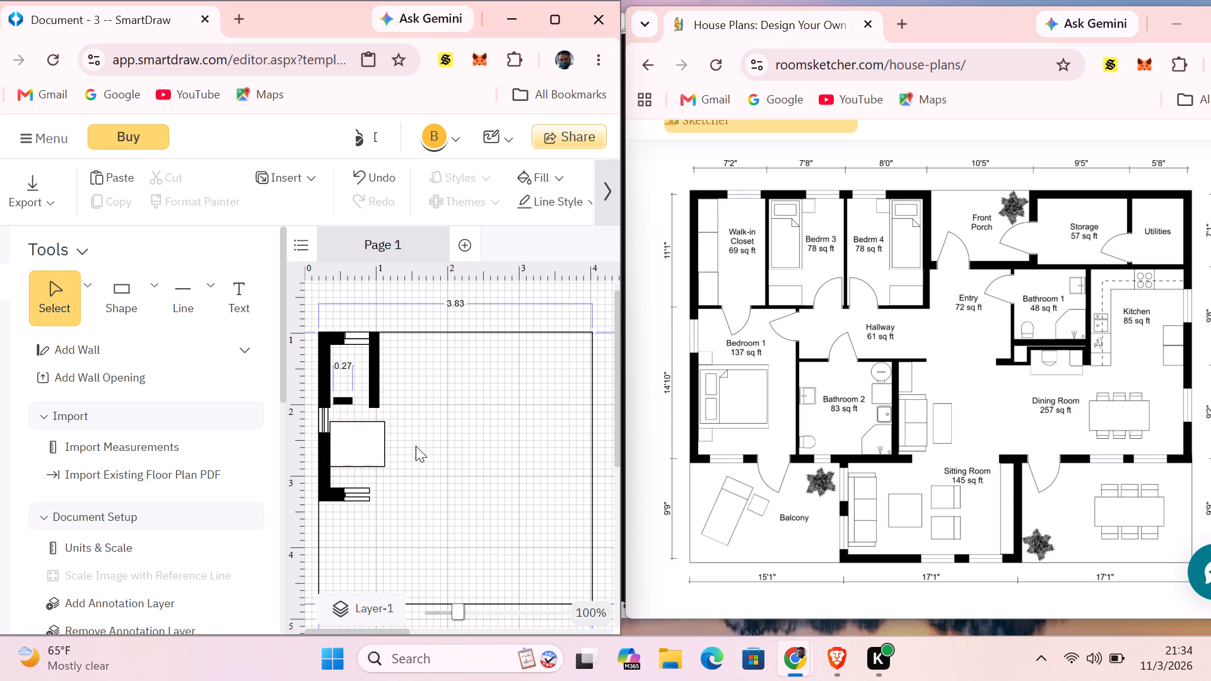
Move the Bedroom 1 rectangle down towards the bottom wall and reduce its height to a flatter bed shape.
left_click_drag(360, 445, 358, 451)
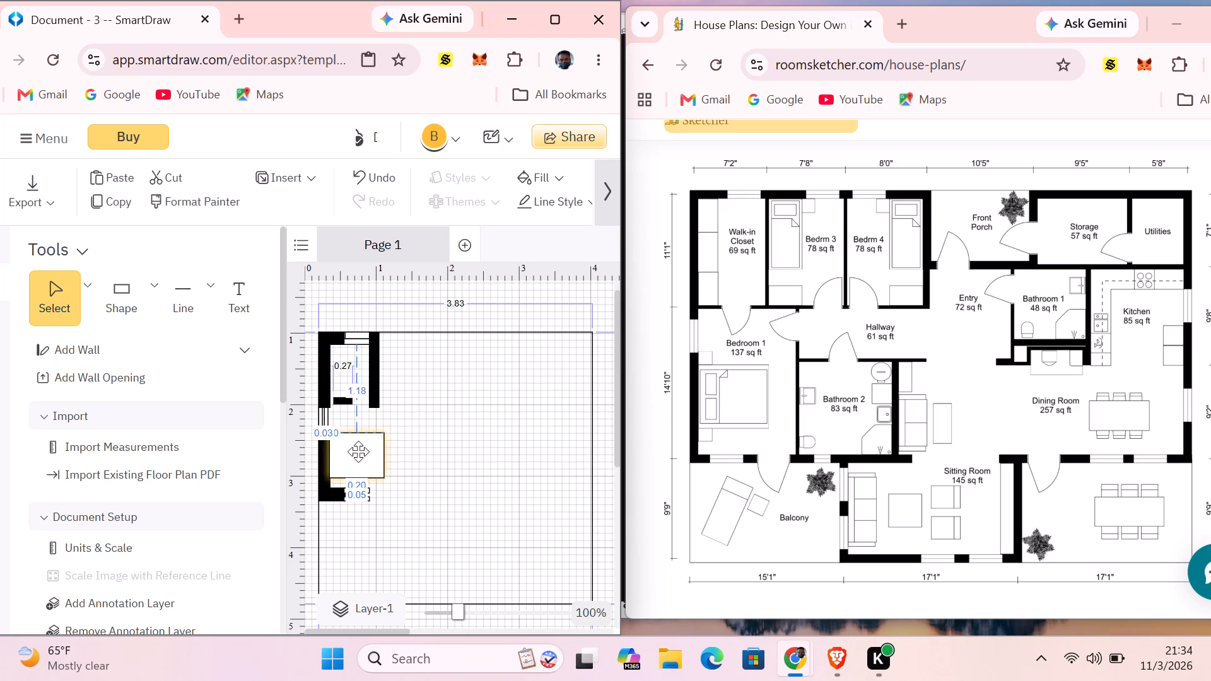
left_click_drag(358, 451, 359, 458)
left_click_drag(359, 458, 359, 462)
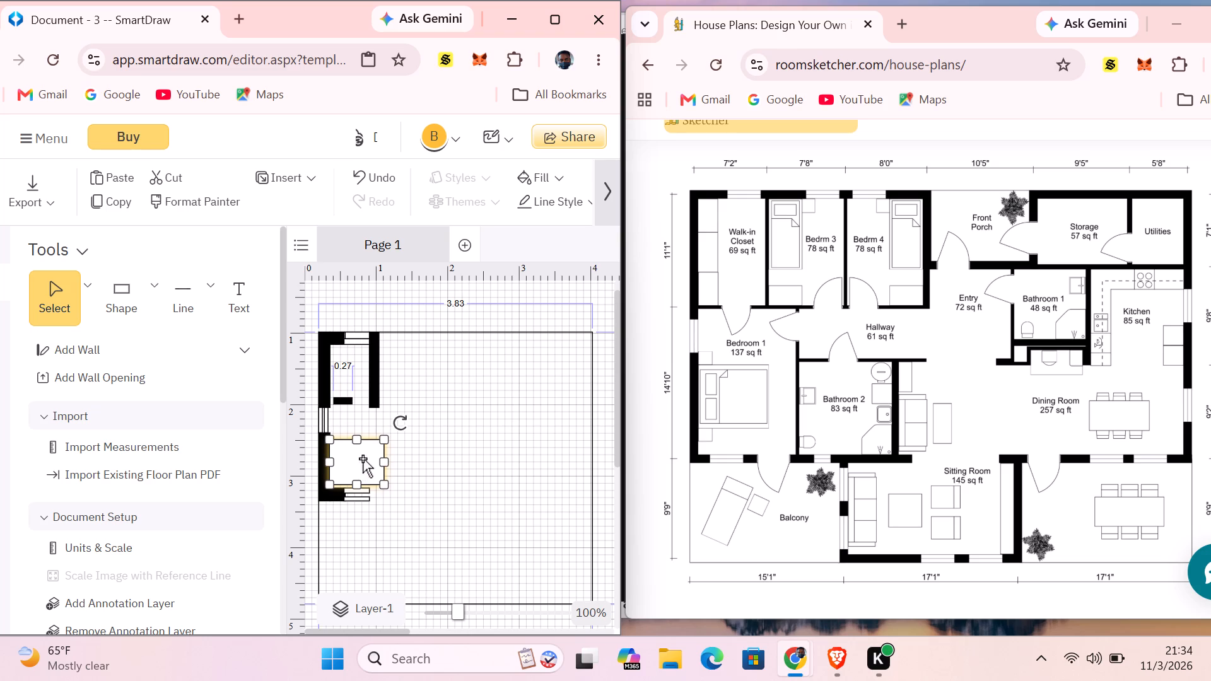
left_click(357, 441)
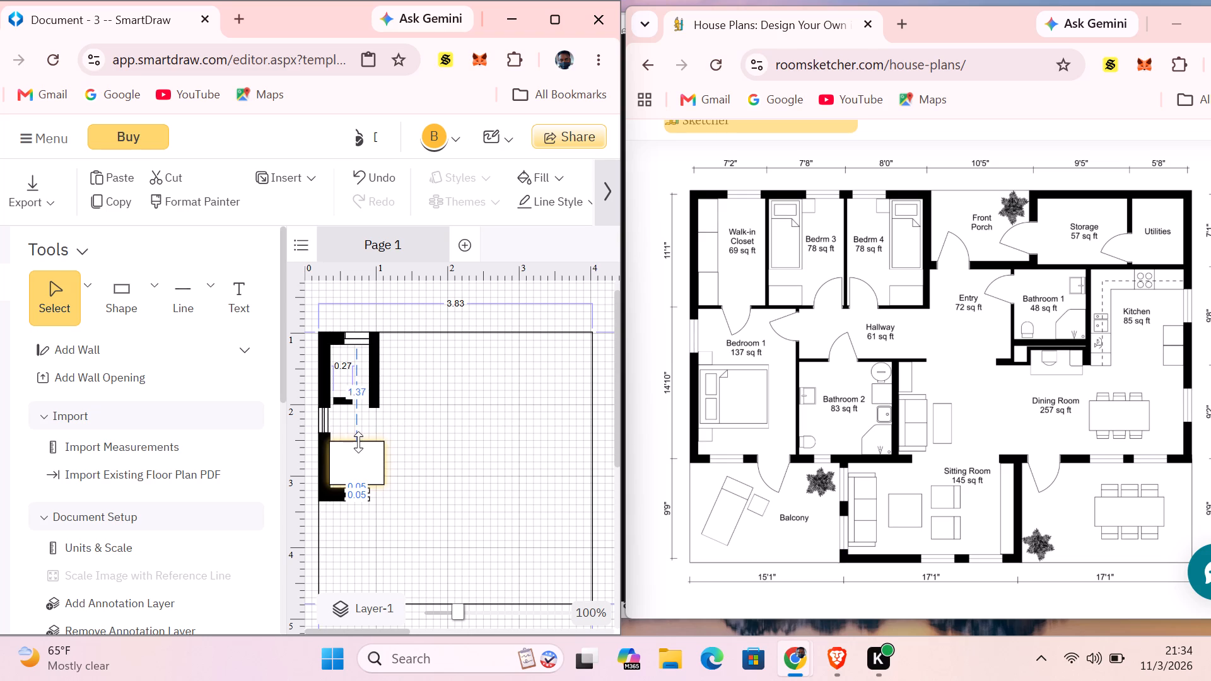
left_click(357, 481)
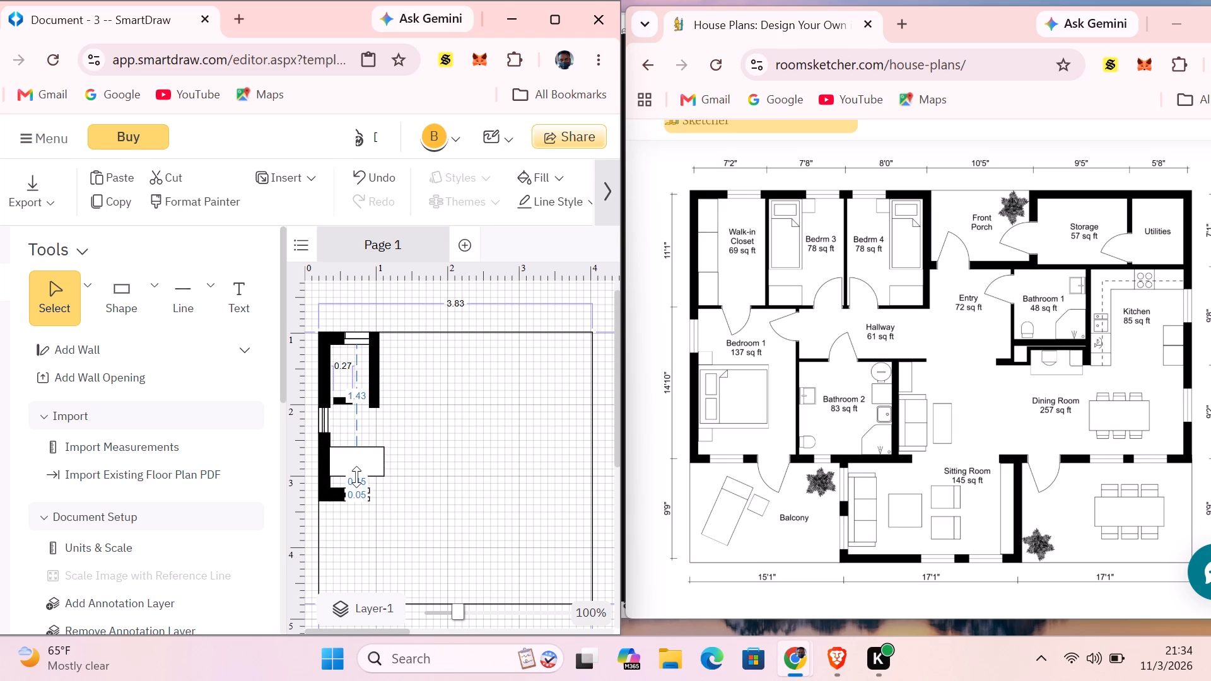
left_click(465, 465)
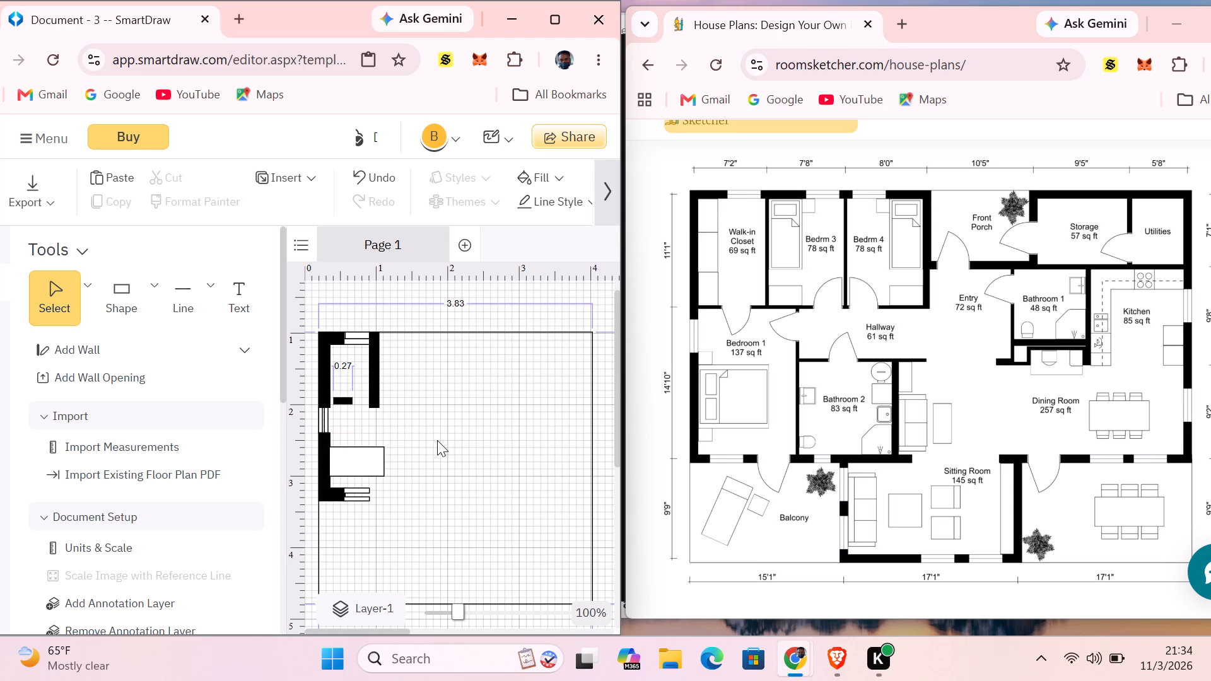
left_click(355, 444)
left_click_drag(356, 447, 356, 439)
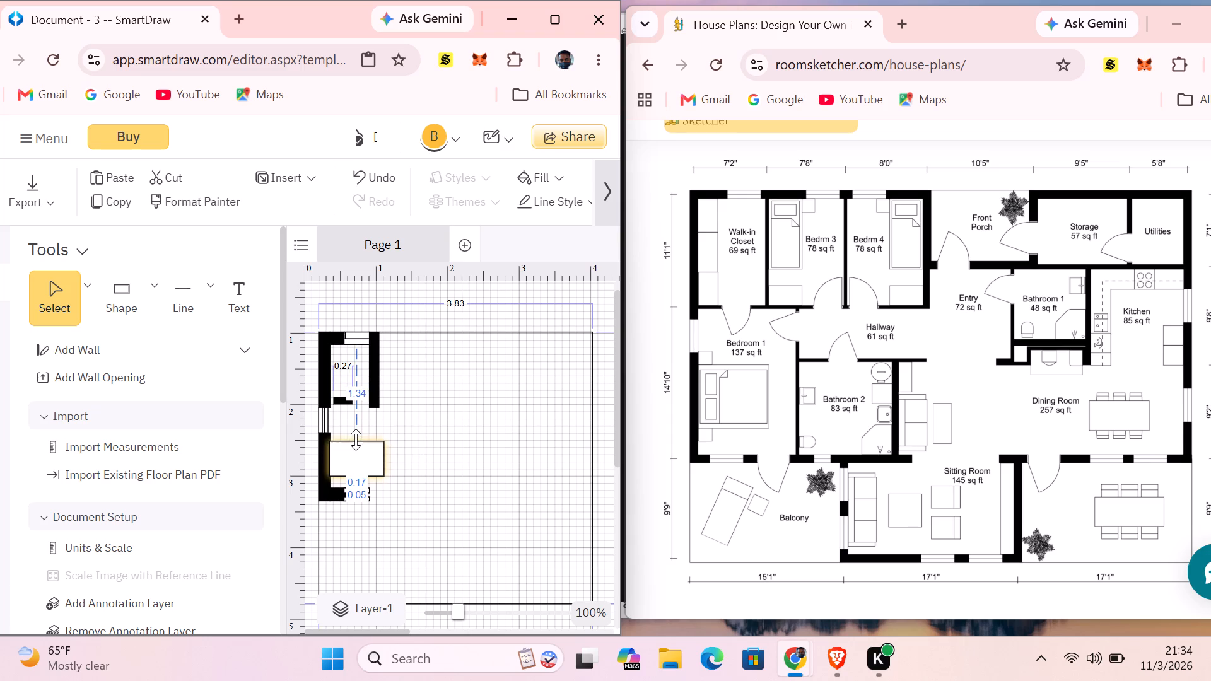
left_click_drag(356, 439, 356, 438)
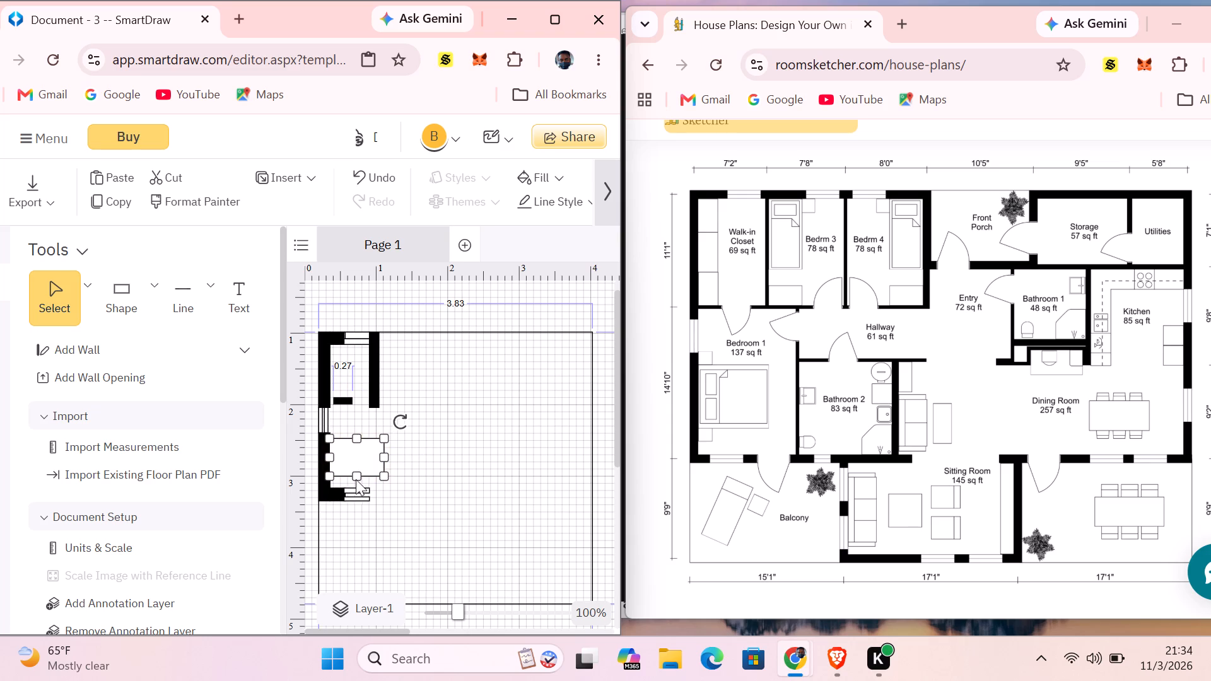
left_click(435, 436)
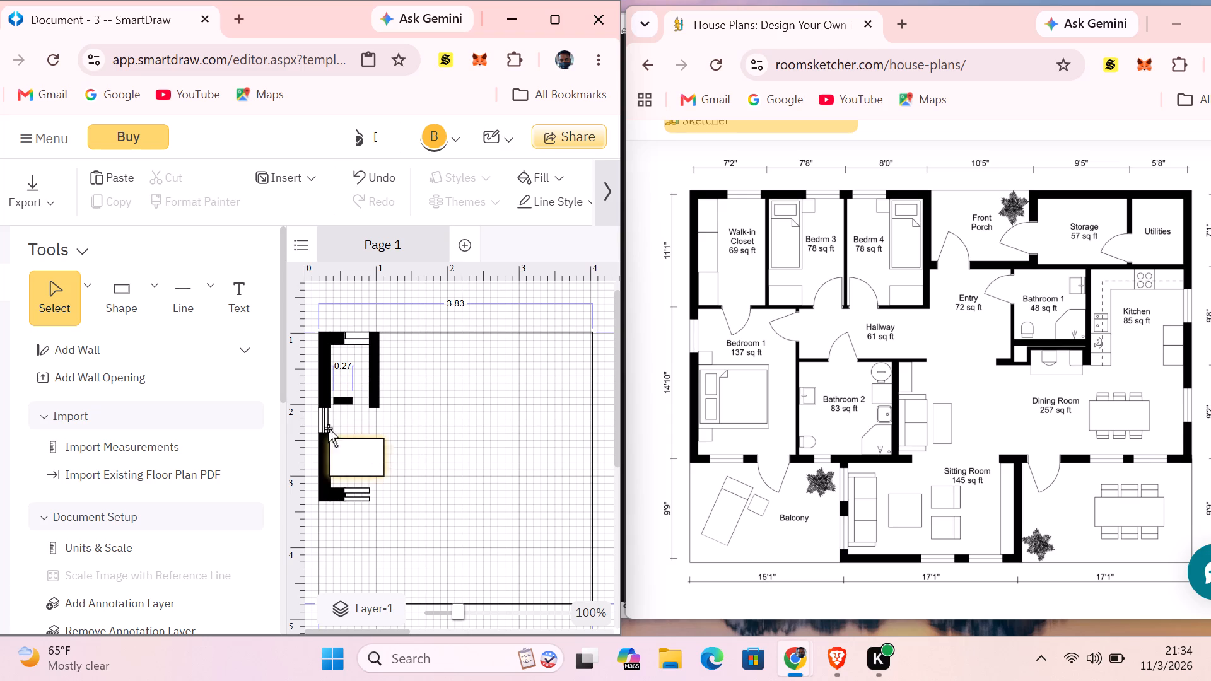
Add a second rectangle over the bed's wall end and resize it narrower and slightly taller than the bed block.
left_click(153, 284)
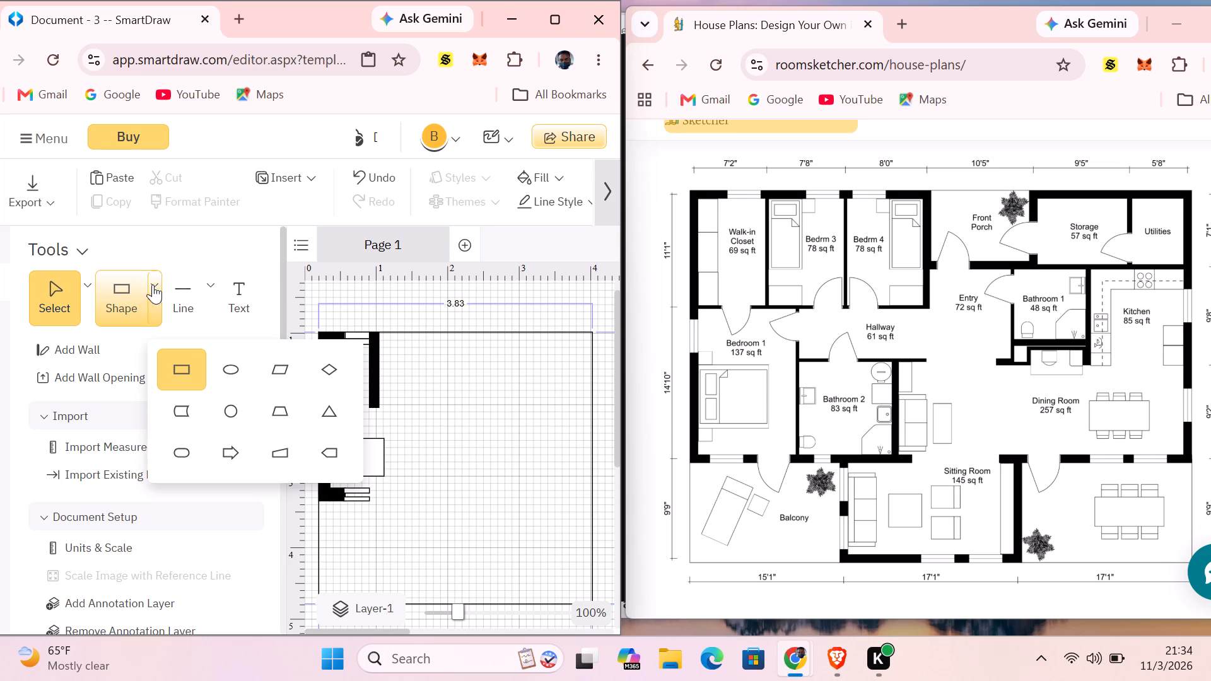
left_click(180, 373)
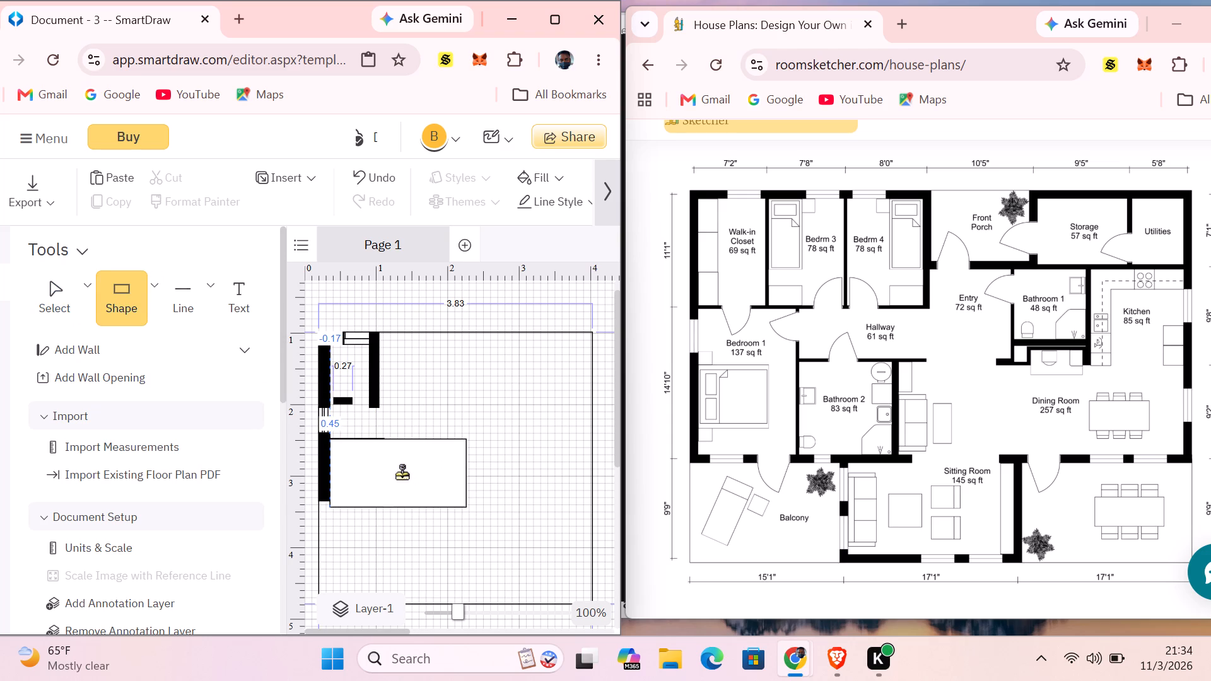
left_click(402, 474)
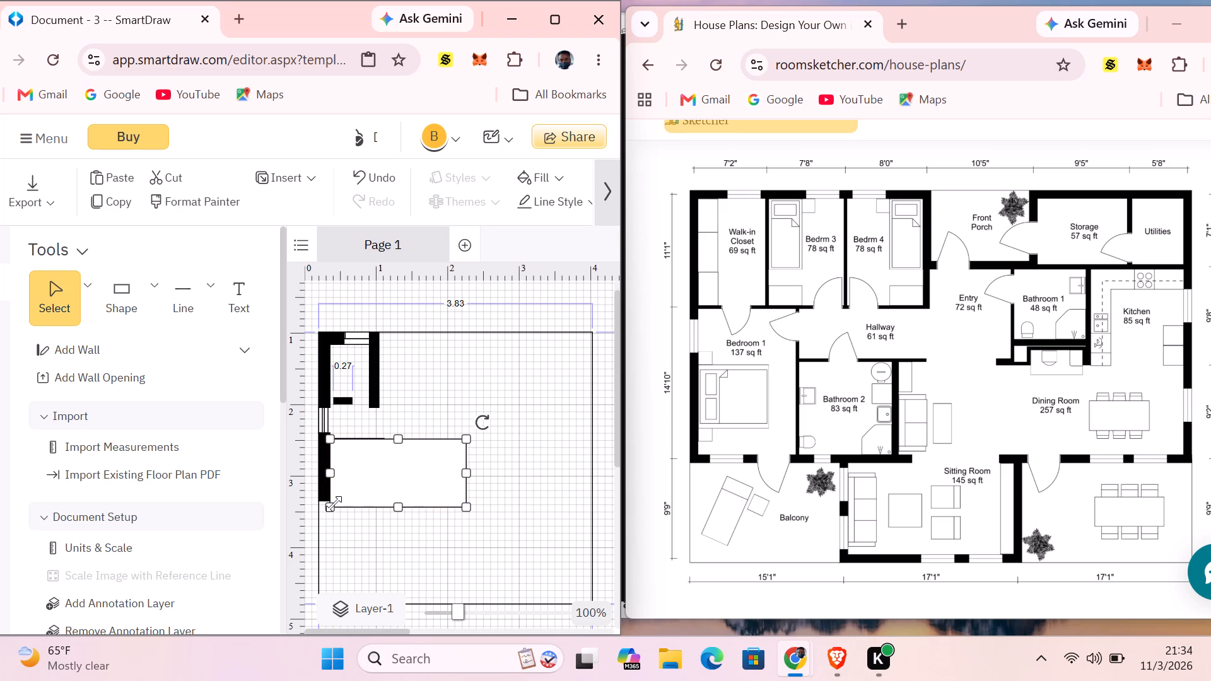
left_click_drag(337, 503, 338, 487)
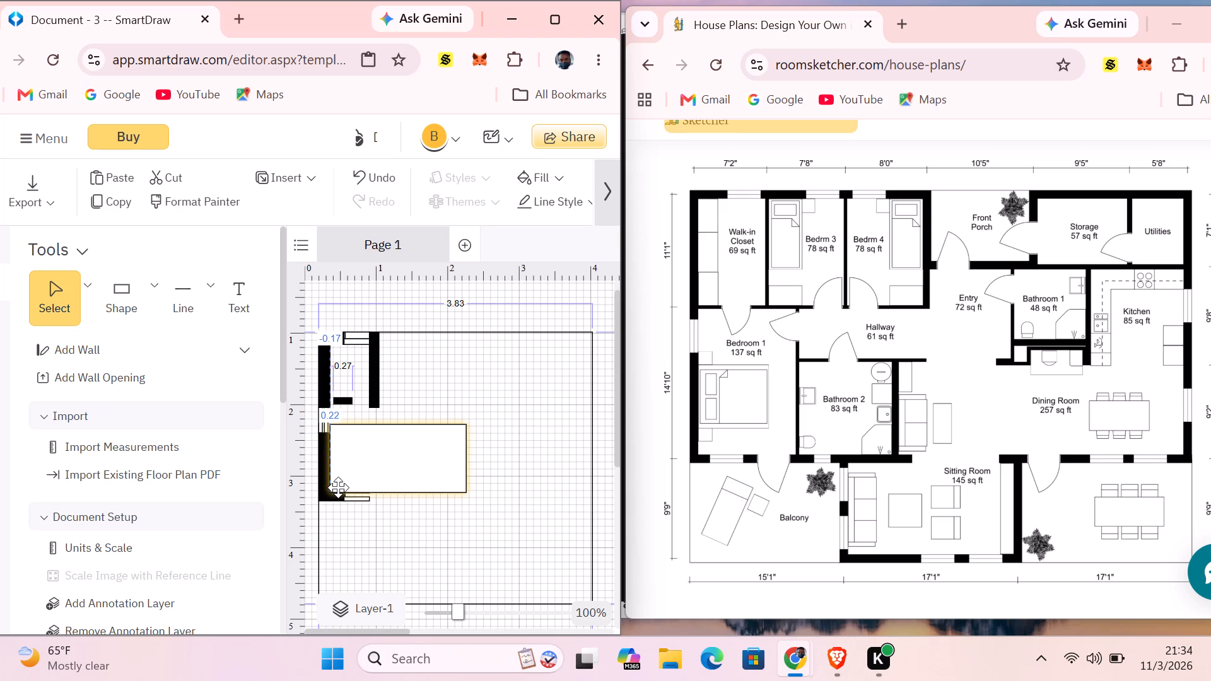
left_click_drag(338, 487, 346, 486)
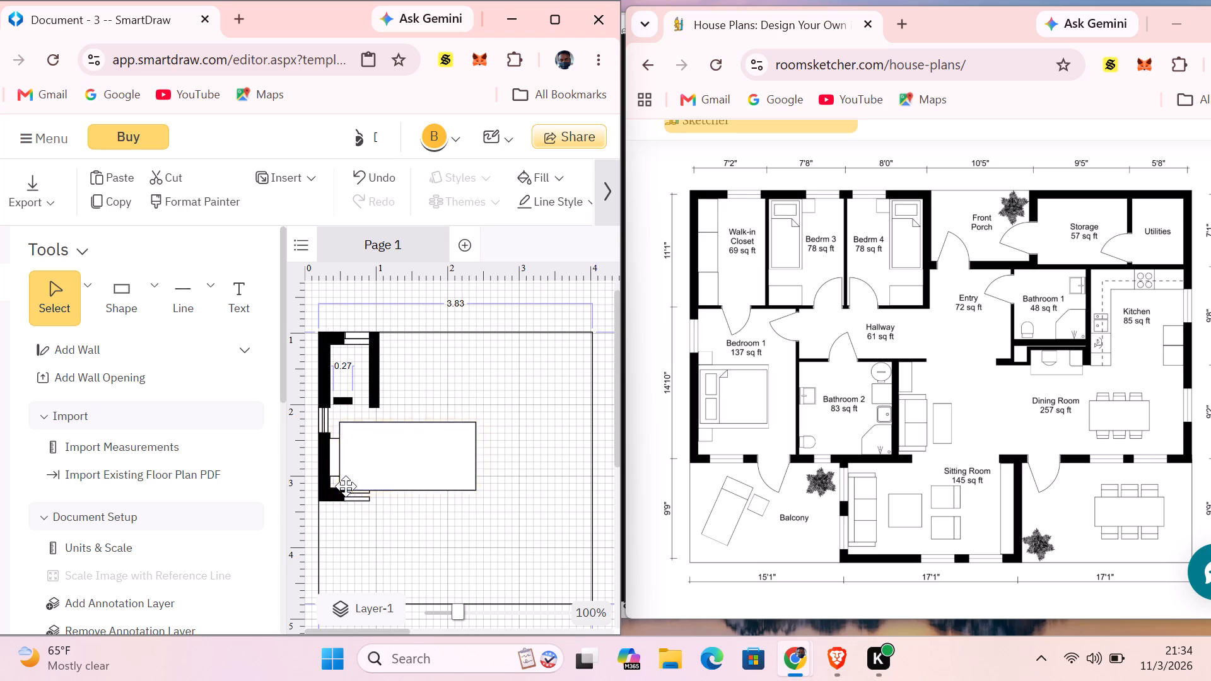
left_click_drag(346, 486, 340, 484)
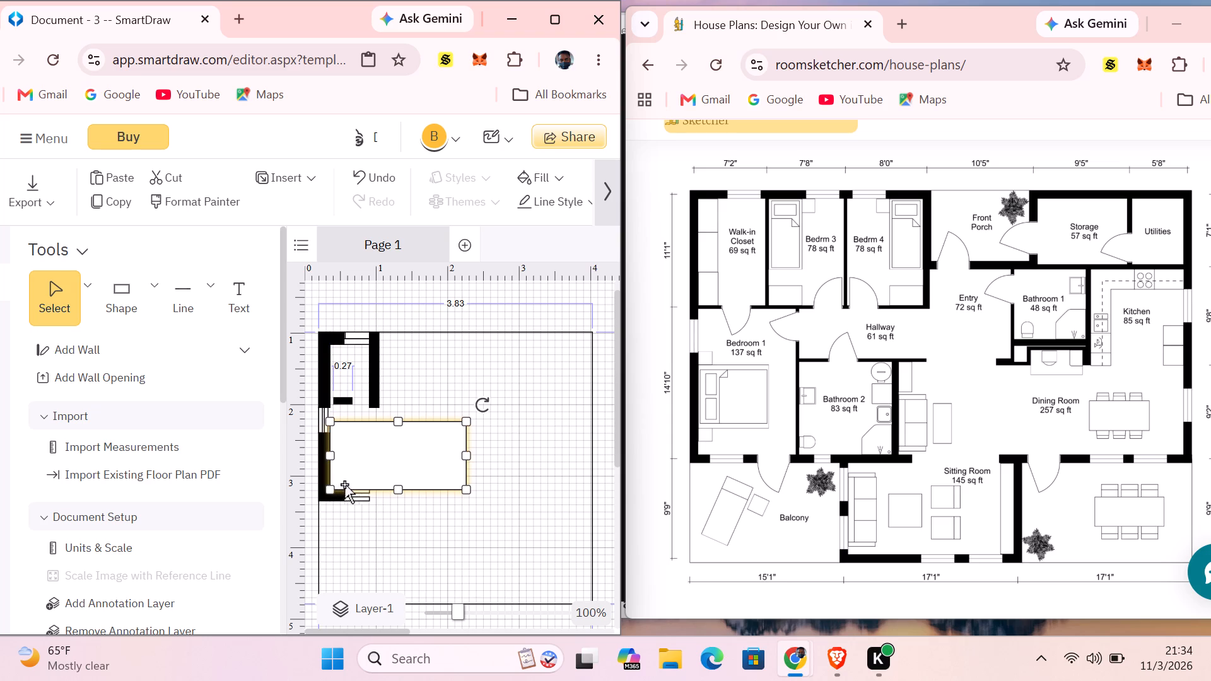
left_click_drag(394, 489, 387, 483)
left_click_drag(394, 419, 393, 433)
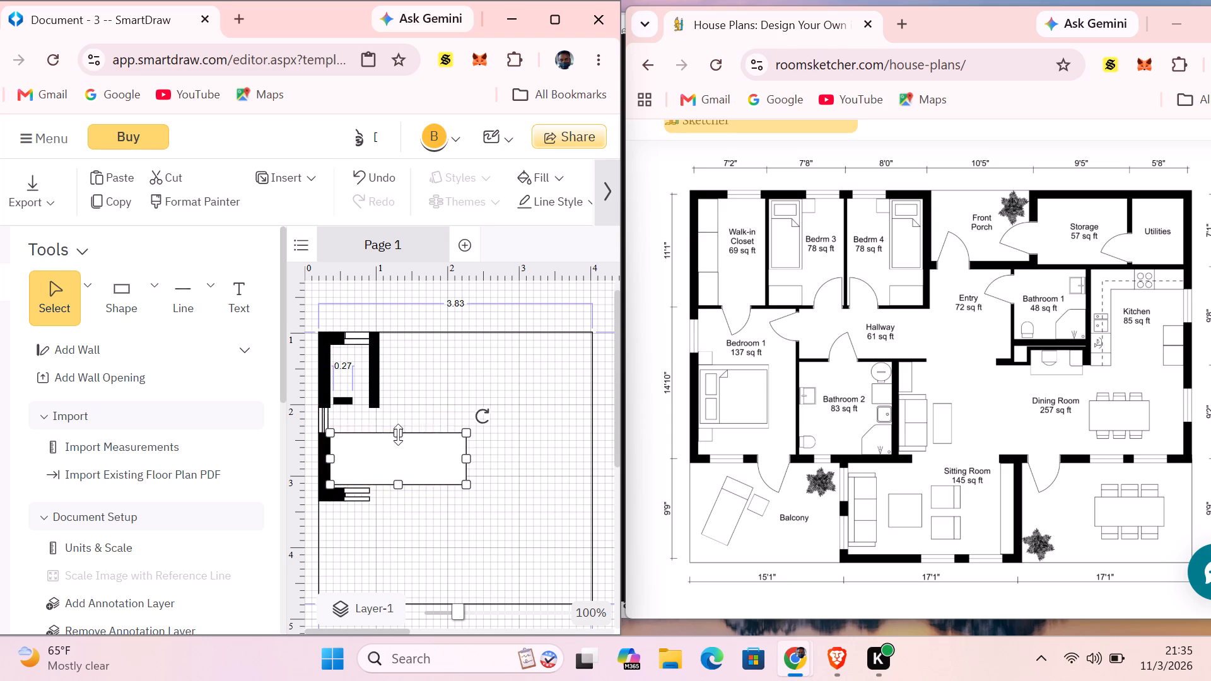
left_click_drag(463, 456, 367, 450)
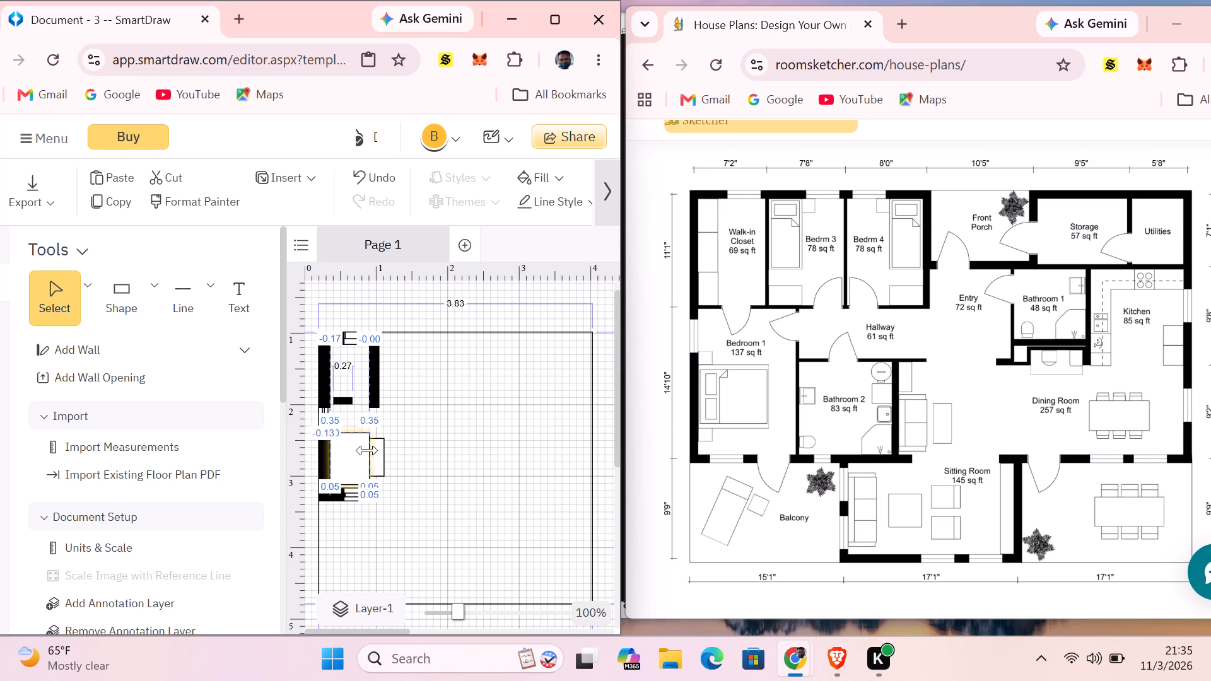
left_click_drag(367, 450, 360, 451)
left_click(460, 427)
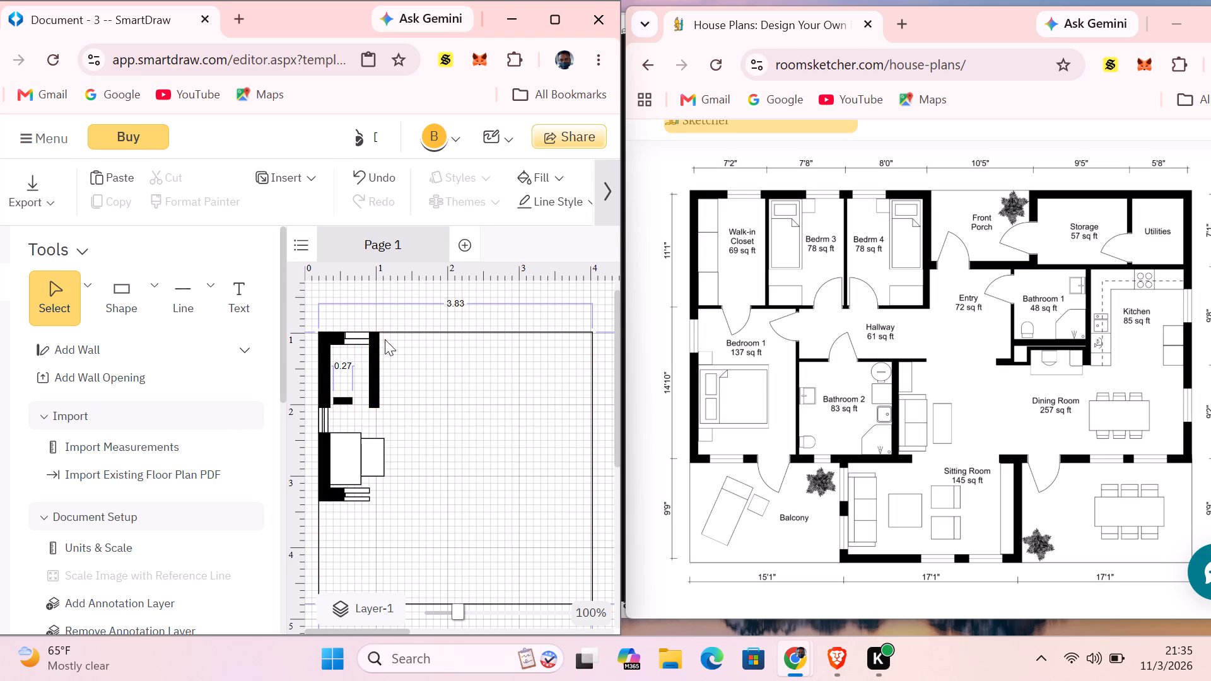
Draw an arc about 0.38 long from the short closet wall's free end down into Bedroom 1 as a door swing.
left_click(213, 284)
left_click(271, 403)
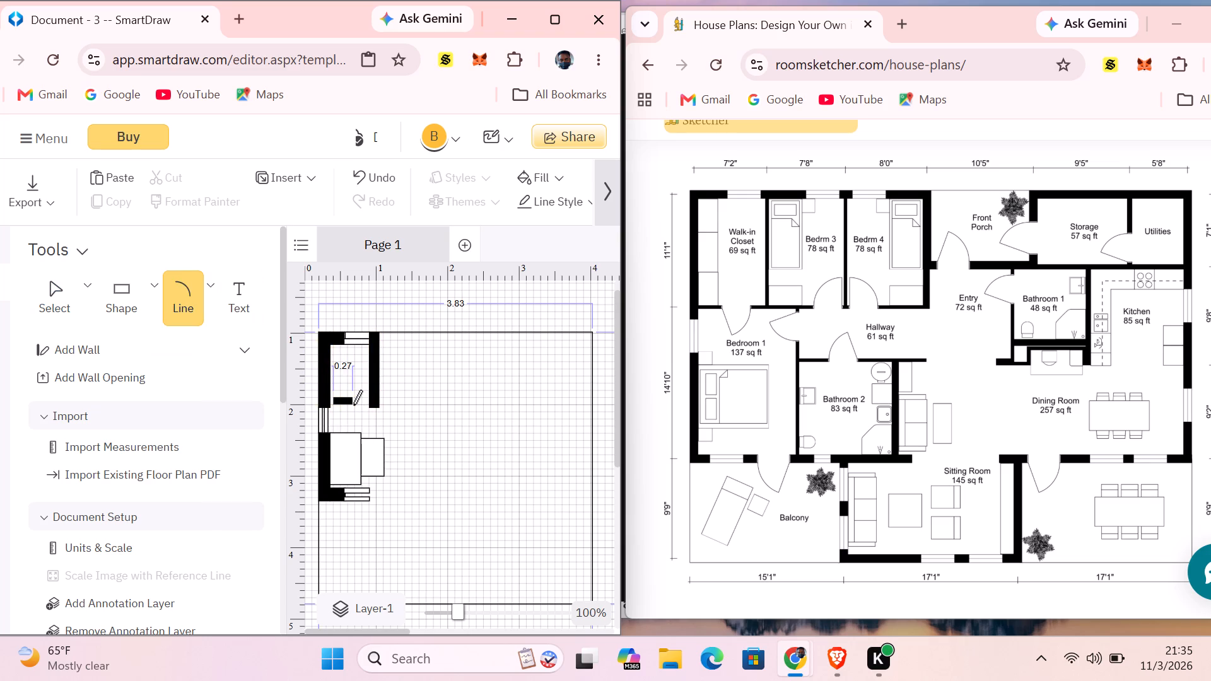
left_click_drag(353, 405, 372, 421)
left_click_drag(372, 421, 371, 425)
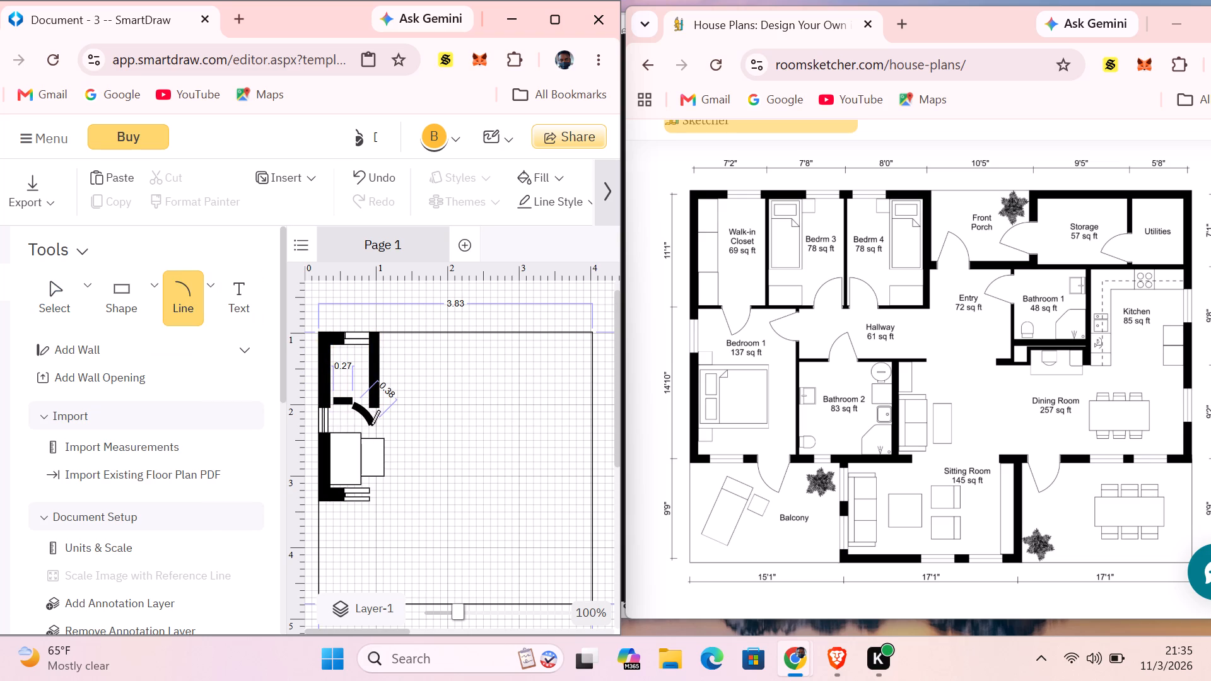
left_click_drag(371, 425, 364, 430)
left_click(418, 392)
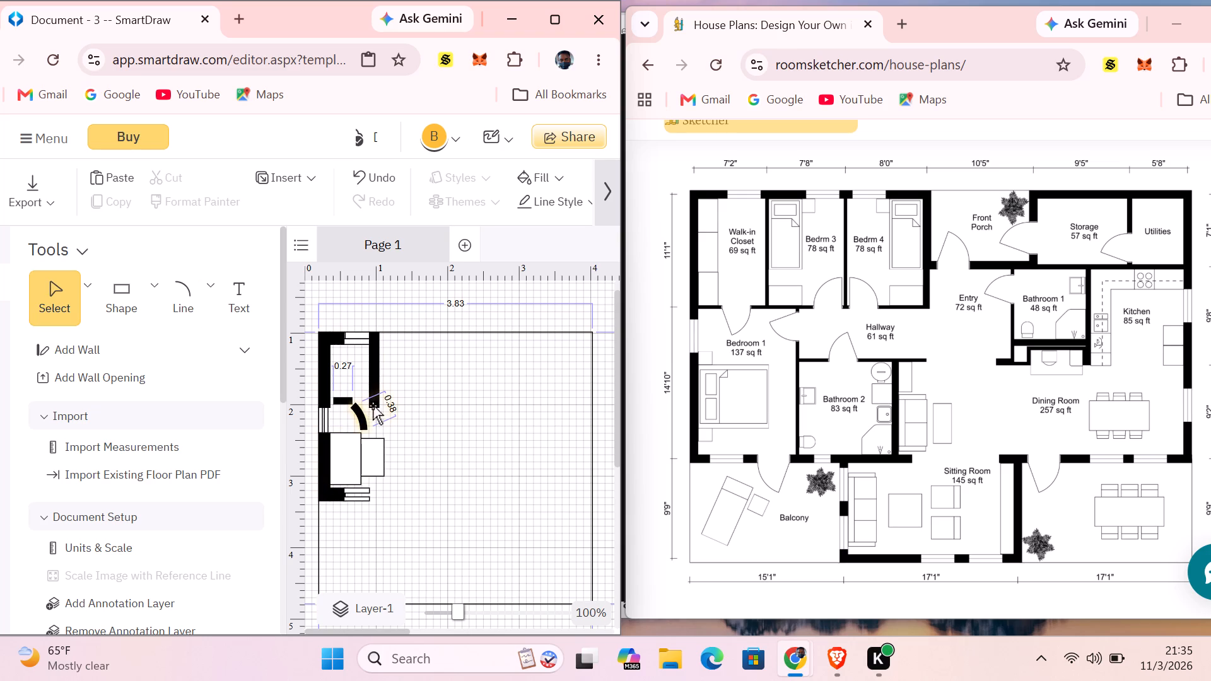
Undo the thick arc drawn from the short closet wall's free end.
left_click(364, 419)
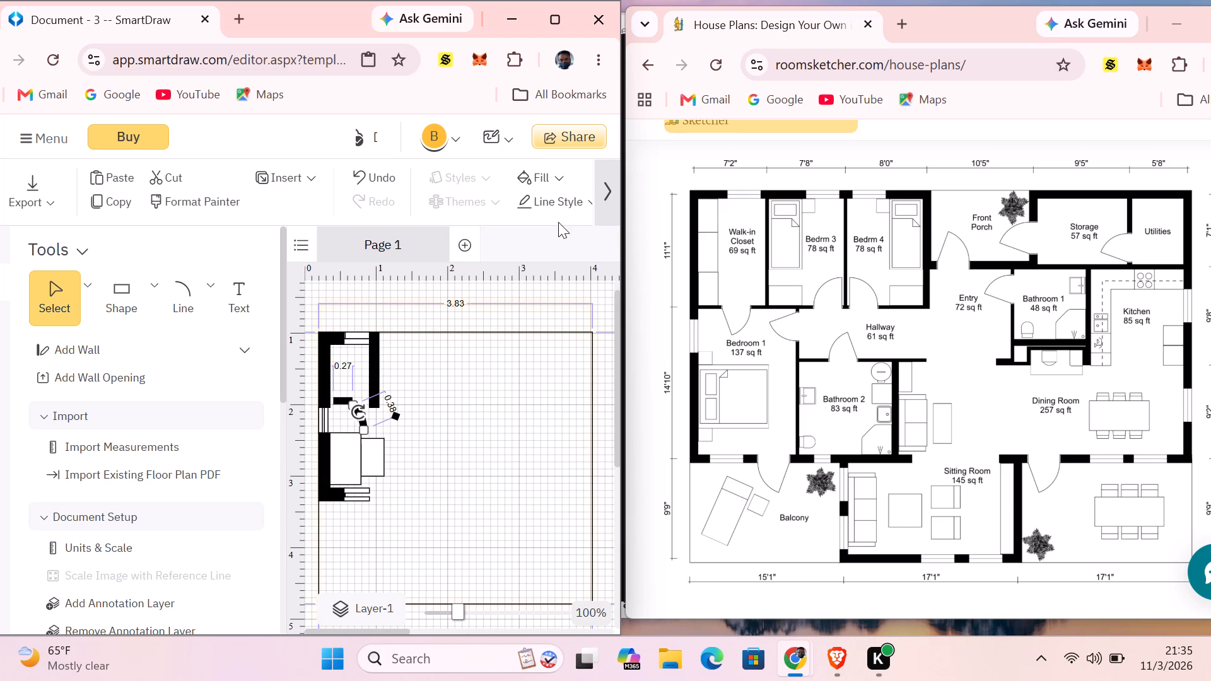
left_click(566, 173)
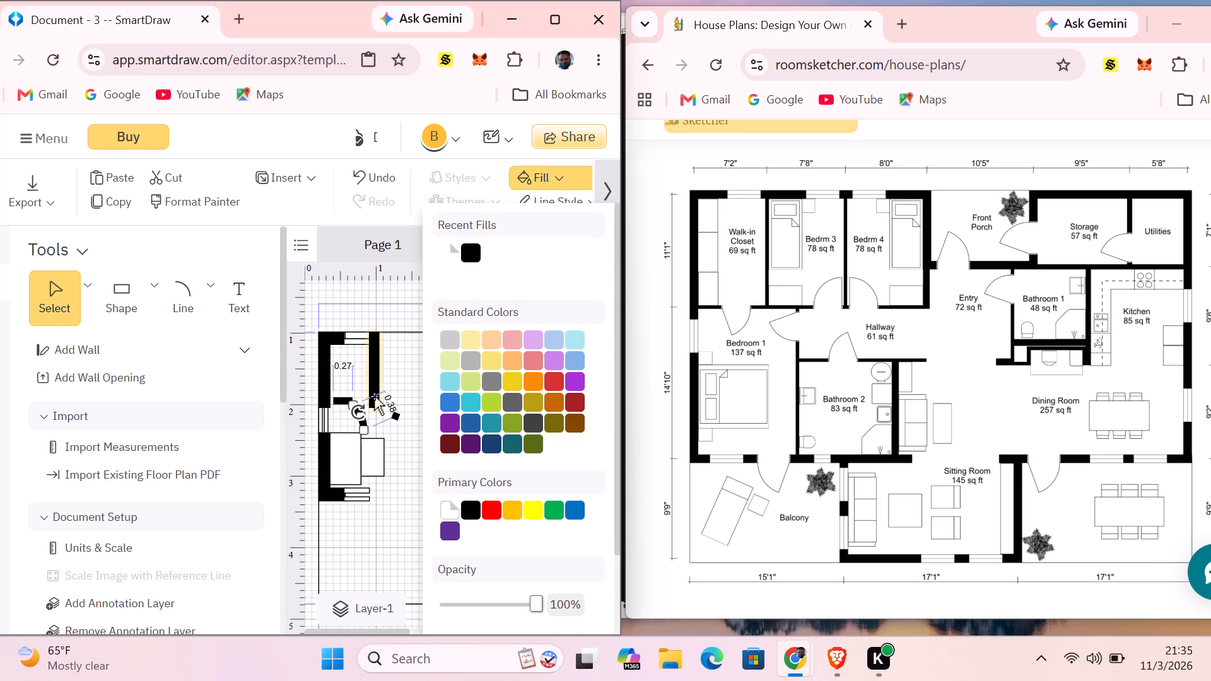
left_click(355, 168)
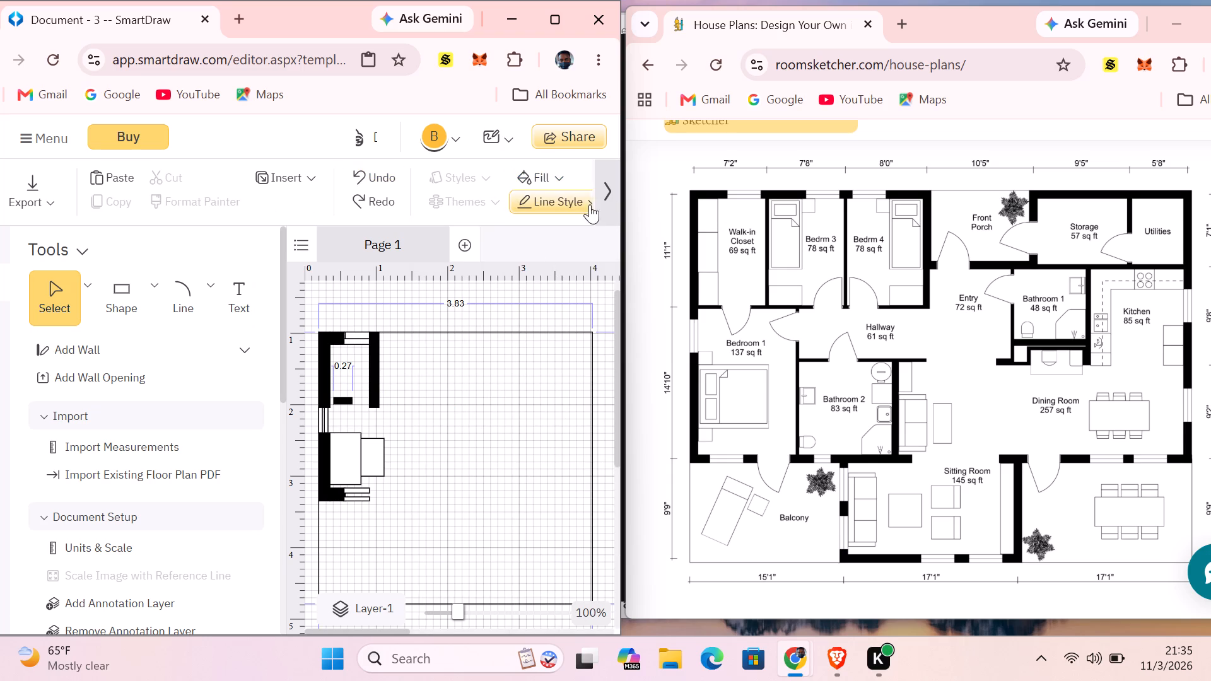
Set the default line thickness to the thinnest line style for the door swings.
left_click(589, 199)
left_click(565, 277)
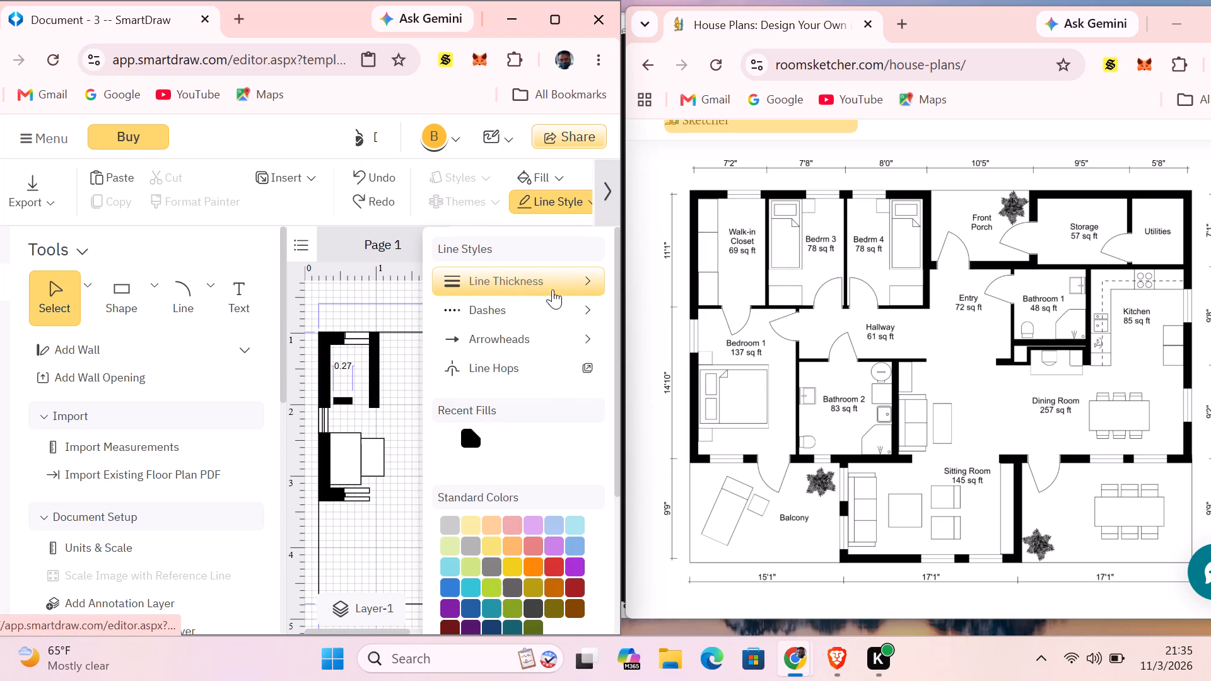
left_click(582, 282)
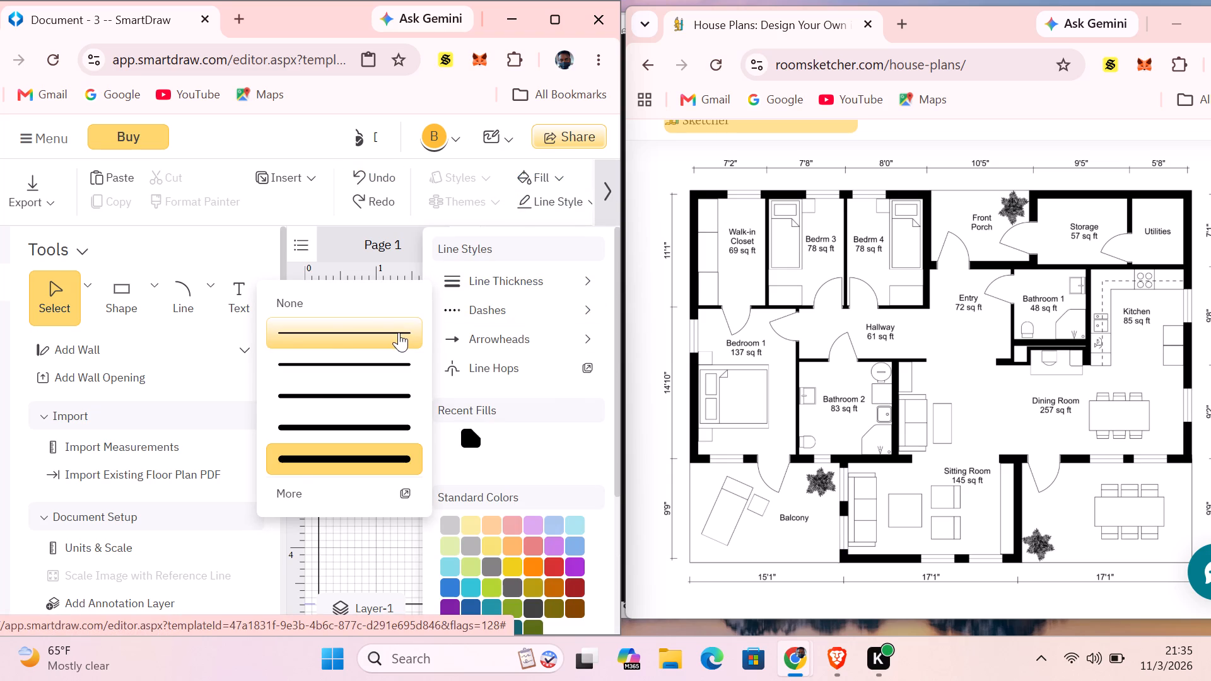
left_click(399, 332)
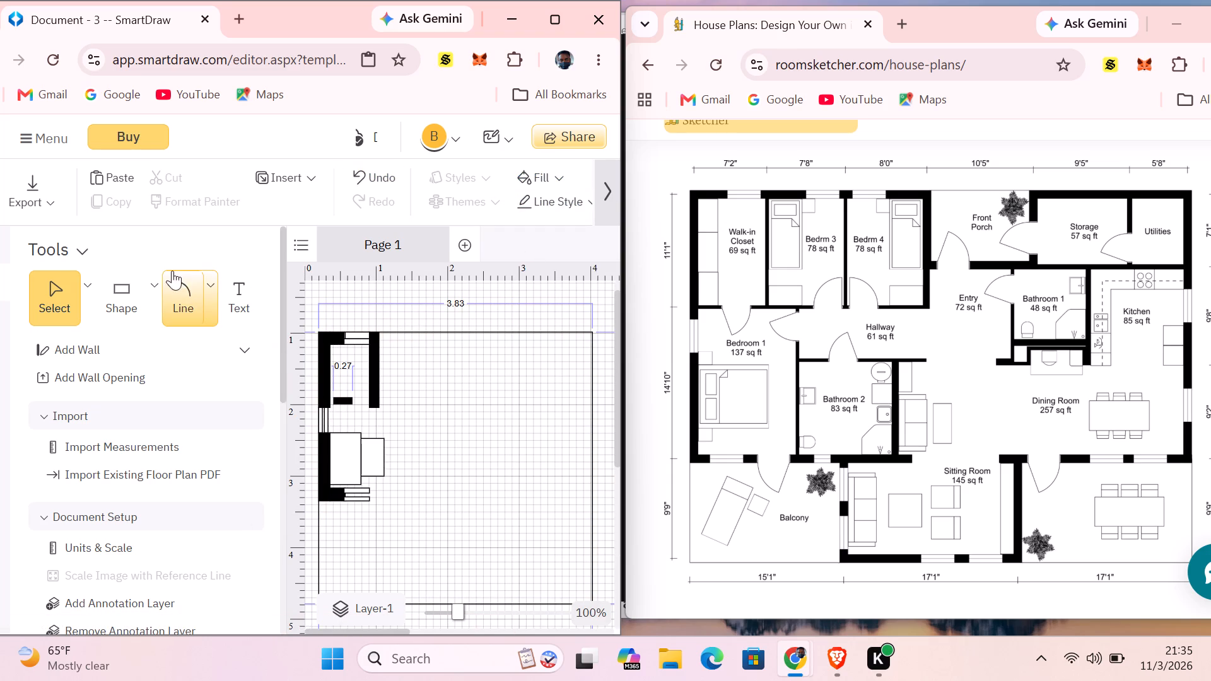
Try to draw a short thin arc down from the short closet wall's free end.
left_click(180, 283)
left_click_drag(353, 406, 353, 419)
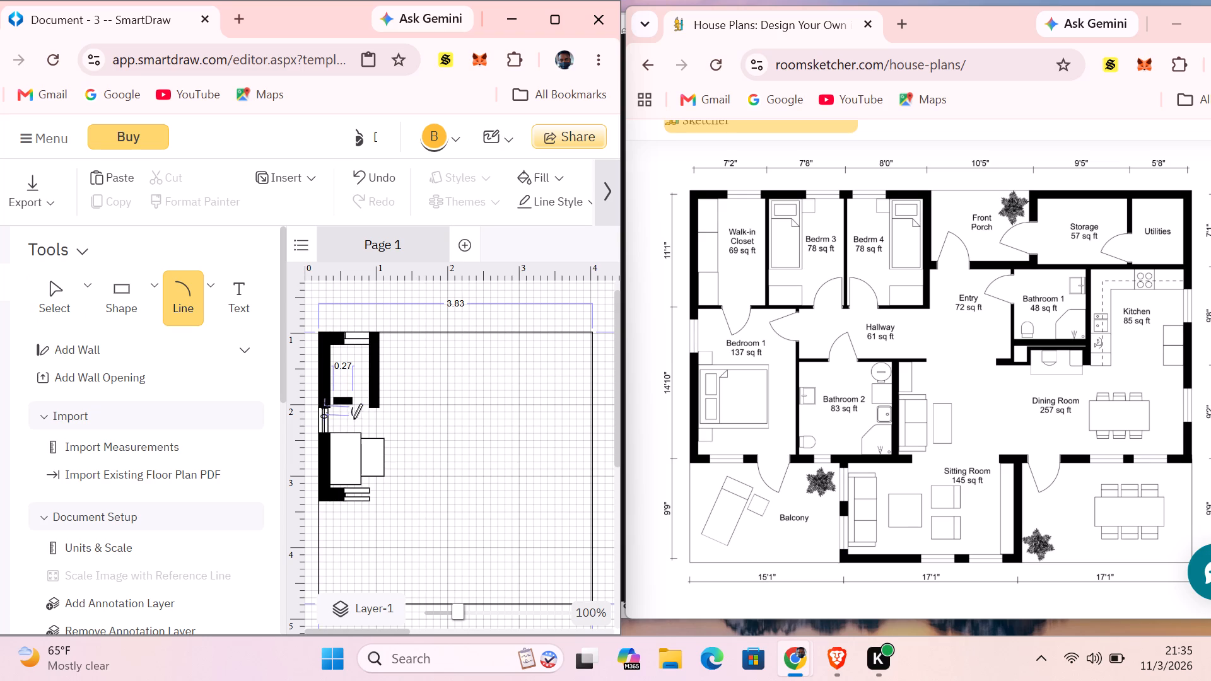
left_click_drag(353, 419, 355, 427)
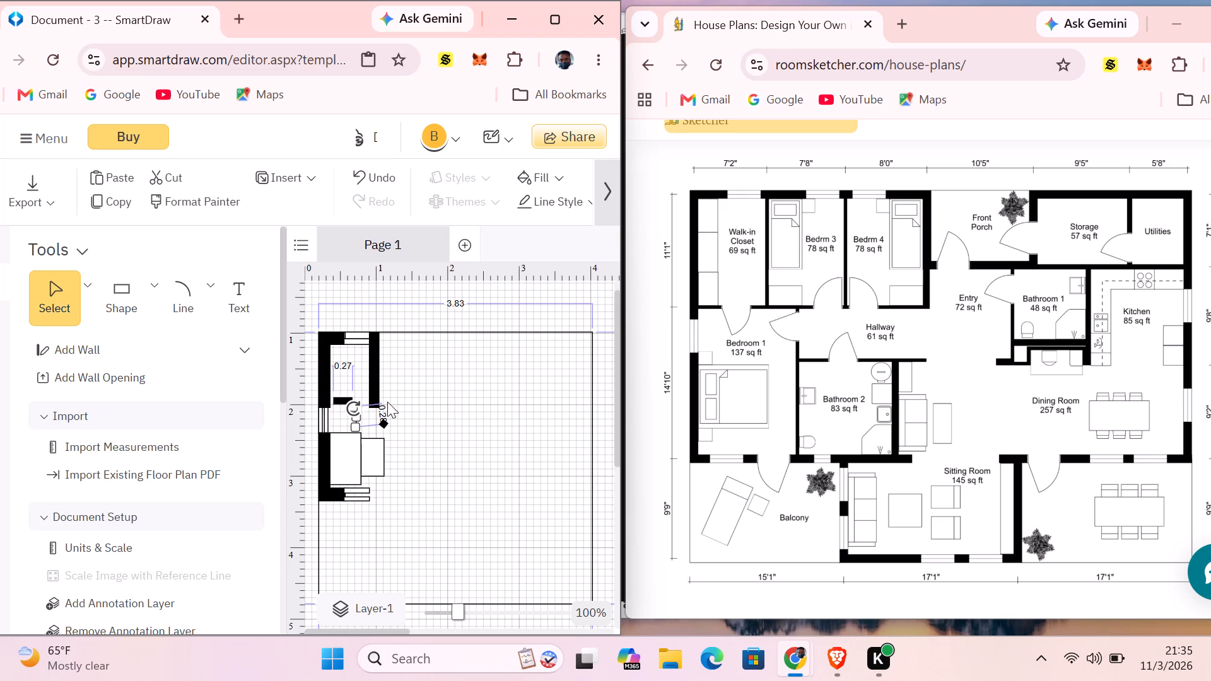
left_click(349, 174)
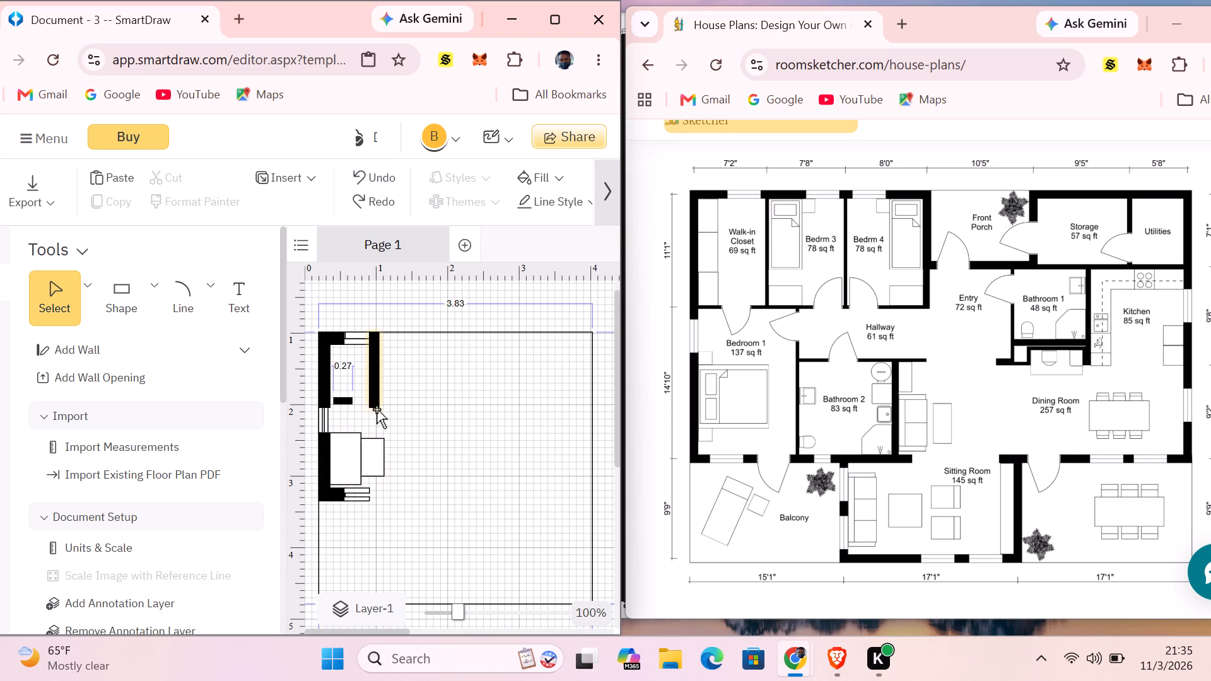
Draw a thin arc about 0.23 long from the bottom of the closet's right wall, curving down and left as the door swing.
left_click(187, 296)
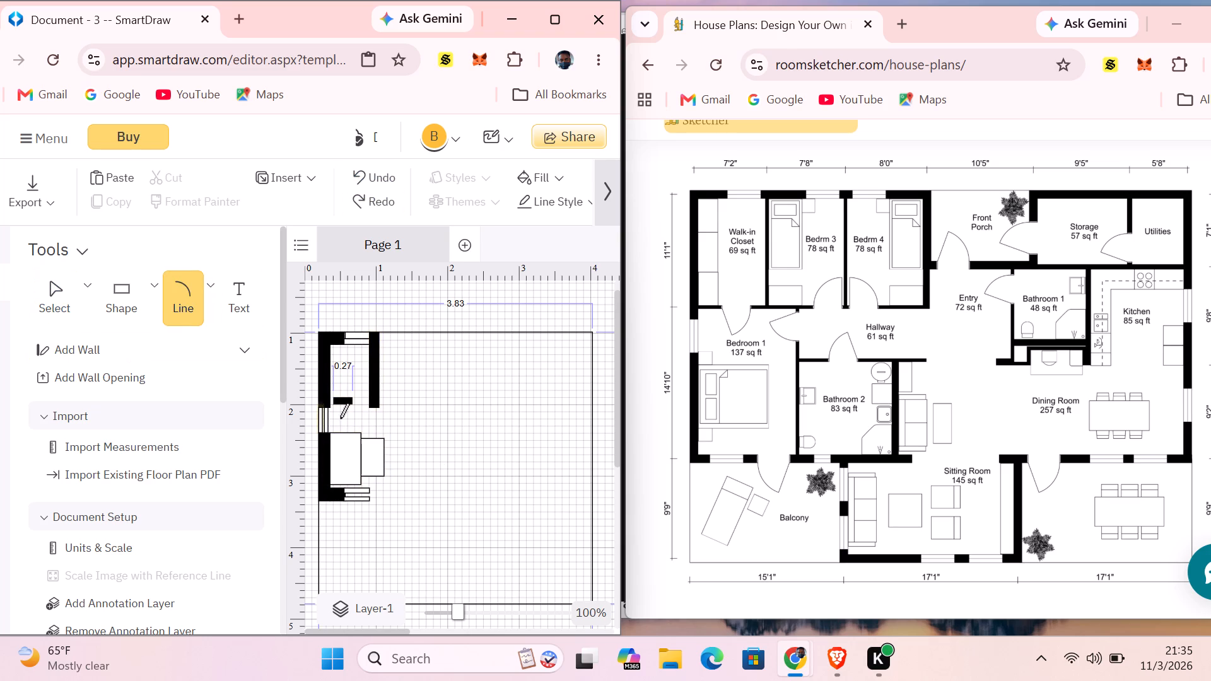
left_click_drag(370, 409, 368, 433)
left_click_drag(368, 433, 355, 429)
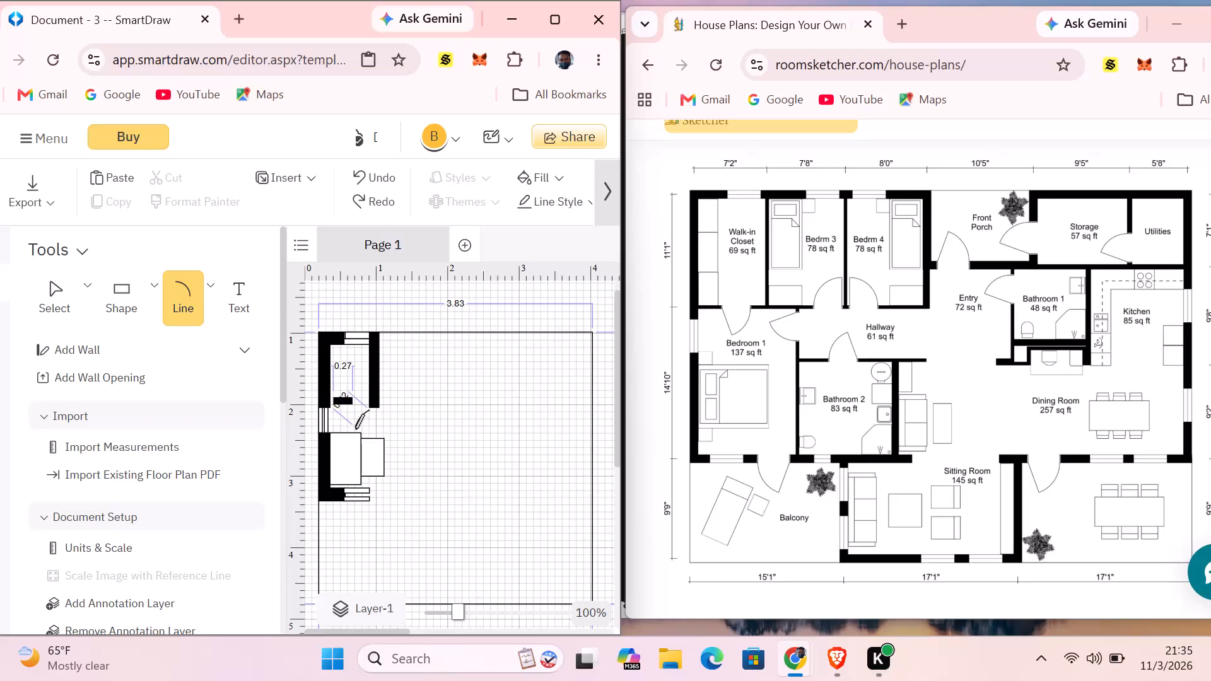
left_click_drag(355, 429, 358, 422)
left_click_drag(358, 422, 358, 421)
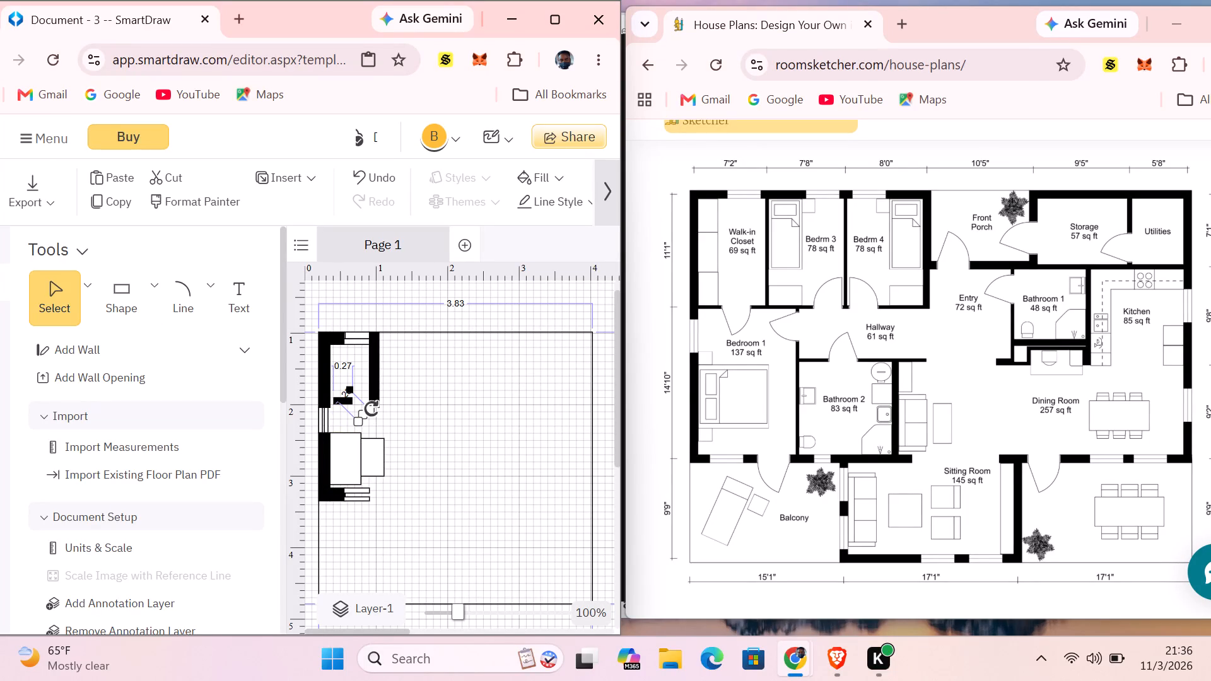
left_click_drag(368, 412, 378, 420)
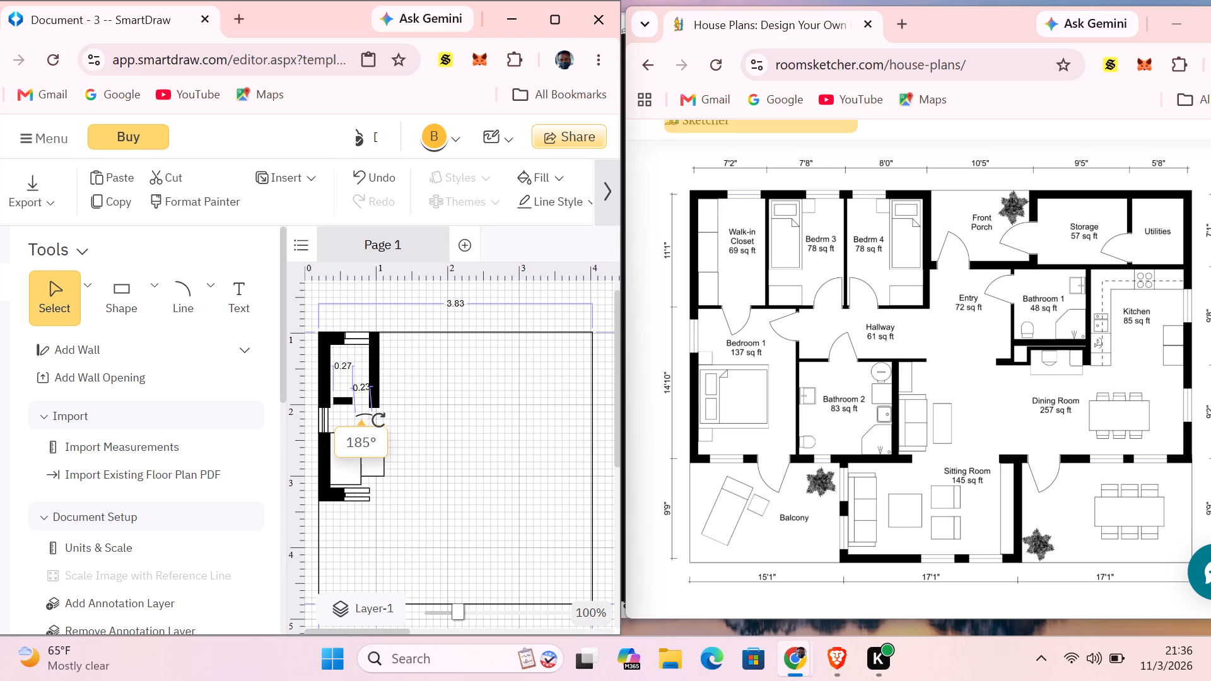
left_click_drag(378, 420, 349, 422)
left_click(473, 363)
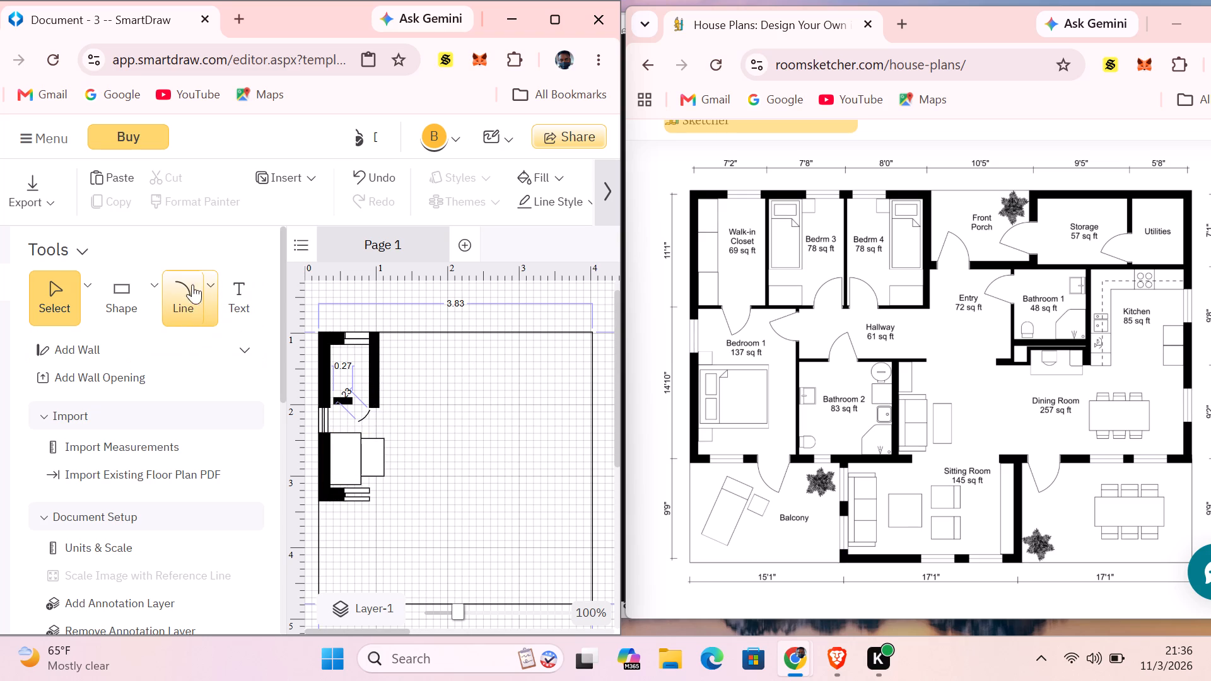
Draw a straight line from the short closet wall's free end to the arc's lower end as the door leaf.
left_click(209, 279)
left_click(252, 365)
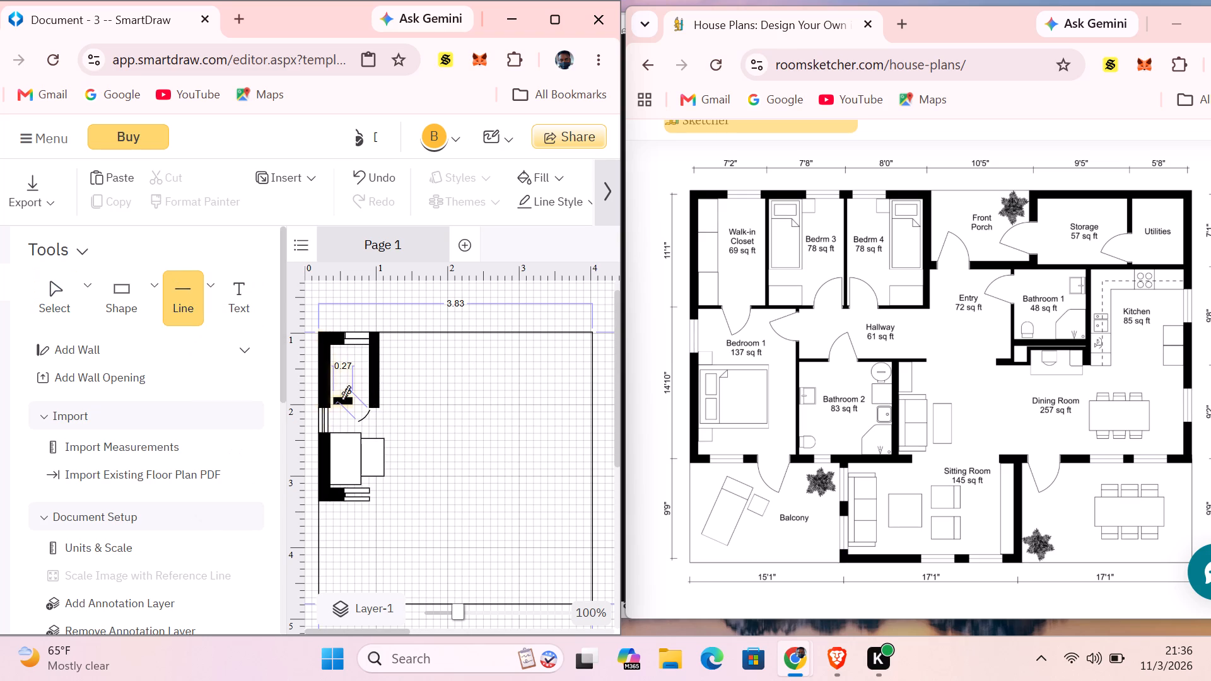
left_click_drag(351, 406, 356, 421)
left_click_drag(356, 421, 360, 423)
left_click(440, 340)
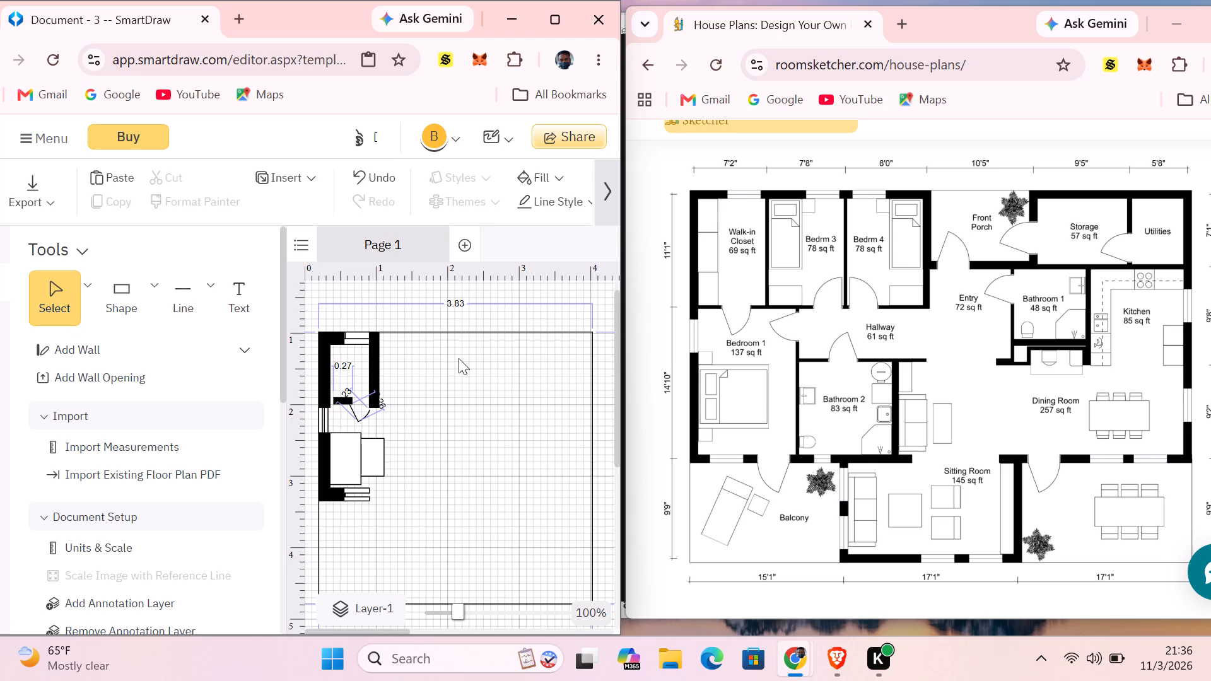
left_click(455, 361)
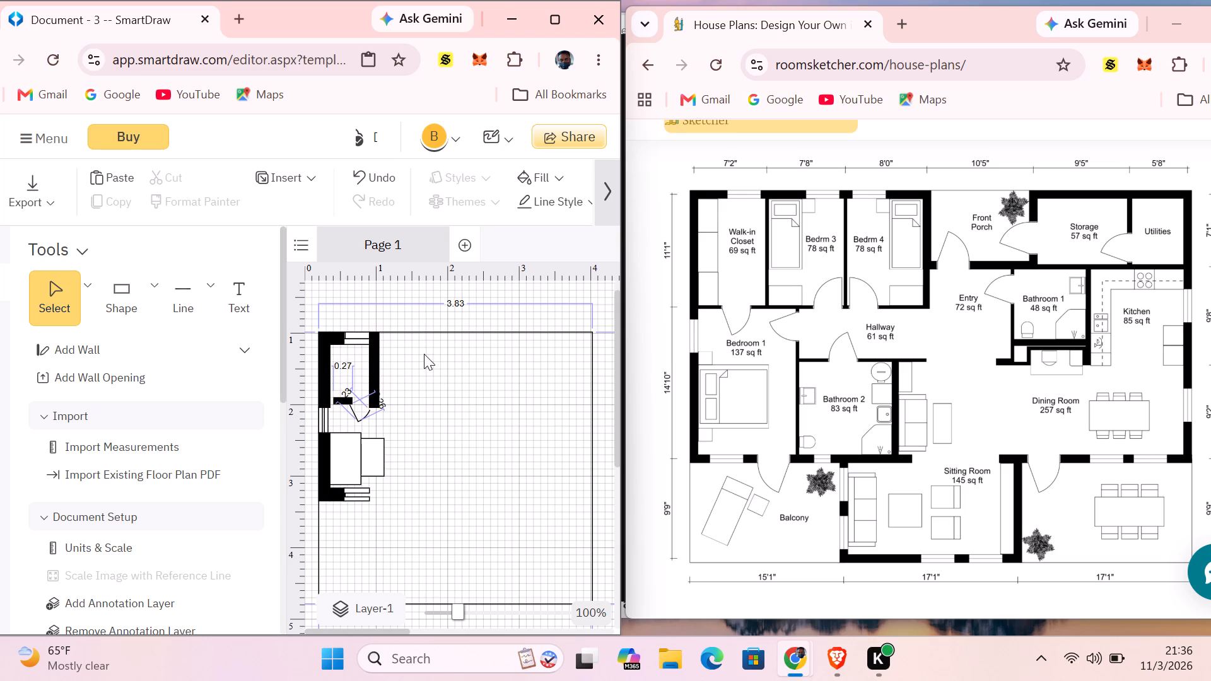
left_click(426, 353)
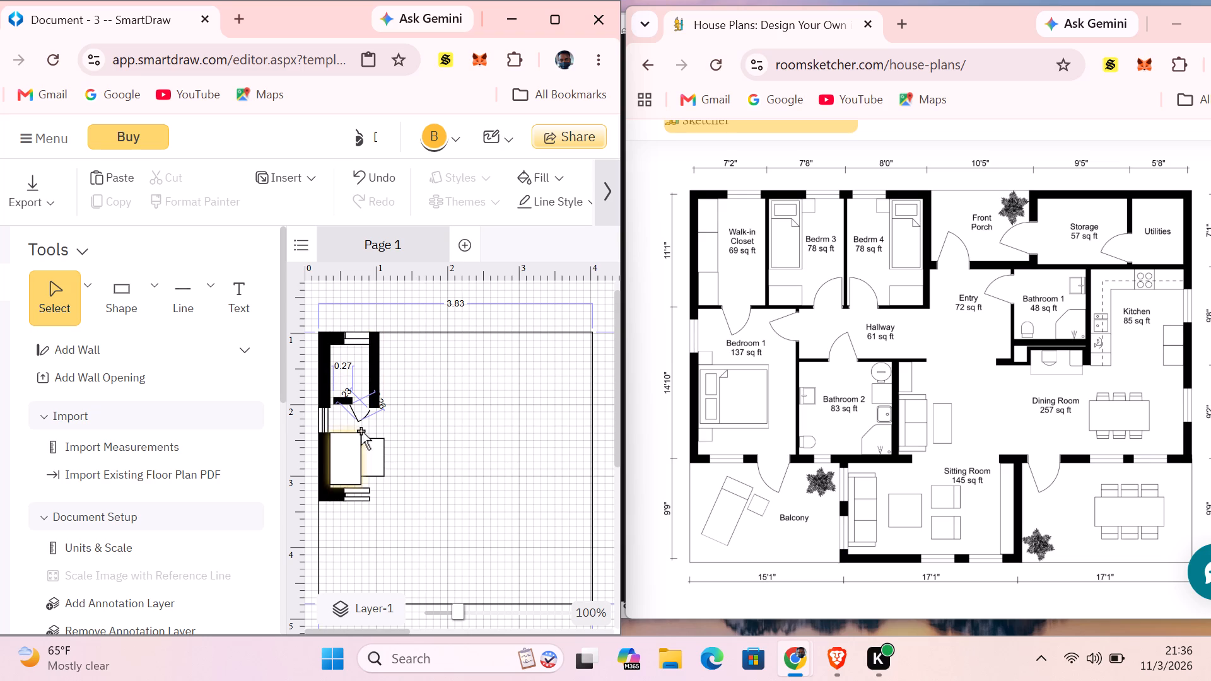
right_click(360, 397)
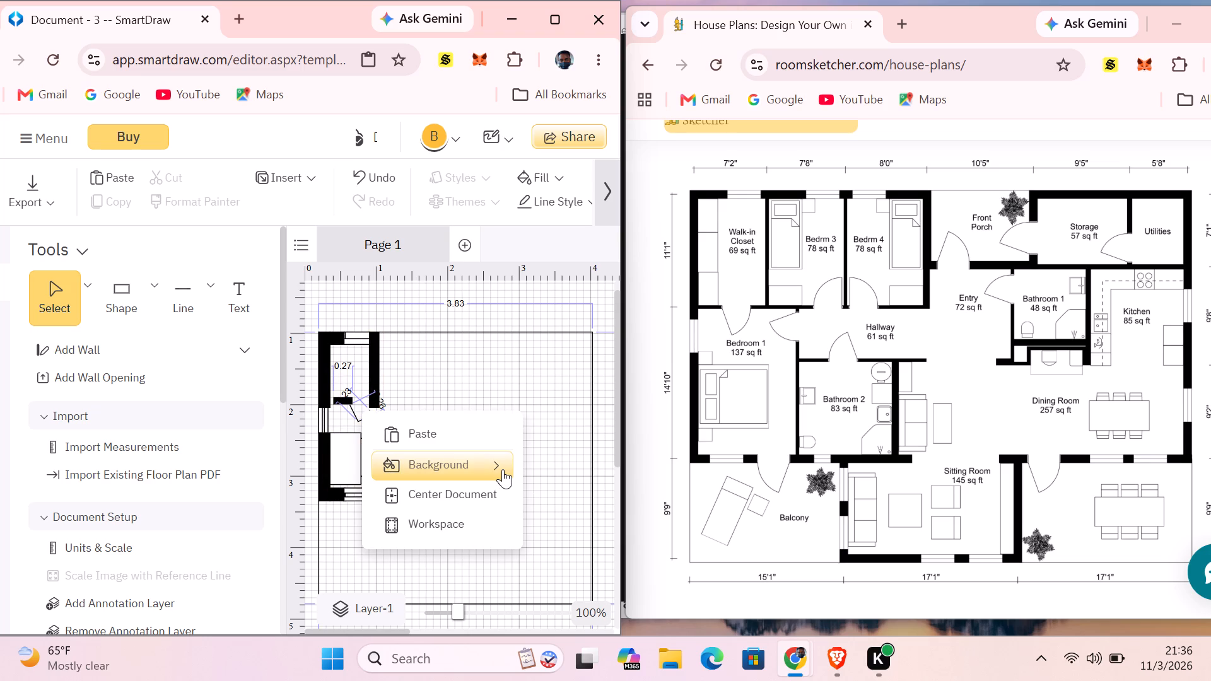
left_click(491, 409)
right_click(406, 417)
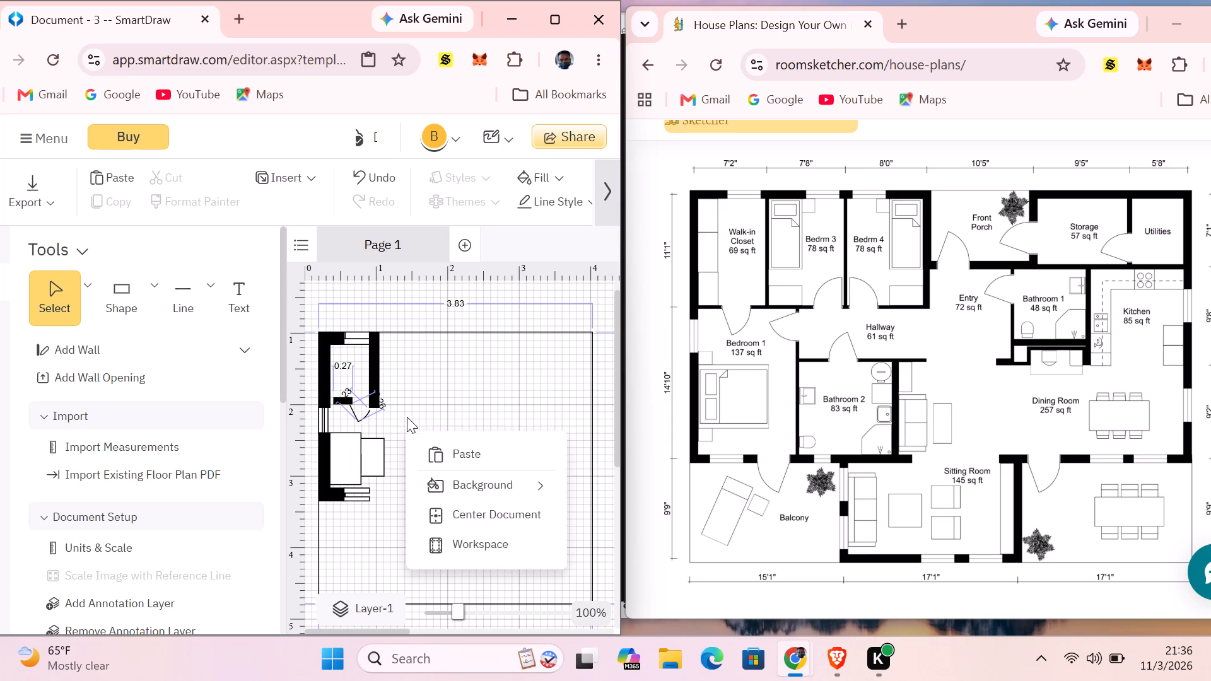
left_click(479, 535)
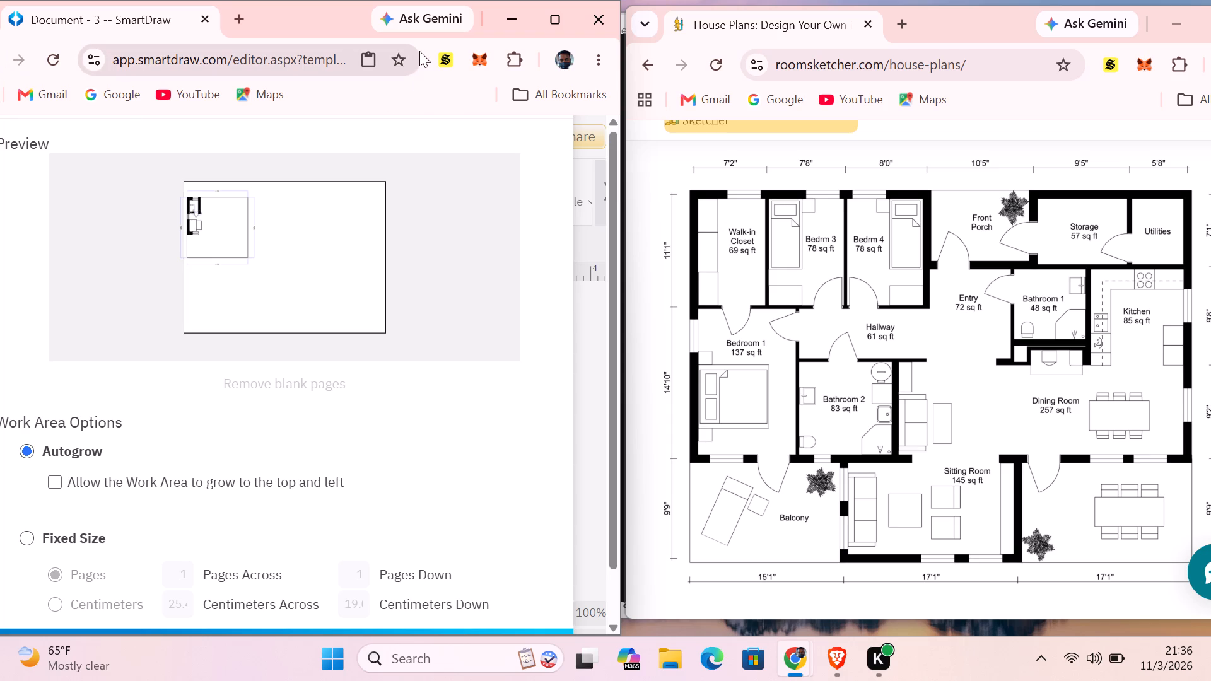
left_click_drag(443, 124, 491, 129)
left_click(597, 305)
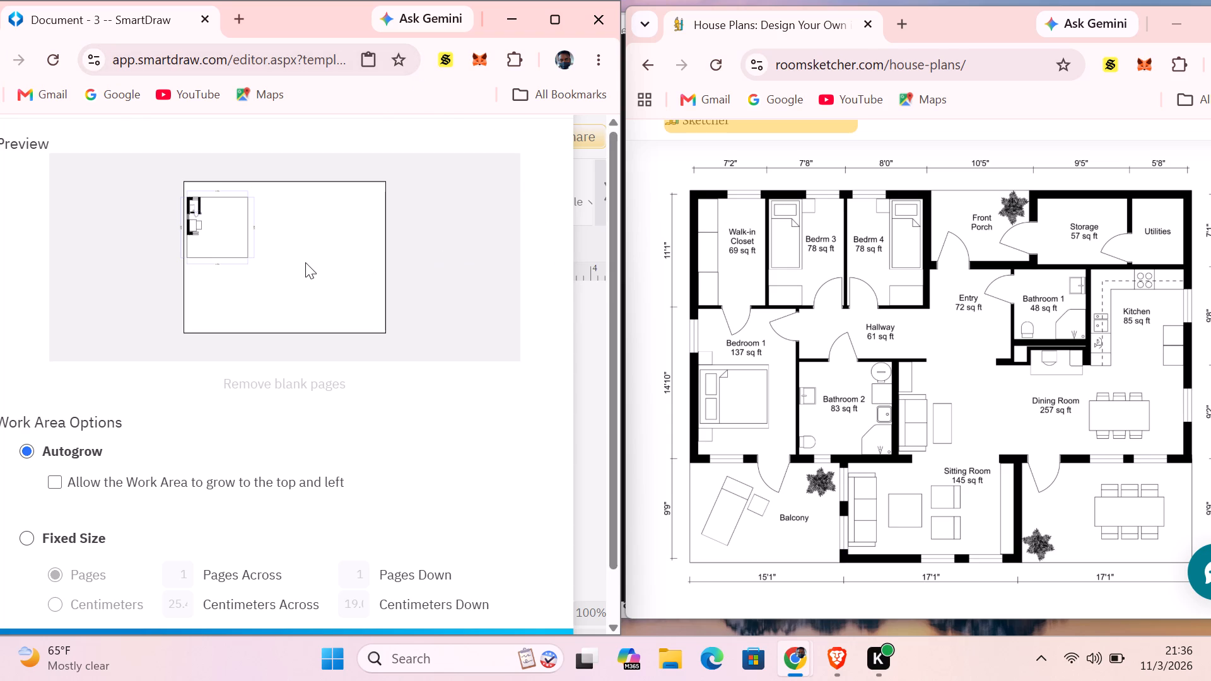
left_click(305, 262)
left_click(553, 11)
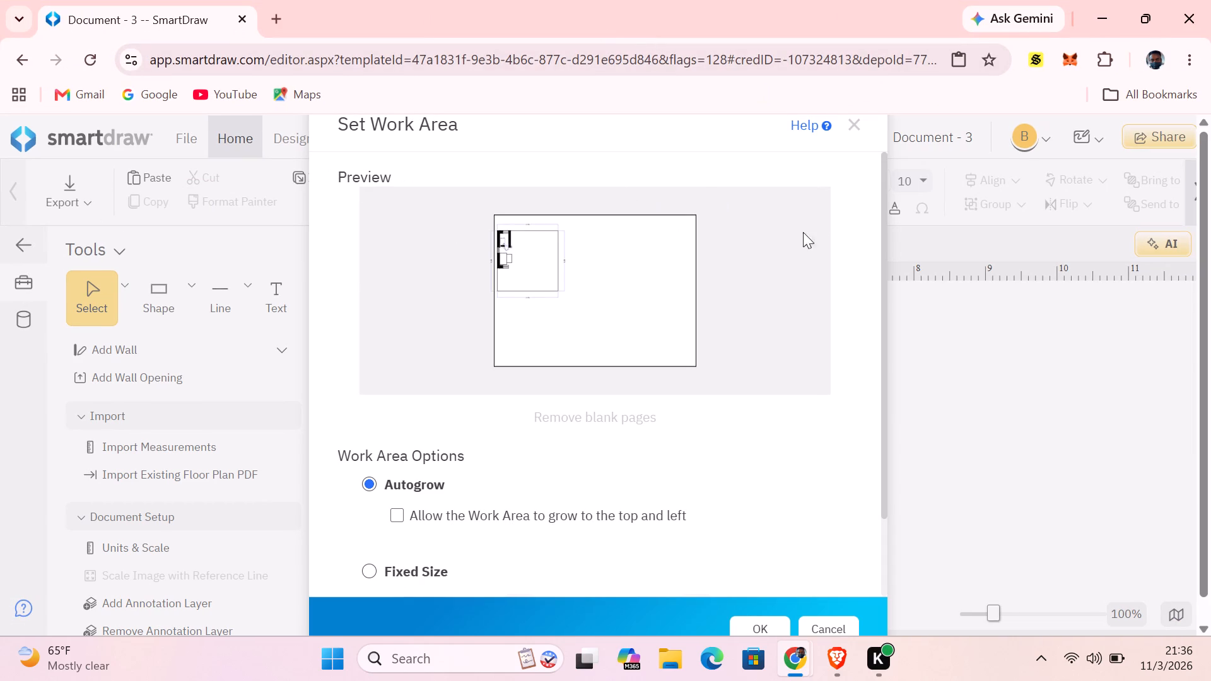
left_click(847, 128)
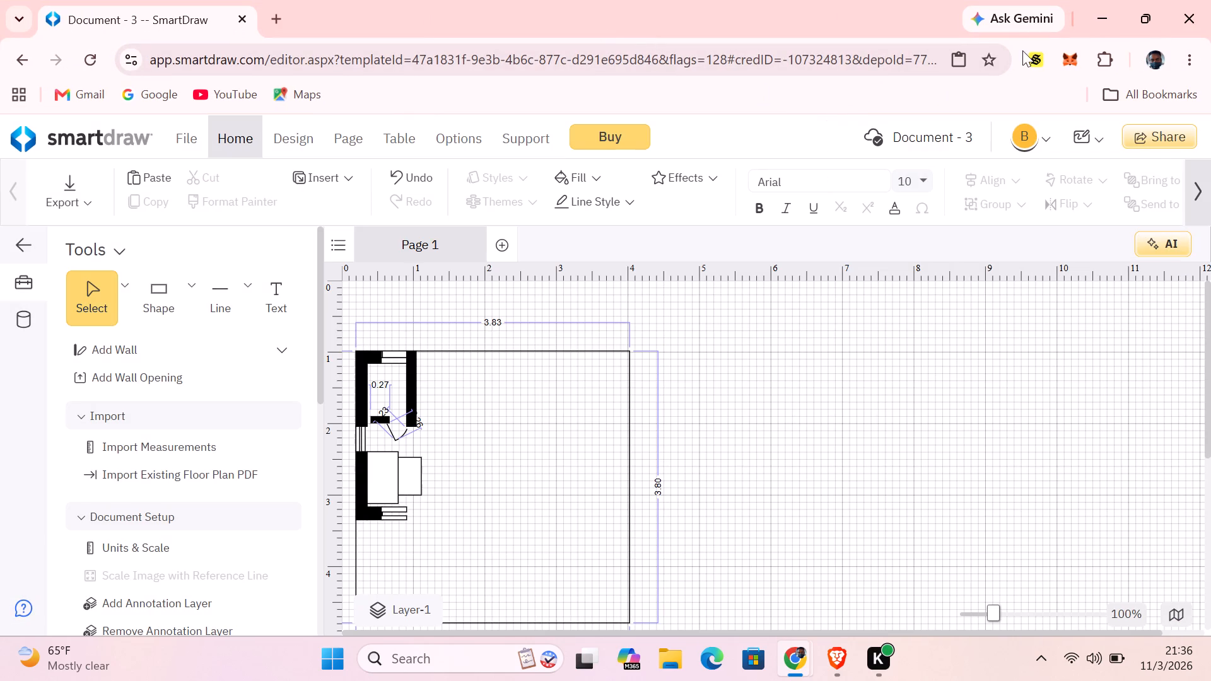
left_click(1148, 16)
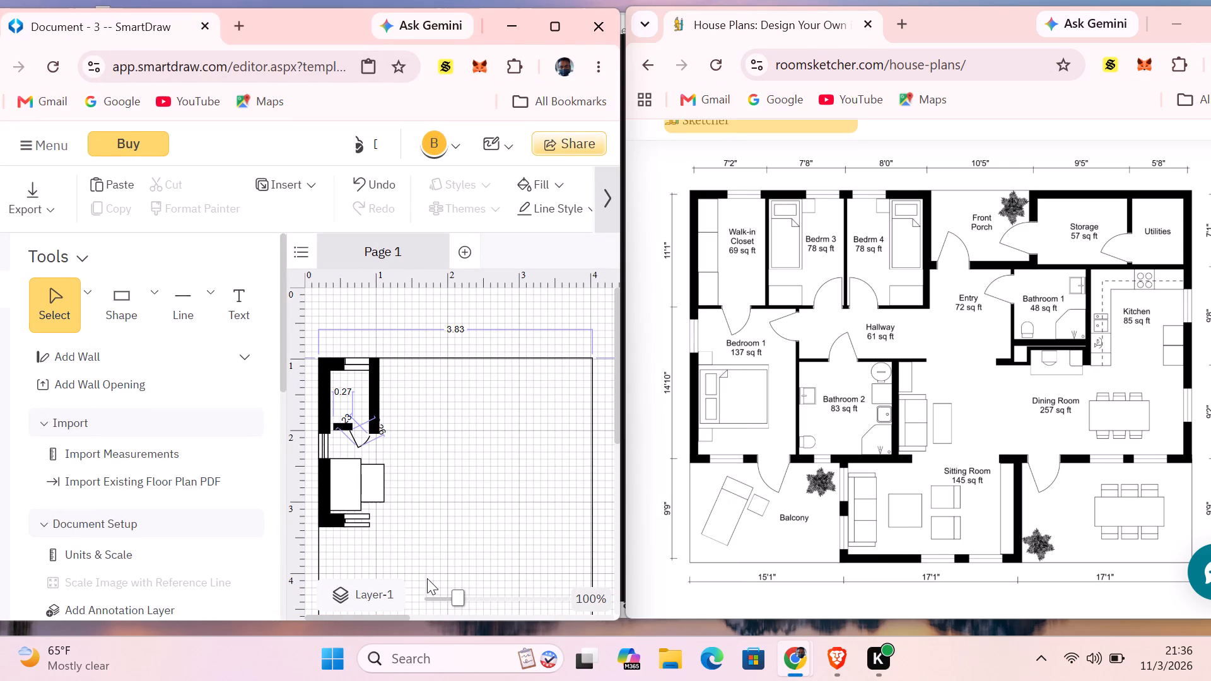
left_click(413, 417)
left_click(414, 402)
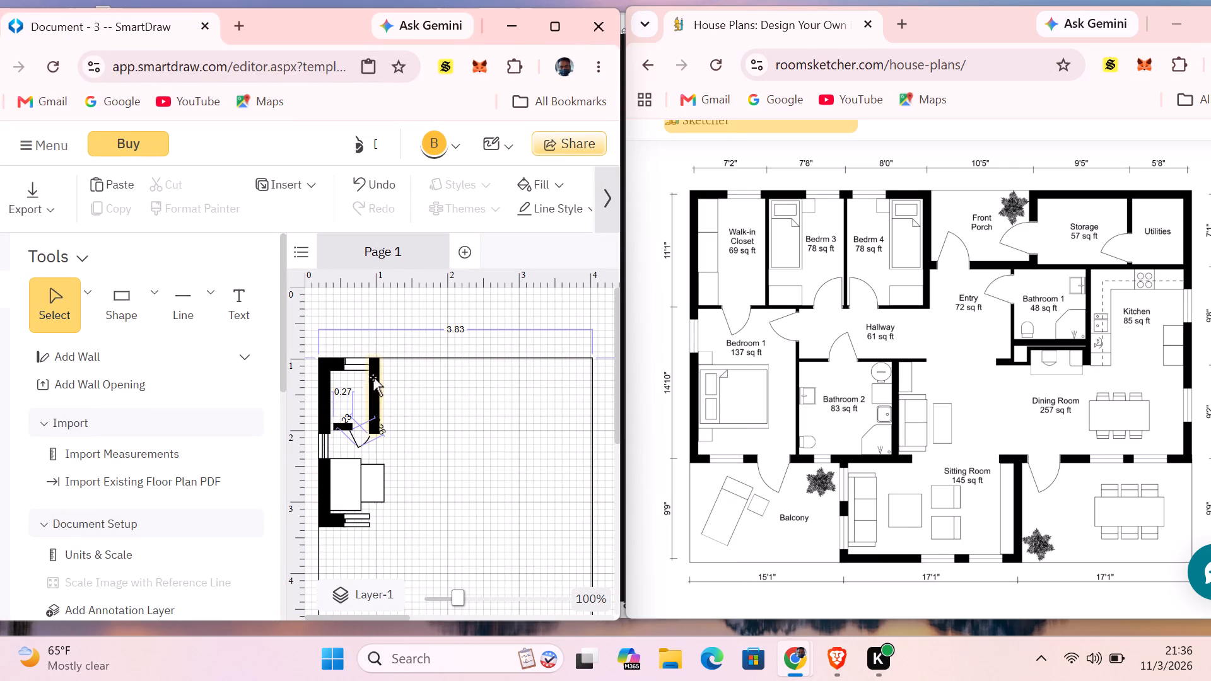
Draw a white furniture rectangle about 0.6 by 0.6 against the right side of the closet's right wall, as Bedroom 3's bed.
left_click(149, 298)
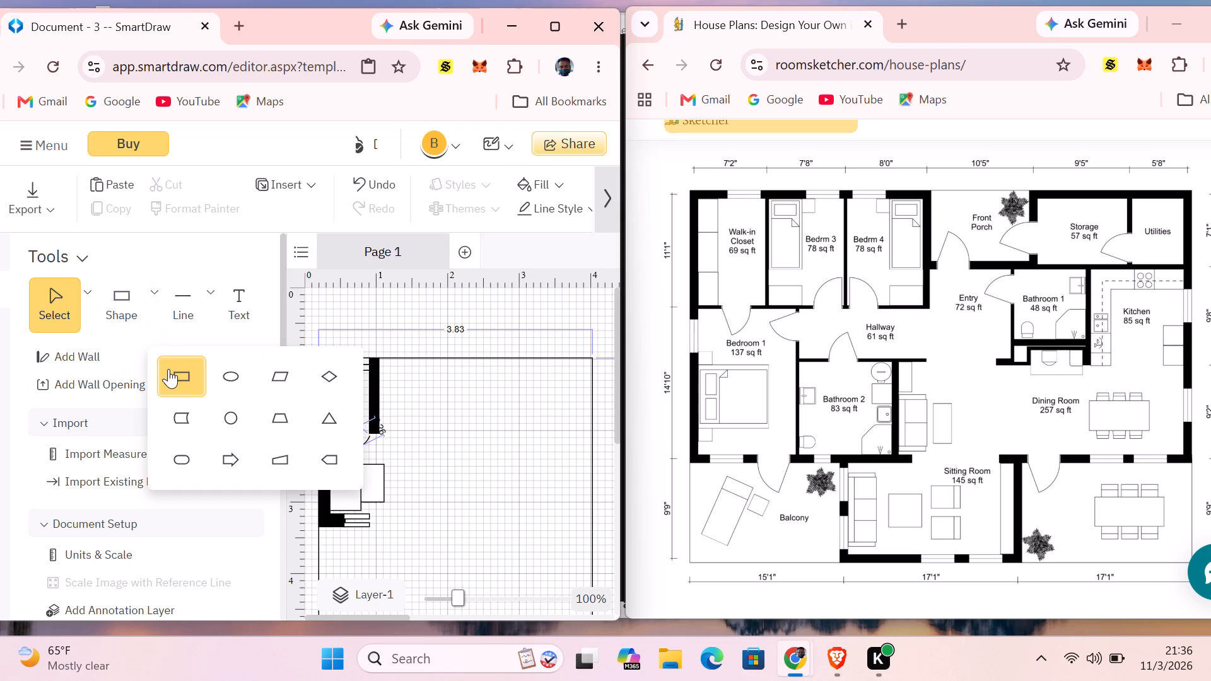
left_click(168, 369)
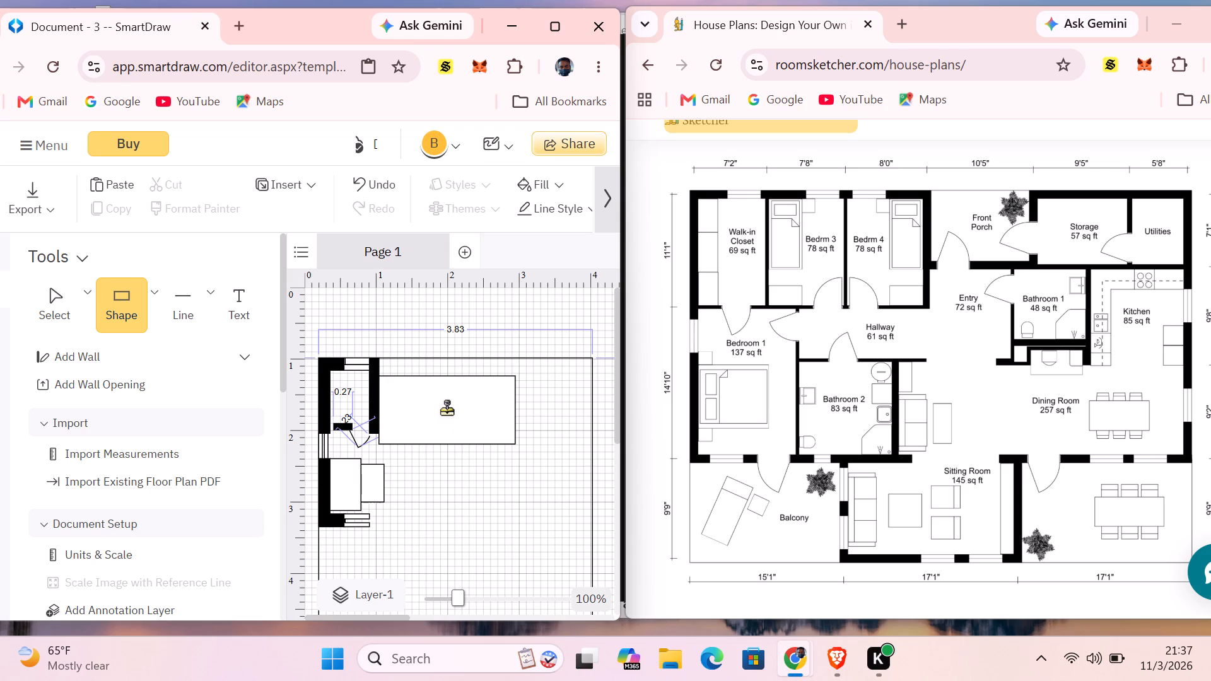
left_click(448, 408)
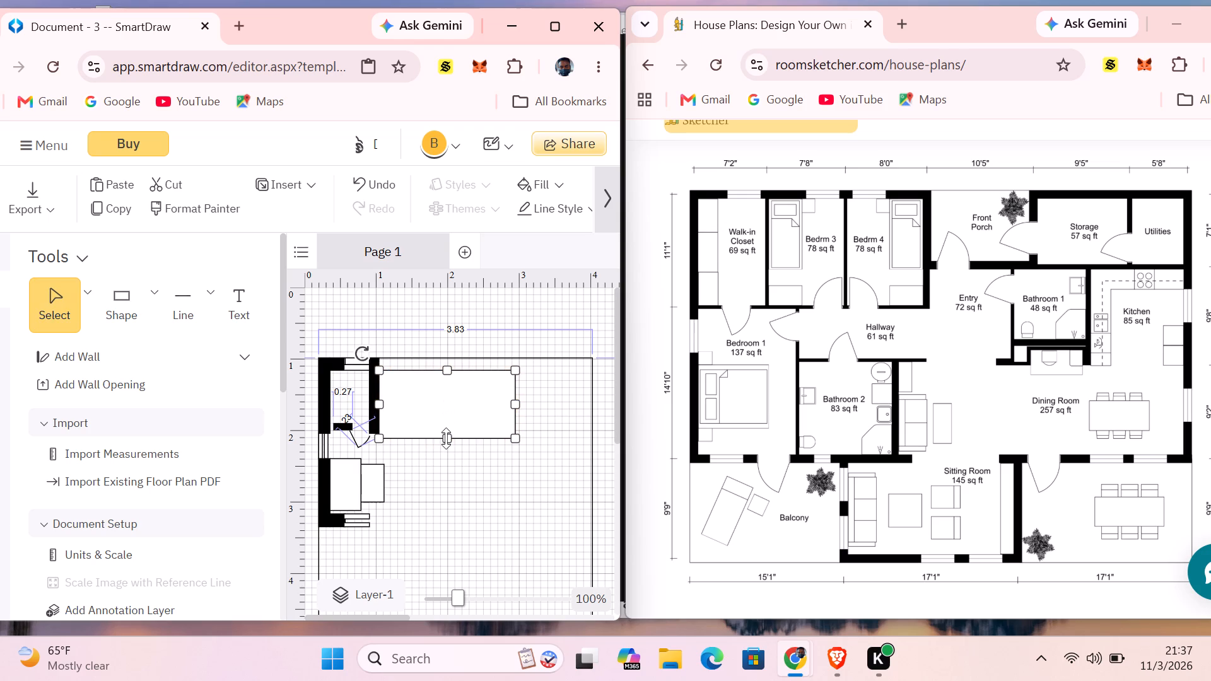
left_click_drag(446, 438, 451, 413)
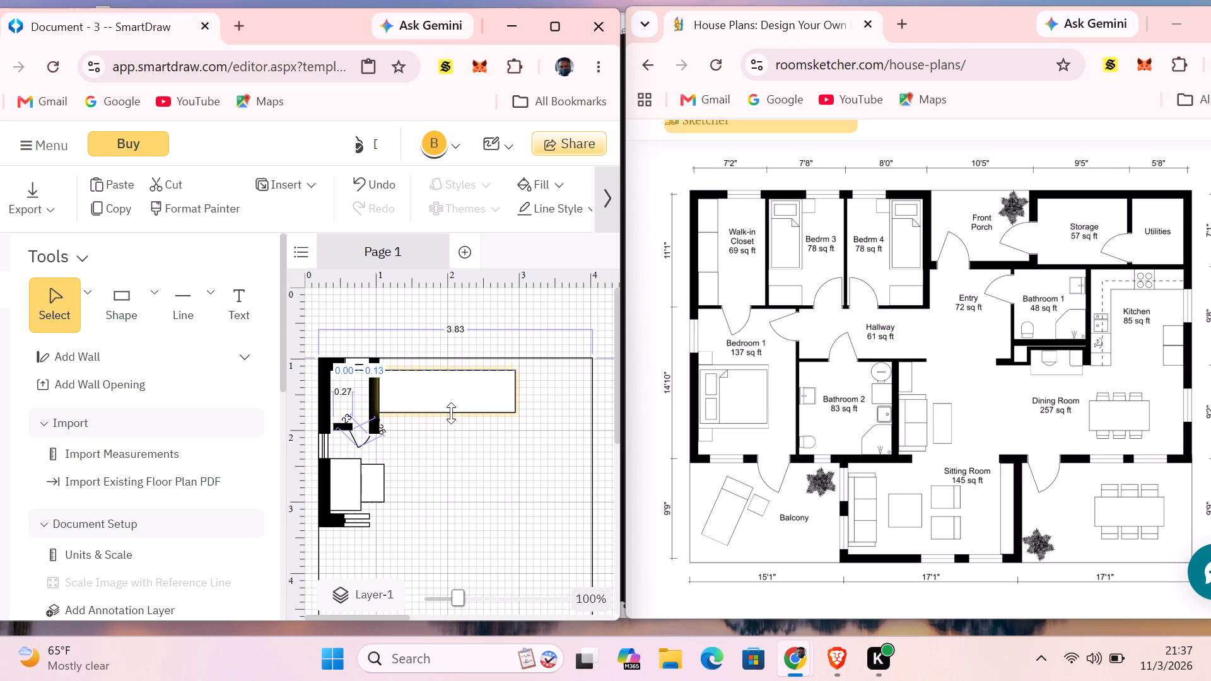
left_click_drag(451, 413, 450, 420)
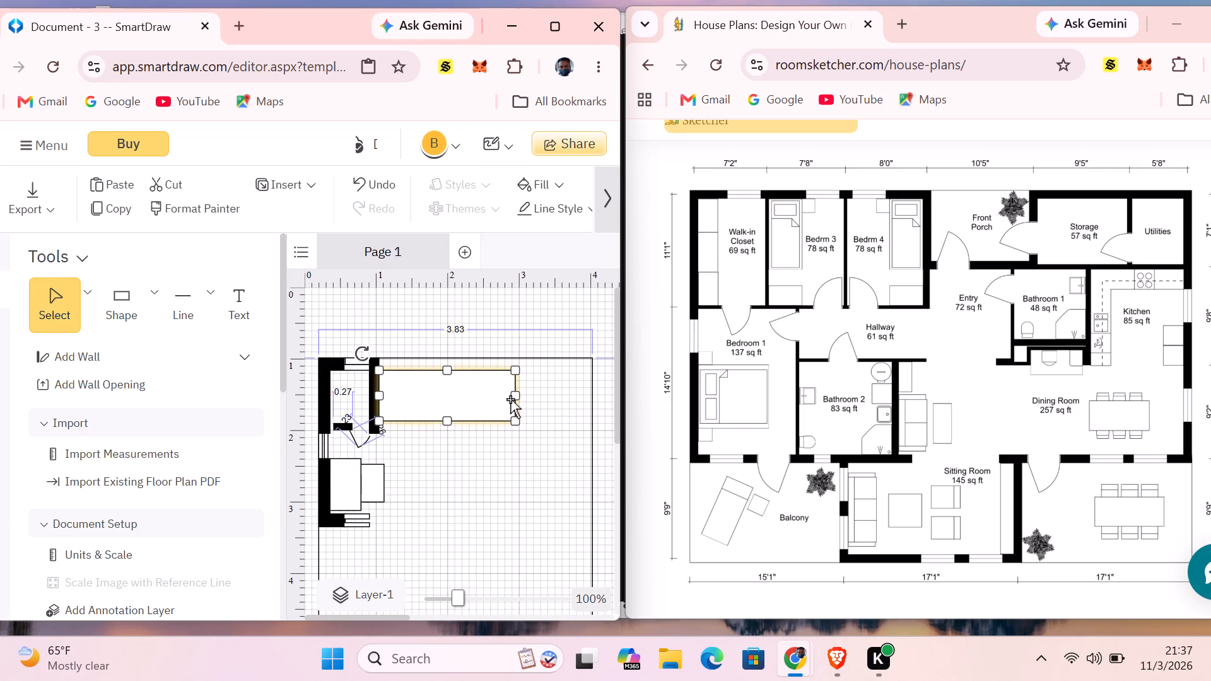
left_click_drag(514, 395, 421, 402)
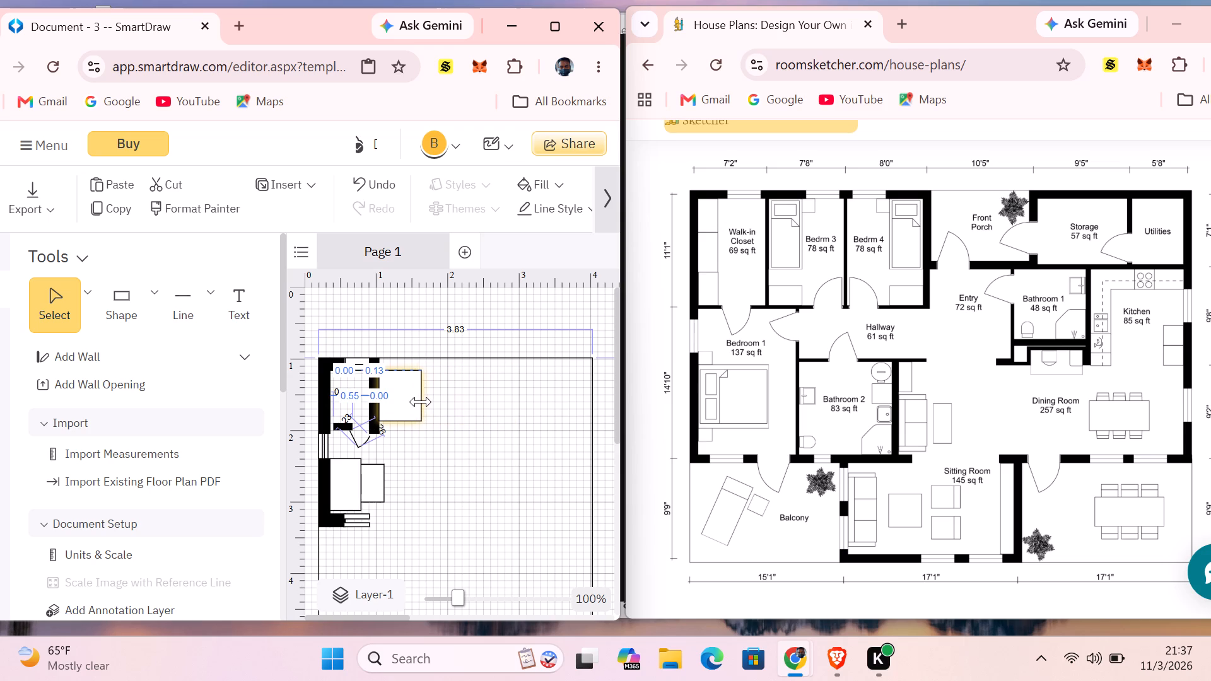
left_click_drag(421, 402, 422, 402)
left_click_drag(402, 421, 404, 417)
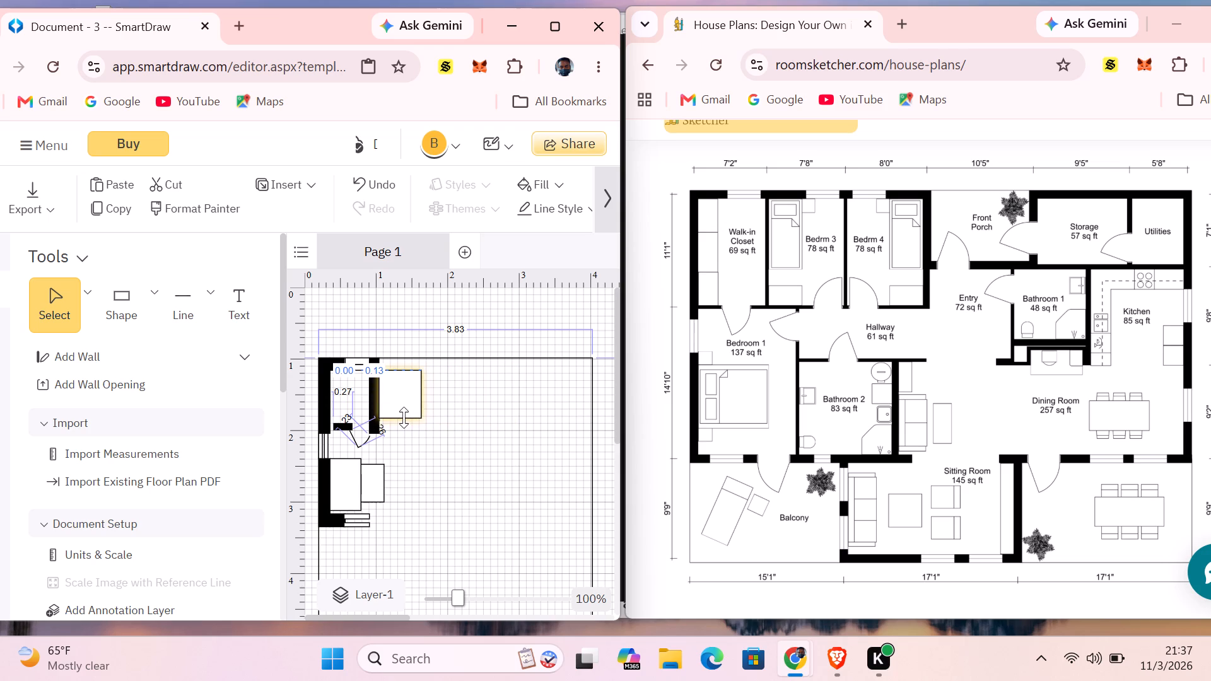
left_click_drag(404, 417, 404, 415)
left_click(471, 390)
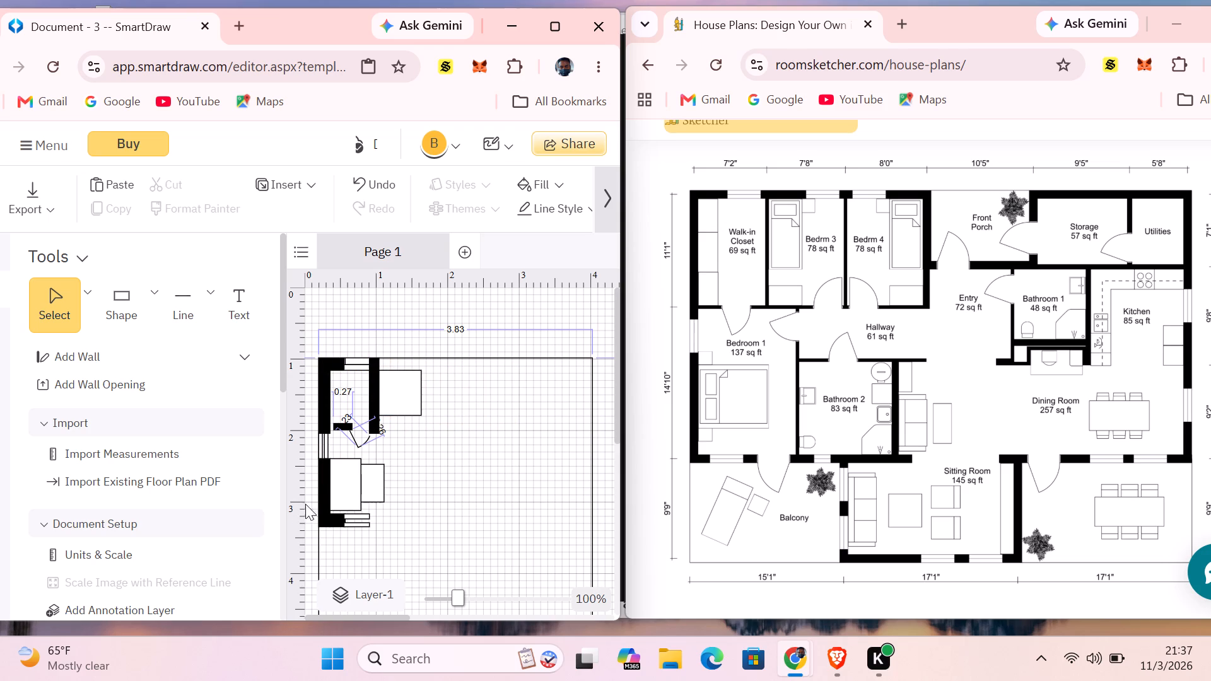
left_click_drag(403, 395, 401, 403)
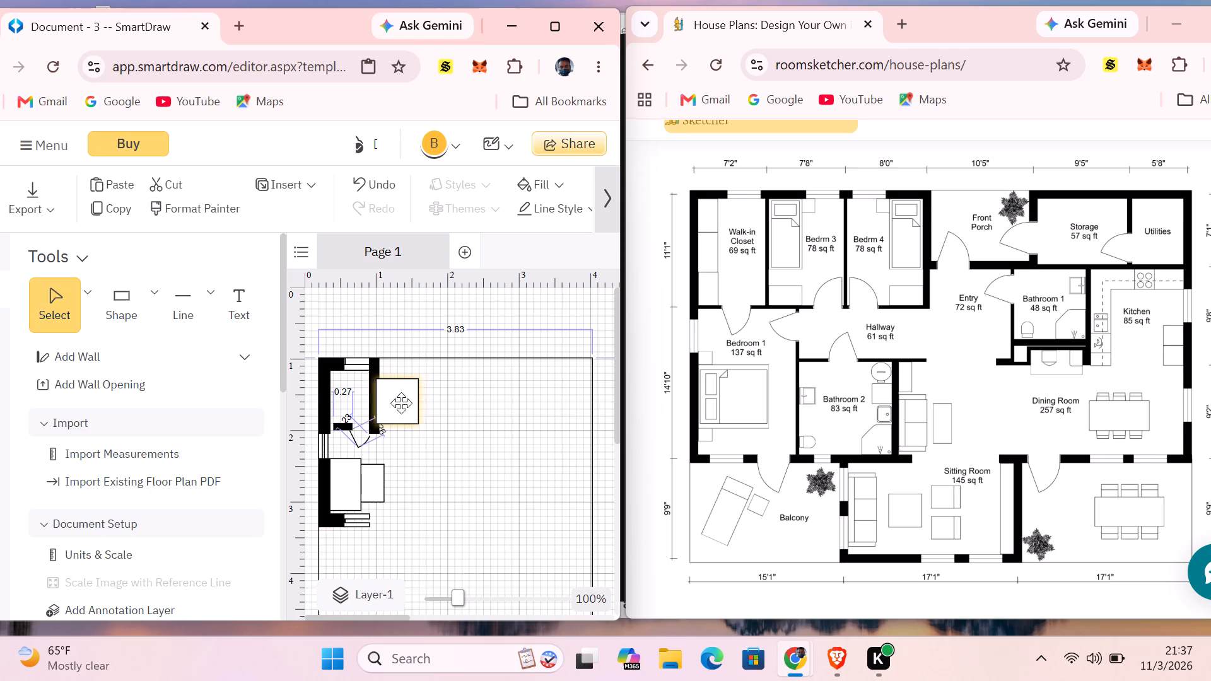
left_click_drag(401, 403, 405, 402)
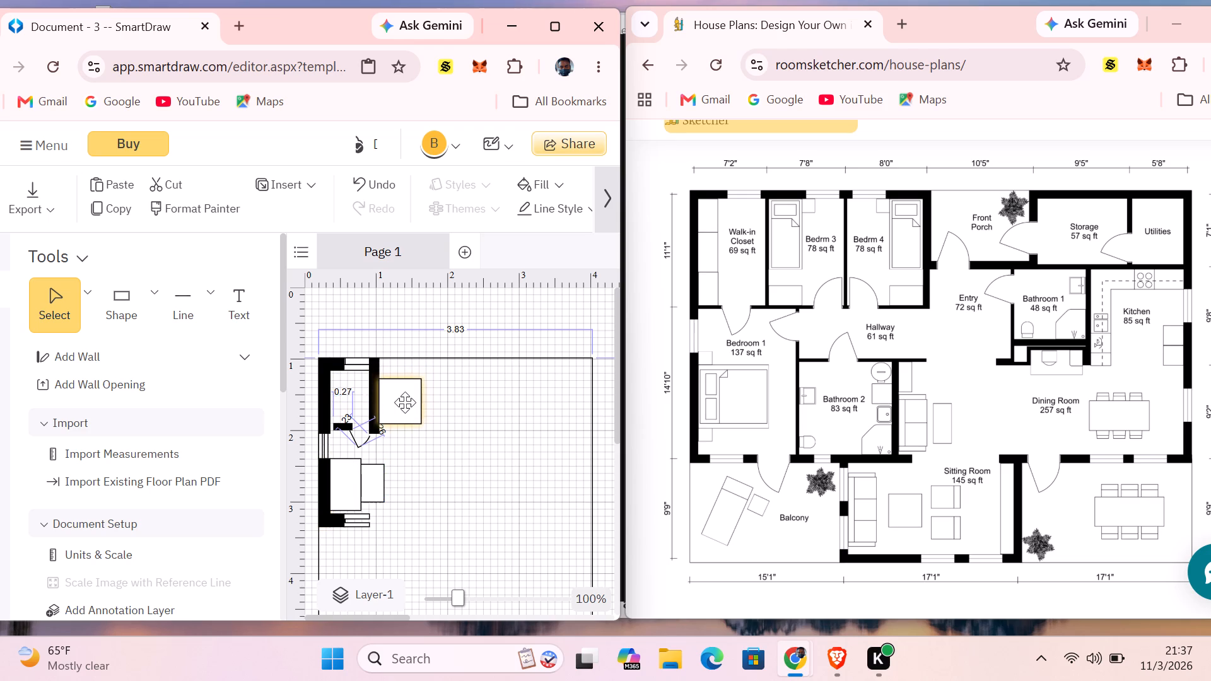
left_click_drag(405, 402, 402, 401)
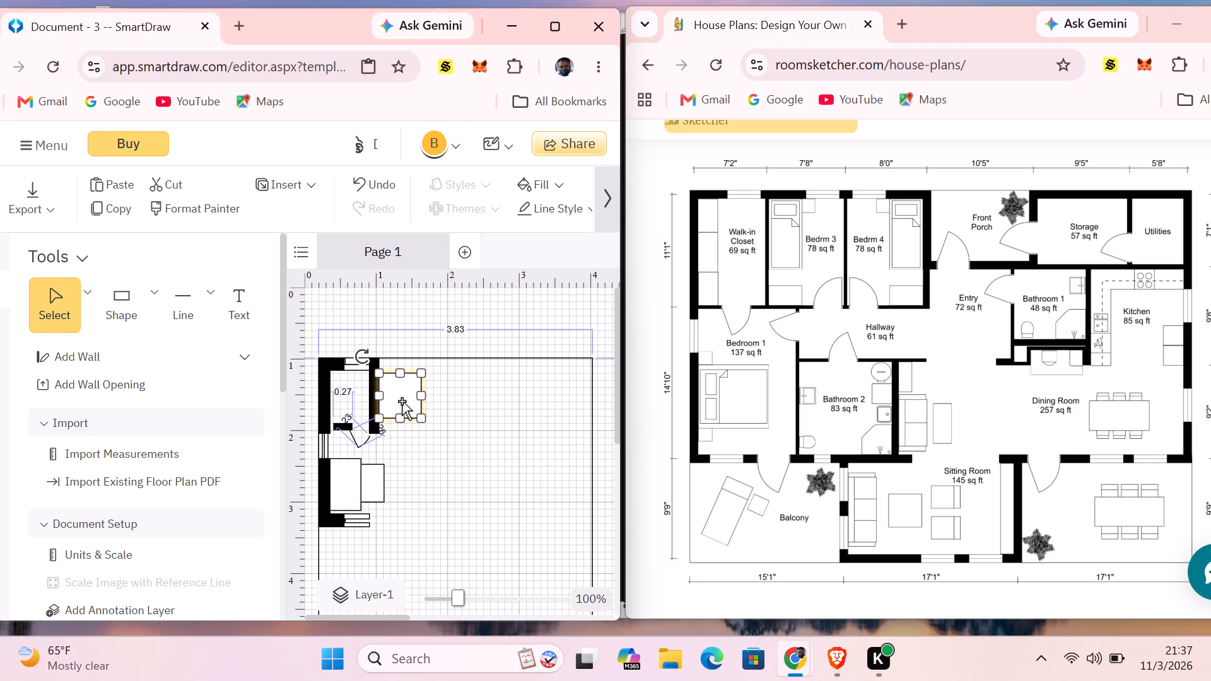
left_click(452, 379)
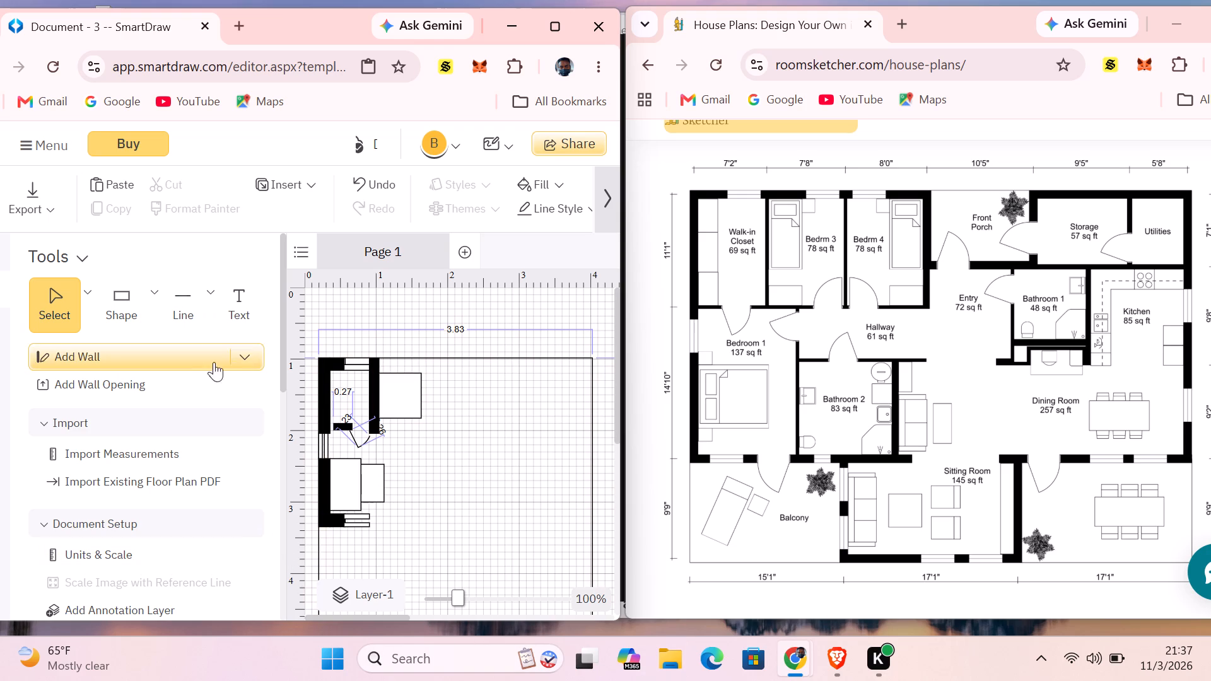
Add a black wall rectangle along the top outline, from the closet's right wall to just past the new bed rectangle.
left_click(151, 297)
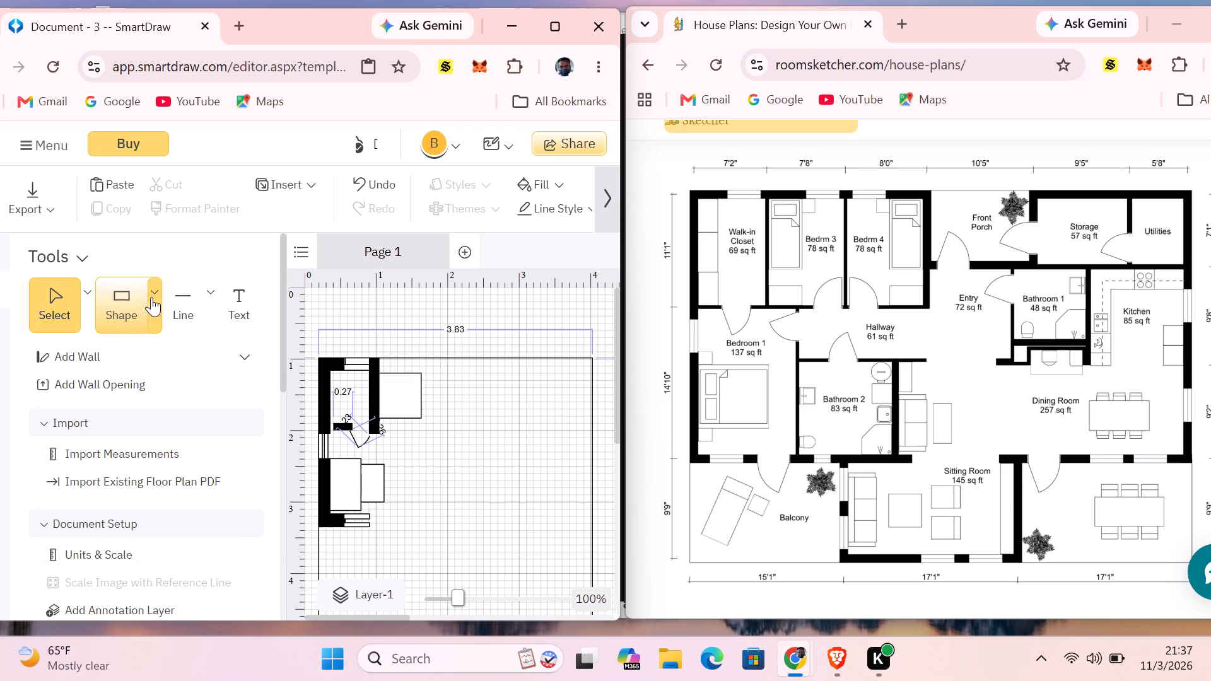
left_click(183, 363)
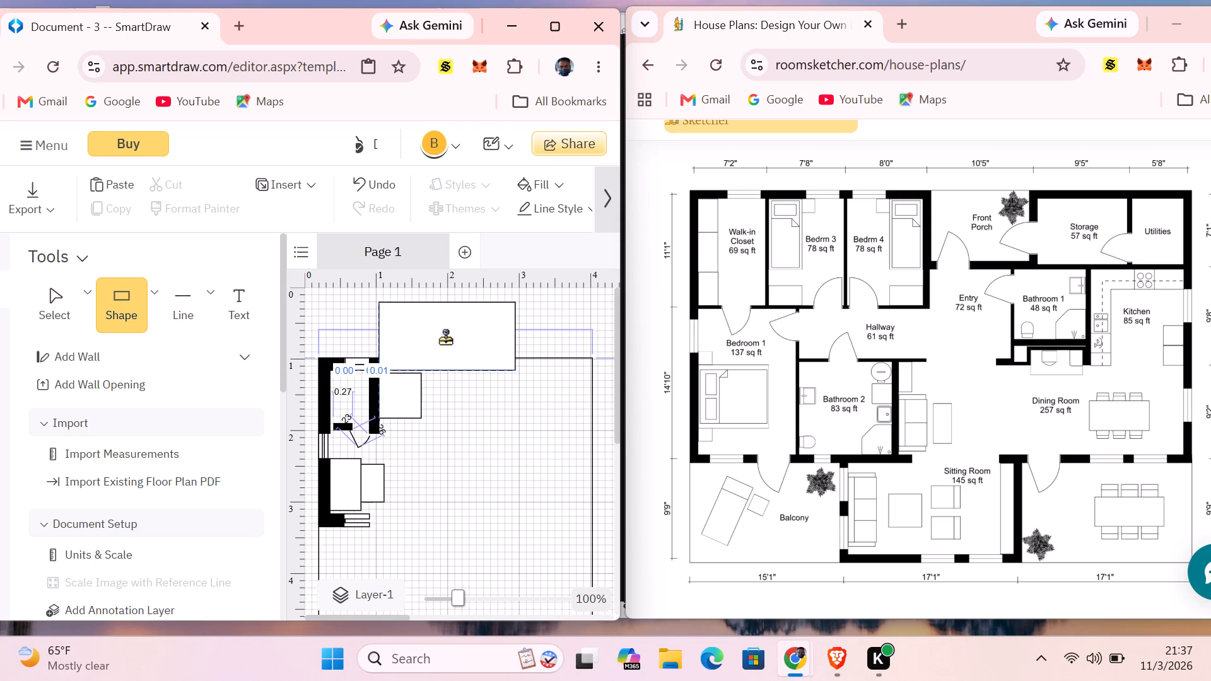
left_click(445, 339)
left_click_drag(451, 301, 447, 318)
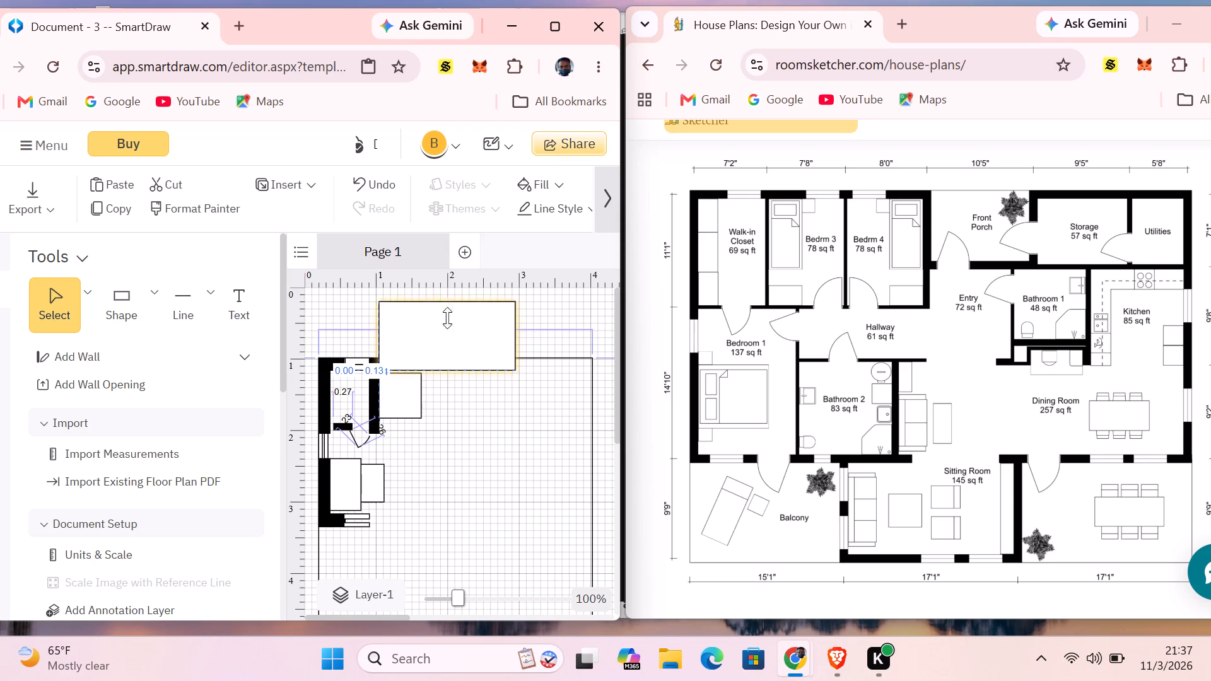
left_click_drag(447, 318, 452, 357)
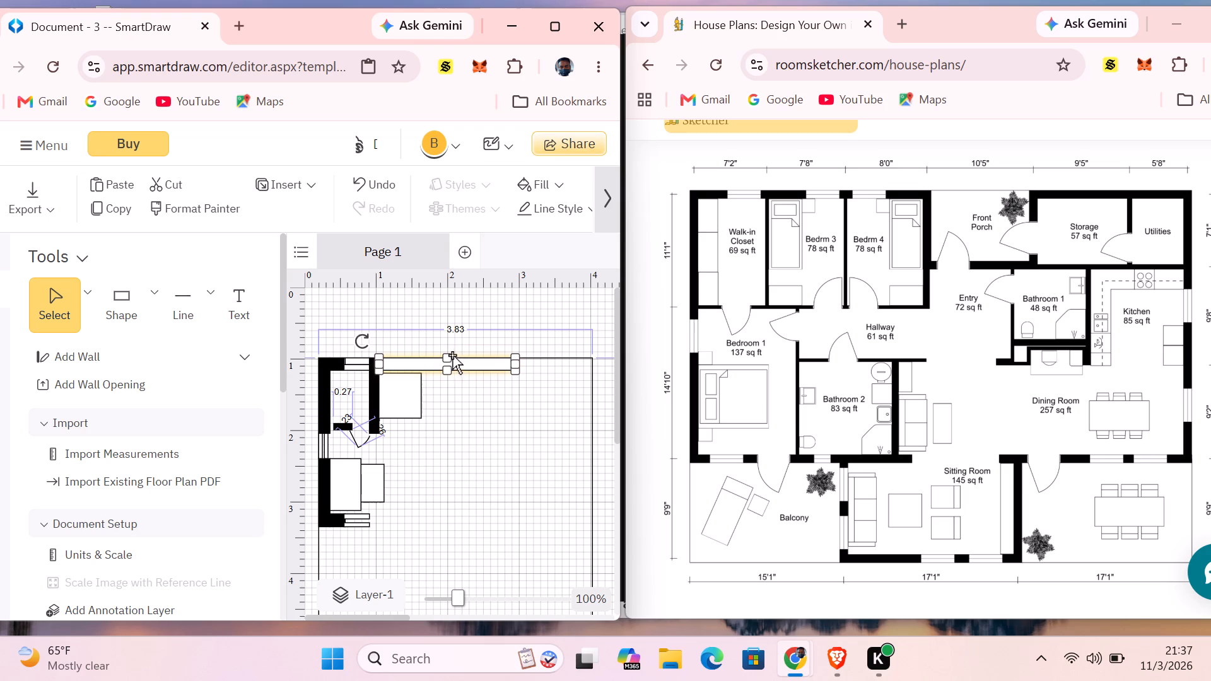
left_click(504, 417)
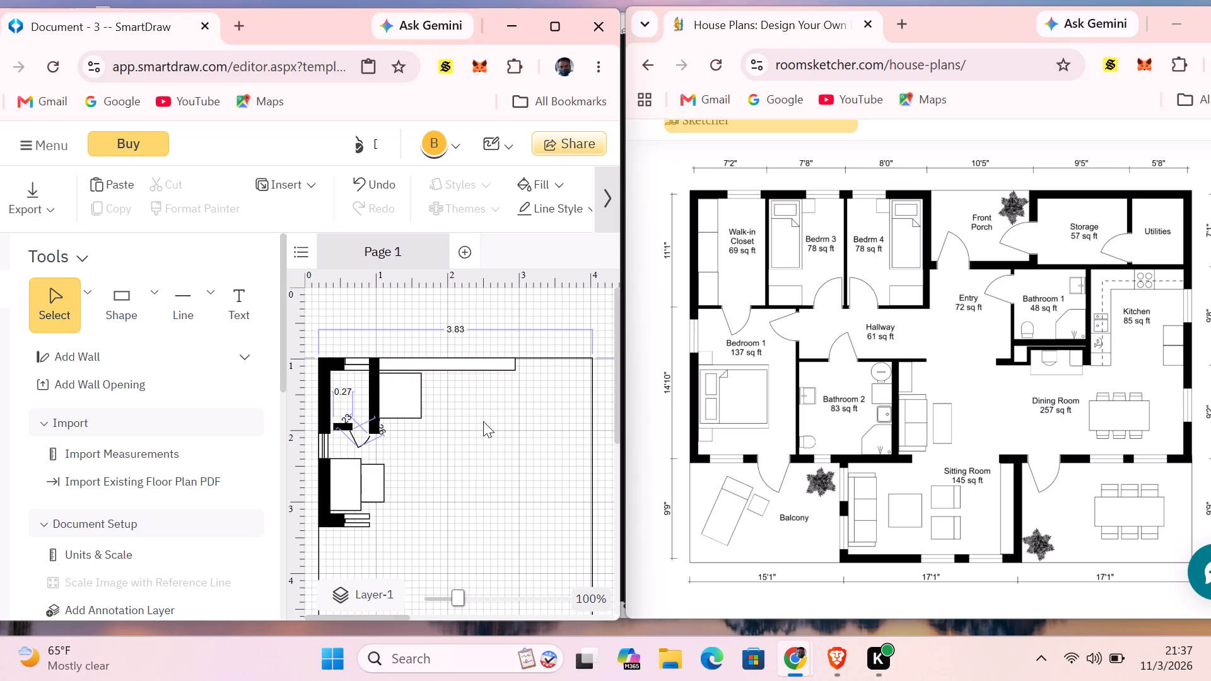
left_click(512, 368)
left_click_drag(514, 368, 473, 365)
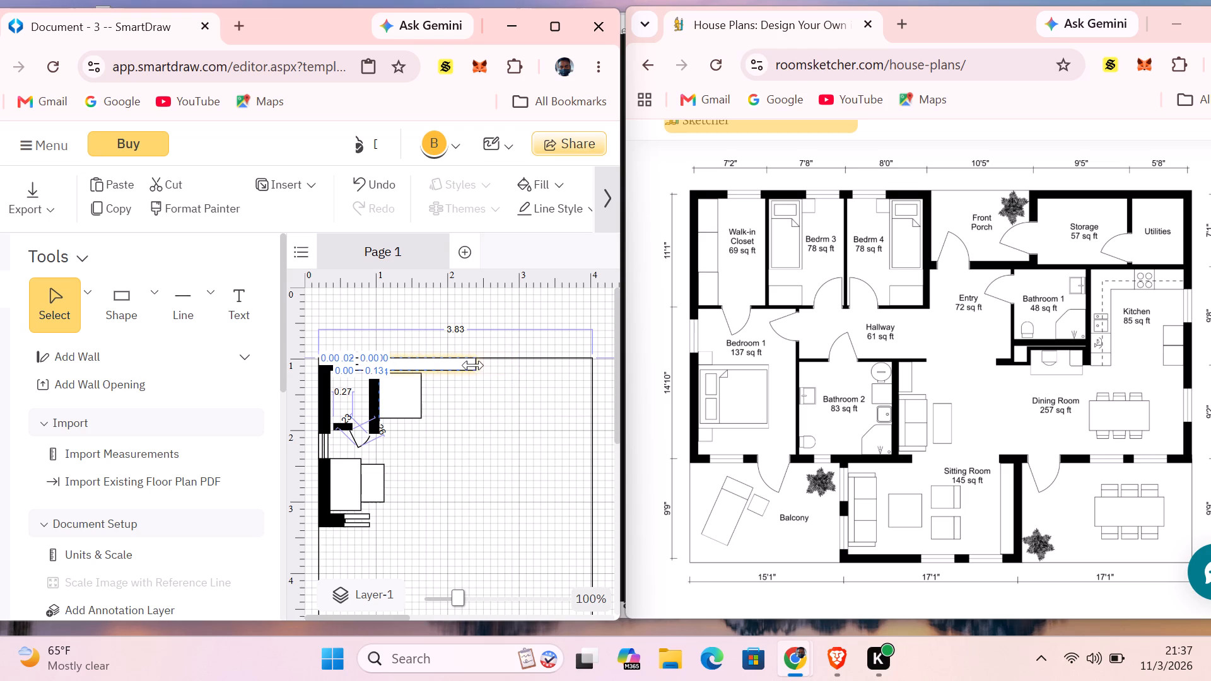
left_click_drag(473, 365, 428, 371)
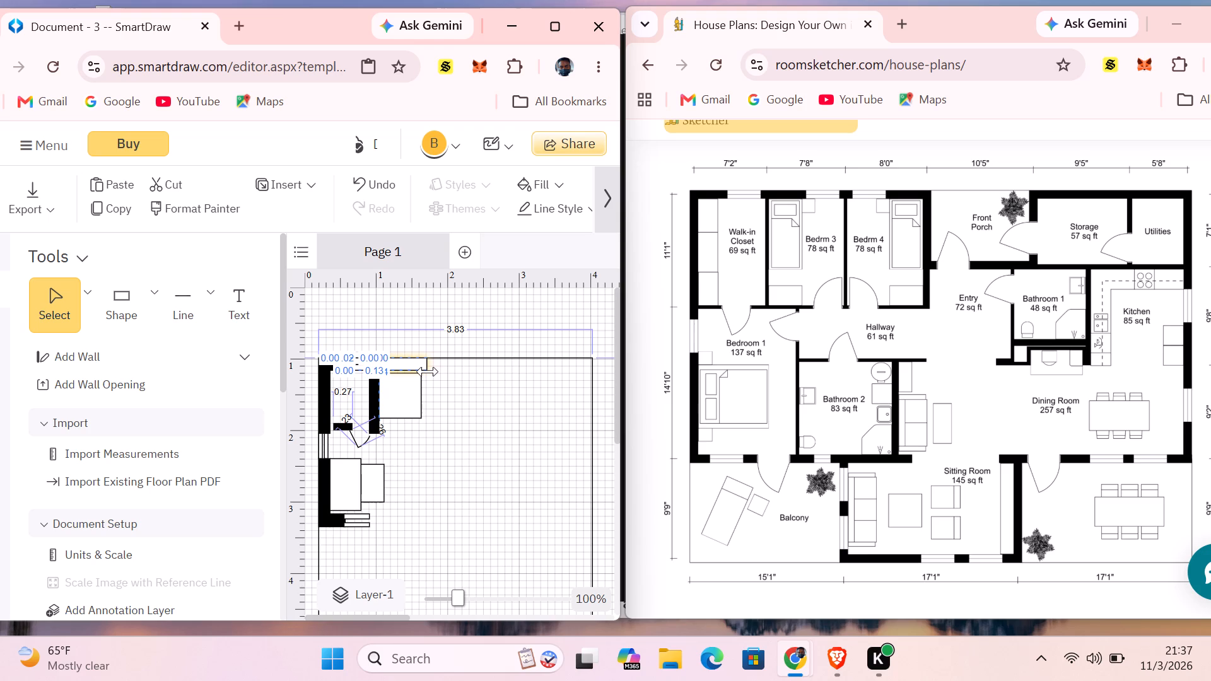
left_click_drag(428, 371, 428, 371)
left_click_drag(428, 371, 427, 371)
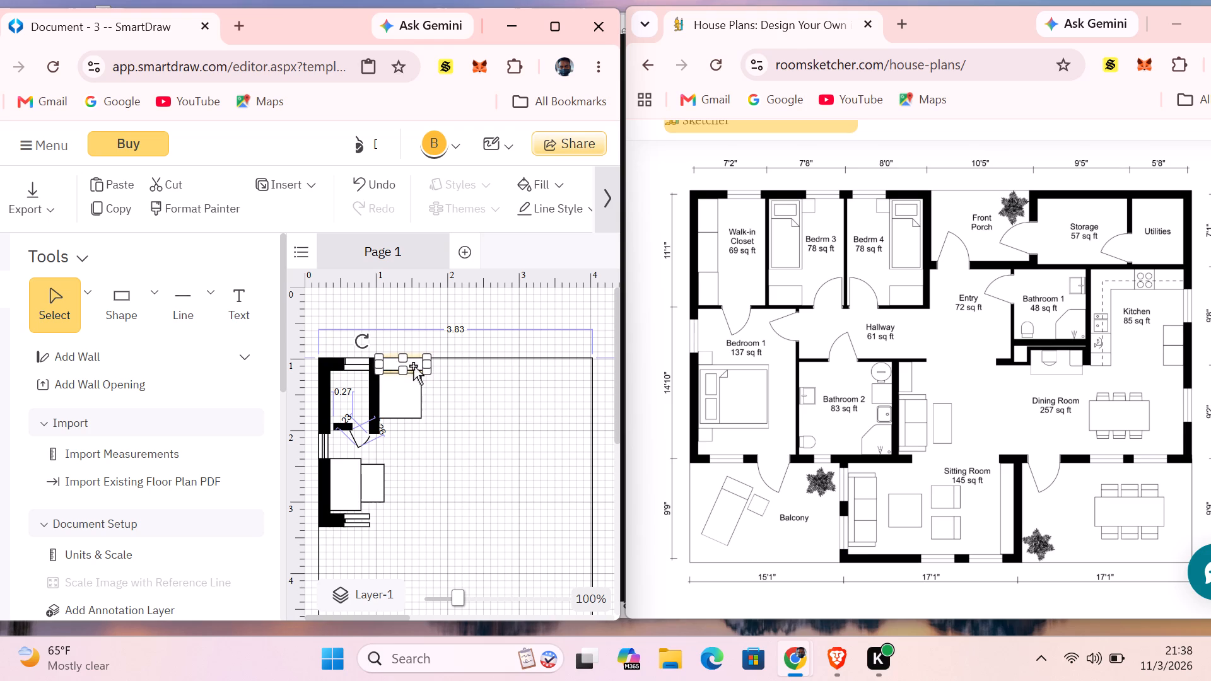
left_click(554, 175)
left_click(476, 263)
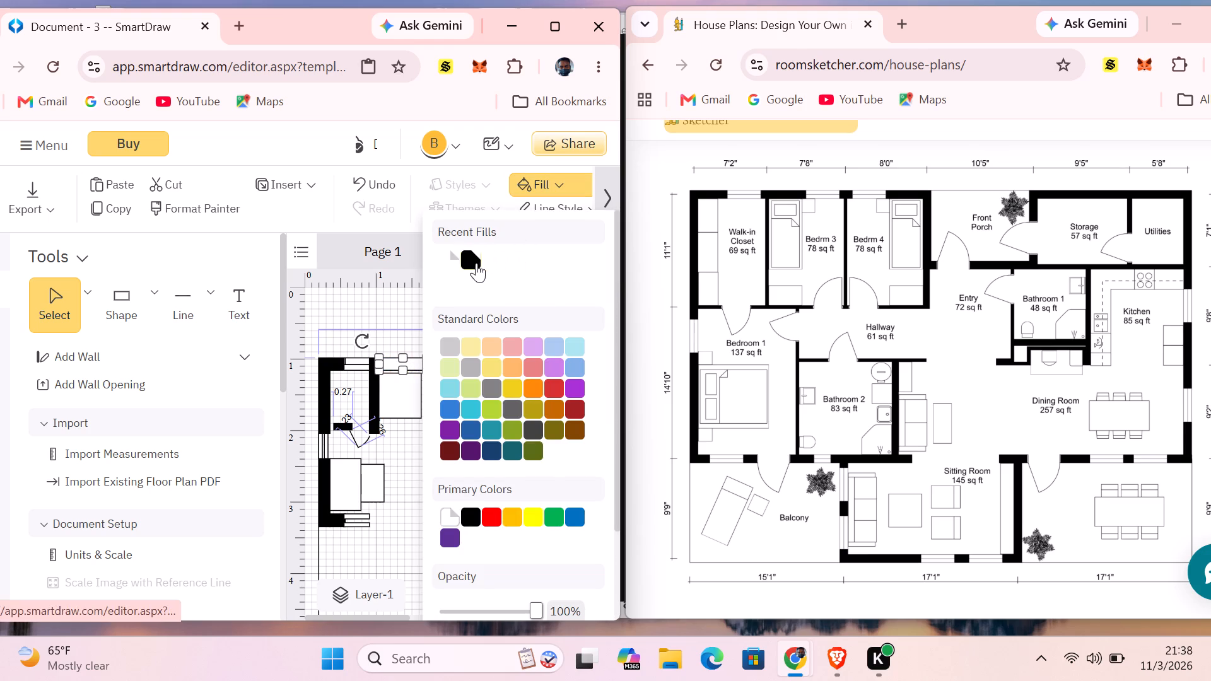
left_click(483, 390)
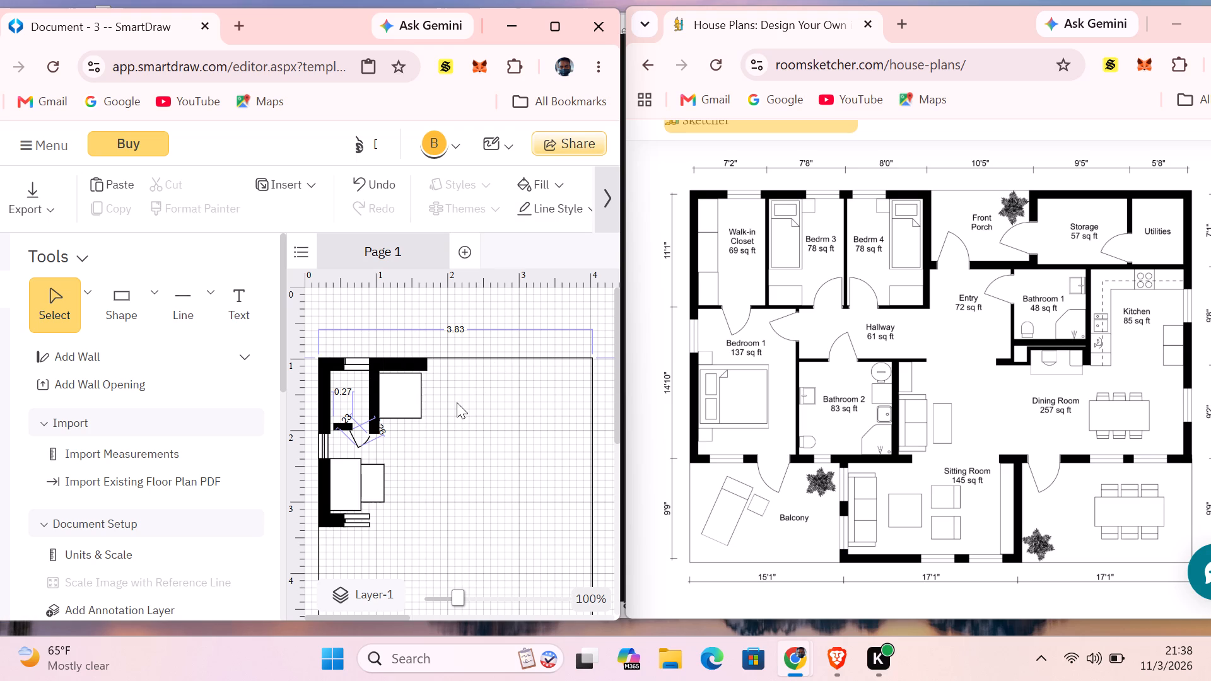
Shorten the new black top wall so its right end stops slightly before the bed rectangle's right edge.
left_click(417, 359)
left_click_drag(427, 360, 419, 362)
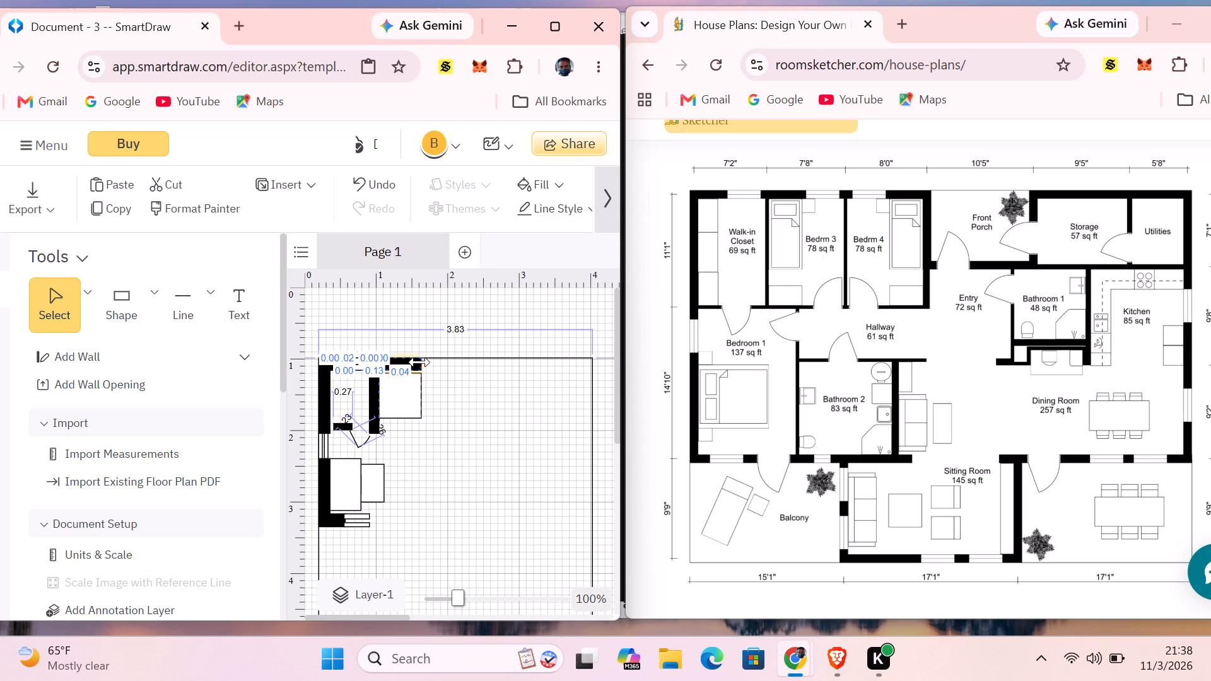
left_click_drag(419, 362, 412, 364)
left_click(470, 367)
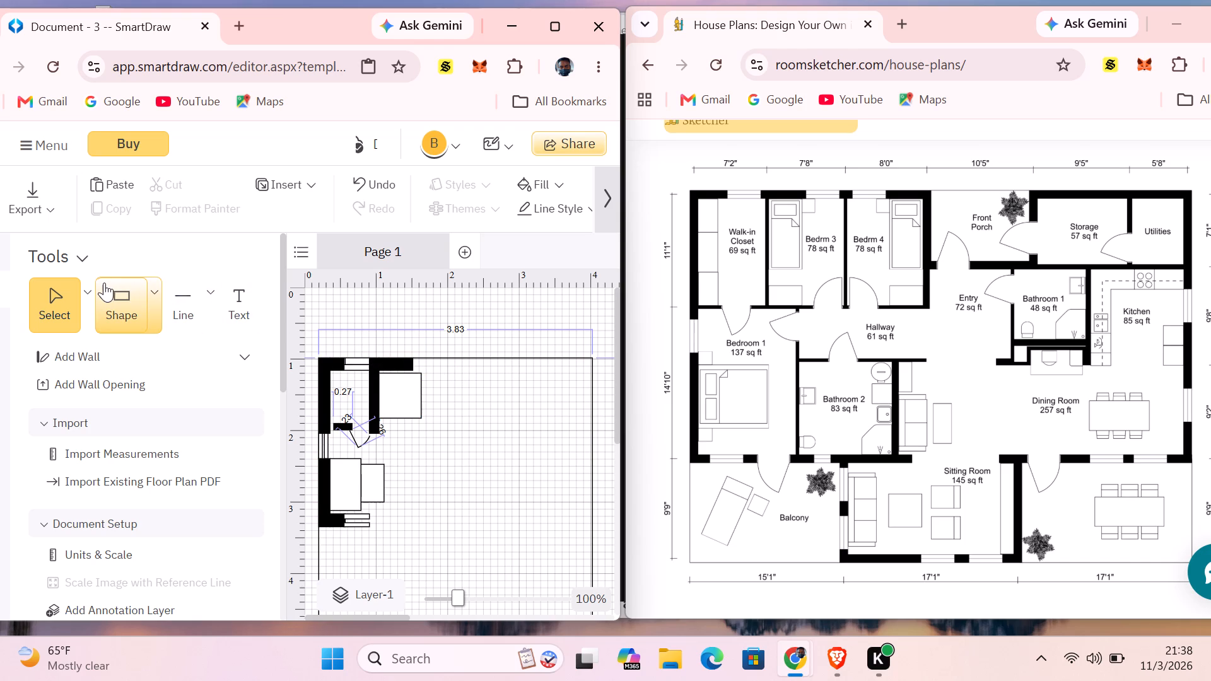
Add a thin white window rectangle about 0.5 long on the top outline, starting at the right end of the shortened black wall.
left_click(153, 291)
left_click(183, 370)
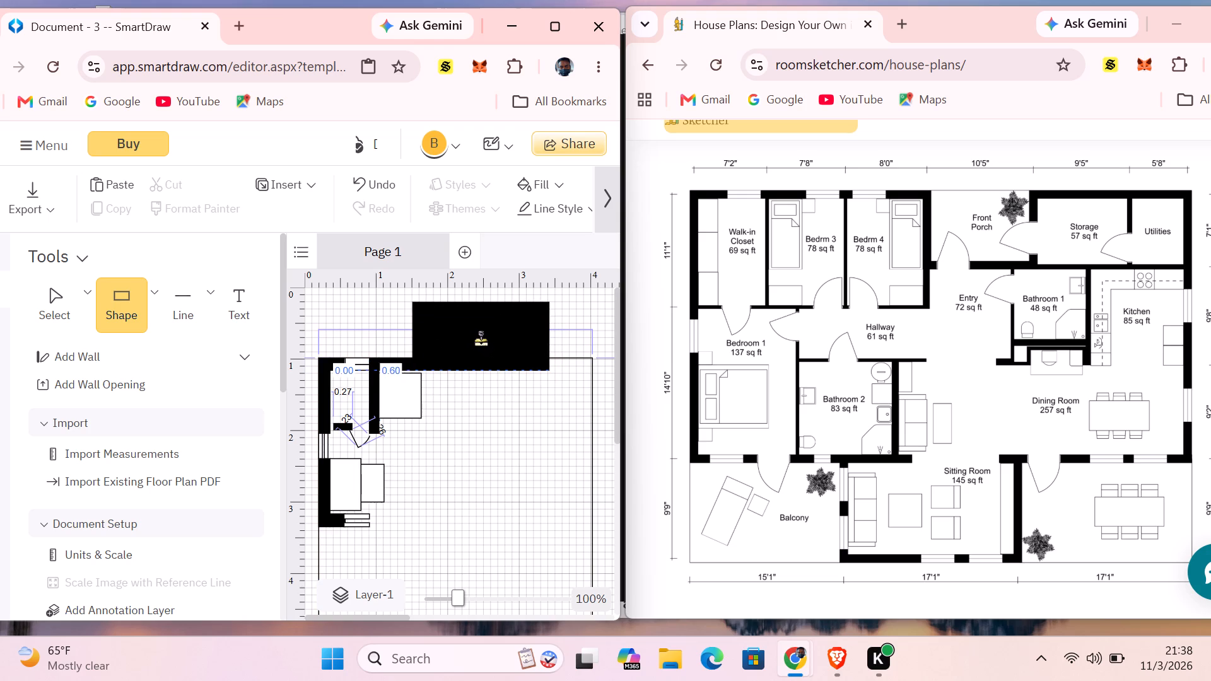
left_click(481, 340)
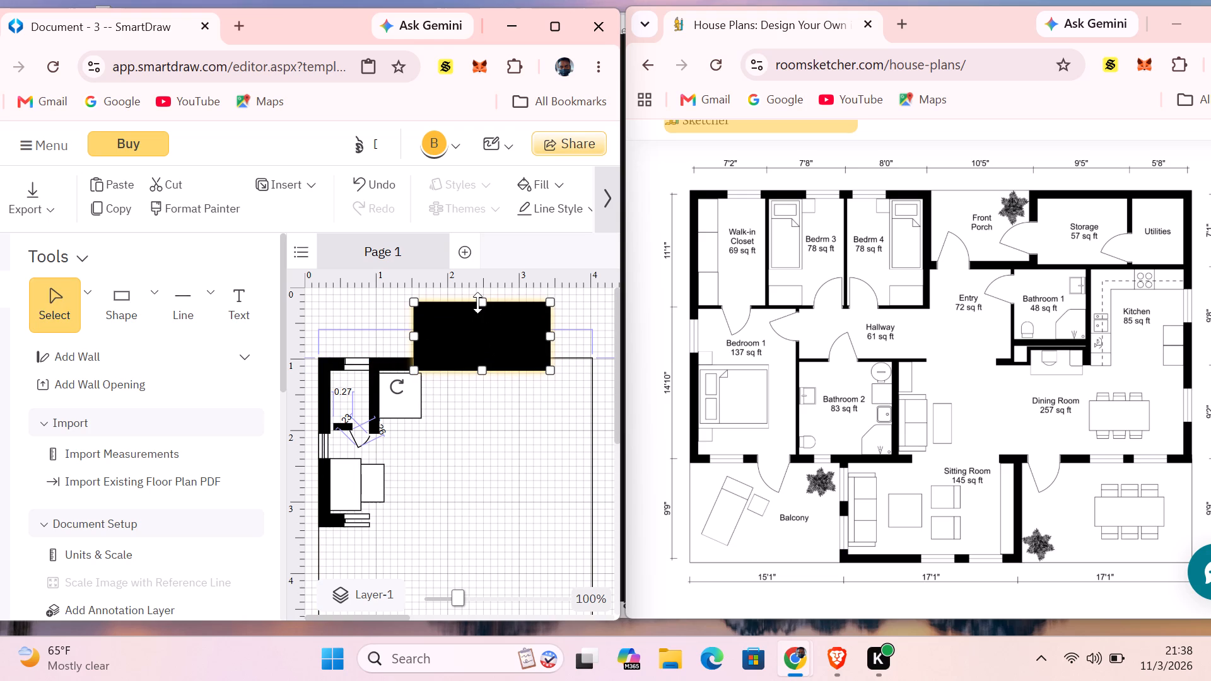
left_click_drag(478, 302, 466, 359)
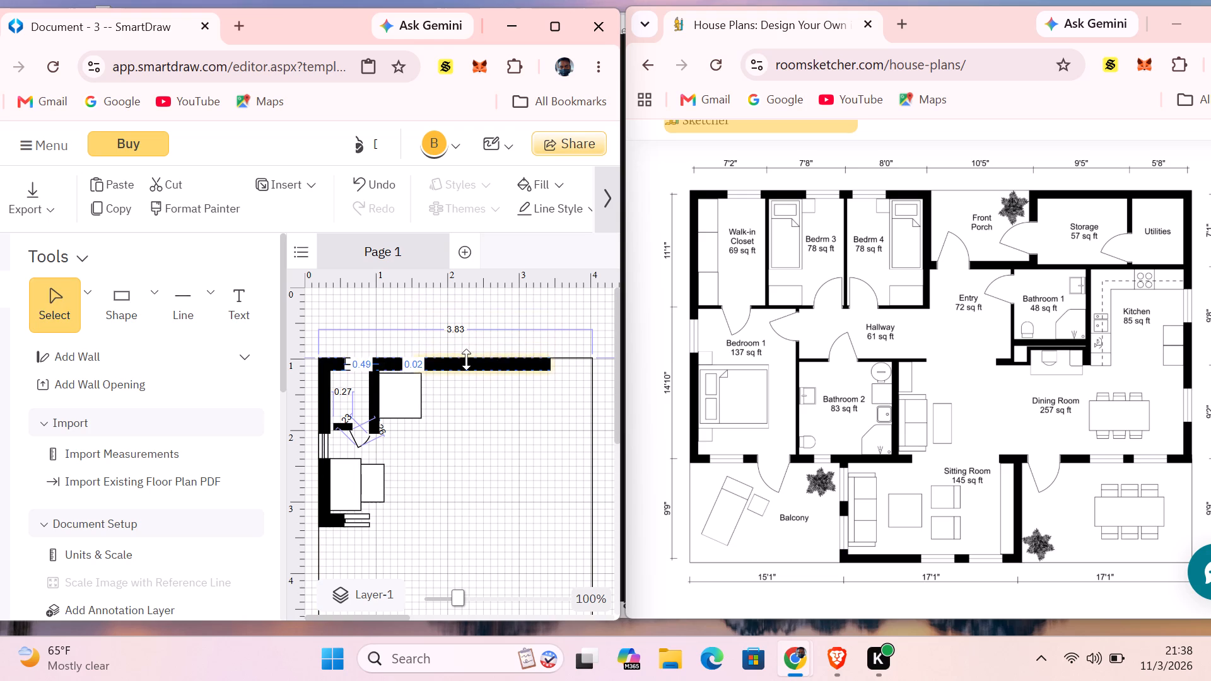
left_click_drag(466, 359, 455, 358)
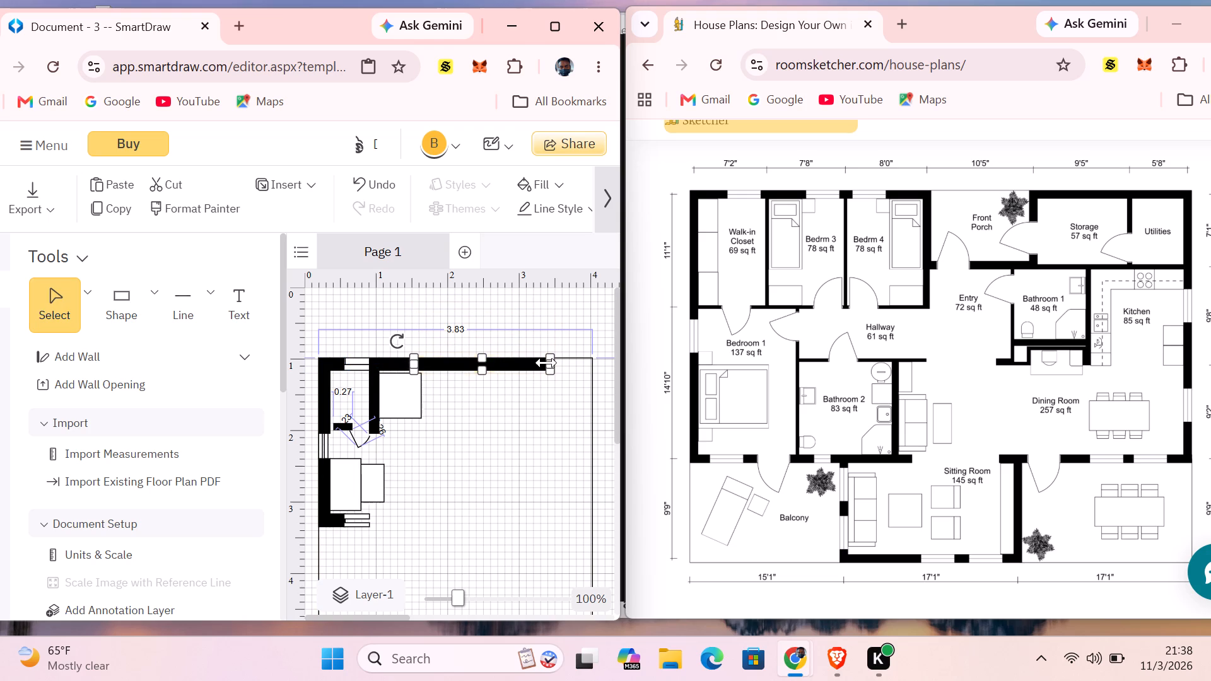
left_click_drag(546, 363, 447, 359)
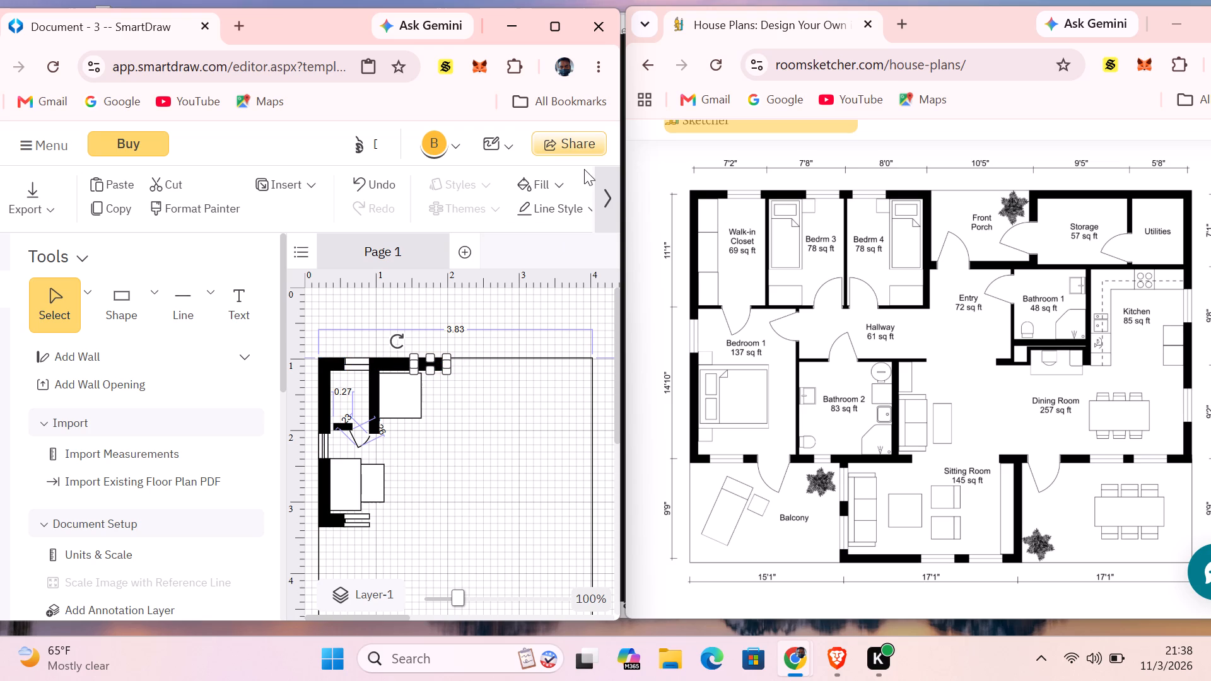
left_click(561, 187)
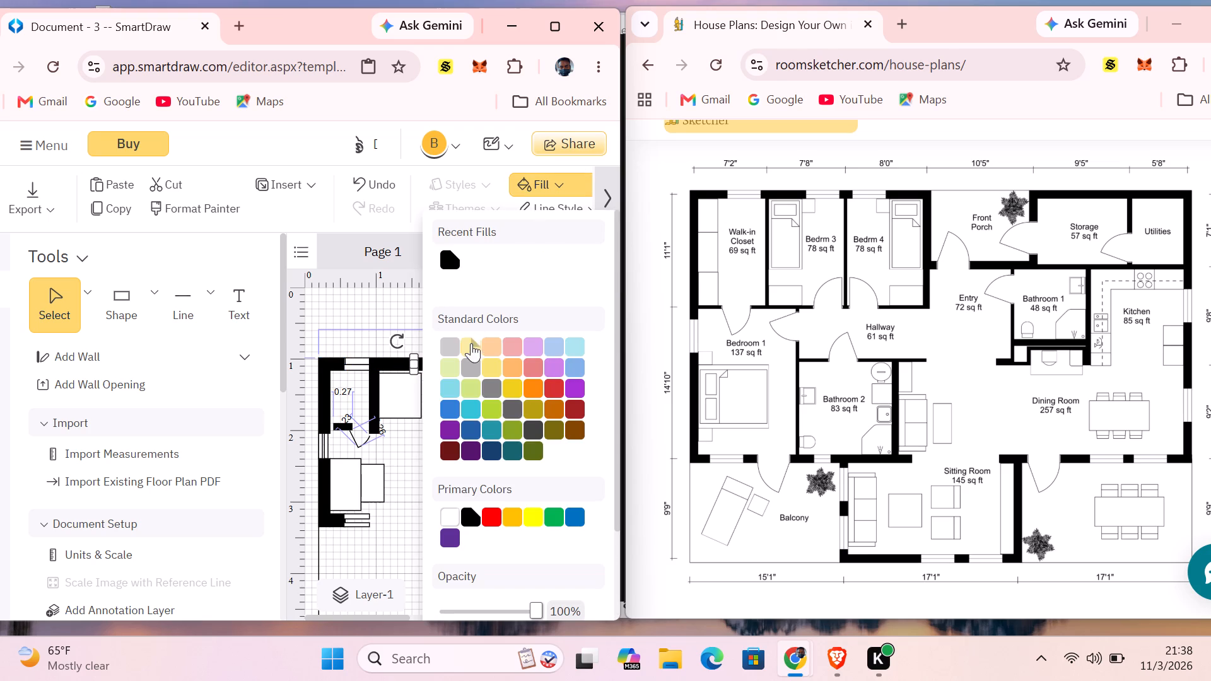
left_click(453, 520)
left_click(489, 376)
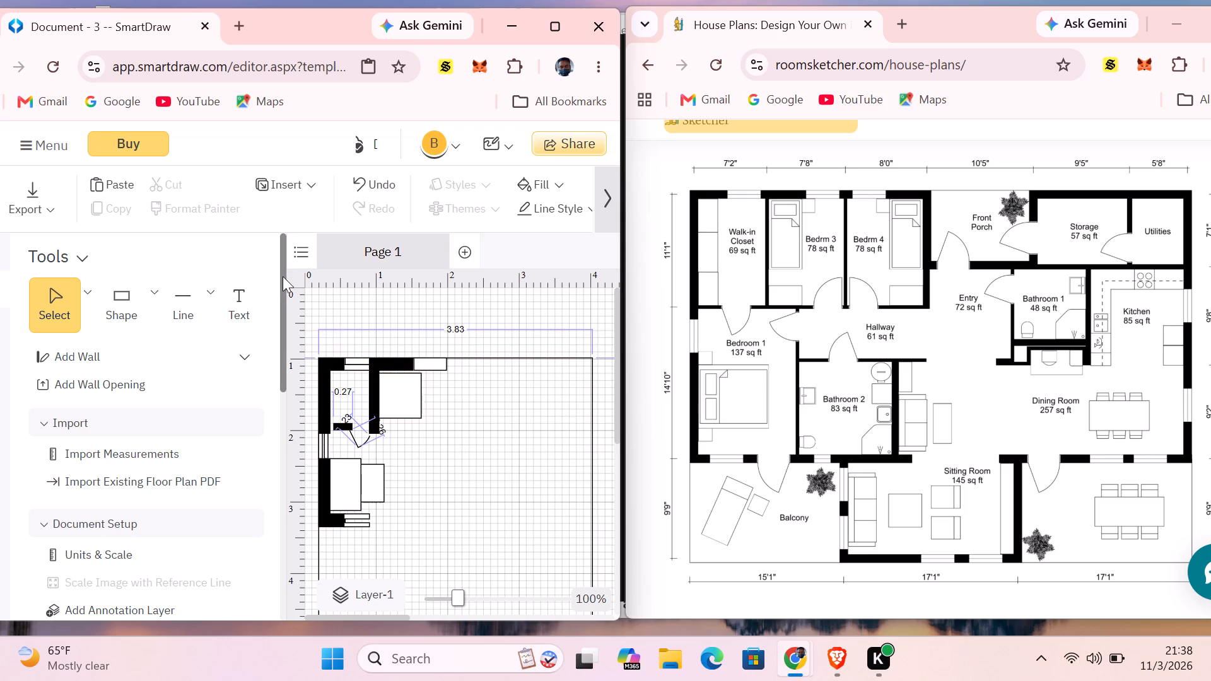
Widen the drawing window and enlarge the outer outline rectangle from its top-right corner to about 4.12 by 3.84.
left_click_drag(626, 257, 681, 255)
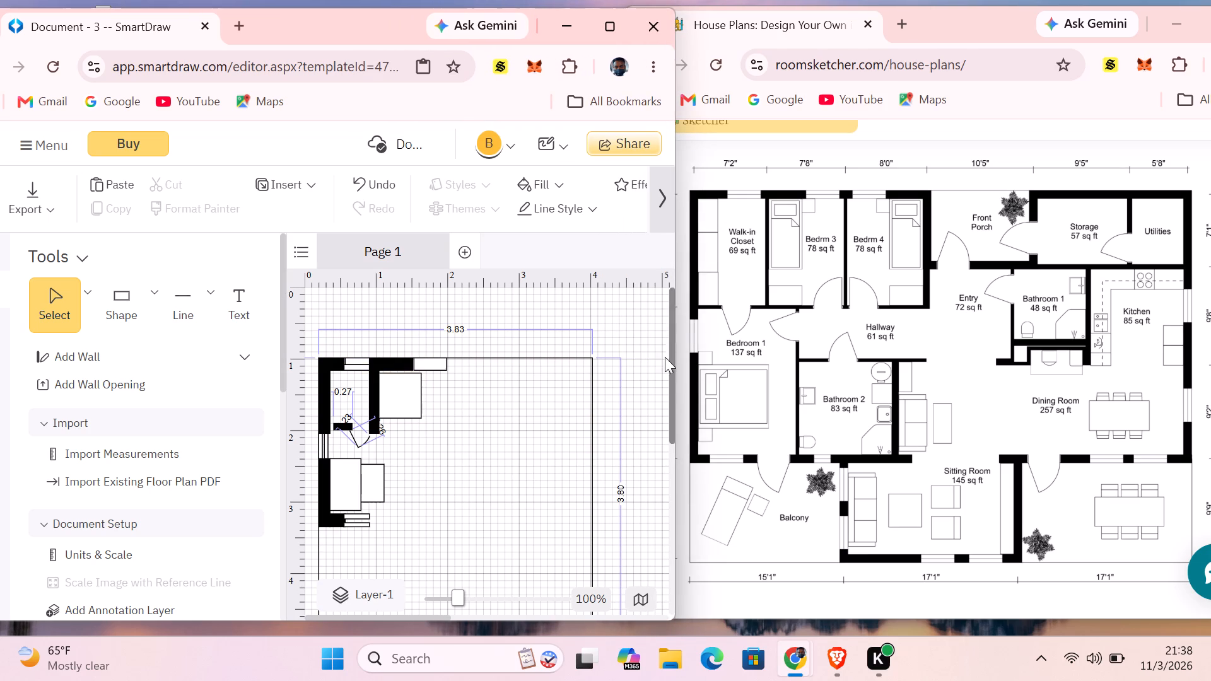
left_click(578, 375)
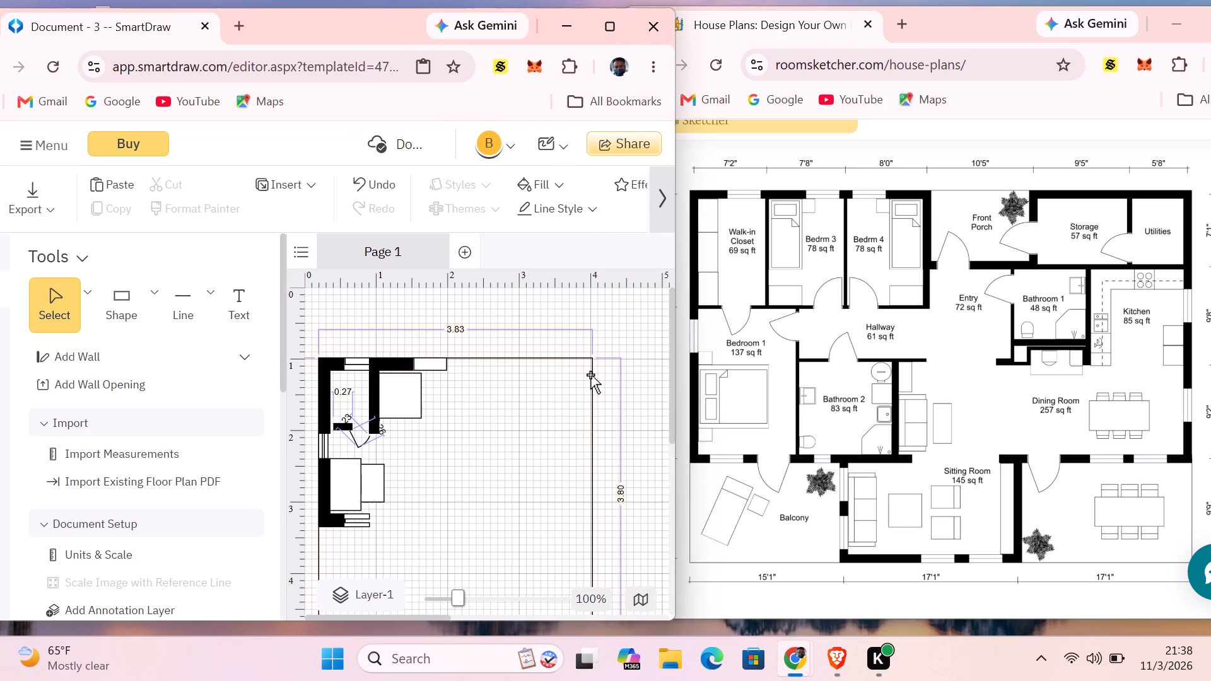
left_click(591, 375)
left_click_drag(591, 358, 615, 352)
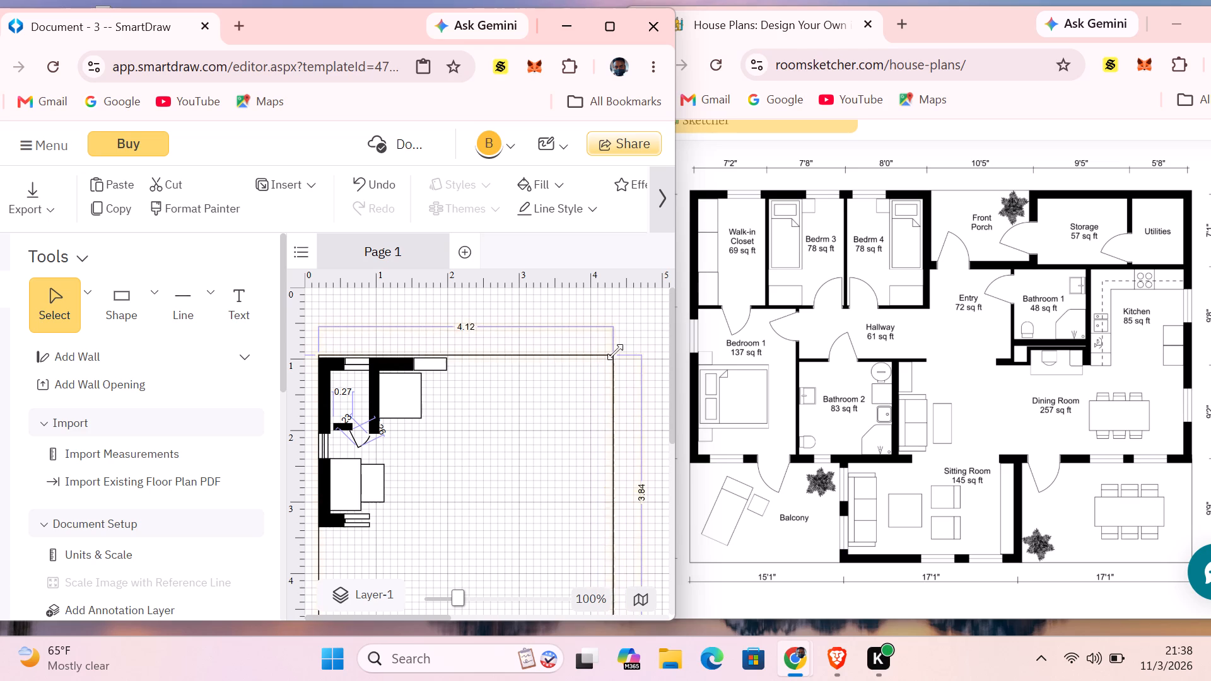
Widen the outer outline rectangle from its top-right corner to about 4.71.
left_click_drag(615, 352, 654, 358)
scroll(587, 410, "down", 1)
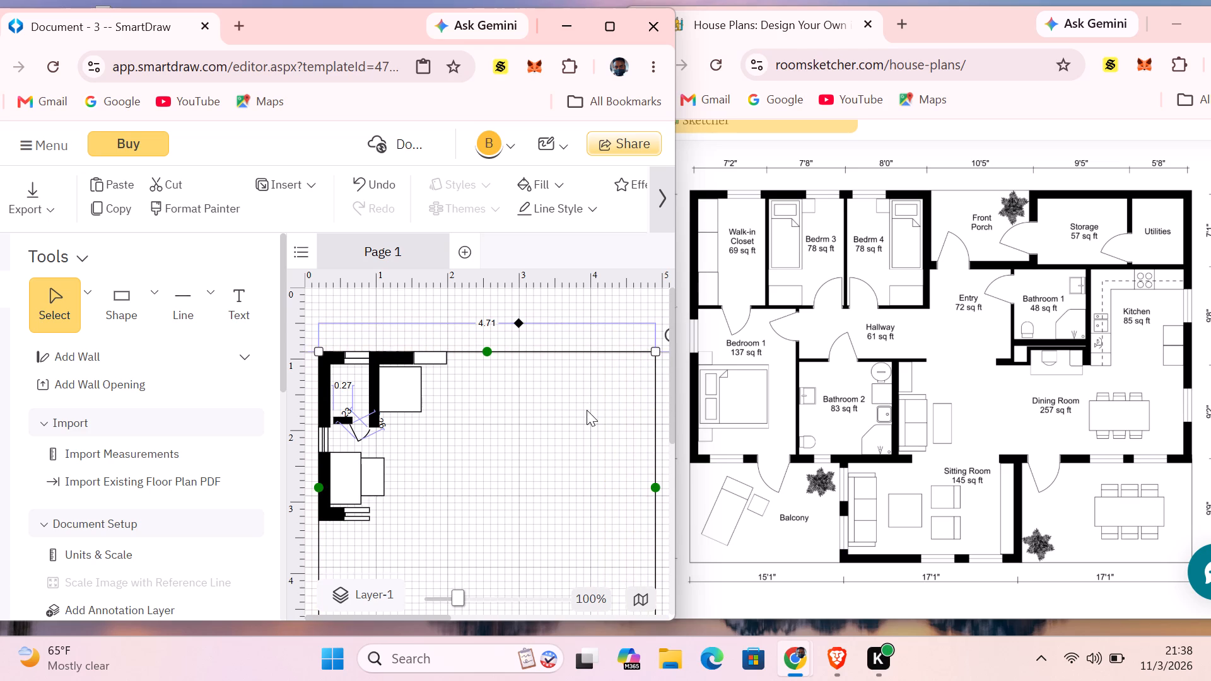
scroll(587, 410, "up", 1)
scroll(584, 410, "down", 1)
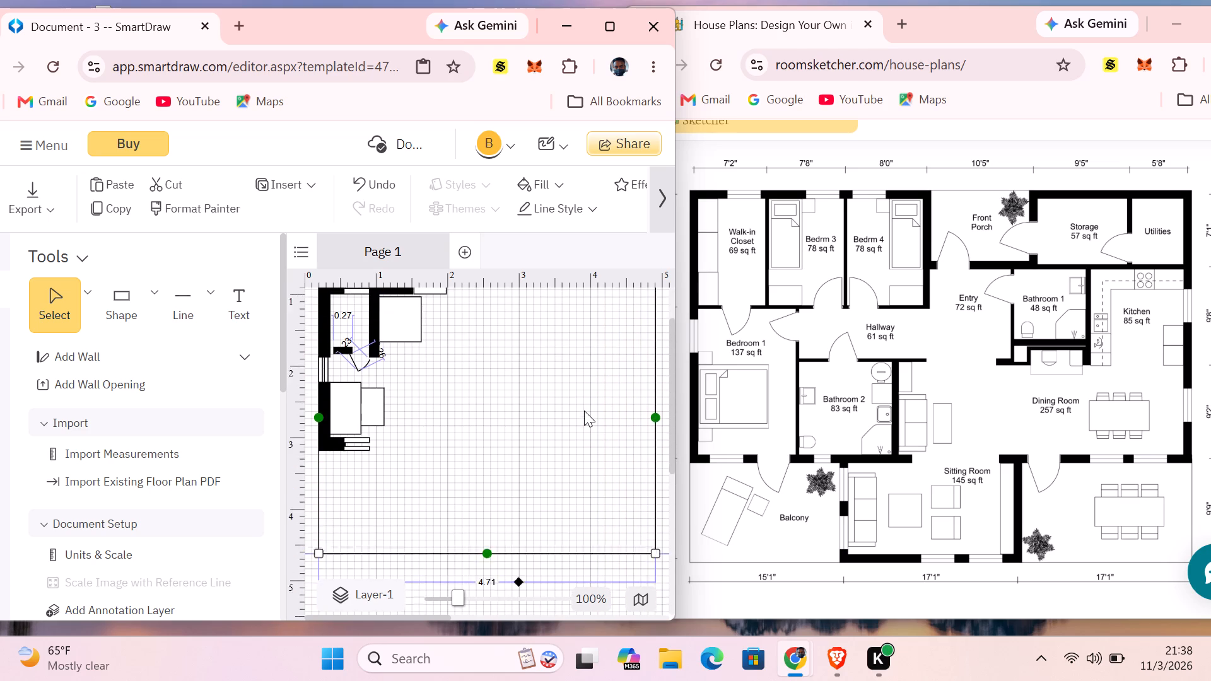
left_click_drag(672, 399, 676, 380)
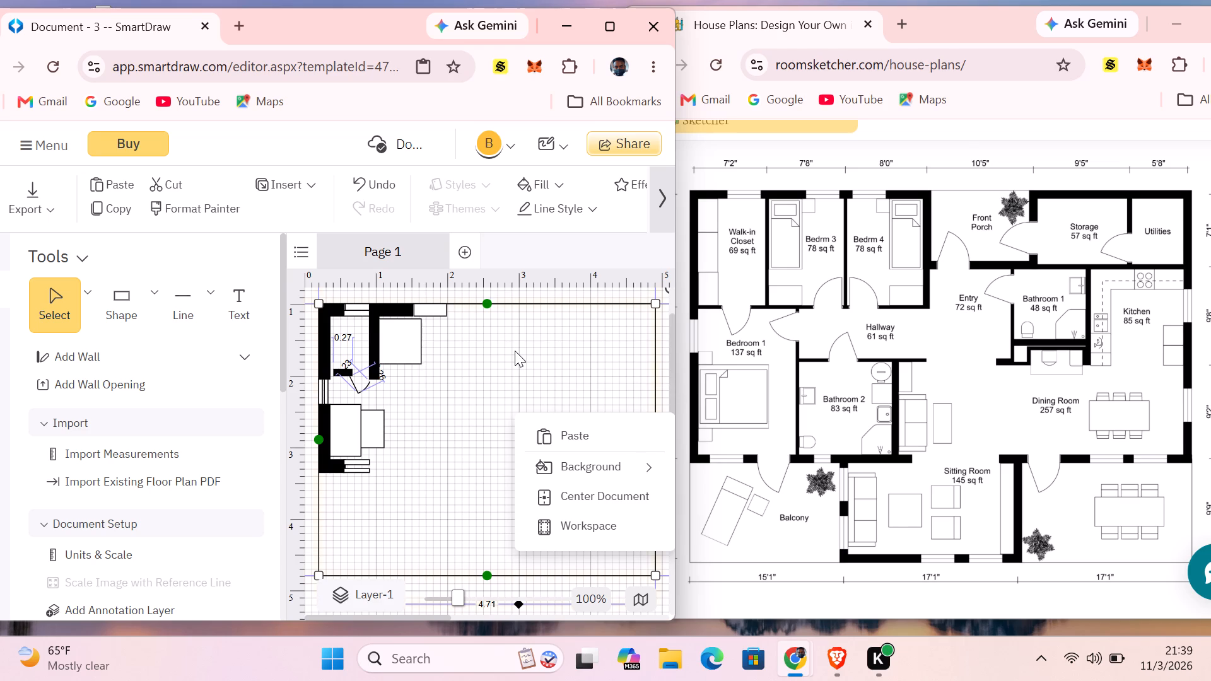
left_click(515, 351)
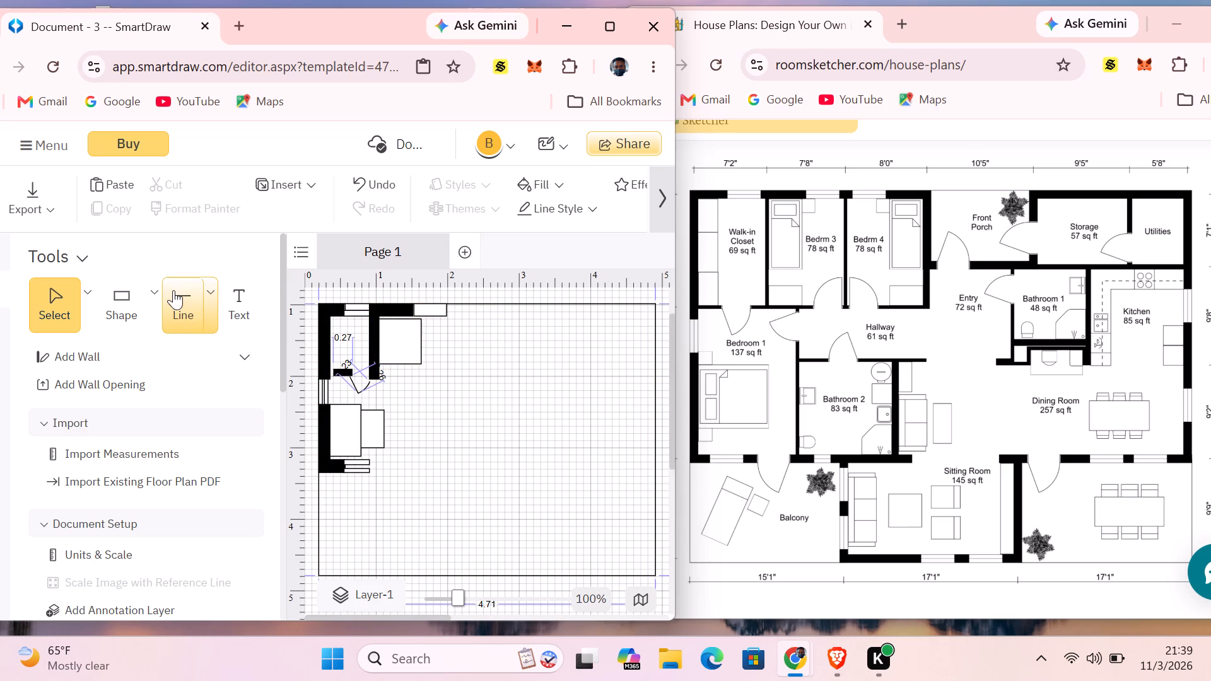
Add a small white rectangle about 0.3 wide on the top outline, directly after the second window strip and matching its thickness.
left_click(151, 293)
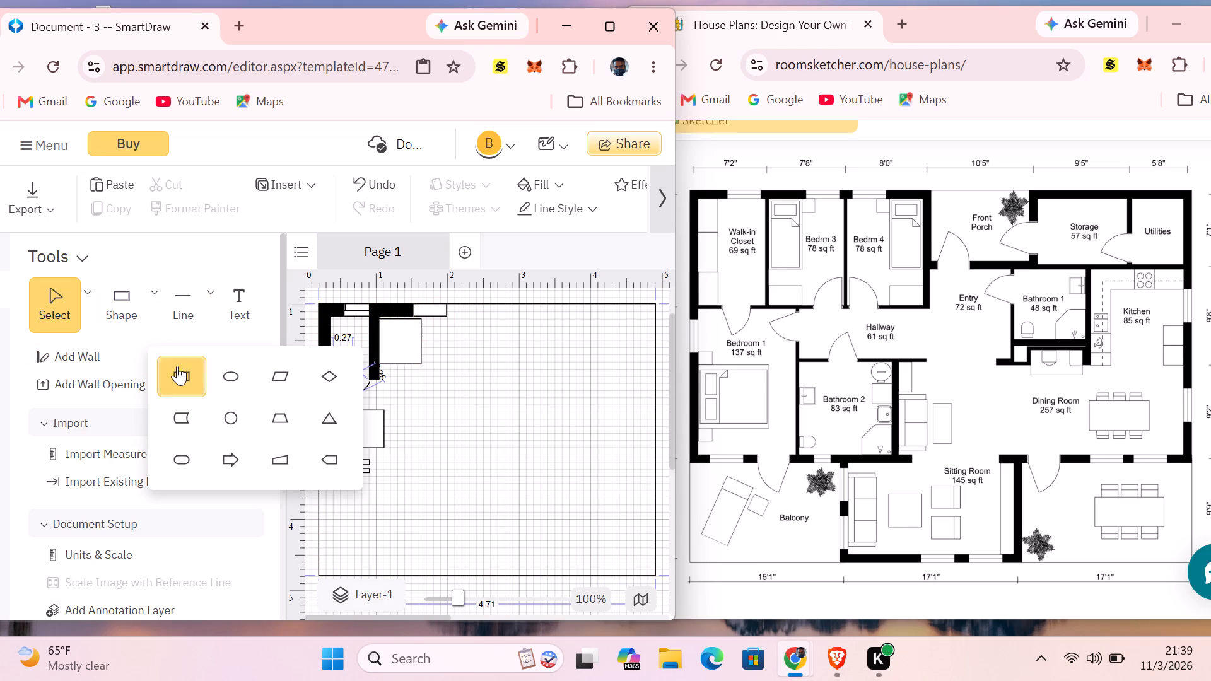
left_click(177, 366)
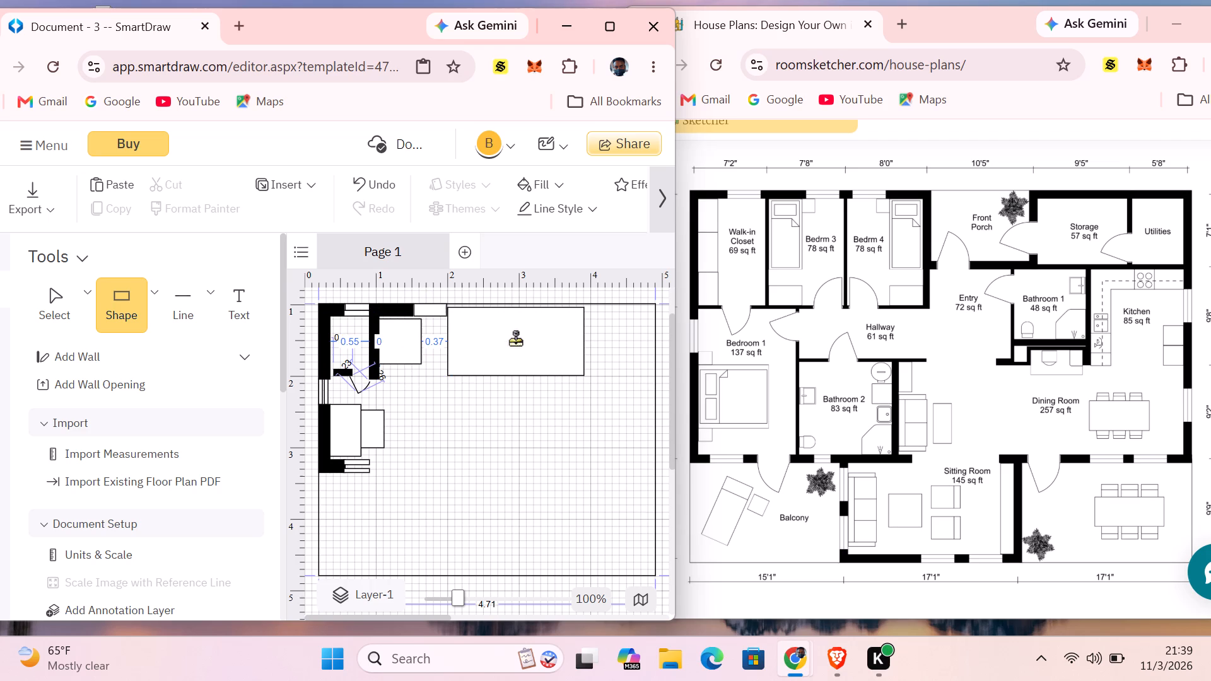
left_click(515, 339)
left_click_drag(588, 339, 494, 330)
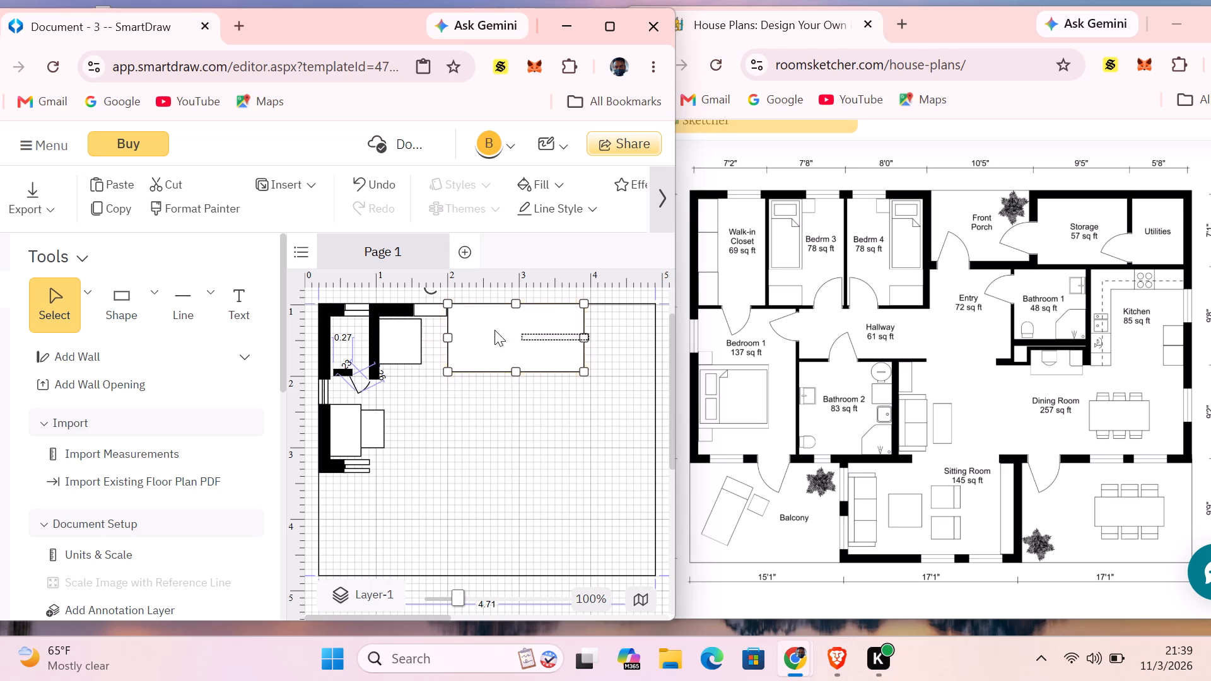
left_click_drag(494, 330, 472, 330)
left_click(582, 332)
left_click_drag(579, 335, 469, 320)
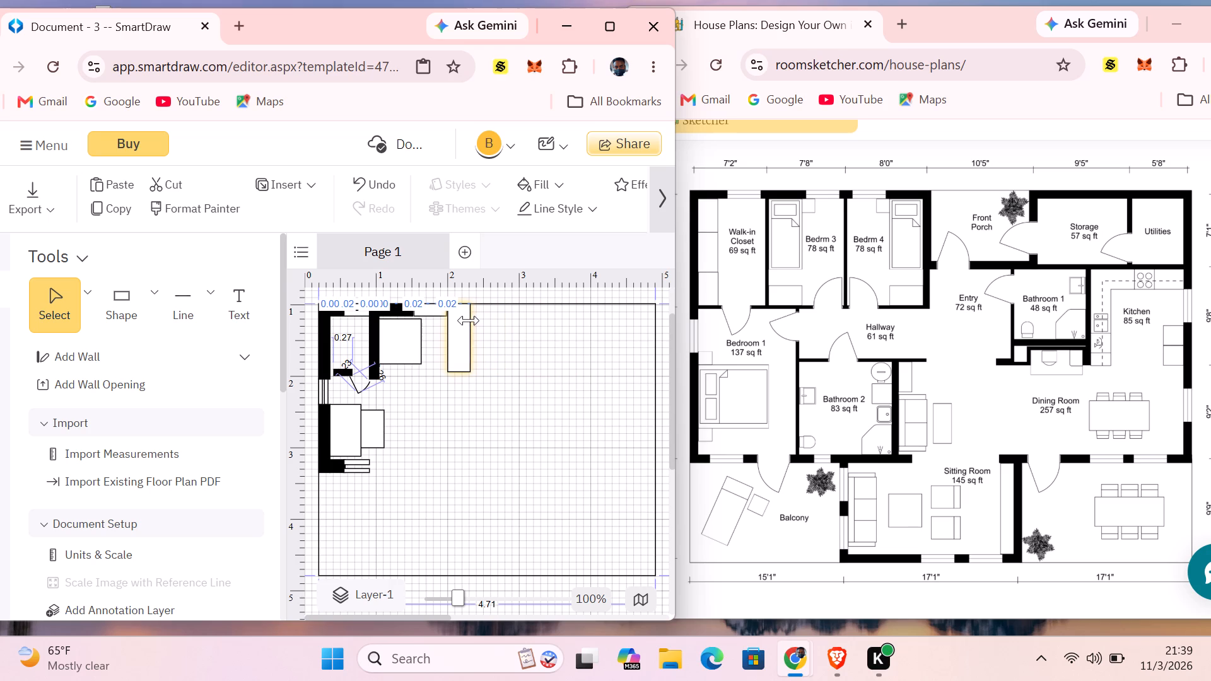
left_click_drag(469, 320, 468, 322)
left_click_drag(458, 375, 461, 342)
left_click_drag(461, 342, 462, 319)
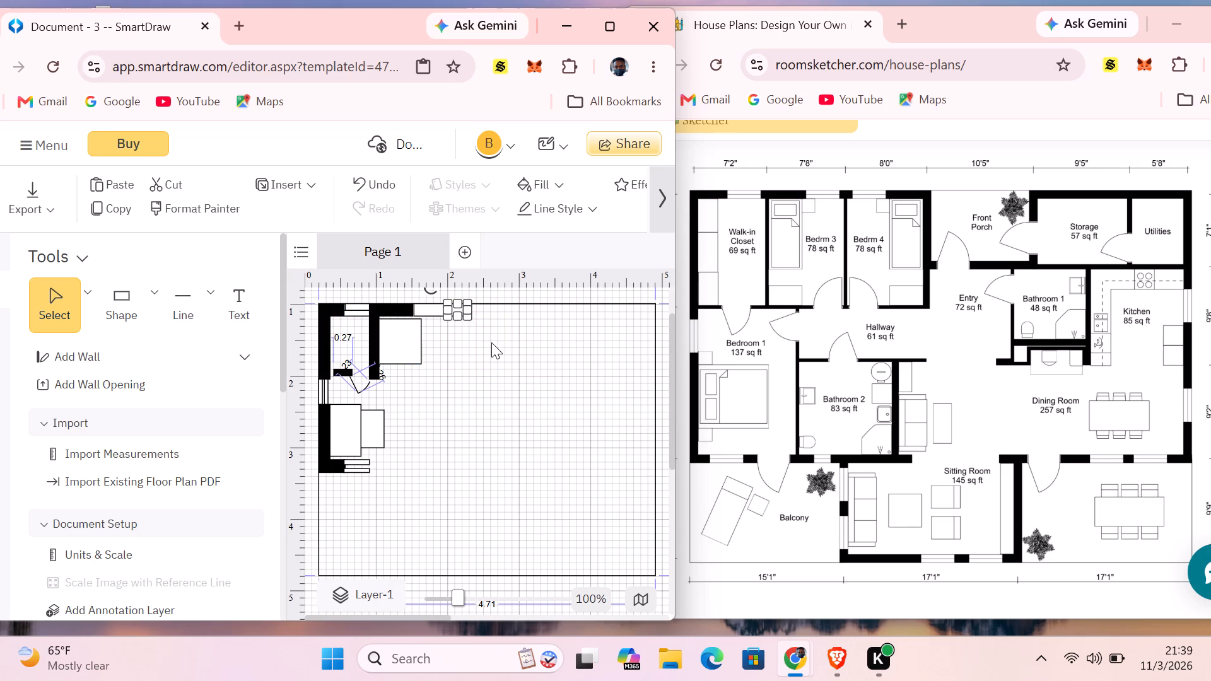
left_click(492, 342)
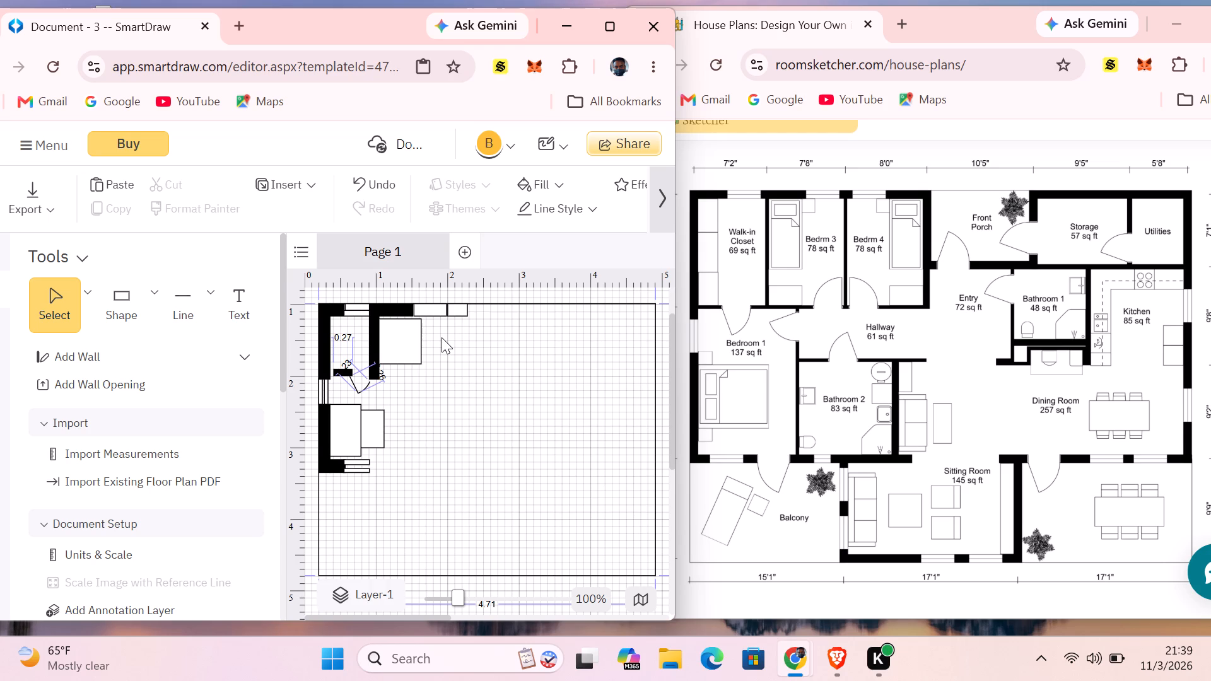
Add a thin vertical partition rectangle running down from the underside of the small new rectangle on the top outline.
left_click(154, 299)
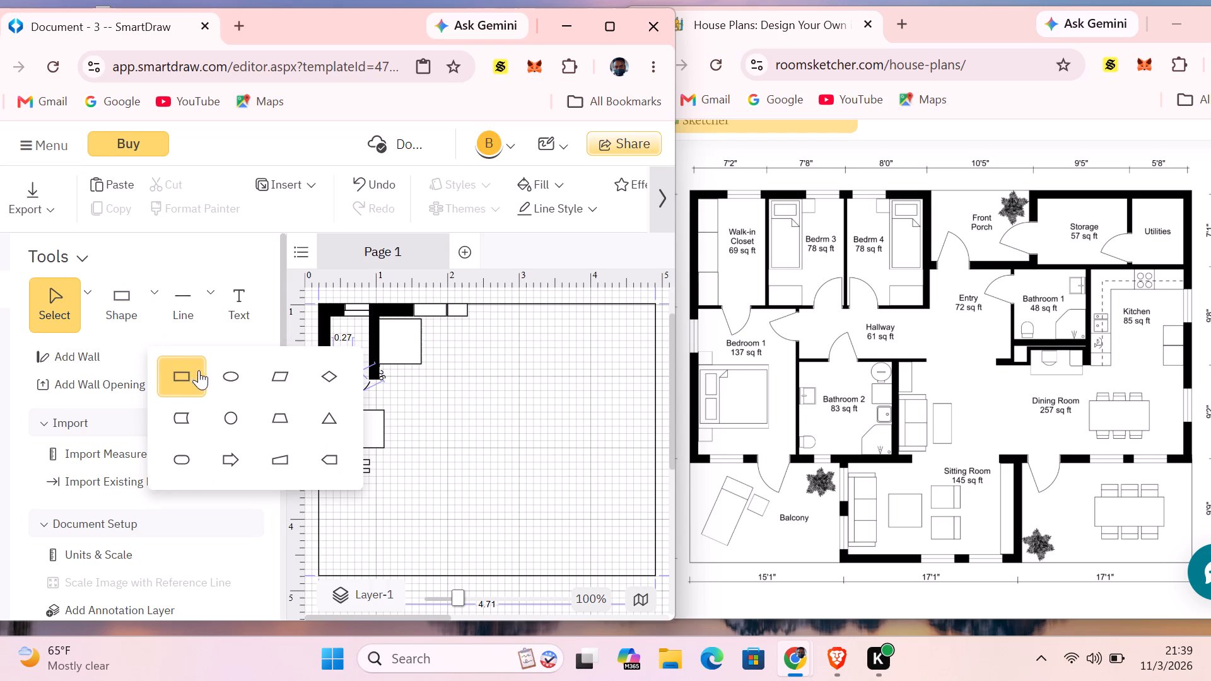
left_click(183, 370)
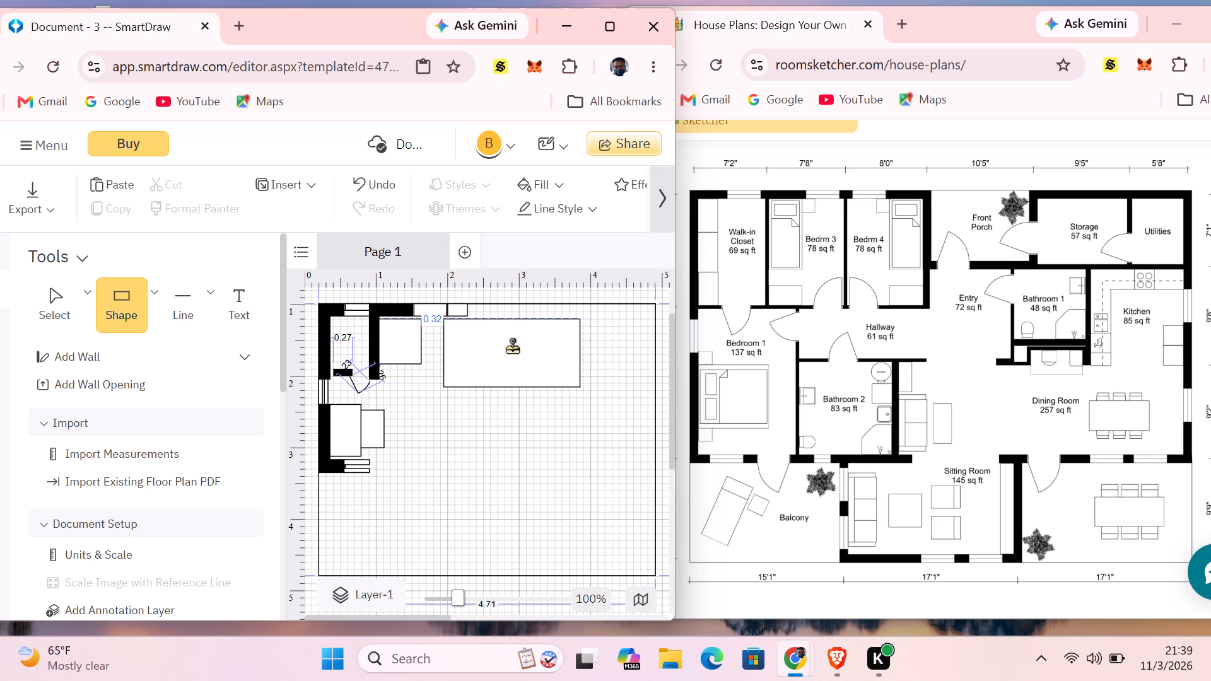
left_click(513, 347)
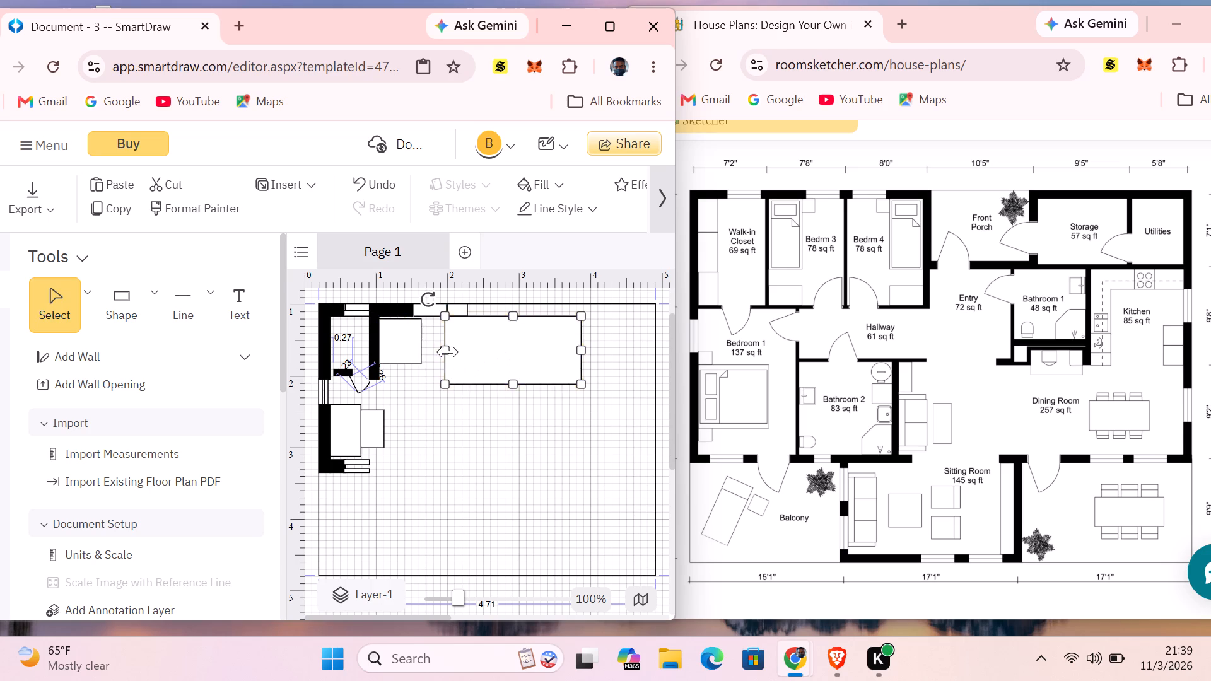
left_click(448, 352)
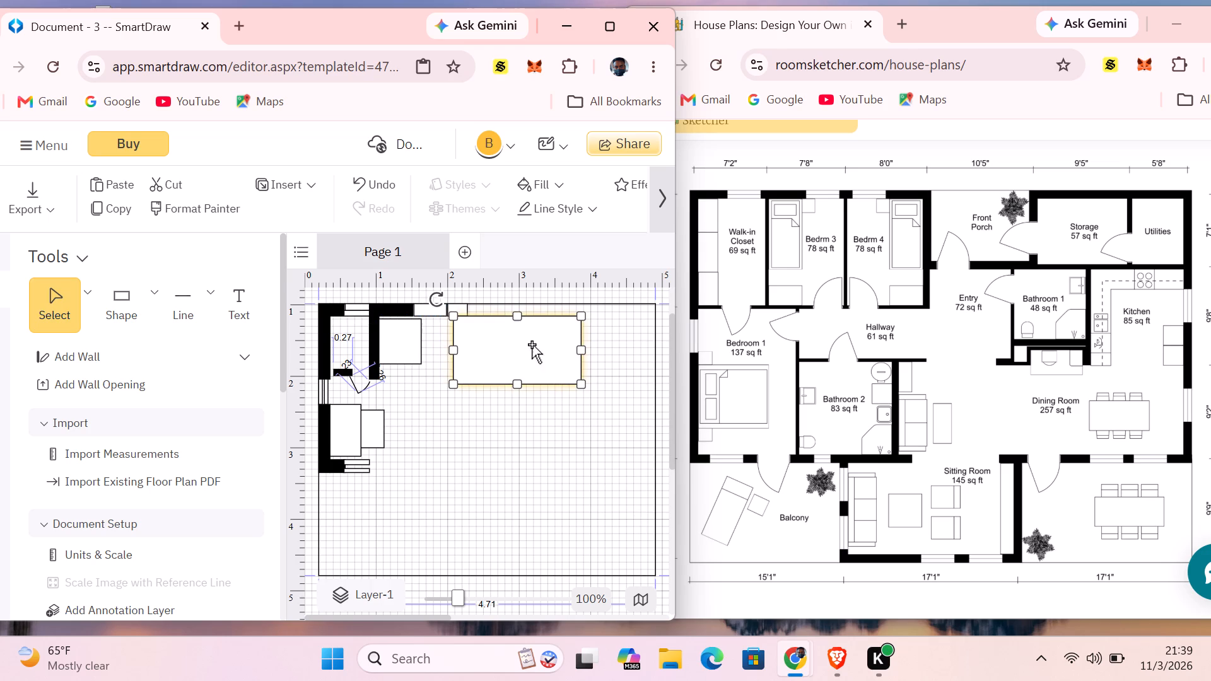
left_click_drag(580, 349, 459, 354)
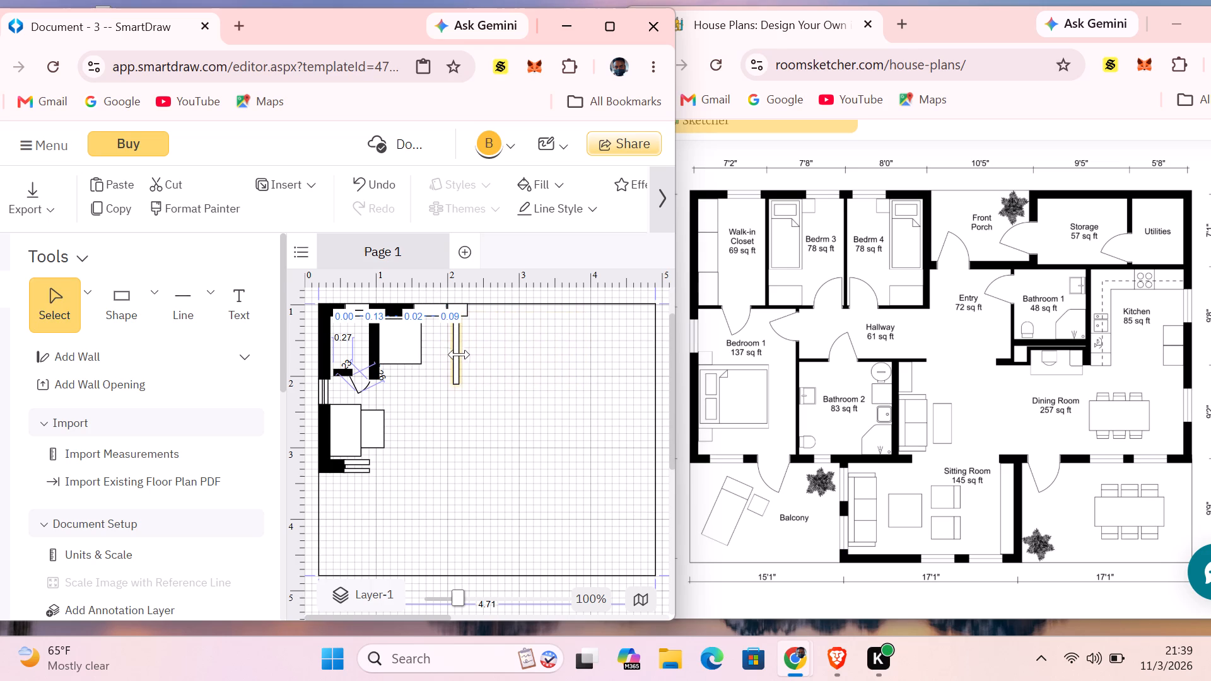
left_click_drag(459, 354, 458, 354)
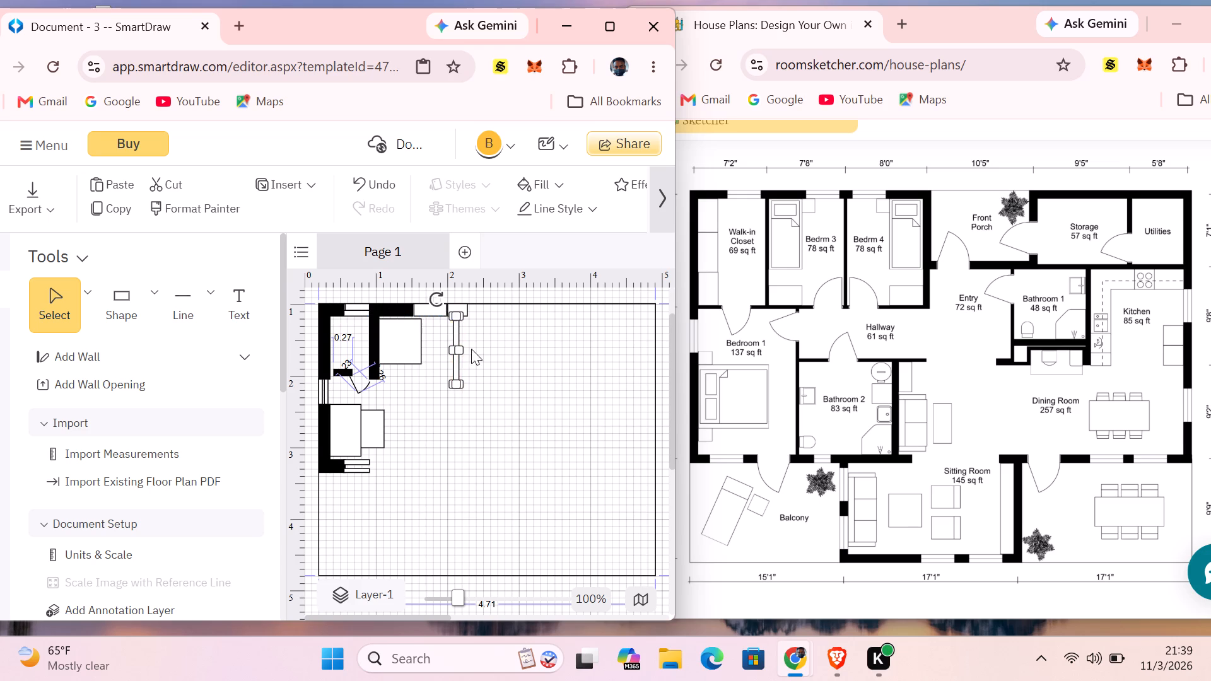
left_click(508, 356)
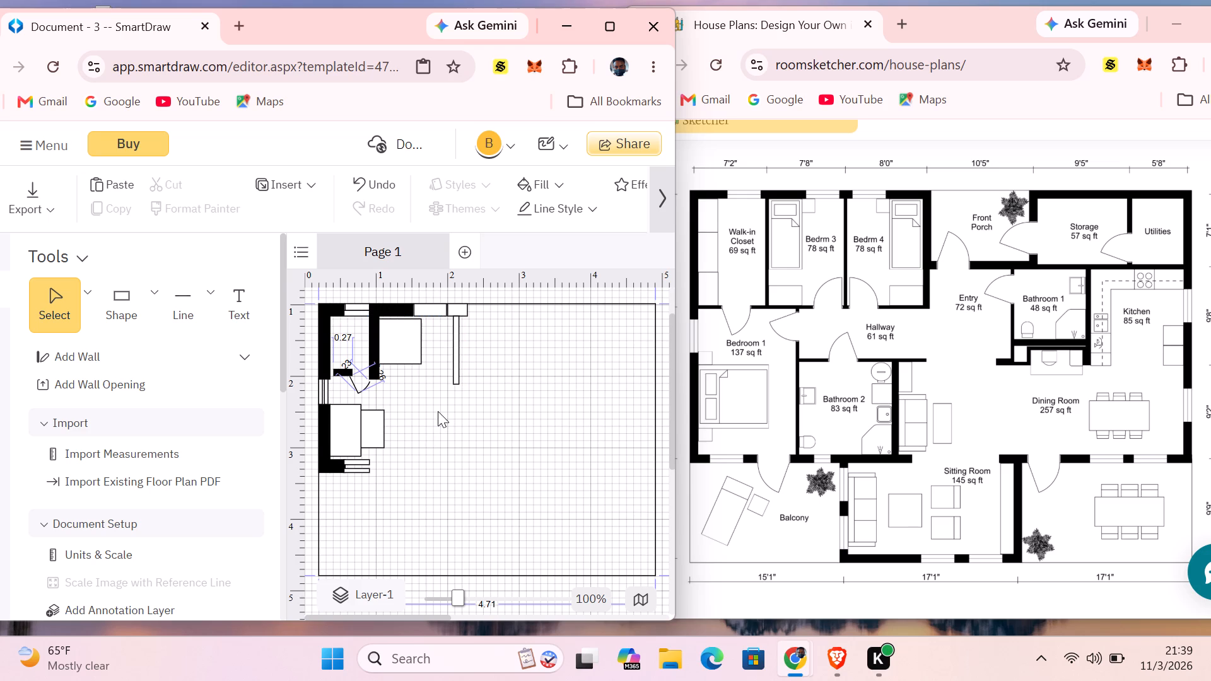
Shorten the thin vertical partition so its lower end stops slightly below the bed rectangle's bottom edge, level with the closet's bottom wall.
left_click(457, 380)
left_click(457, 380)
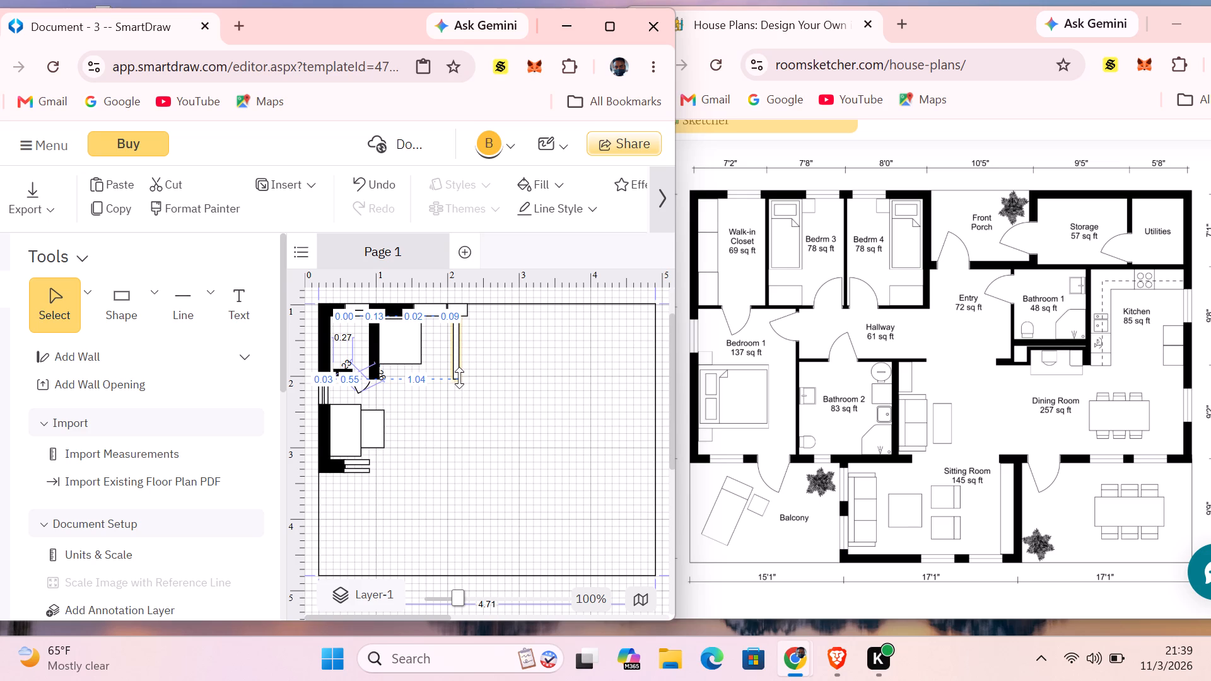
left_click(478, 356)
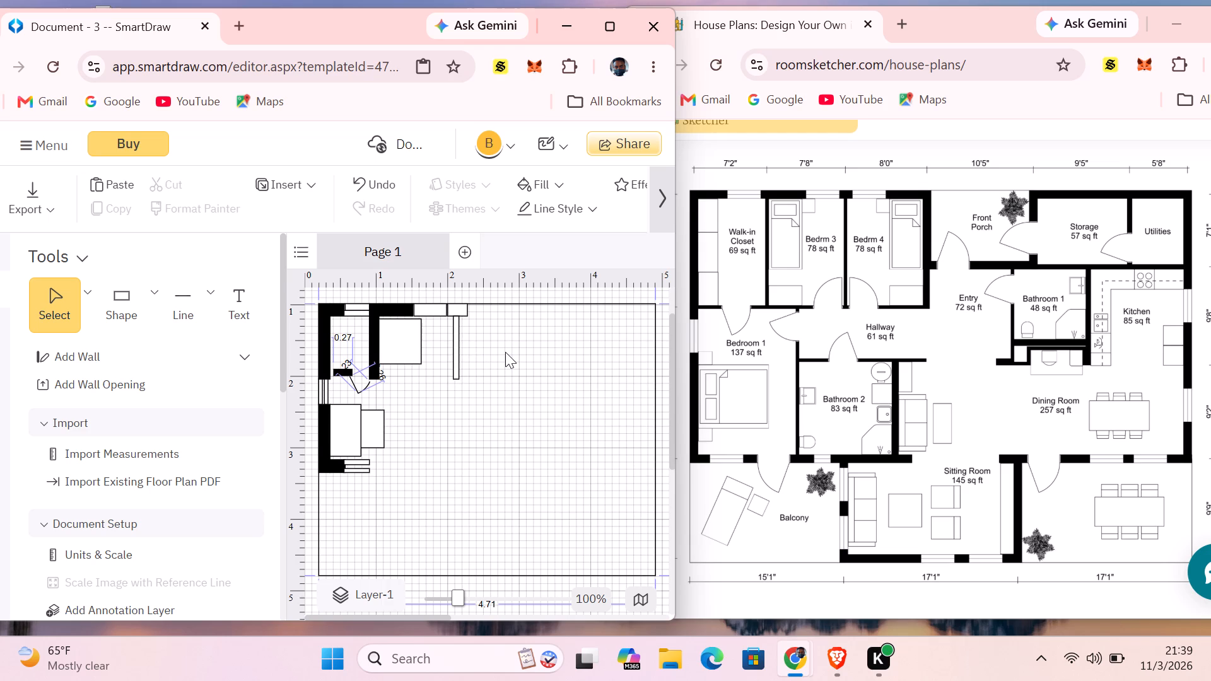
left_click(456, 374)
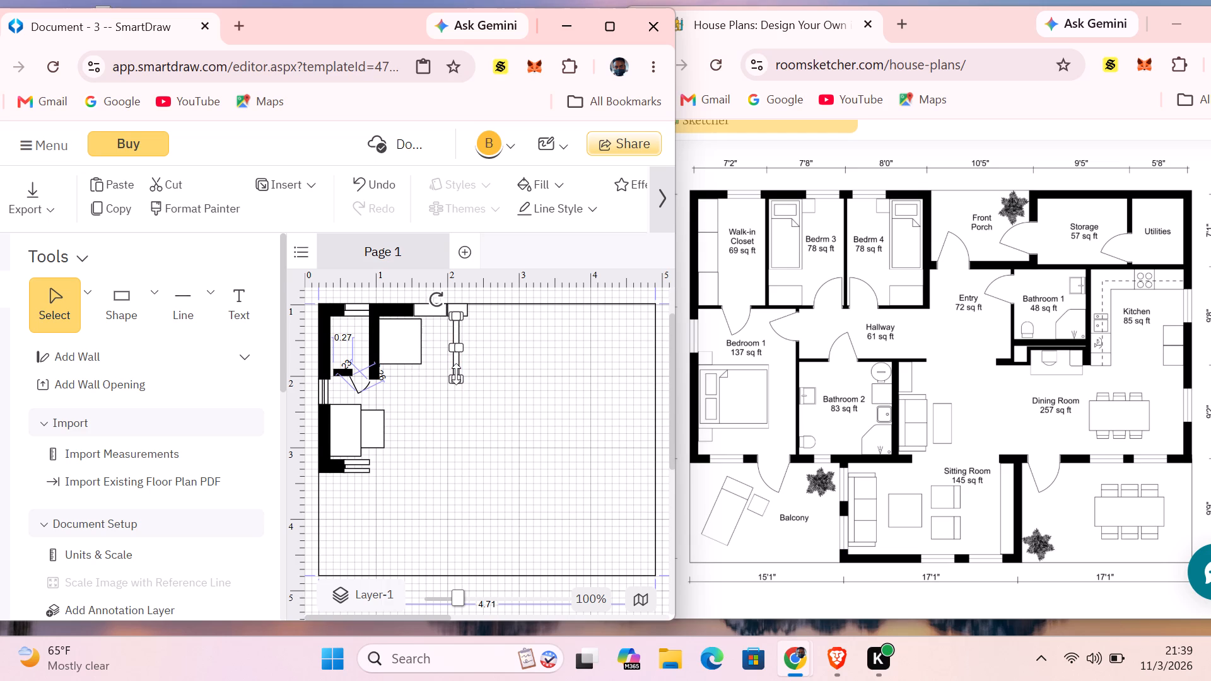
left_click_drag(460, 380, 454, 375)
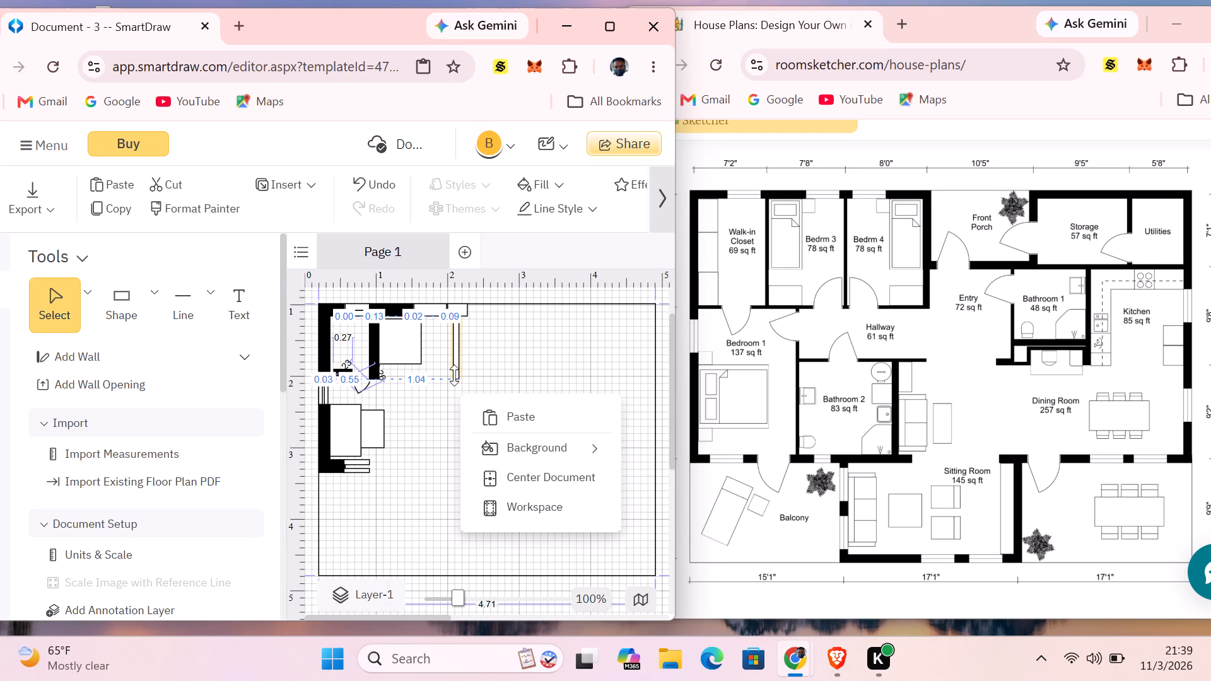
left_click_drag(454, 375, 458, 371)
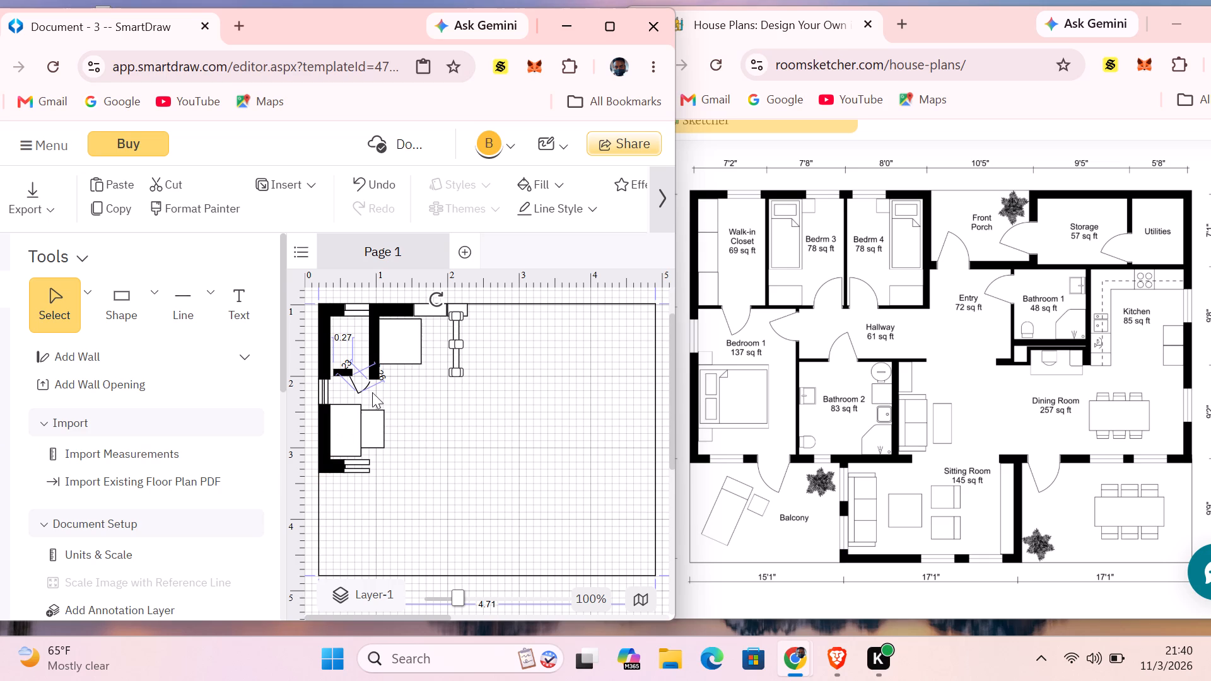
left_click(481, 370)
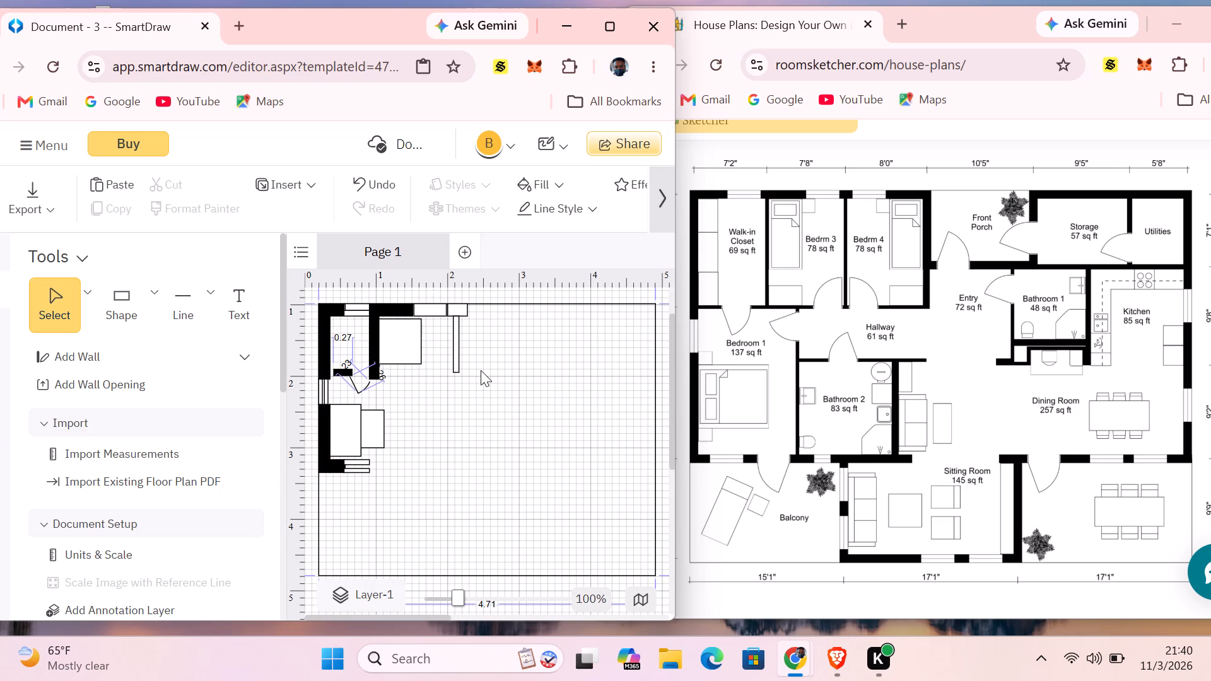
left_click(457, 371)
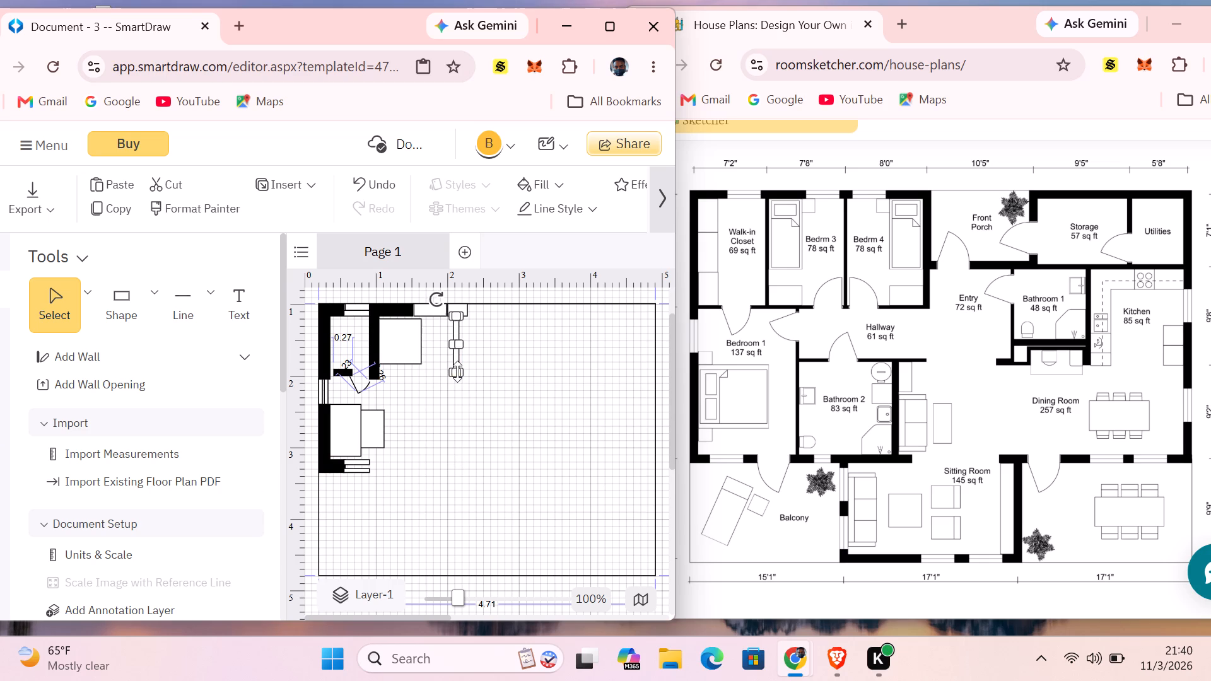
left_click(457, 371)
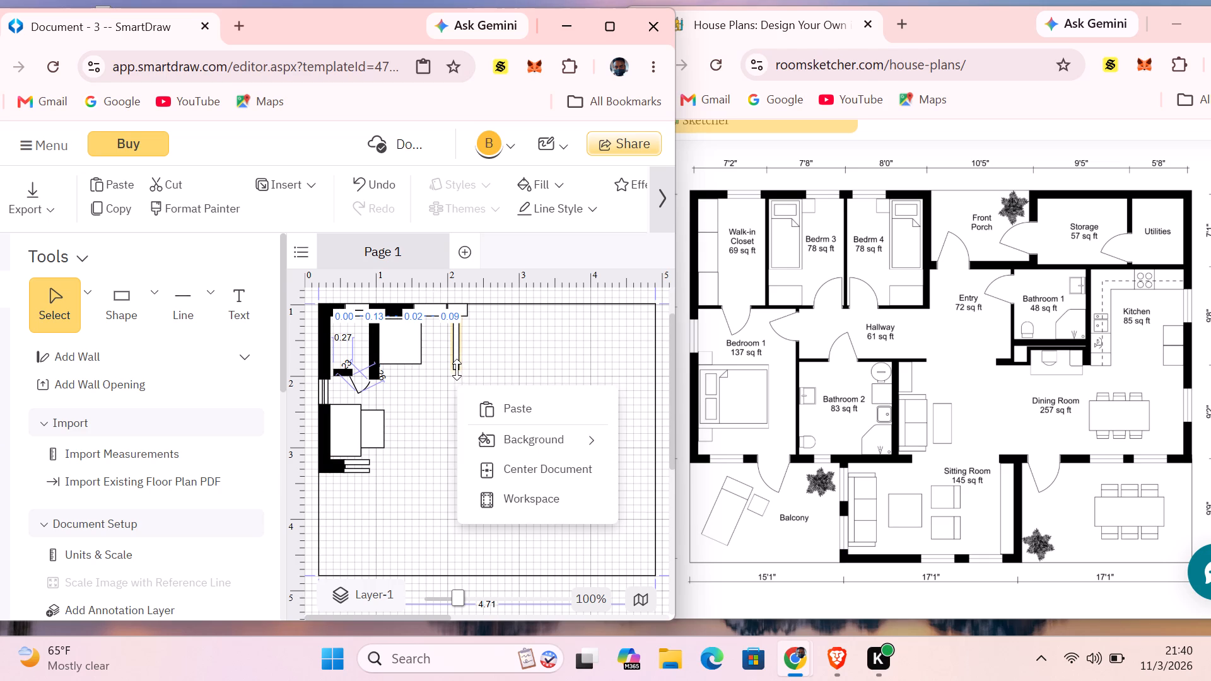
left_click(589, 363)
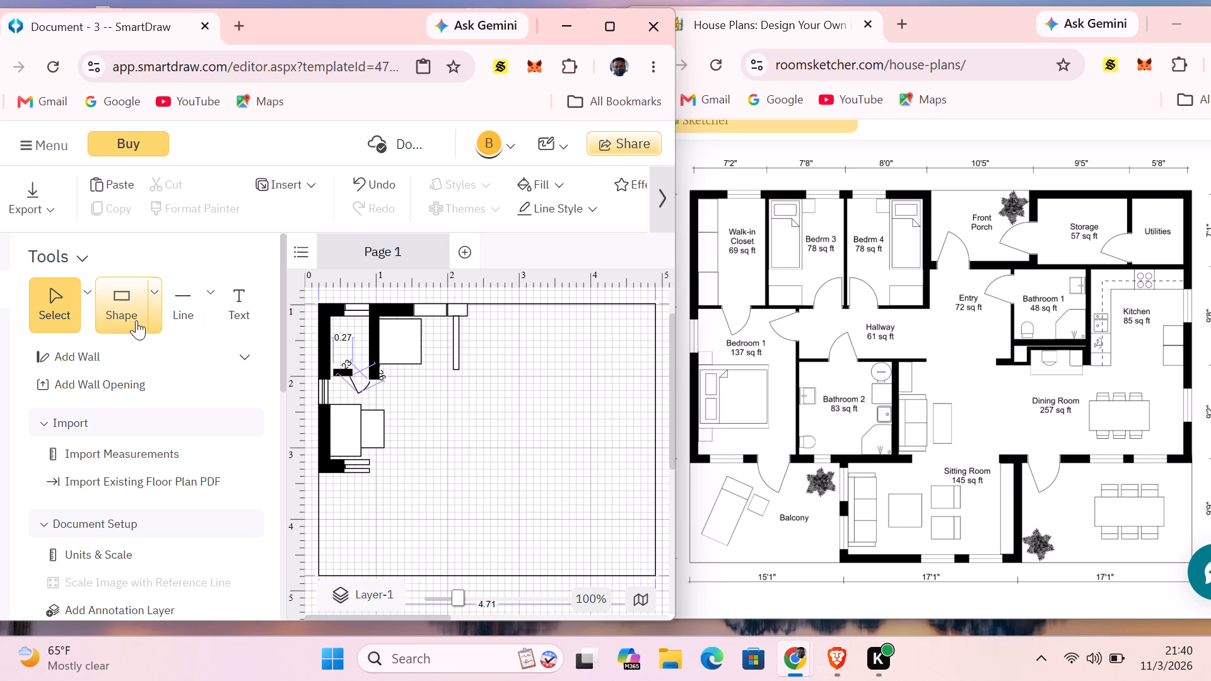
Add a thin horizontal rectangle about 0.3 wide across the partition's lower end, aligned with the small rectangle on the top outline.
left_click(159, 300)
left_click(182, 366)
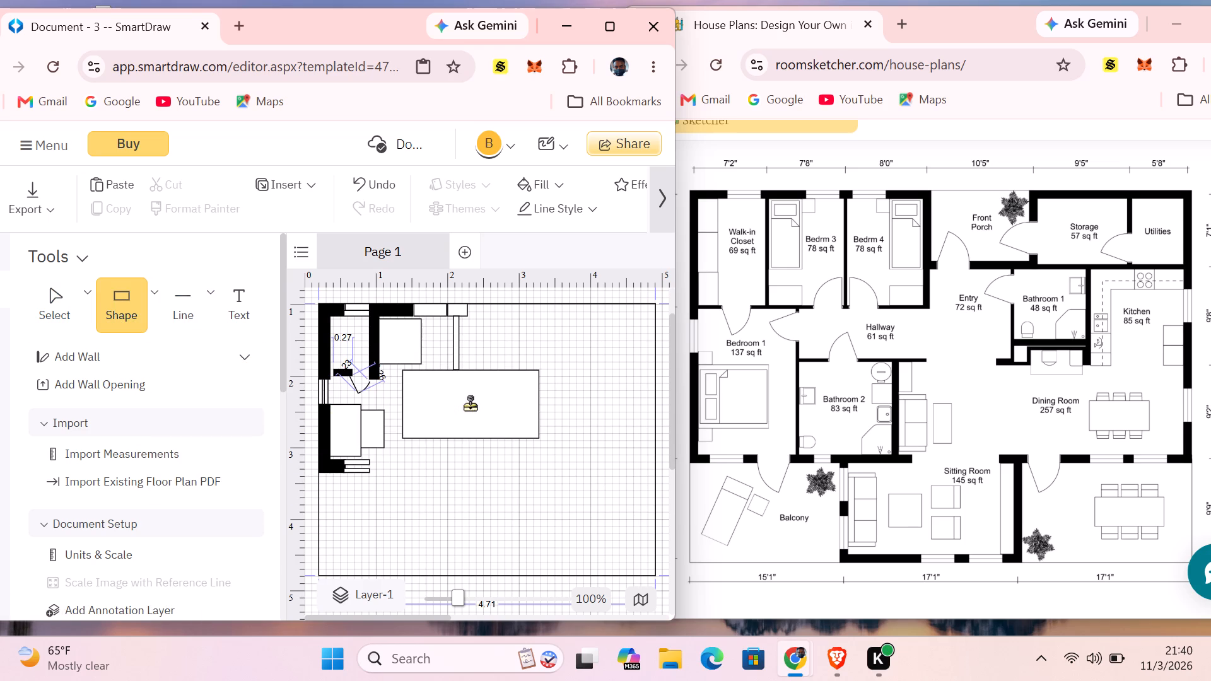
left_click(470, 405)
left_click_drag(536, 404, 493, 388)
left_click_drag(494, 402, 474, 402)
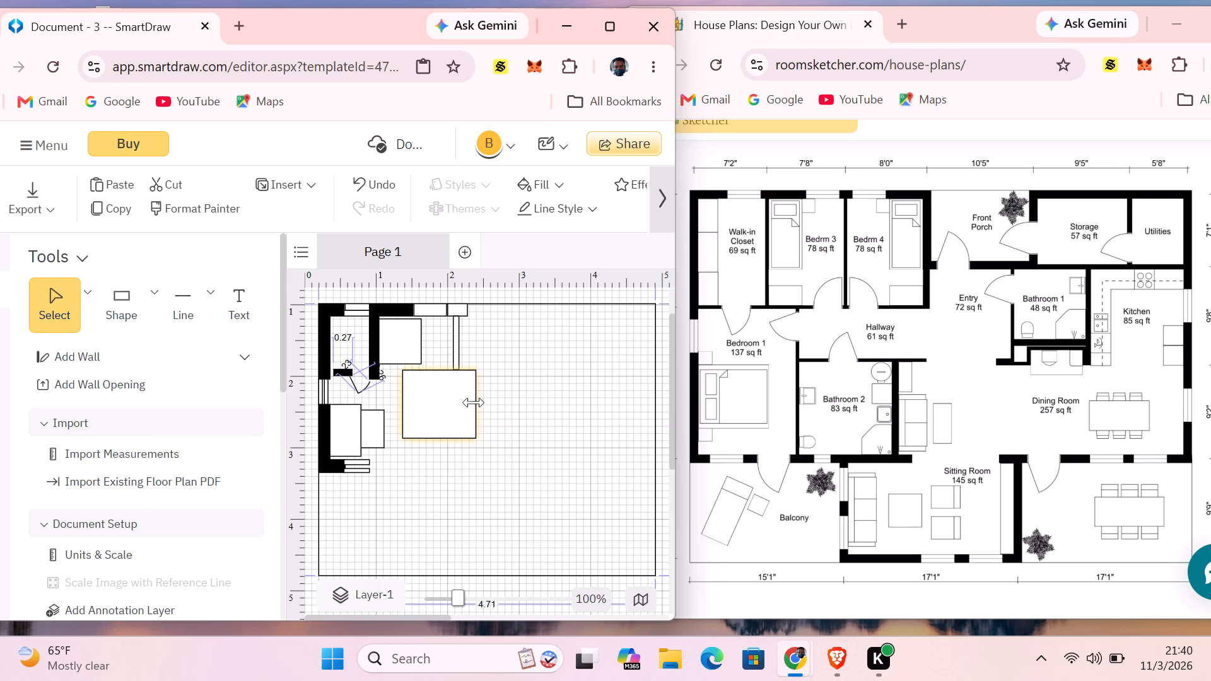
left_click_drag(474, 402, 467, 399)
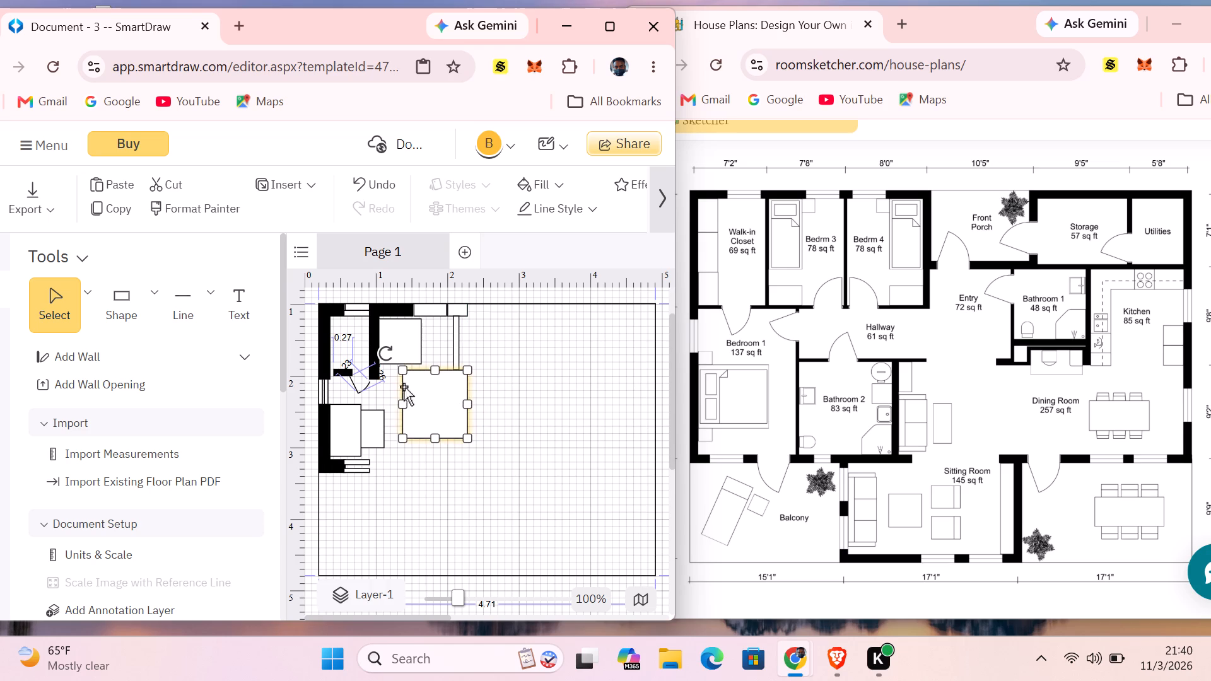
left_click_drag(403, 402, 445, 399)
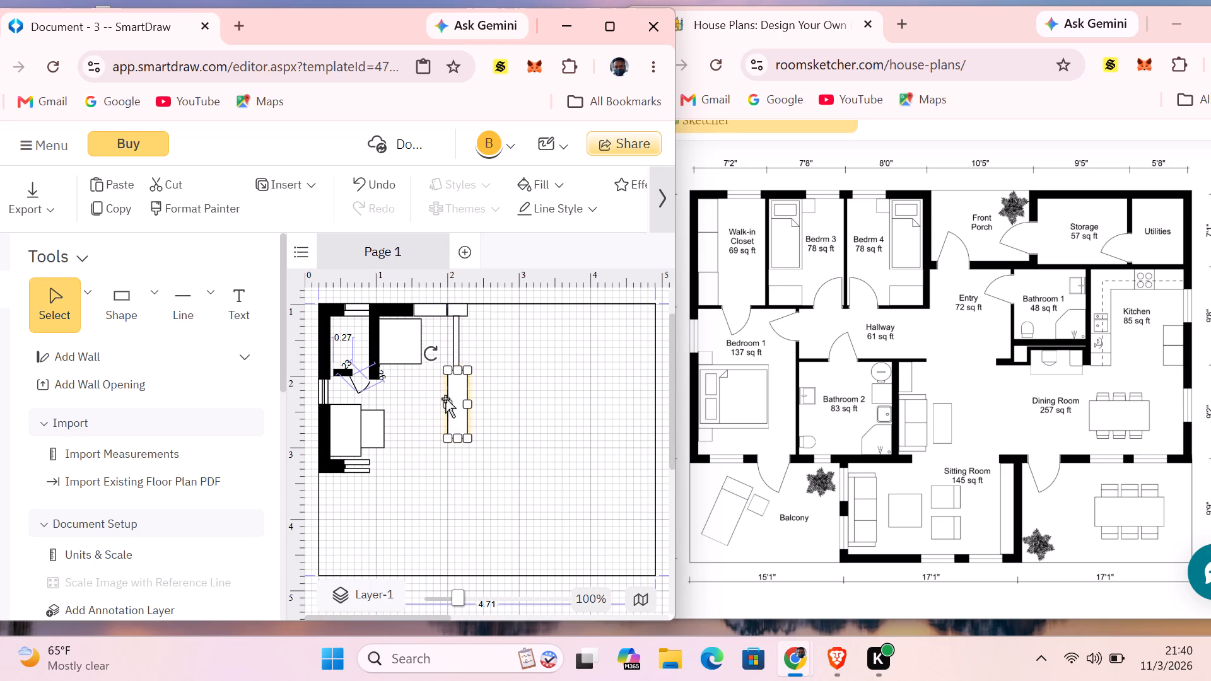
left_click_drag(460, 438, 469, 376)
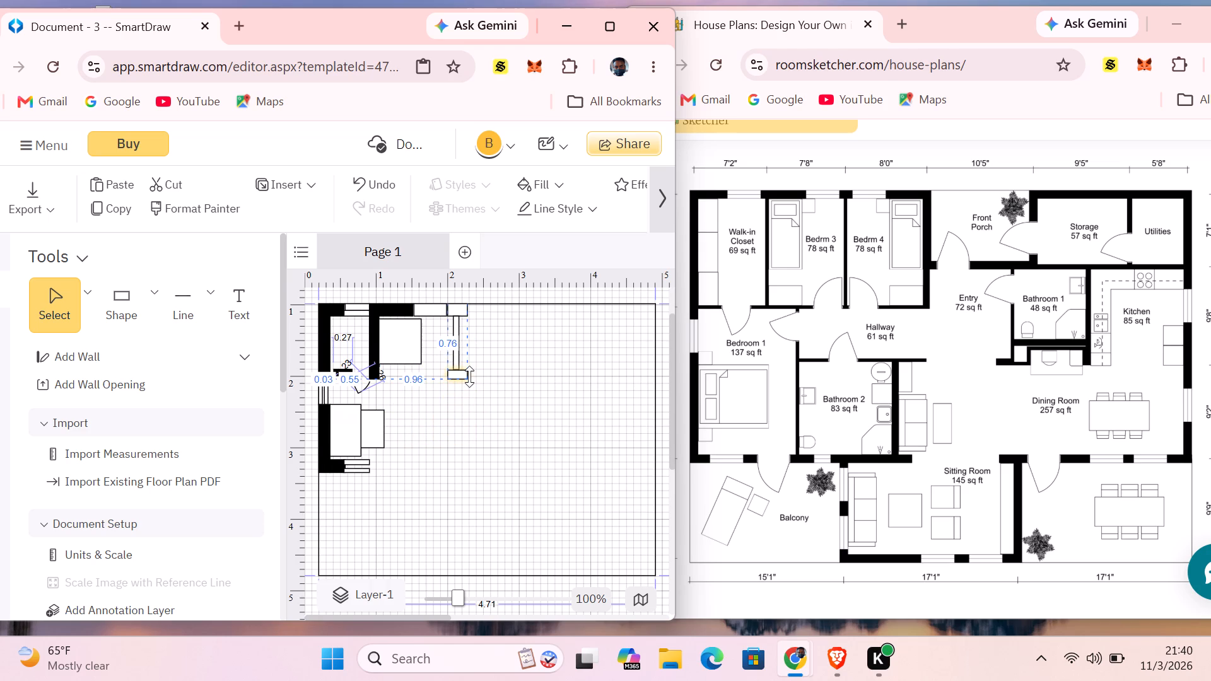
left_click_drag(469, 376, 467, 368)
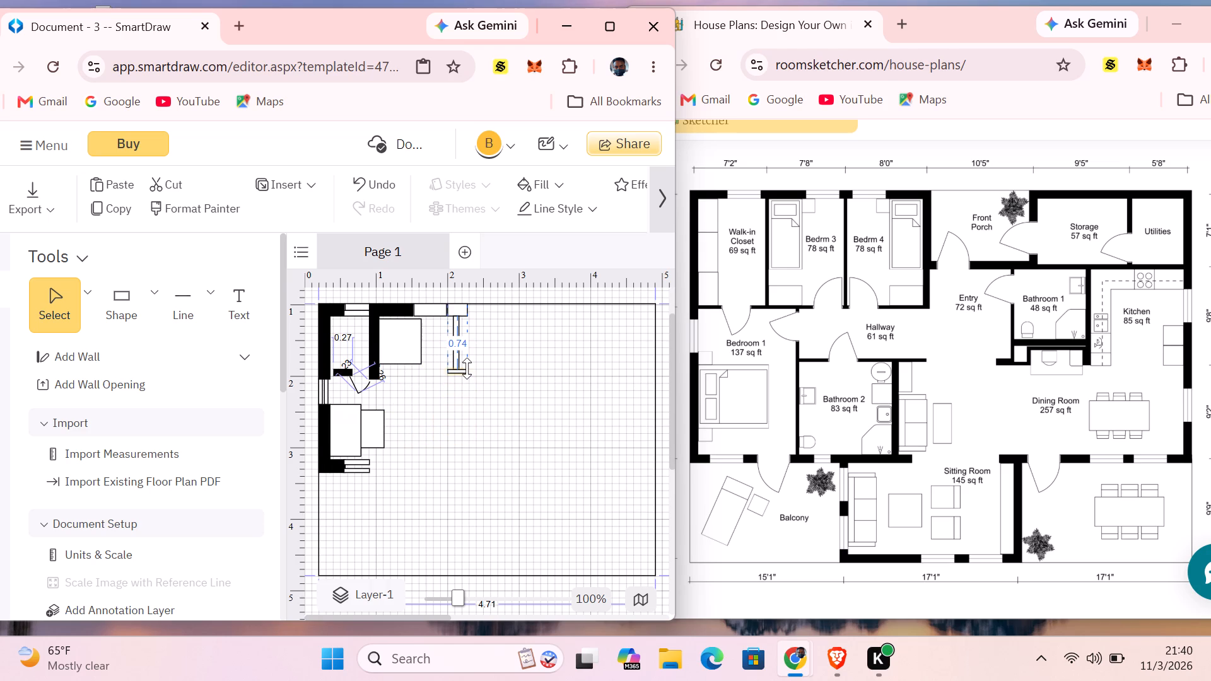
left_click_drag(467, 368, 464, 372)
left_click(503, 349)
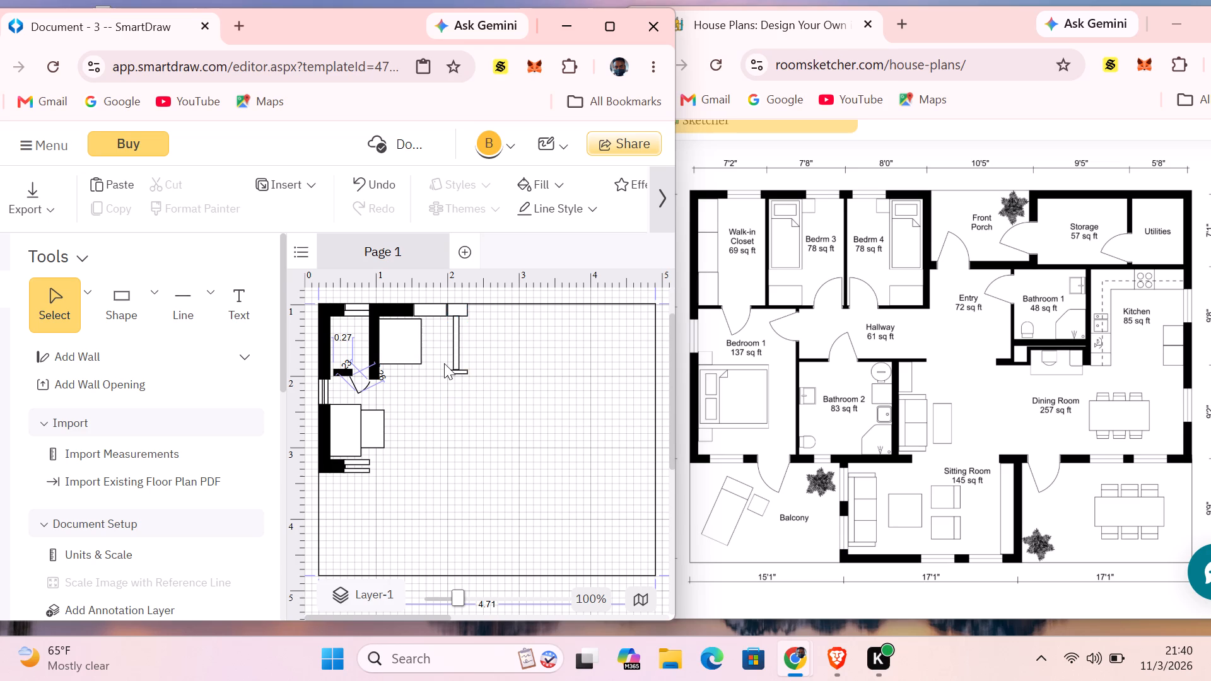
Adjust the width of the thin horizontal rectangle at the partition's lower end so it spans the same width as the small top-outline rectangle.
left_click(459, 369)
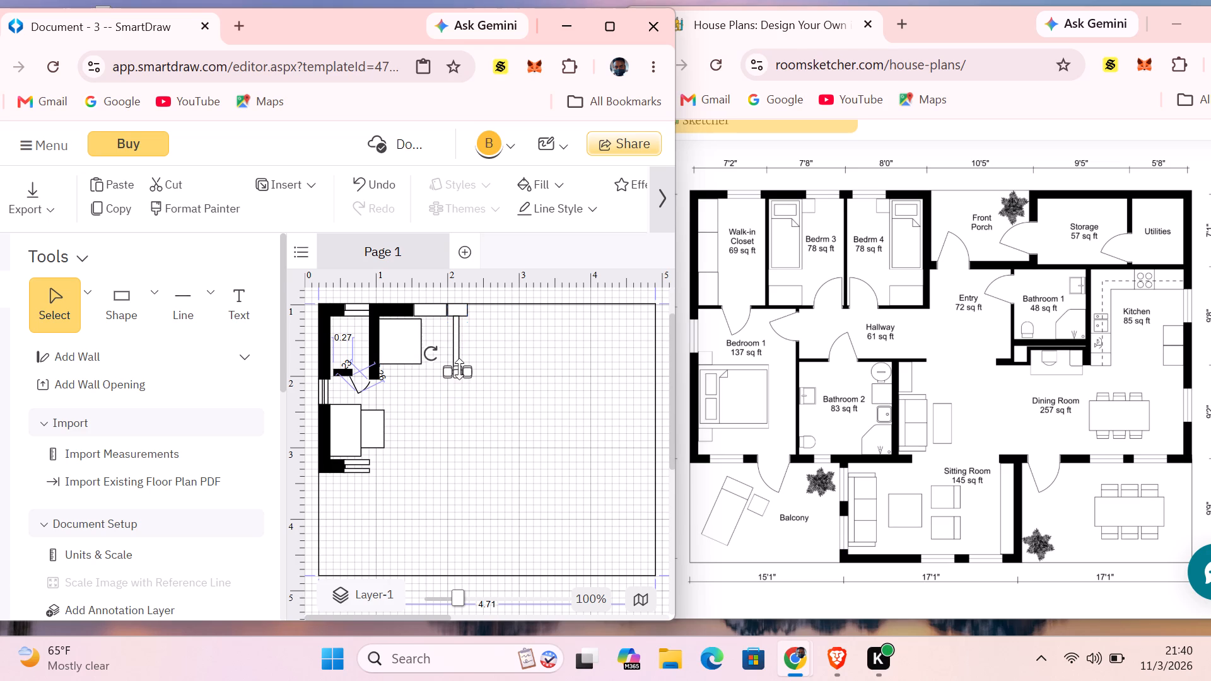
left_click_drag(470, 372, 461, 373)
left_click(527, 376)
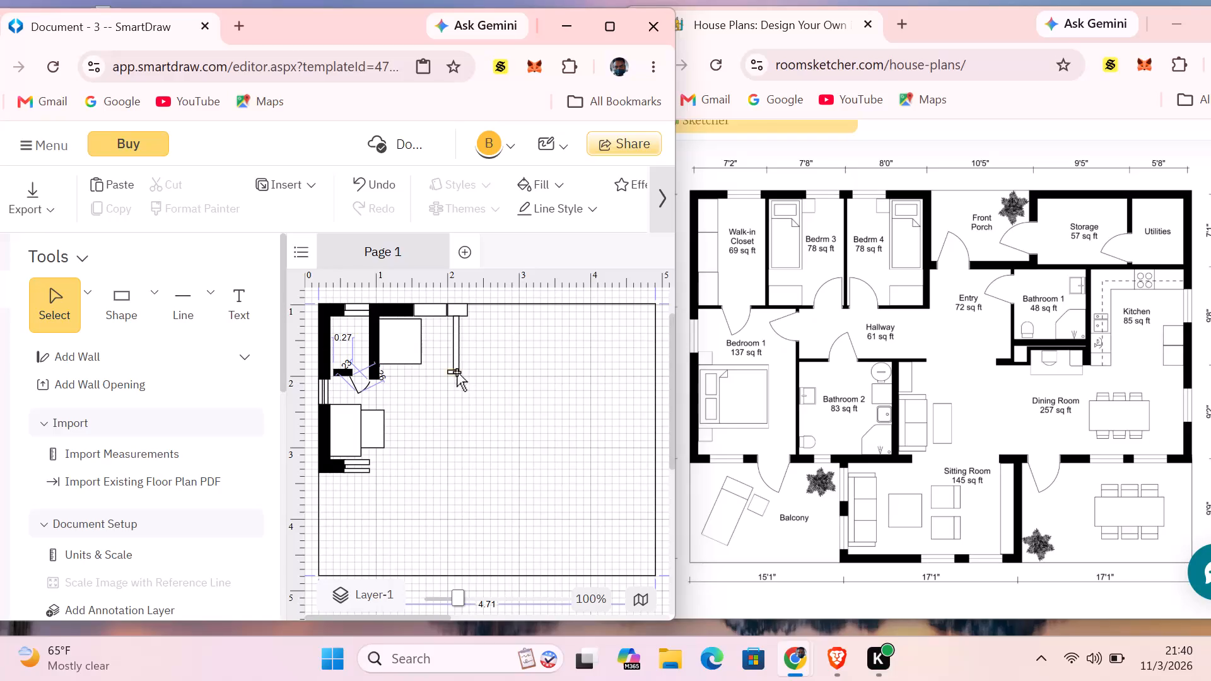
left_click(457, 372)
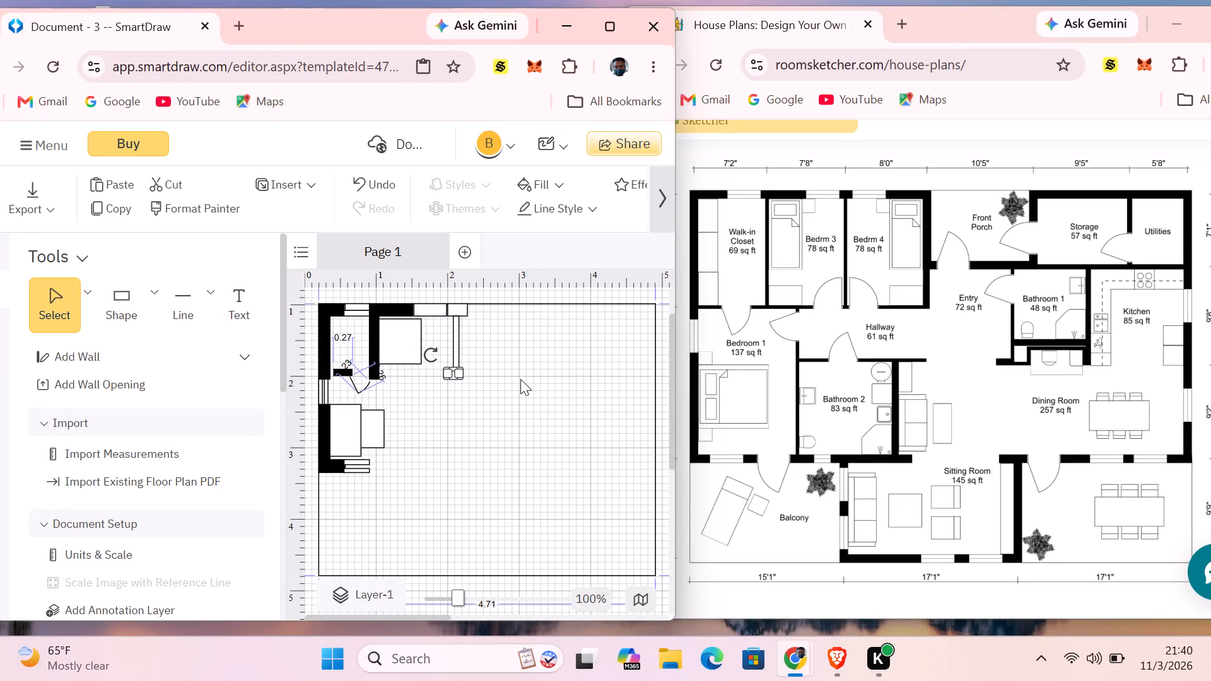
left_click(520, 379)
left_click(452, 371)
left_click(459, 371)
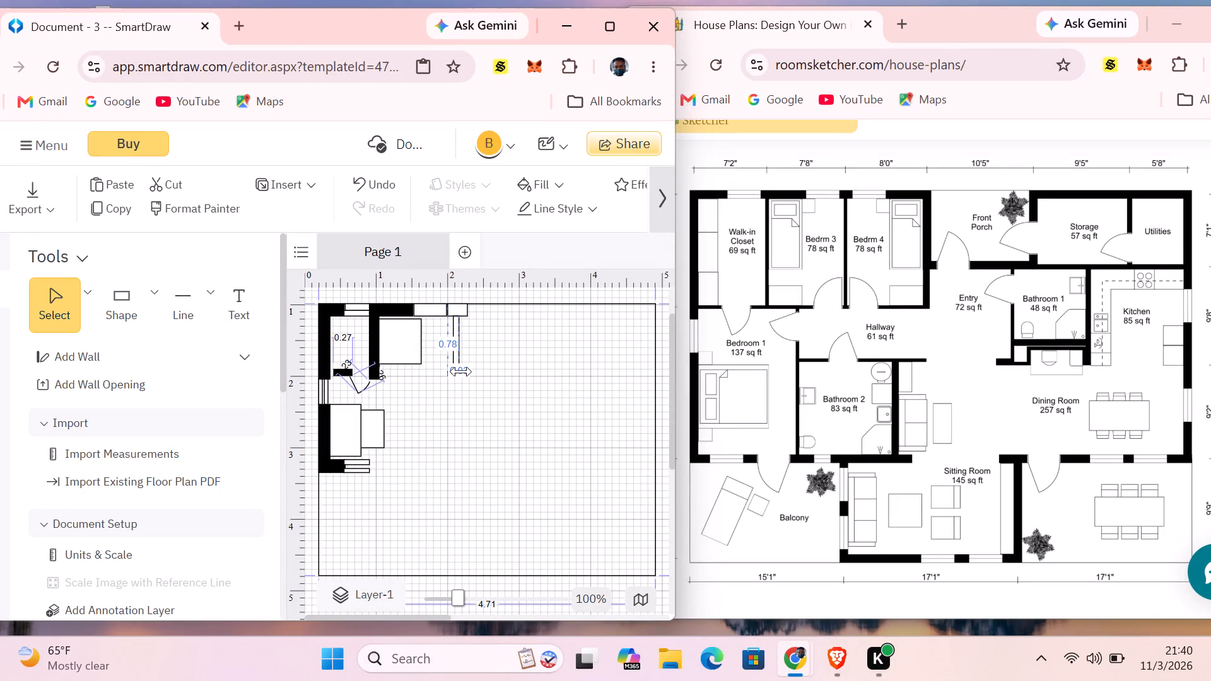
left_click(530, 374)
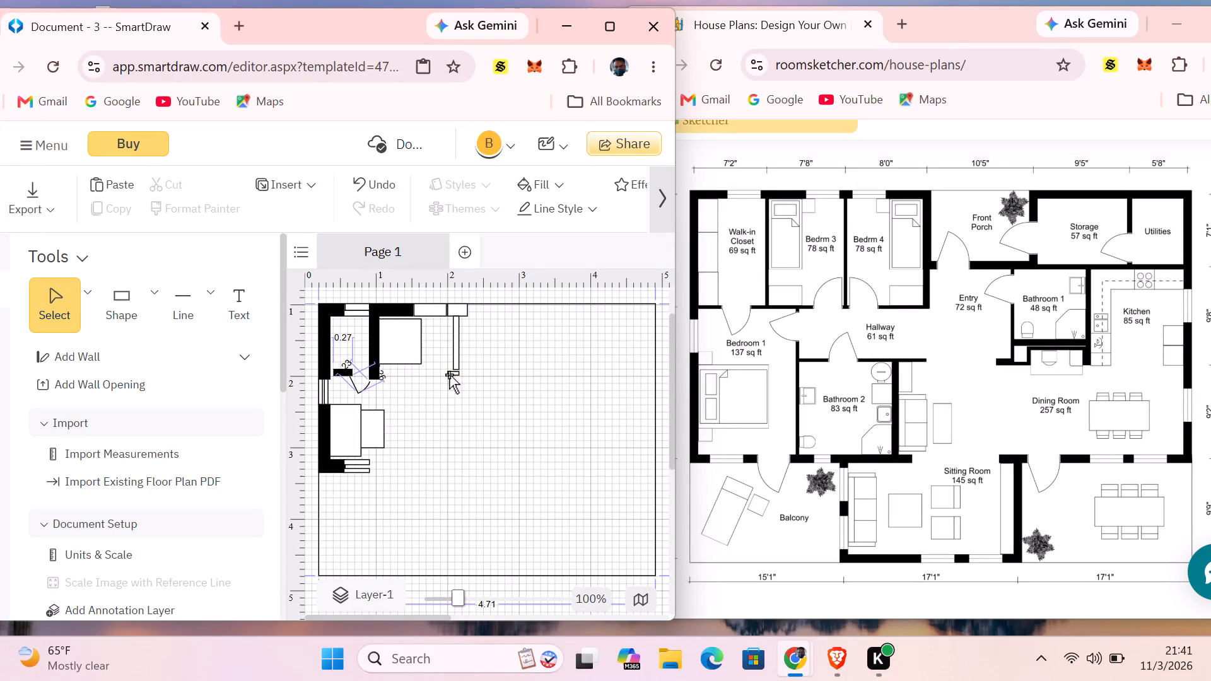
left_click(449, 374)
left_click(461, 374)
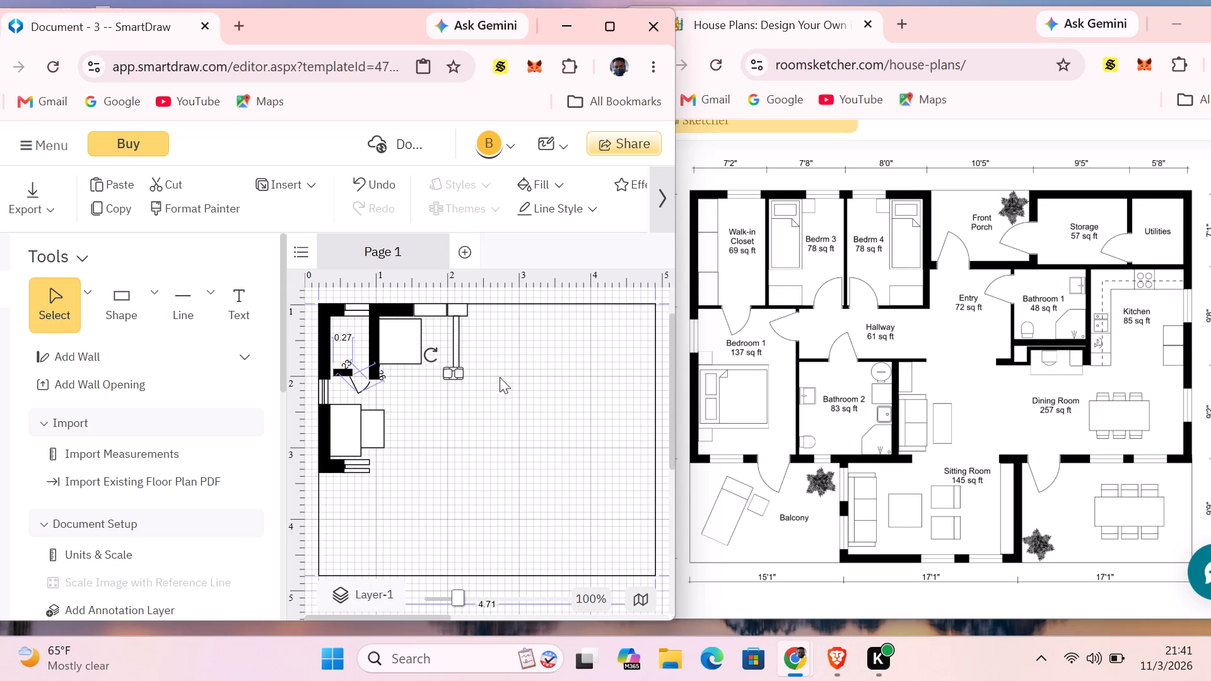
left_click(555, 368)
left_click(452, 375)
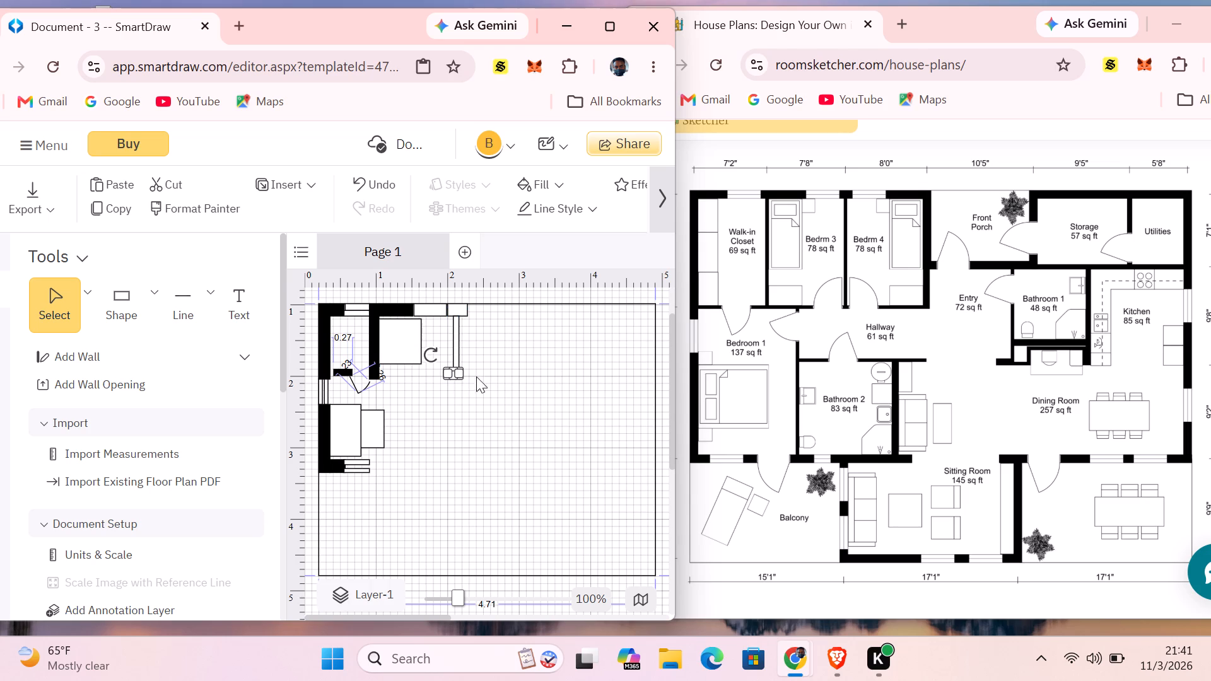
left_click(462, 374)
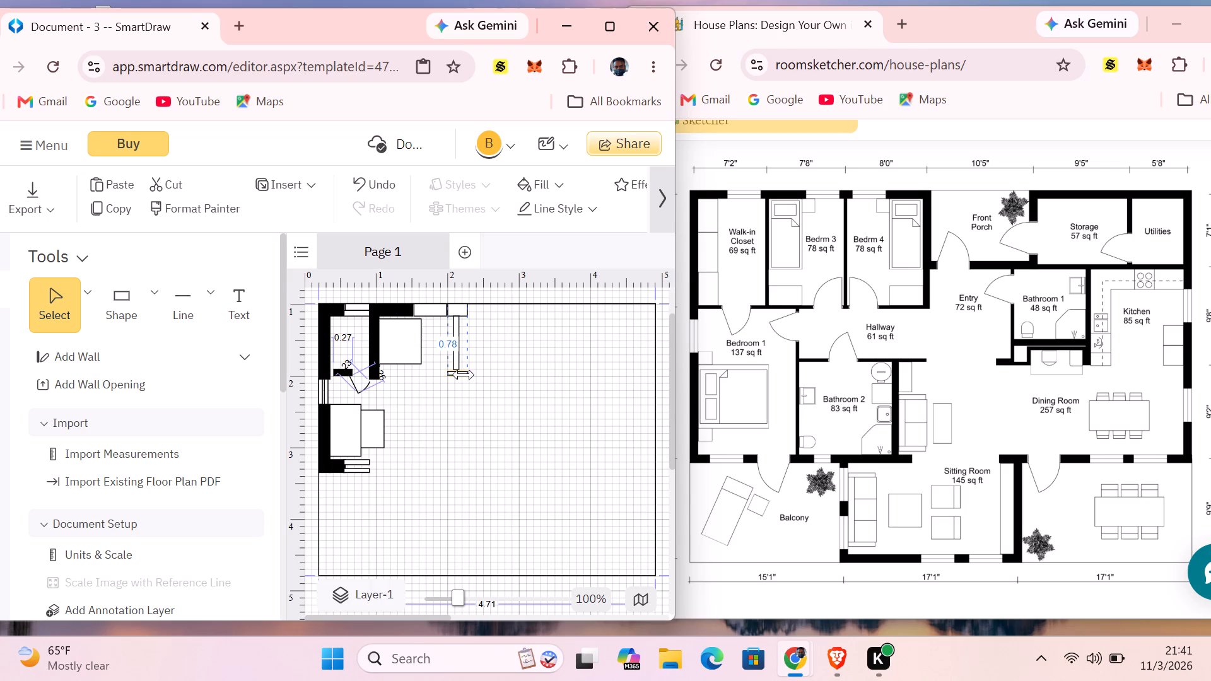
left_click(524, 349)
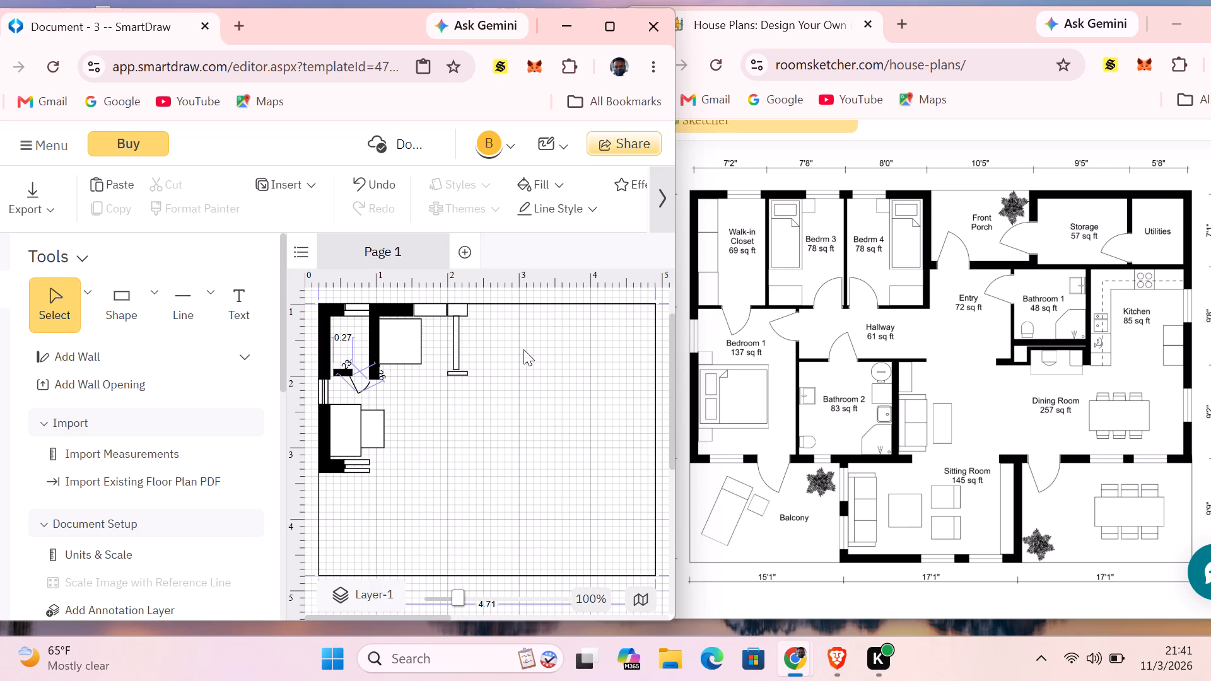
Fill the partition, the small top-outline rectangle above it and the thin rectangle at its lower end with black.
left_click(460, 312)
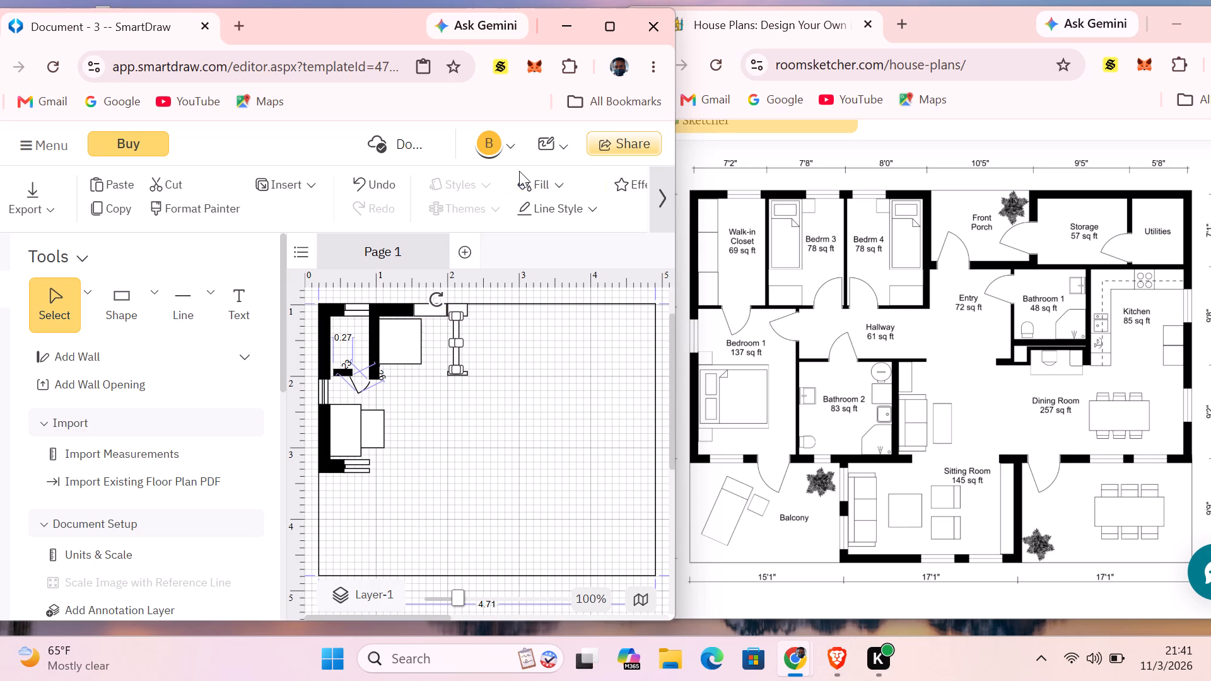
left_click(559, 185)
left_click(520, 257)
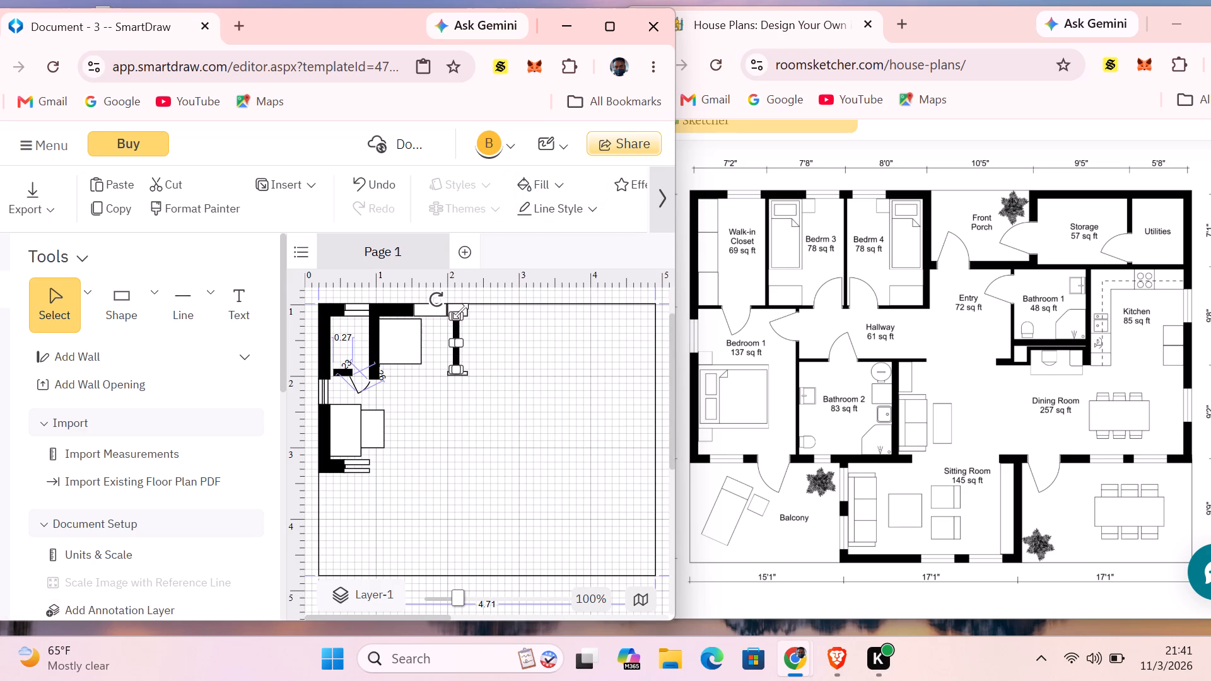
left_click(465, 309)
left_click(561, 191)
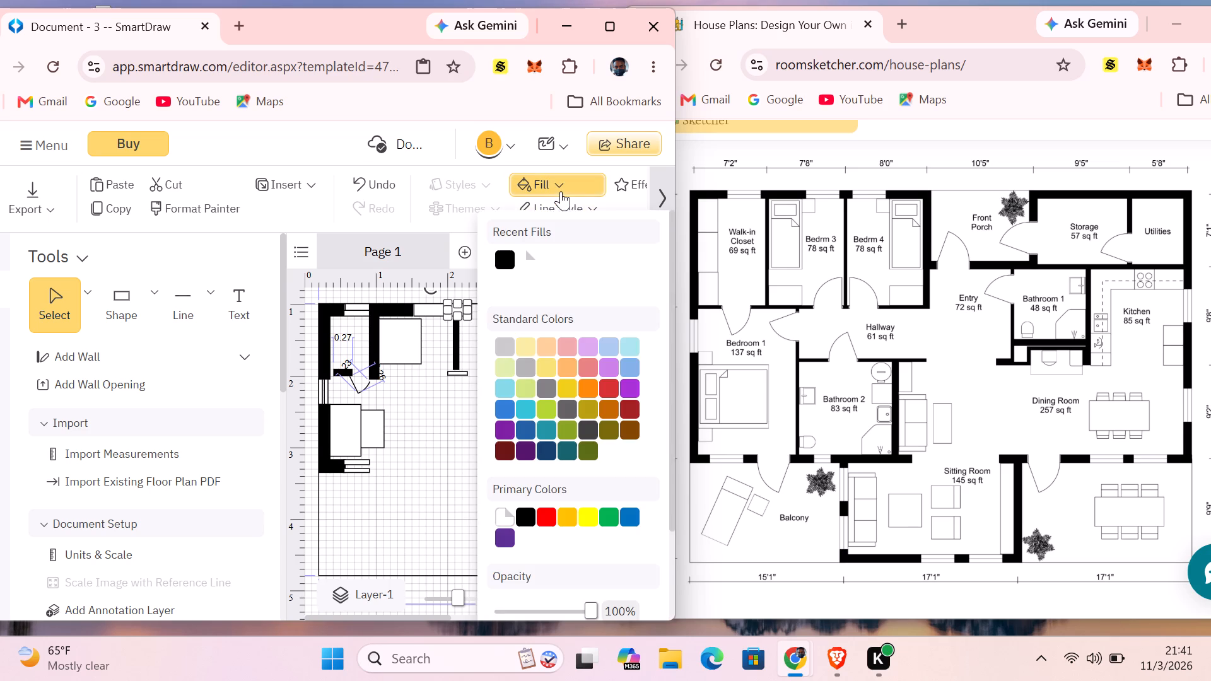
left_click(508, 269)
left_click(460, 373)
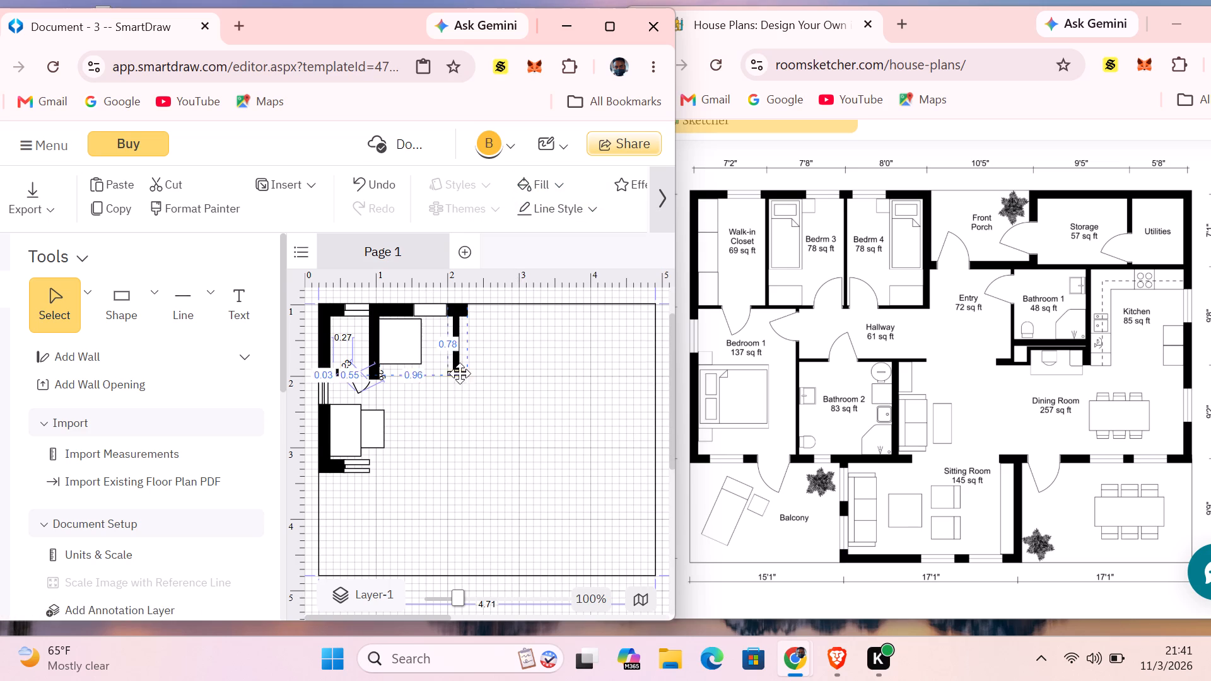
left_click(554, 194)
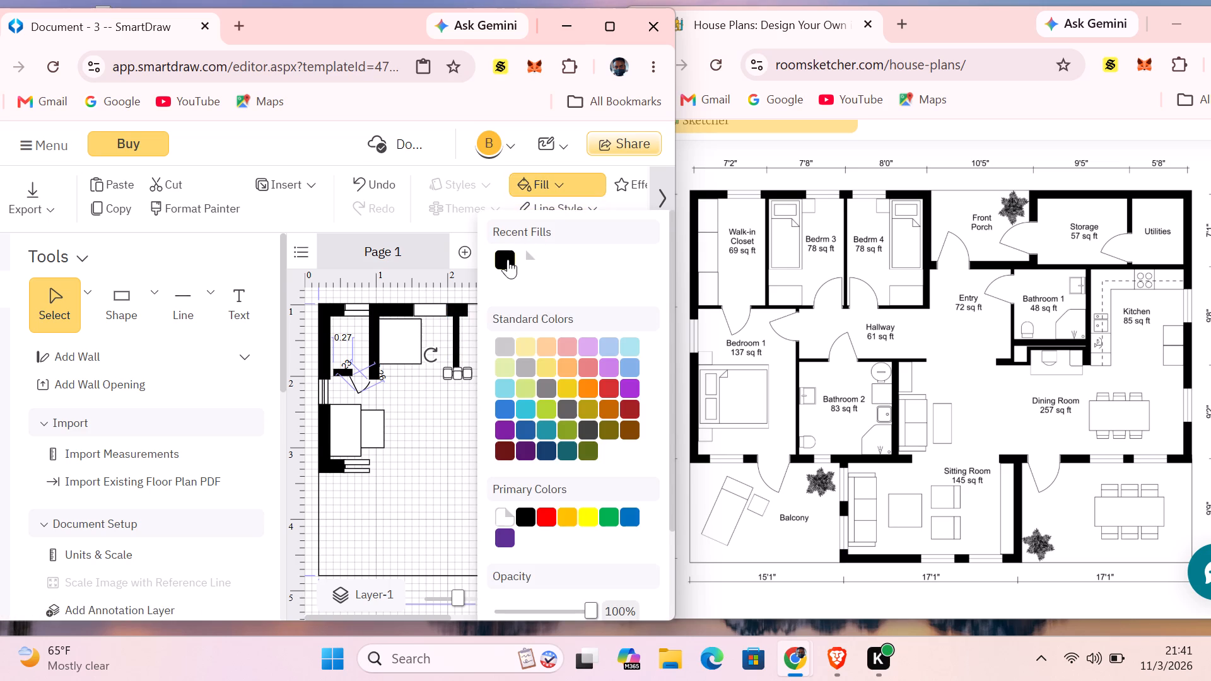
left_click(508, 259)
left_click(510, 390)
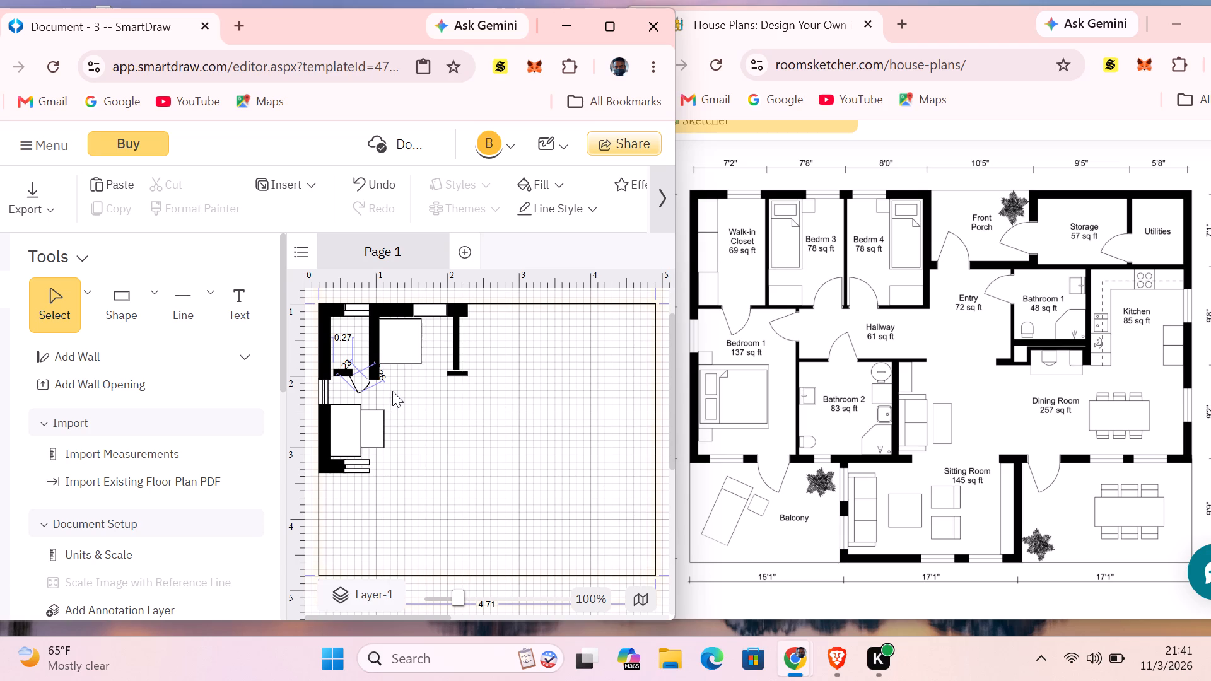
Set the line thickness to the second-heaviest preset and draw a horizontal straight line about 0.59 long below the bed, starting at the closet partition.
left_click(155, 292)
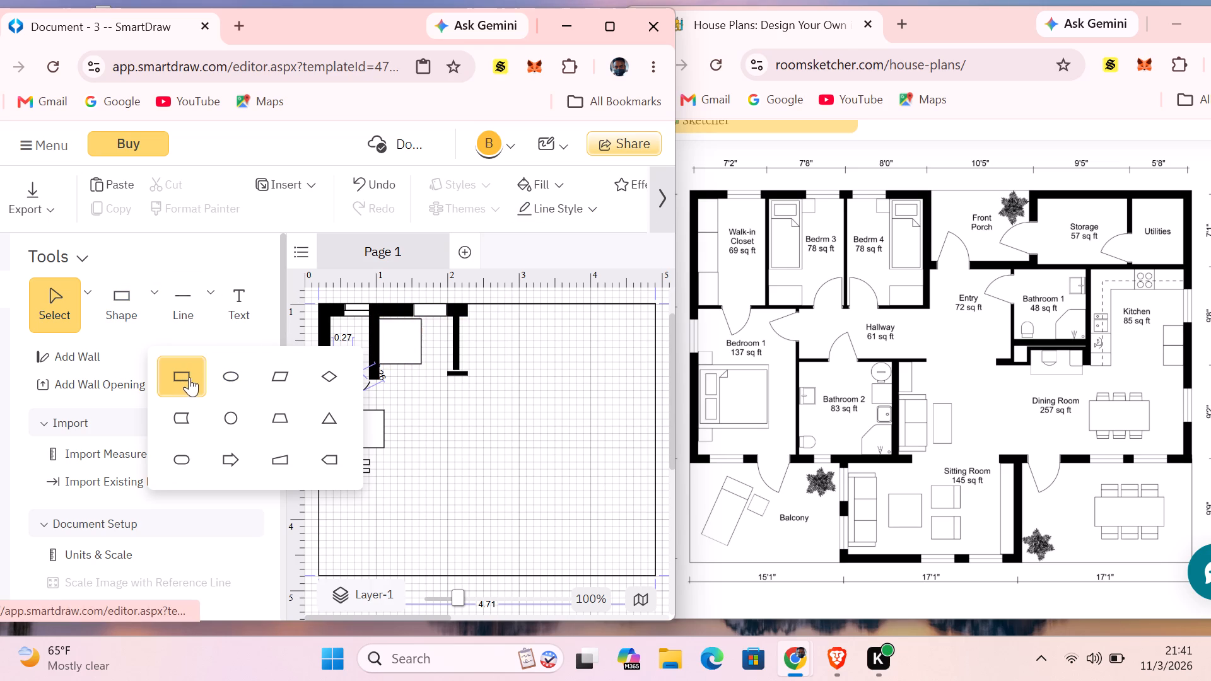
left_click(592, 201)
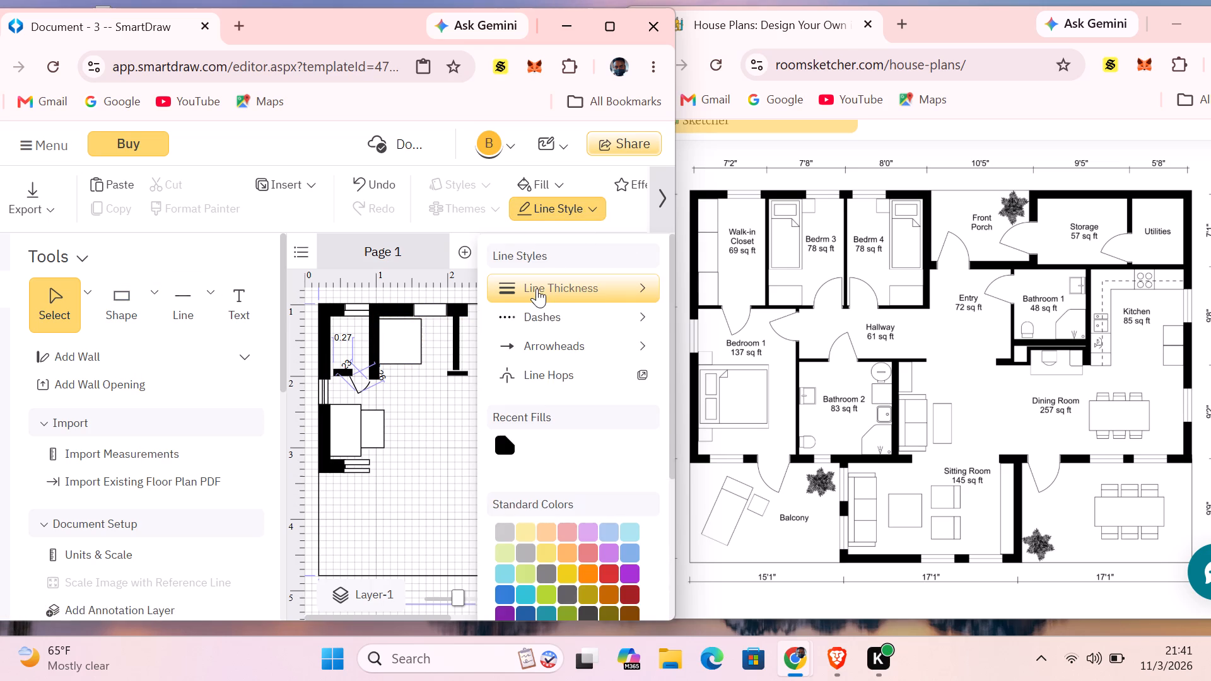
left_click(650, 293)
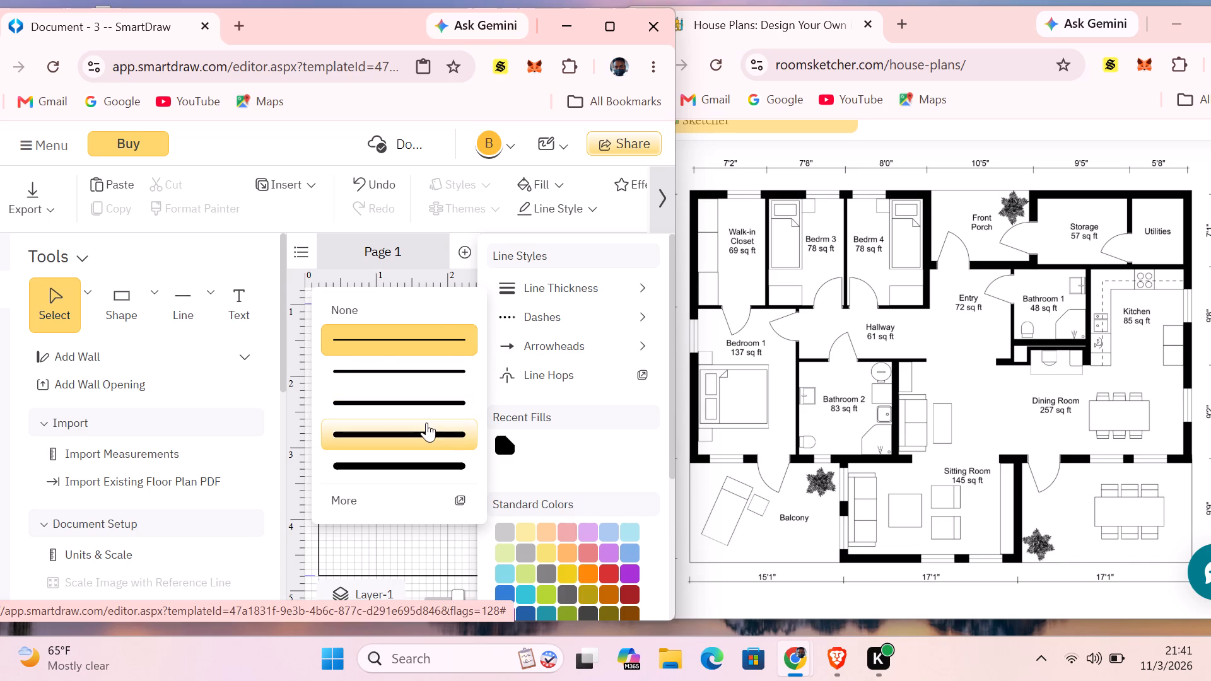
left_click(426, 422)
left_click(213, 303)
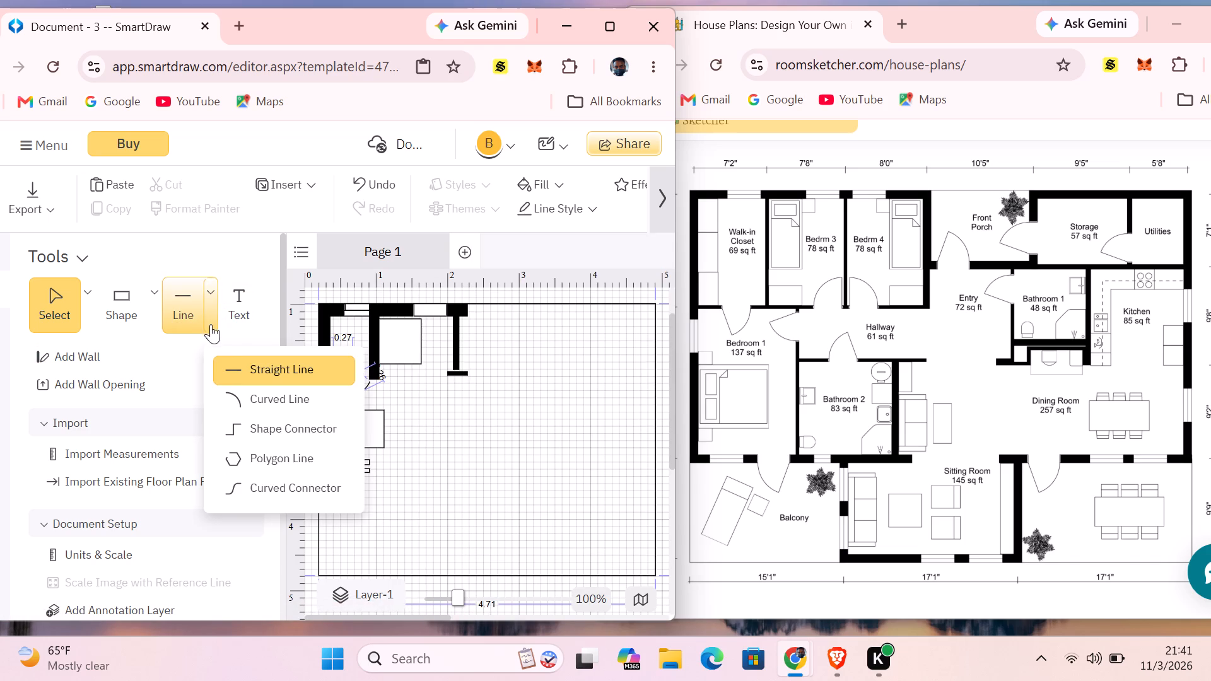
left_click(252, 362)
left_click_drag(380, 376, 422, 378)
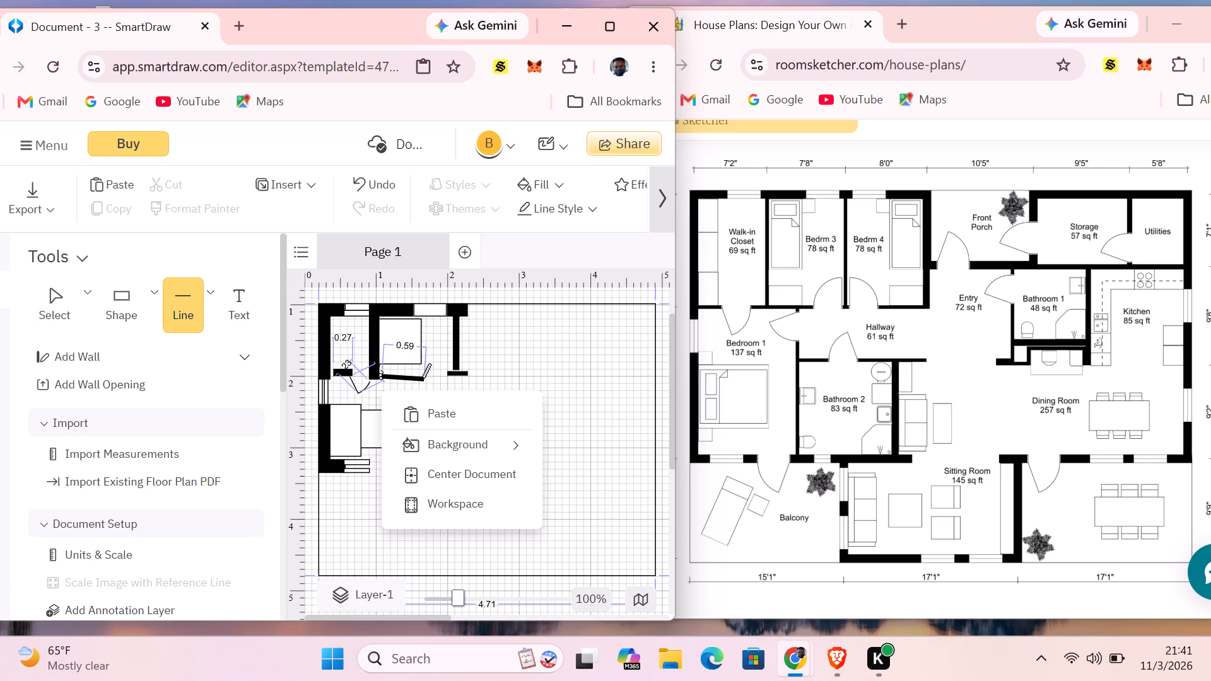
left_click_drag(422, 378, 425, 374)
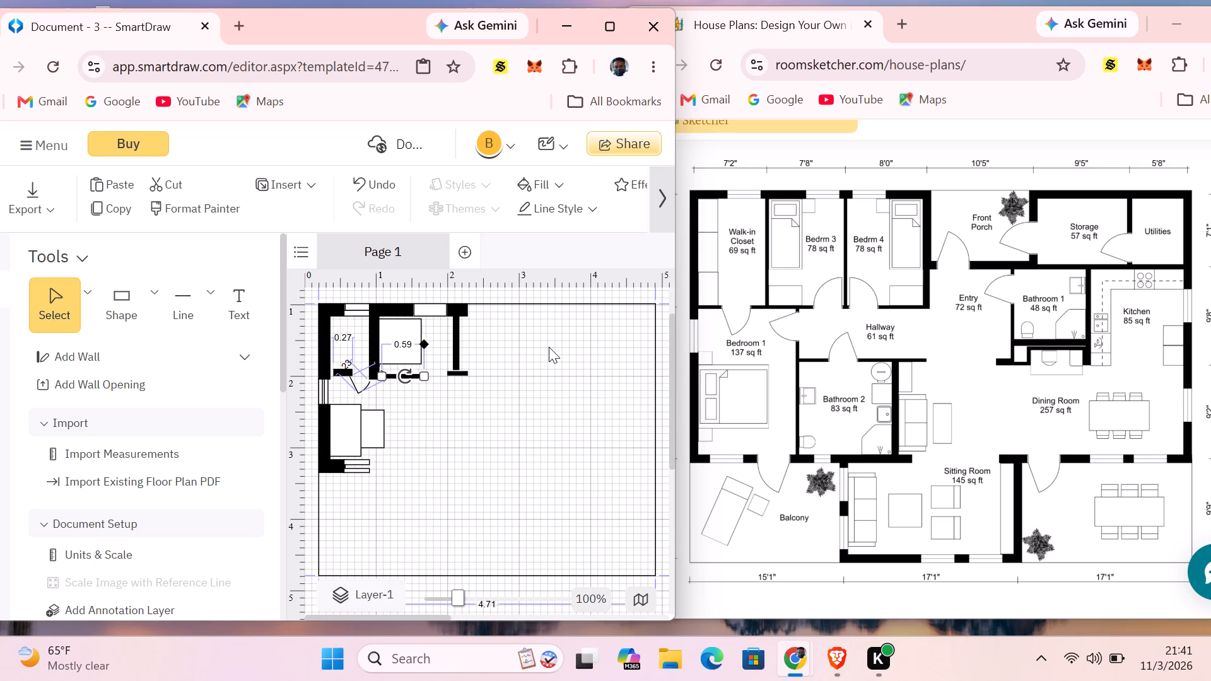
left_click(549, 347)
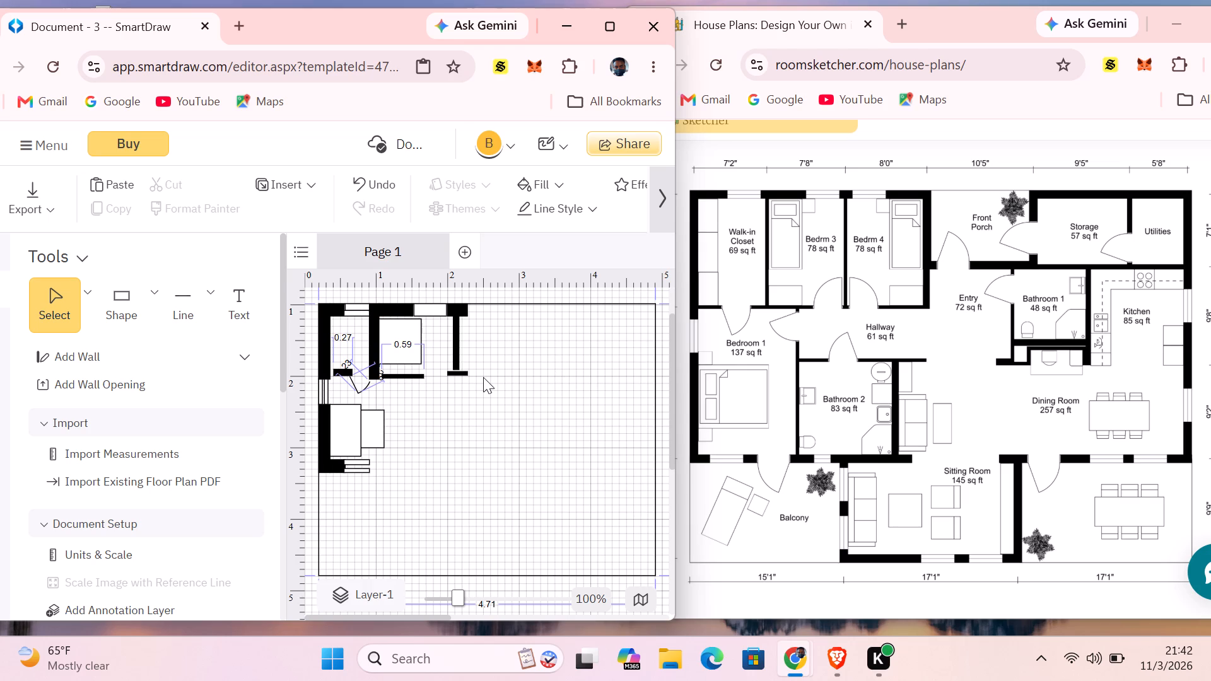
Draw a second thick horizontal line about 0.45 long beyond the black partition, level with the line below the bed, leaving a door gap.
left_click(184, 308)
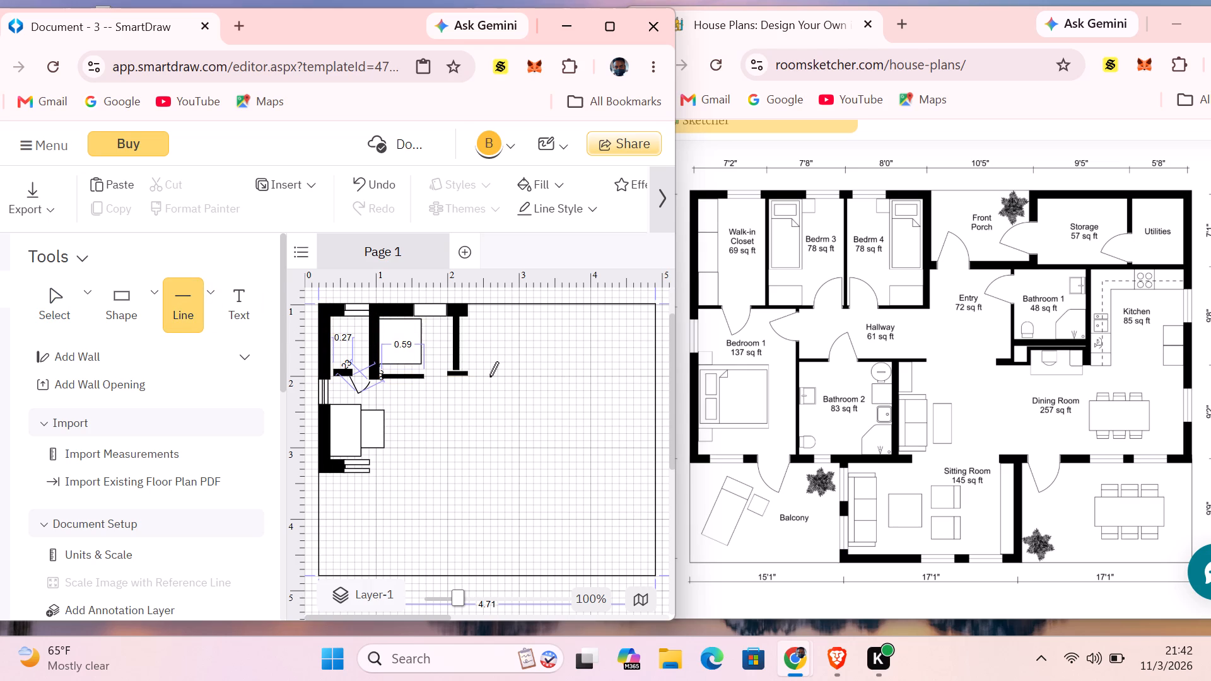
left_click_drag(492, 376, 520, 376)
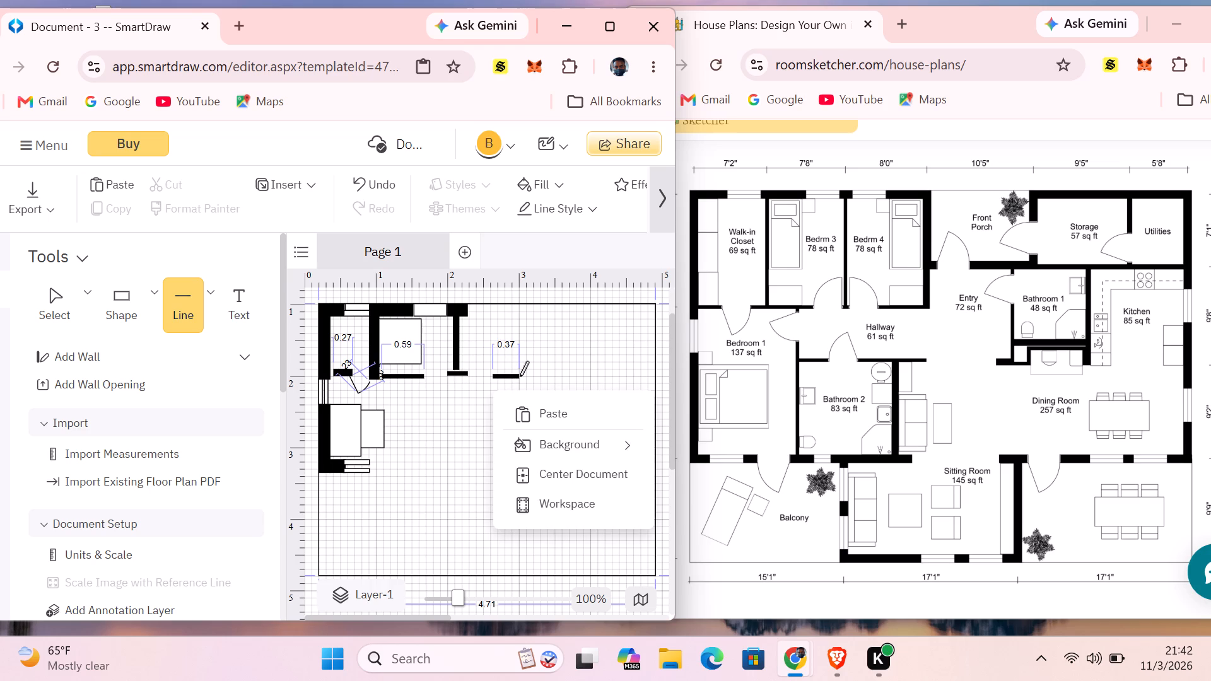
left_click_drag(520, 376, 523, 376)
left_click_drag(523, 376, 525, 376)
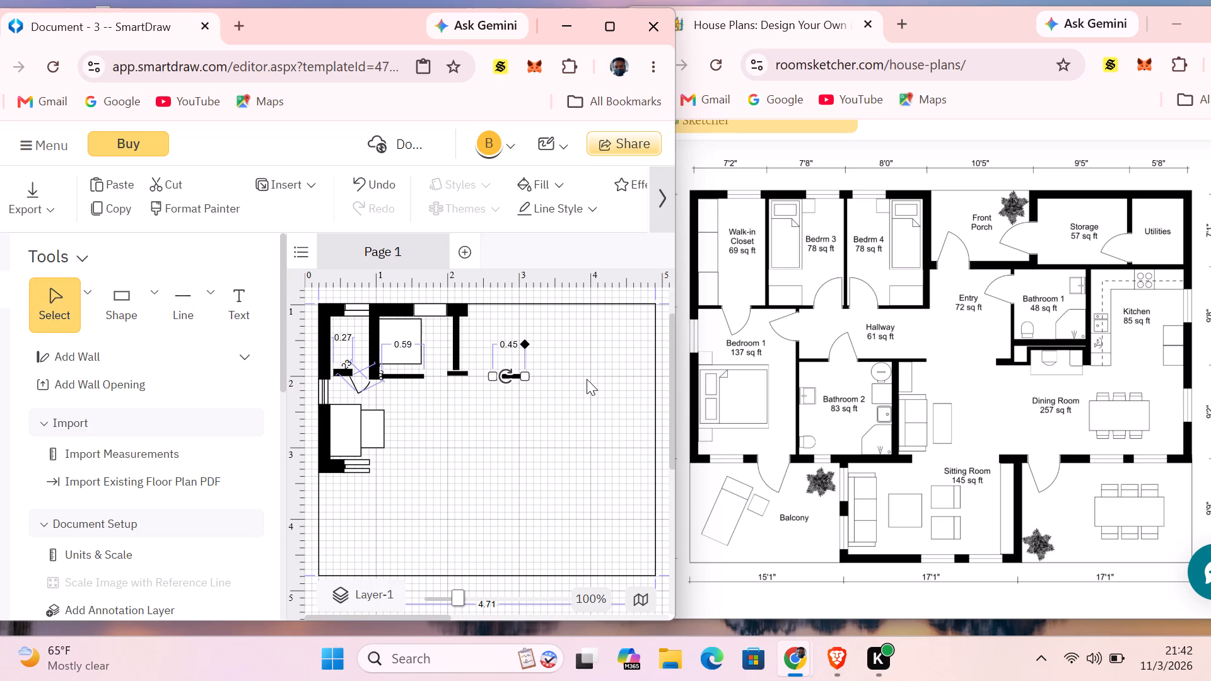
left_click(588, 376)
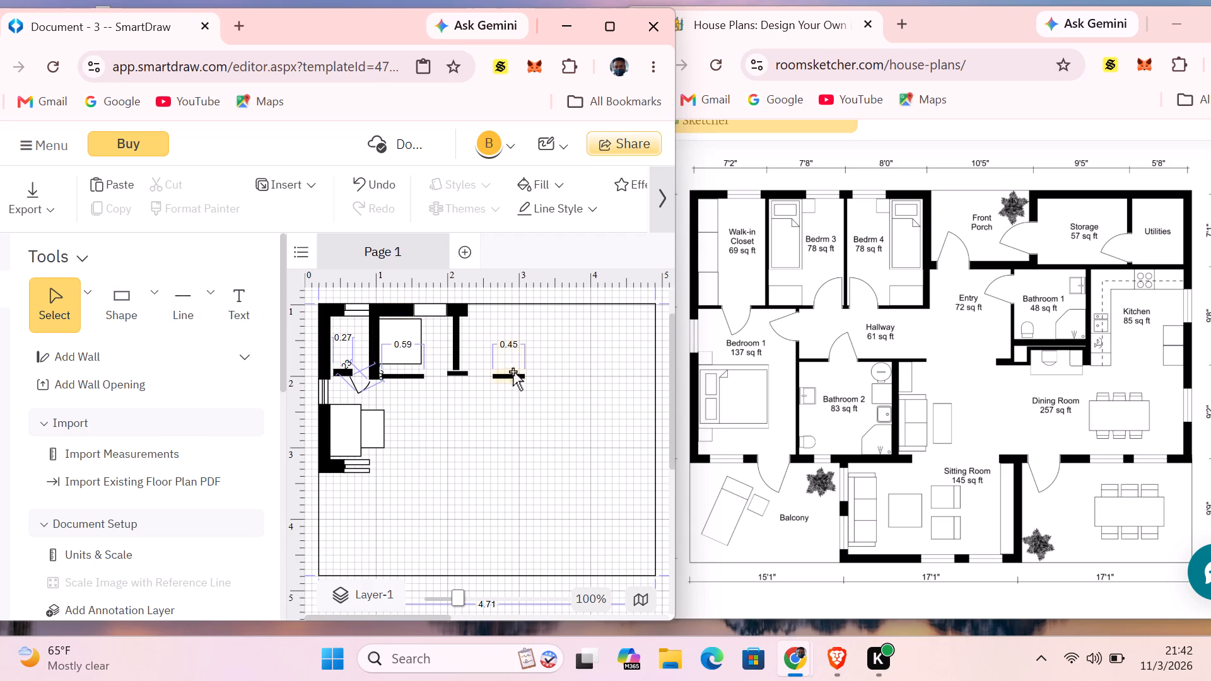
Draw a thick vertical line about 1.06 long from the outer end of the 0.45 horizontal line up to the top outline.
left_click(194, 302)
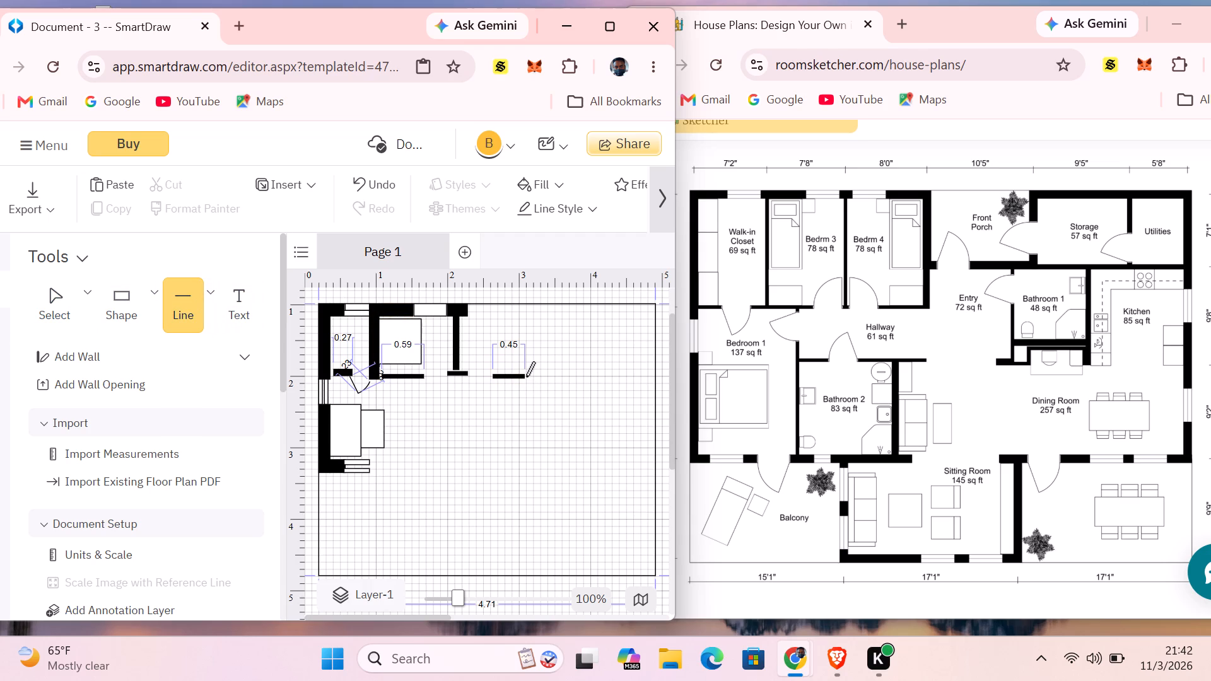
left_click_drag(524, 376, 528, 331)
left_click_drag(528, 331, 530, 313)
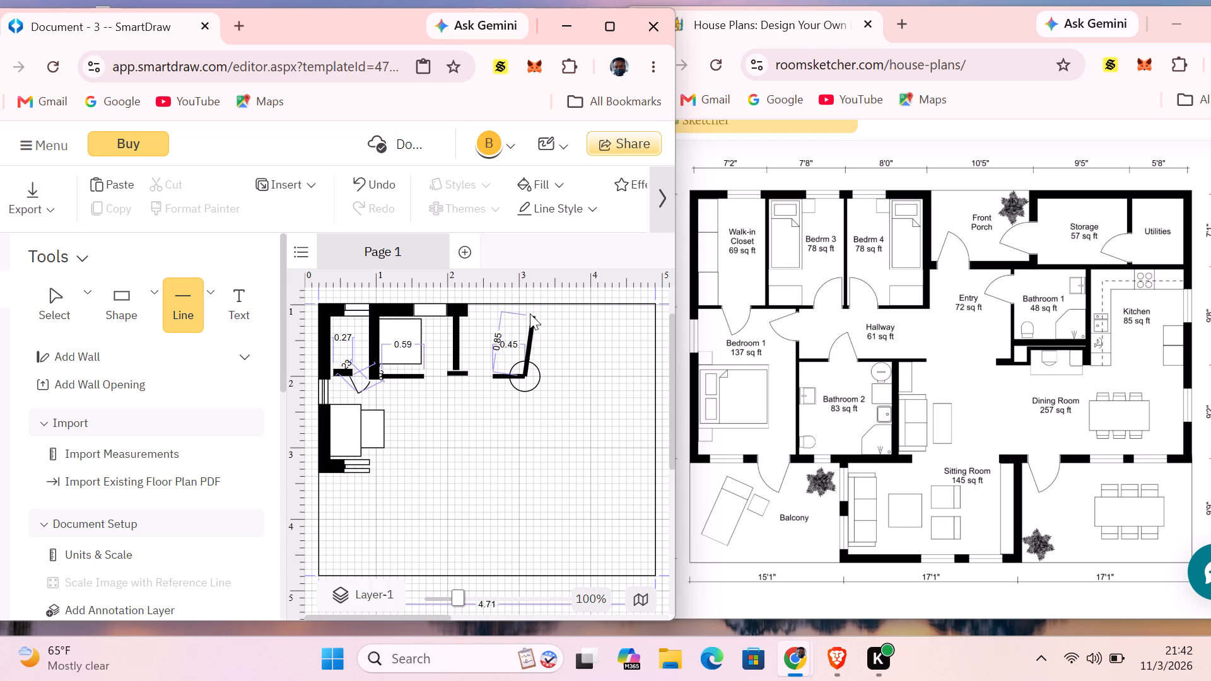
left_click_drag(530, 313, 520, 315)
left_click_drag(520, 315, 527, 318)
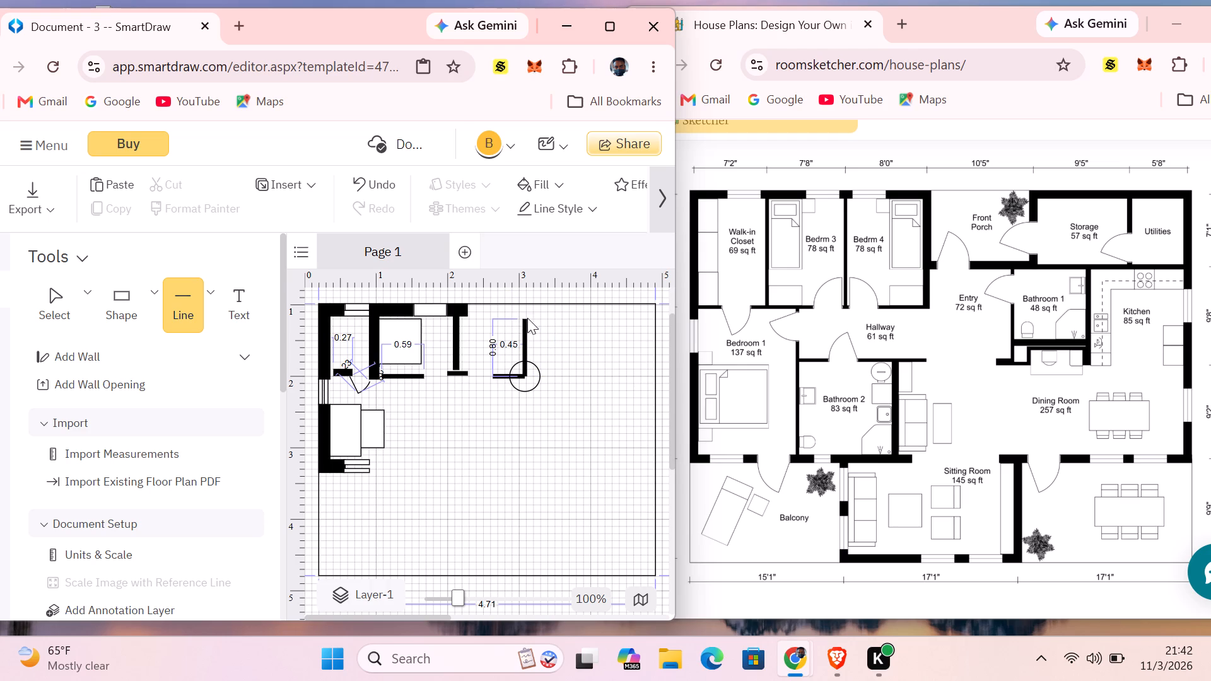
left_click_drag(527, 318, 524, 313)
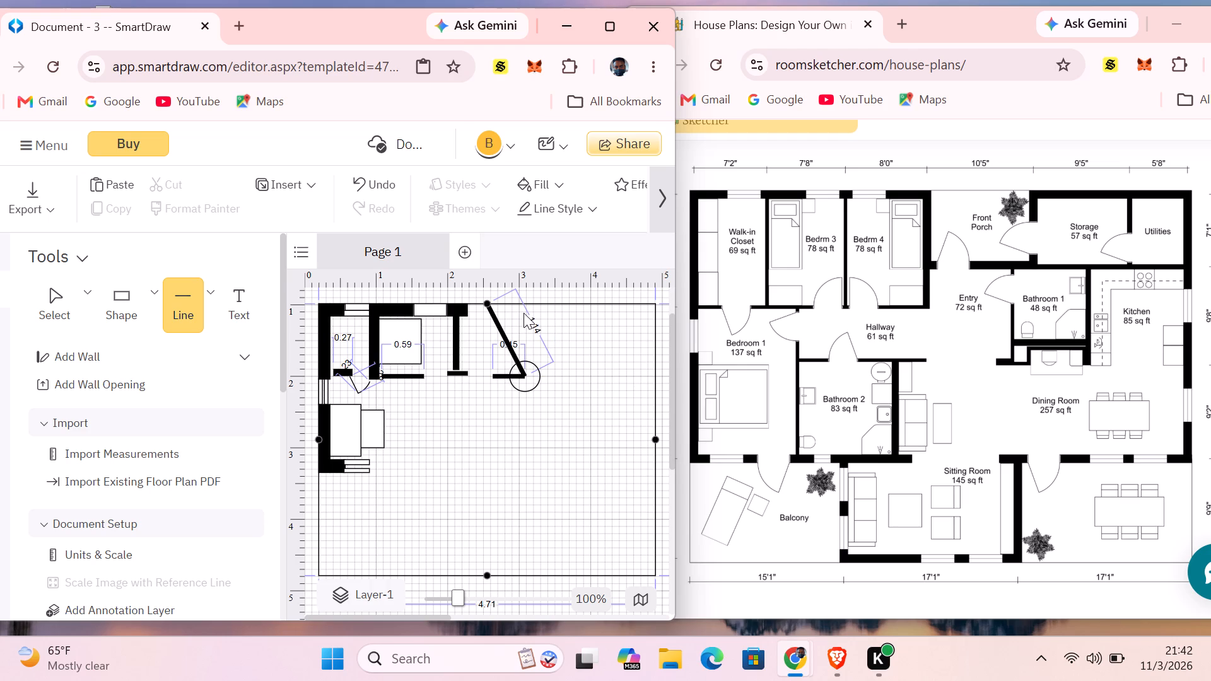
left_click_drag(524, 313, 544, 316)
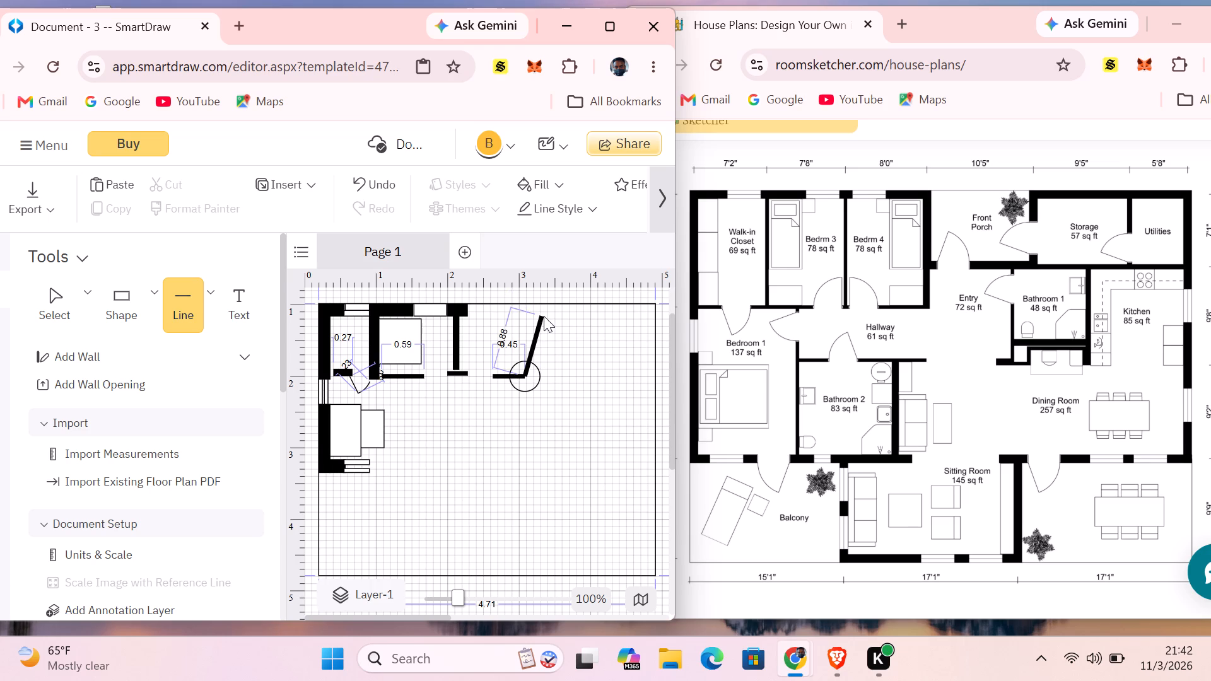
left_click_drag(544, 316, 517, 321)
left_click_drag(517, 321, 523, 317)
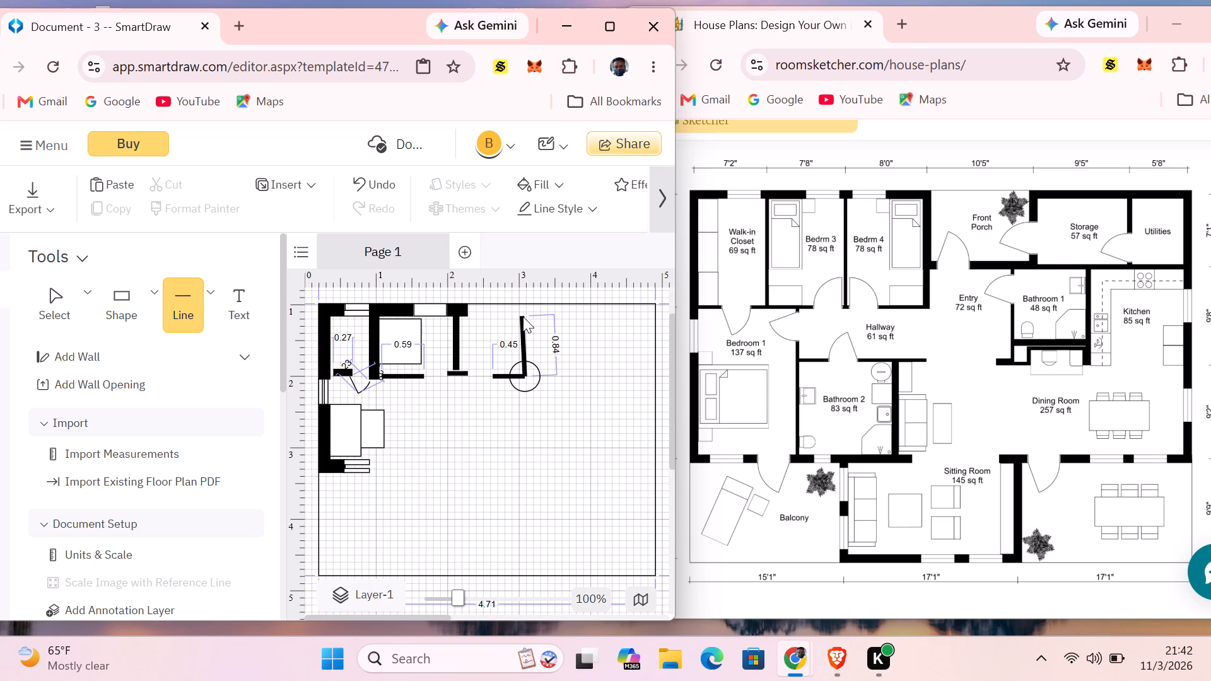
left_click_drag(523, 317, 539, 324)
left_click_drag(539, 324, 524, 323)
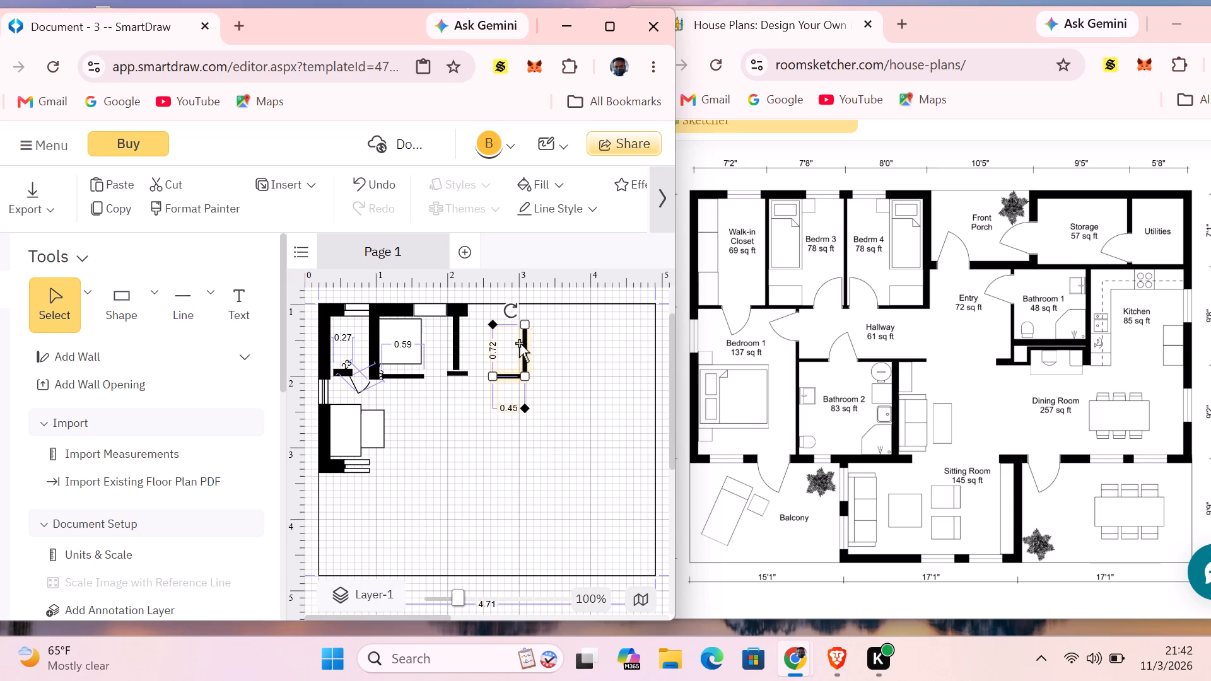
left_click_drag(527, 324, 527, 306)
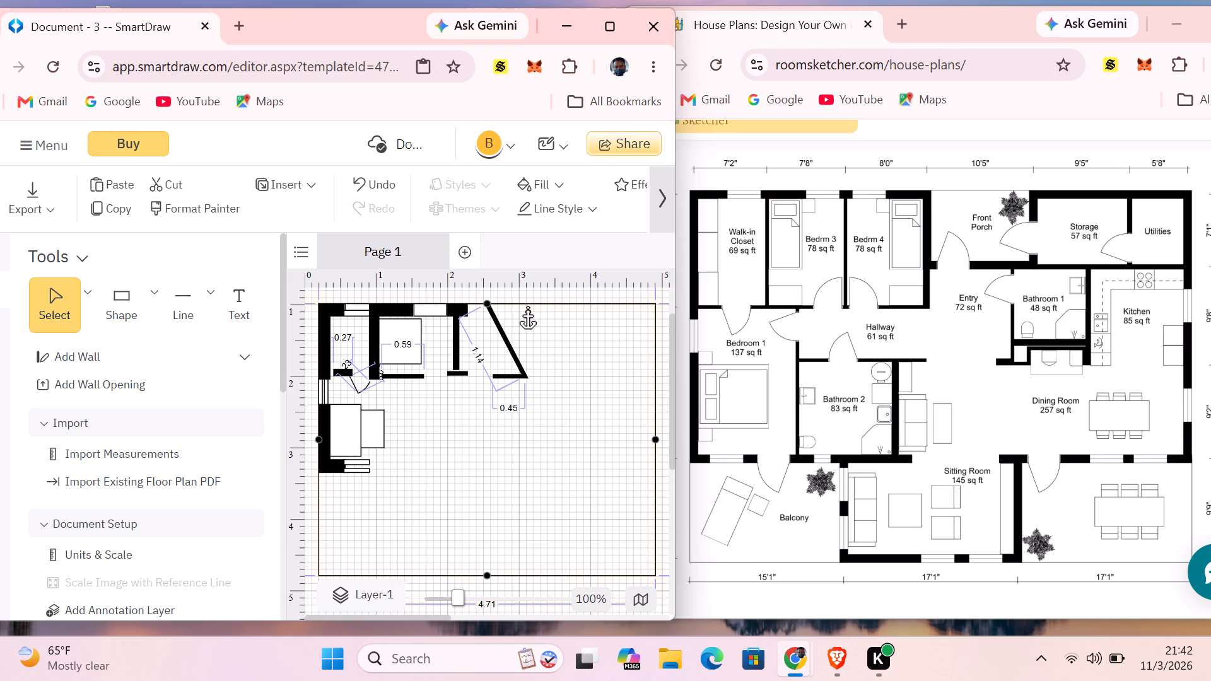
left_click_drag(527, 306, 530, 306)
left_click_drag(530, 306, 525, 299)
left_click(599, 346)
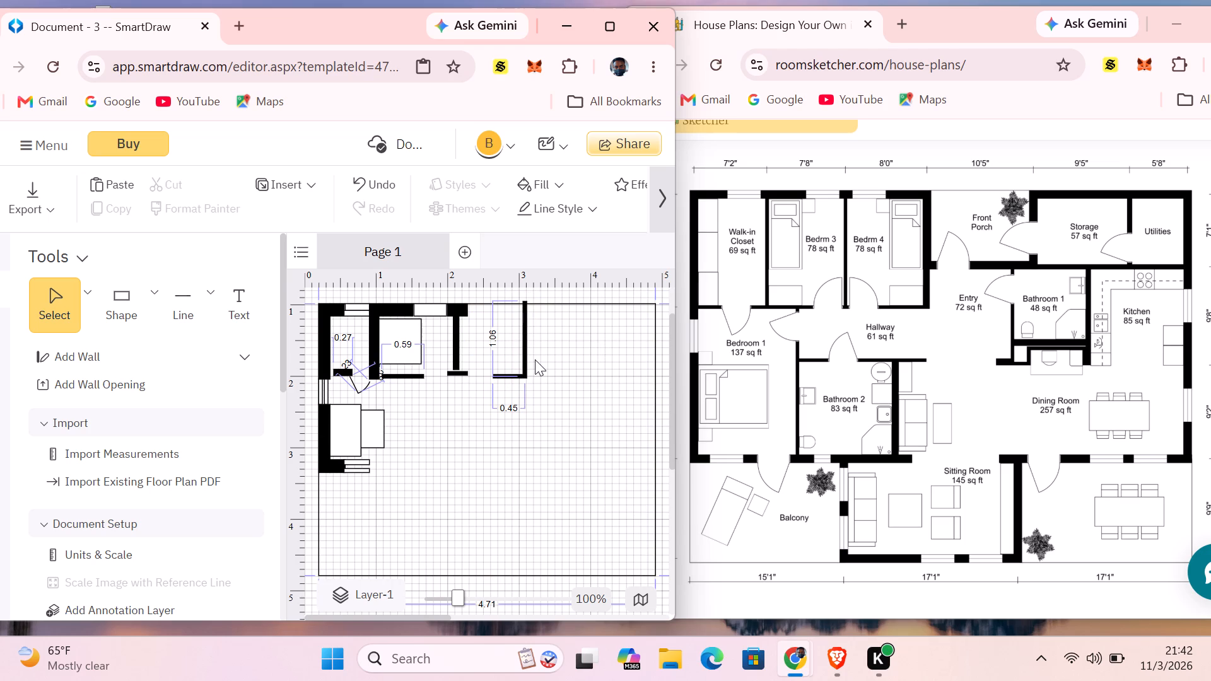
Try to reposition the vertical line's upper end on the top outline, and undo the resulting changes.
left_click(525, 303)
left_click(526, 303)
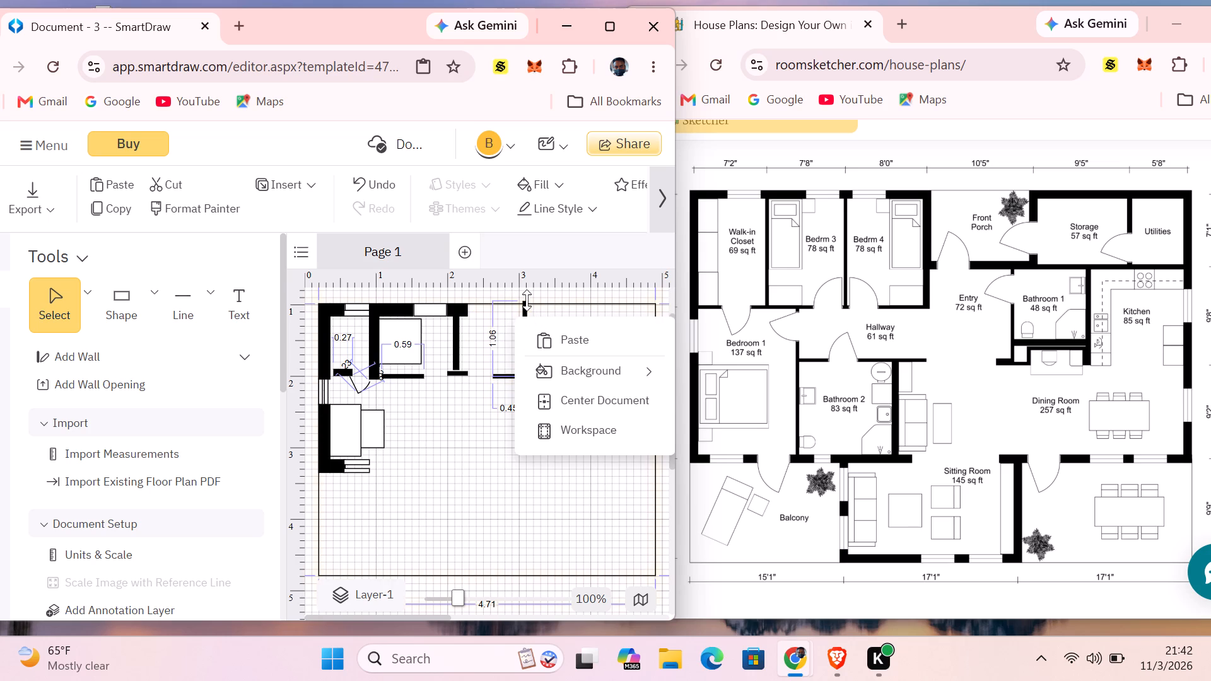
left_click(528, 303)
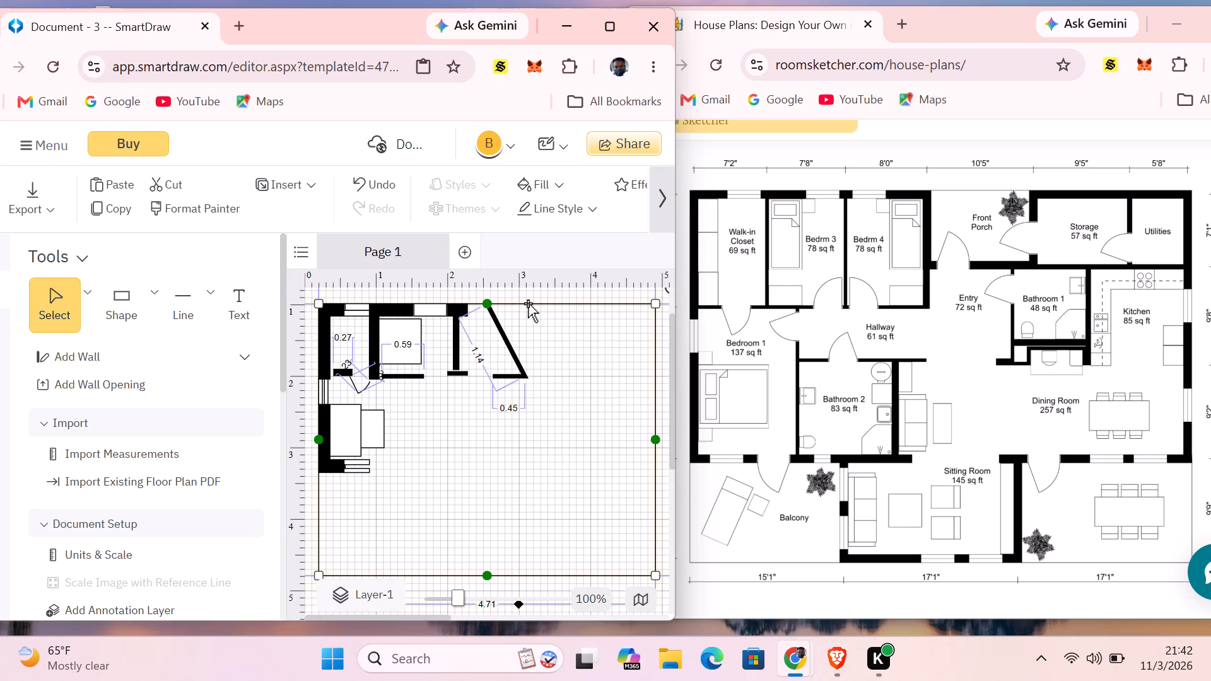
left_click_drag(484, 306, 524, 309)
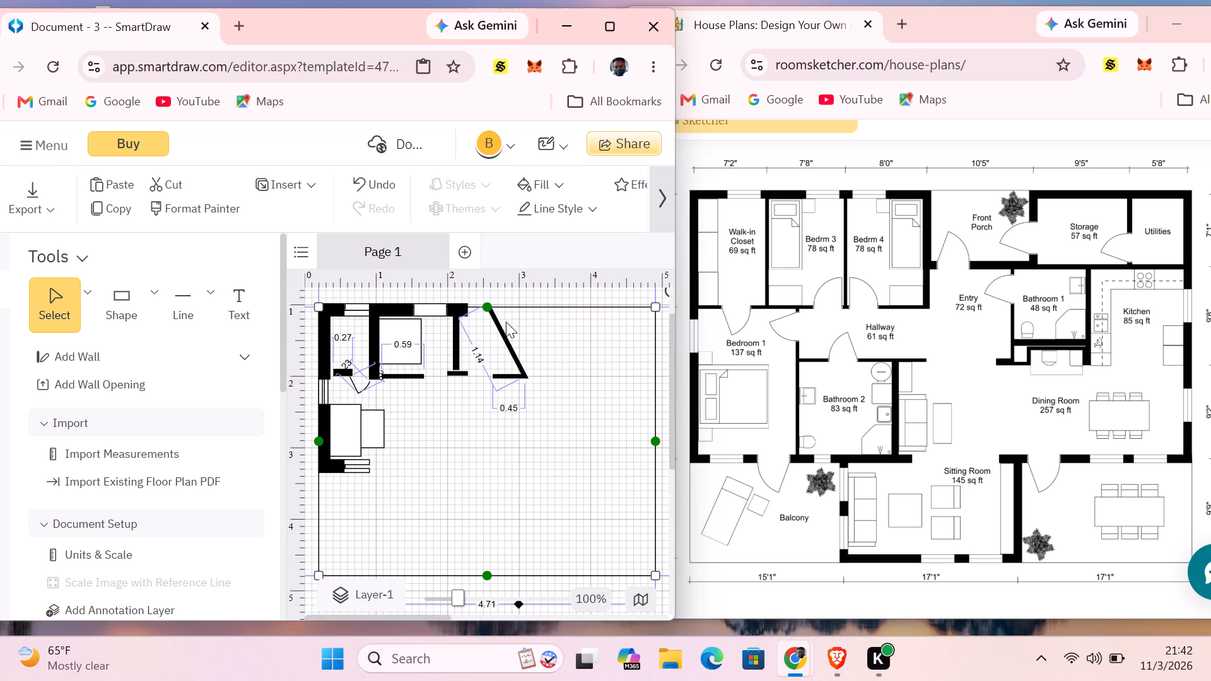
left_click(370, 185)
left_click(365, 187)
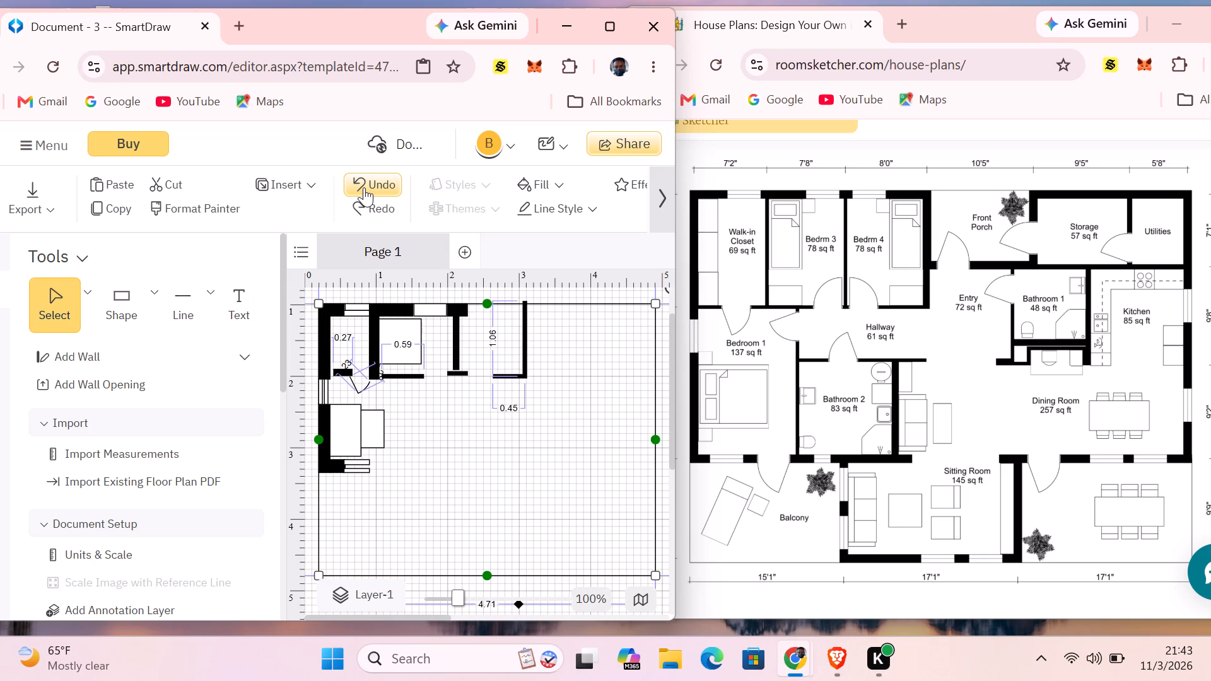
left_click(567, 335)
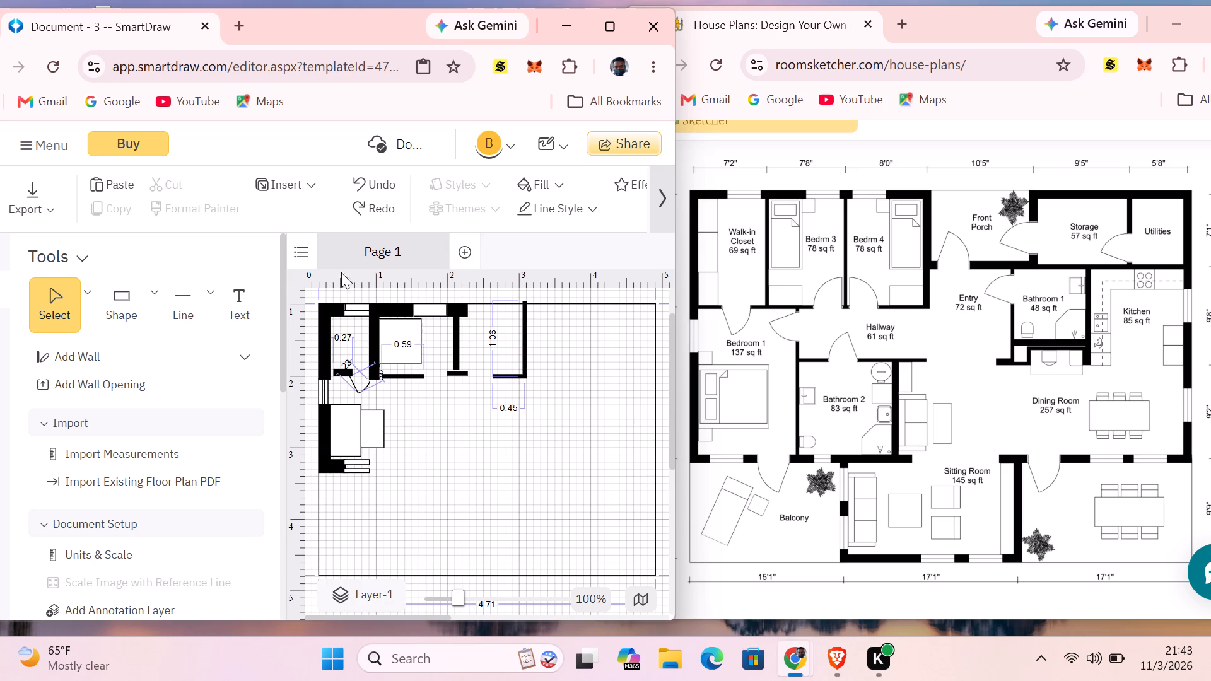
Draw a thick horizontal line about 0.53 long along the top outline, joined to the vertical line's upper end.
left_click(196, 322)
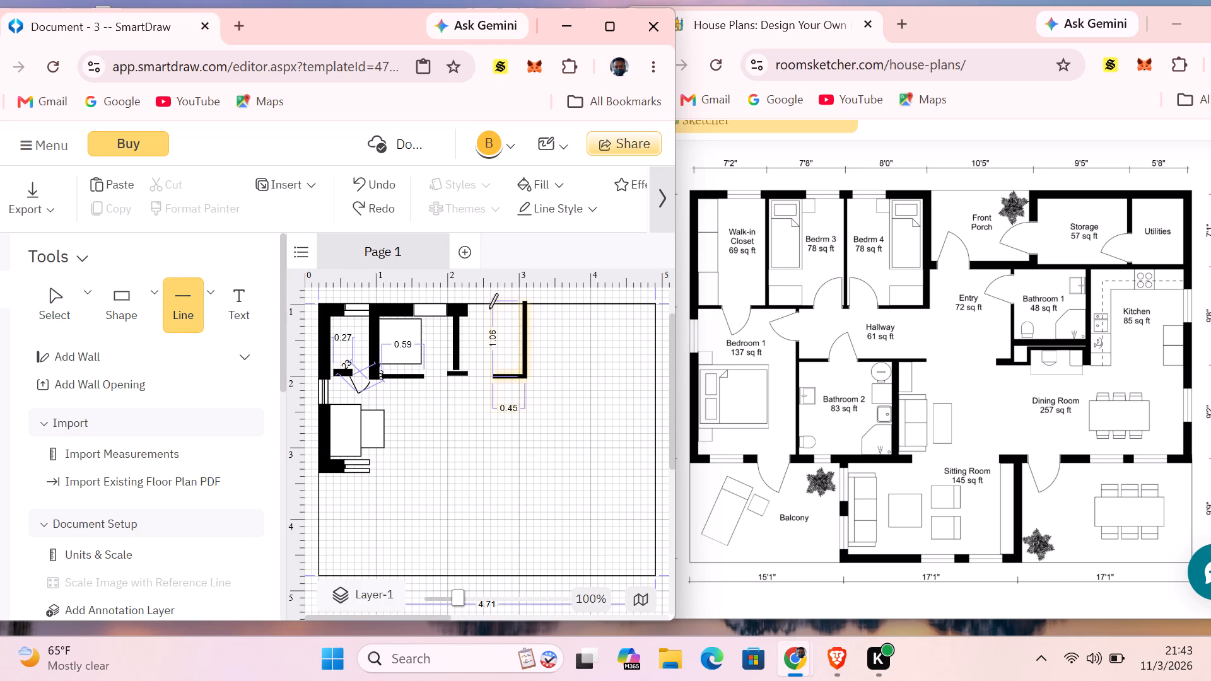
left_click_drag(491, 307, 527, 303)
left_click_drag(527, 303, 527, 309)
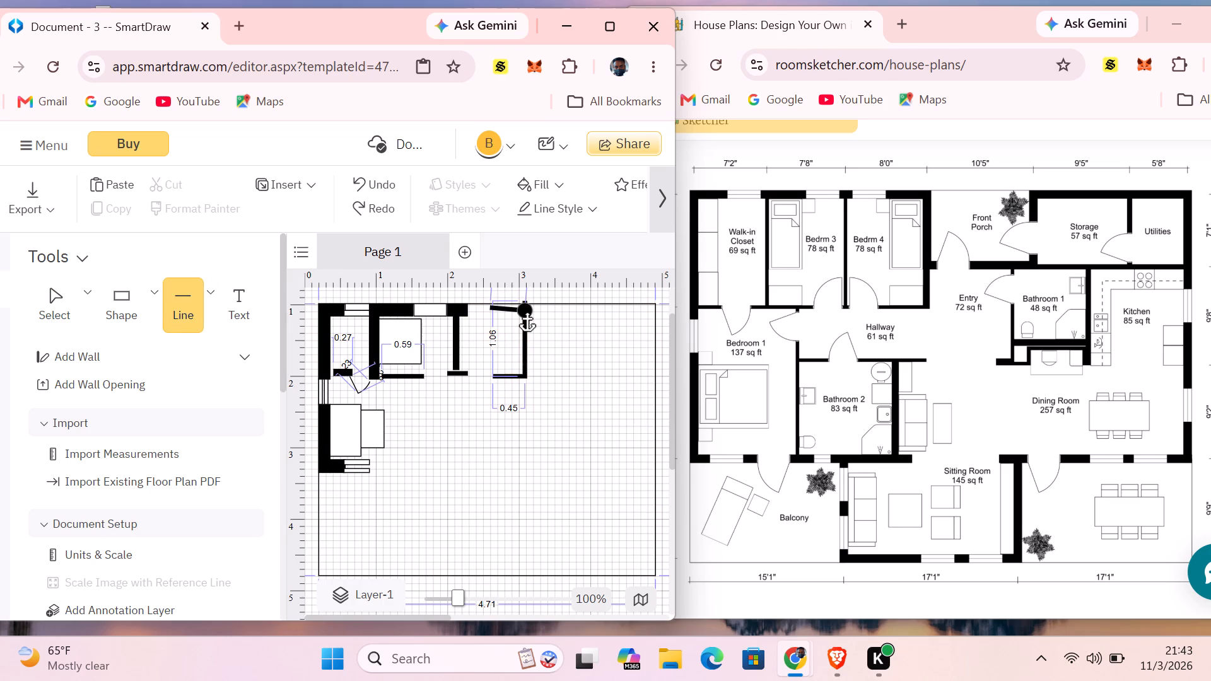
left_click_drag(527, 309, 528, 306)
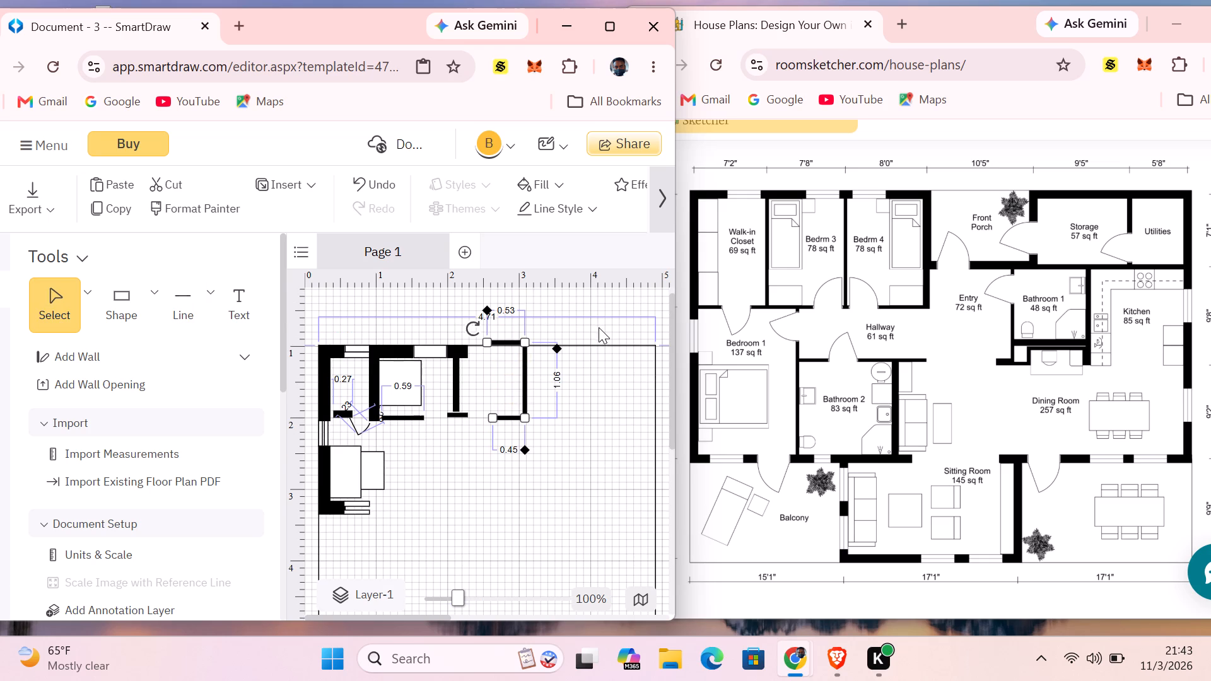
left_click(592, 372)
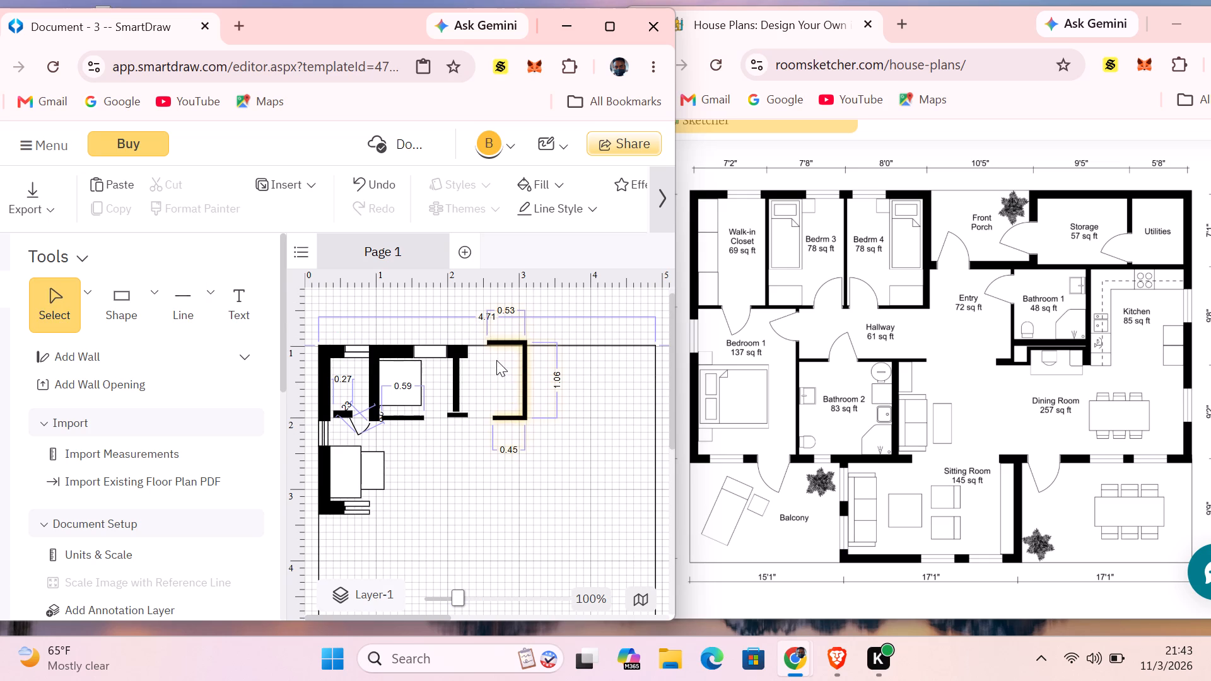
Move the joined three-line wall slightly down so its top line sits on the outer outline.
left_click_drag(504, 341, 508, 352)
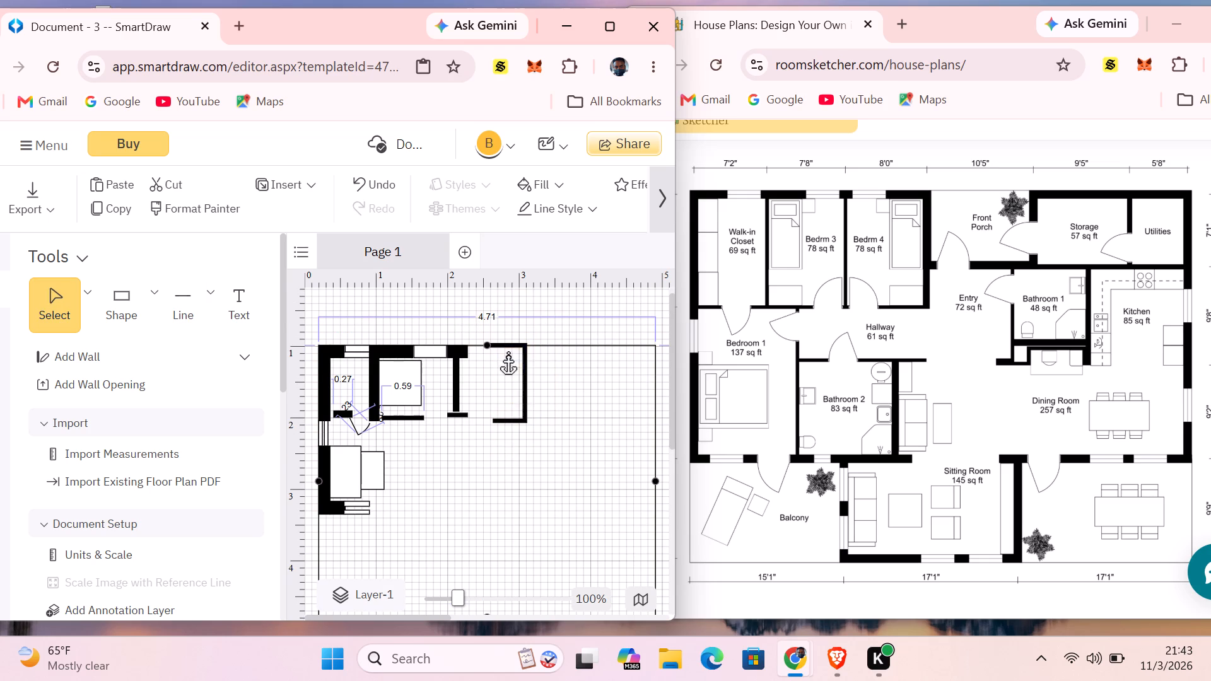
left_click_drag(508, 352, 508, 353)
left_click(555, 305)
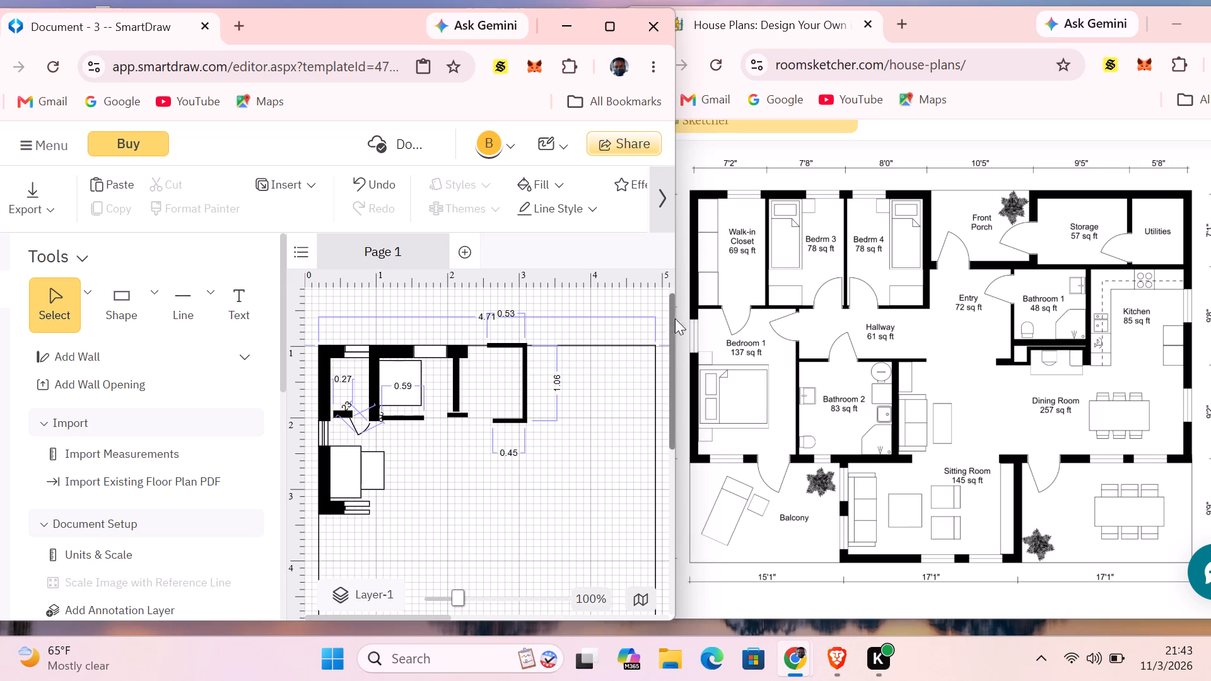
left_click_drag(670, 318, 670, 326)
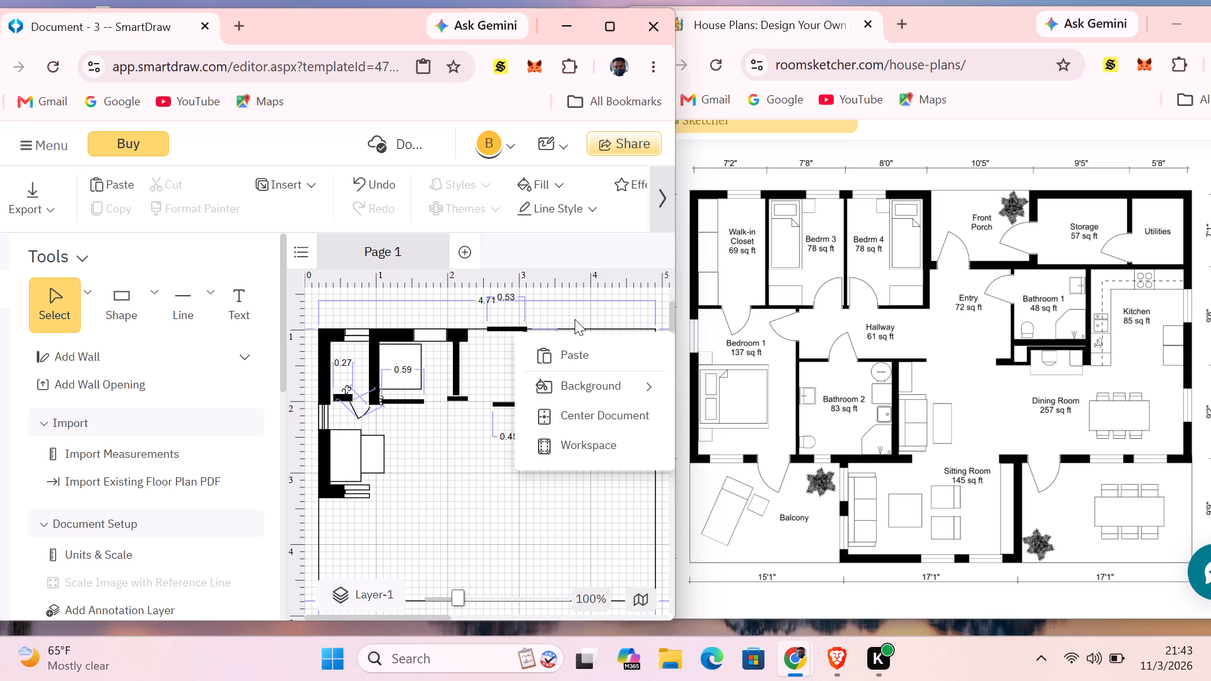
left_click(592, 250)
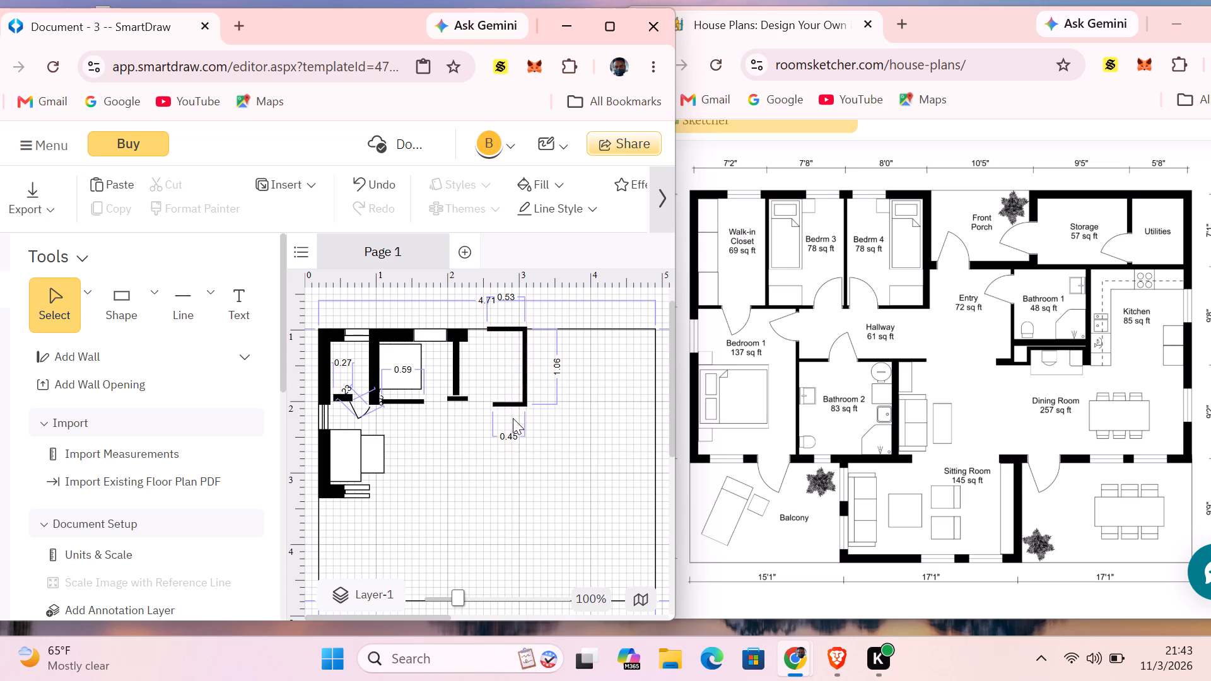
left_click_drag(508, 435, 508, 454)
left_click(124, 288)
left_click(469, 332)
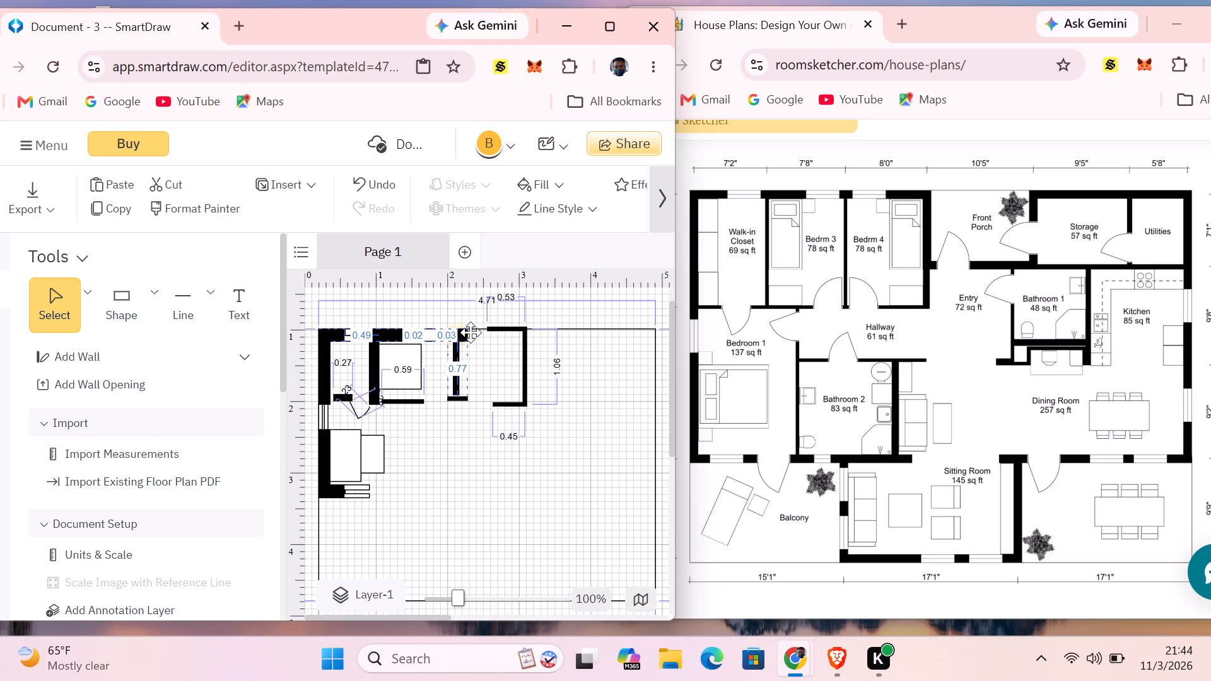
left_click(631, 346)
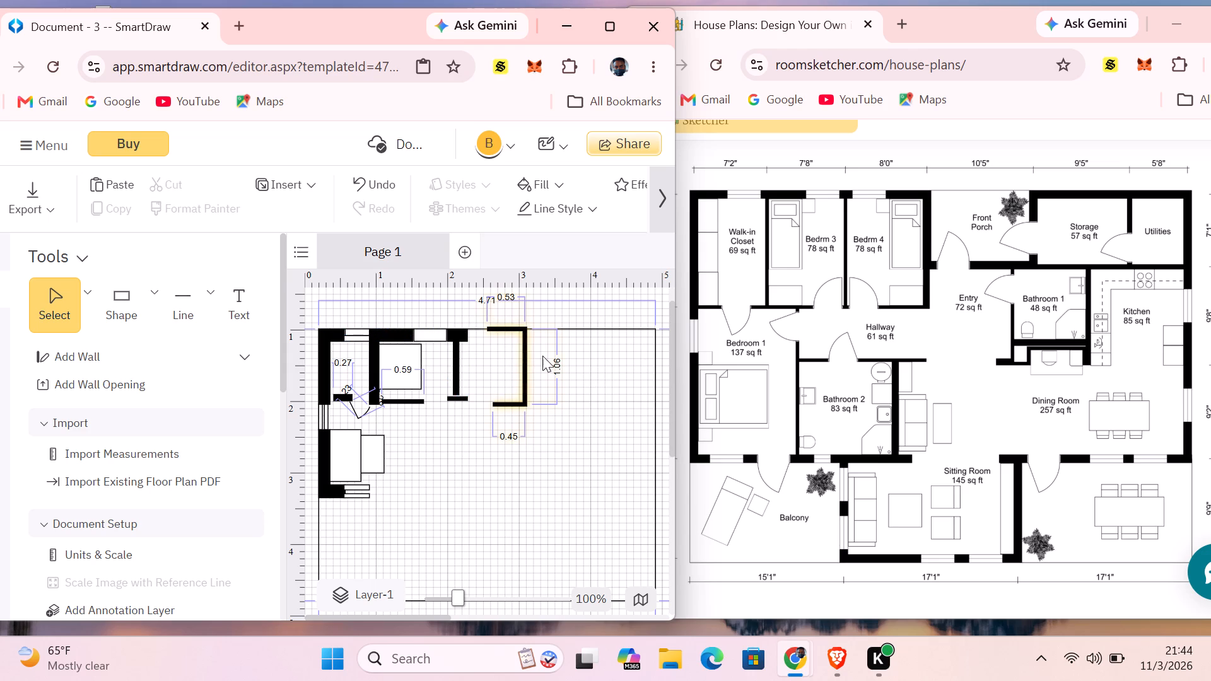
Shorten the thick top line from its free end to about 0.41 long.
left_click(505, 328)
left_click(487, 329)
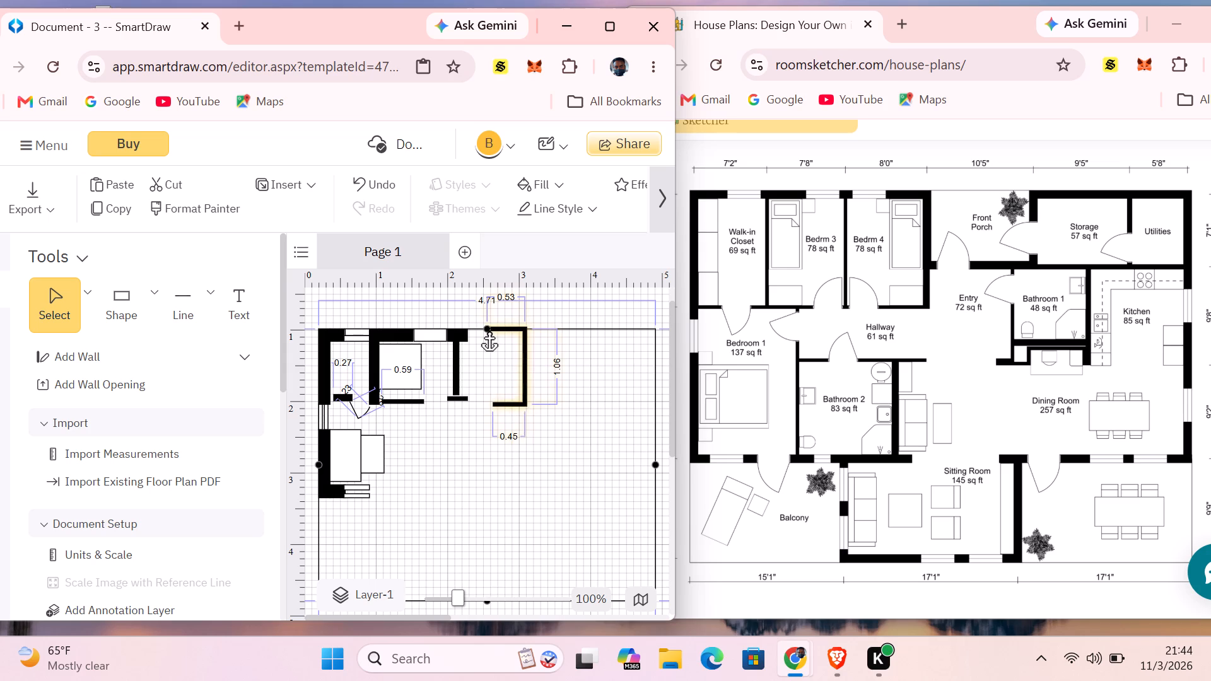
left_click(489, 329)
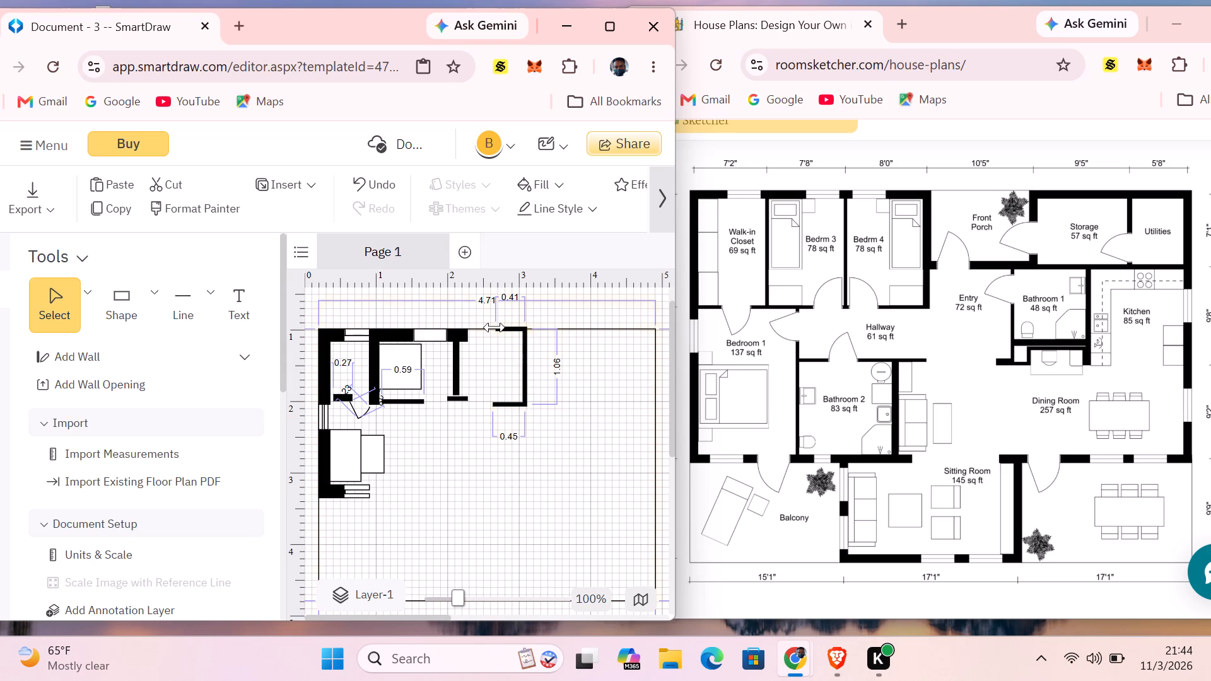
left_click(570, 340)
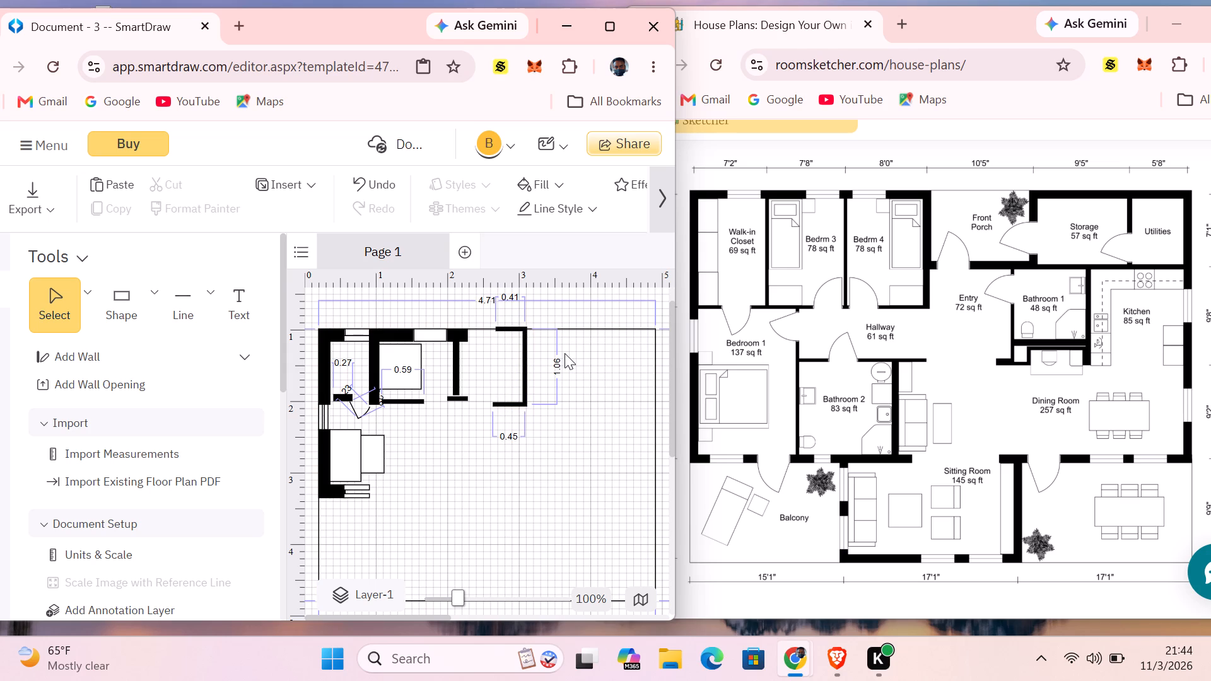
Lower the joined wall's top corner and align its bottom corner so the vertical line is about 0.88 and the bottom line about 0.41 long.
left_click(516, 327)
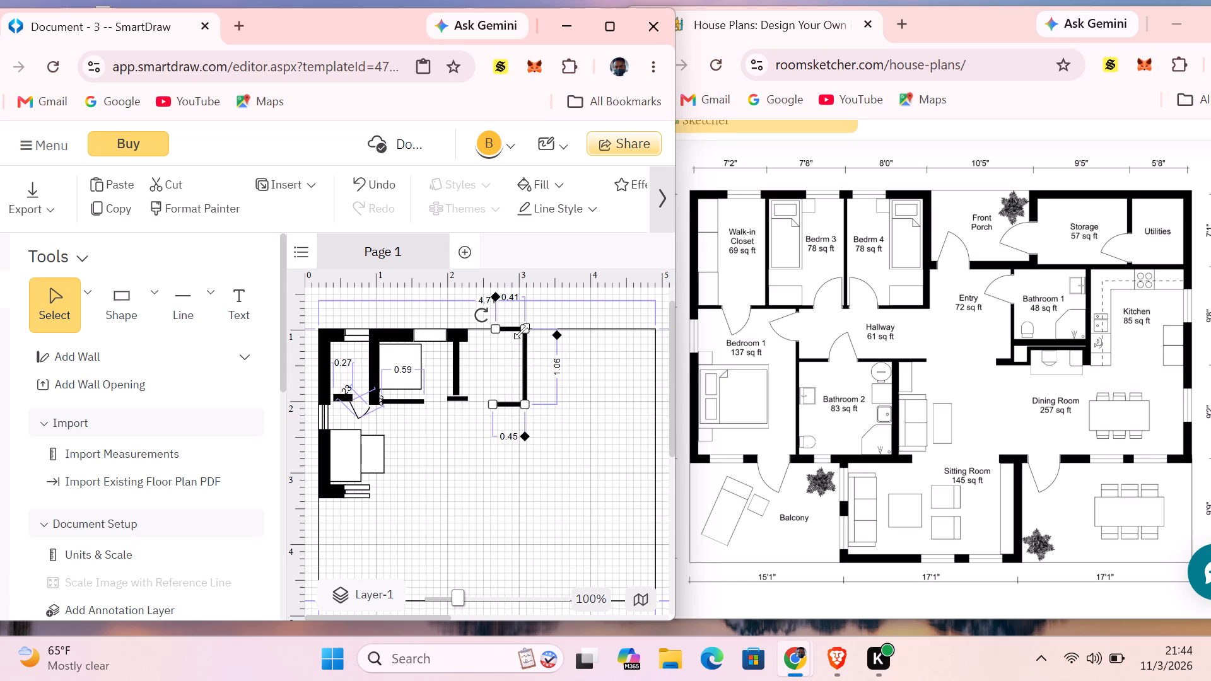
left_click_drag(522, 331, 522, 342)
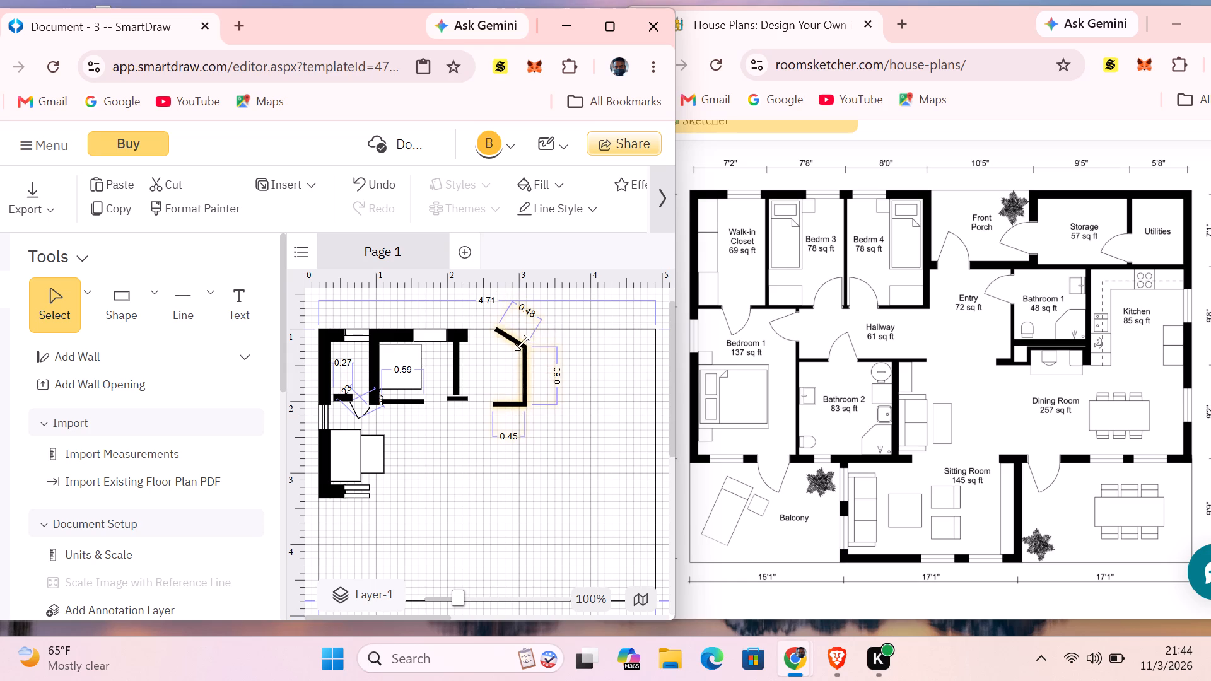
left_click_drag(522, 342, 522, 342)
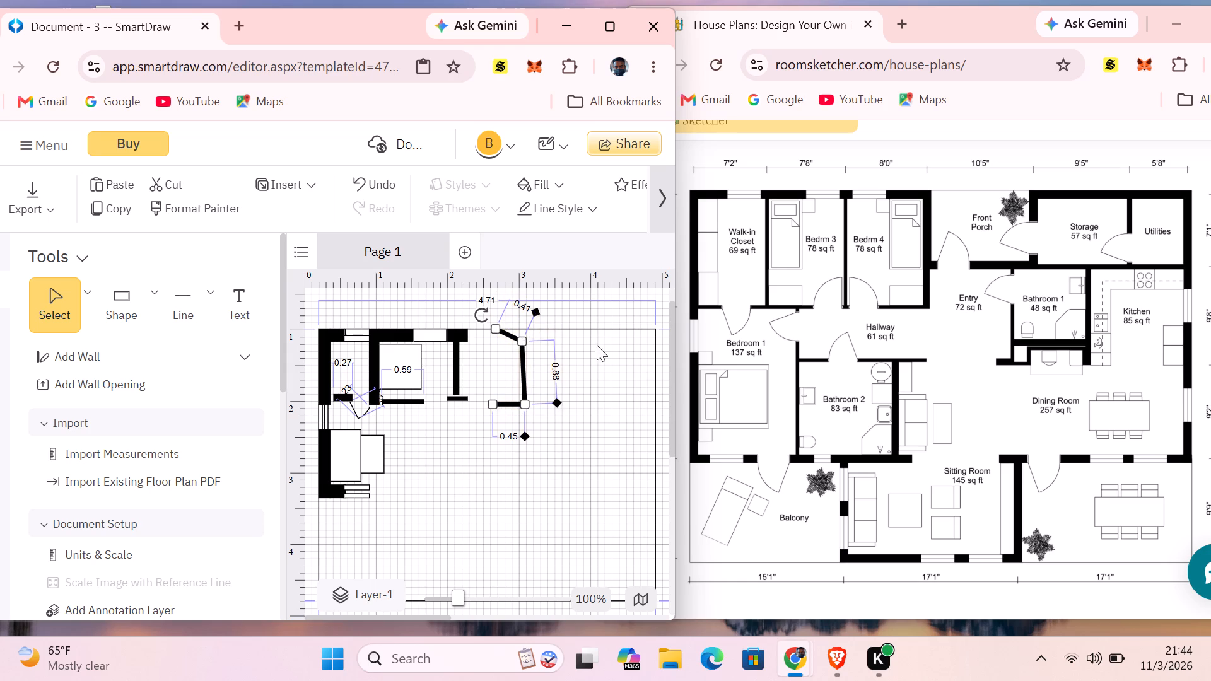
left_click(614, 347)
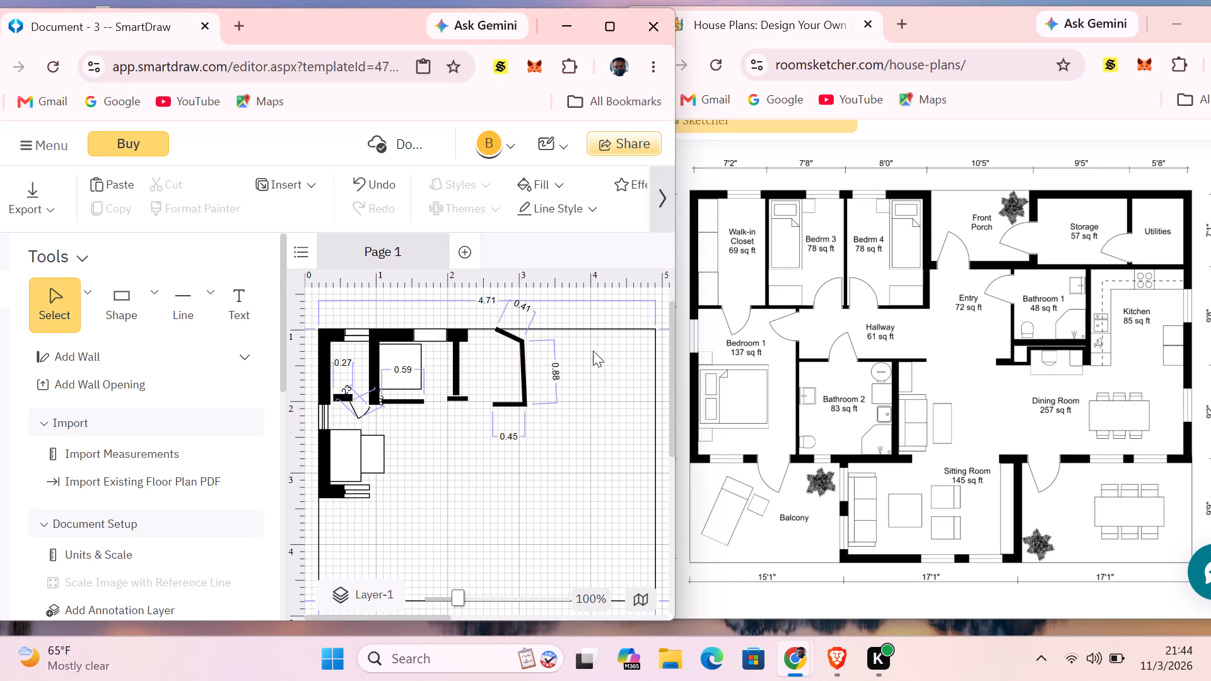
left_click(524, 392)
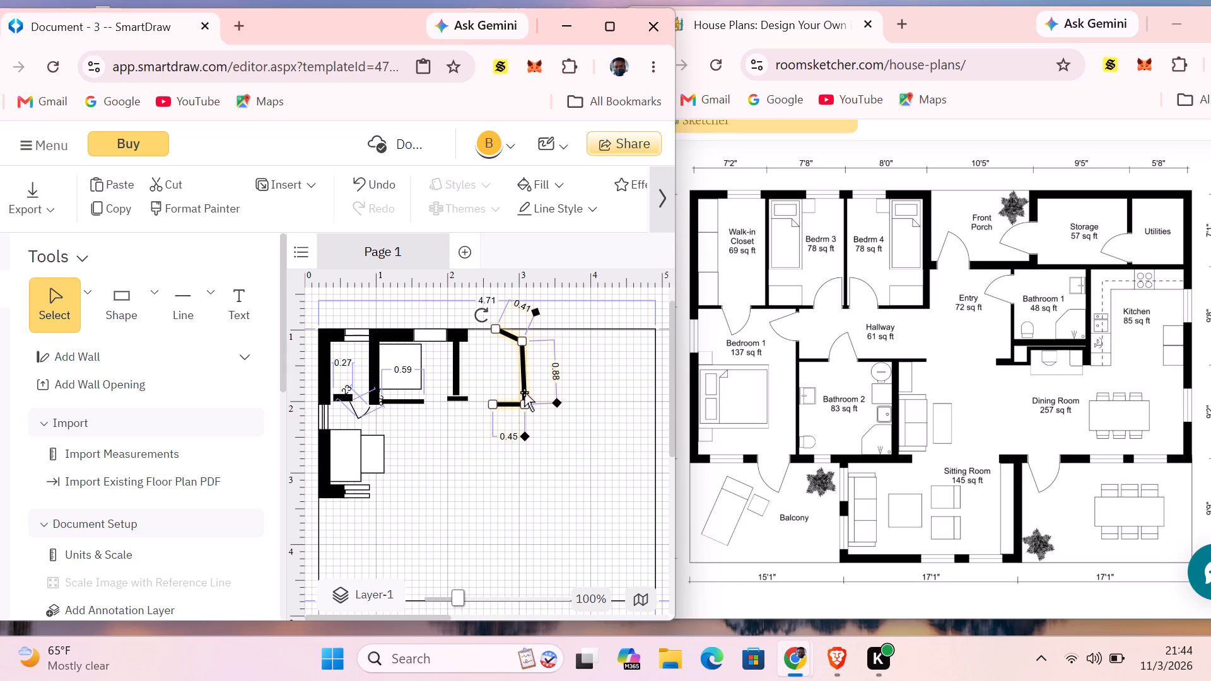
left_click(524, 402)
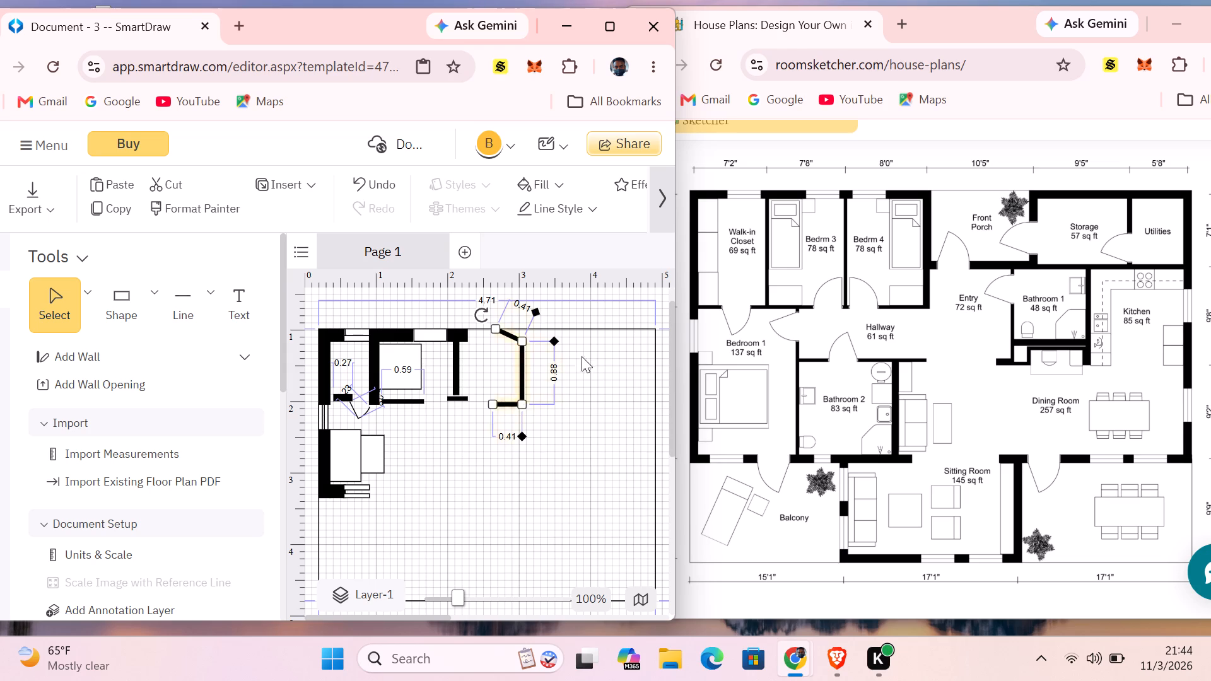
left_click(596, 349)
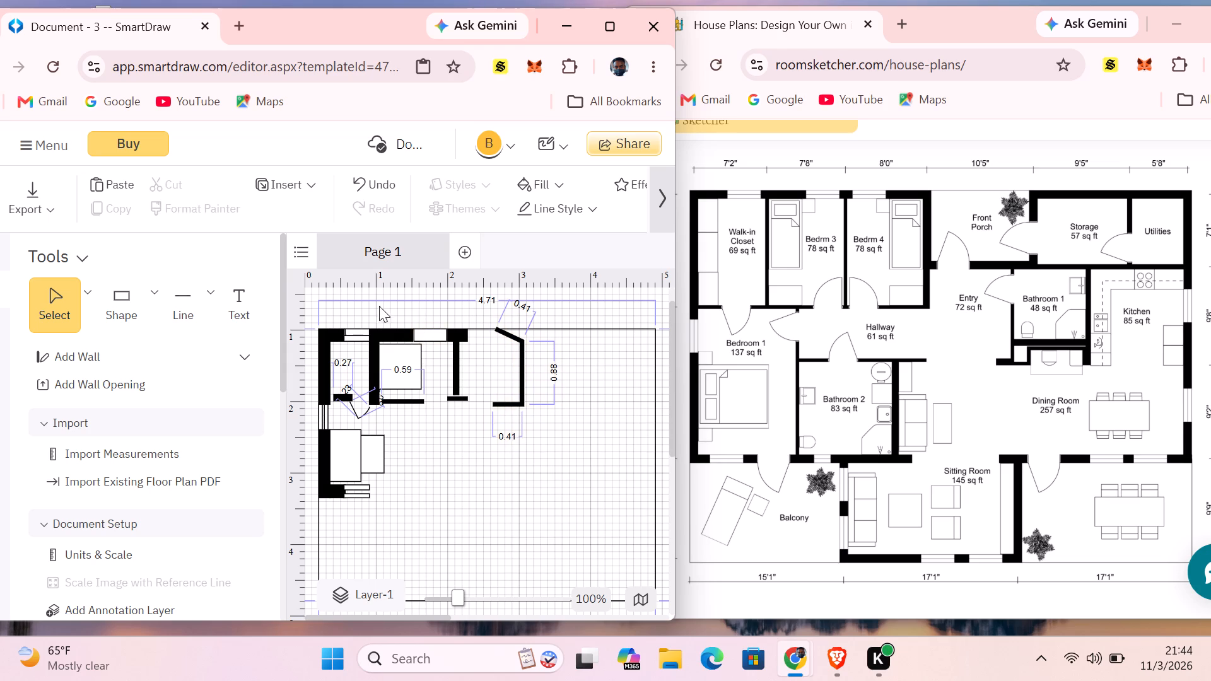
Place a rectangle in the empty area below the bedrooms and give it a white fill and the thinnest outline.
left_click(134, 294)
left_click(156, 298)
left_click(187, 380)
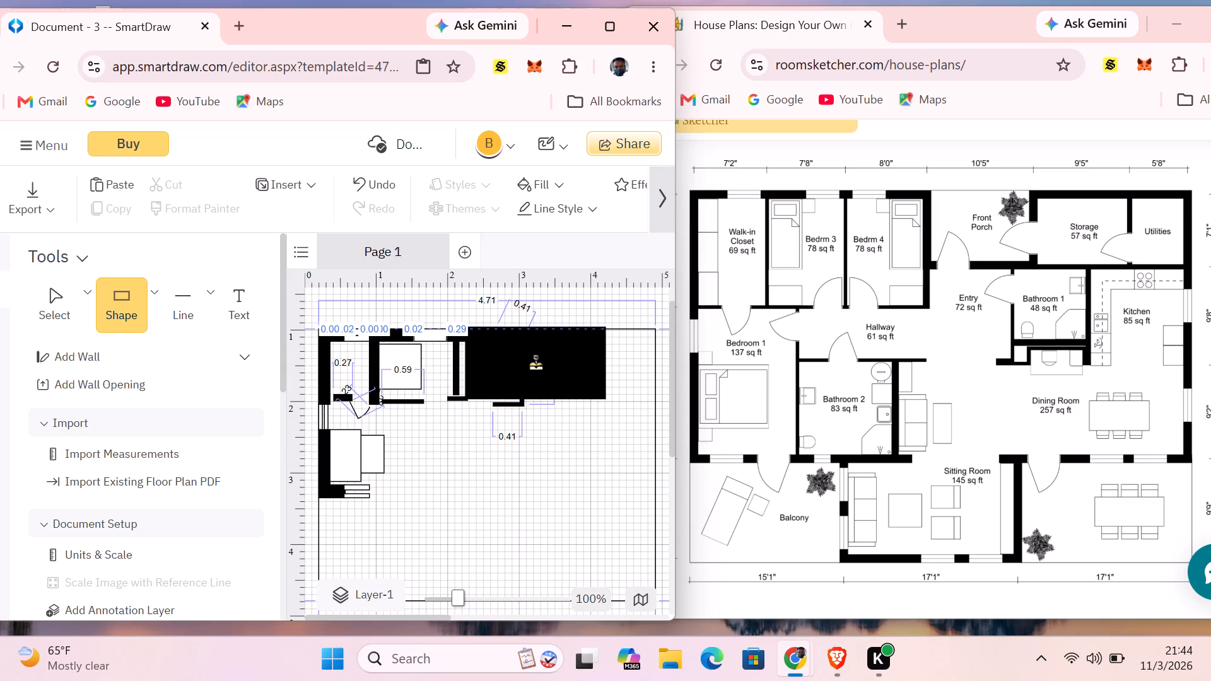
left_click(491, 511)
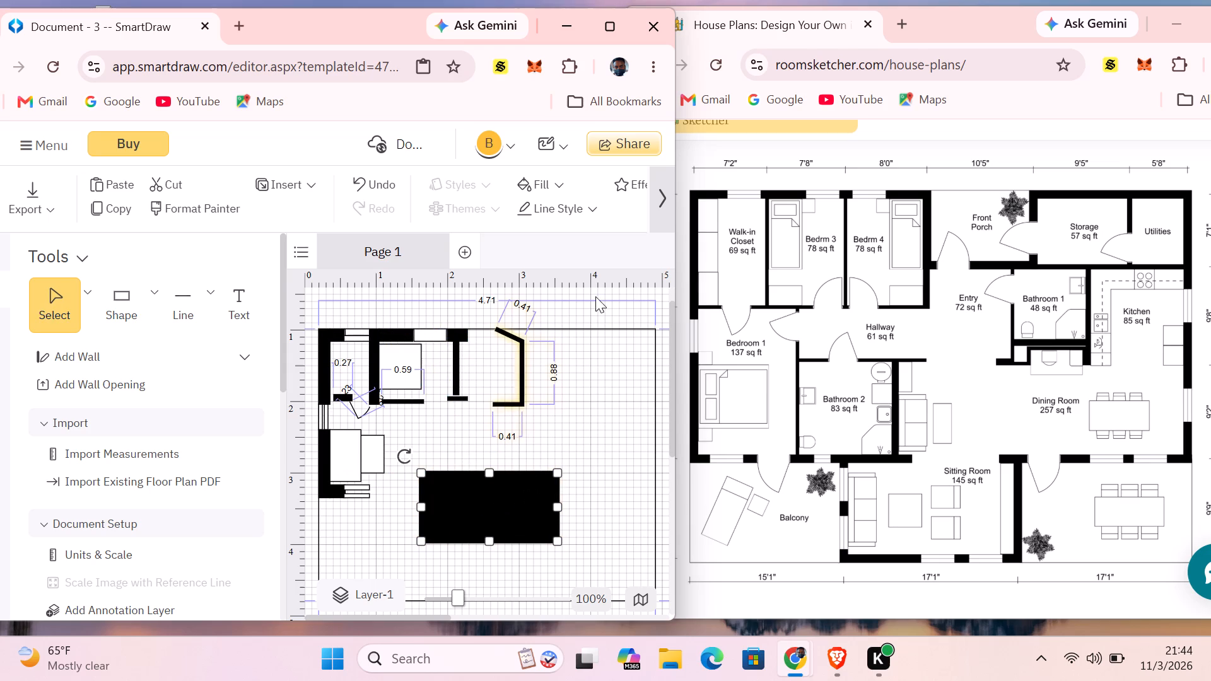
left_click(557, 175)
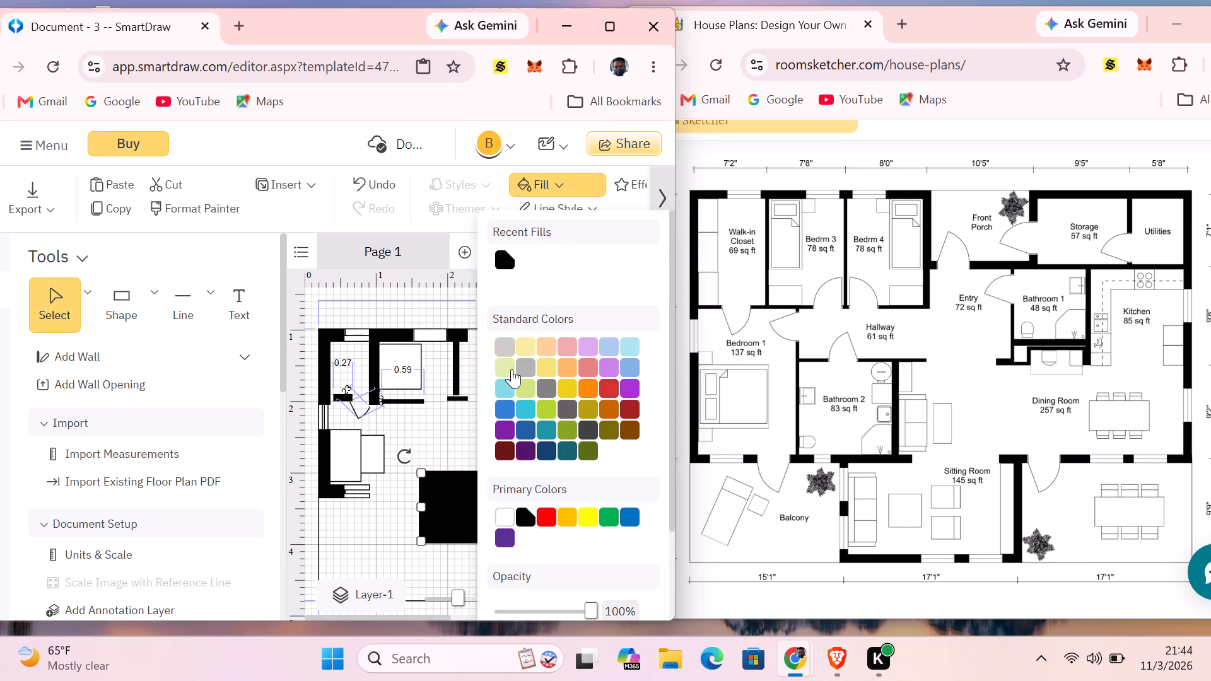
left_click(500, 523)
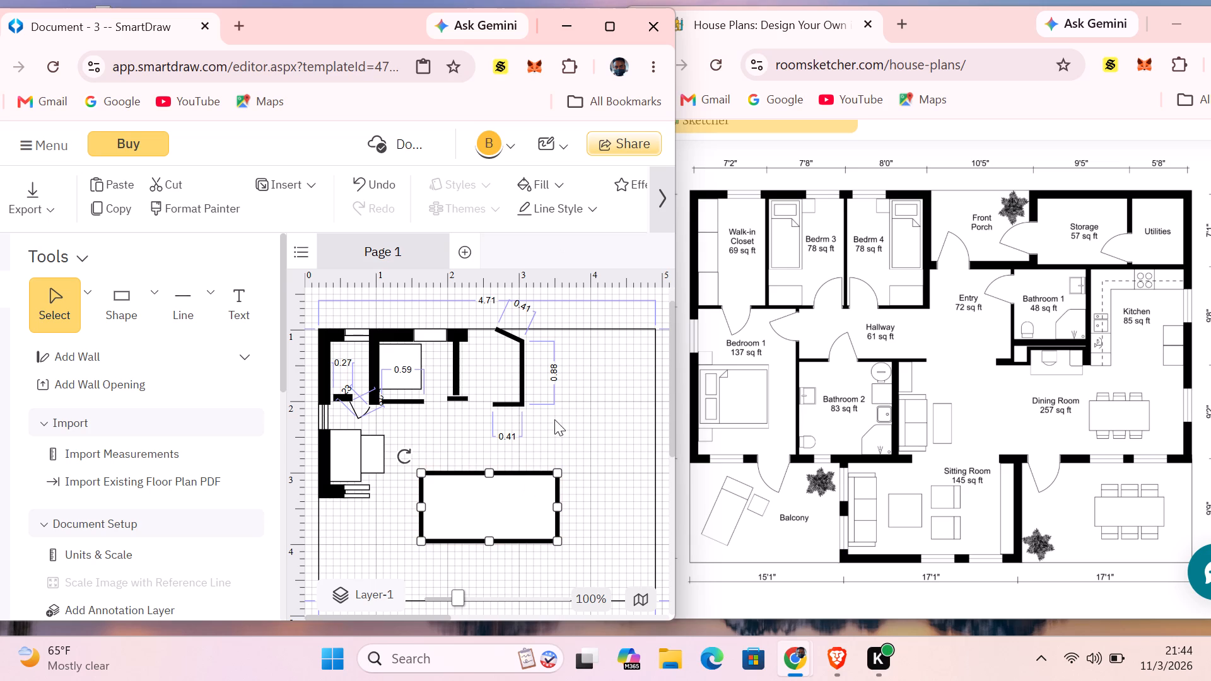
left_click(578, 212)
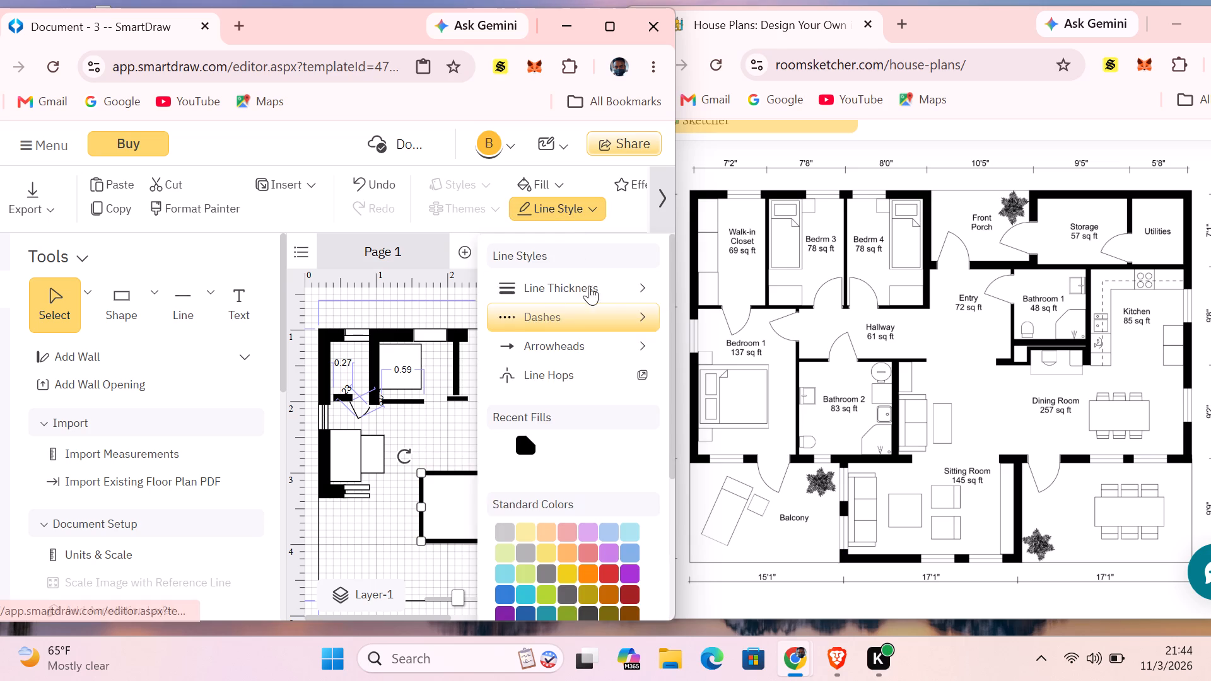
left_click(614, 285)
left_click(641, 277)
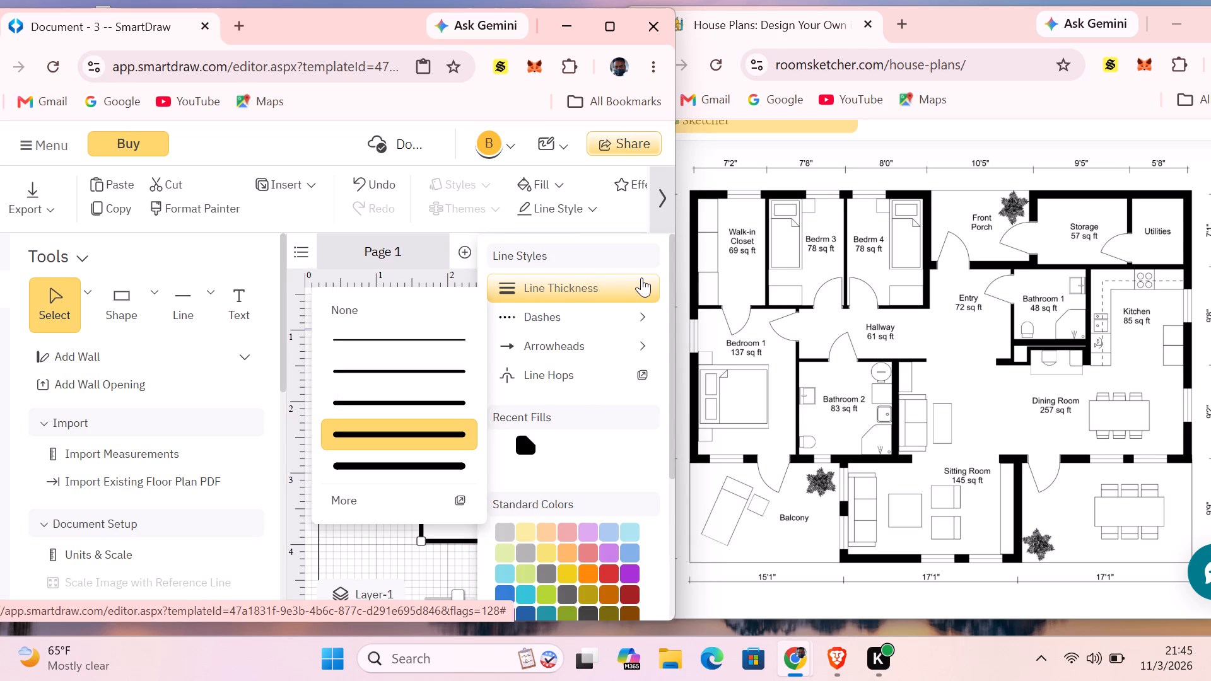
left_click(645, 289)
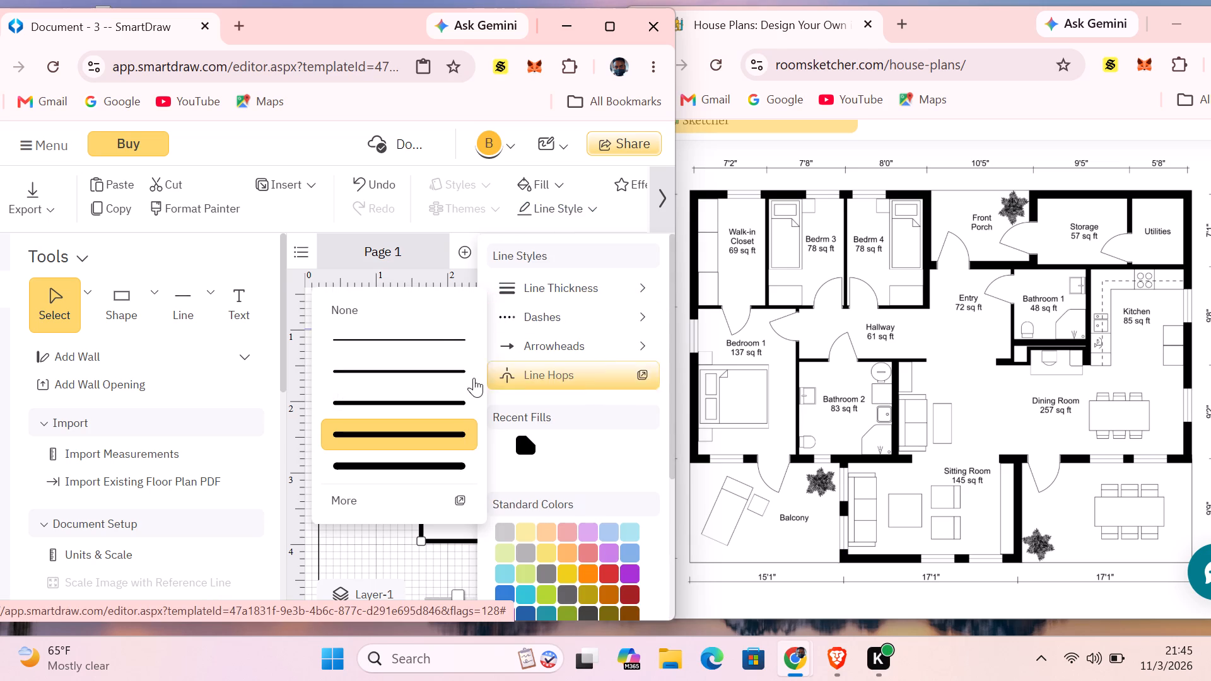
left_click(439, 332)
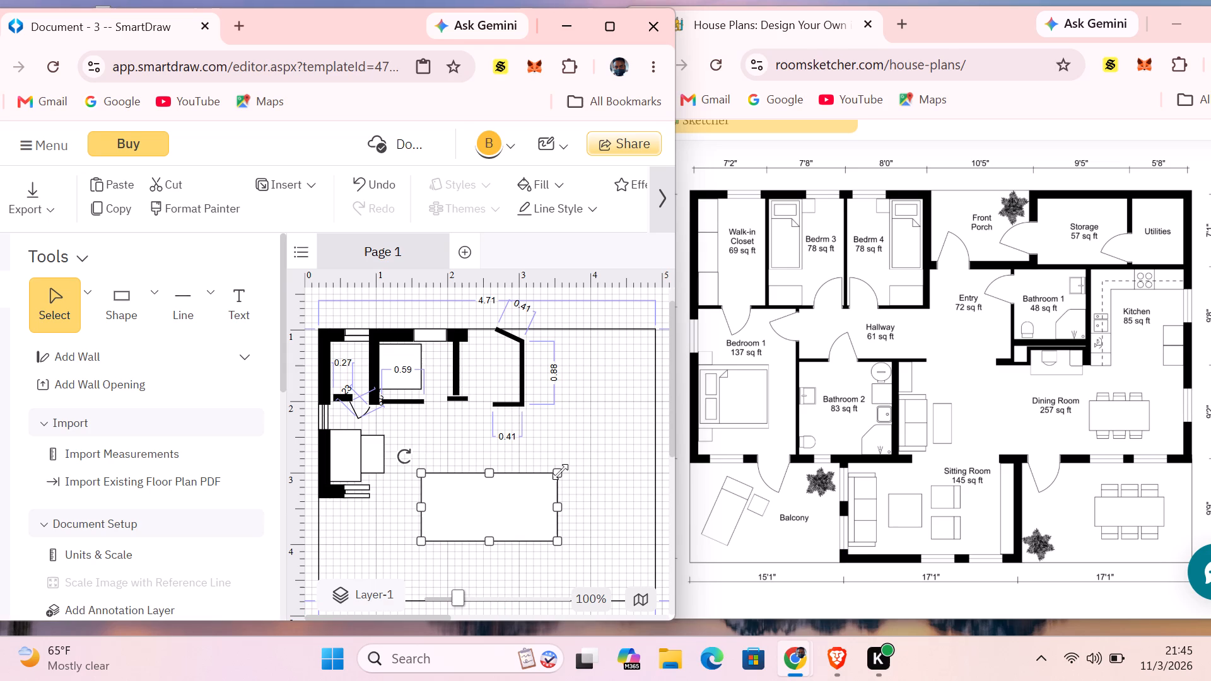
Shrink the white rectangle to a narrow window strip and fit it along the top outline between the black wall and the joined wall.
left_click_drag(561, 469, 477, 478)
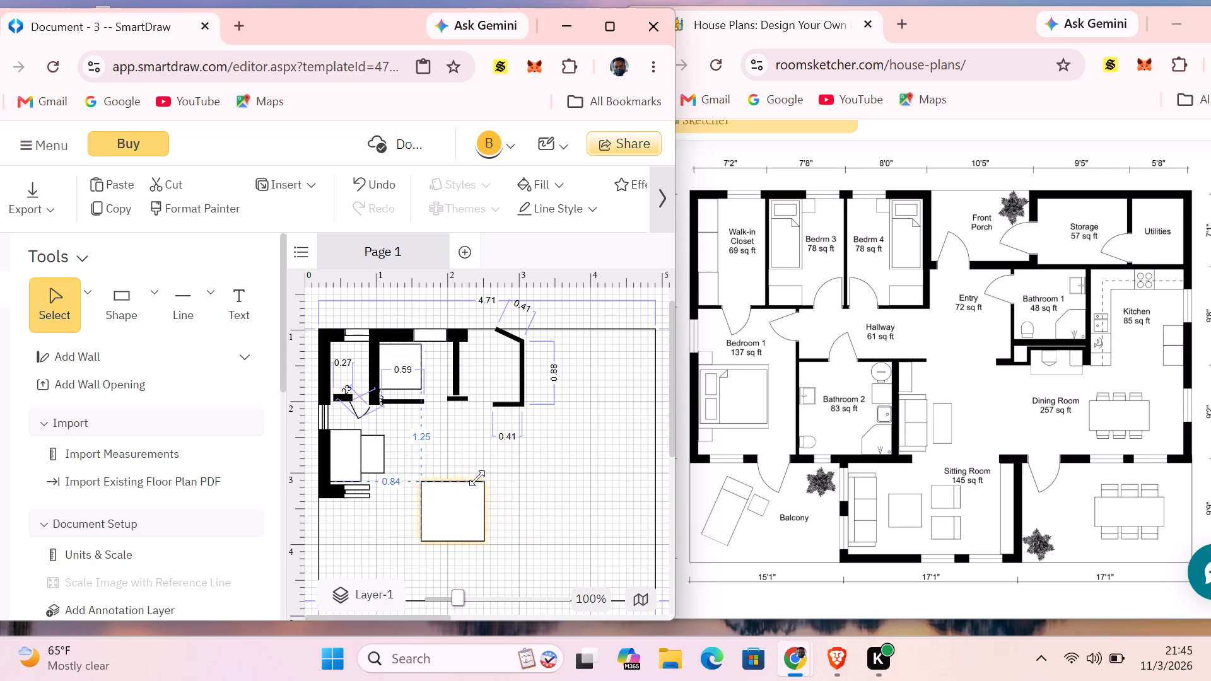
left_click_drag(477, 478, 457, 482)
left_click_drag(440, 542, 436, 504)
left_click_drag(447, 491, 499, 334)
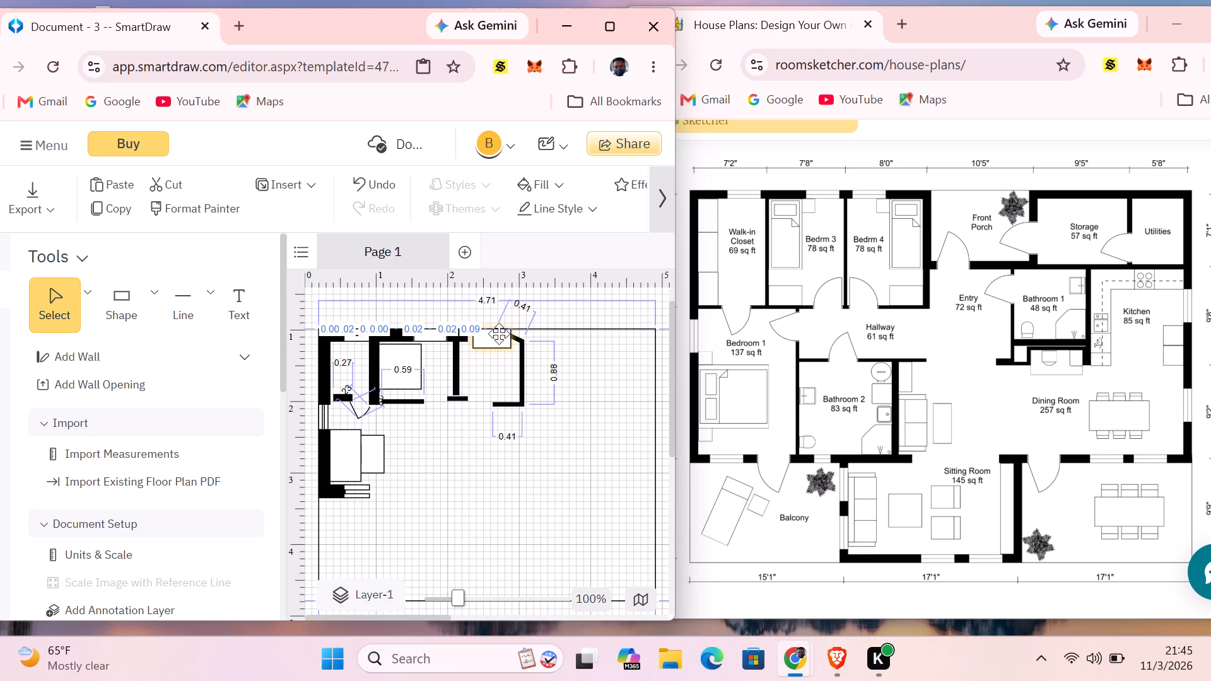
left_click_drag(499, 334, 496, 334)
left_click_drag(503, 340, 502, 340)
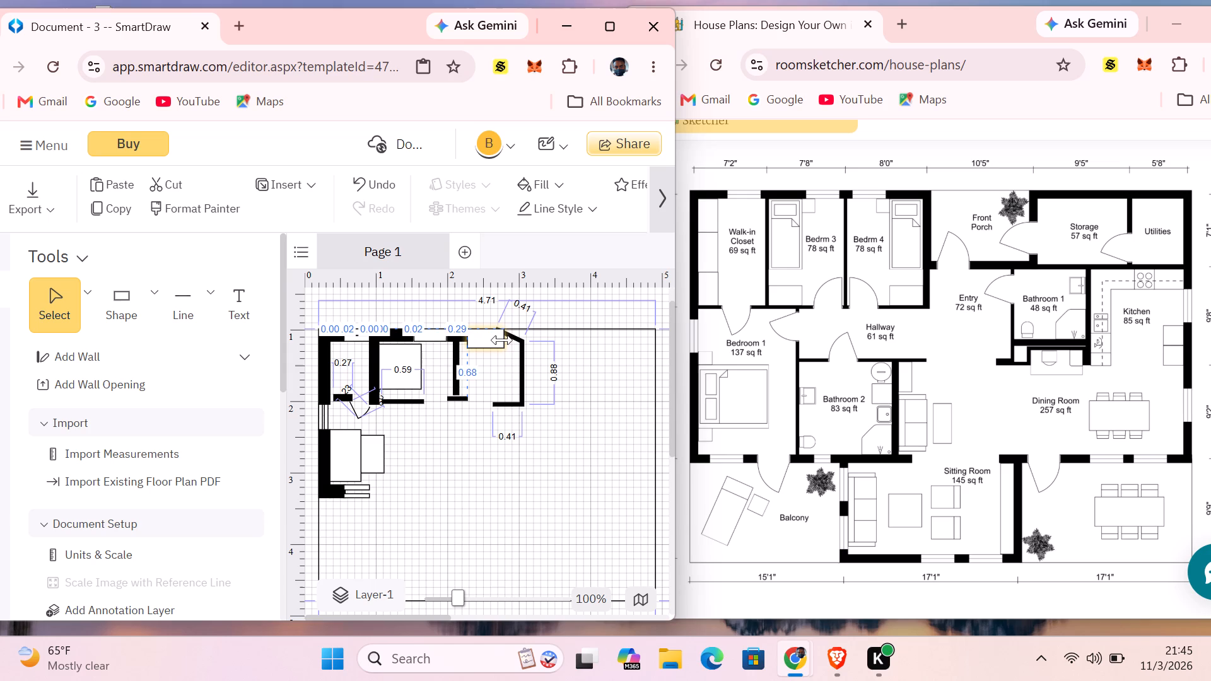
left_click_drag(502, 340, 494, 336)
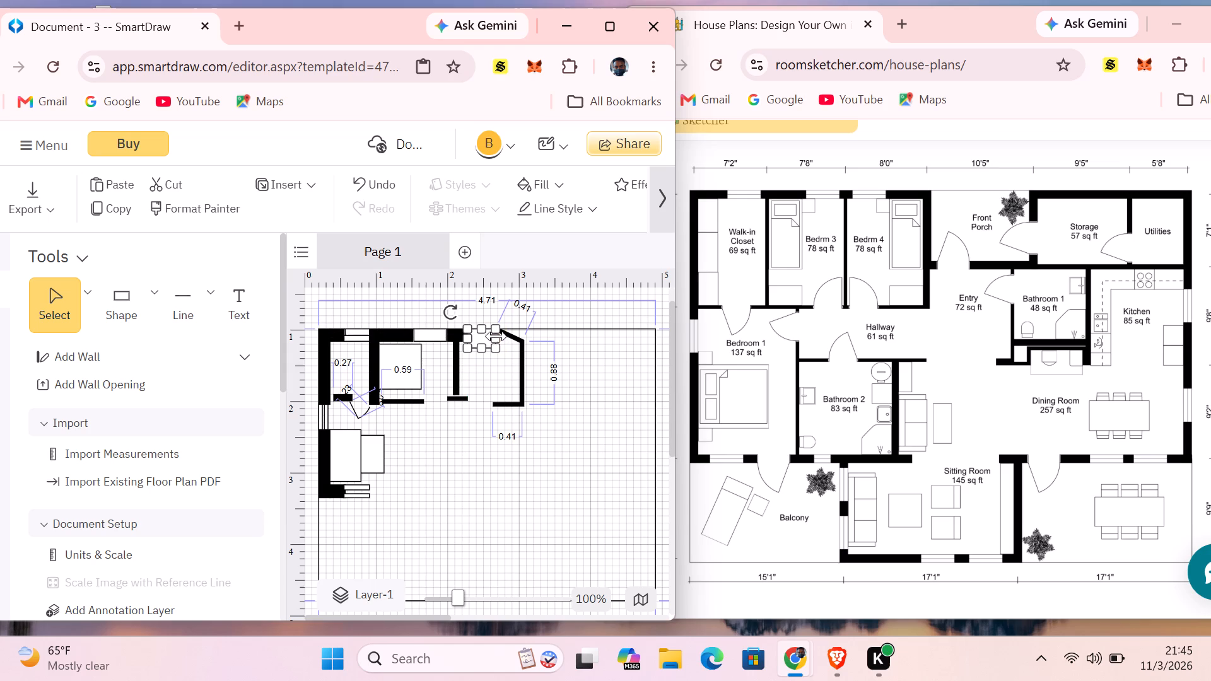
left_click_drag(480, 351, 486, 336)
left_click(605, 354)
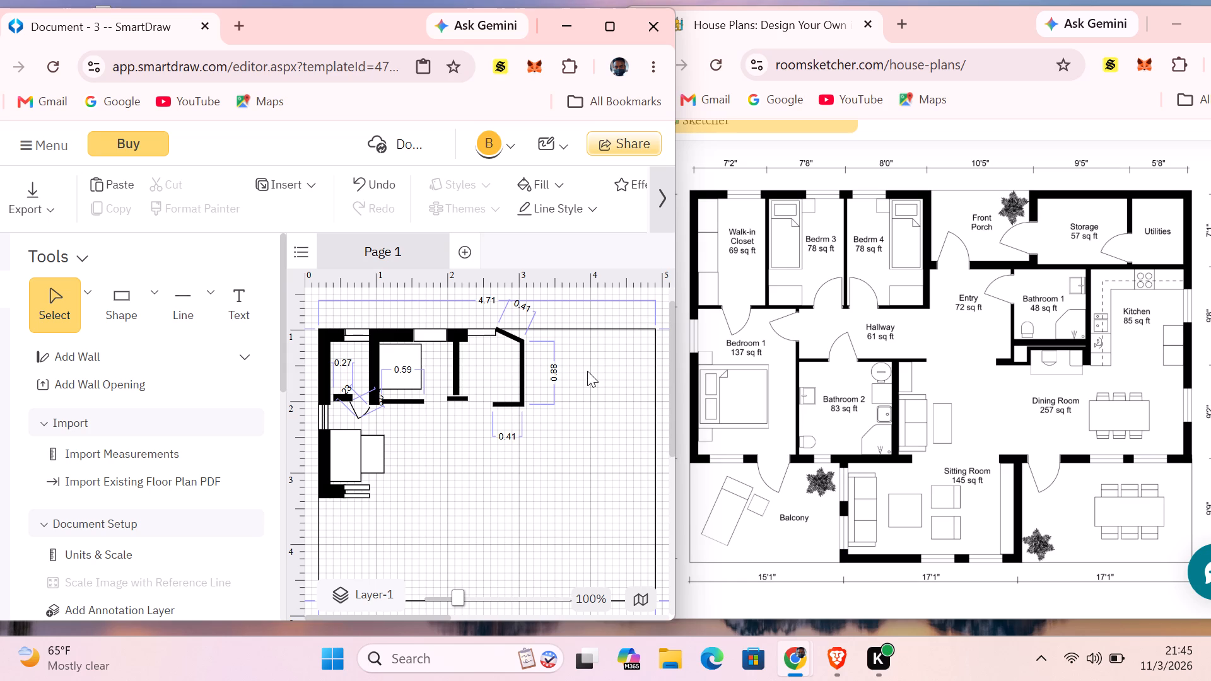
Raise the joined wall's lower ends so the vertical line is about 0.79 long and the level bottom line about 0.37 long.
left_click(505, 403)
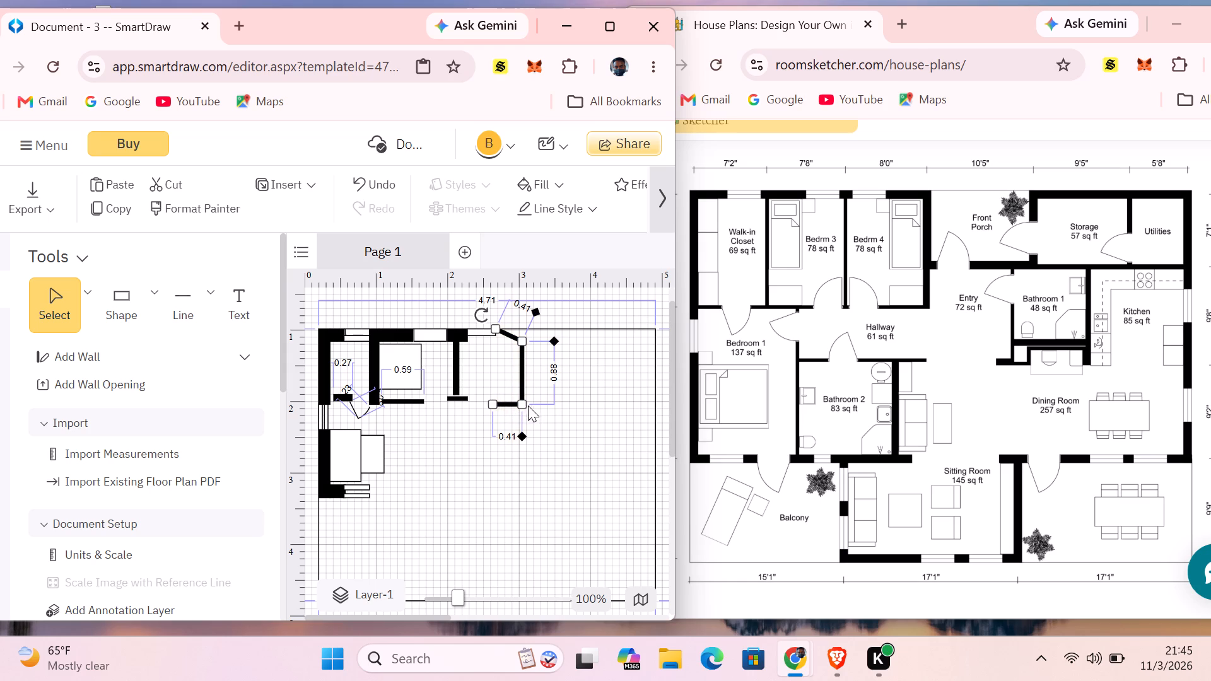
left_click_drag(525, 405, 523, 398)
left_click_drag(493, 402, 496, 400)
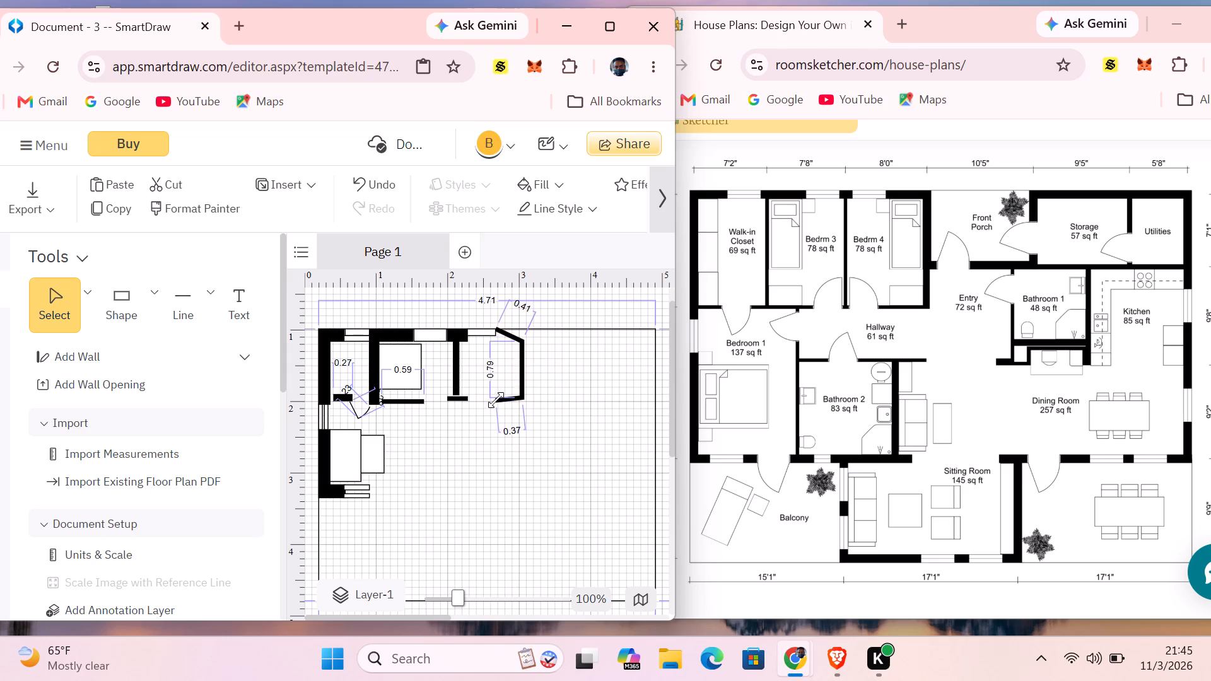
left_click_drag(496, 400, 496, 396)
left_click(604, 393)
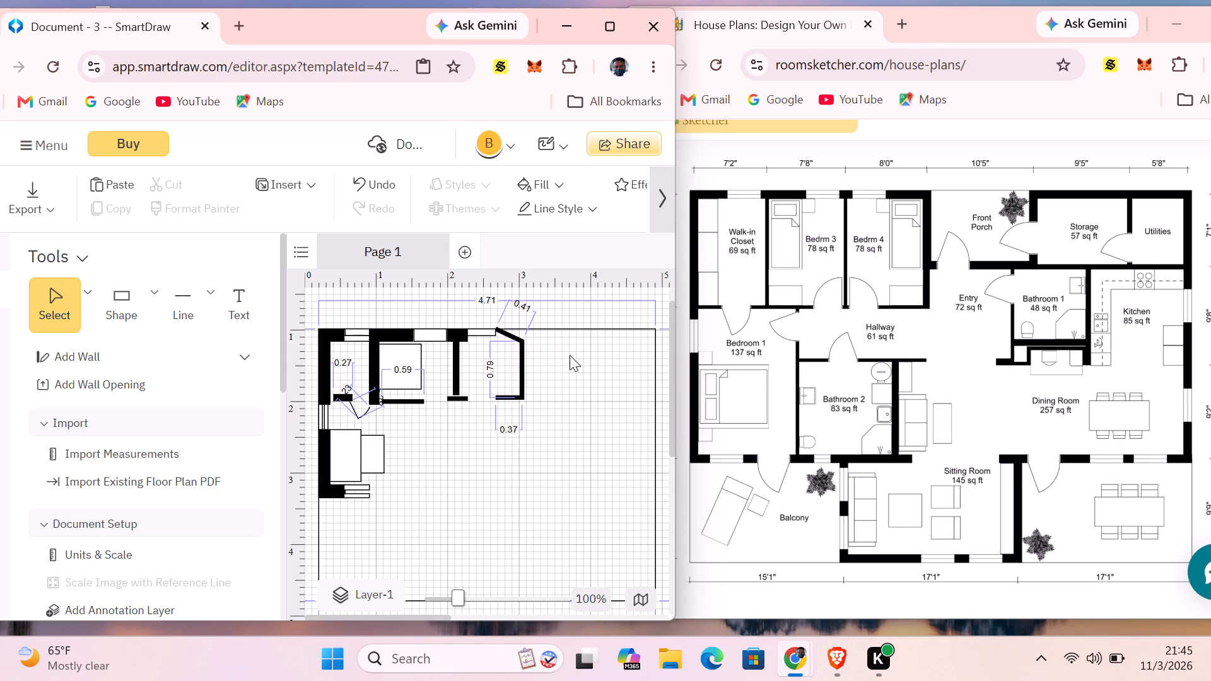
left_click(570, 355)
left_click(659, 327)
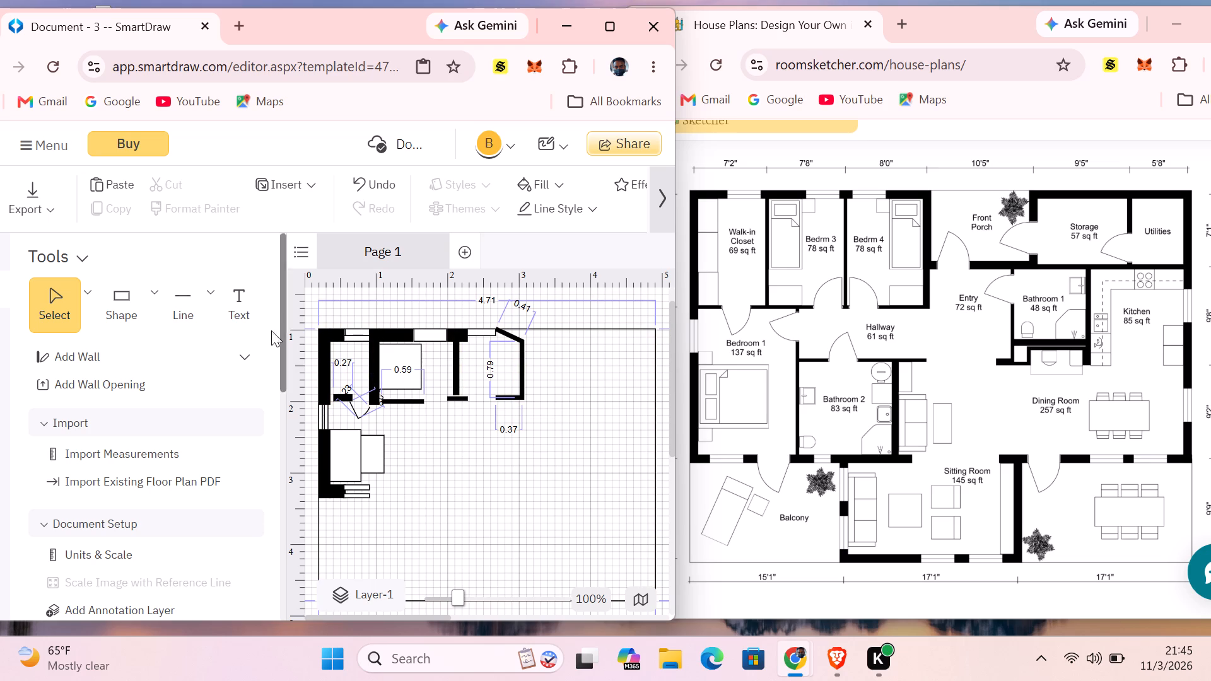
Draw a curved door-swing line about 0.30 long, rising from the free end of the joined wall's bottom line.
left_click(218, 297)
left_click(231, 399)
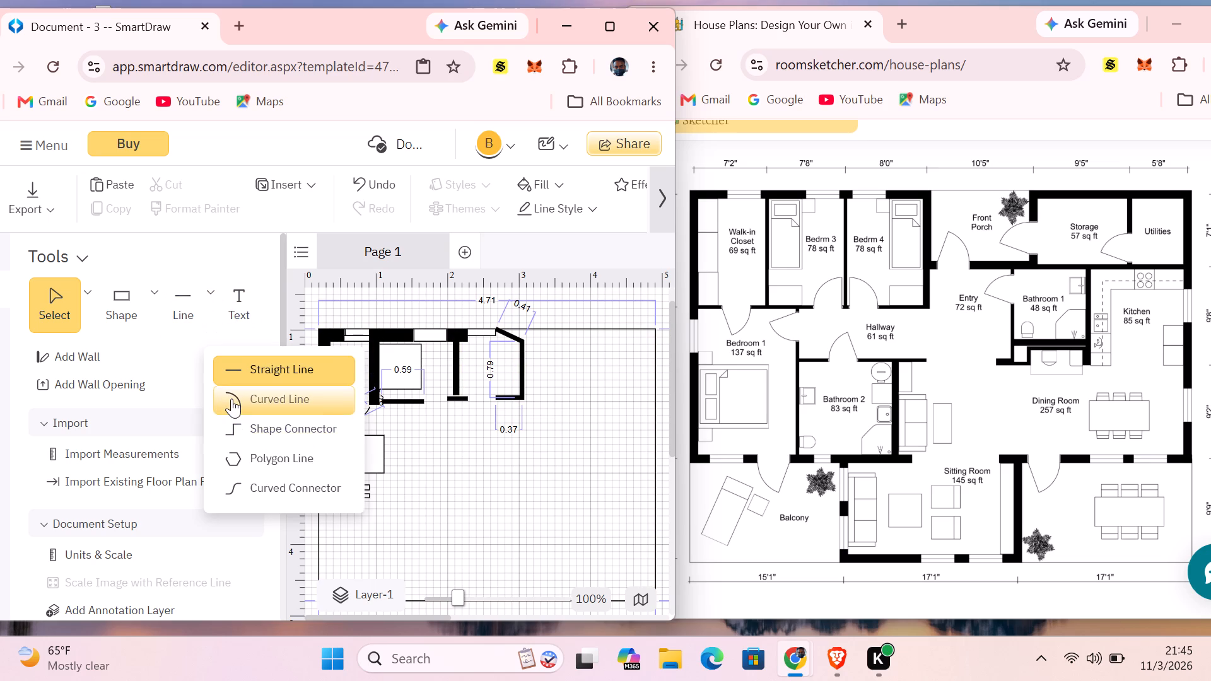
left_click_drag(497, 396, 482, 376)
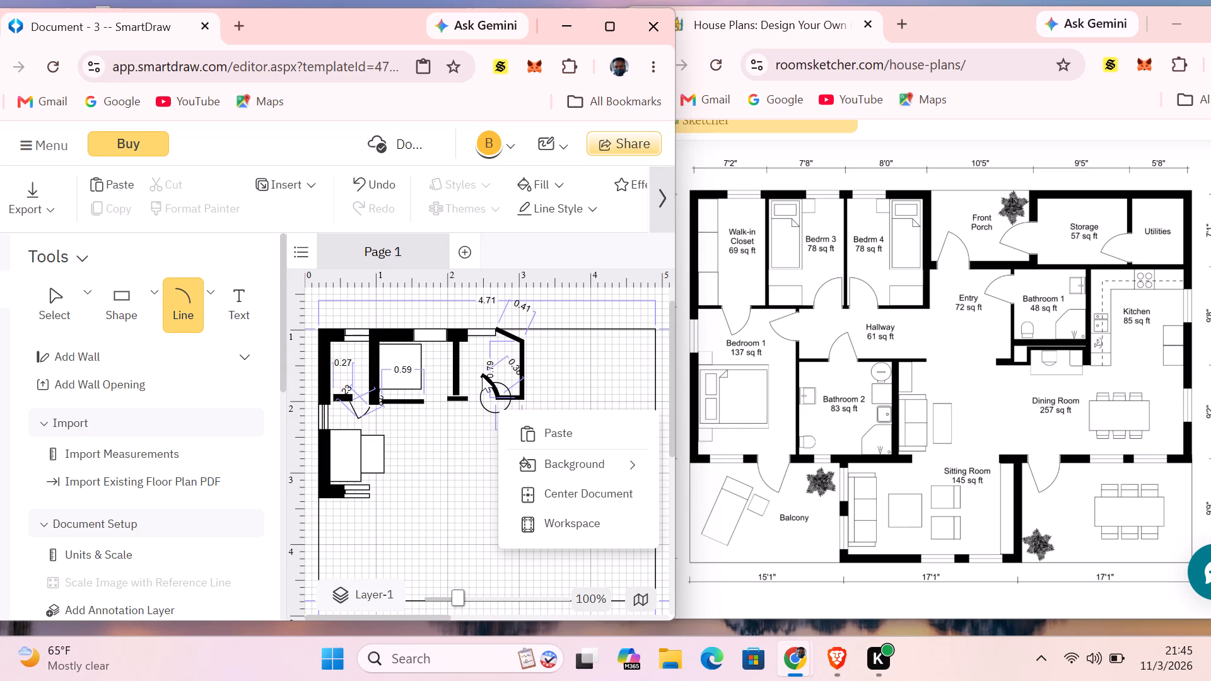
left_click_drag(482, 376, 483, 379)
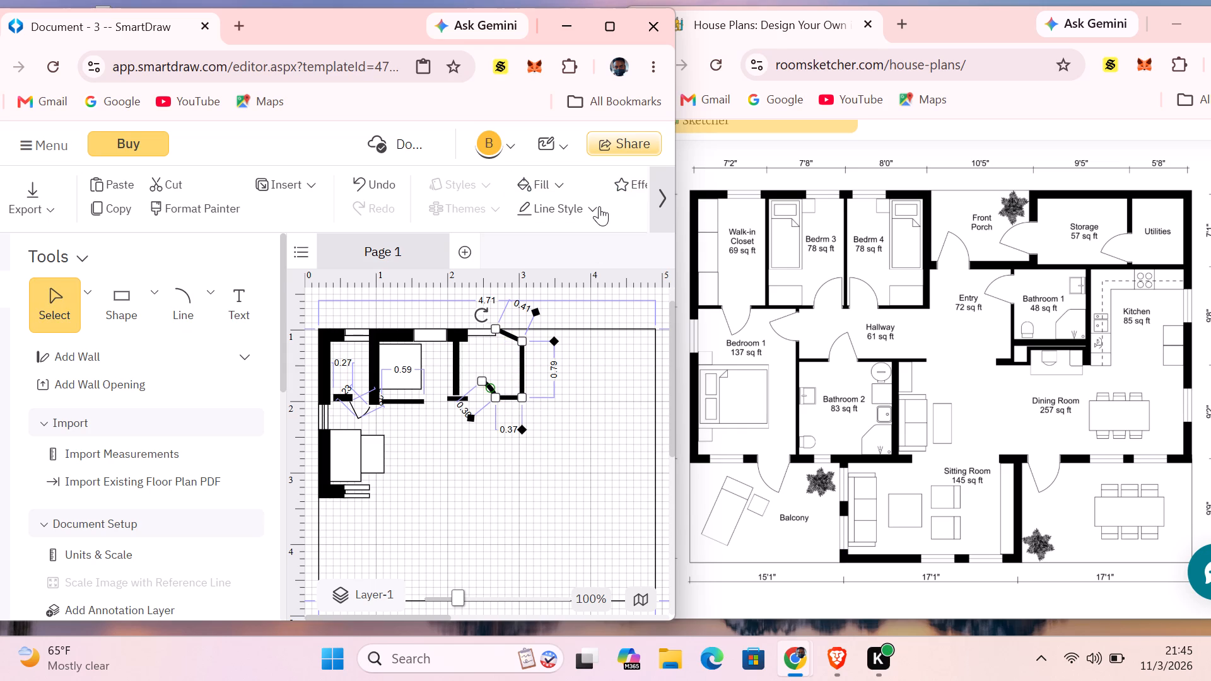
Set the selected joined wall lines and door-swing curve to the thinnest line thickness.
left_click(599, 206)
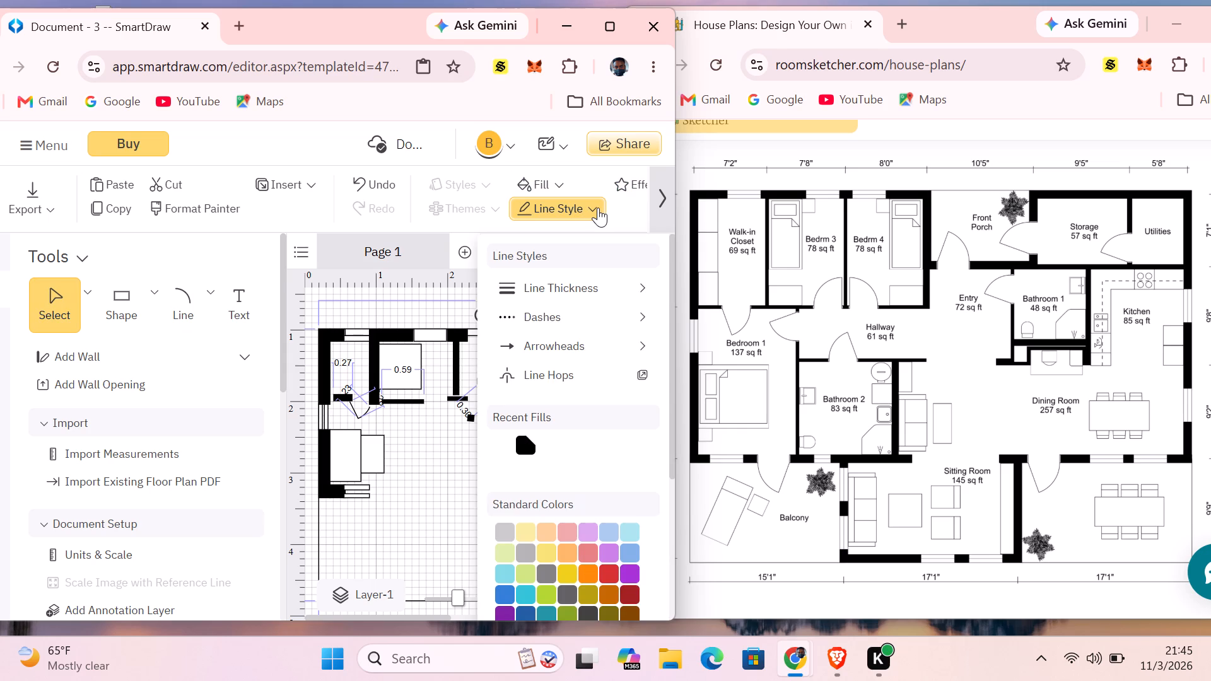
left_click(645, 289)
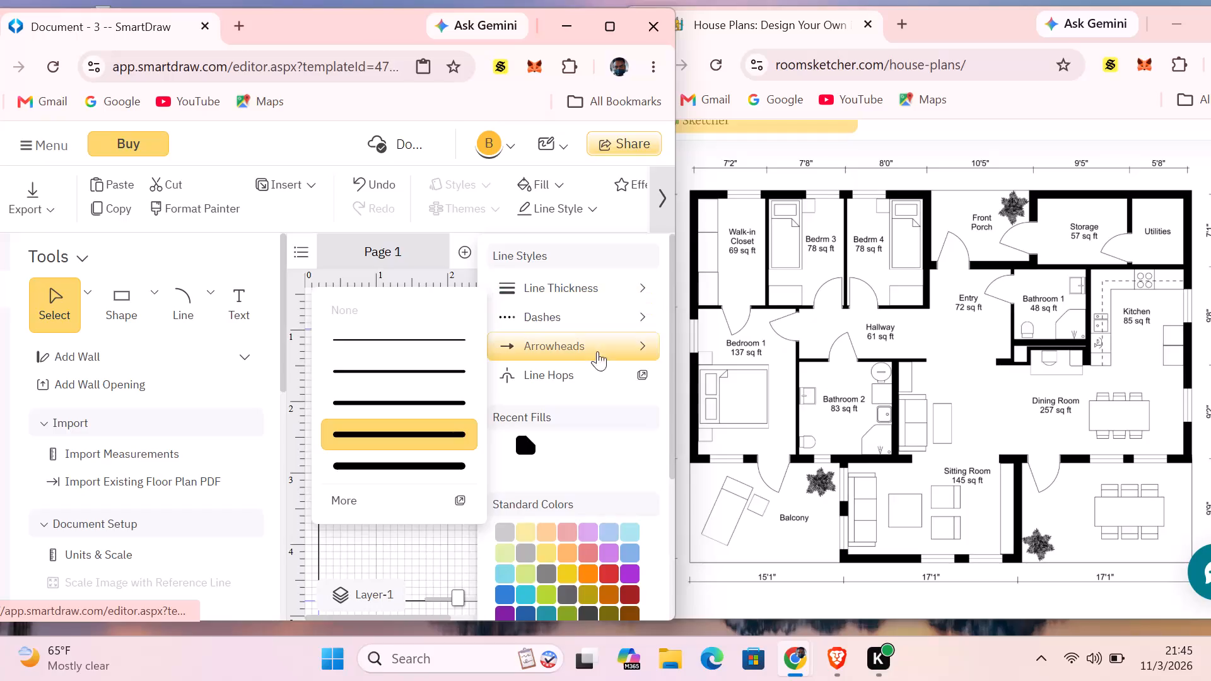
left_click(438, 342)
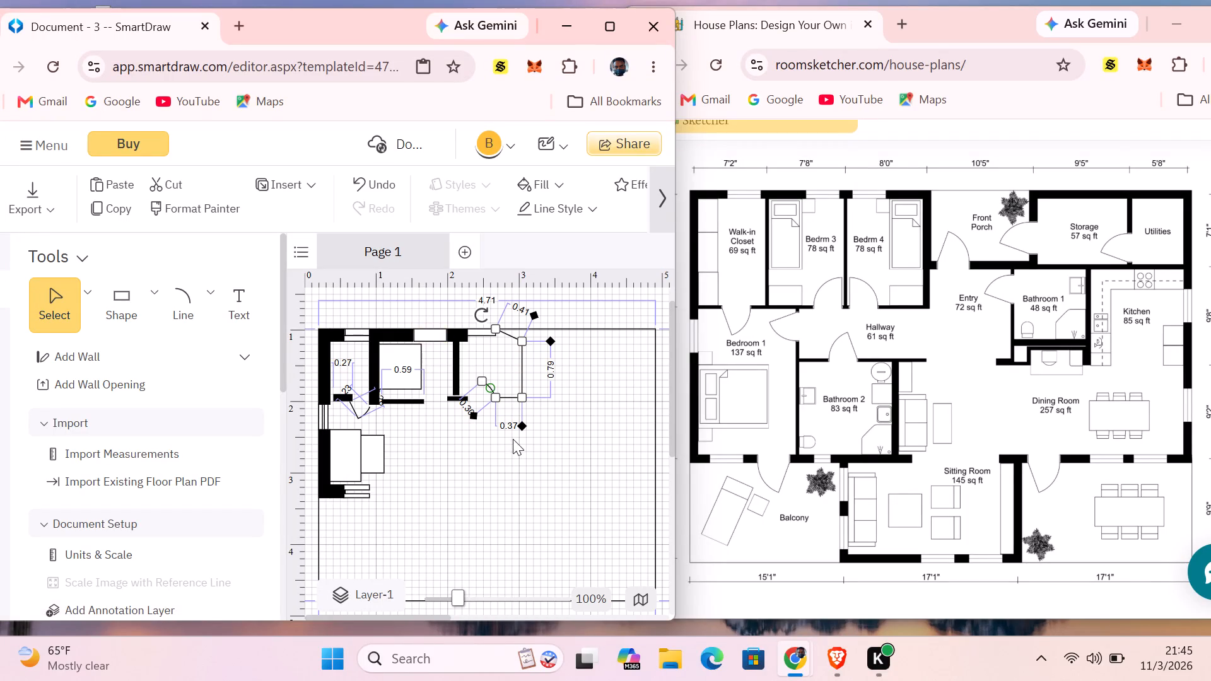
left_click(505, 443)
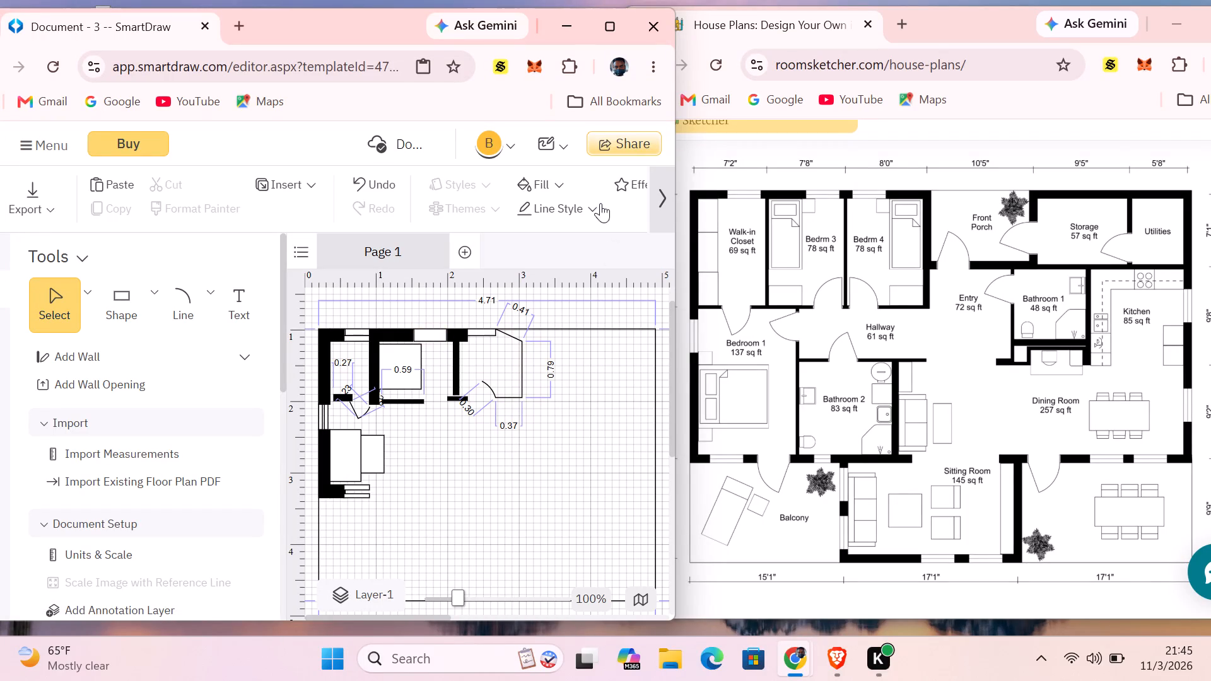
Set the default line thickness to the thinnest solid line.
left_click(590, 211)
left_click(615, 286)
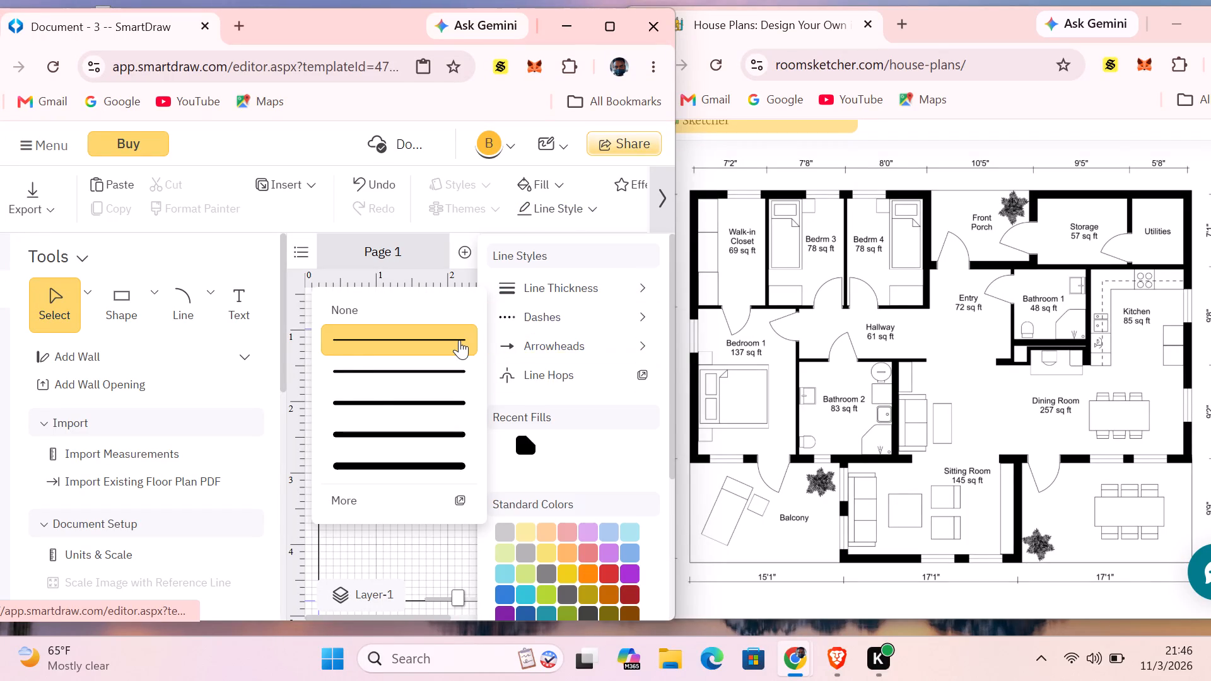
left_click(457, 340)
left_click(527, 460)
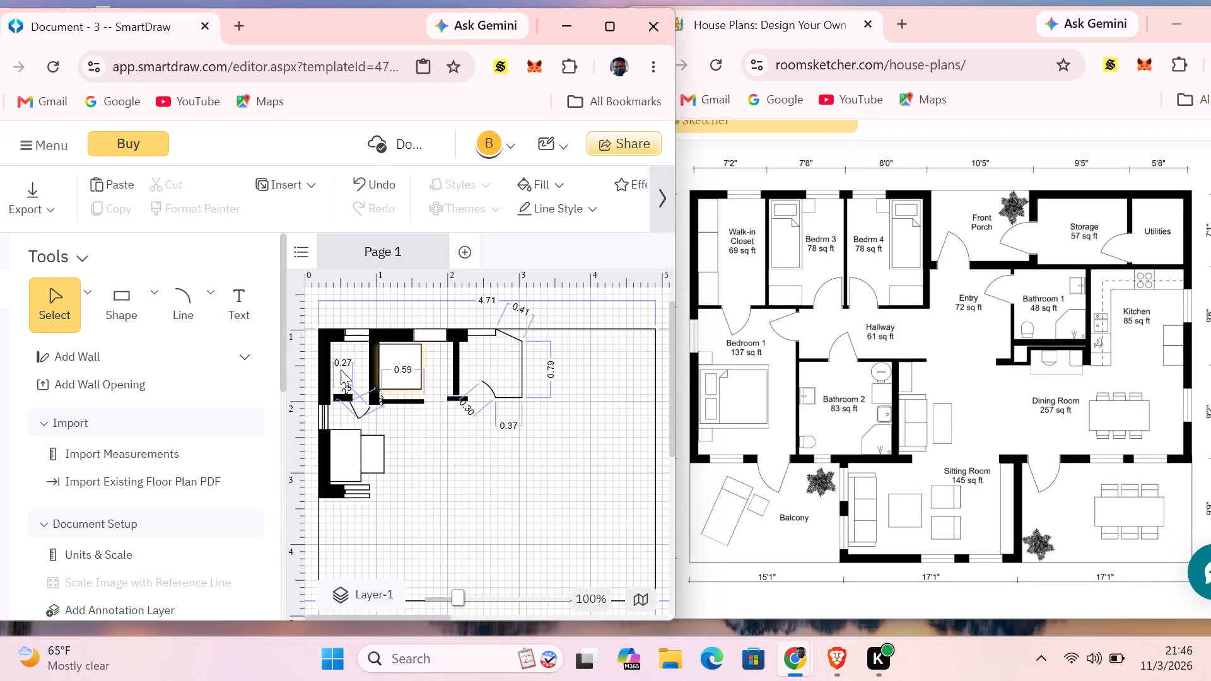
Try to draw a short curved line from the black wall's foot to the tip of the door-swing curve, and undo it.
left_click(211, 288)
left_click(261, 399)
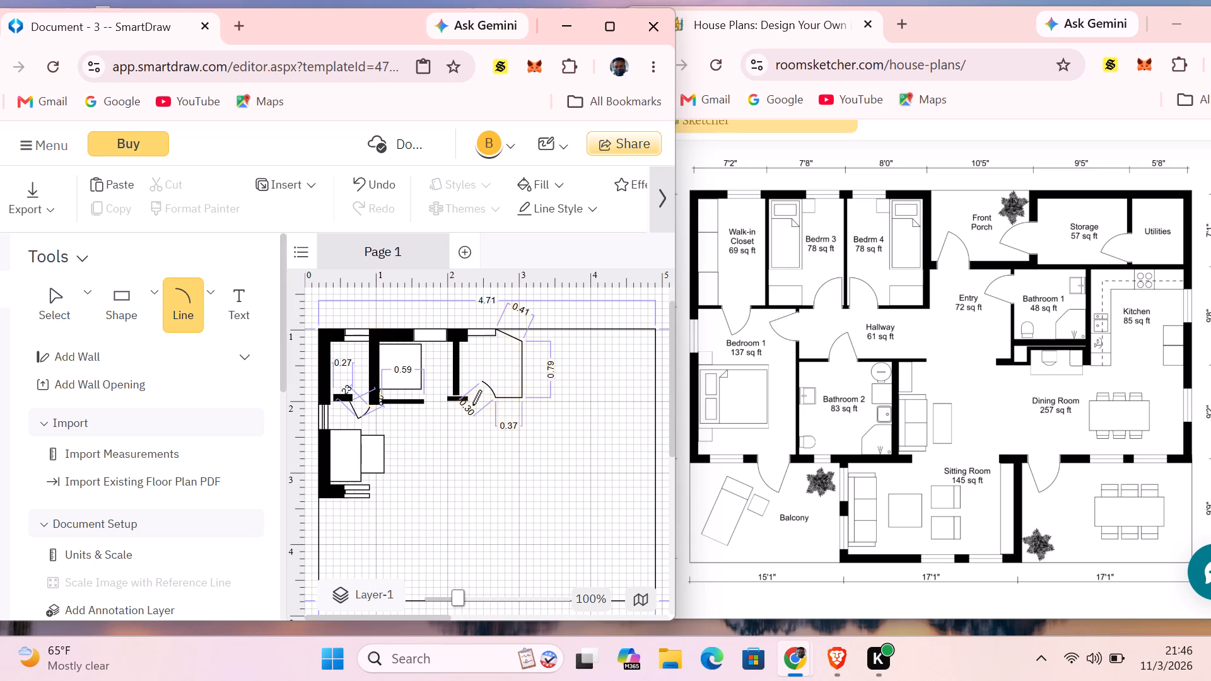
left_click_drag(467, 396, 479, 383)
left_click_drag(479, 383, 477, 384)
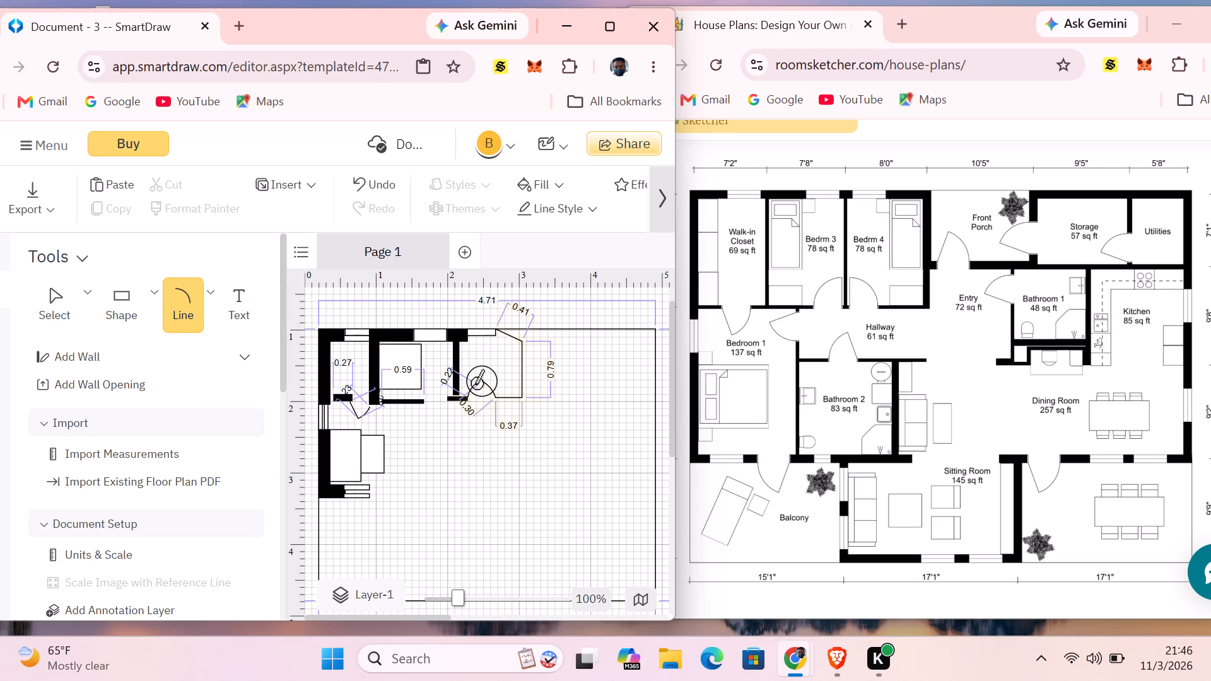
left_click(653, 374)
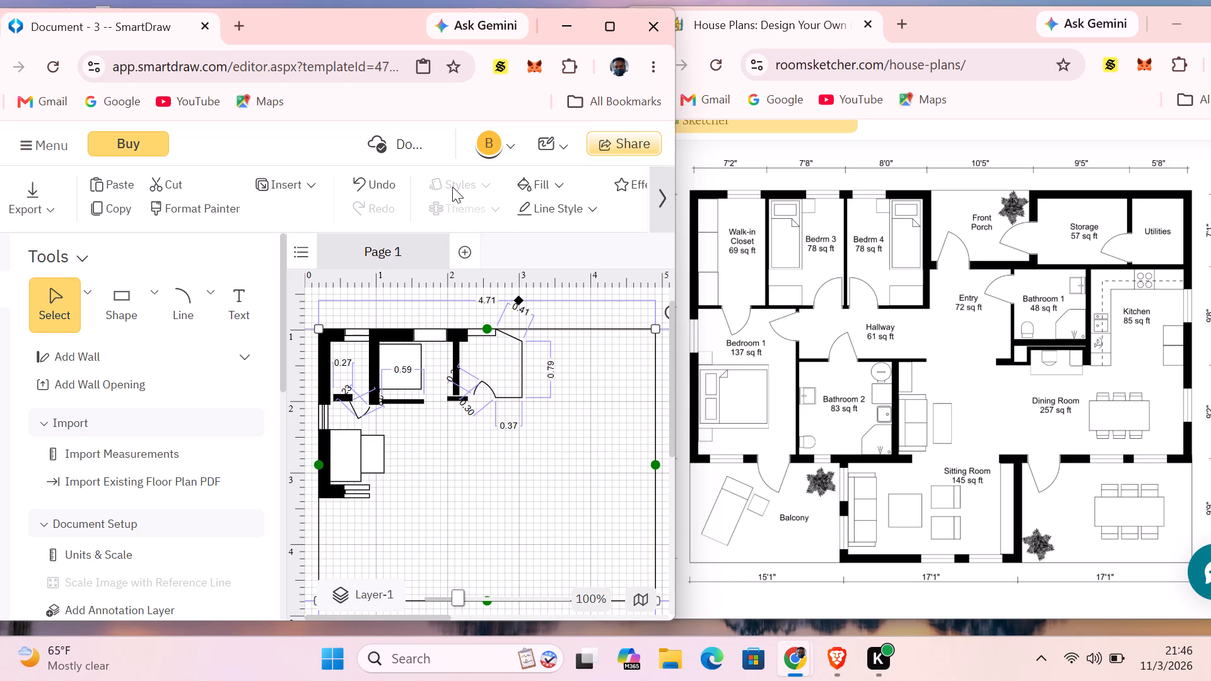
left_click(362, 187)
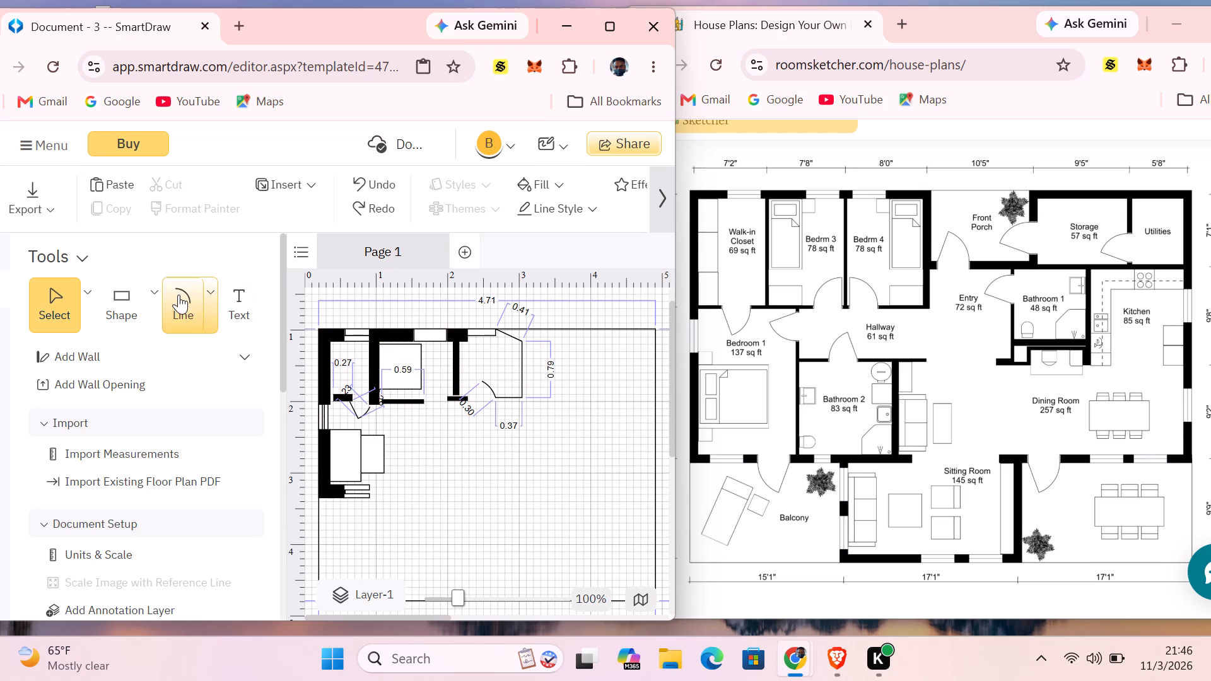
Extend the door-swing curve's free end to the black vertical wall, making the arc about 0.55 long.
left_click(211, 299)
left_click(492, 392)
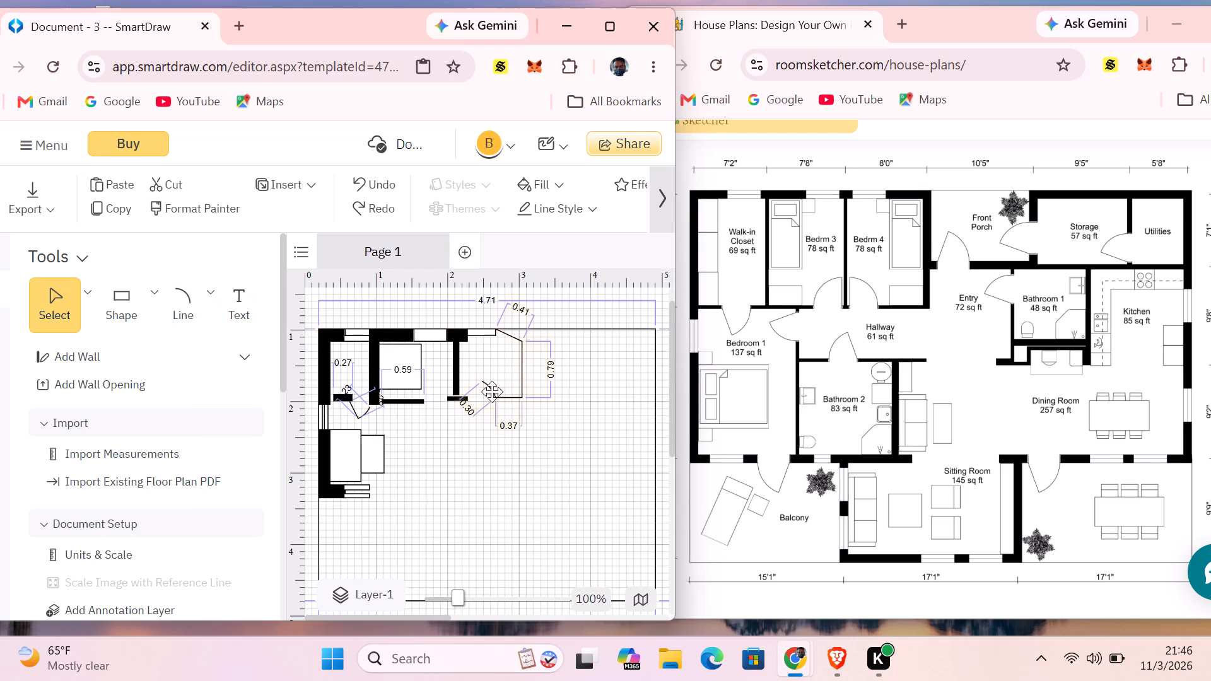
left_click_drag(481, 382, 459, 376)
left_click_drag(459, 376, 464, 378)
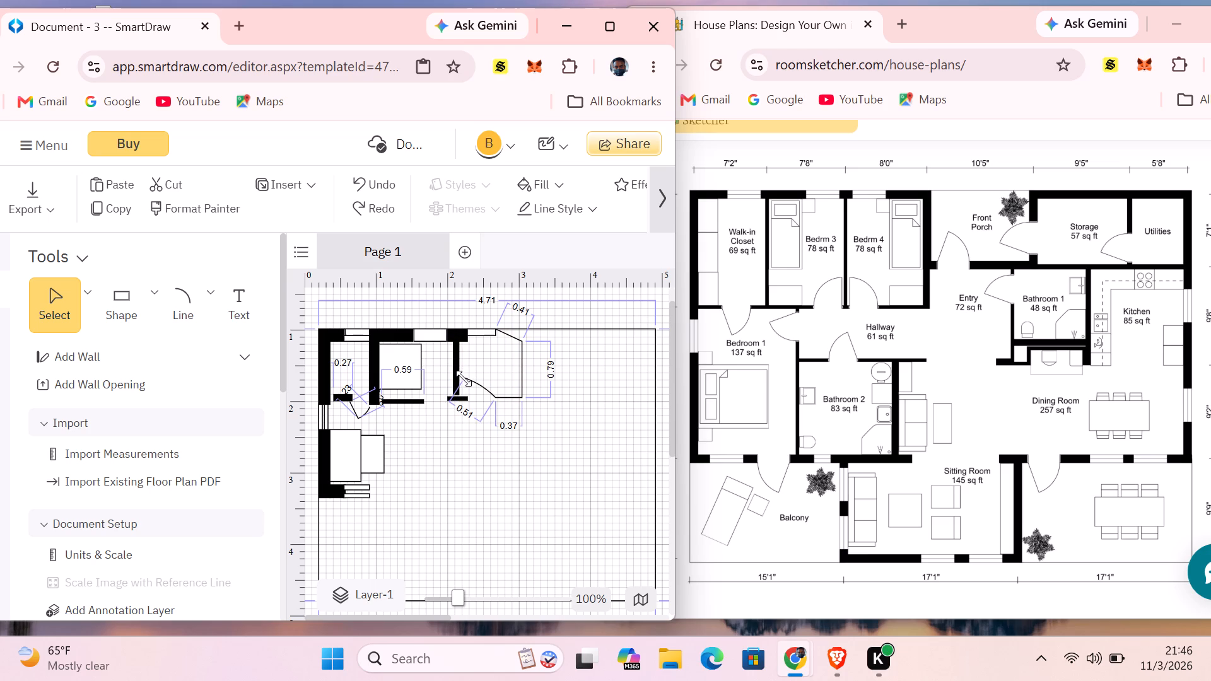
left_click_drag(464, 378, 462, 378)
left_click(479, 383)
left_click(588, 376)
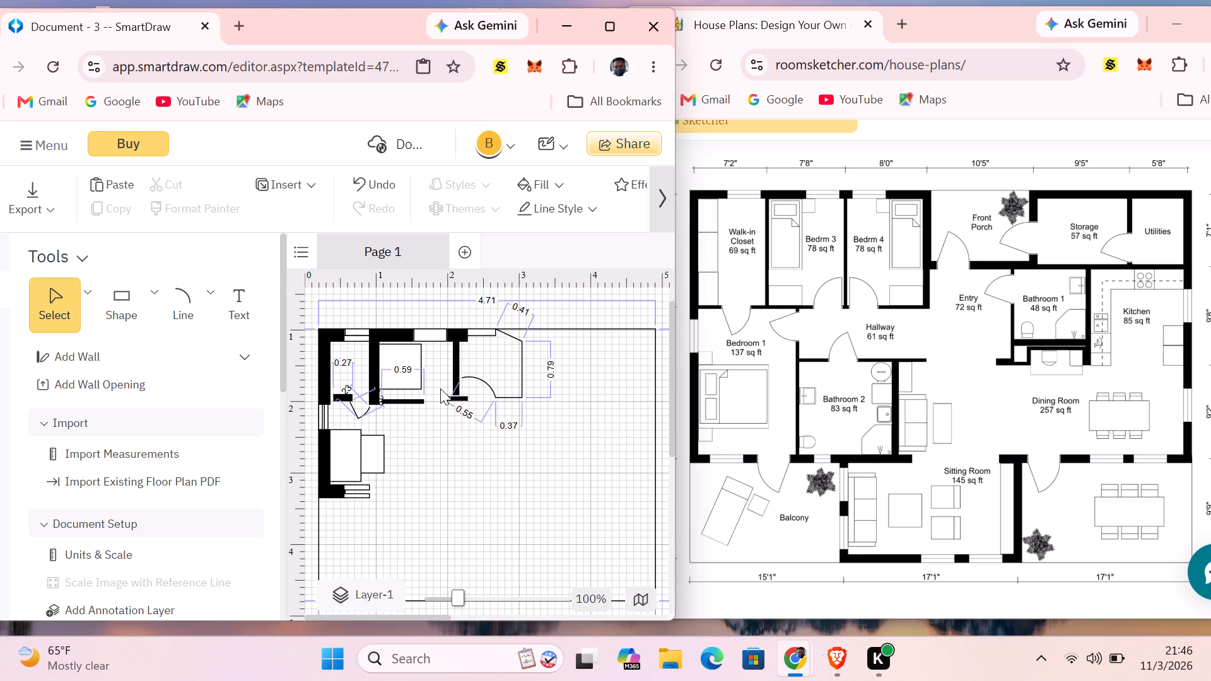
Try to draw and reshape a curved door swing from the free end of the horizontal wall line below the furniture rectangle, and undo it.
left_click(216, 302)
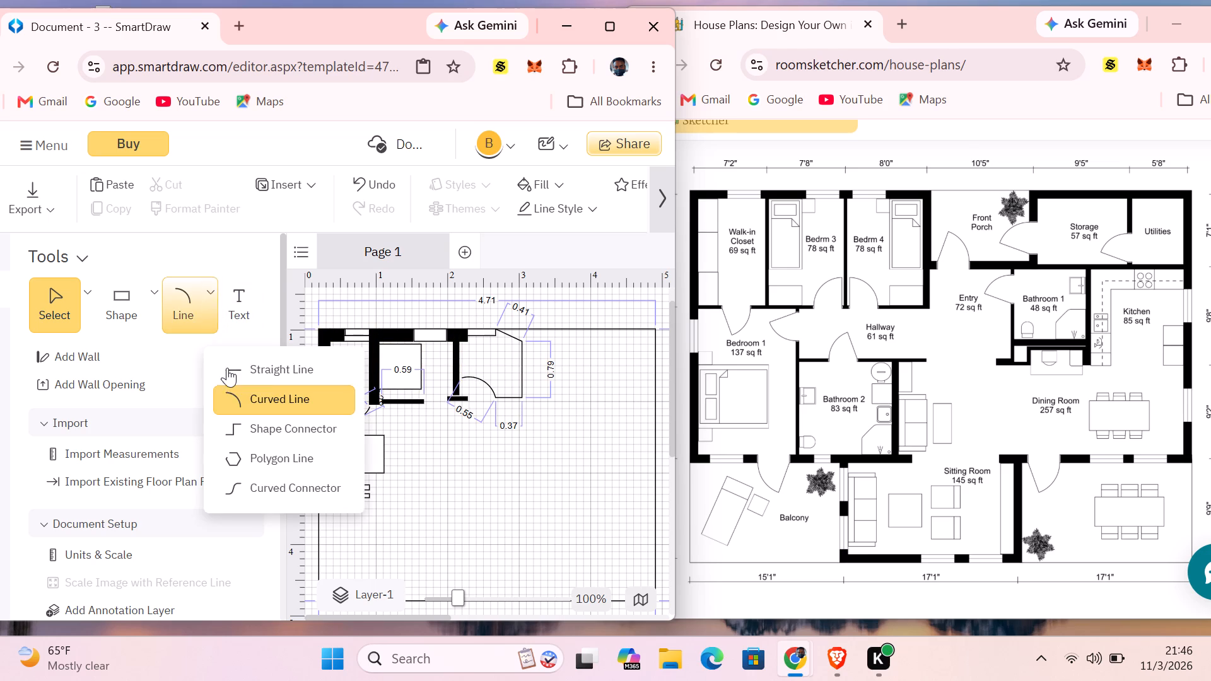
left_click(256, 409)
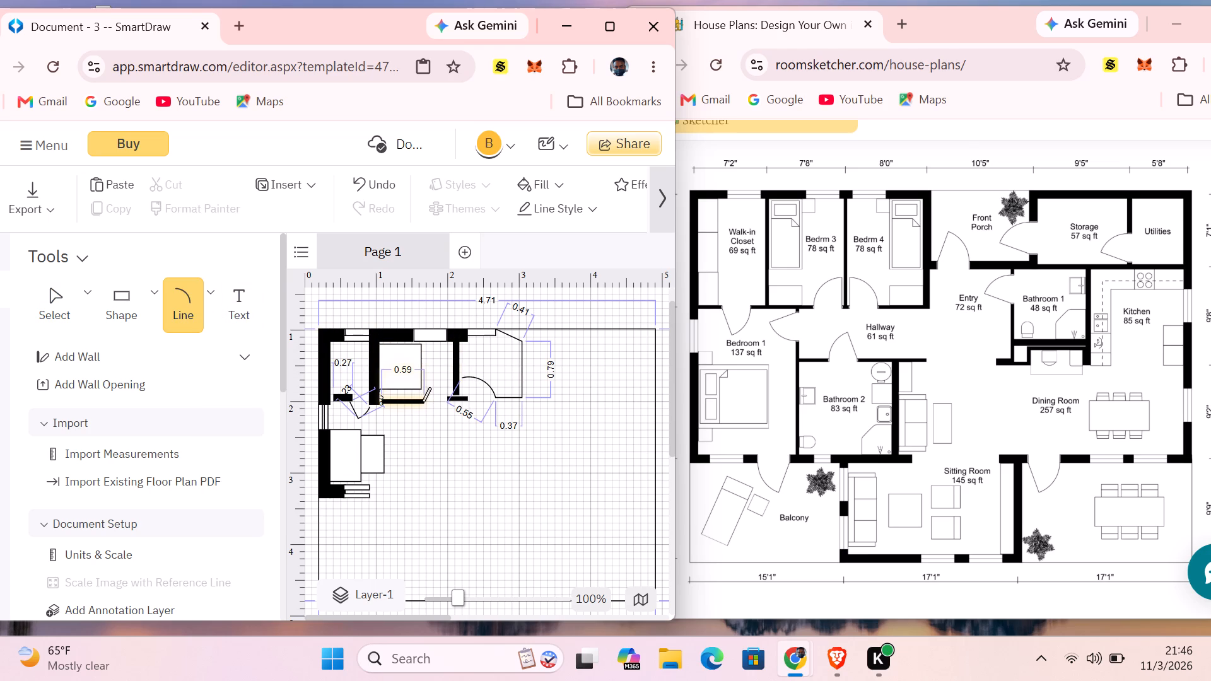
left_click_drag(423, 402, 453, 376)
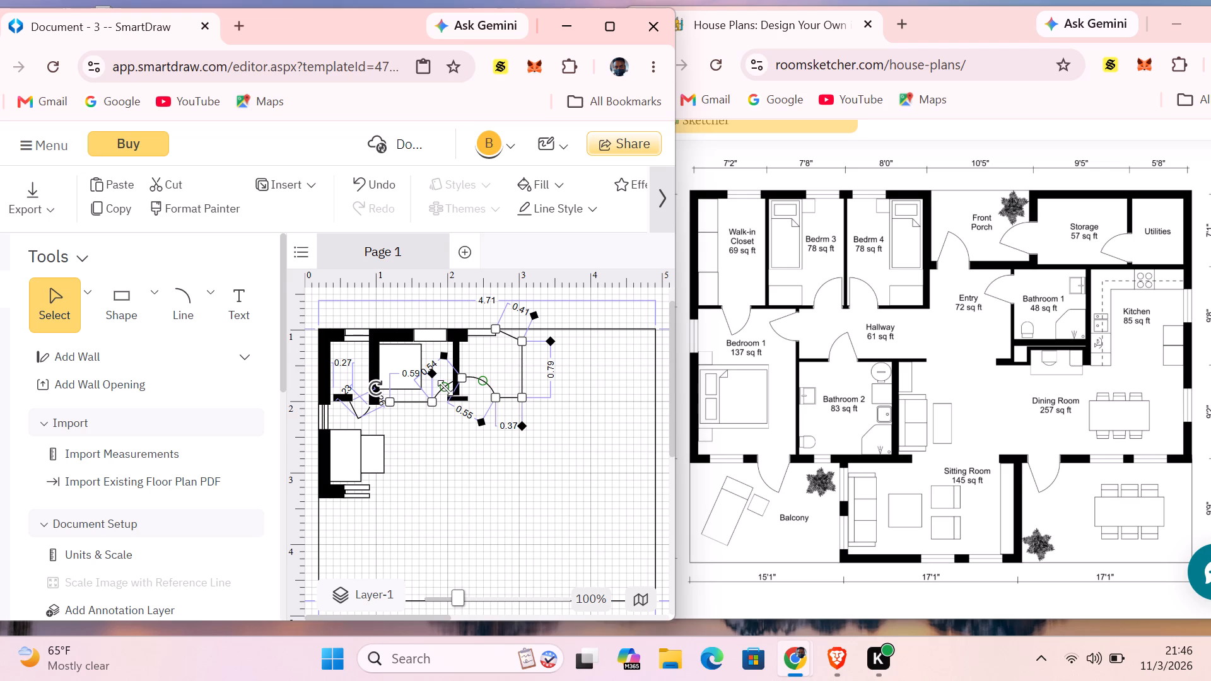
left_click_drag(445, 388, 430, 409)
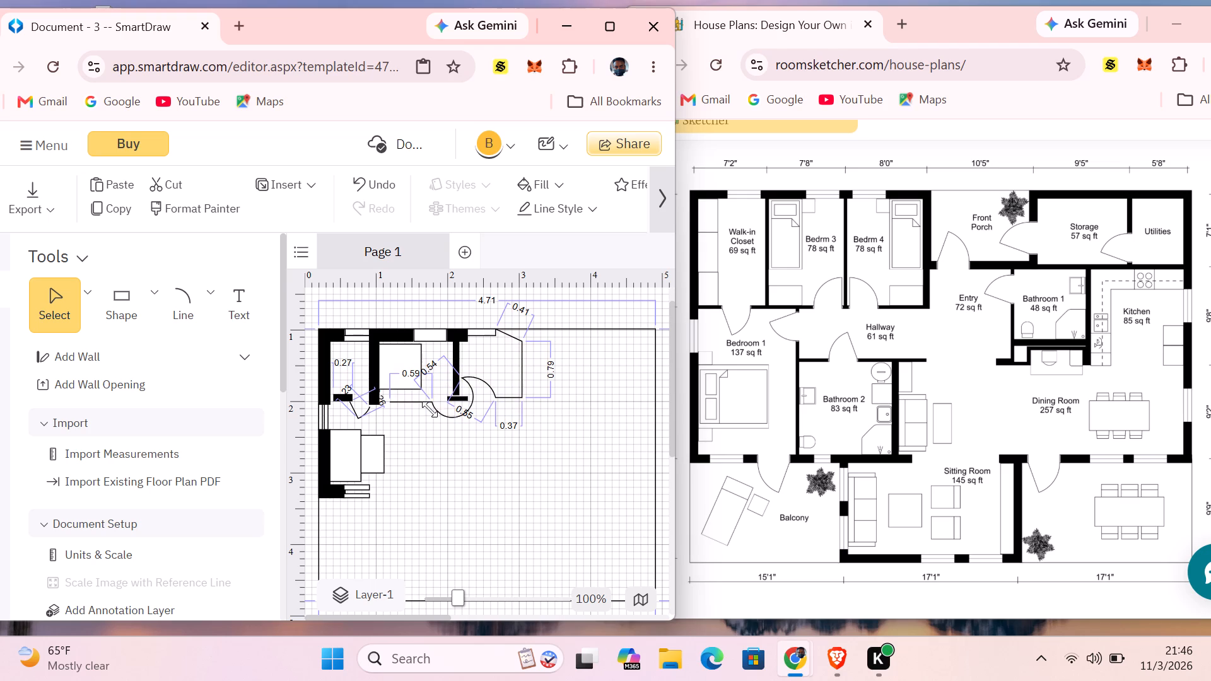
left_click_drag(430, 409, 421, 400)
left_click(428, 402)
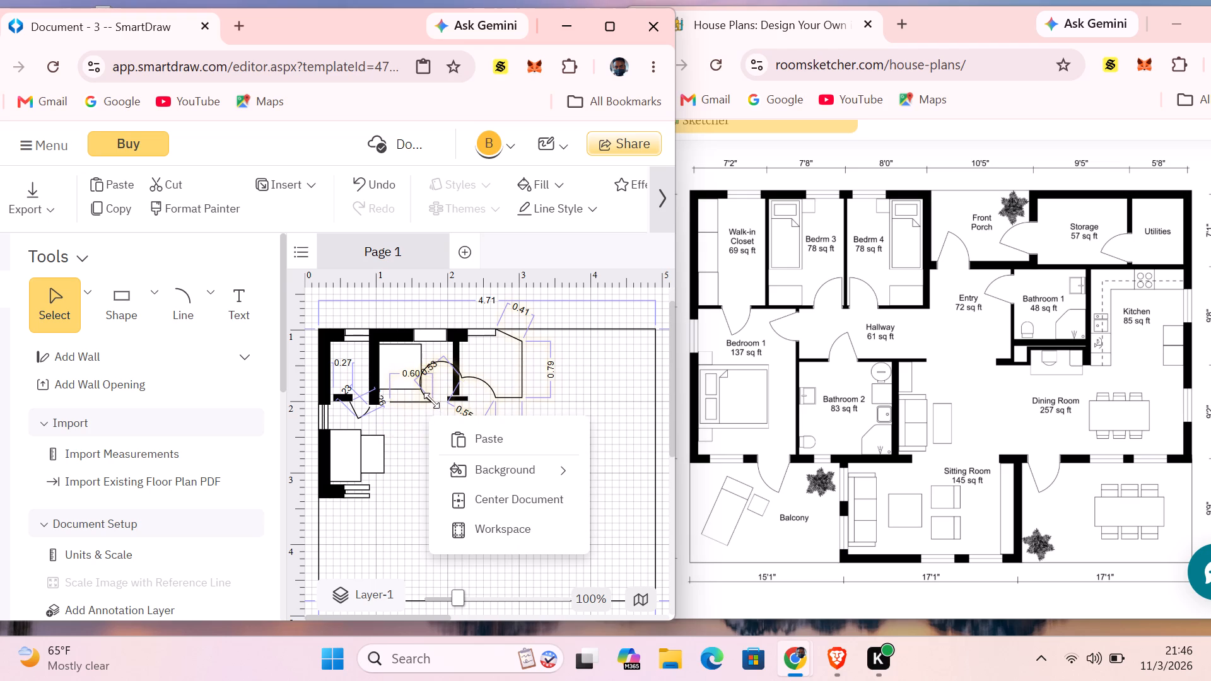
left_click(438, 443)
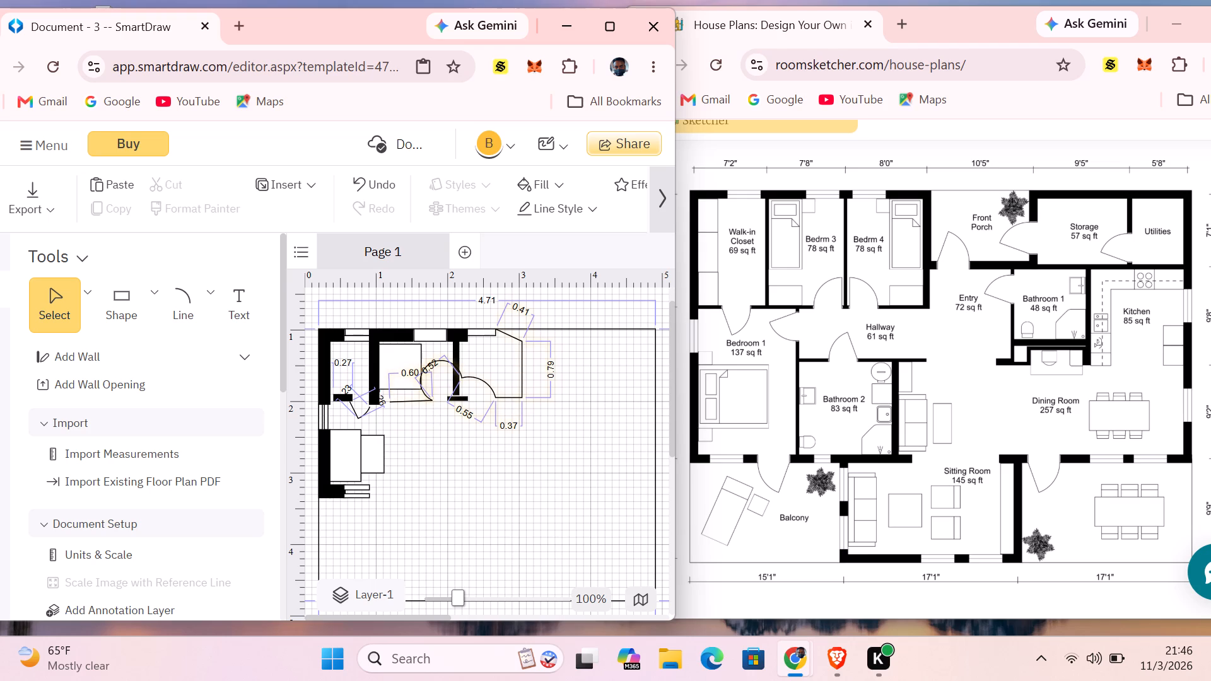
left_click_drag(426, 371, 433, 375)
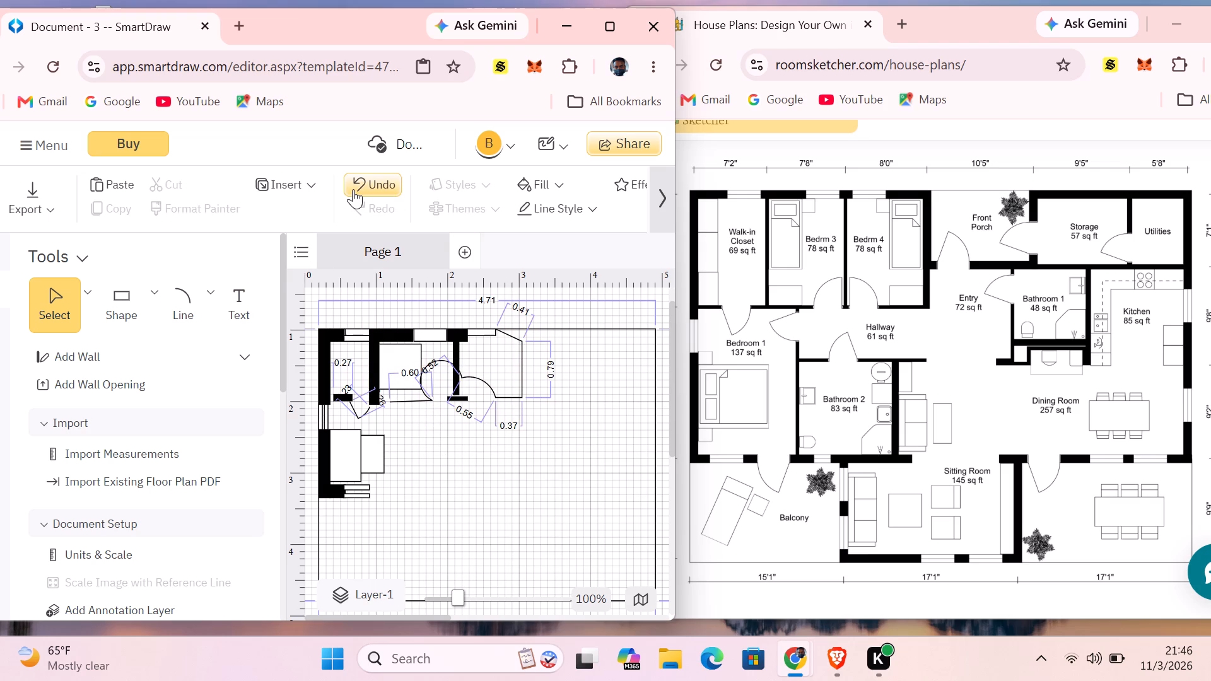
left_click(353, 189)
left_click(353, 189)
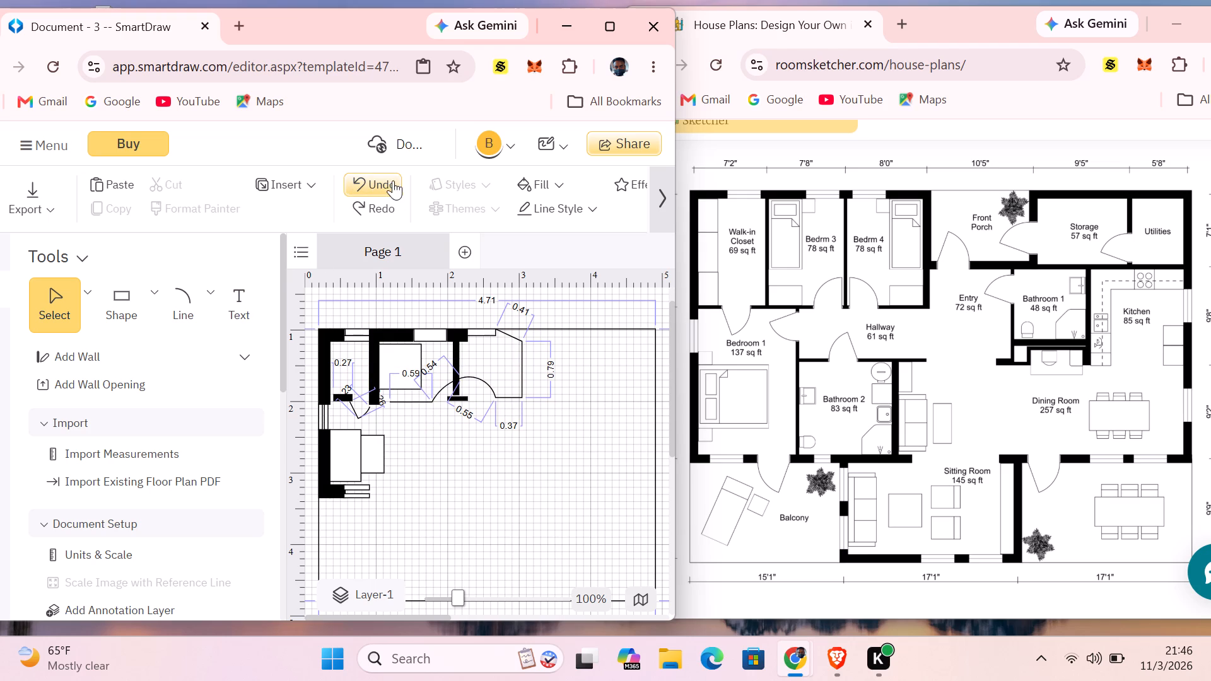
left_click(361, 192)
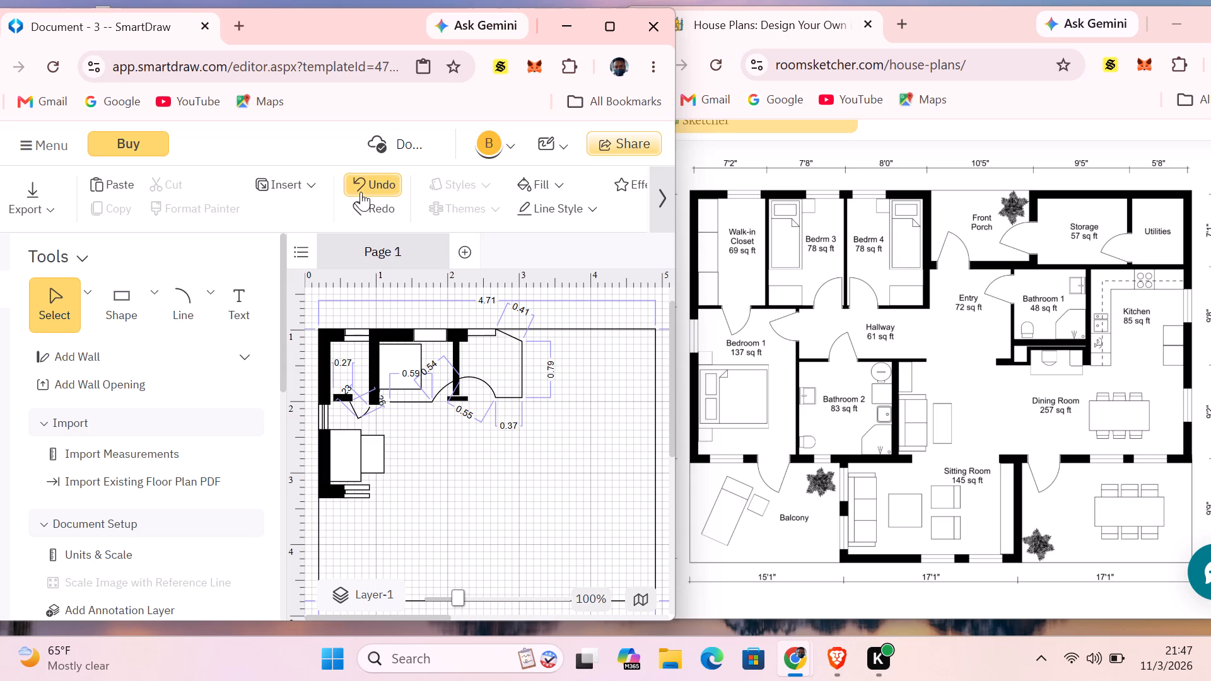
Draw a curved door swing about 0.65 long from the horizontal wall line's free end to the existing arc's tip at the black vertical wall.
left_click(219, 292)
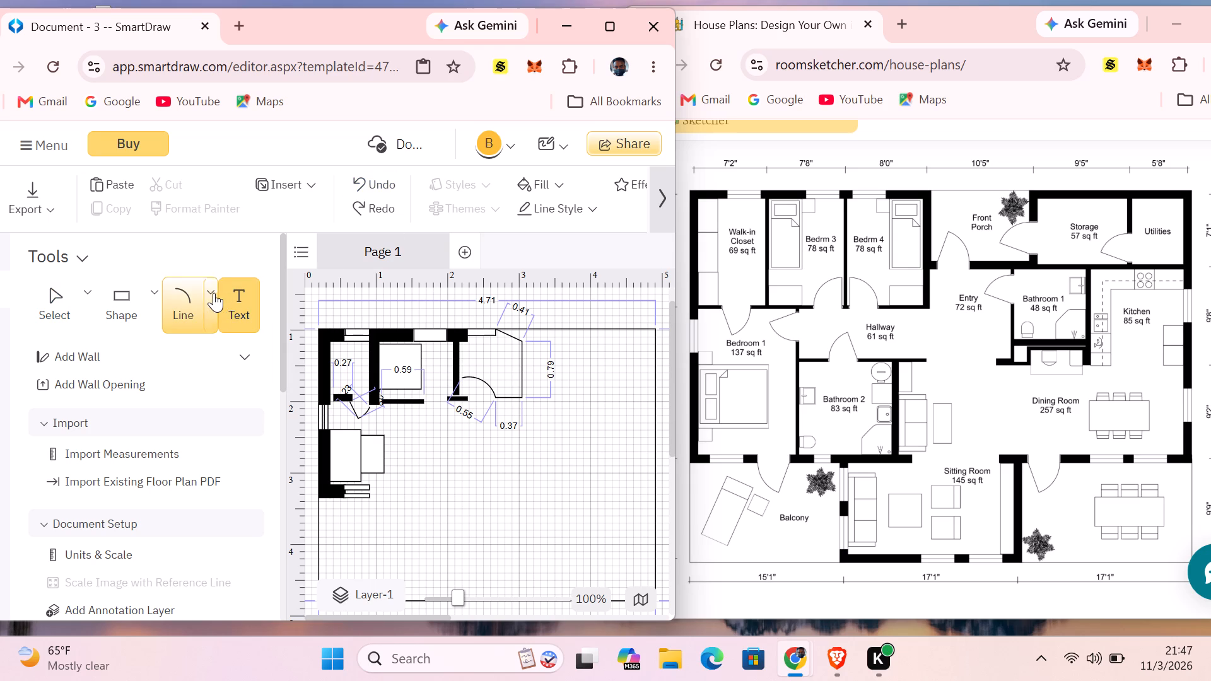
left_click(214, 293)
left_click(252, 387)
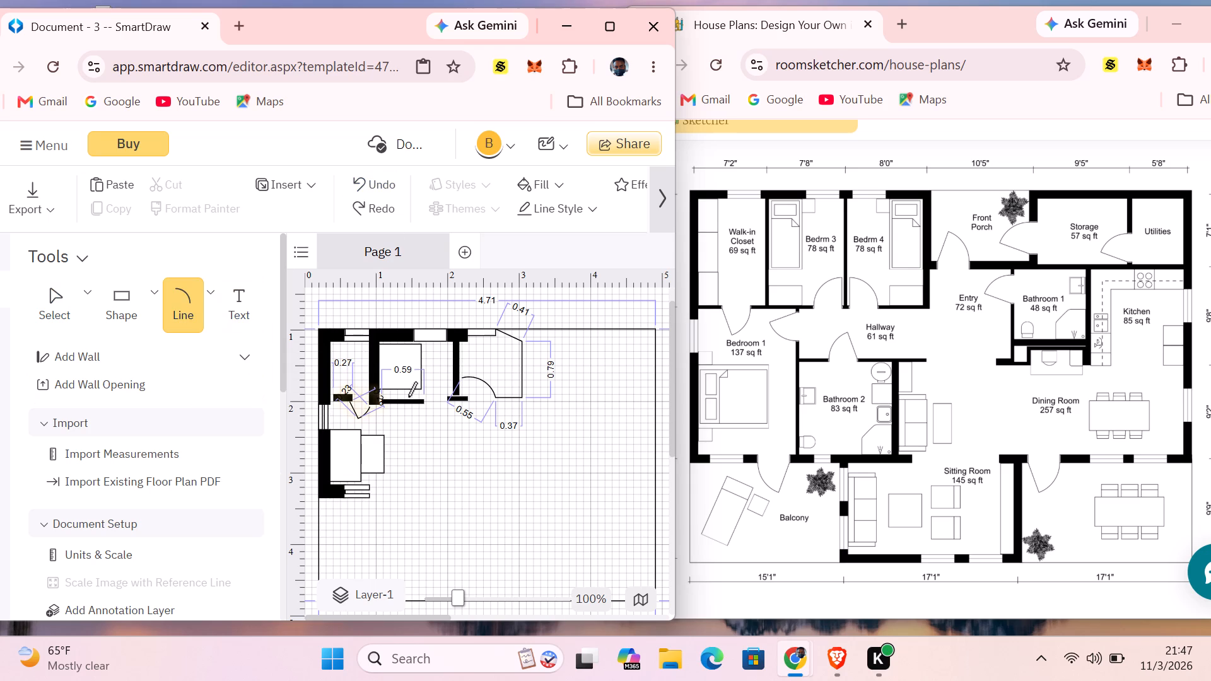
left_click_drag(422, 400, 422, 378)
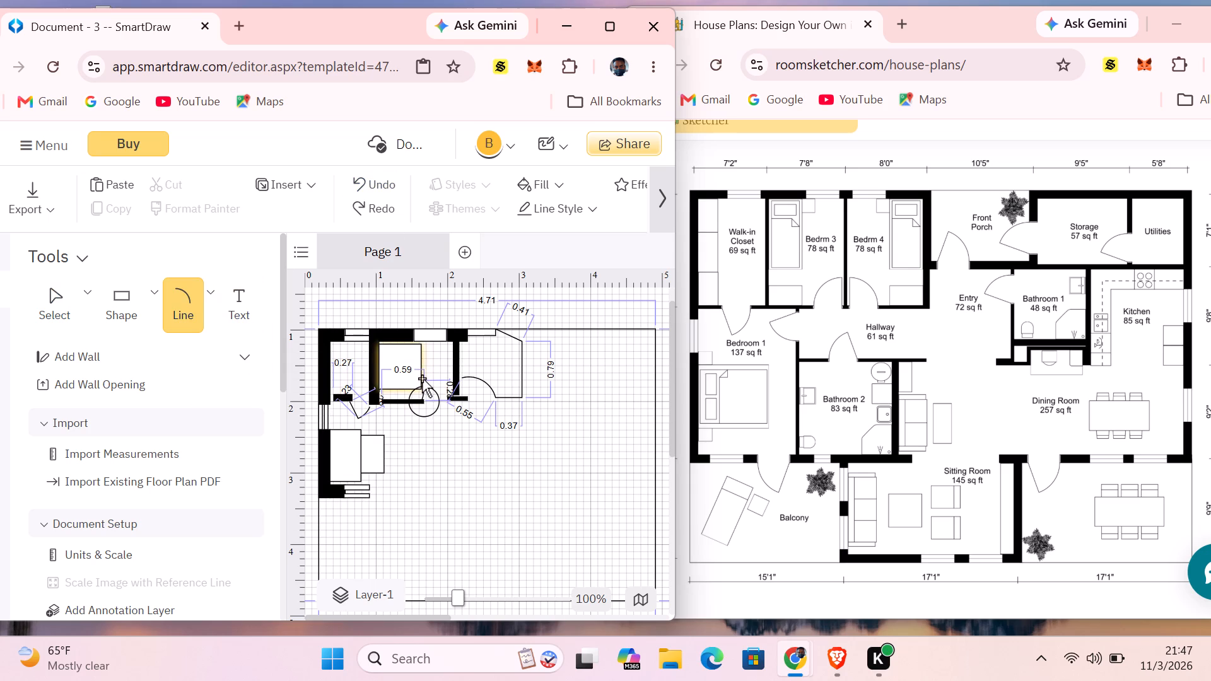
left_click_drag(422, 378, 448, 378)
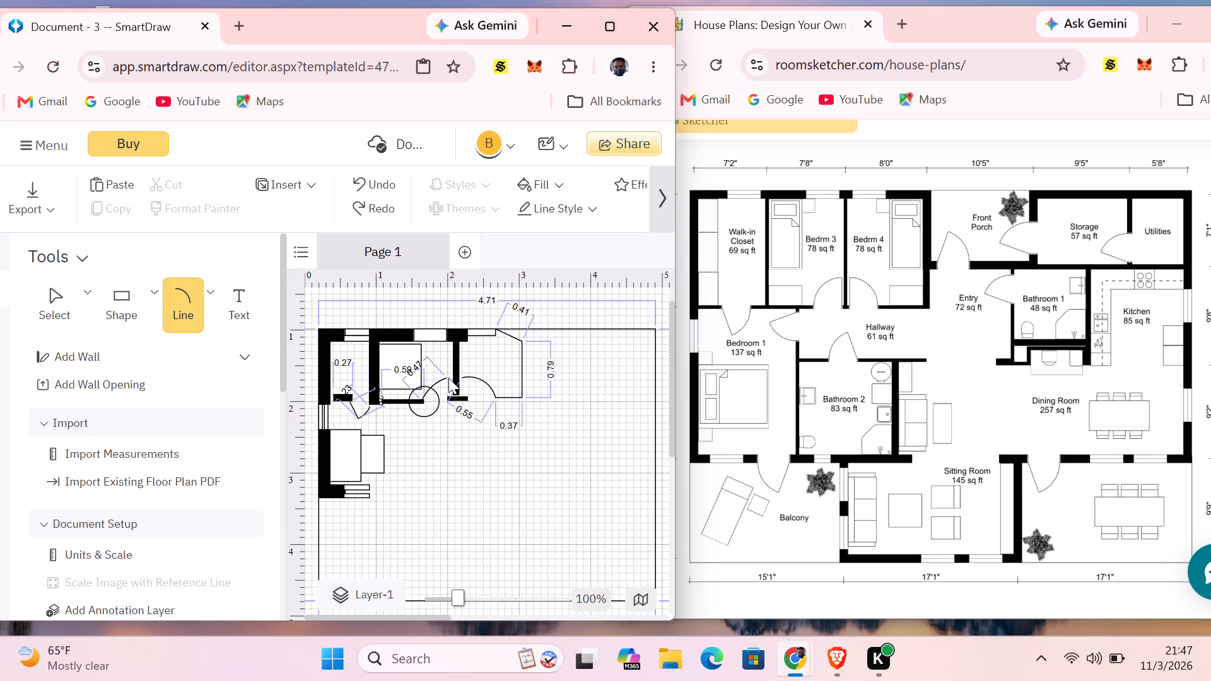
left_click_drag(448, 378, 451, 376)
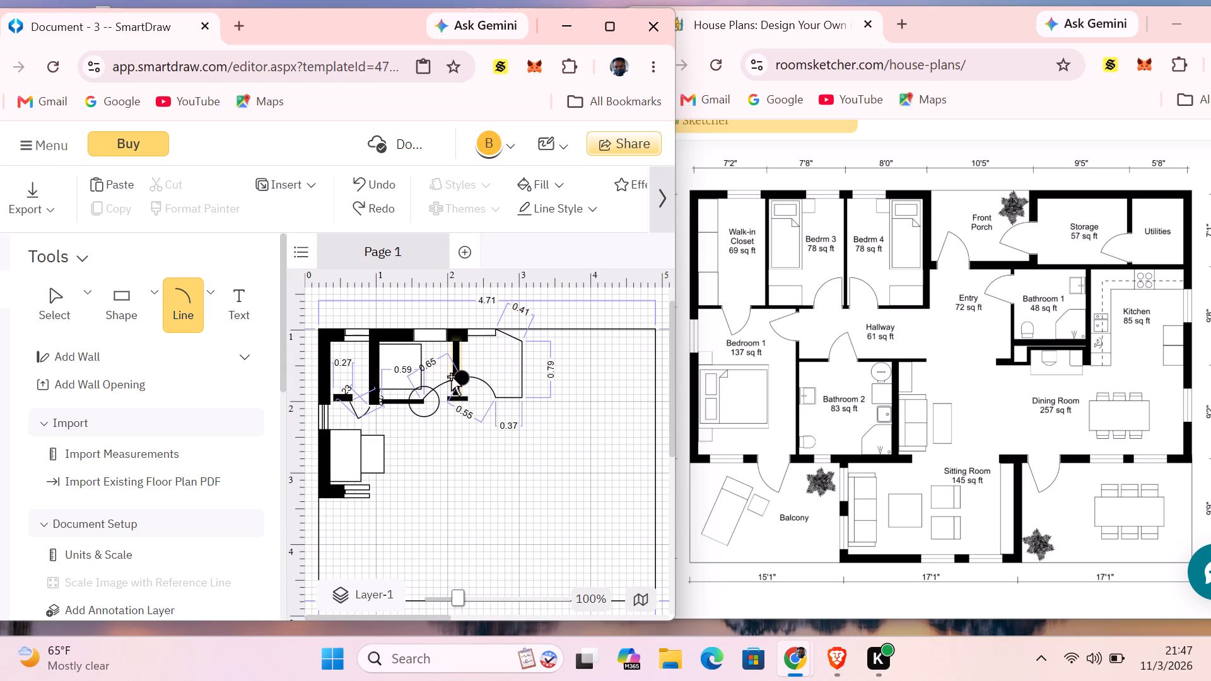
left_click_drag(438, 383, 431, 381)
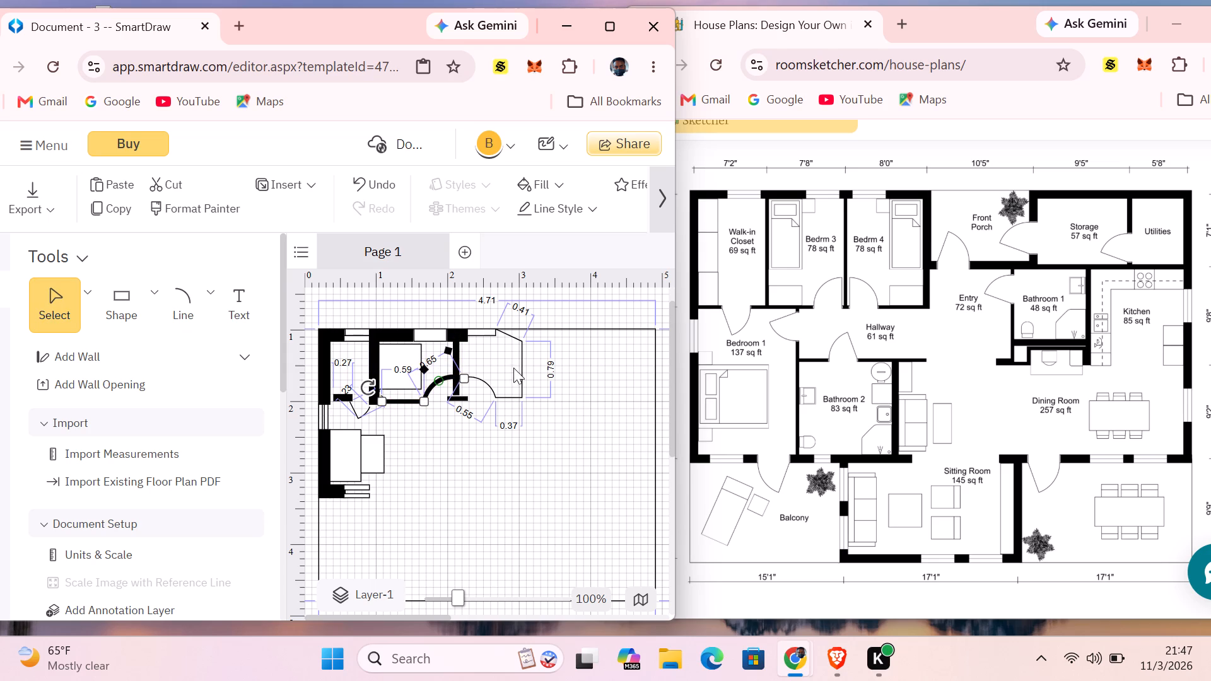
Set the selected horizontal wall line and its joined door-swing curve to the thinnest line thickness.
left_click(594, 208)
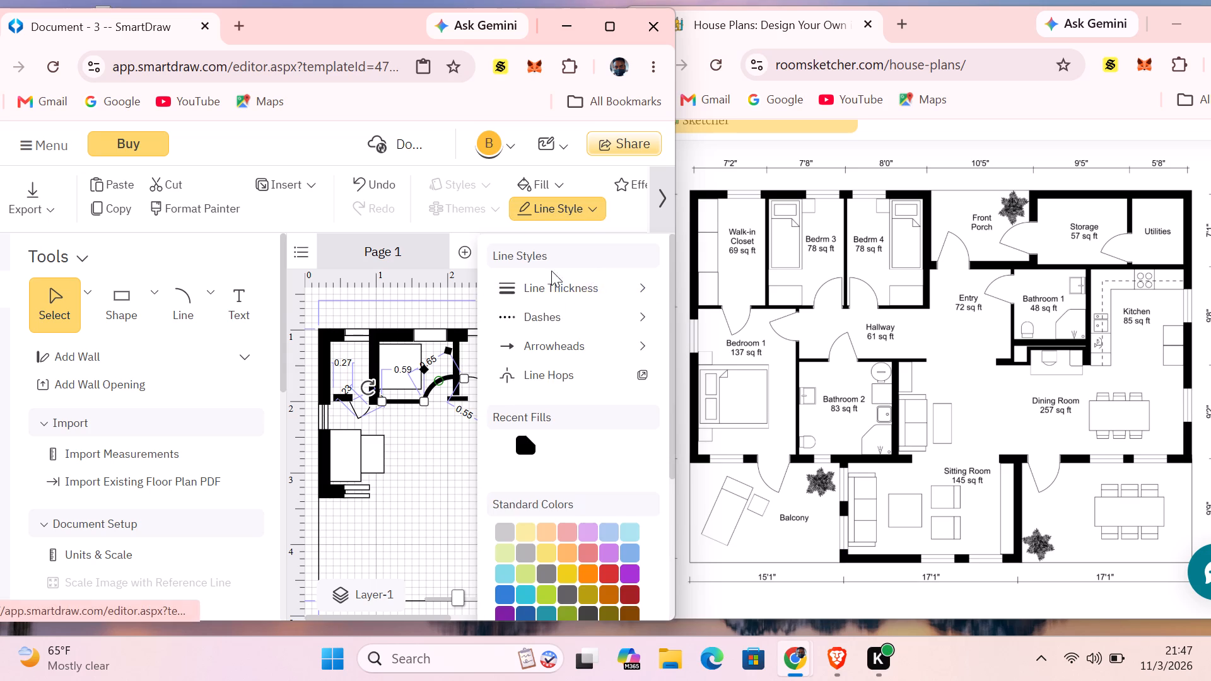
left_click(621, 288)
left_click(472, 340)
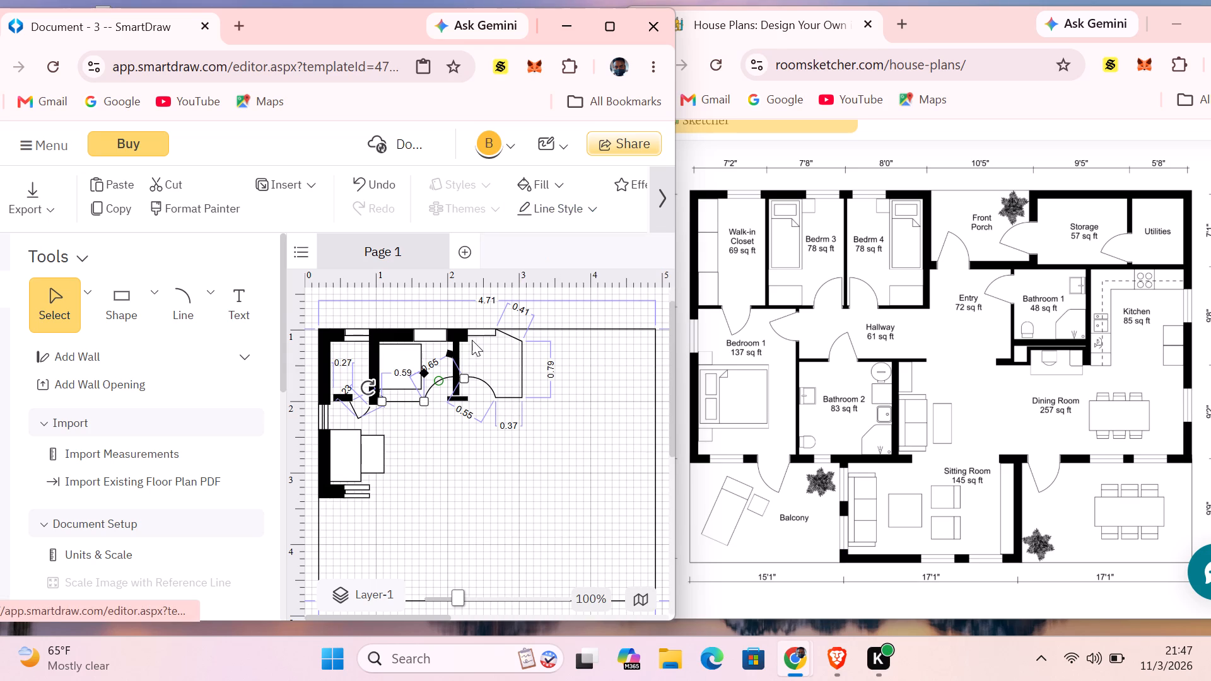
left_click(629, 428)
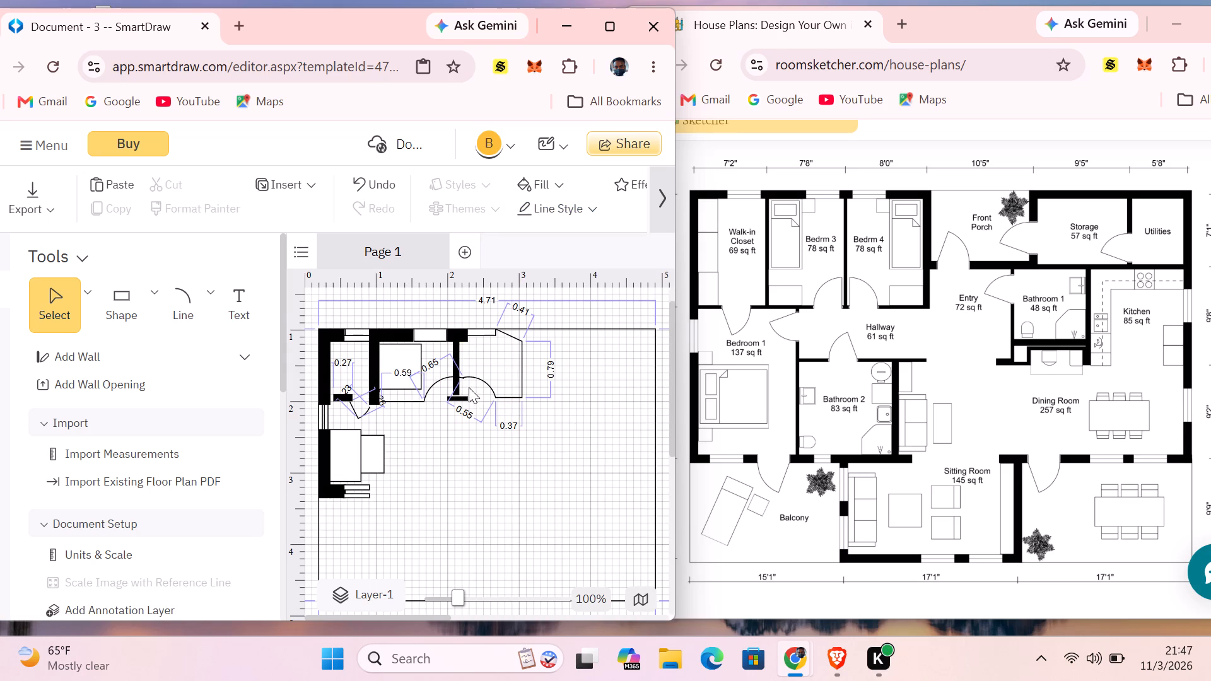
left_click(628, 366)
Draw a narrow white vertical wall rectangle about 0.20 to the right of the small furniture rectangle in the lower room.
left_click(148, 301)
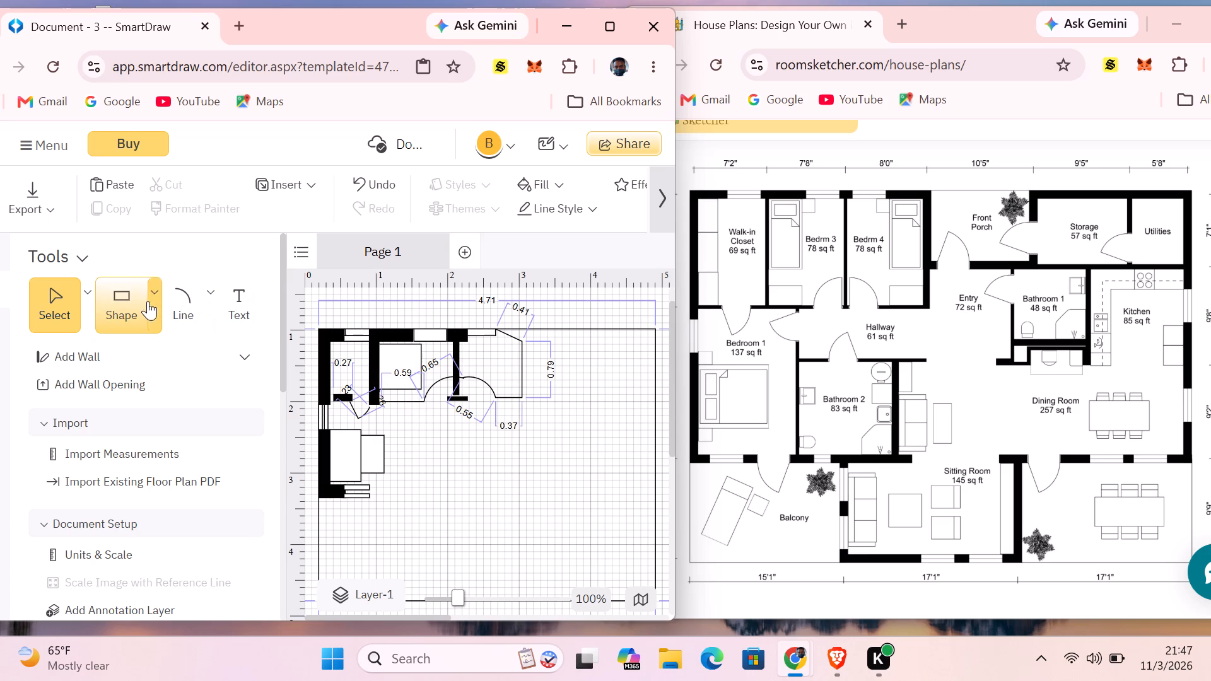
left_click(185, 378)
left_click(576, 186)
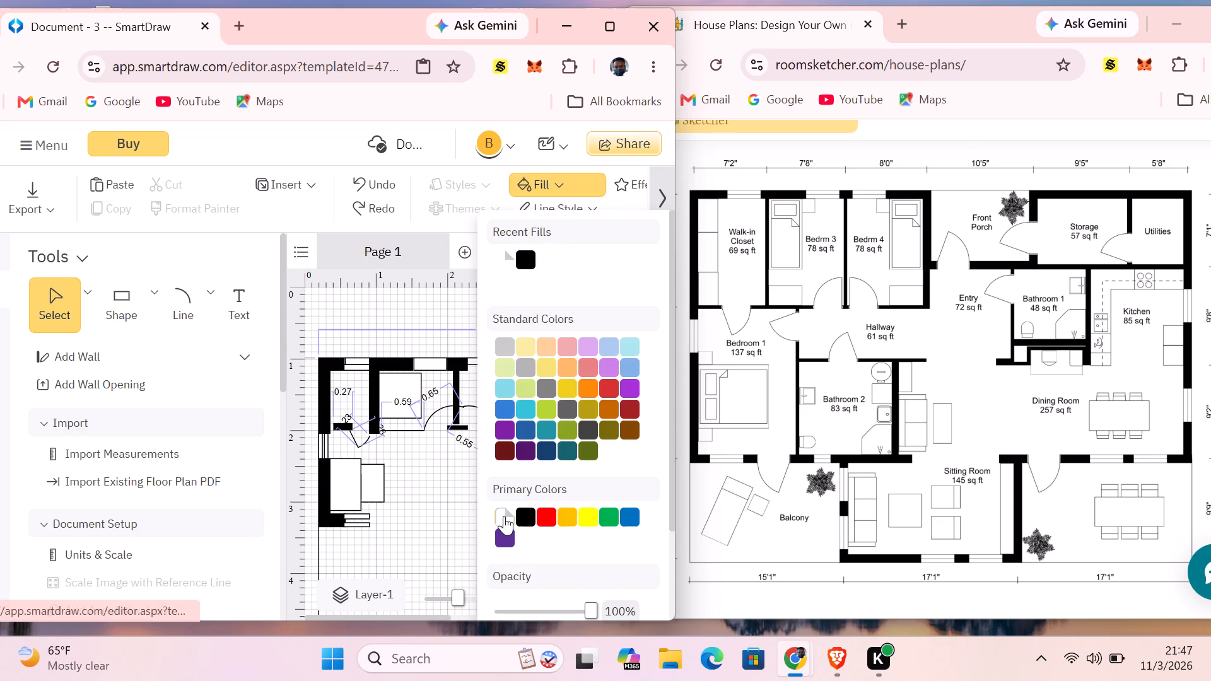
left_click(503, 516)
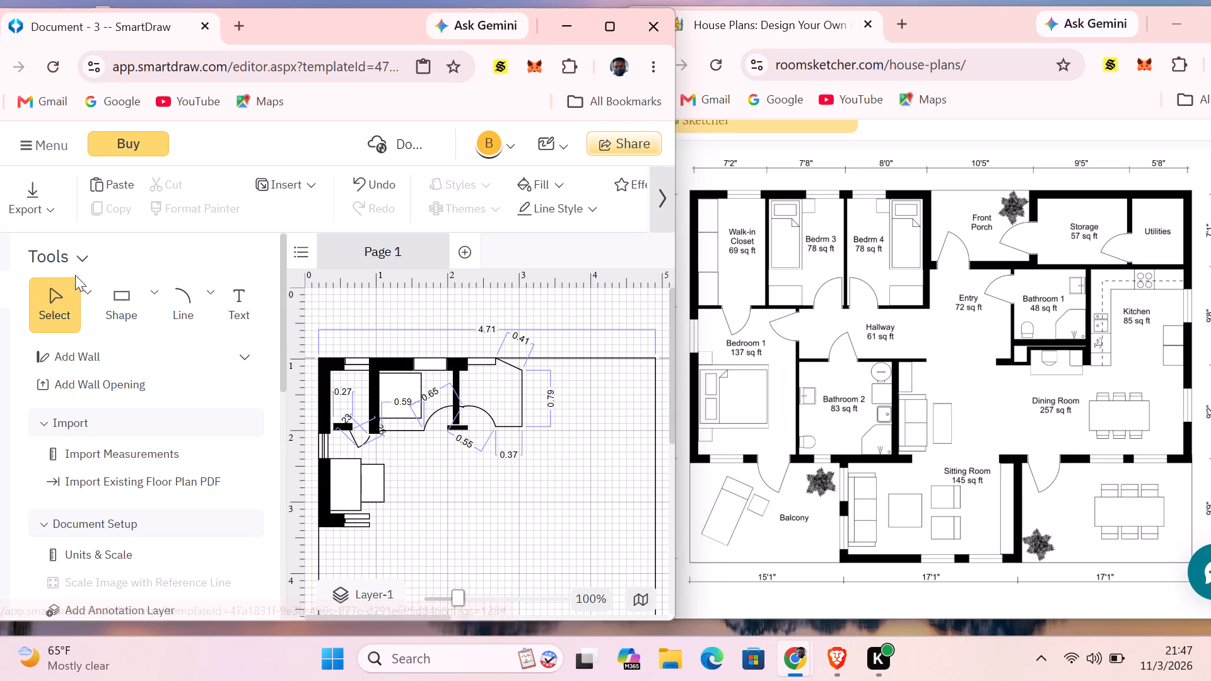
left_click(147, 294)
left_click(152, 293)
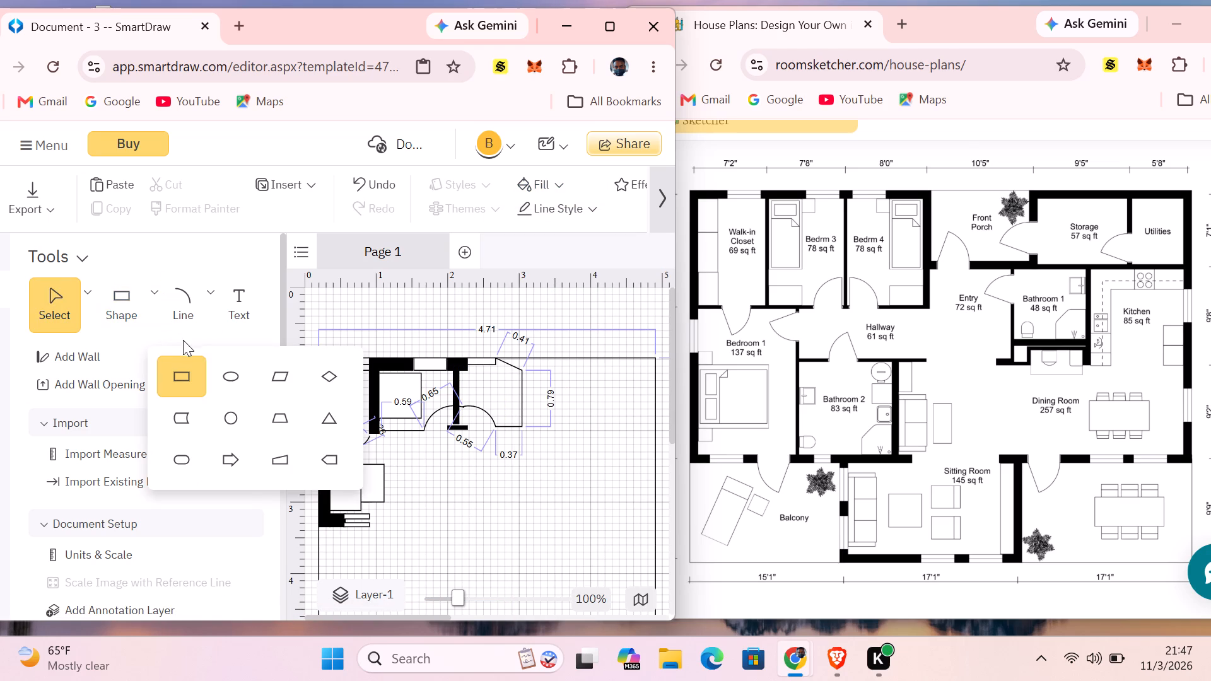
left_click(182, 358)
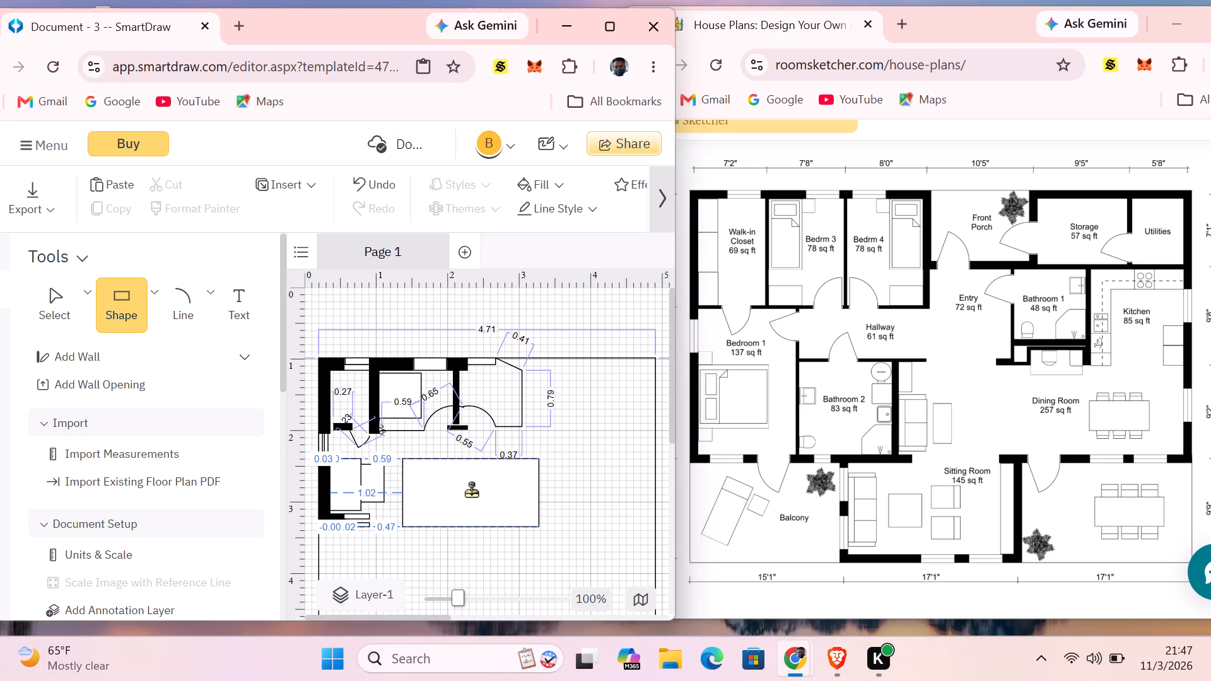
left_click(471, 491)
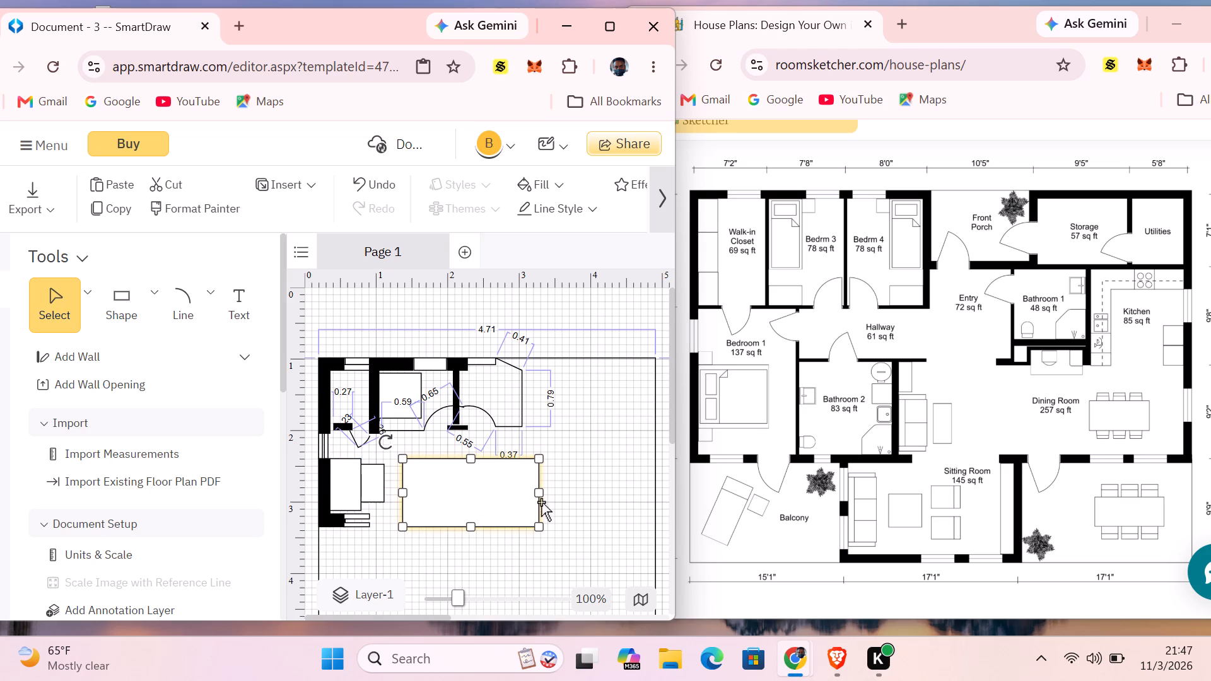
left_click(539, 497)
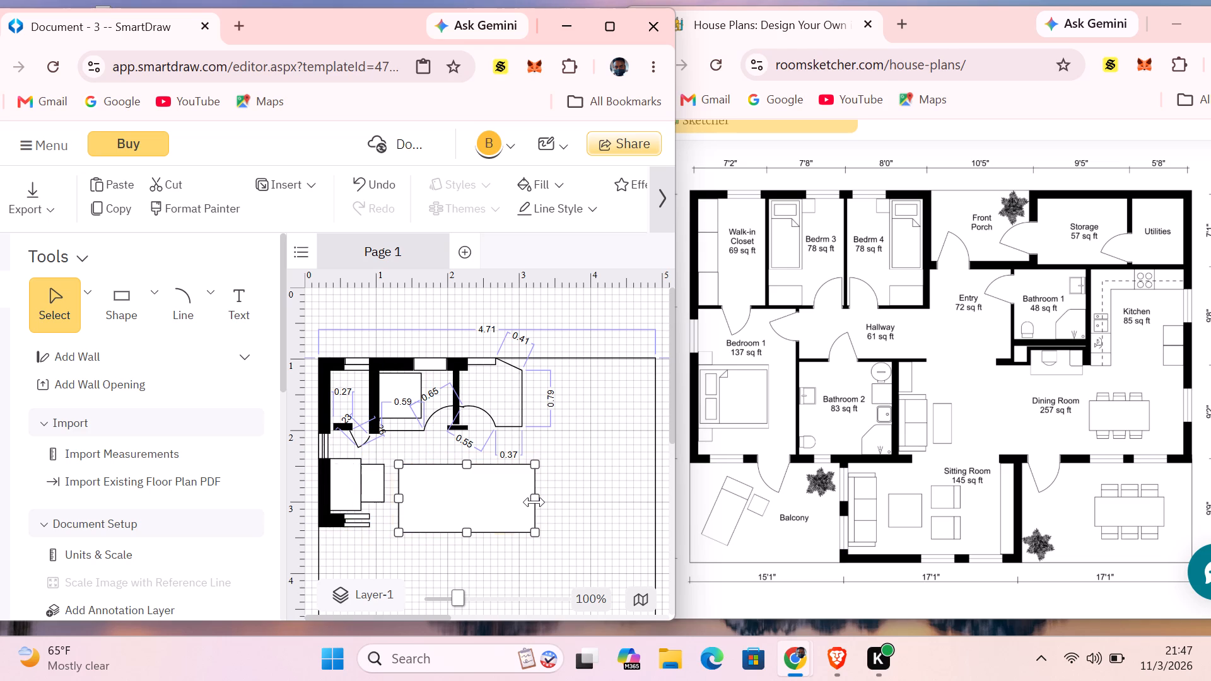
left_click_drag(534, 499, 411, 492)
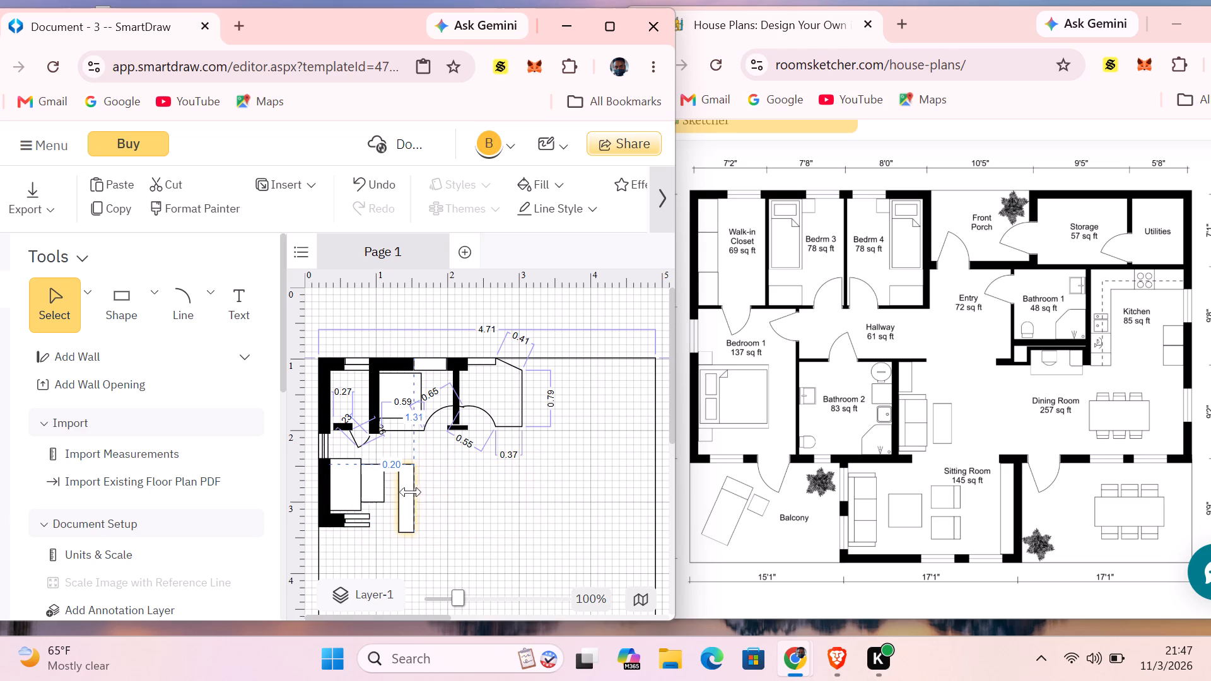
left_click_drag(411, 492, 406, 492)
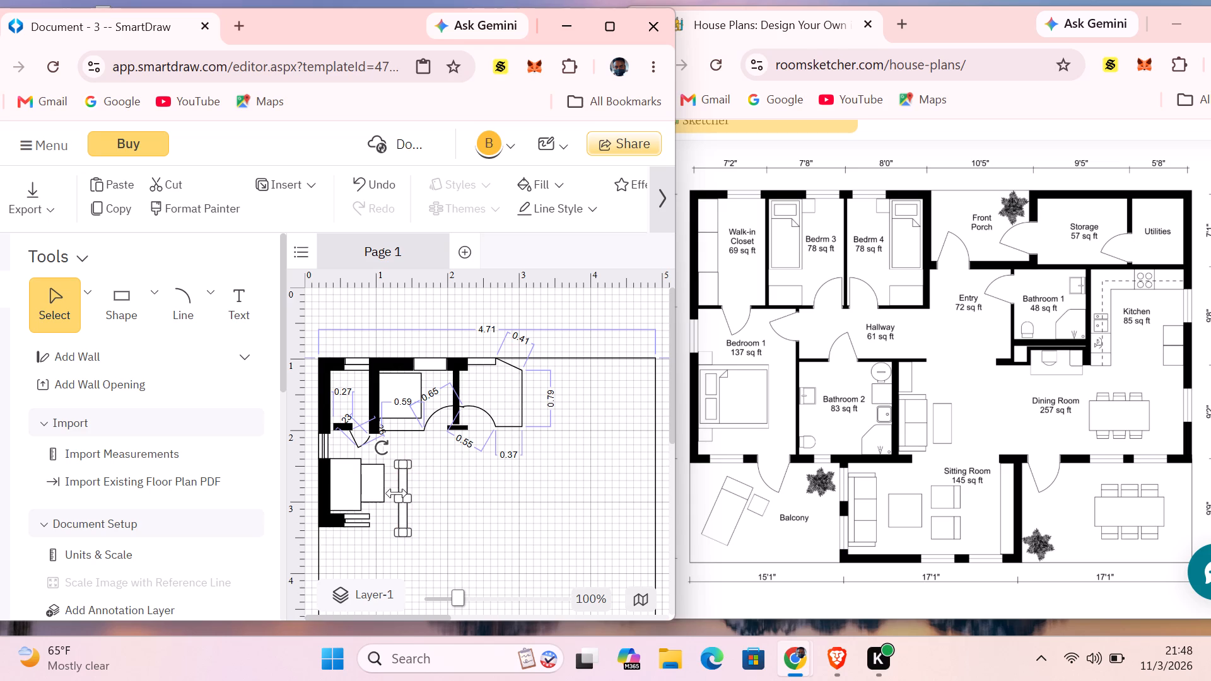
left_click_drag(402, 532, 402, 527)
left_click(465, 489)
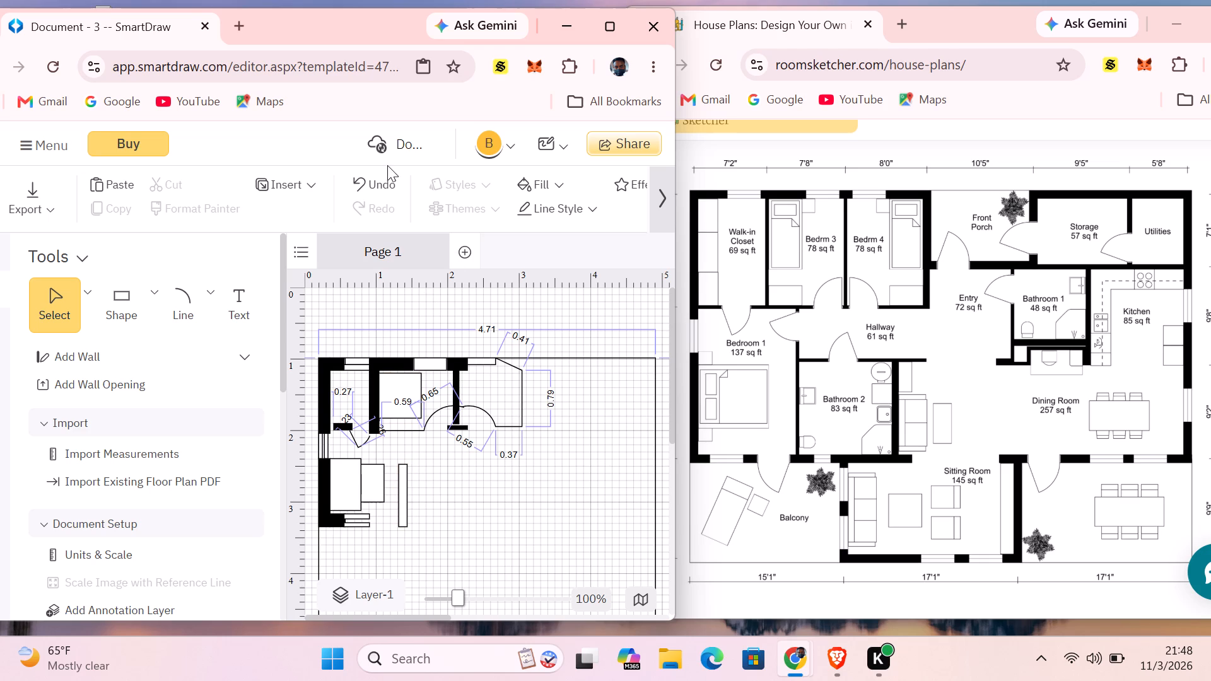
Draw a short, thin horizontal wall rectangle extending right from near the top of the new vertical wall rectangle.
left_click(154, 293)
left_click(163, 368)
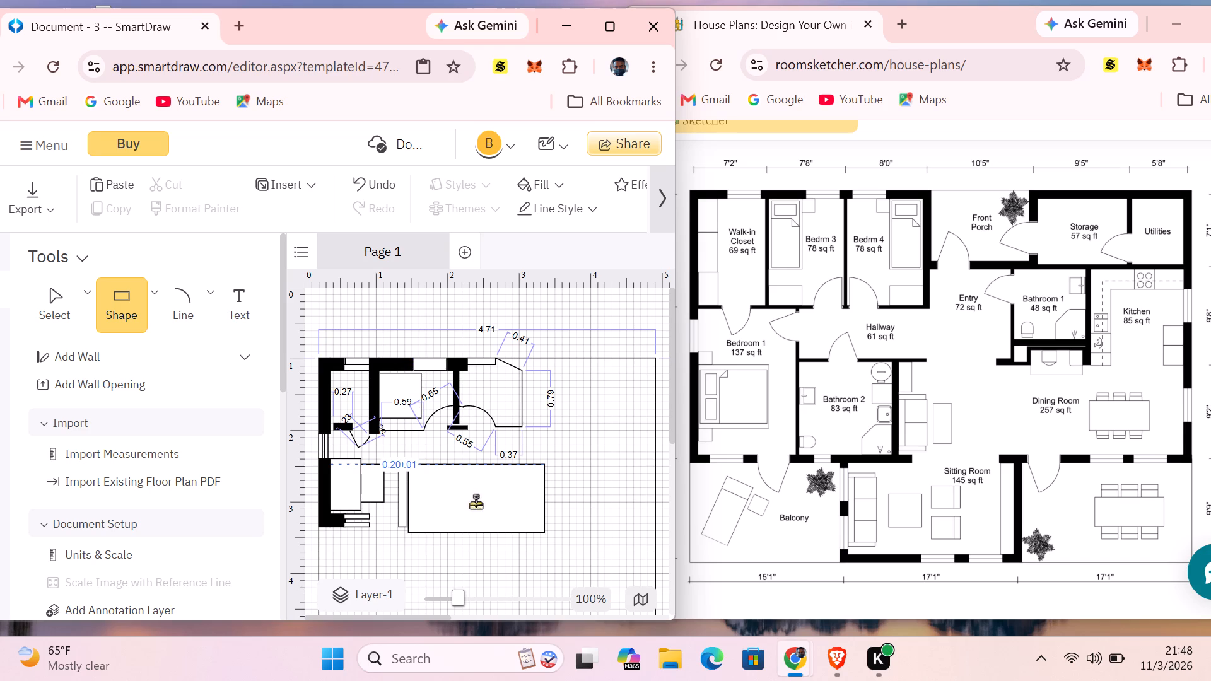
left_click(476, 503)
left_click_drag(477, 538, 464, 496)
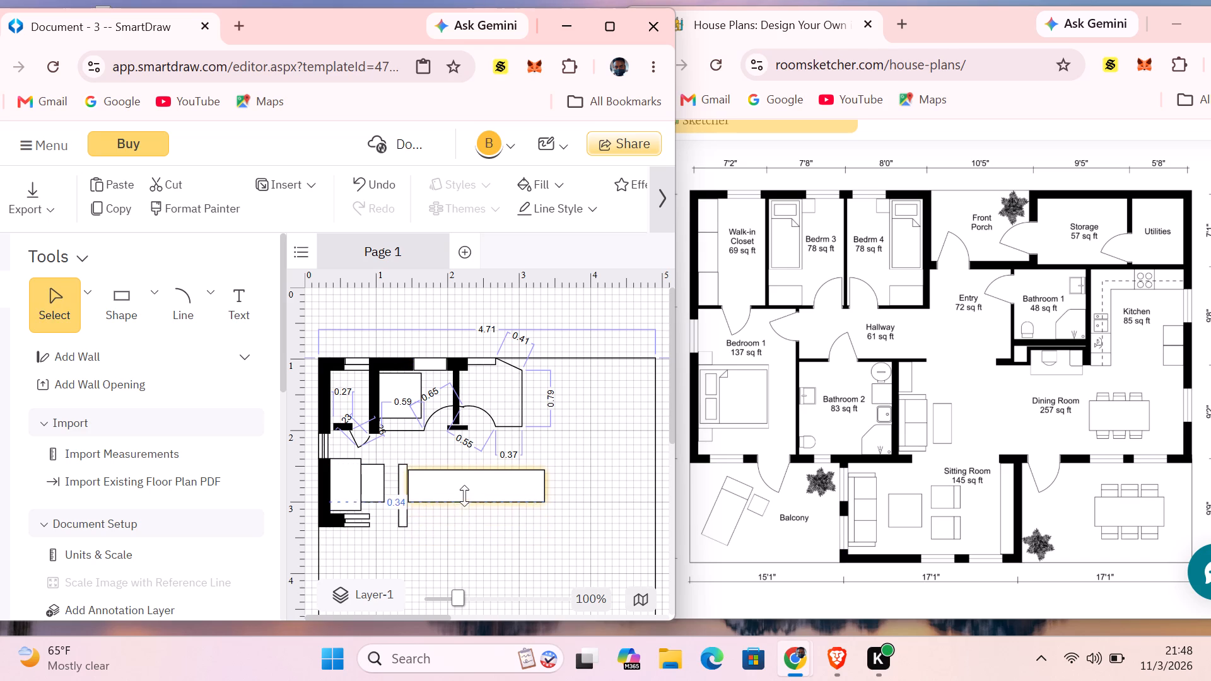
left_click_drag(464, 496, 459, 469)
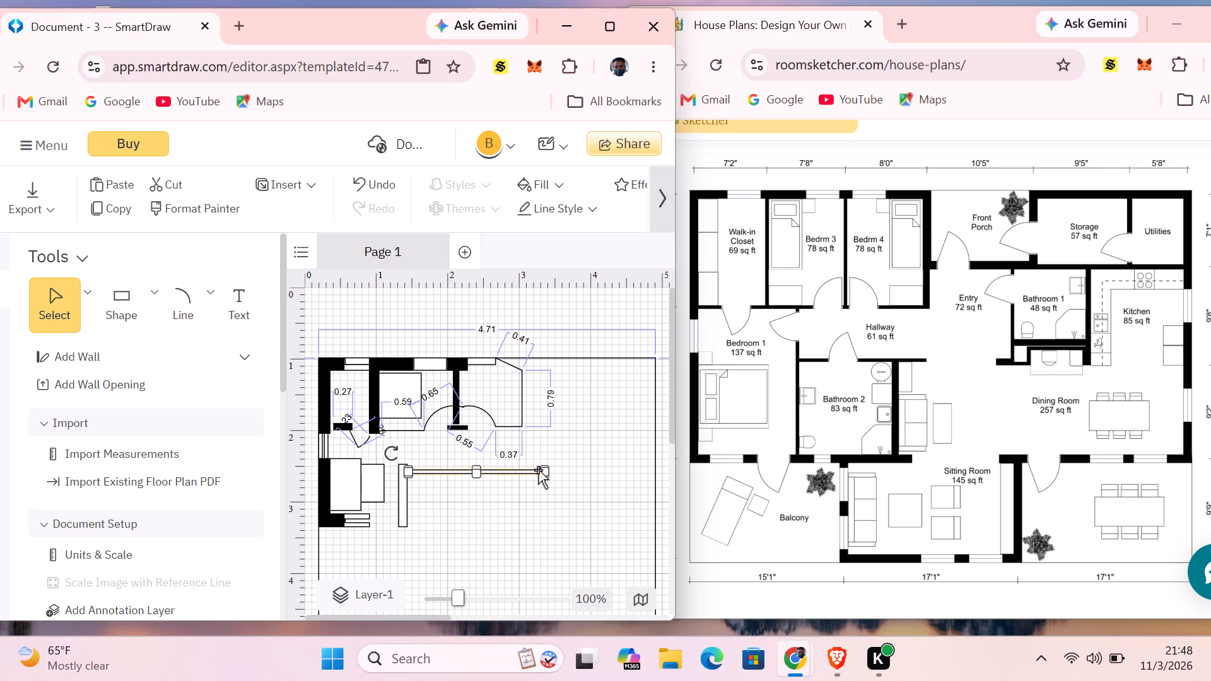
left_click_drag(542, 472, 474, 472)
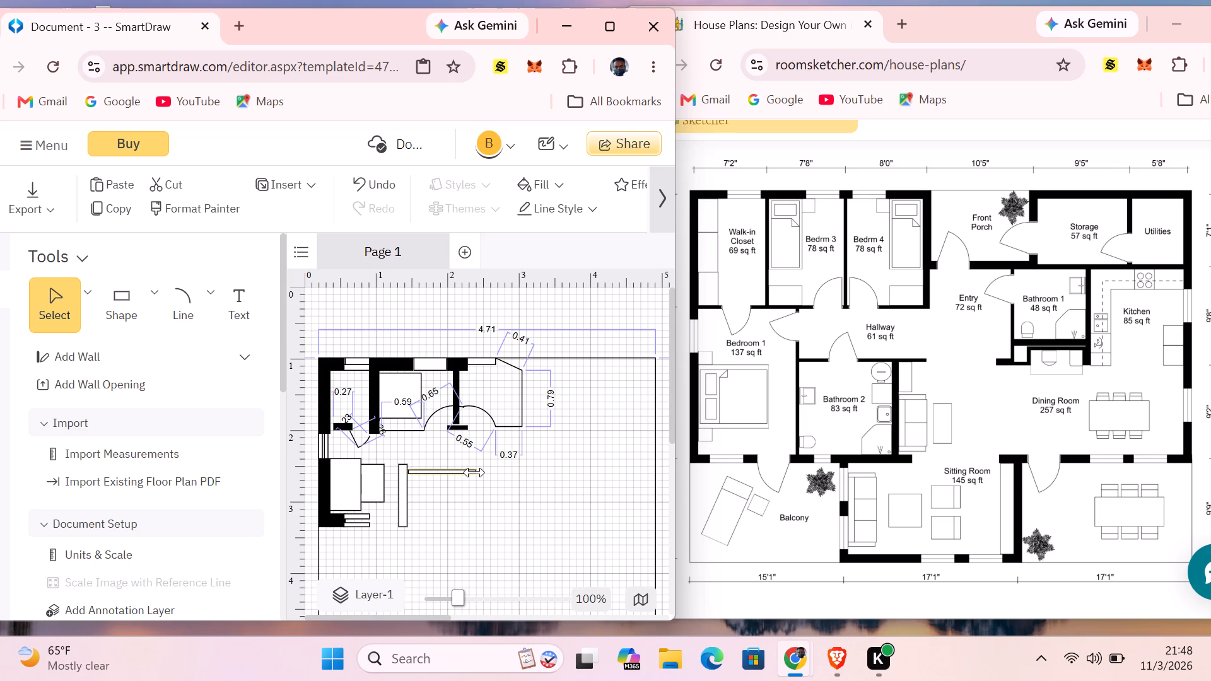
left_click_drag(474, 472, 428, 472)
left_click(510, 466)
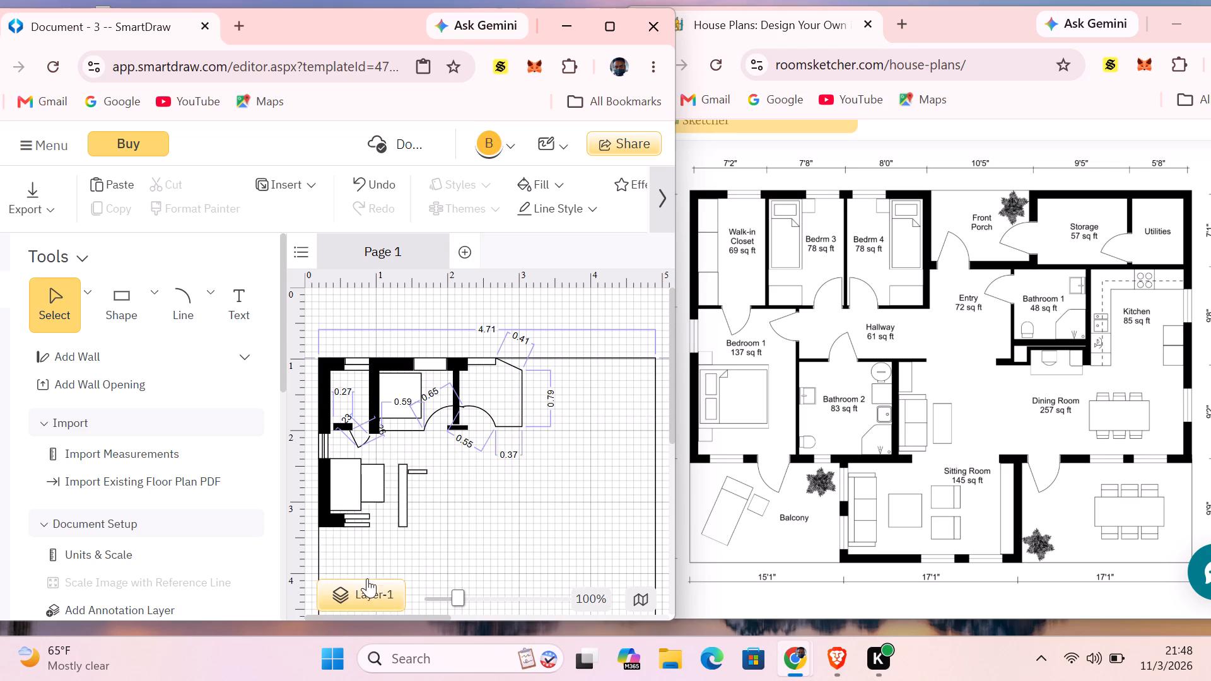
Shorten the new vertical wall rectangle slightly at its lower end.
left_click(402, 526)
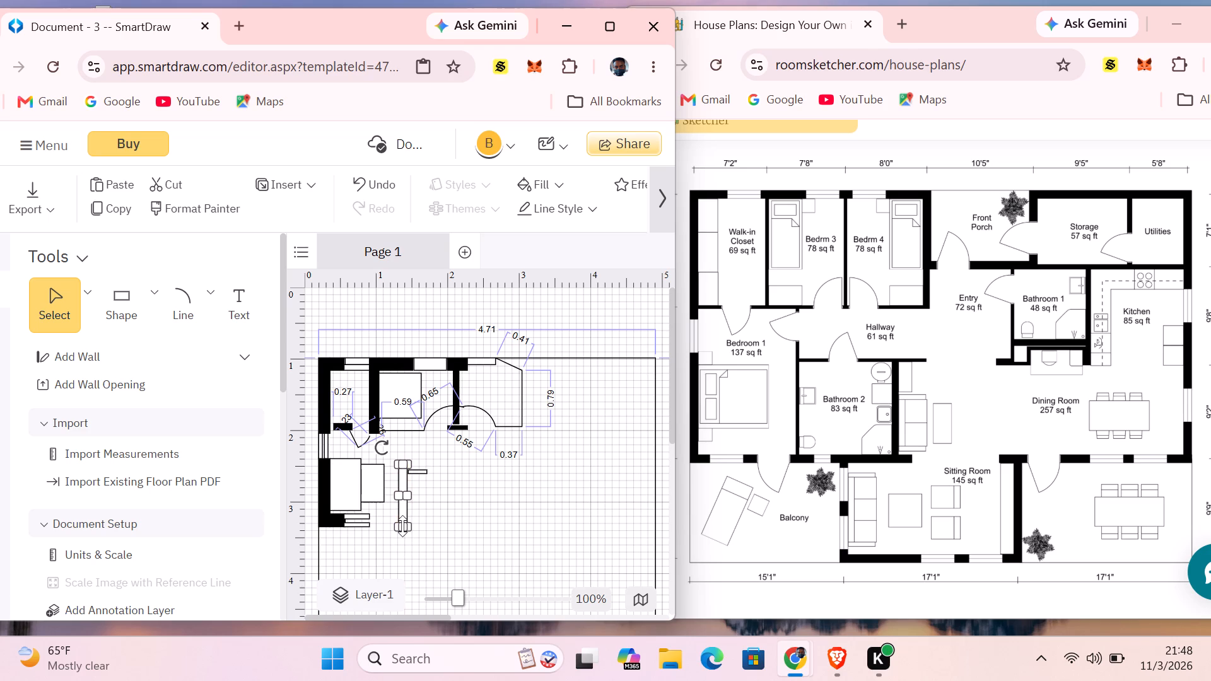
left_click(402, 526)
Draw a short, thin horizontal wall rectangle across the foot of the new vertical wall, level with the lower outer wall.
left_click(160, 290)
left_click(180, 384)
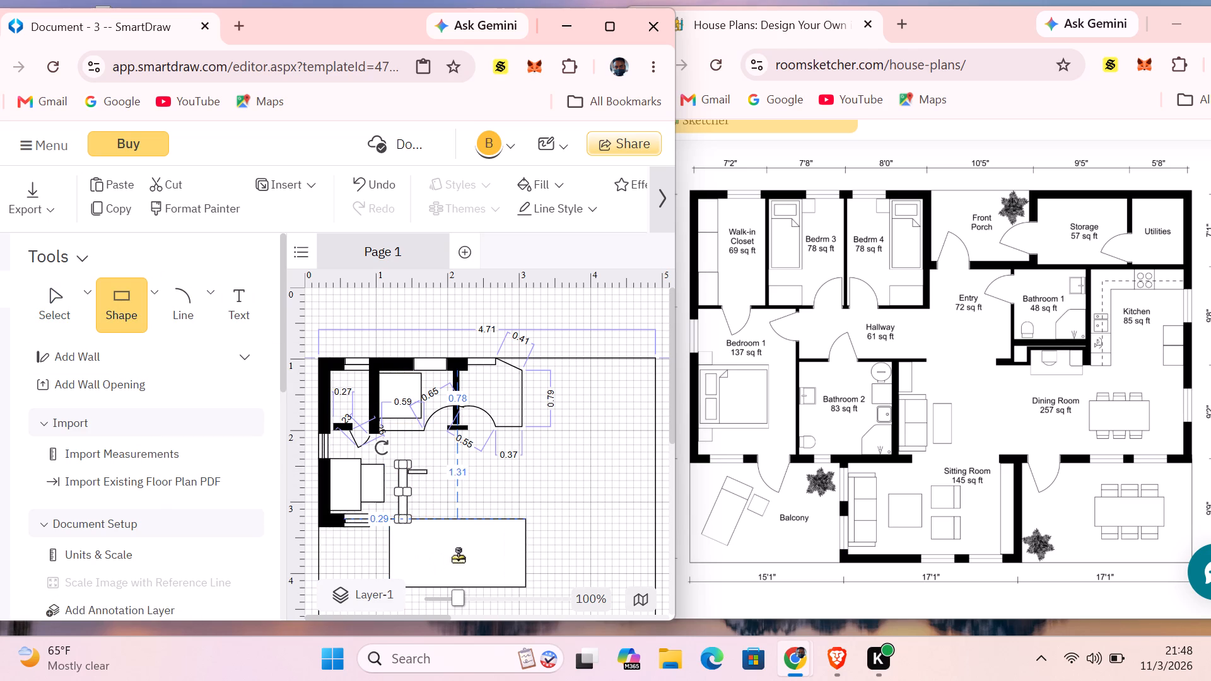
left_click(458, 557)
left_click_drag(457, 590, 459, 575)
left_click_drag(467, 487, 483, 427)
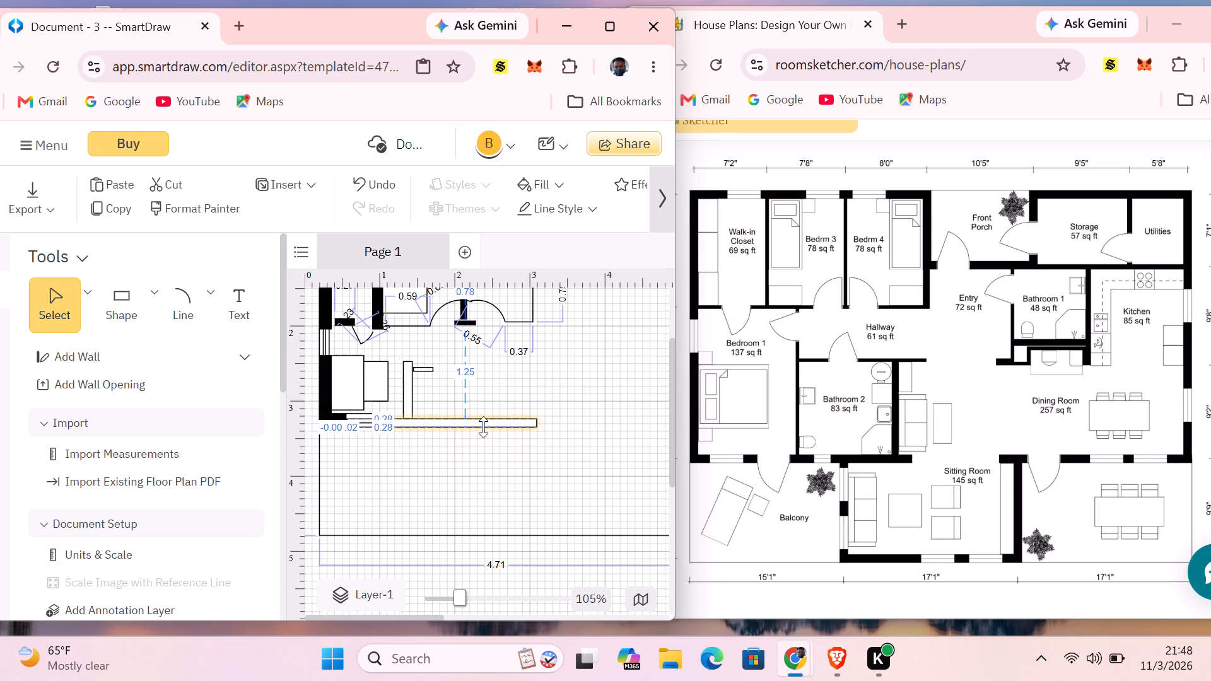
left_click_drag(483, 427, 483, 424)
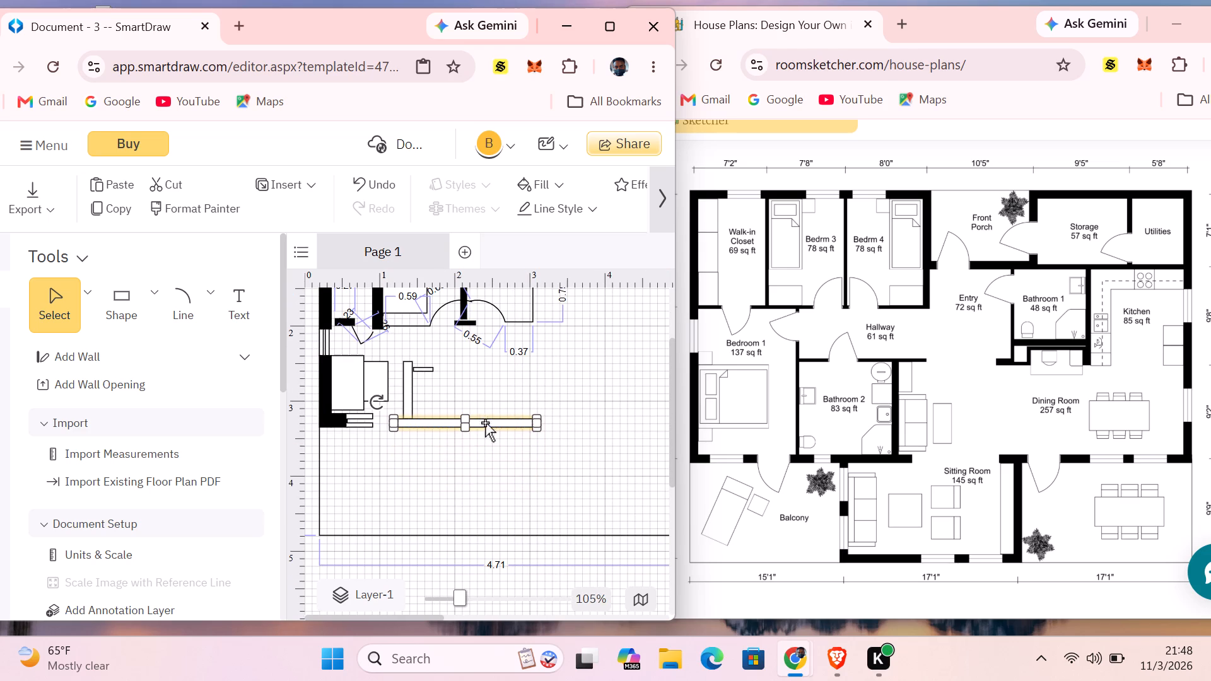
left_click(565, 380)
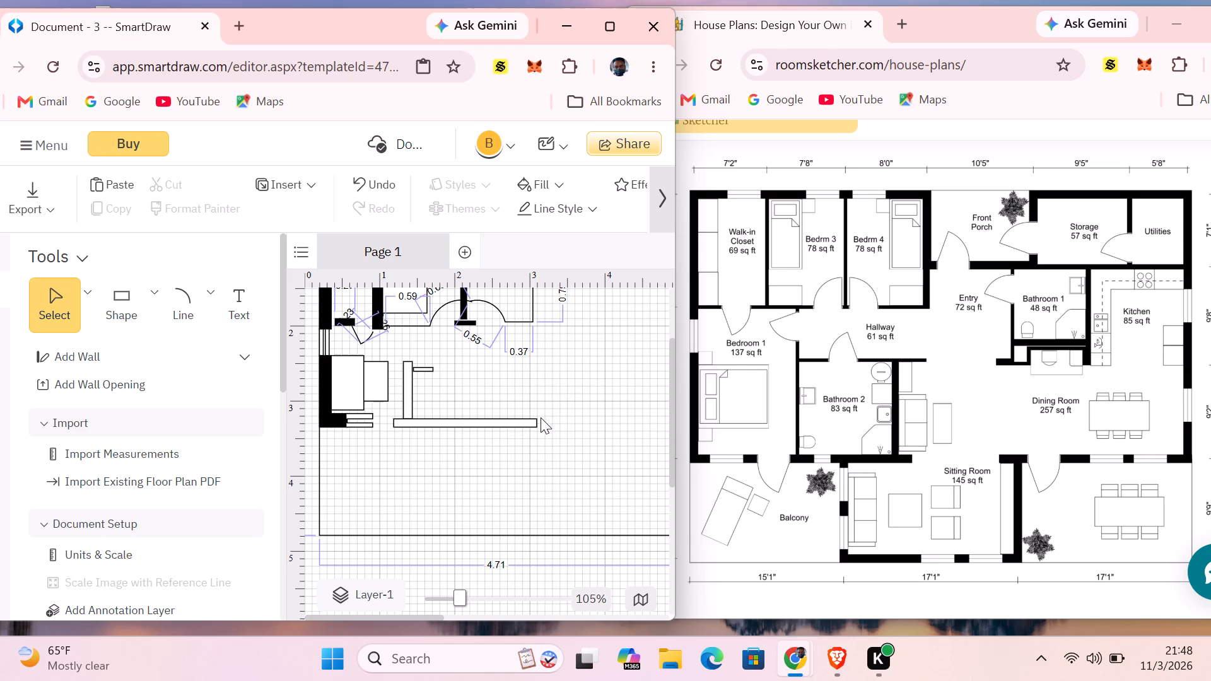
left_click(536, 424)
left_click_drag(534, 425, 430, 426)
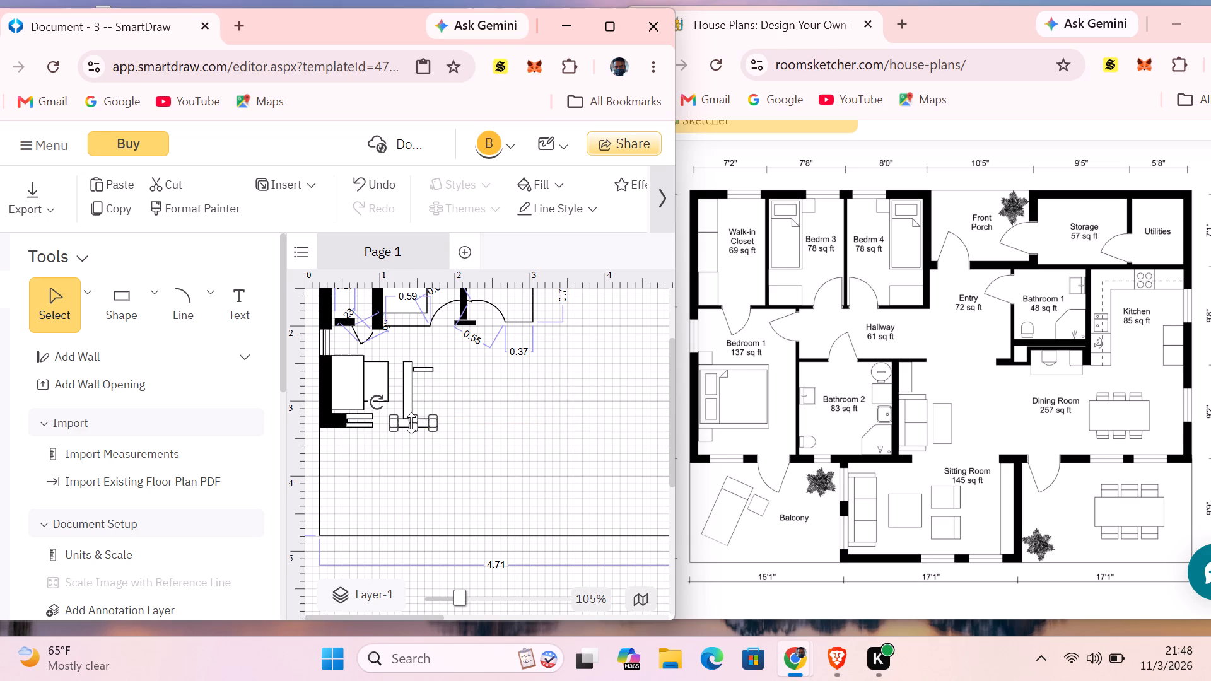
Copy the foot wall rectangle, place the copy against its right end, and shrink it into a shorter, thinner window strip.
right_click(421, 422)
left_click(471, 490)
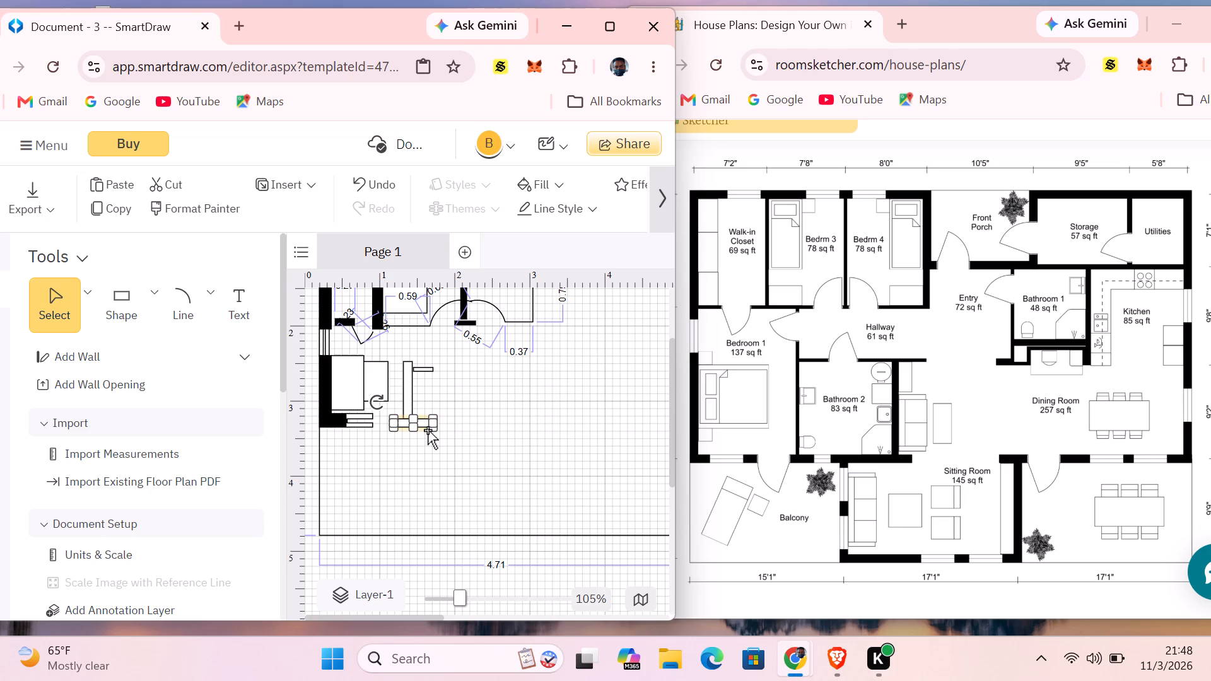
right_click(424, 438)
left_click(482, 480)
left_click_drag(448, 446, 458, 424)
left_click_drag(470, 422, 462, 422)
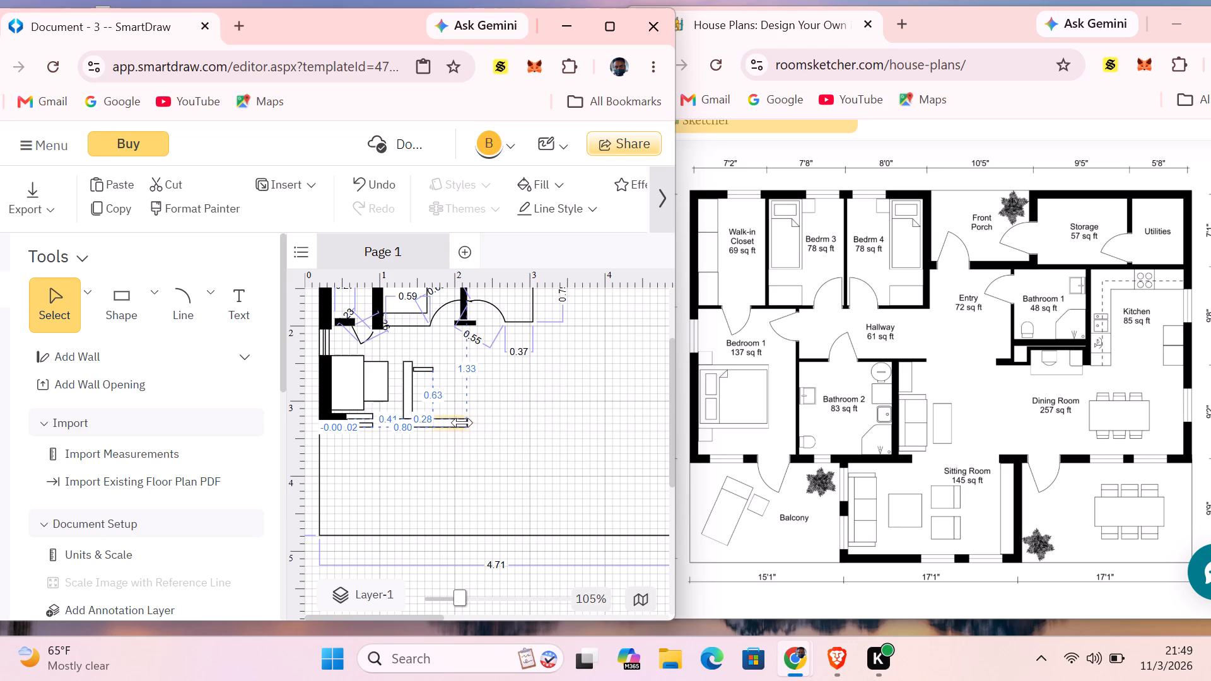
left_click_drag(462, 422, 461, 422)
left_click_drag(445, 429, 446, 429)
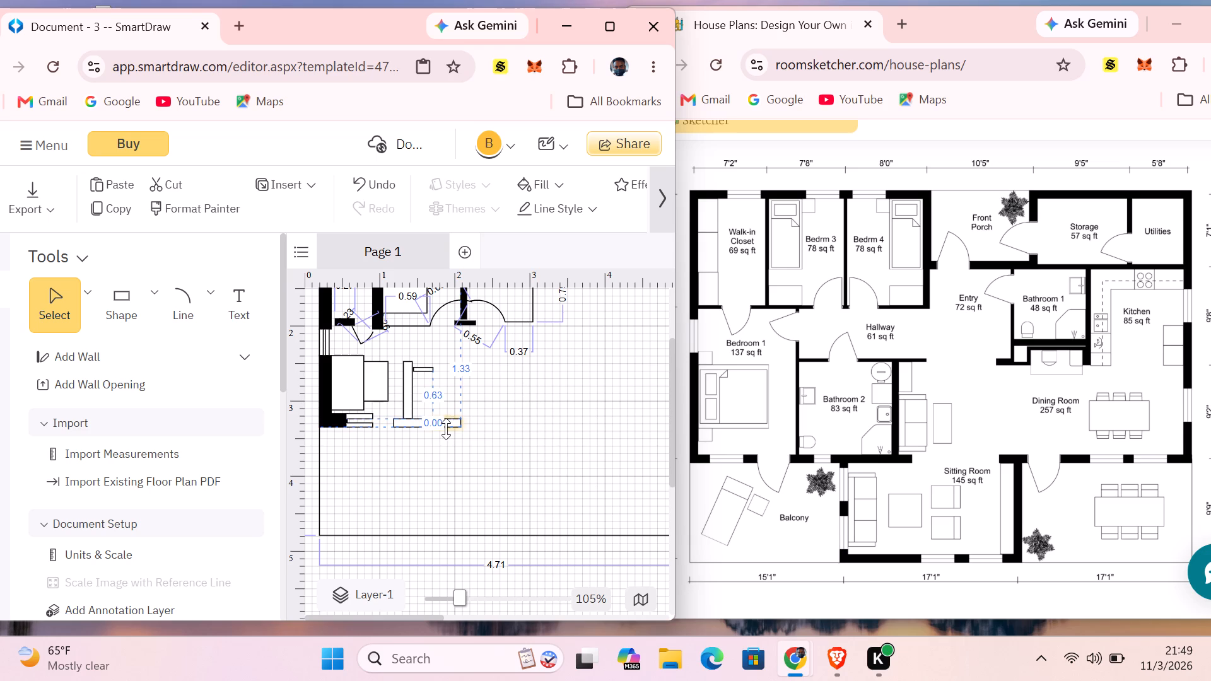
left_click_drag(446, 429, 449, 417)
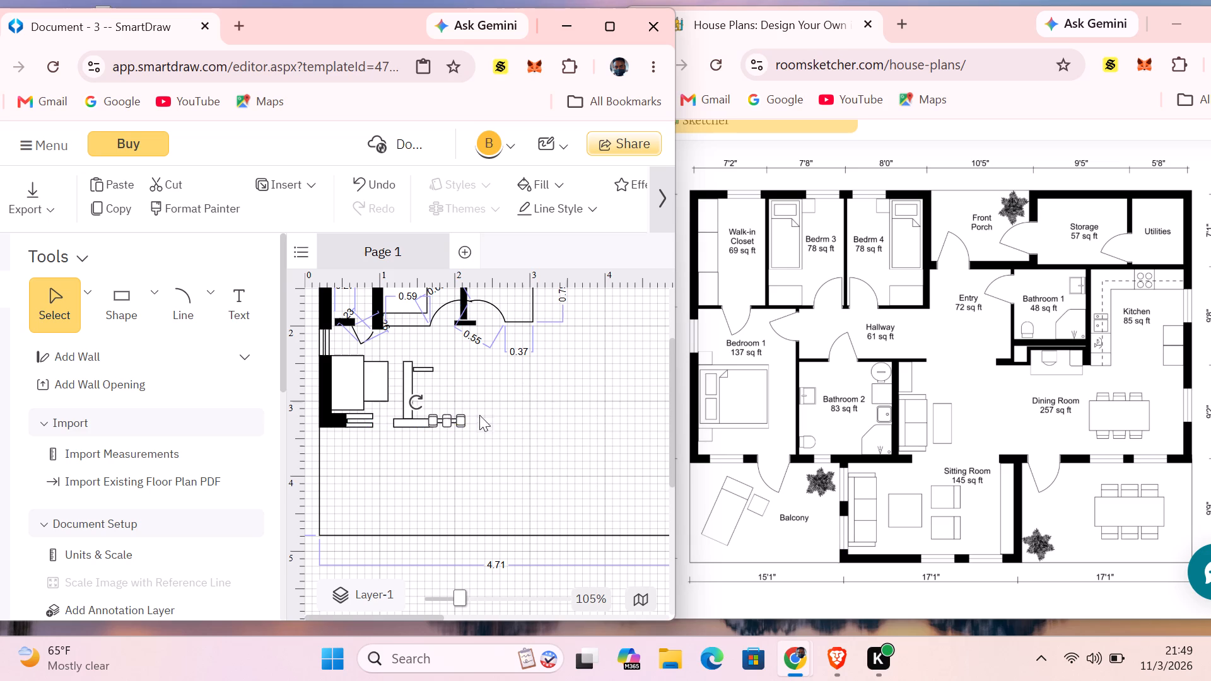
left_click(546, 403)
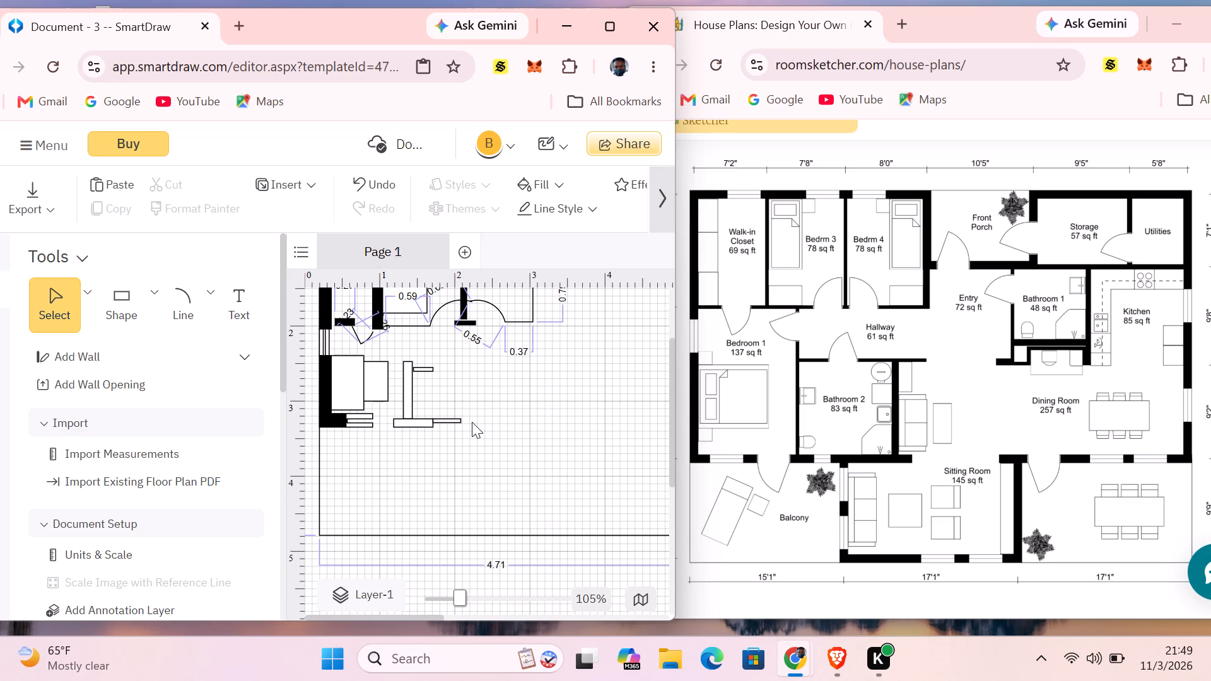
Fill the new vertical wall, its short upper horizontal branch and the foot wall rectangle with black, leaving the window strip white.
left_click(411, 373)
left_click(574, 179)
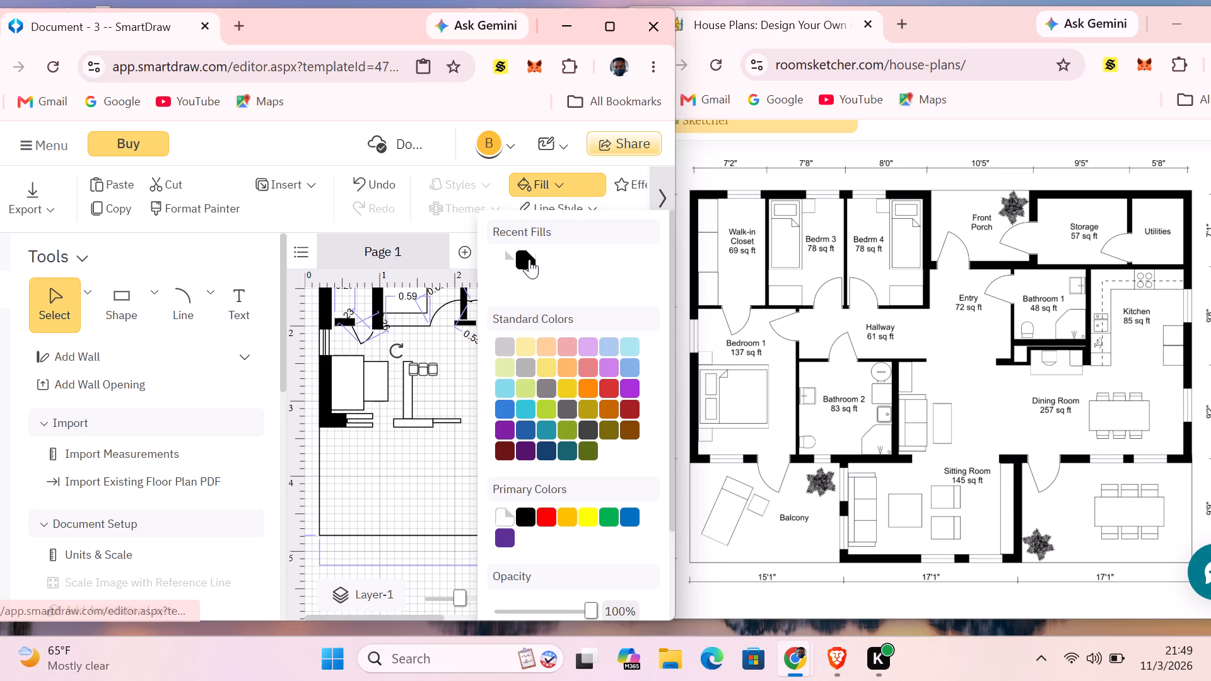
left_click(529, 259)
left_click(407, 390)
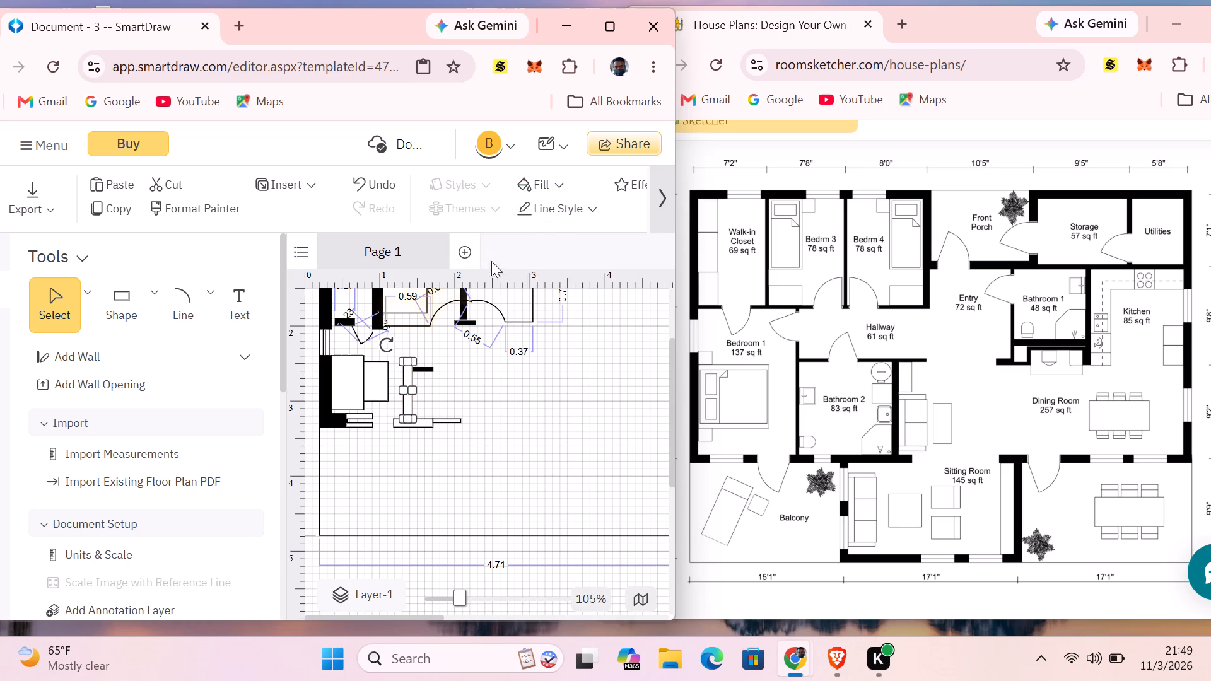
left_click(561, 186)
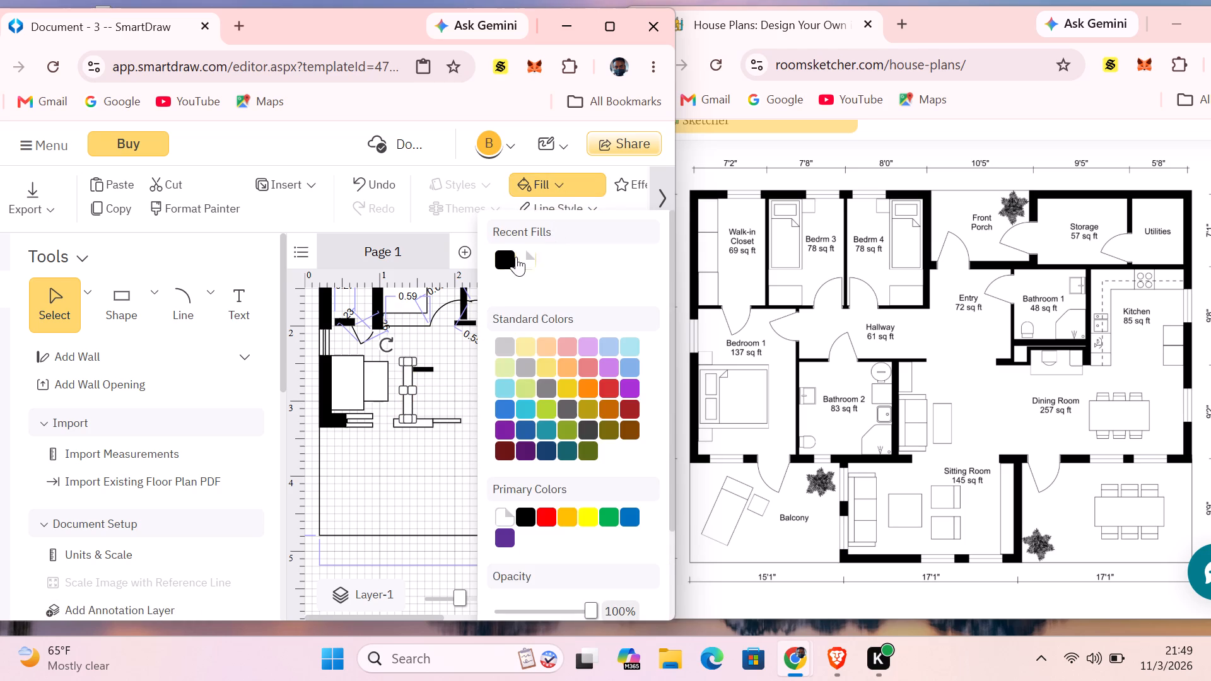
left_click(511, 257)
left_click(426, 422)
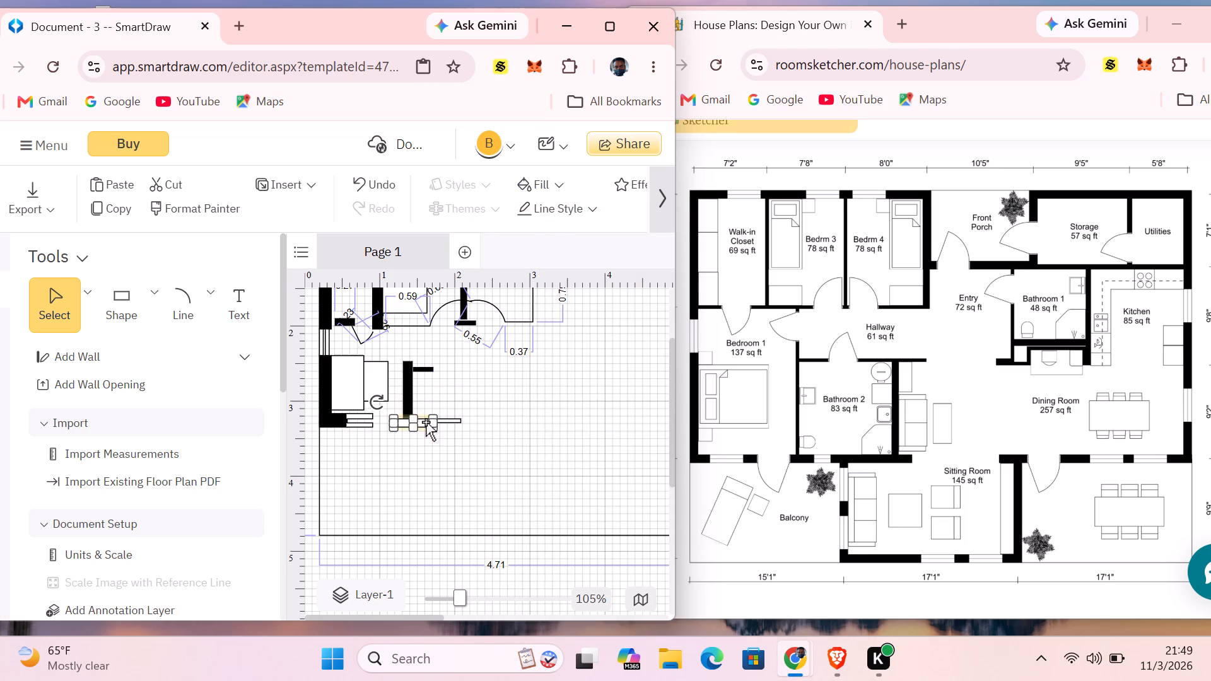
left_click(556, 187)
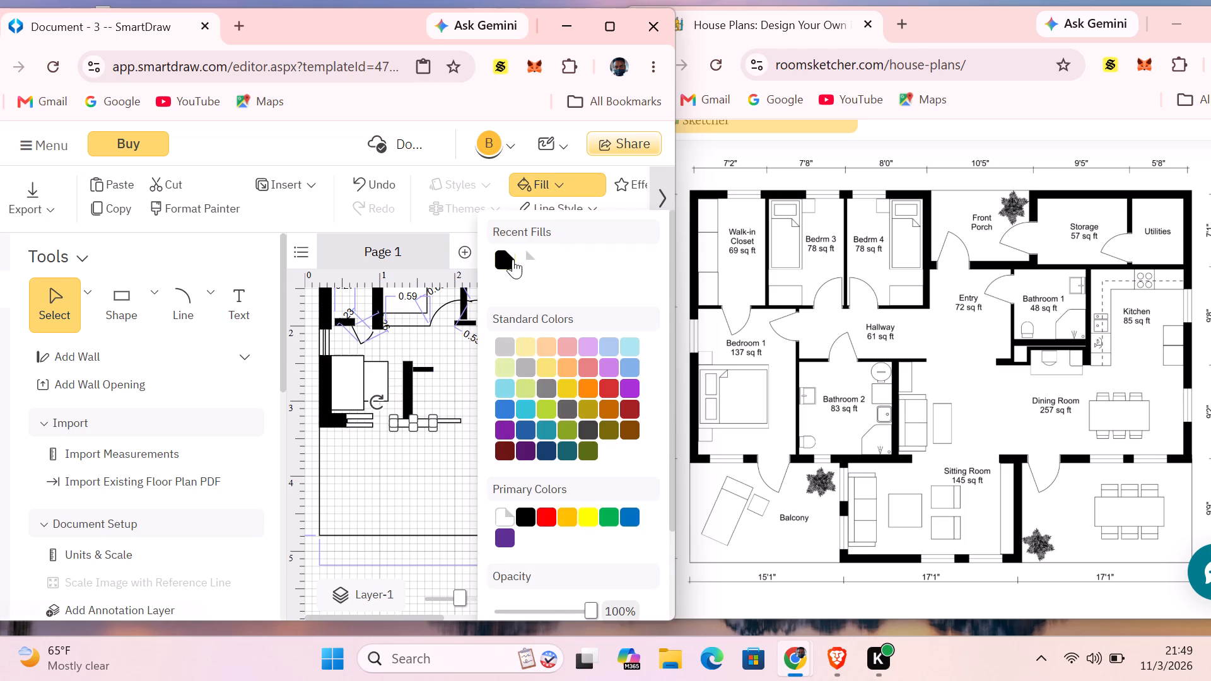
left_click(507, 256)
left_click(501, 410)
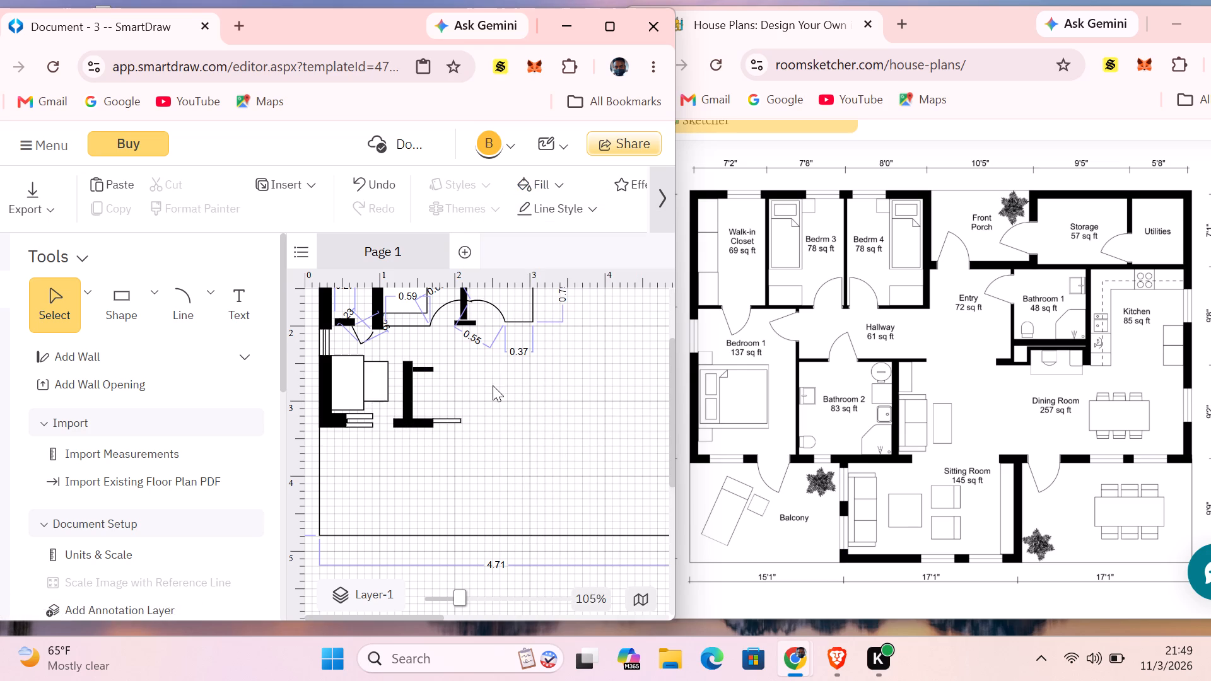
Paste a wall rectangle level with the vertical wall's upper branch, stretch it at both ends and flatten it into a thin horizontal strip.
scroll(492, 385, "up", 1)
scroll(515, 517, "down", 1)
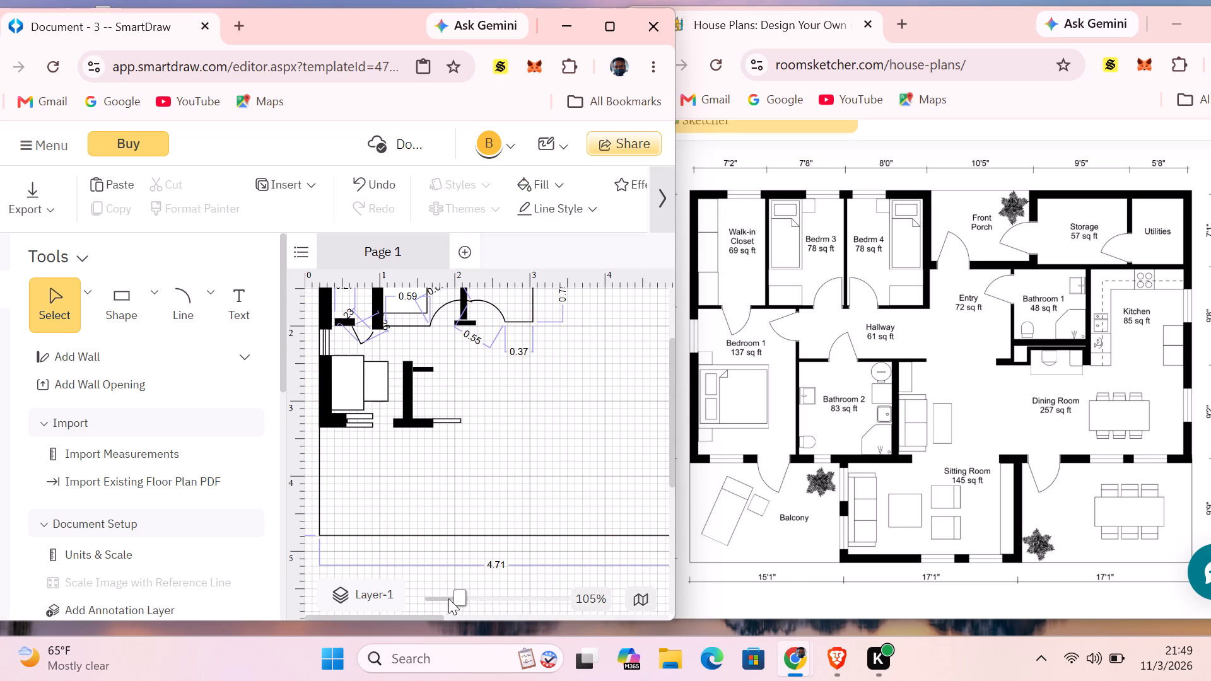
left_click(448, 598)
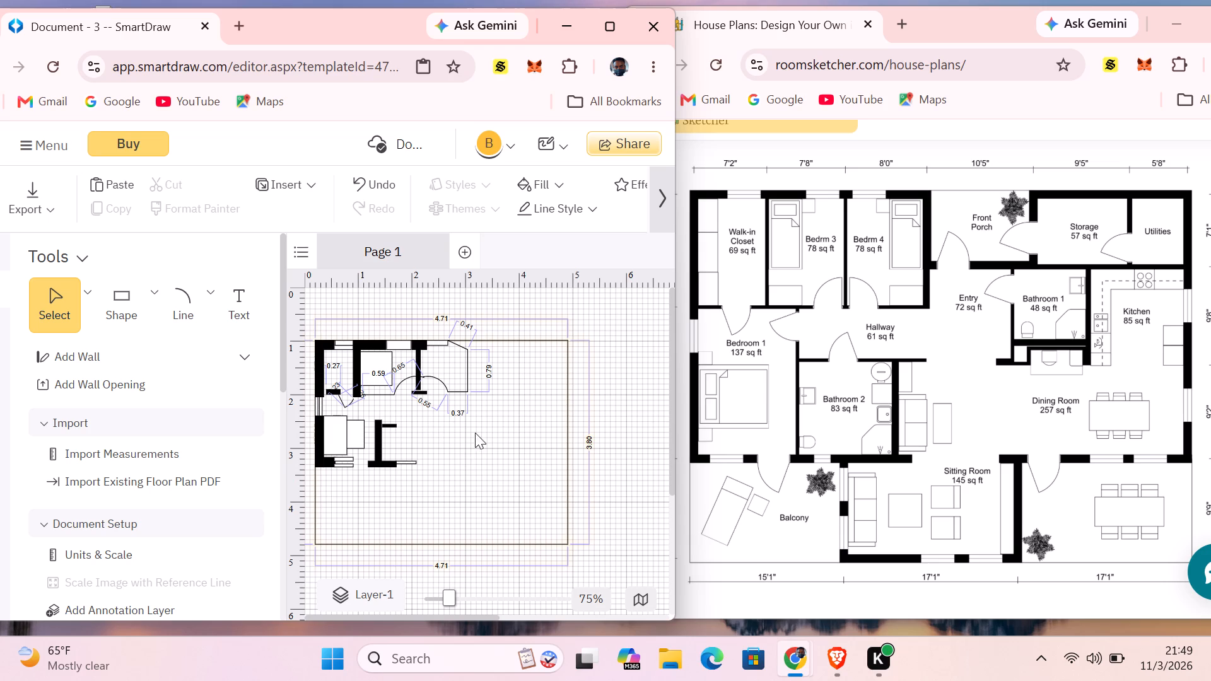
right_click(433, 424)
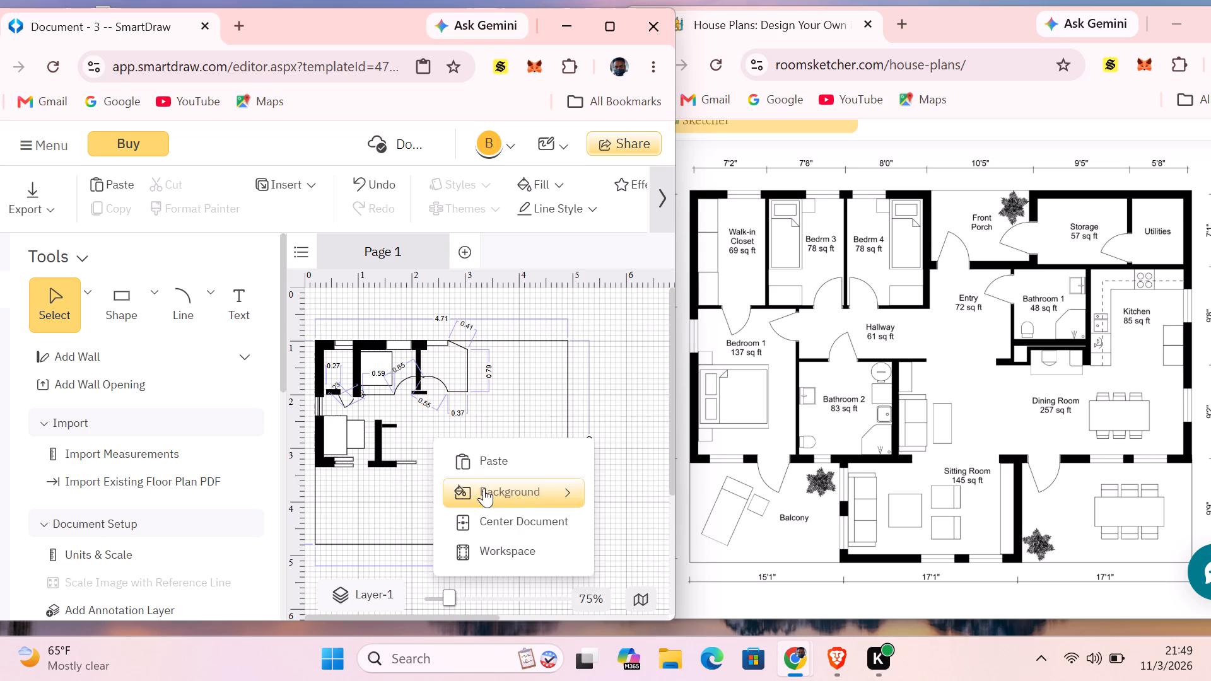
left_click(486, 471)
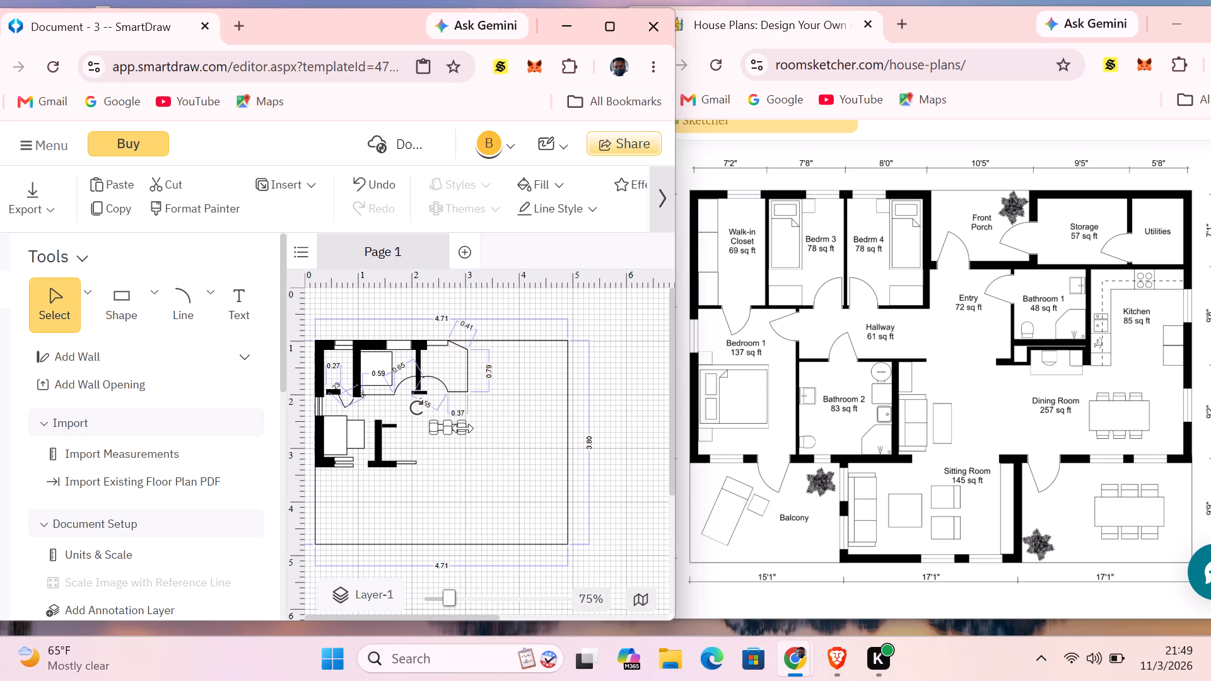
left_click(450, 423)
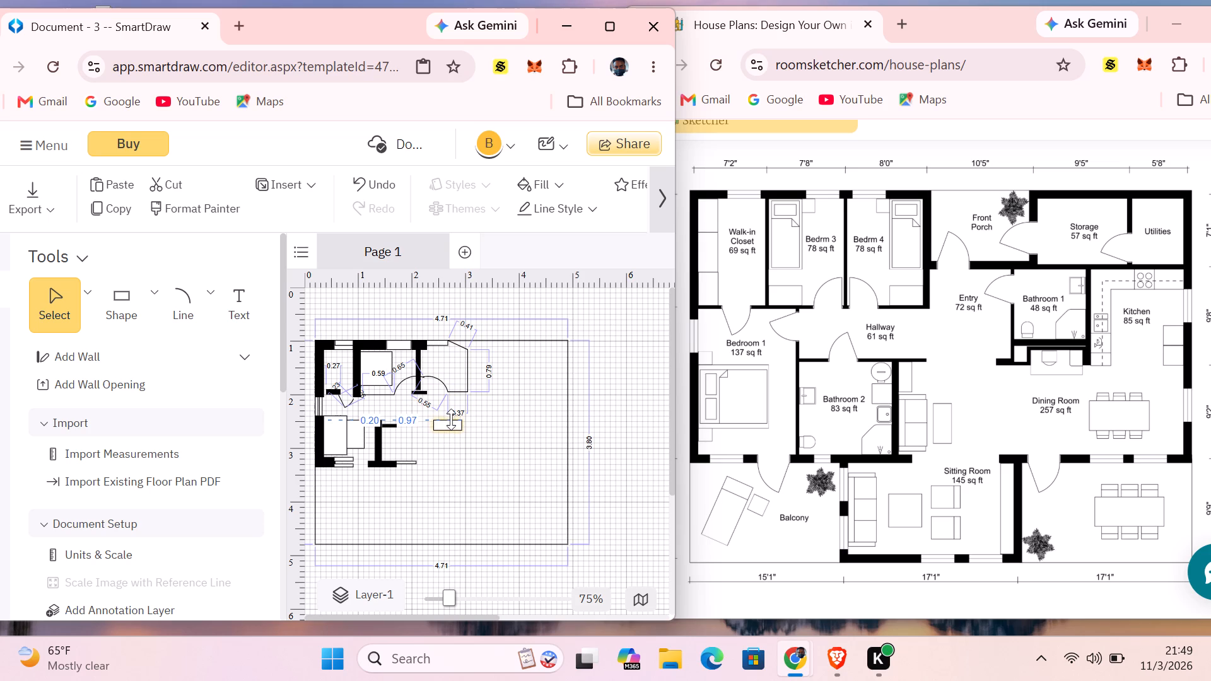
left_click_drag(460, 424, 488, 419)
left_click_drag(435, 427, 429, 425)
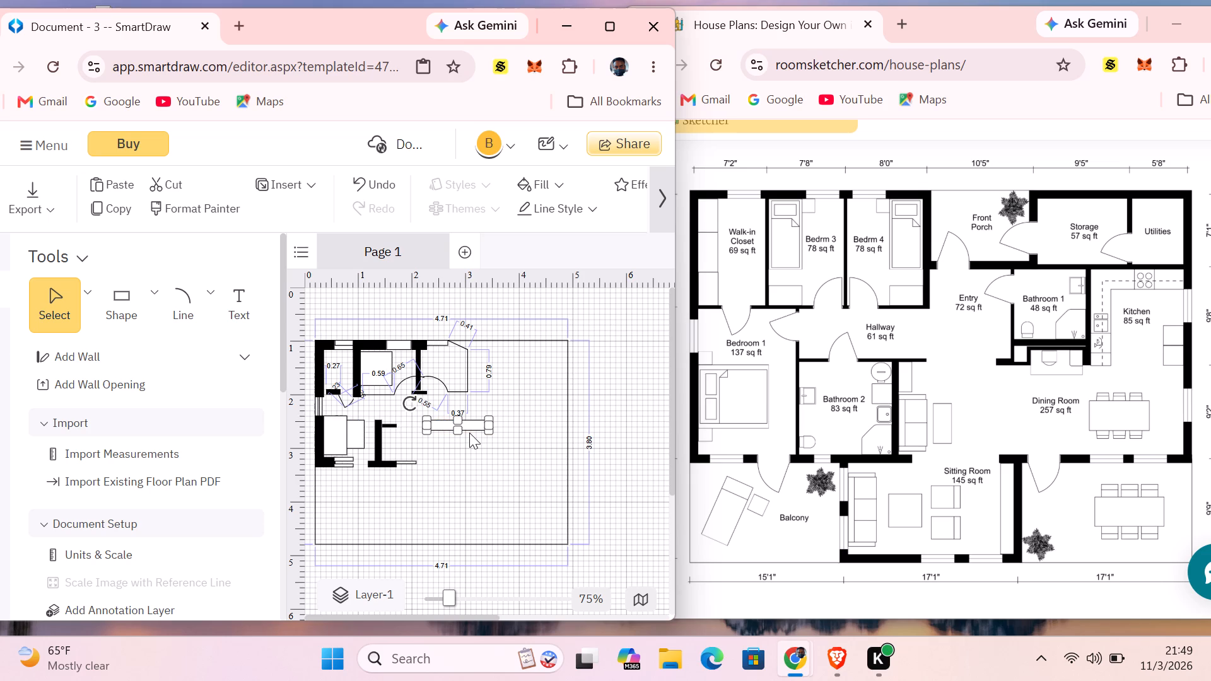
left_click_drag(454, 431, 454, 425)
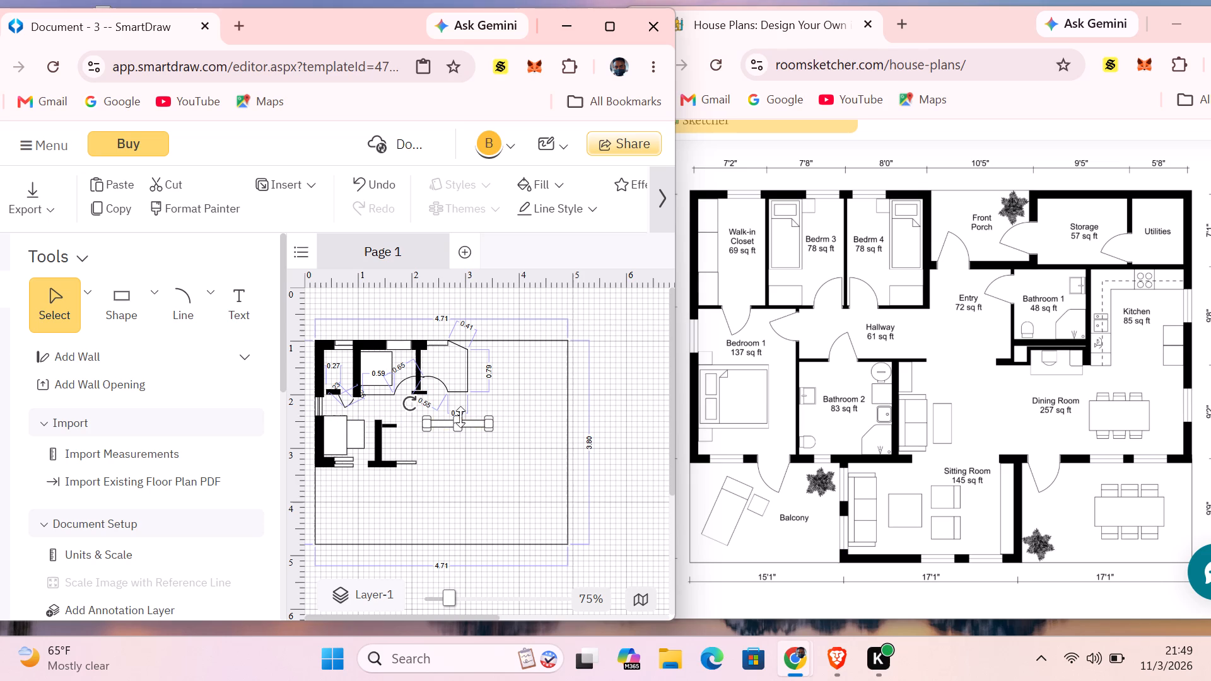
left_click_drag(460, 417, 457, 423)
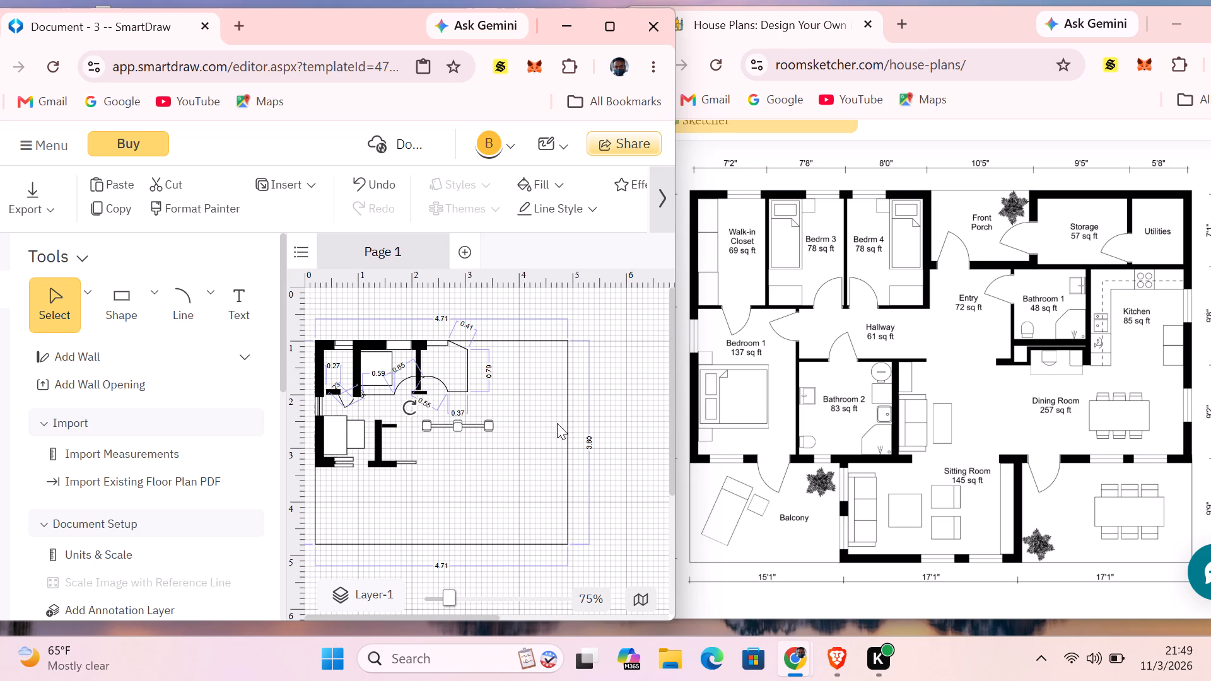
left_click(549, 421)
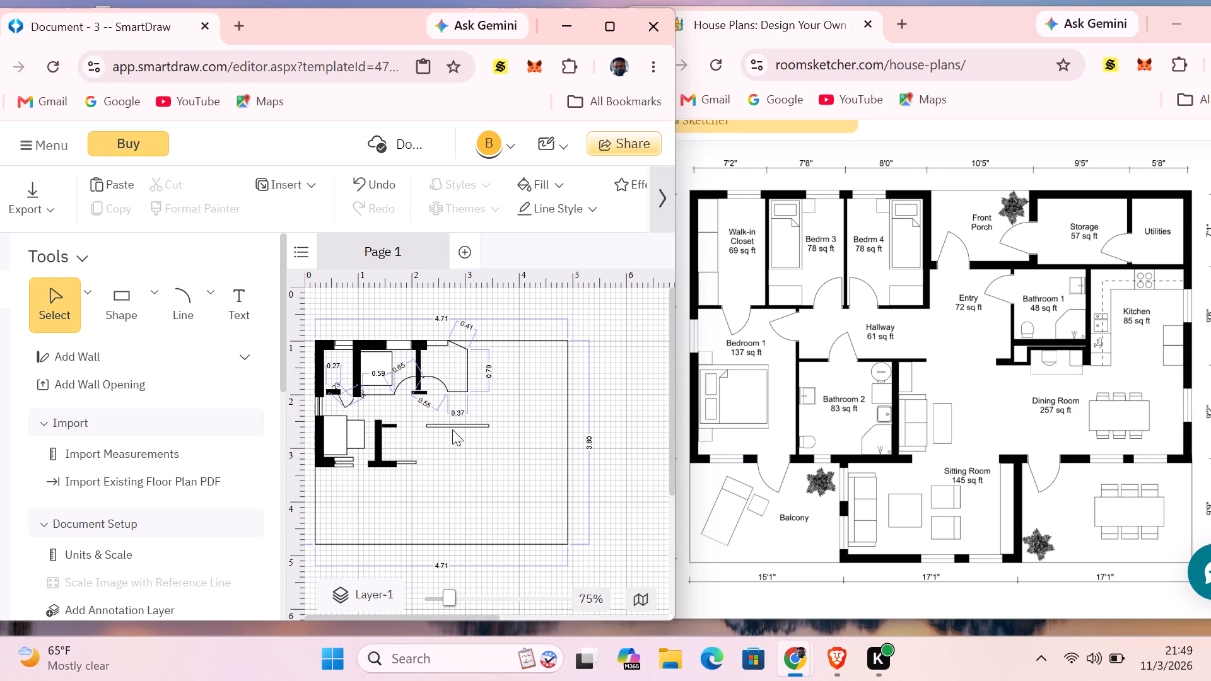
Paste further copies of the wall rectangle, widen the one below the thin strip, and extend it upward to the strip.
right_click(451, 427)
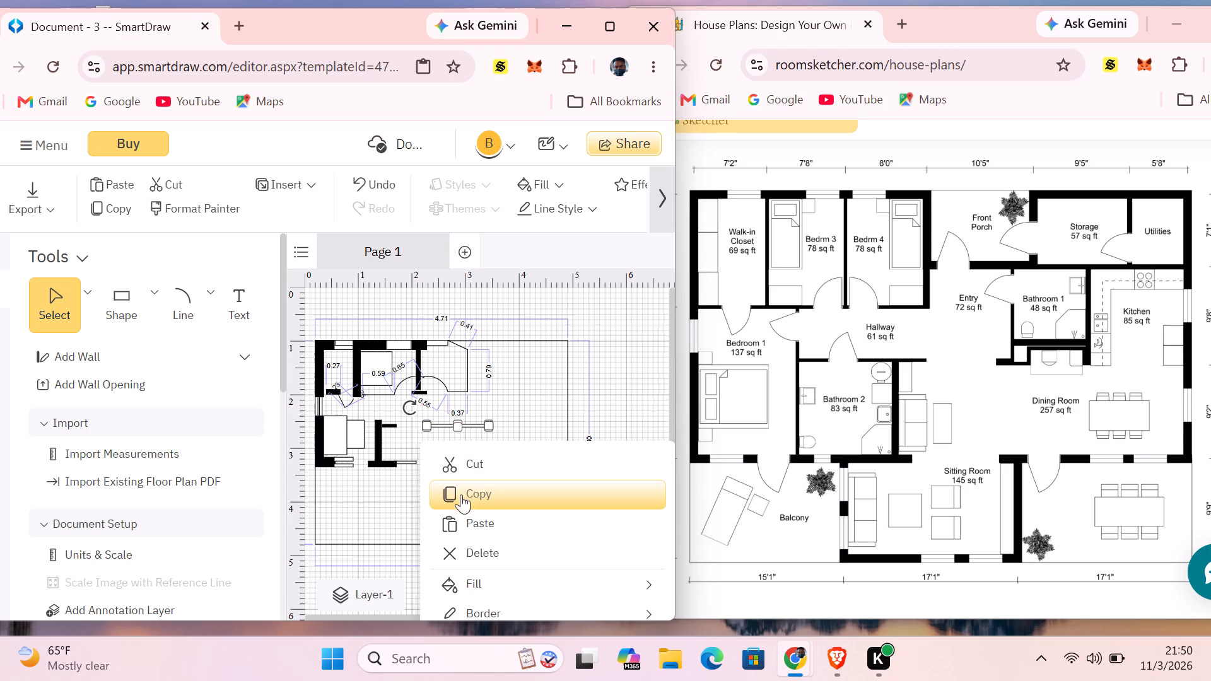
left_click(462, 511)
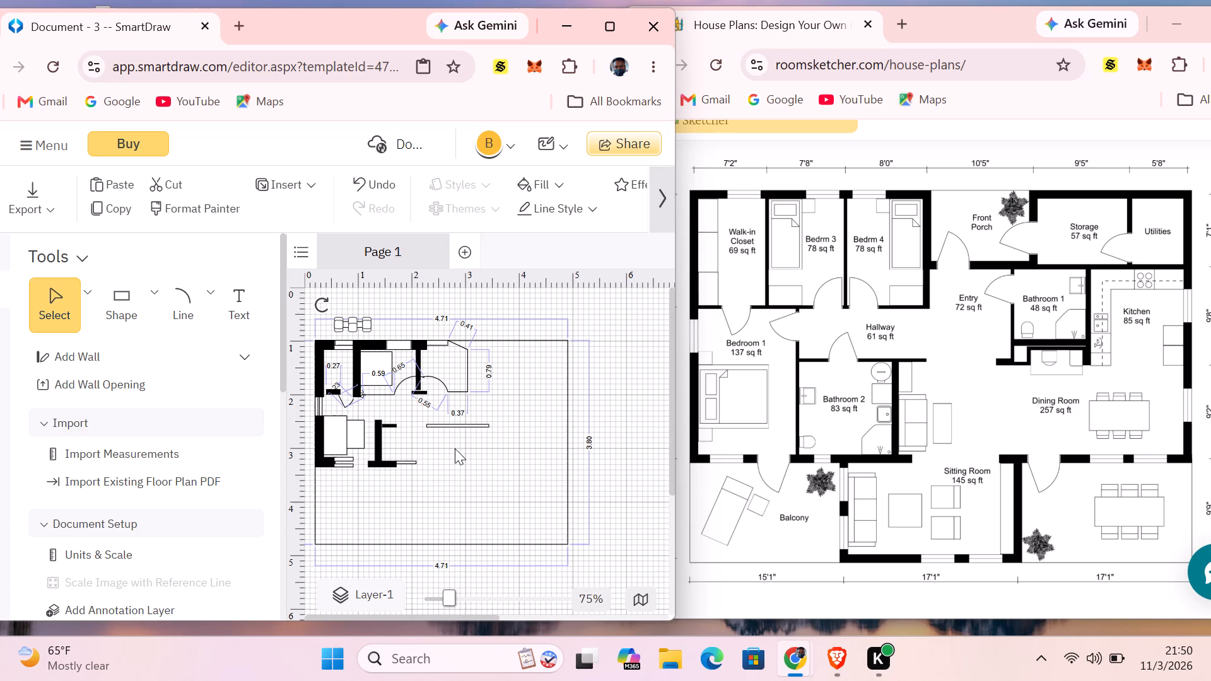
right_click(453, 446)
left_click(487, 490)
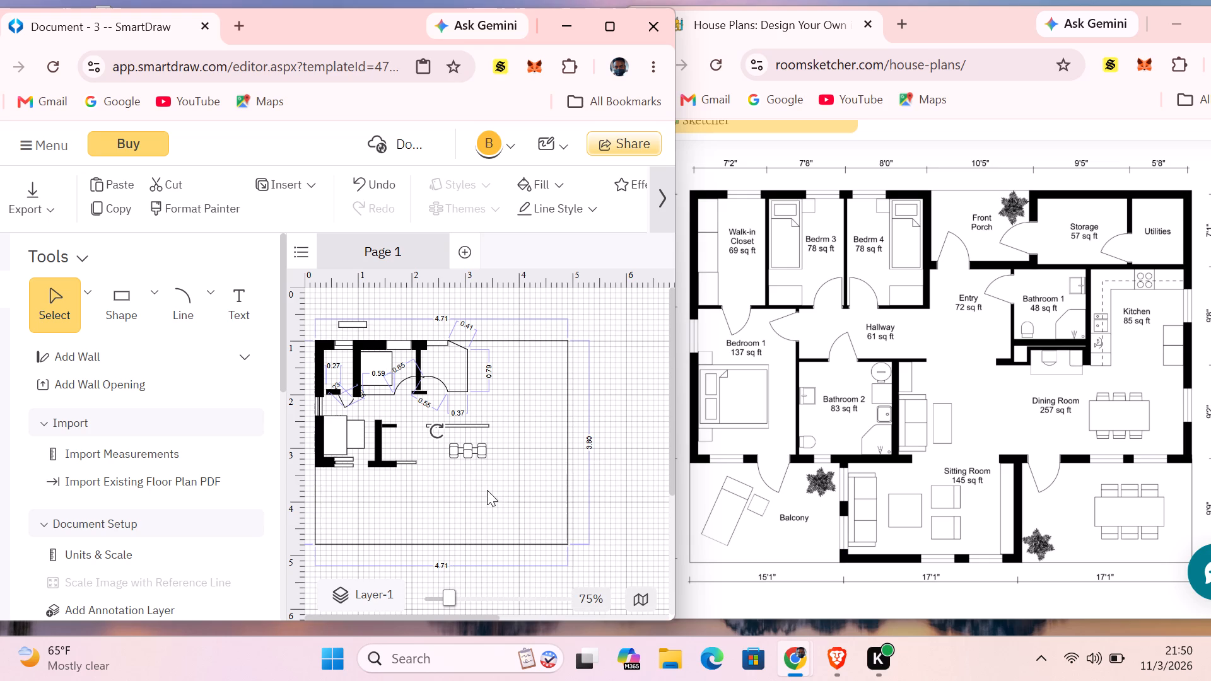
left_click_drag(456, 447, 448, 439)
left_click_drag(445, 446, 433, 436)
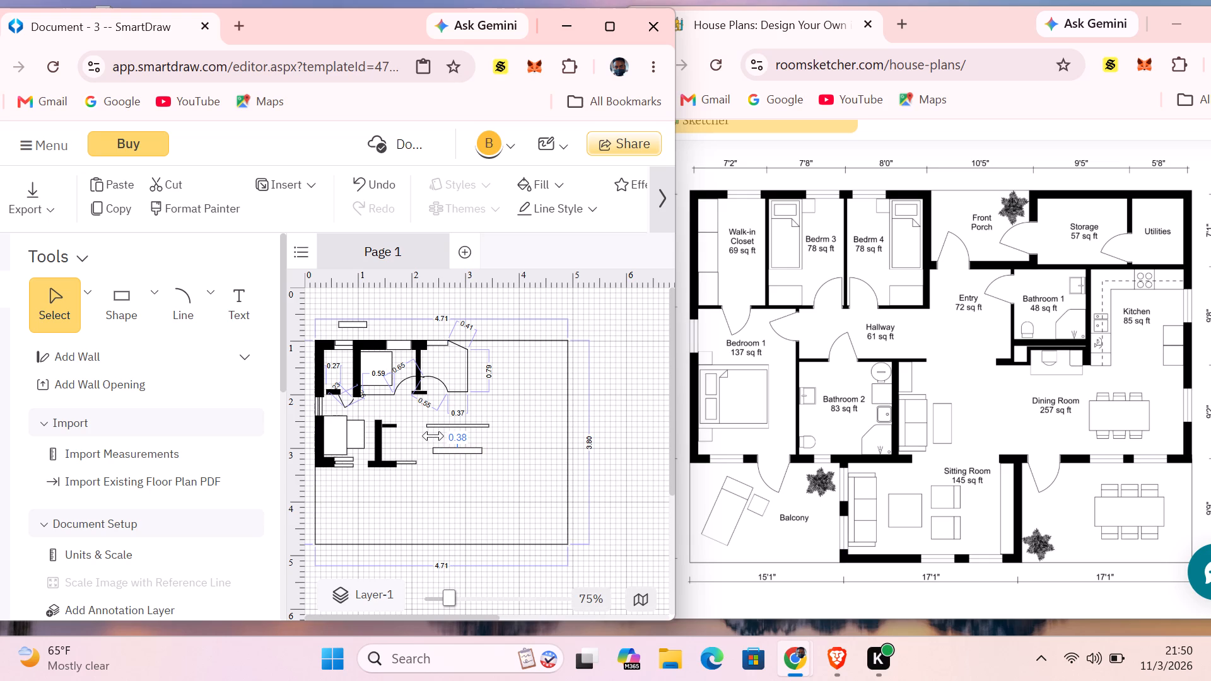
left_click_drag(433, 436, 434, 436)
left_click_drag(455, 450, 455, 429)
left_click(436, 437)
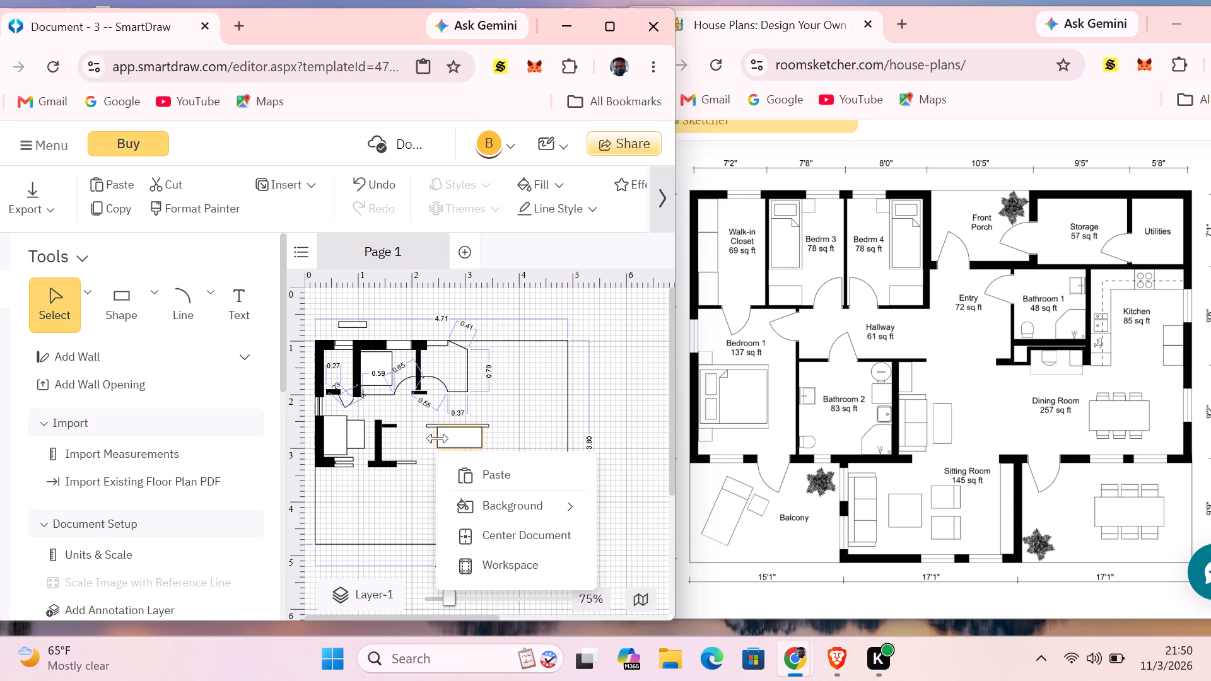
Narrow the rectangle under the thin strip from both sides into a slim vertical wall.
left_click_drag(481, 438, 477, 438)
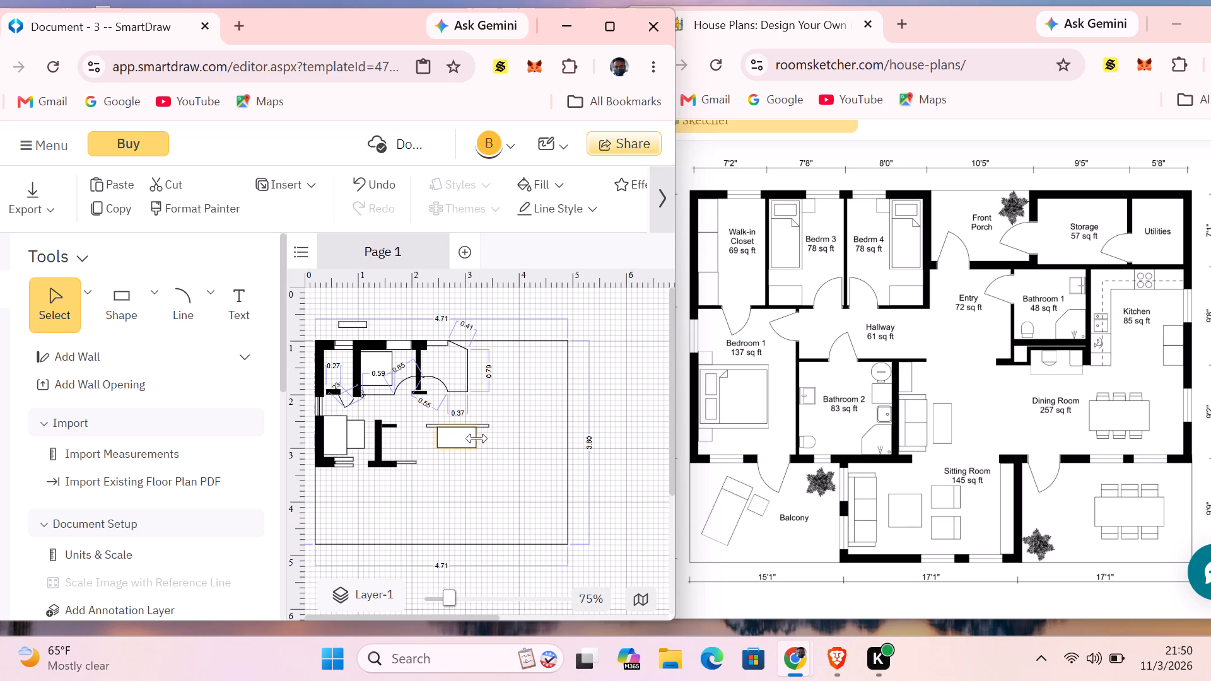
left_click_drag(477, 438, 456, 437)
left_click_drag(449, 438, 452, 438)
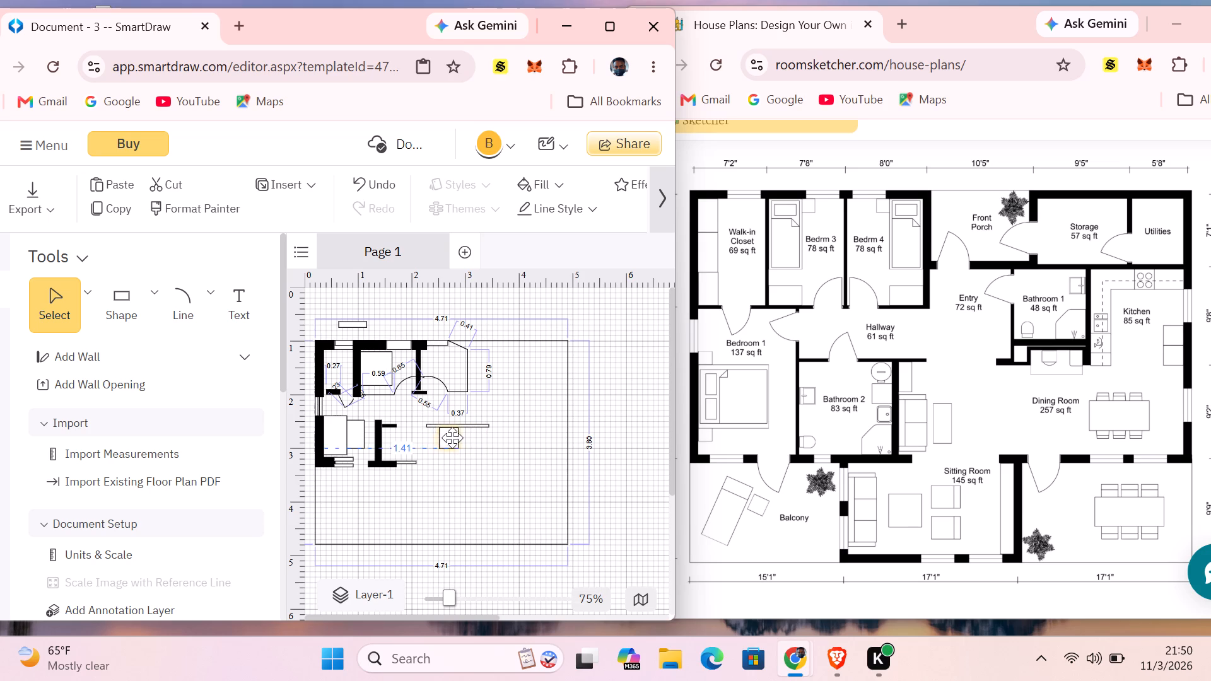
left_click_drag(452, 438, 463, 438)
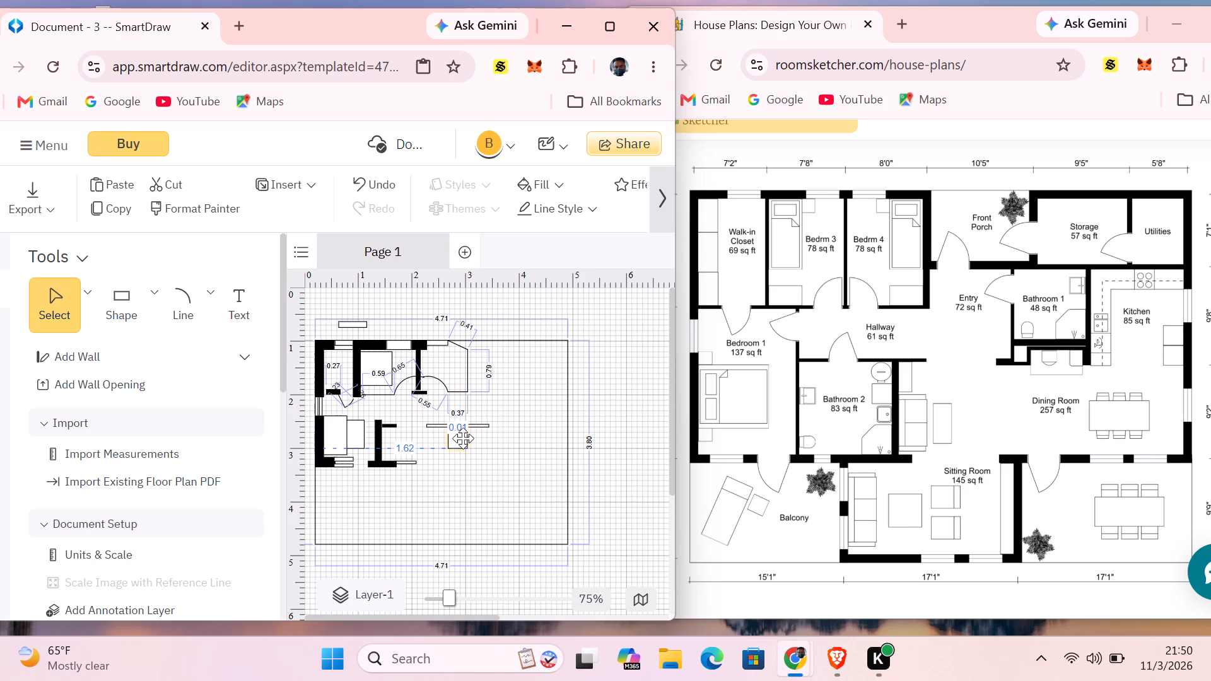
left_click_drag(463, 438, 464, 438)
left_click_drag(453, 438, 460, 438)
left_click(469, 440)
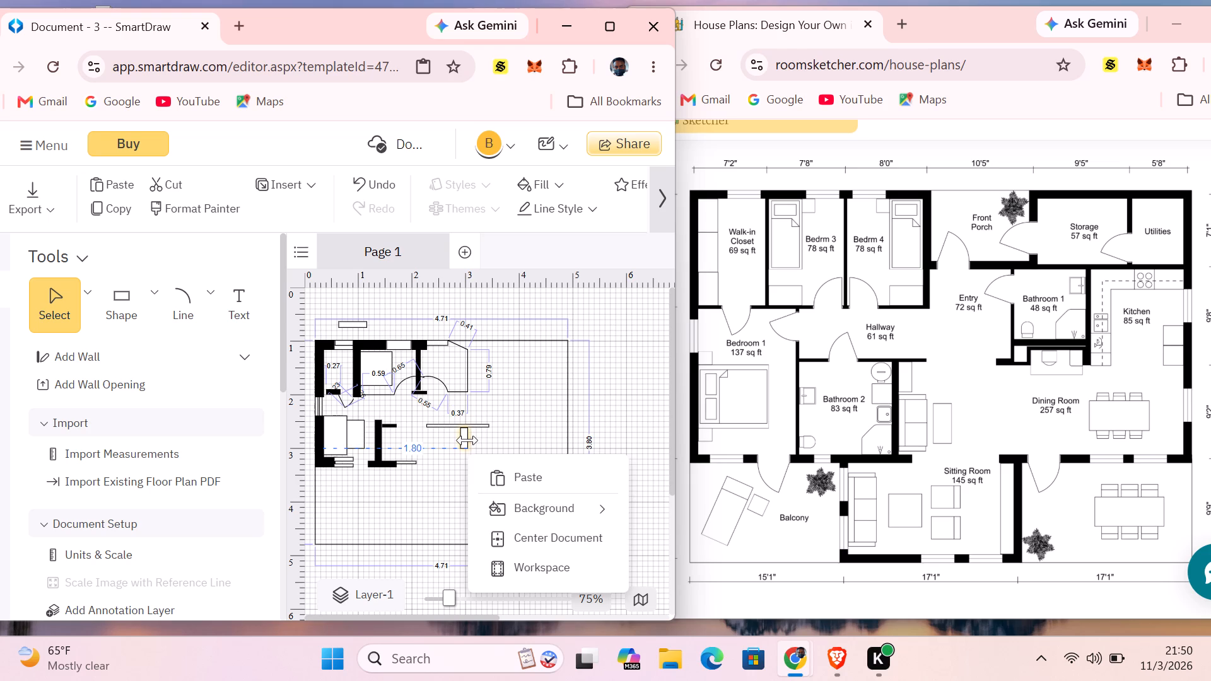
left_click(462, 442)
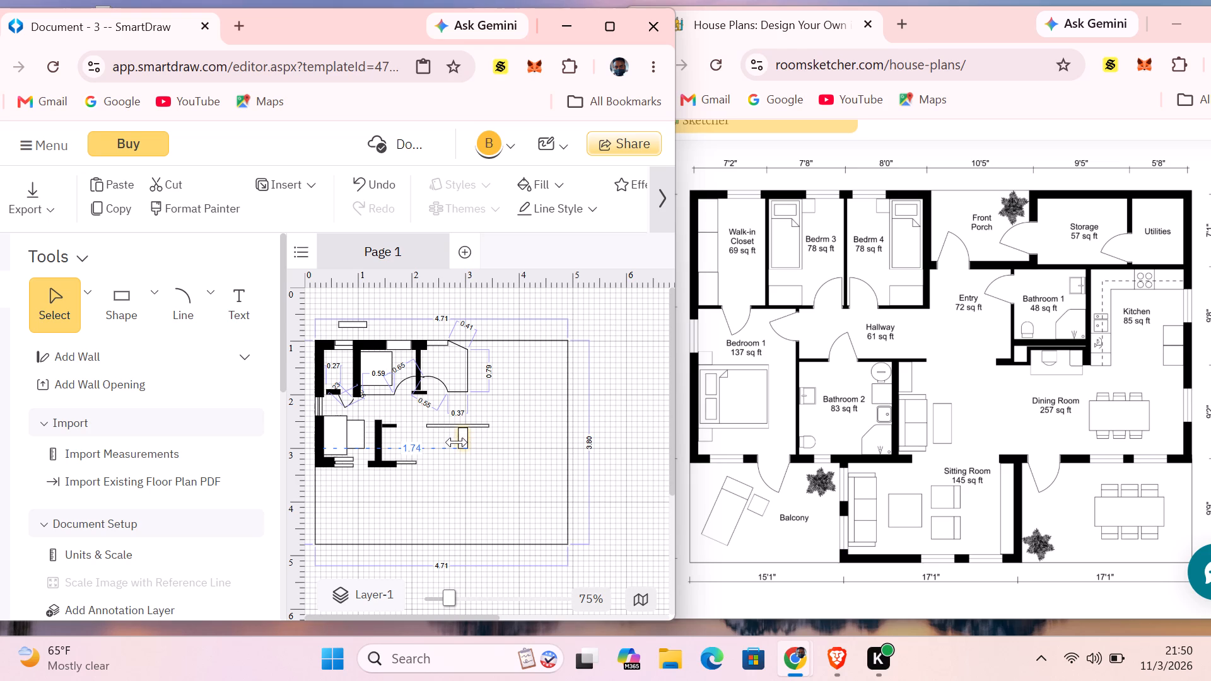
left_click(469, 439)
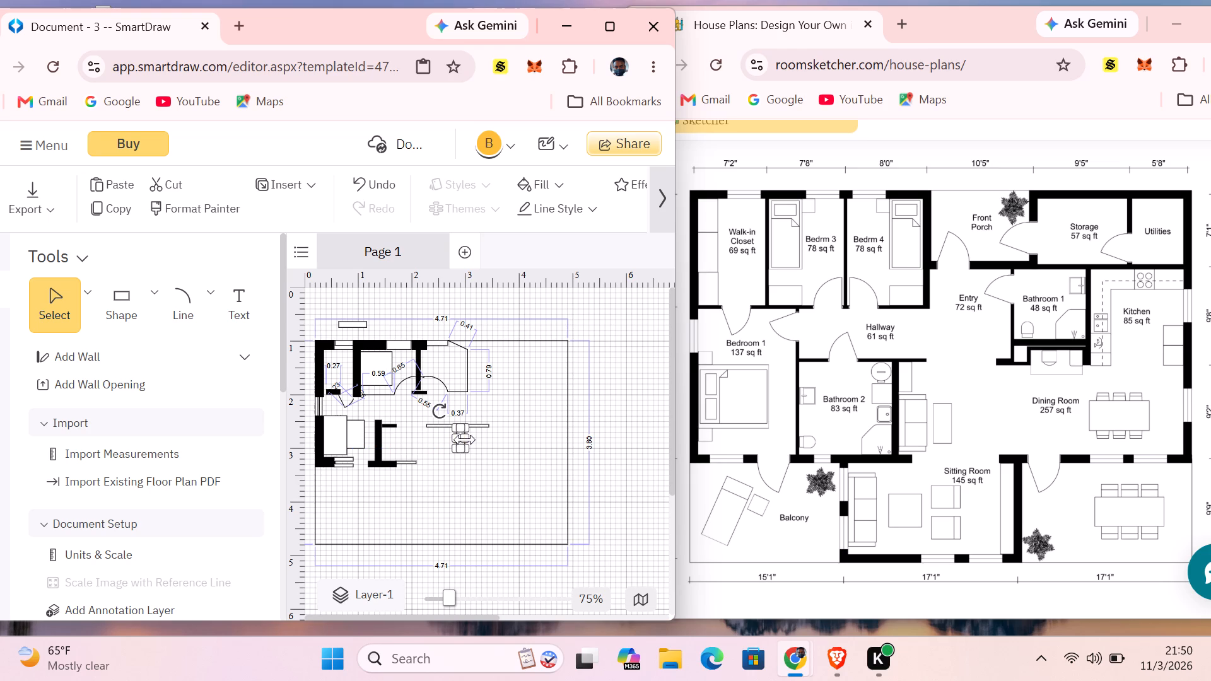
left_click(487, 436)
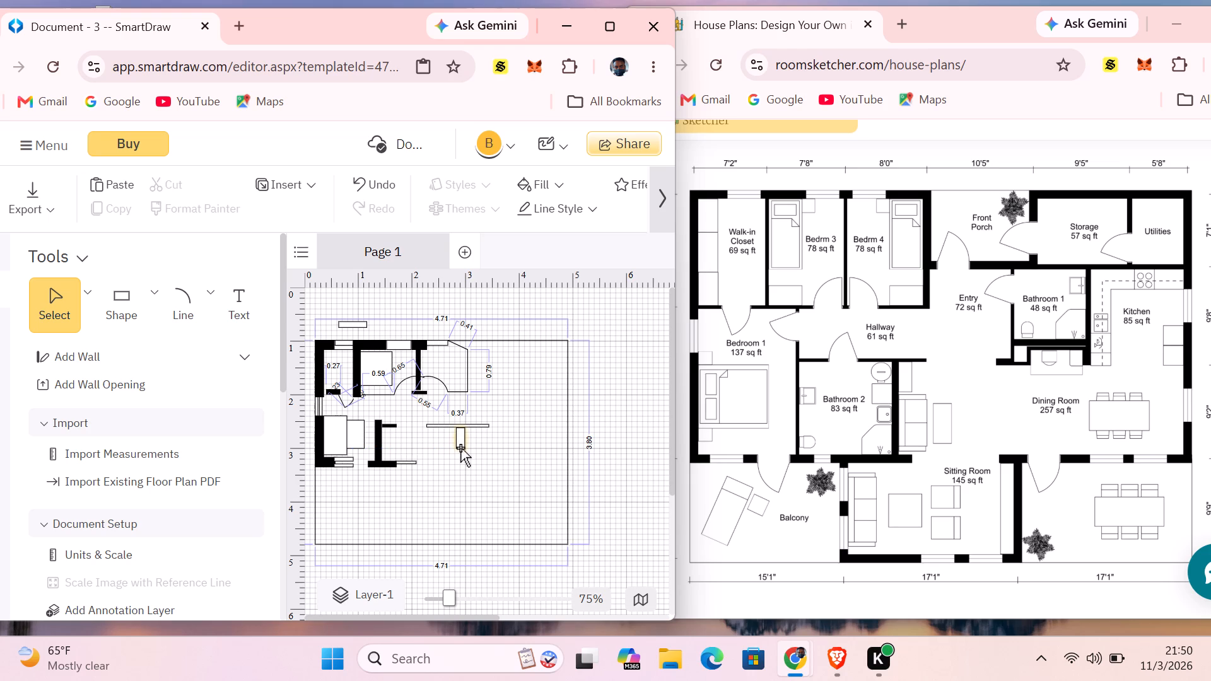
Lengthen the slim vertical wall downward to just above the level of the lower outer wall.
left_click(460, 448)
left_click_drag(460, 448, 459, 457)
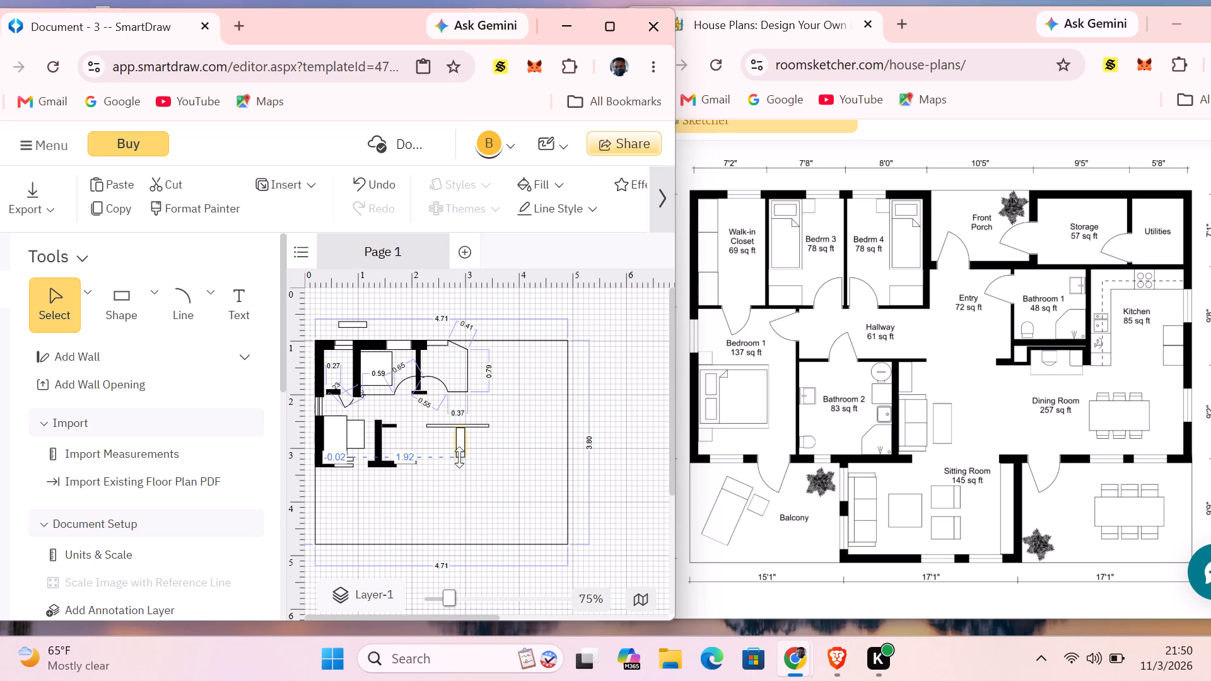
left_click_drag(459, 457, 460, 454)
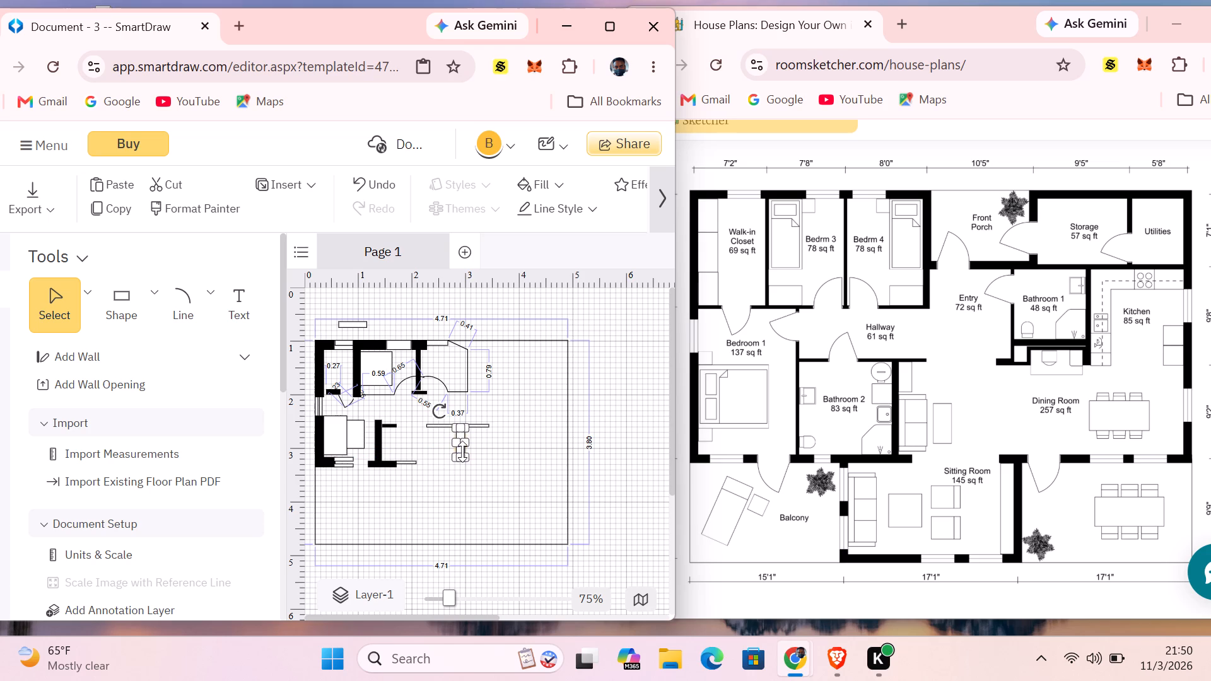
left_click(545, 436)
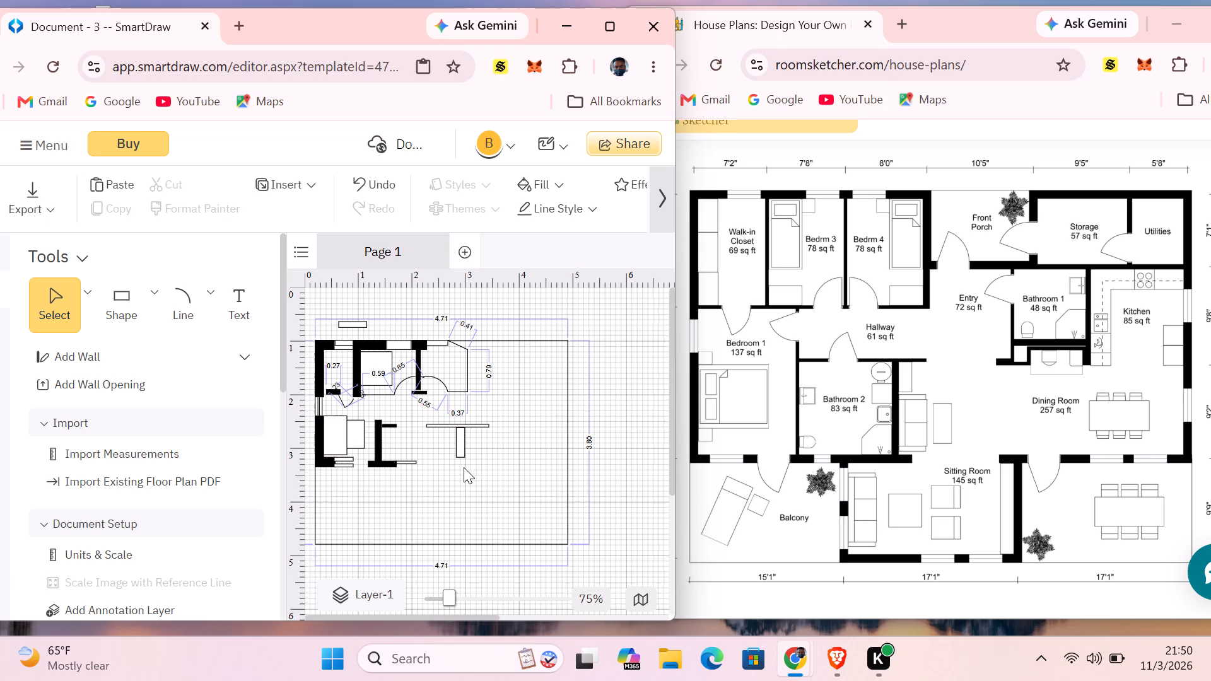
Paste another wall rectangle at the foot of the slim vertical wall and stretch it sideways to meet the window strip.
right_click(458, 469)
left_click(493, 512)
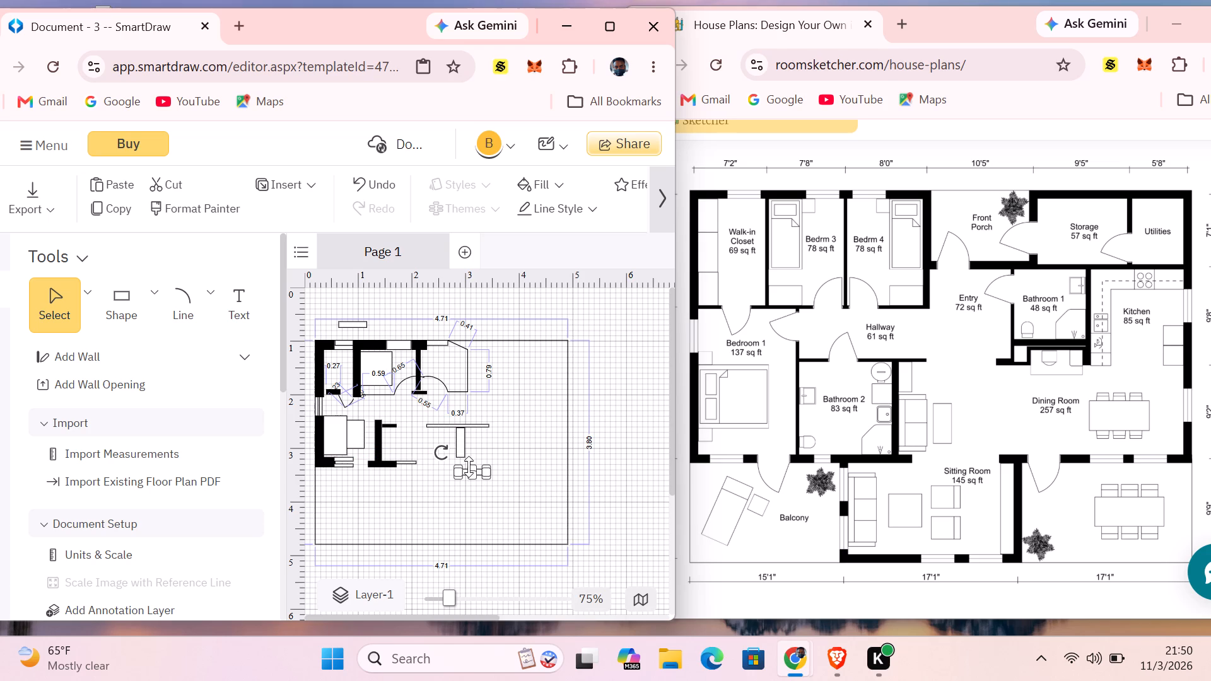
left_click_drag(452, 471, 452, 461)
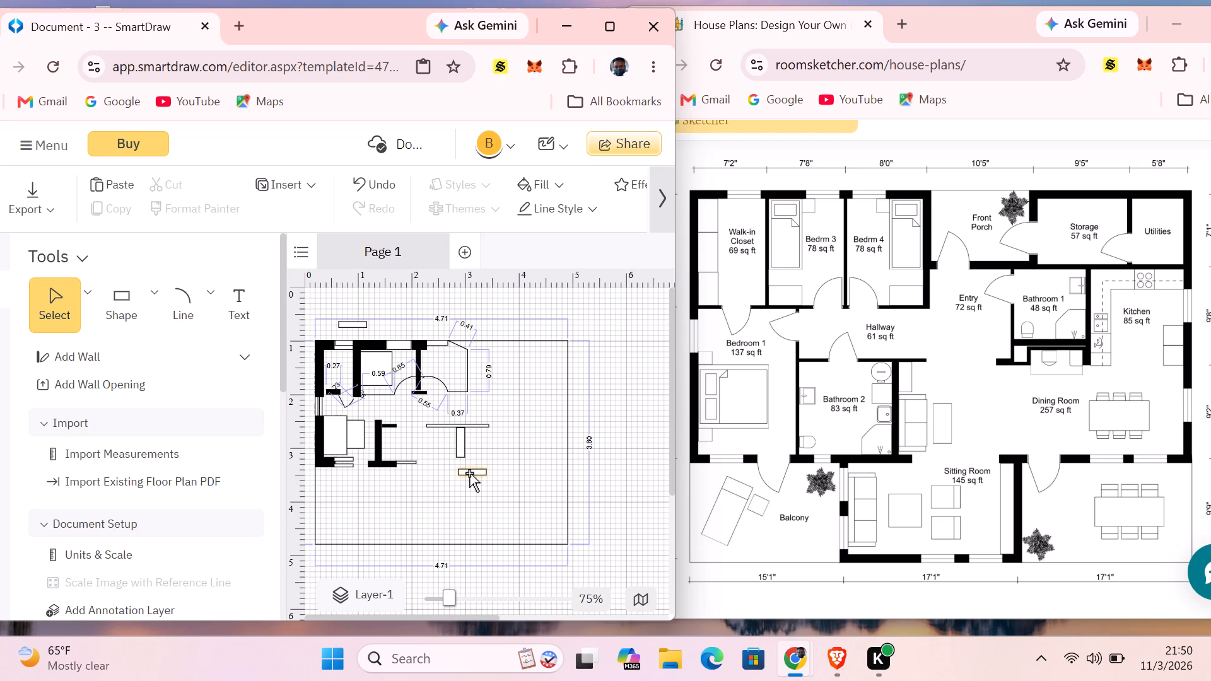
left_click_drag(469, 473, 447, 460)
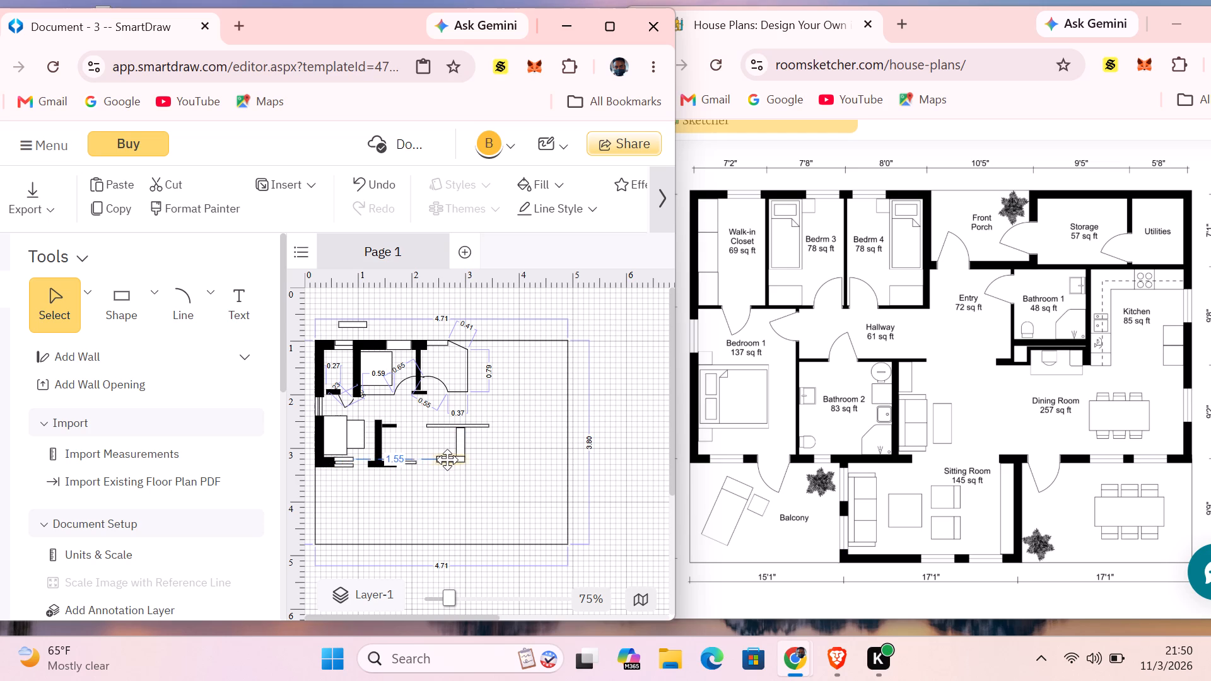
left_click_drag(447, 460, 456, 461)
left_click_drag(444, 463, 421, 462)
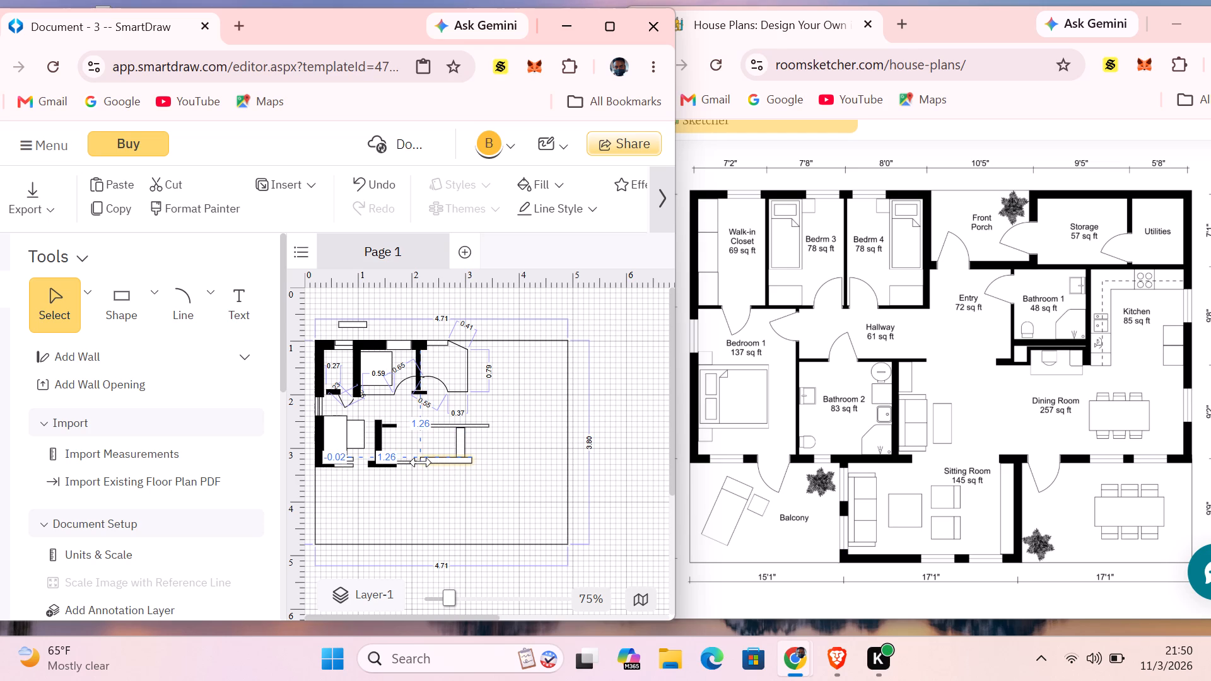
left_click_drag(421, 462, 418, 463)
left_click(511, 501)
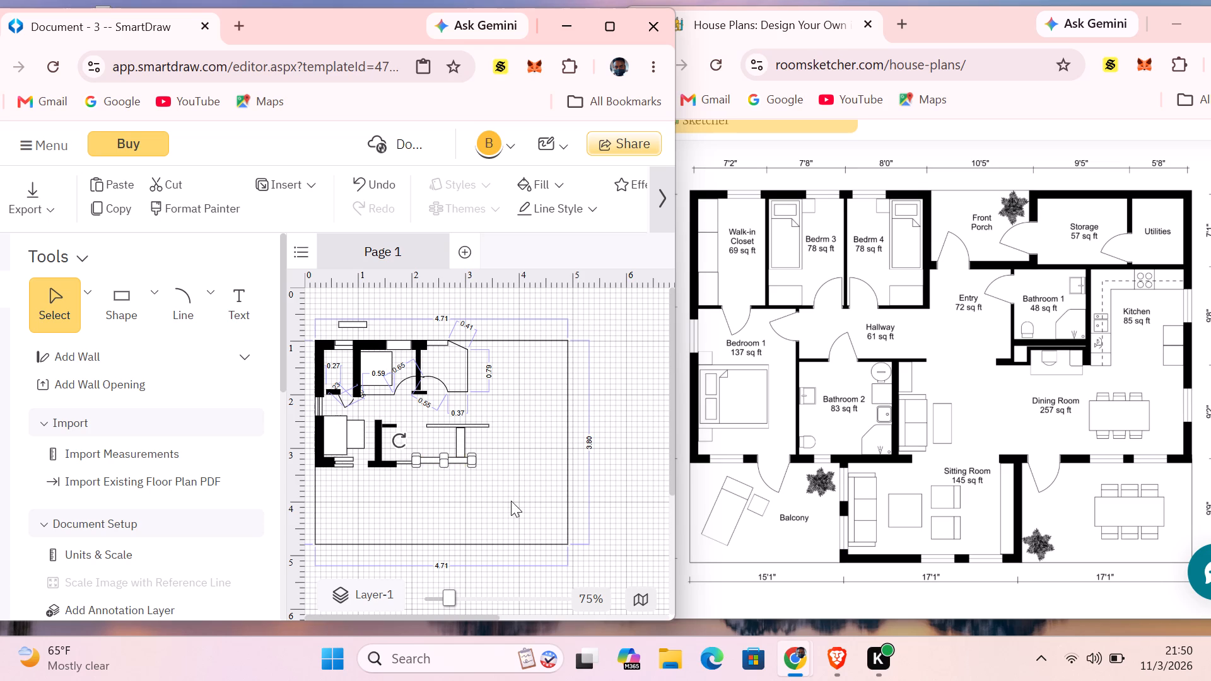
Adjust the new foot wall's lower and upper edges so it is thin and level with the adjoining lower outer wall.
left_click(433, 460)
left_click(445, 464)
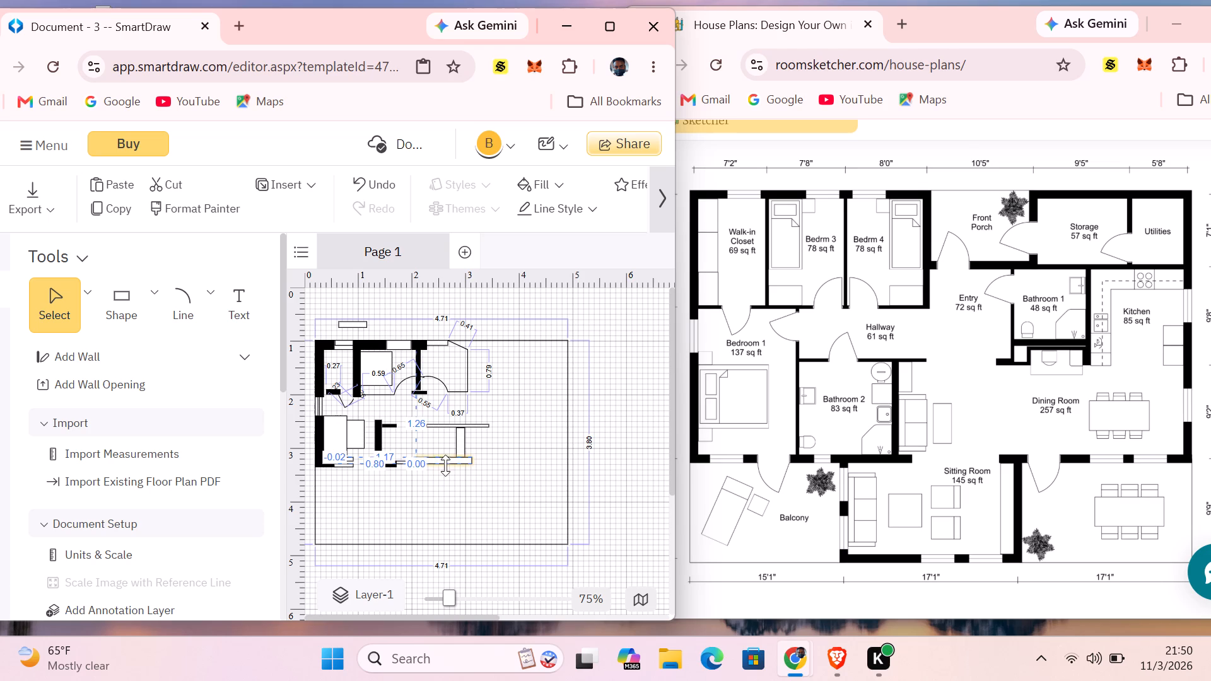
left_click(530, 457)
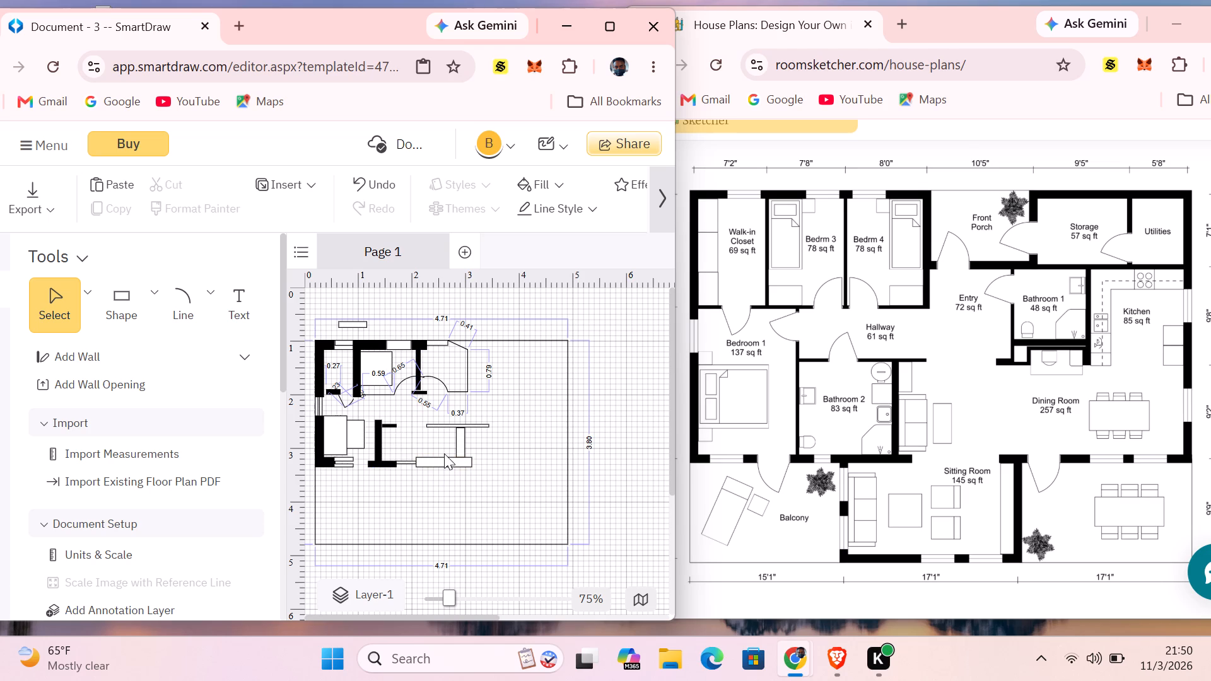
left_click(445, 459)
left_click(445, 459)
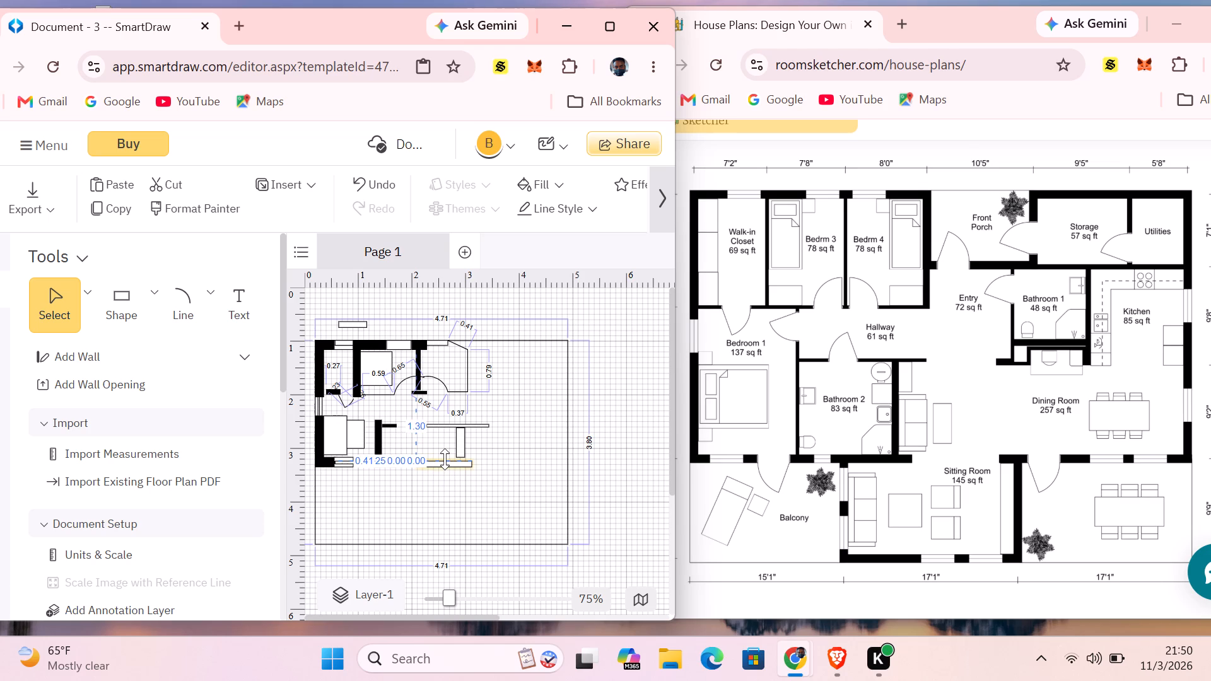
left_click(521, 444)
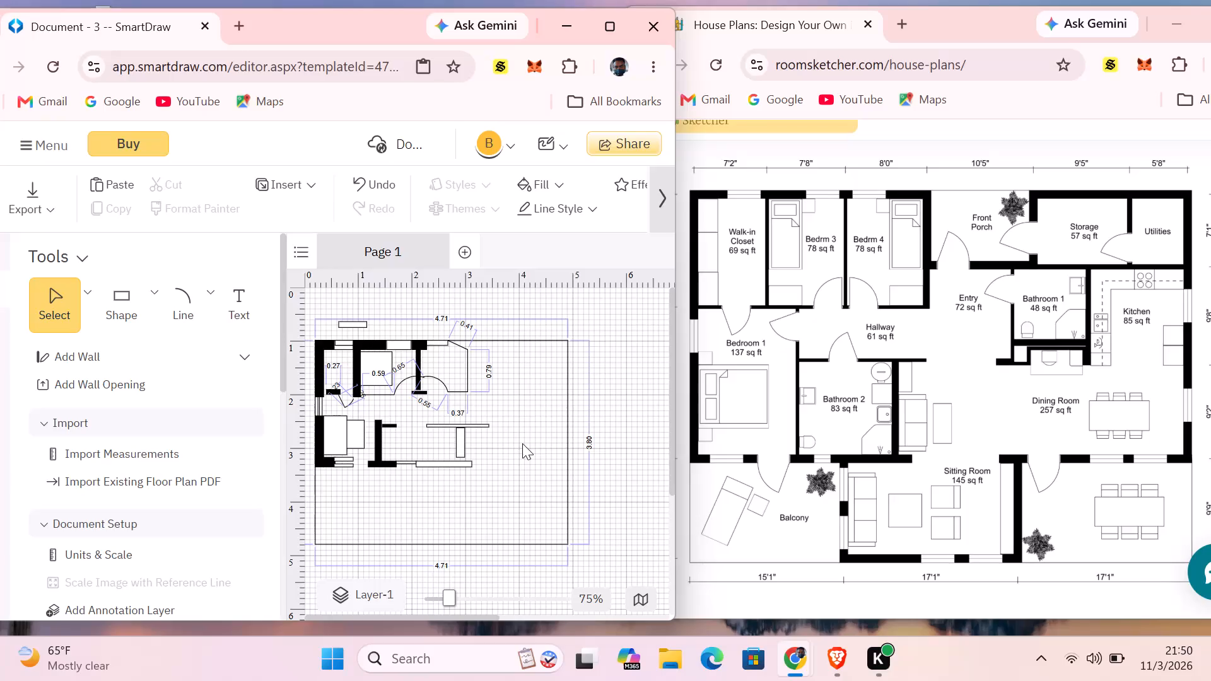
left_click(469, 465)
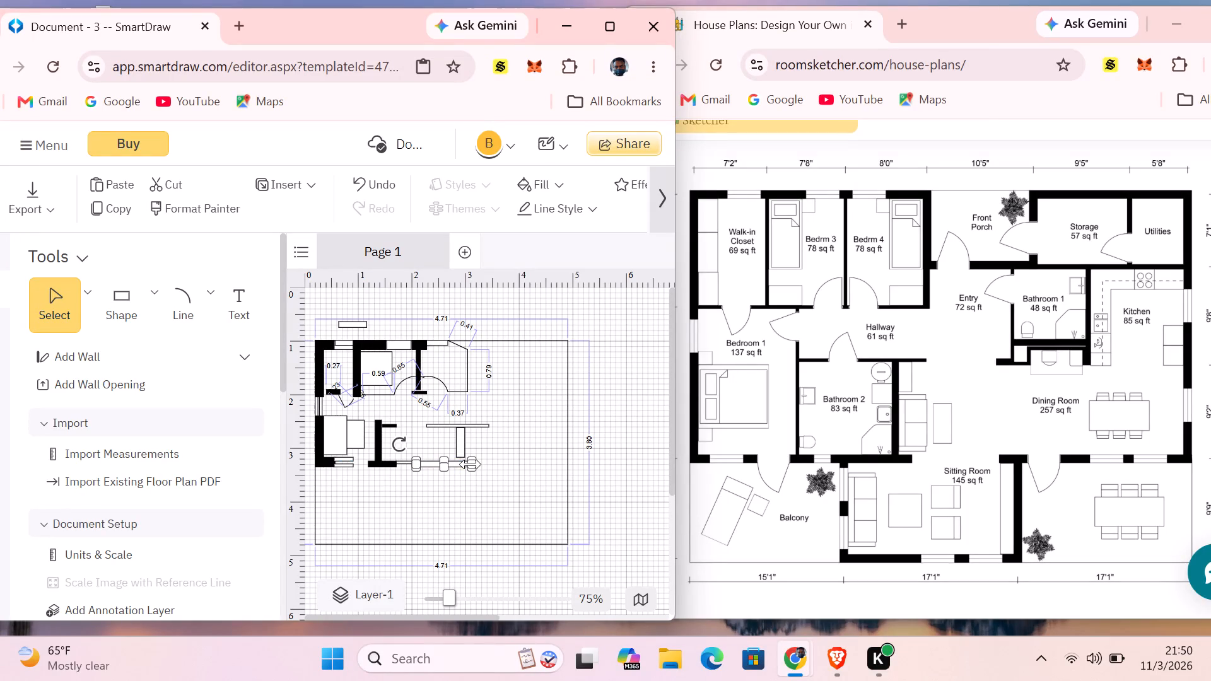
Extend the foot wall slightly past the slim vertical wall and lengthen the vertical wall down to meet it.
left_click_drag(472, 464, 481, 464)
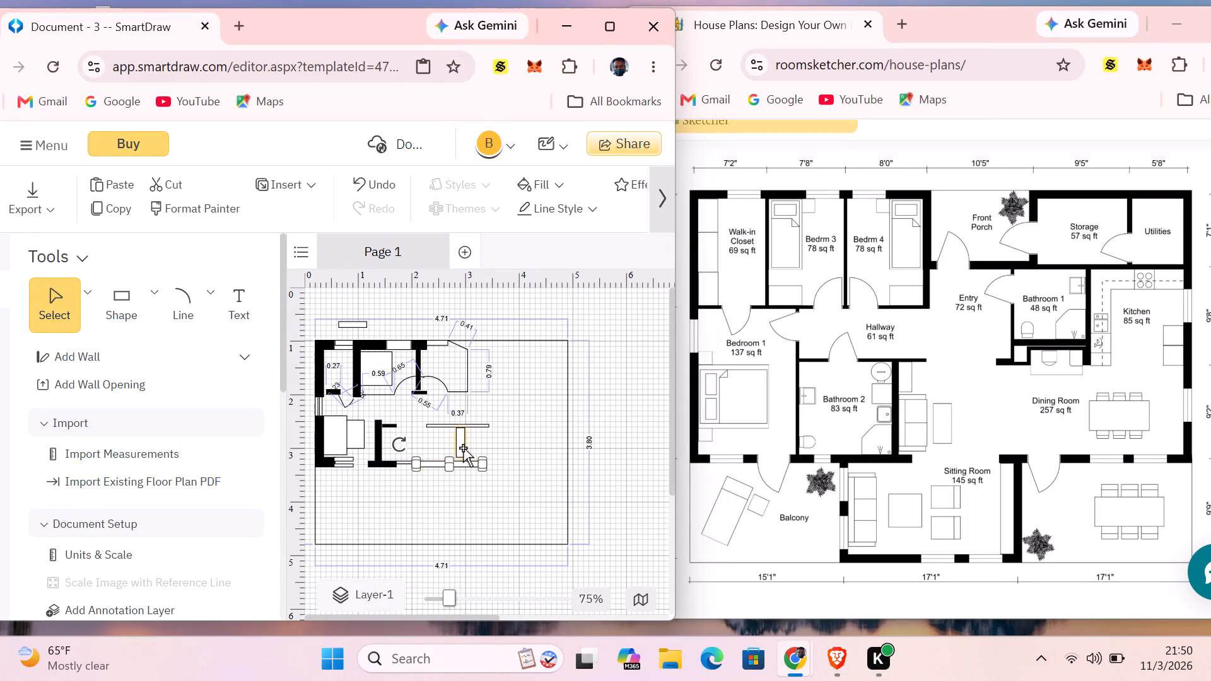
left_click(463, 448)
left_click_drag(460, 453, 460, 459)
left_click(546, 434)
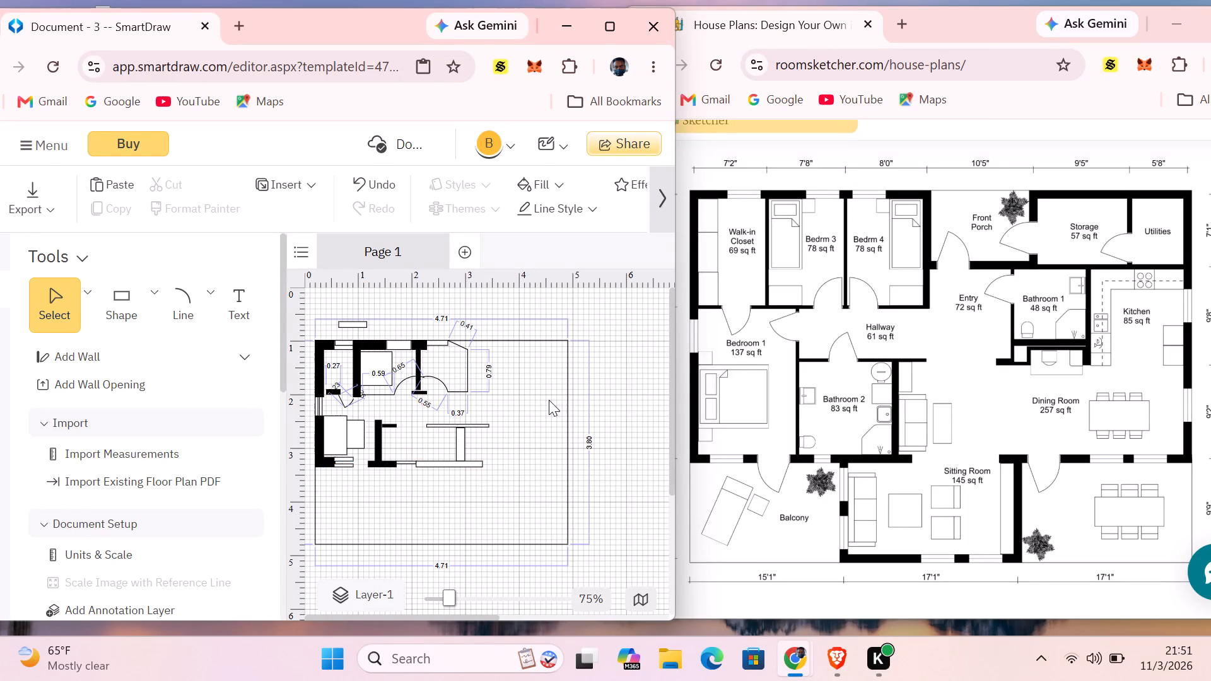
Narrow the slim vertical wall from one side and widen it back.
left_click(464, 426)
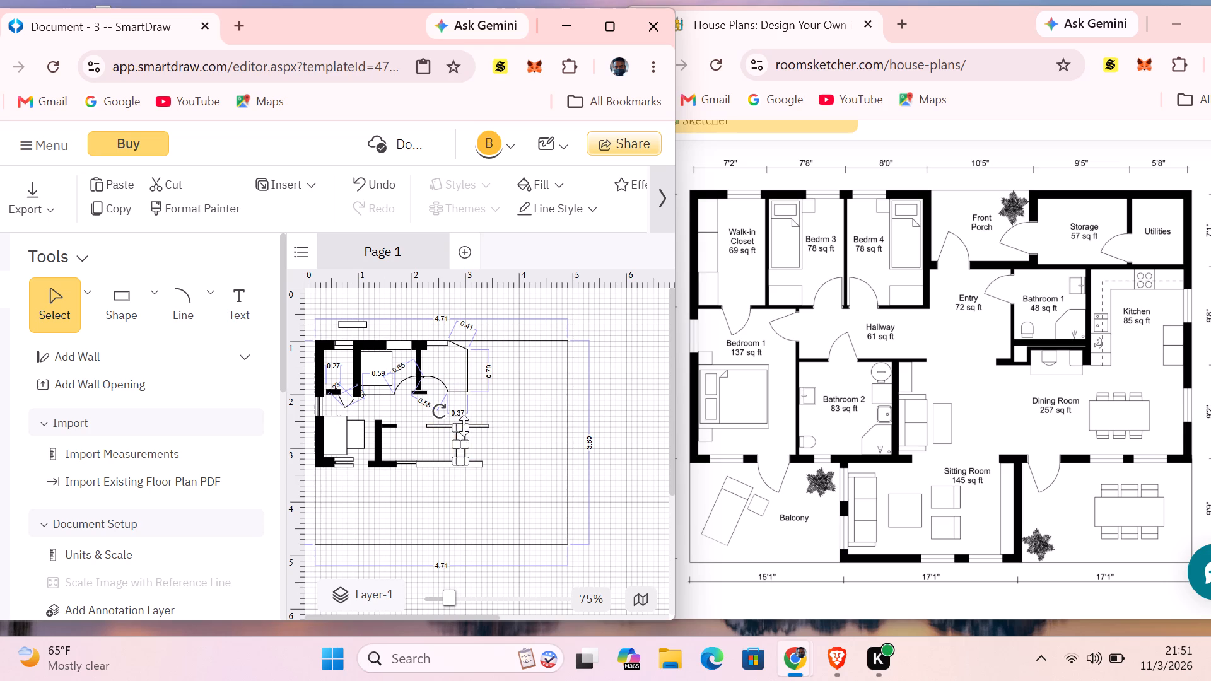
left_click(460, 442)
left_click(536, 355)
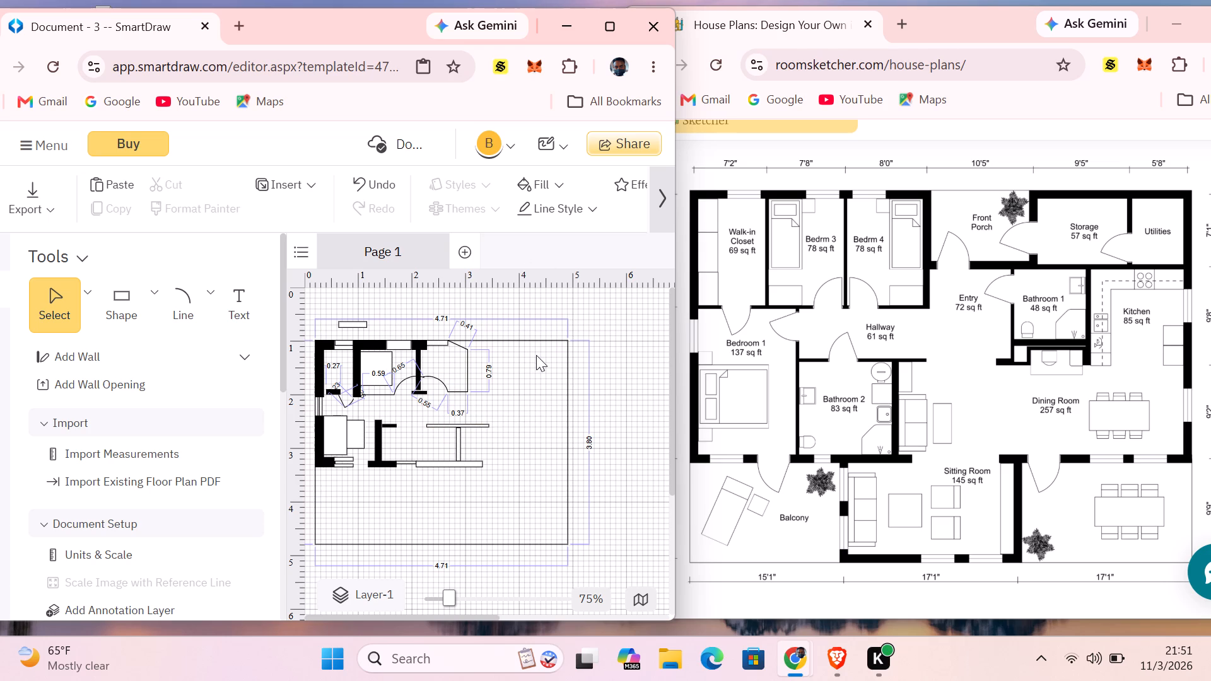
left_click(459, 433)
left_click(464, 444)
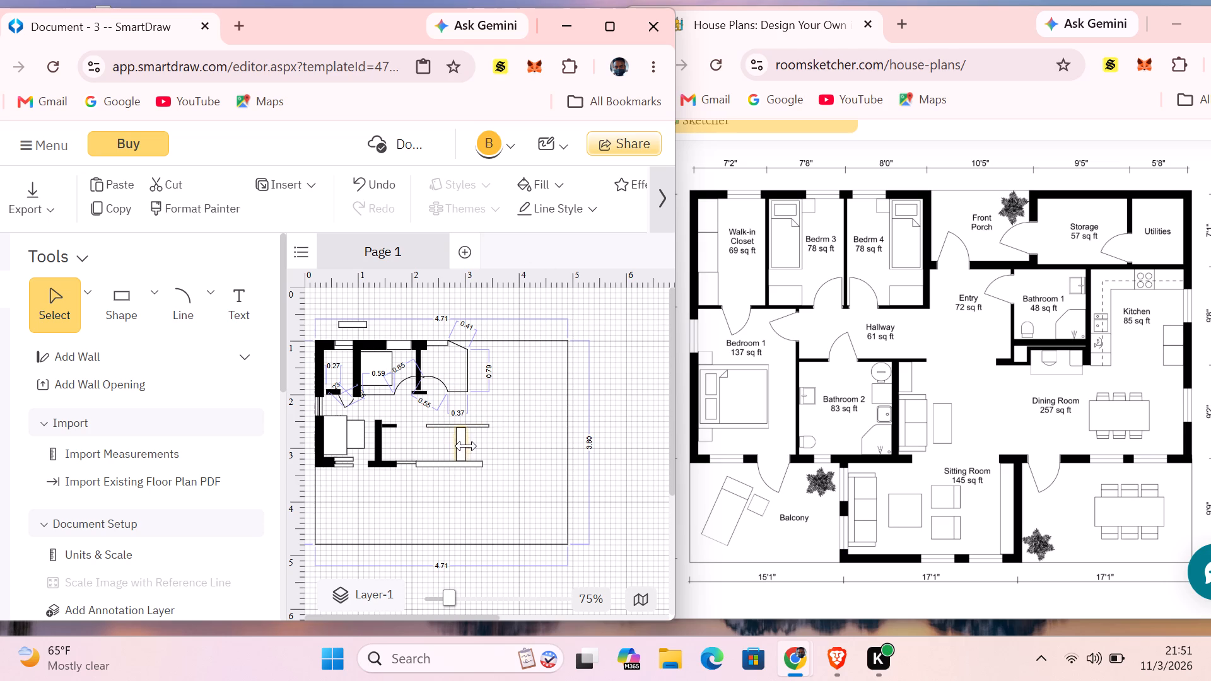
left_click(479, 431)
Fill the slim vertical wall, the foot wall and the thin strip above them with black.
left_click(460, 439)
left_click(565, 185)
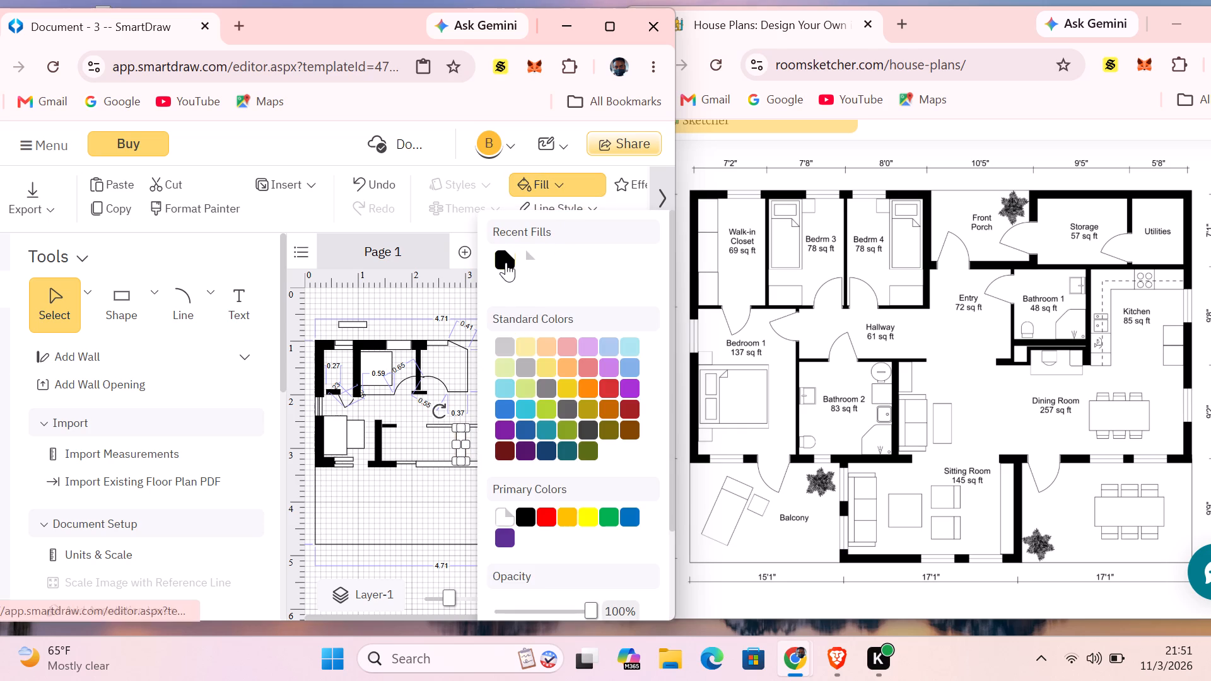
left_click(506, 262)
left_click(477, 465)
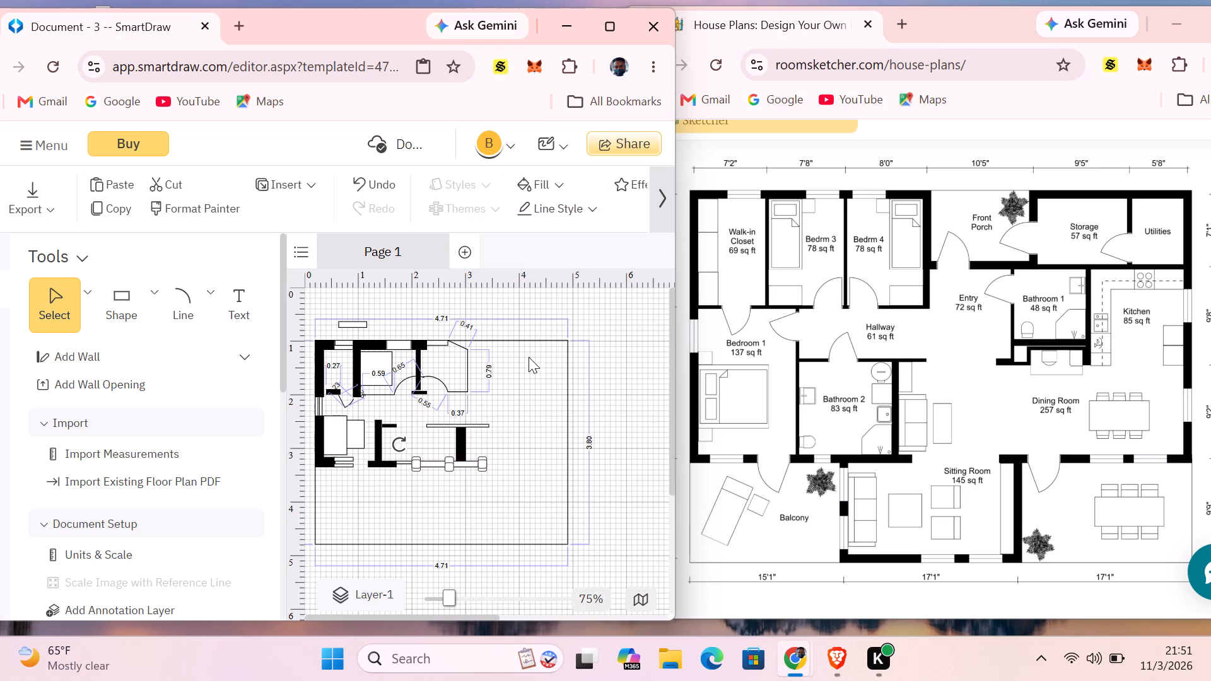
left_click(556, 181)
left_click(502, 265)
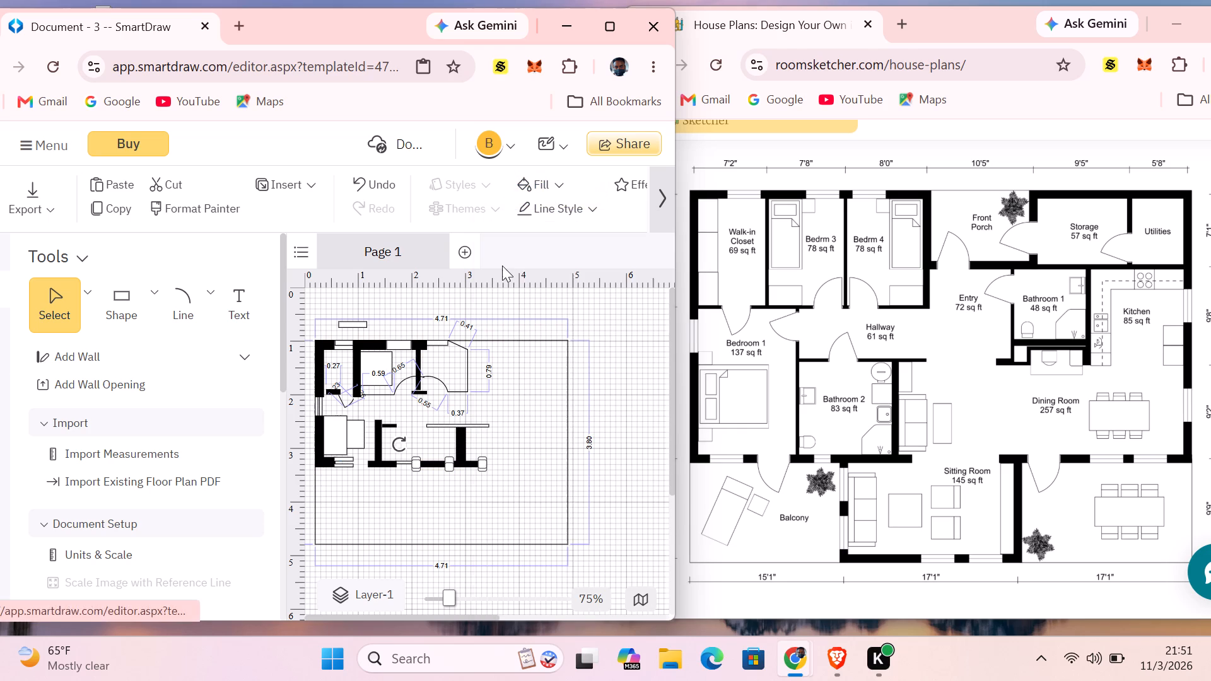
left_click(477, 426)
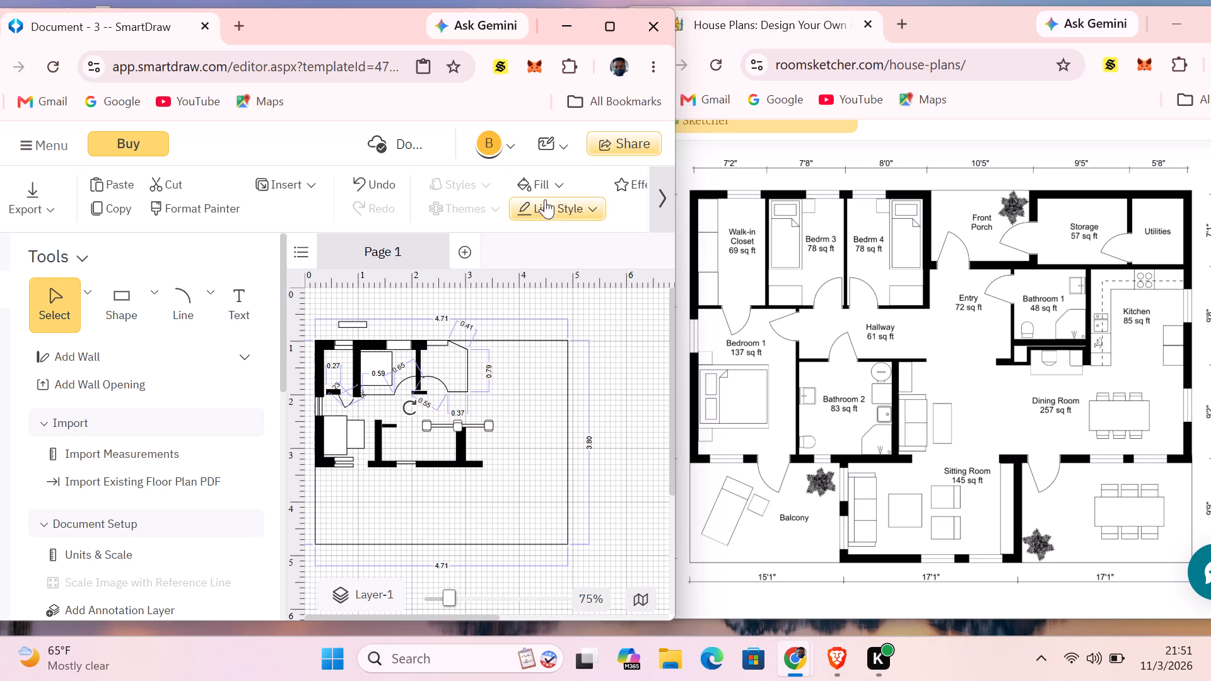
left_click(551, 190)
left_click(501, 260)
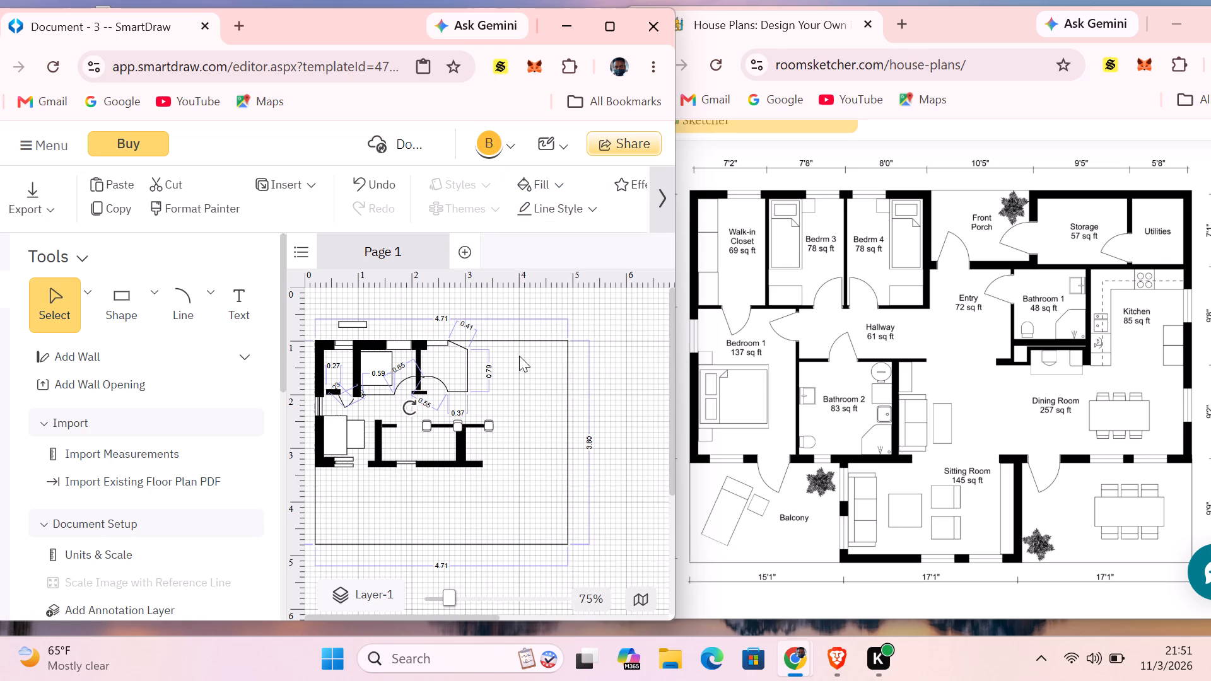
left_click(519, 356)
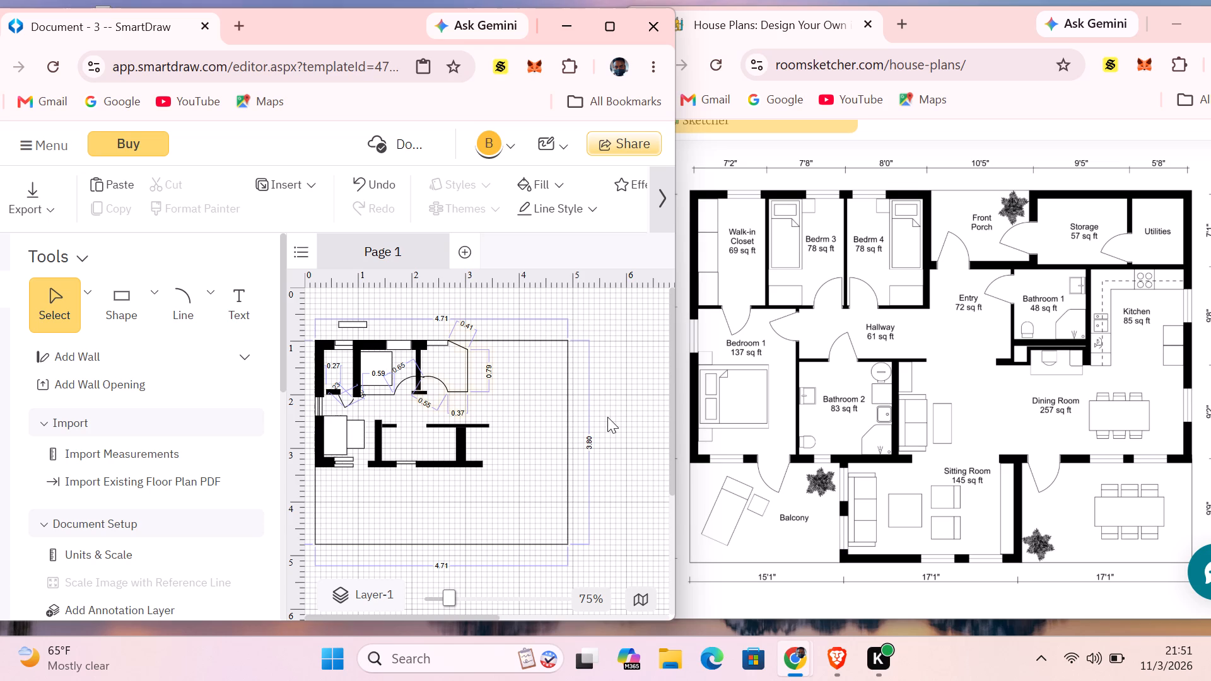
Place a circle below the plan and shrink it to a small fixture that fits Bathroom 2's corner.
left_click(151, 300)
left_click(232, 424)
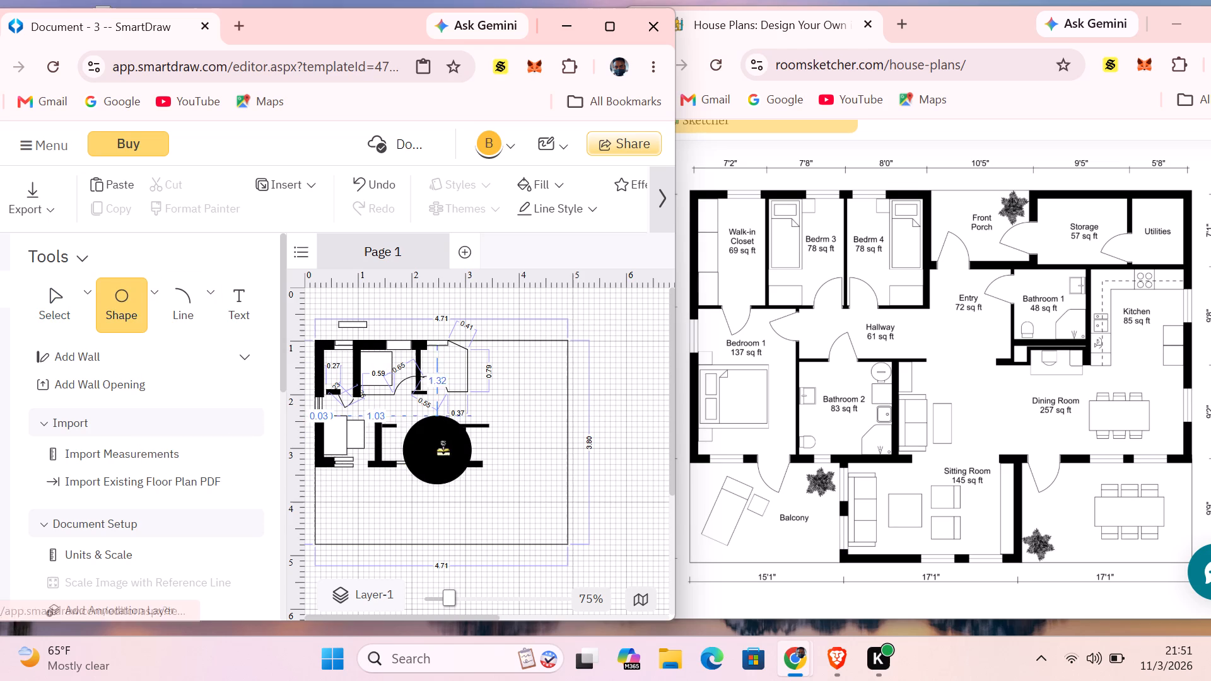
left_click(468, 513)
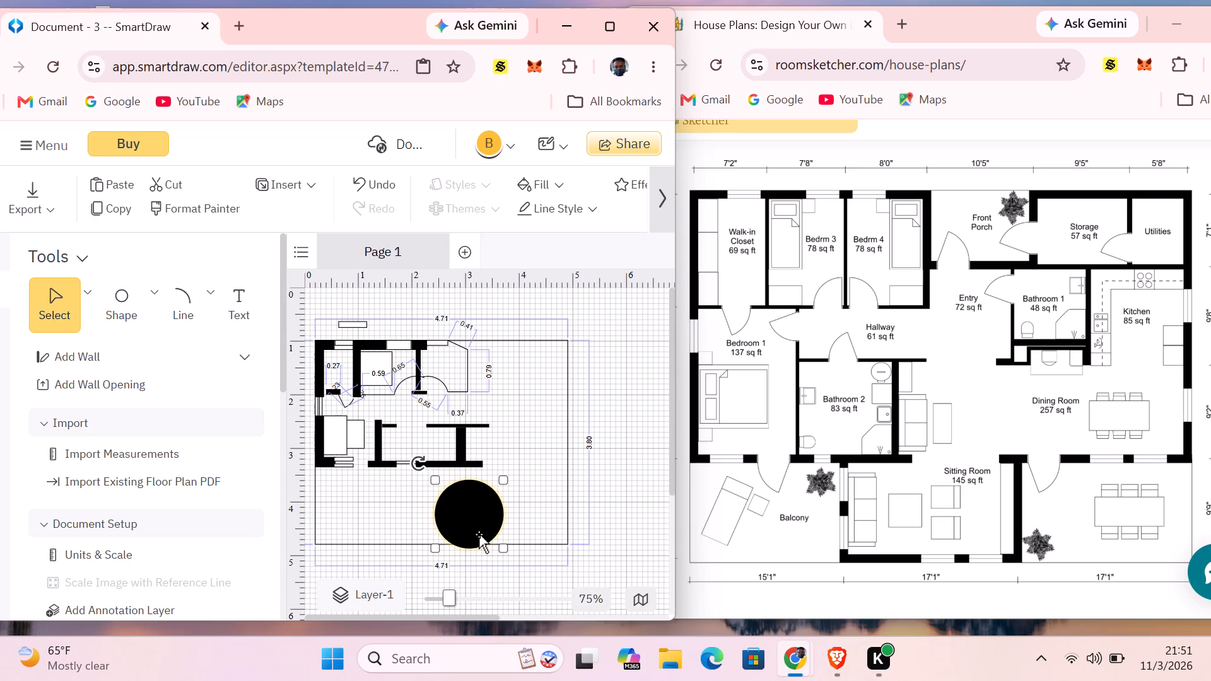
left_click_drag(435, 549, 483, 500)
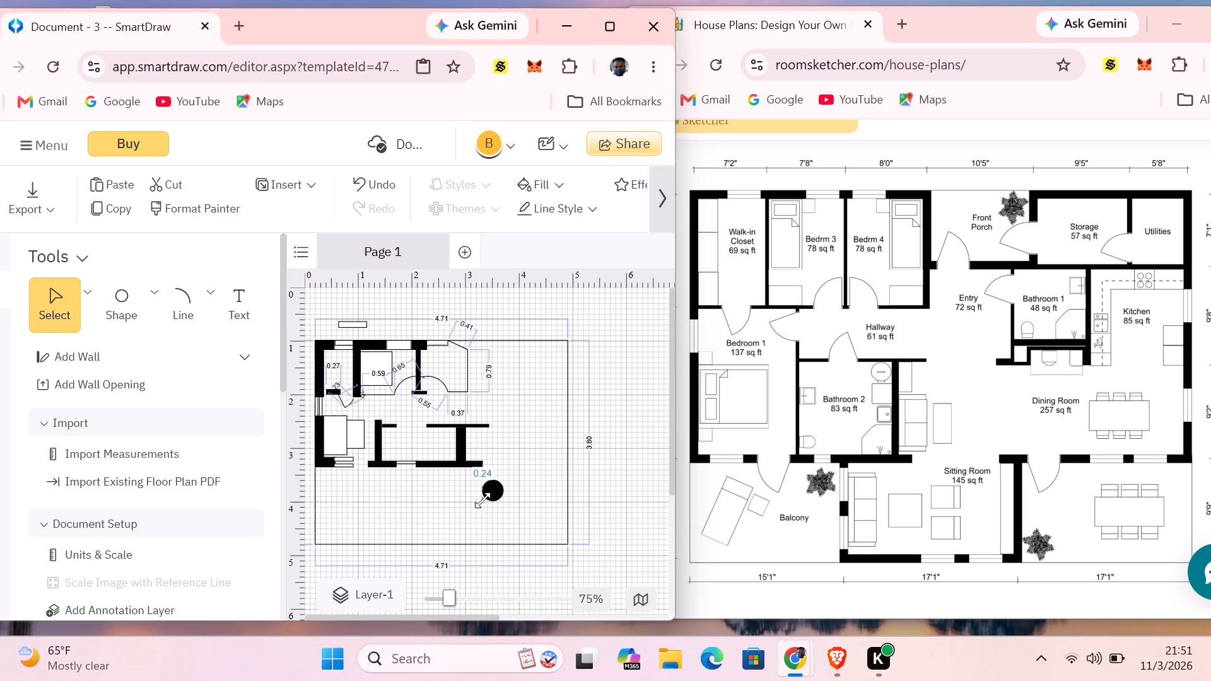
left_click_drag(483, 500, 484, 499)
left_click_drag(492, 490, 448, 434)
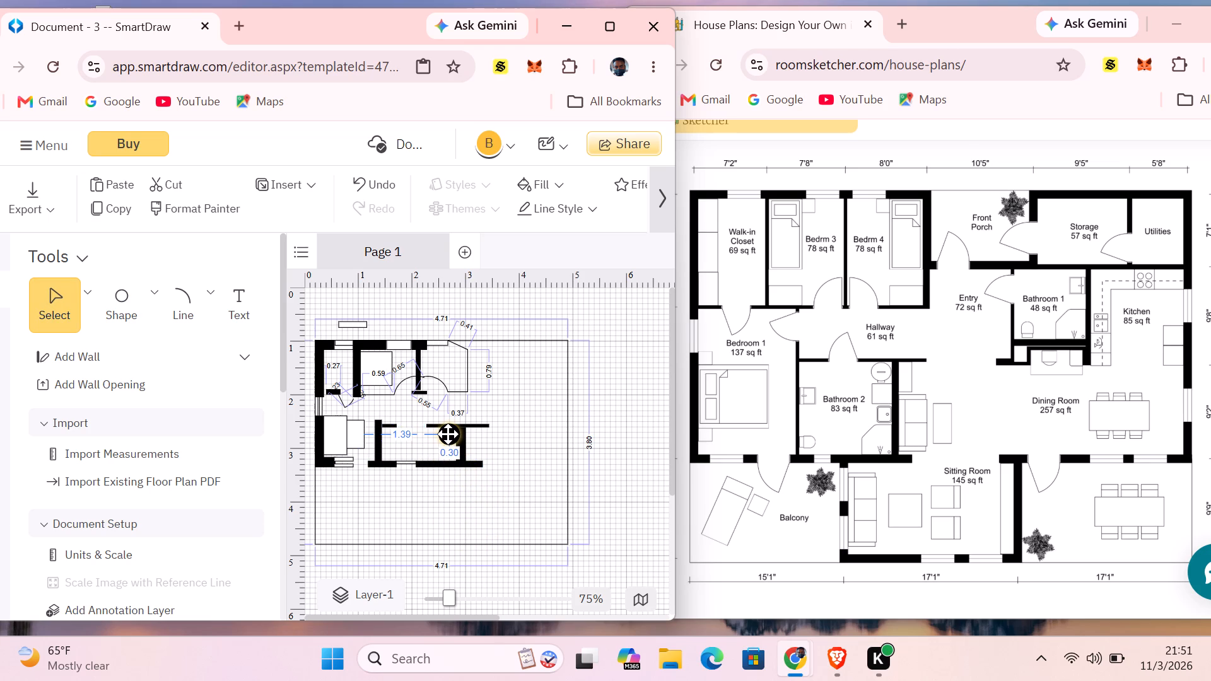
left_click_drag(448, 434, 444, 437)
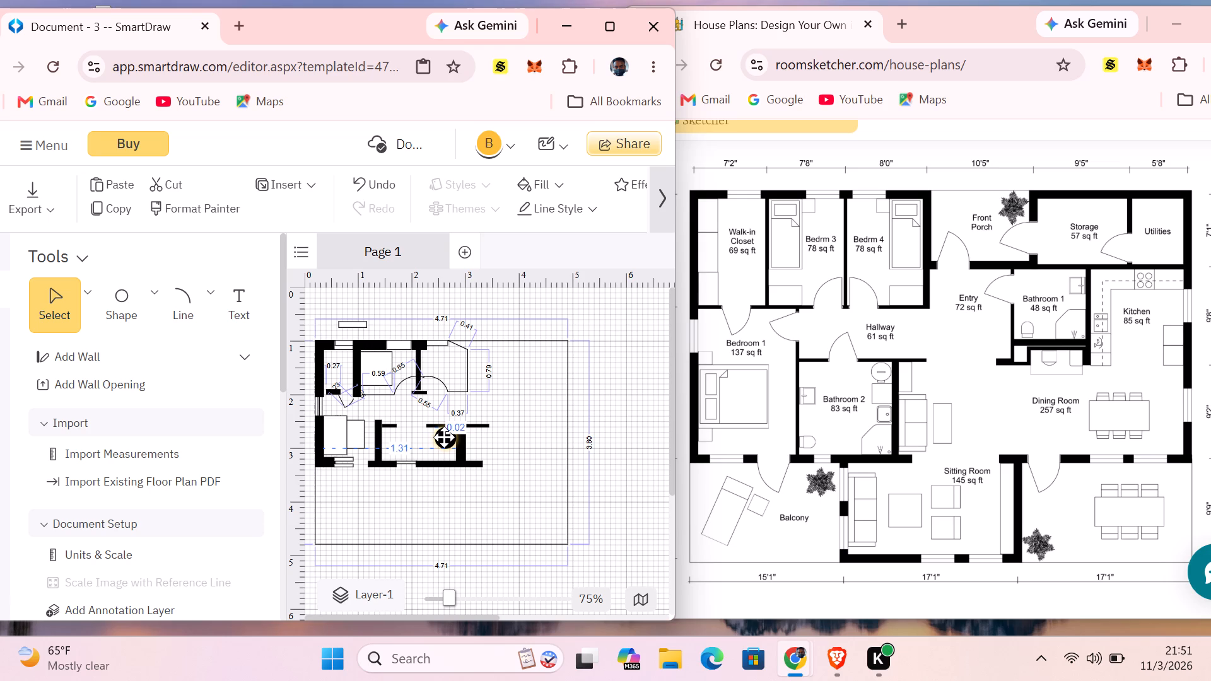
left_click_drag(444, 437, 448, 502)
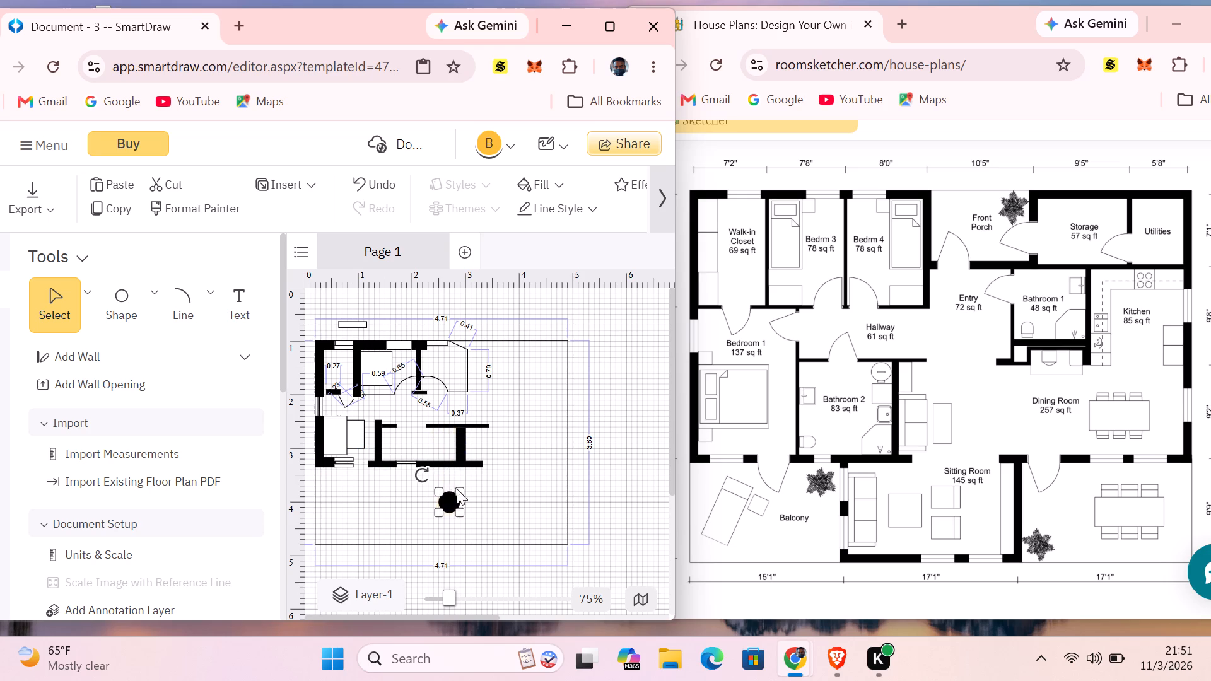
left_click_drag(457, 489, 450, 501)
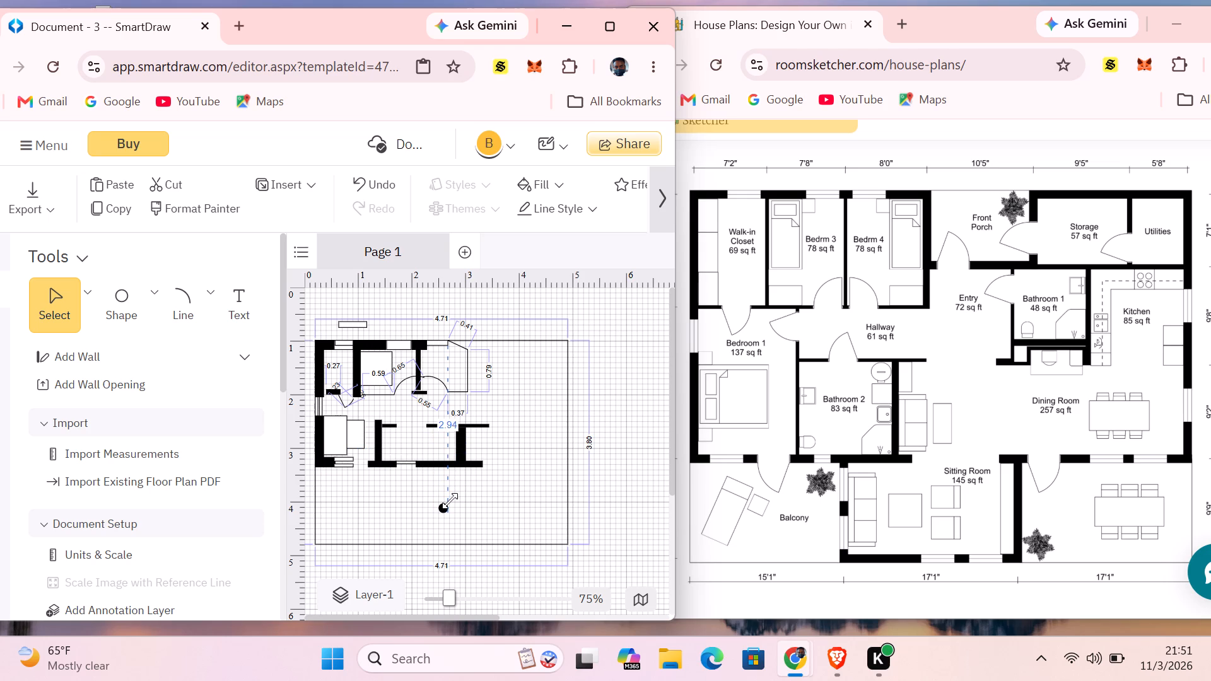
left_click_drag(450, 501, 452, 497)
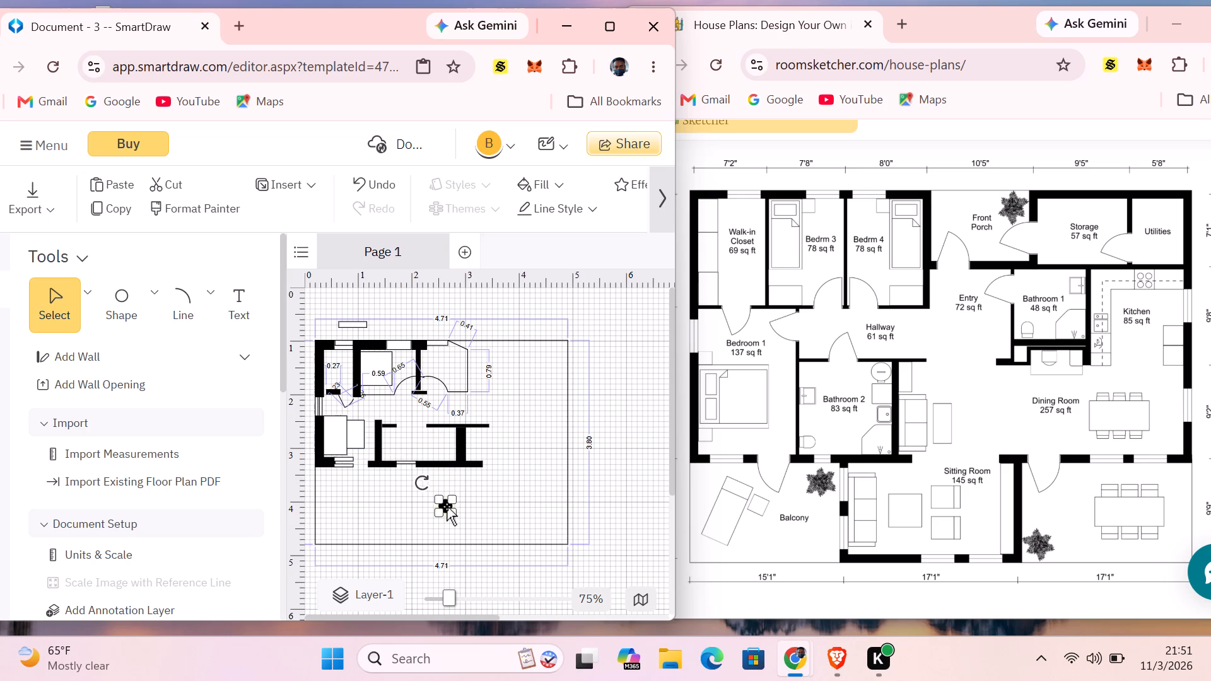
Fill the small circle white and move it into Bathroom 2's upper corner beside the slim vertical wall.
left_click(447, 506)
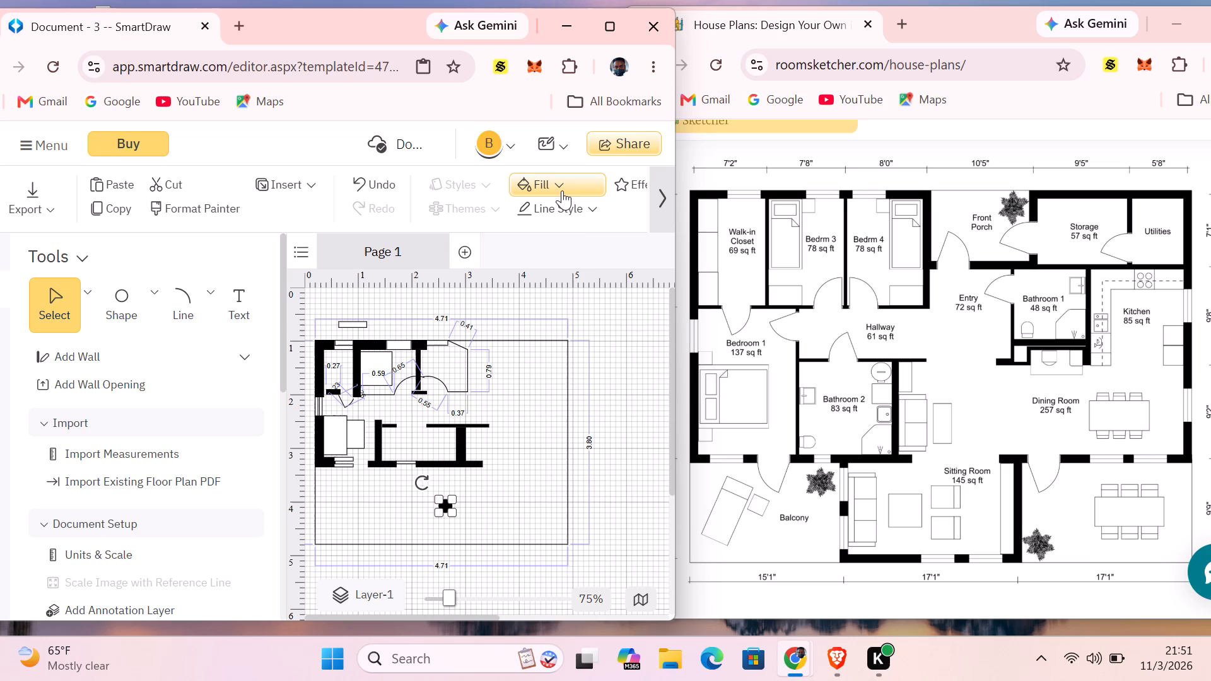
left_click(556, 178)
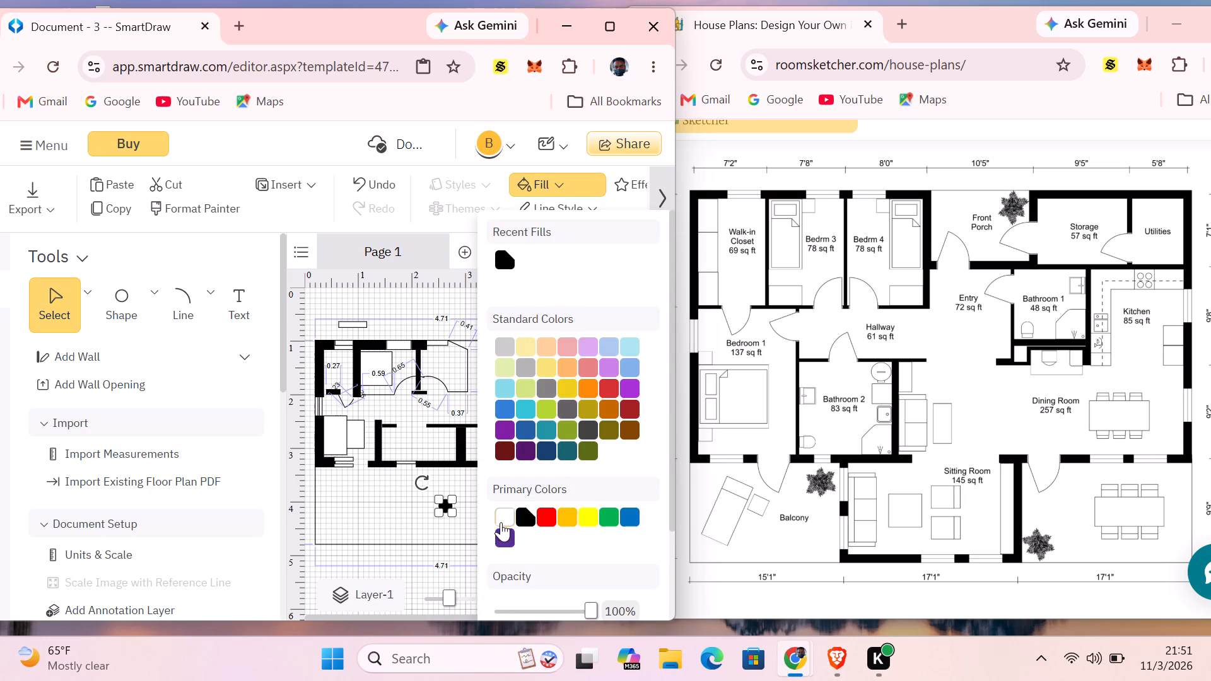
left_click(503, 518)
left_click_drag(445, 506, 464, 453)
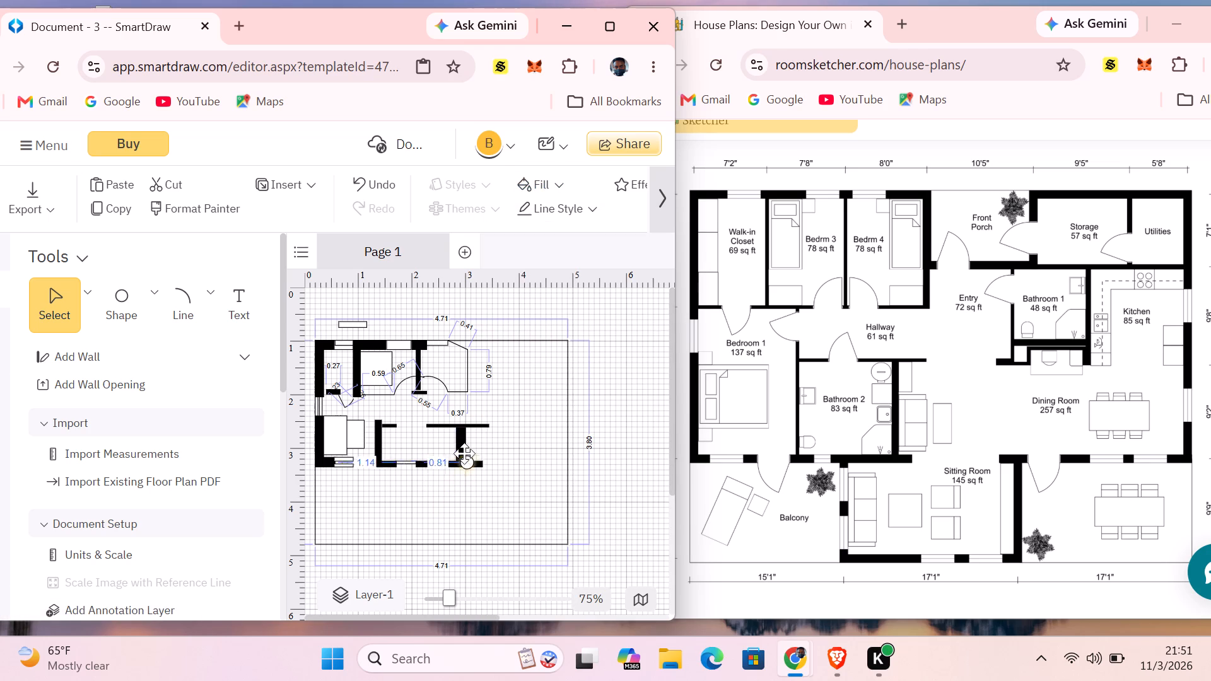
left_click_drag(464, 453, 448, 434)
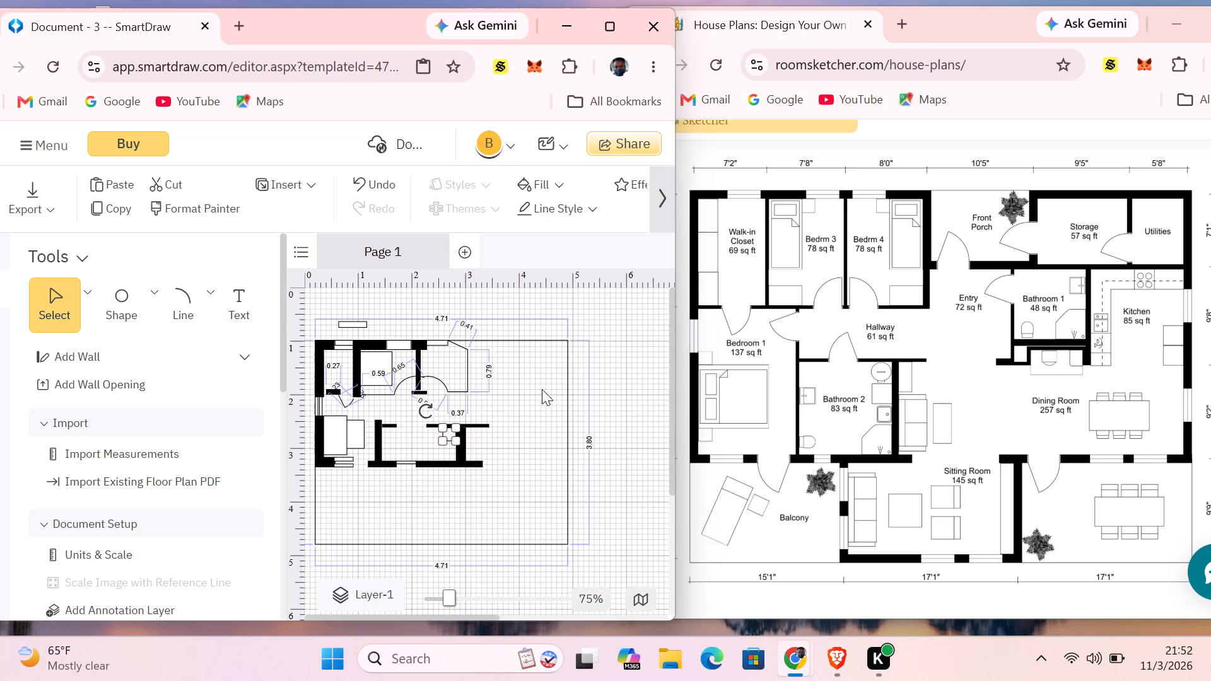
left_click(575, 370)
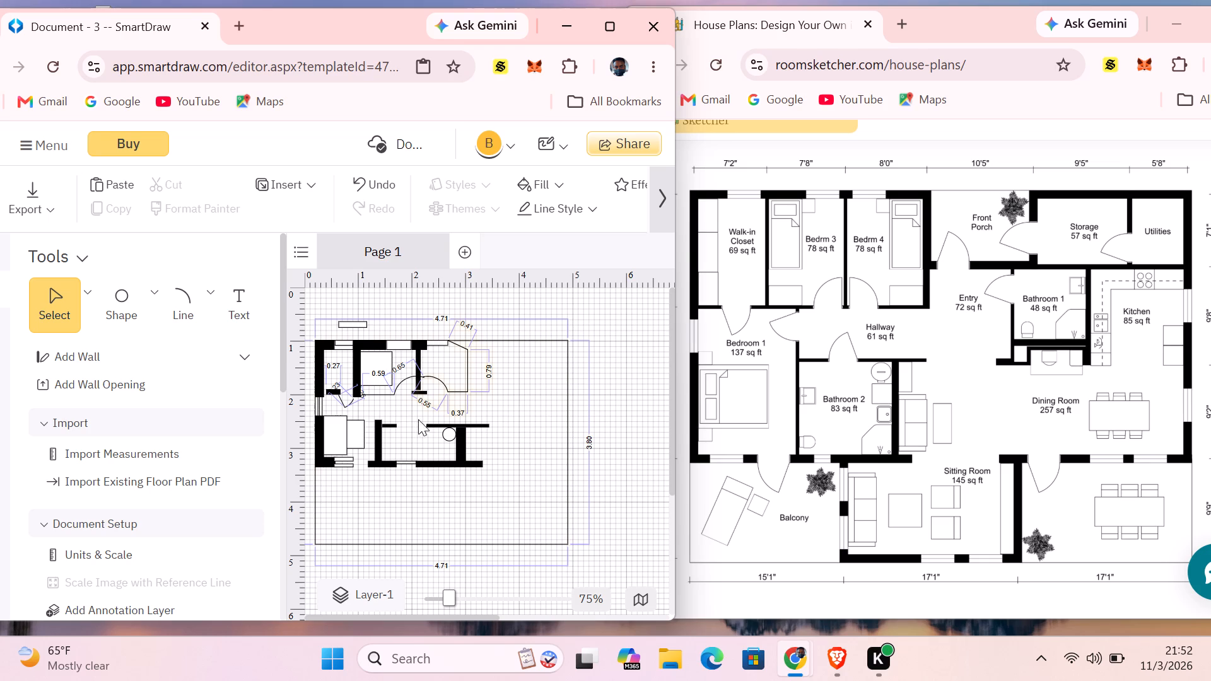
Place a white rectangle below the plan and shrink its width and height to a small block.
left_click(162, 292)
left_click(158, 291)
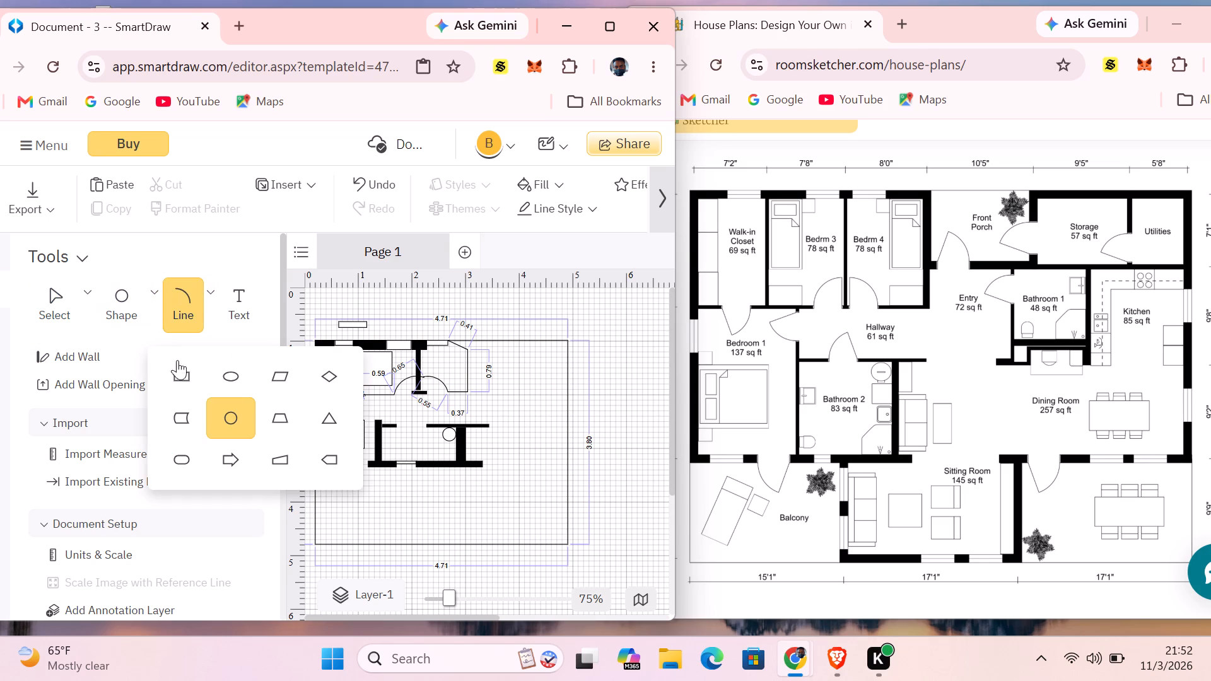
left_click(191, 368)
left_click(439, 505)
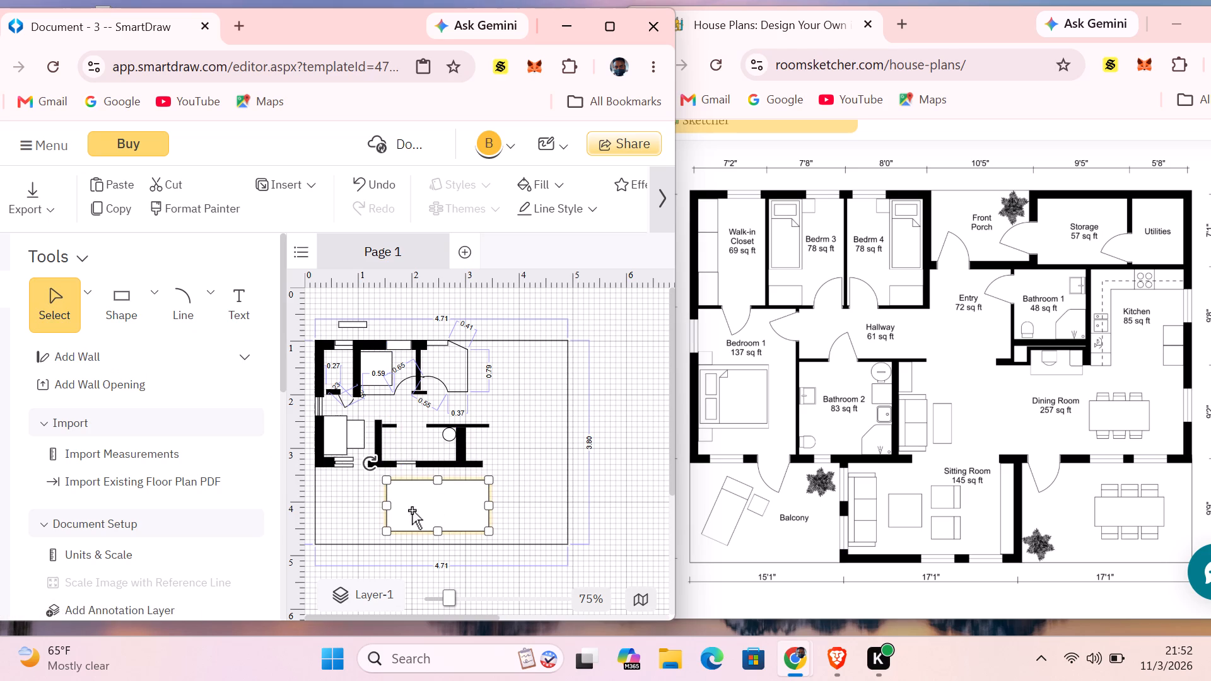
left_click_drag(387, 508, 472, 510)
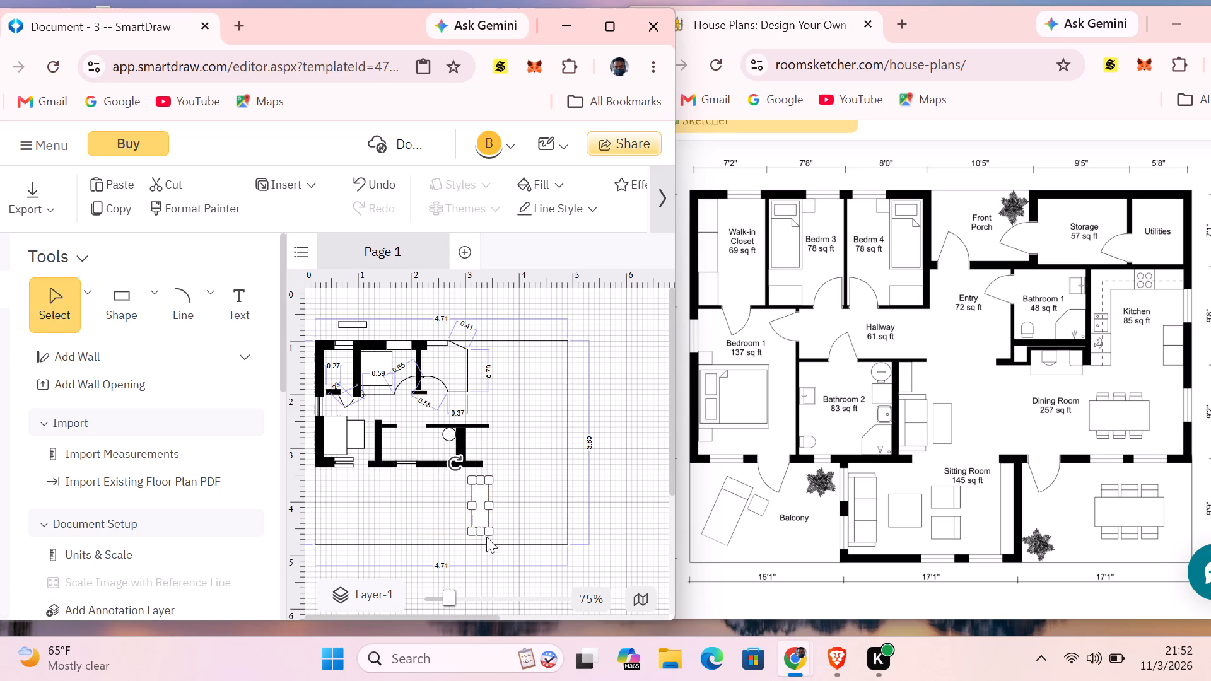
left_click_drag(486, 530, 482, 492)
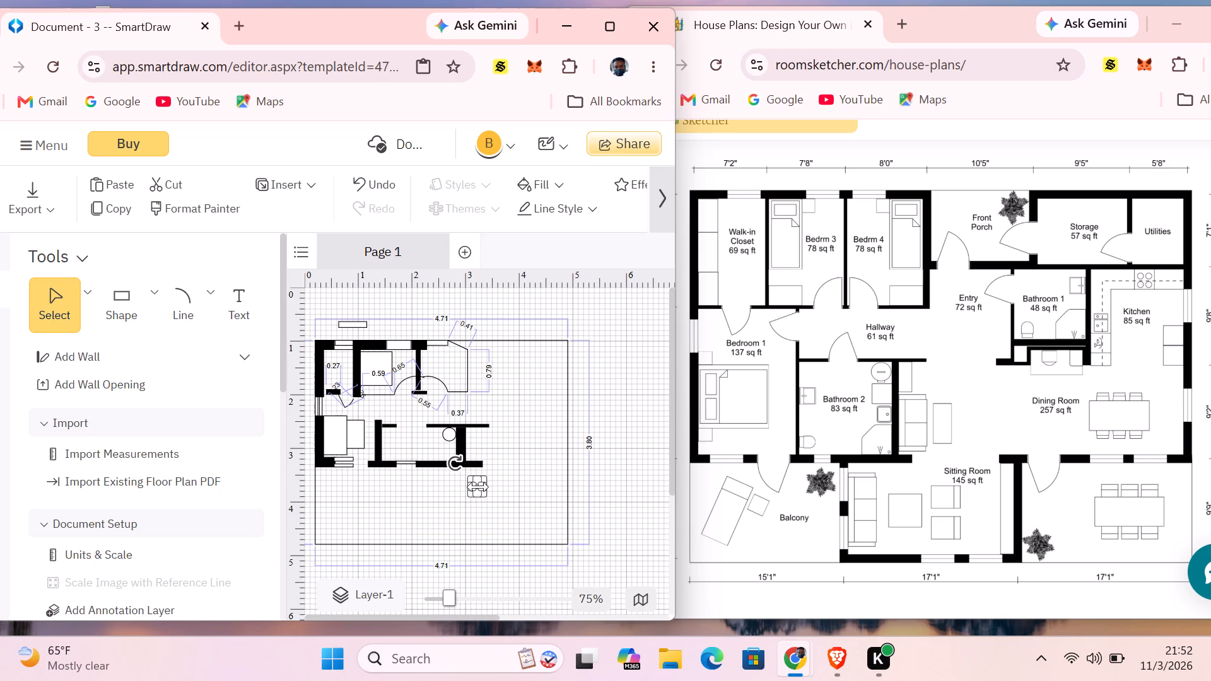
Shrink the white block below the plan further into a small square fixture about as wide as the circle.
left_click(474, 487)
left_click_drag(479, 490, 462, 463)
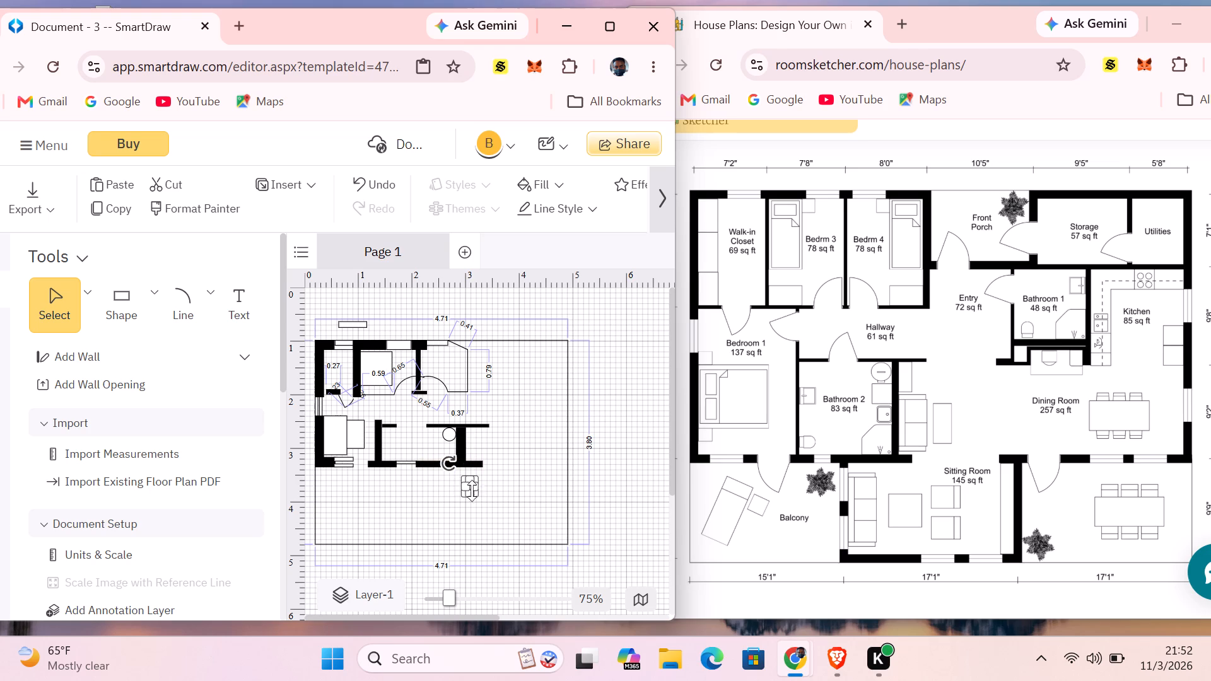
double_click(469, 487)
left_click(496, 486)
left_click(464, 486)
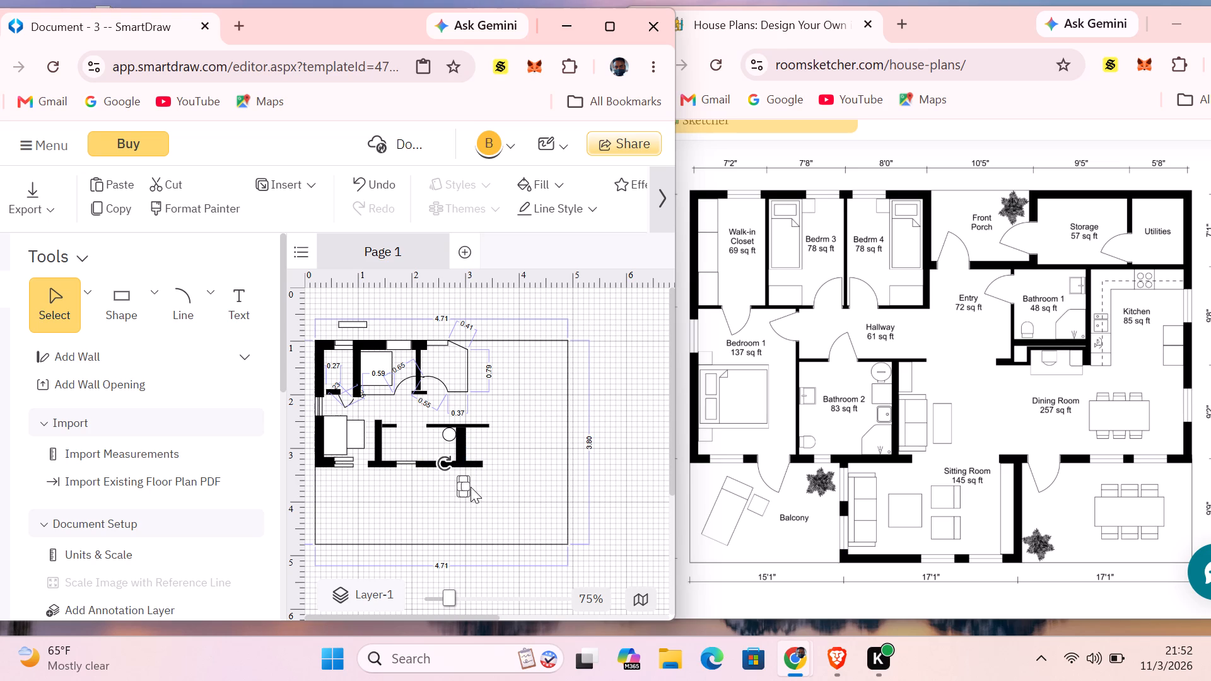
left_click(467, 486)
left_click(489, 481)
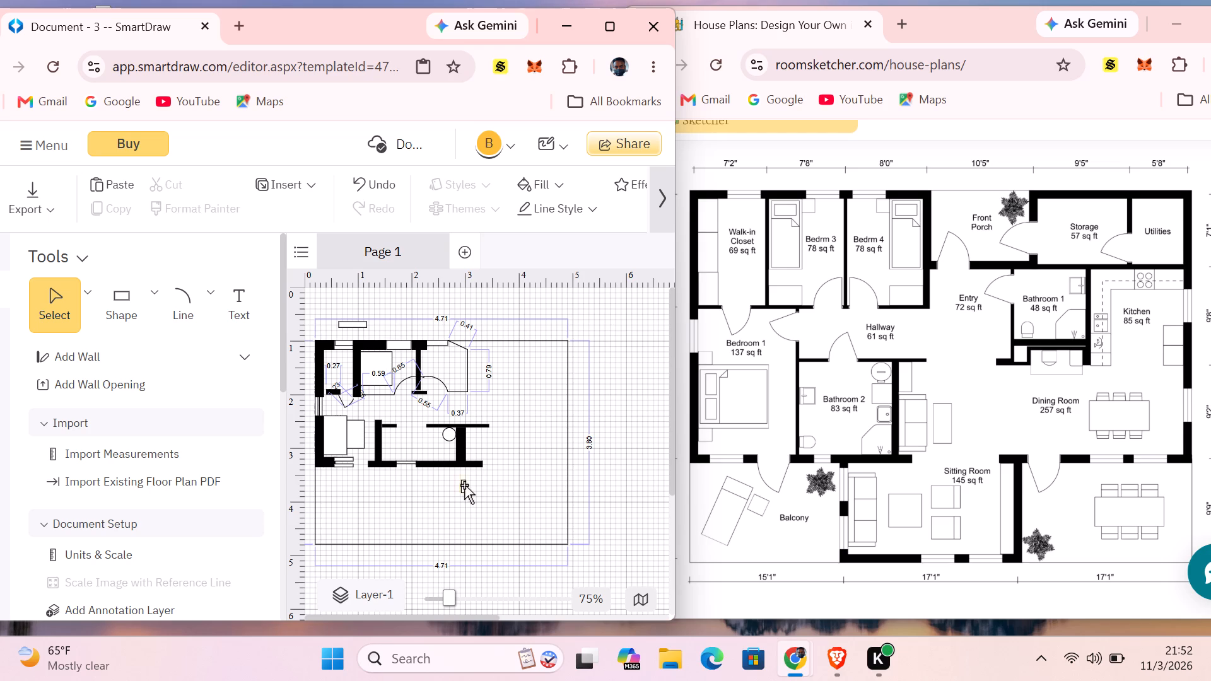
Move the small white square into Bathroom 2, directly below the circle and against the slim vertical wall.
left_click_drag(462, 485, 453, 451)
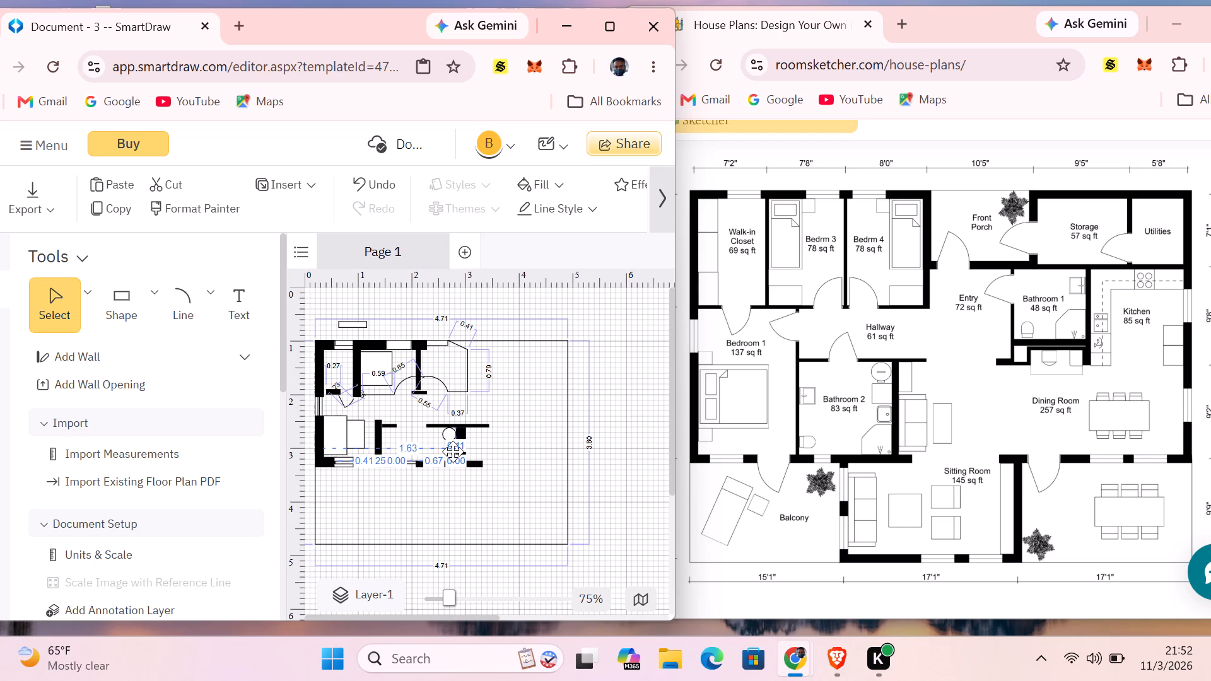
left_click_drag(453, 451, 464, 494)
left_click_drag(467, 494, 474, 495)
left_click(506, 490)
left_click_drag(467, 495, 460, 469)
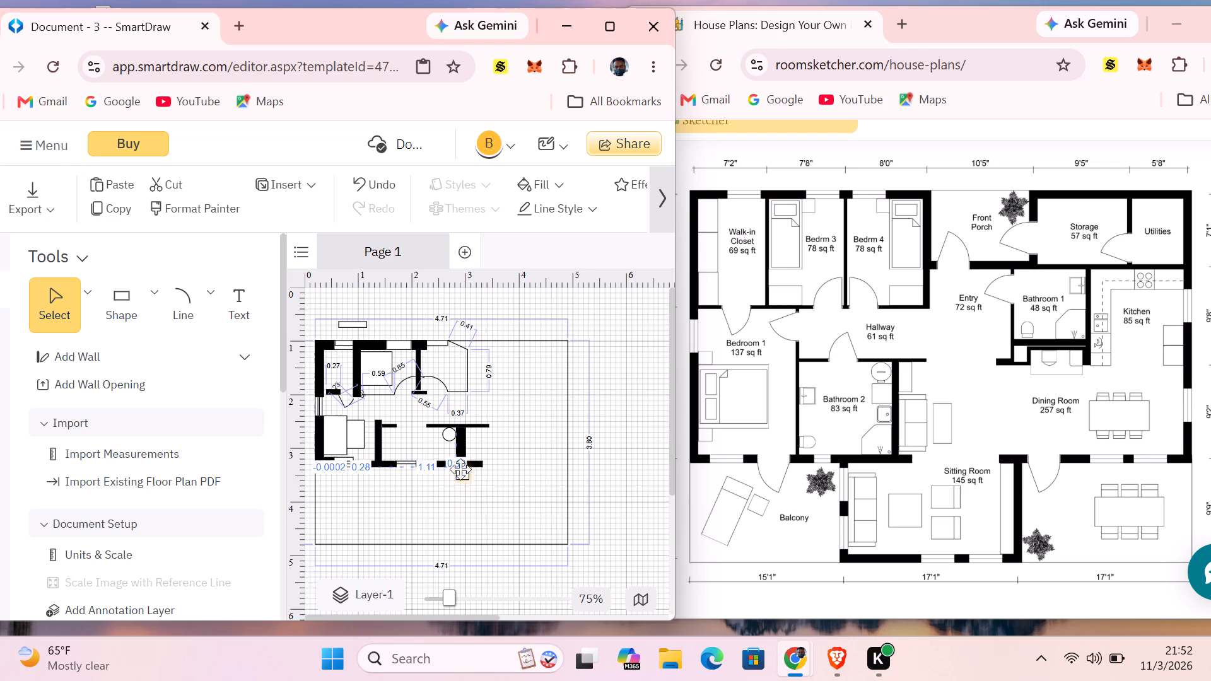
left_click_drag(460, 469, 447, 445)
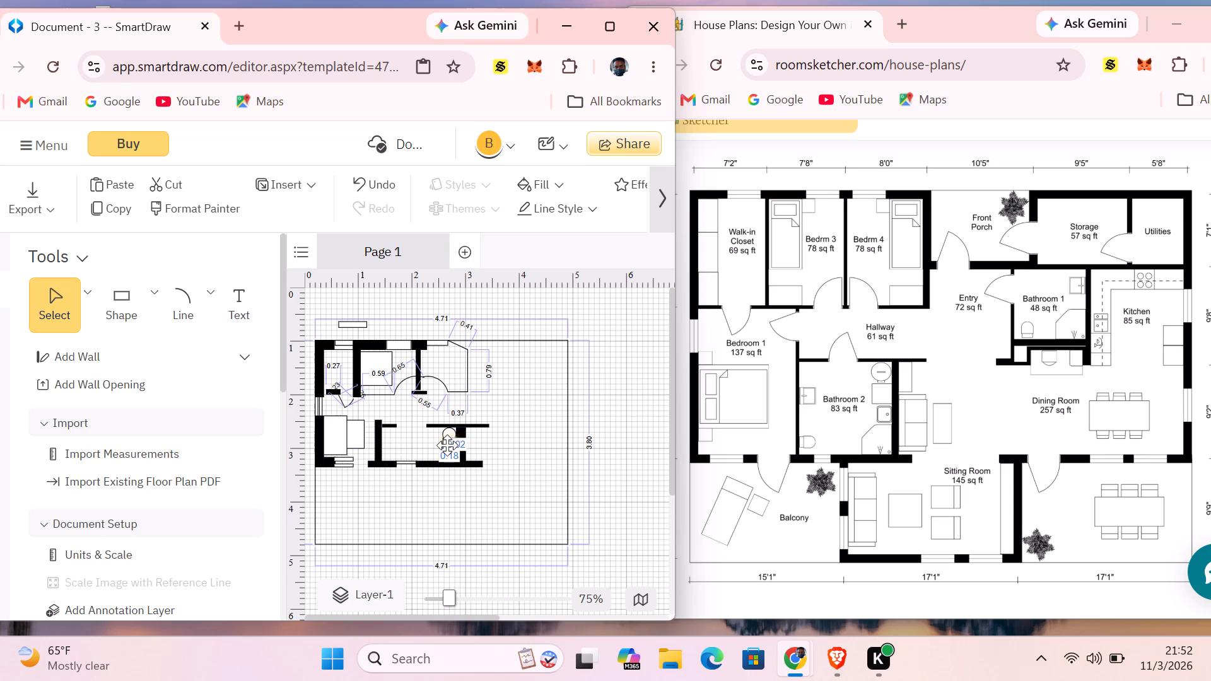
left_click_drag(447, 445, 453, 445)
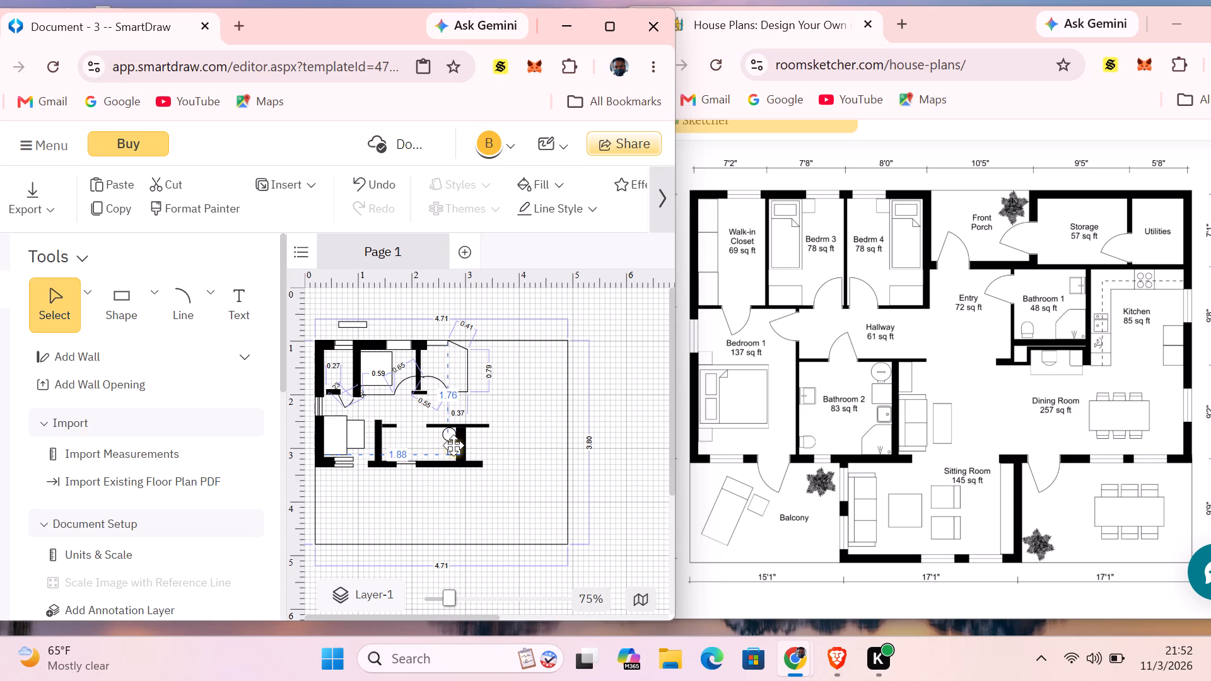
left_click_drag(453, 445, 450, 445)
left_click(568, 427)
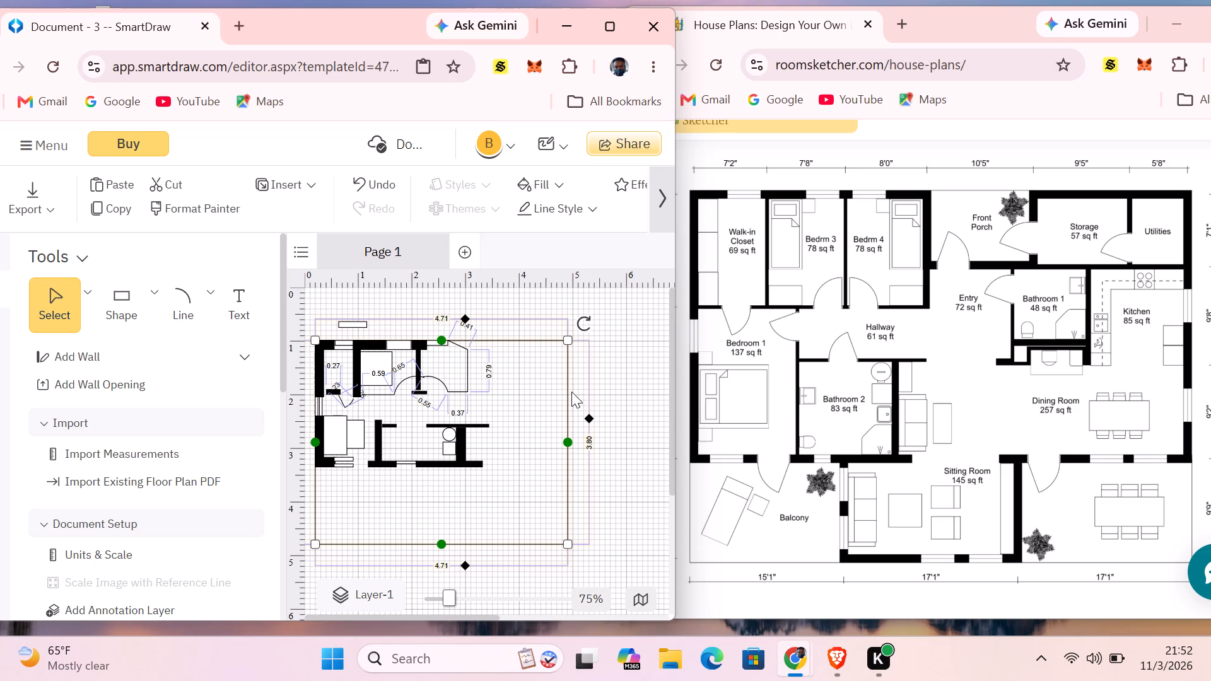
Copy the small white square and place the duplicate against Bathroom 2's opposite wall, beside Bedroom 1.
right_click(448, 437)
left_click(386, 513)
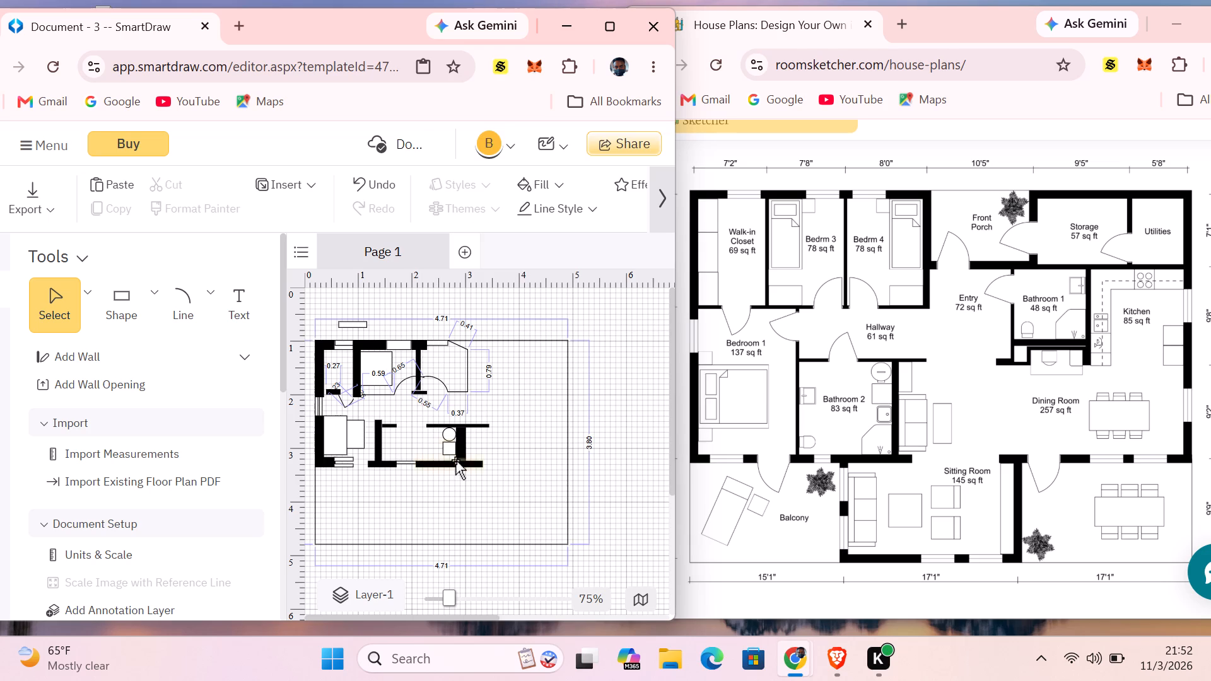
right_click(450, 450)
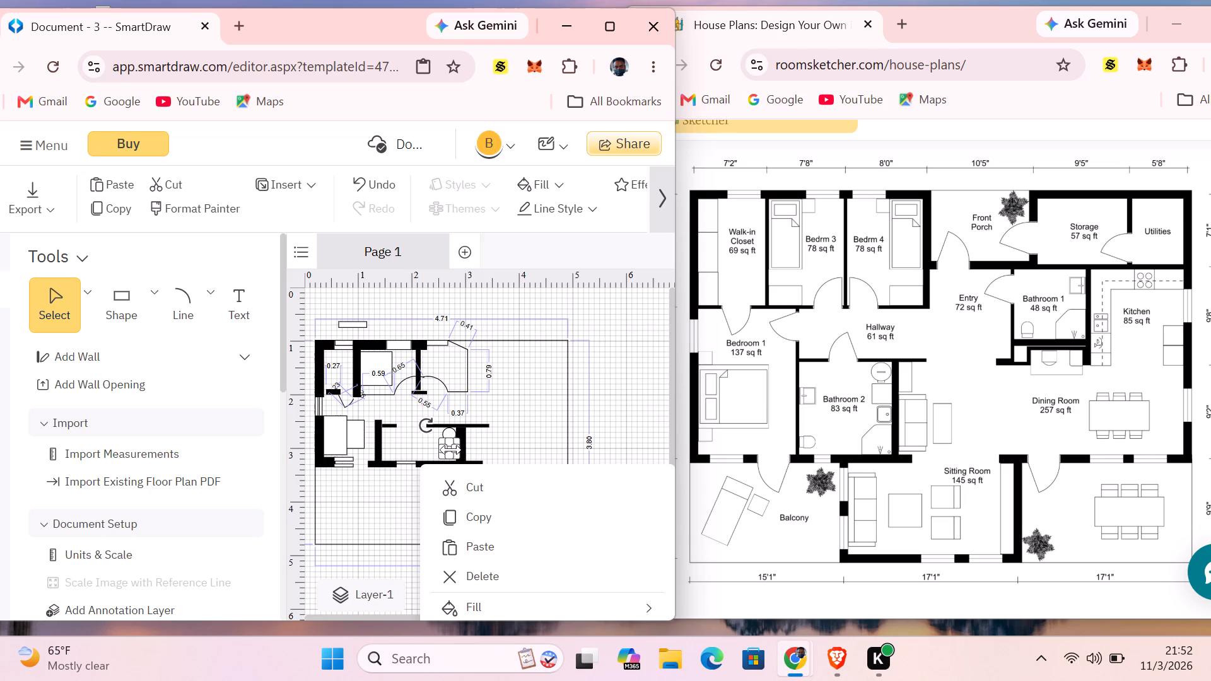
left_click(473, 516)
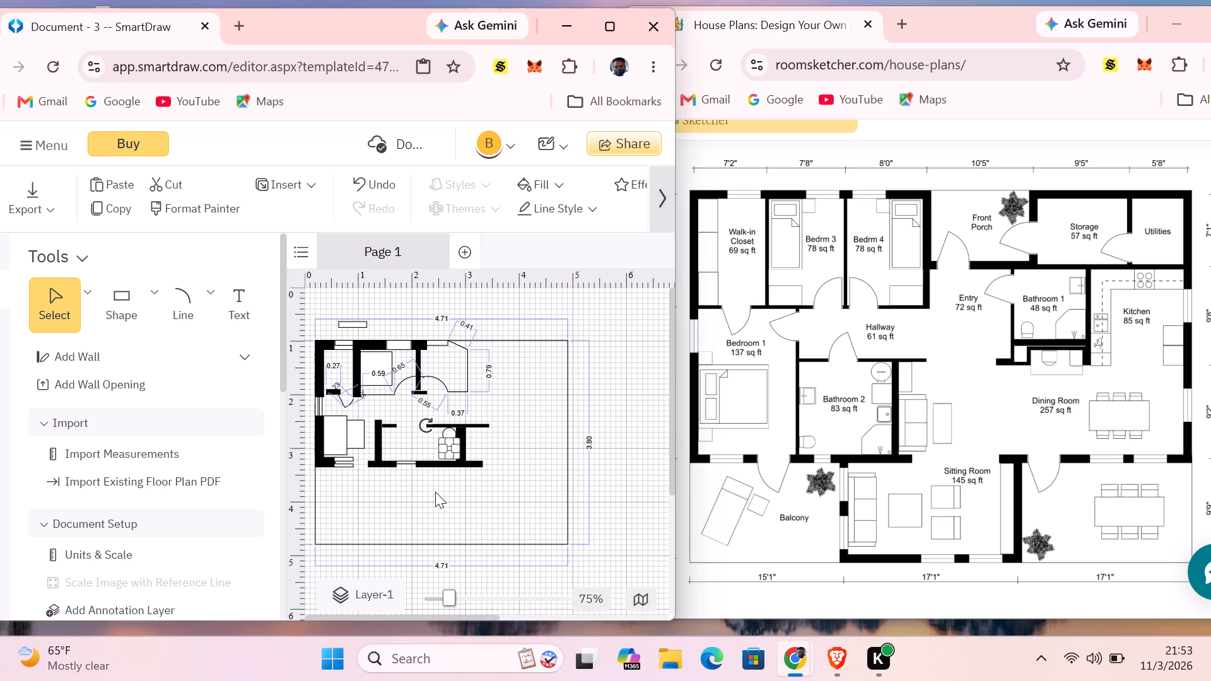
right_click(401, 482)
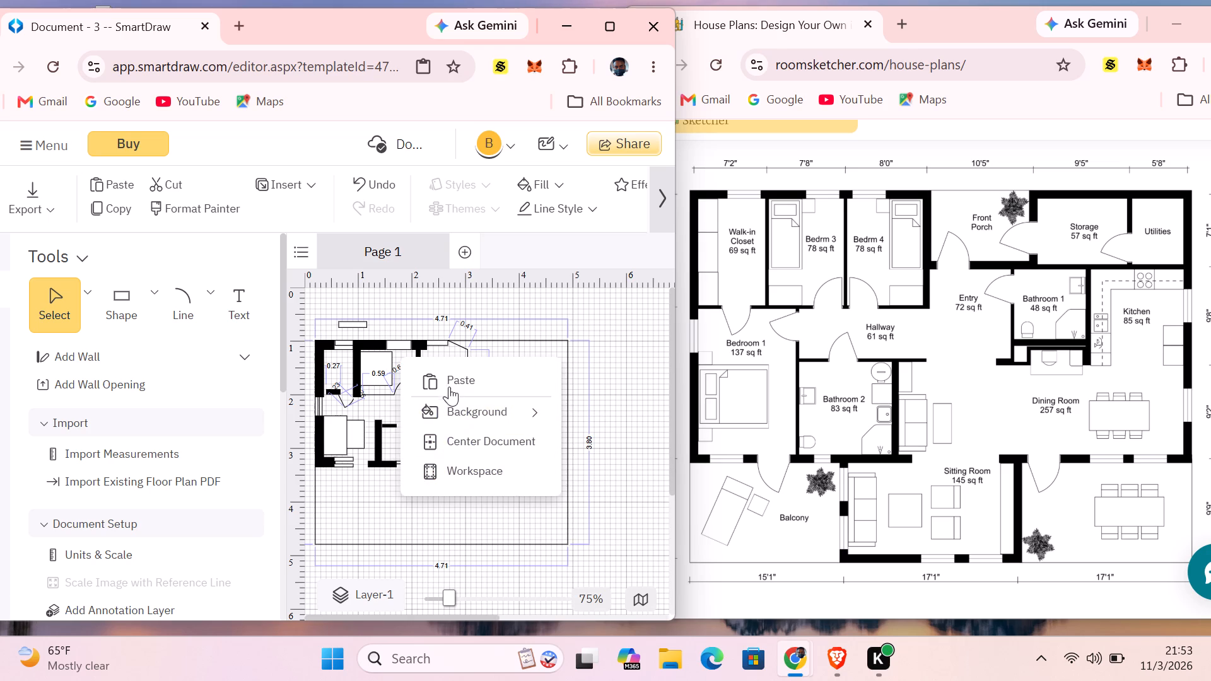
left_click(450, 382)
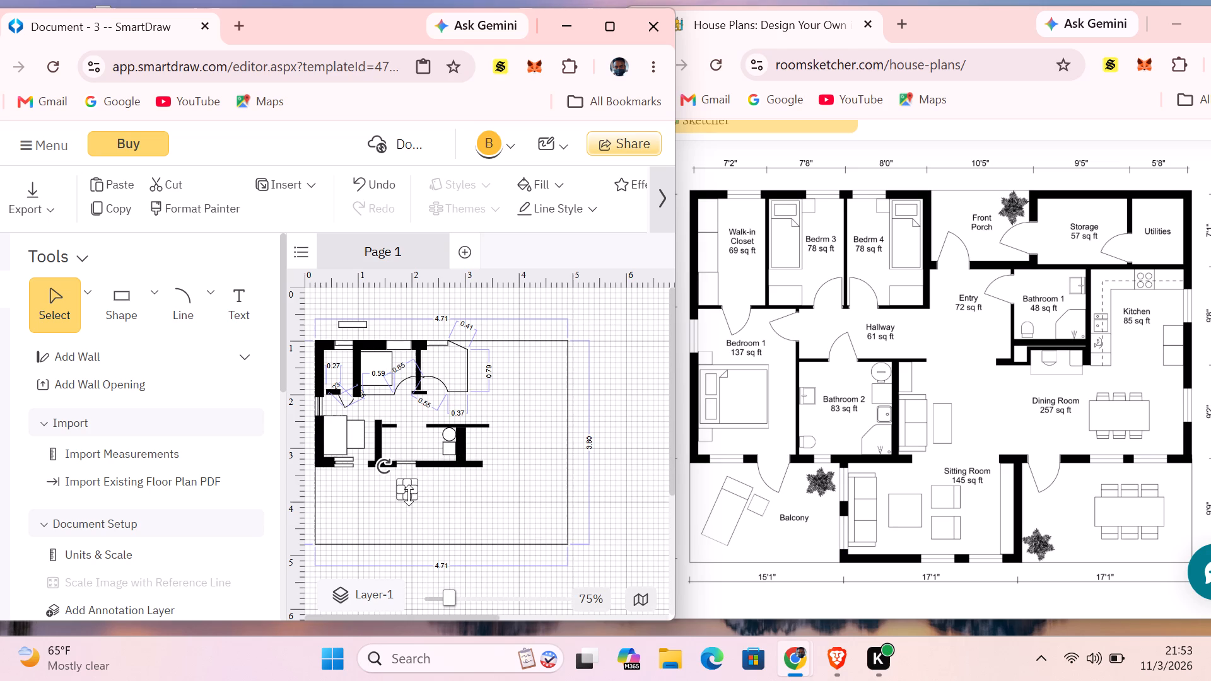
left_click(429, 484)
left_click_drag(407, 488, 402, 484)
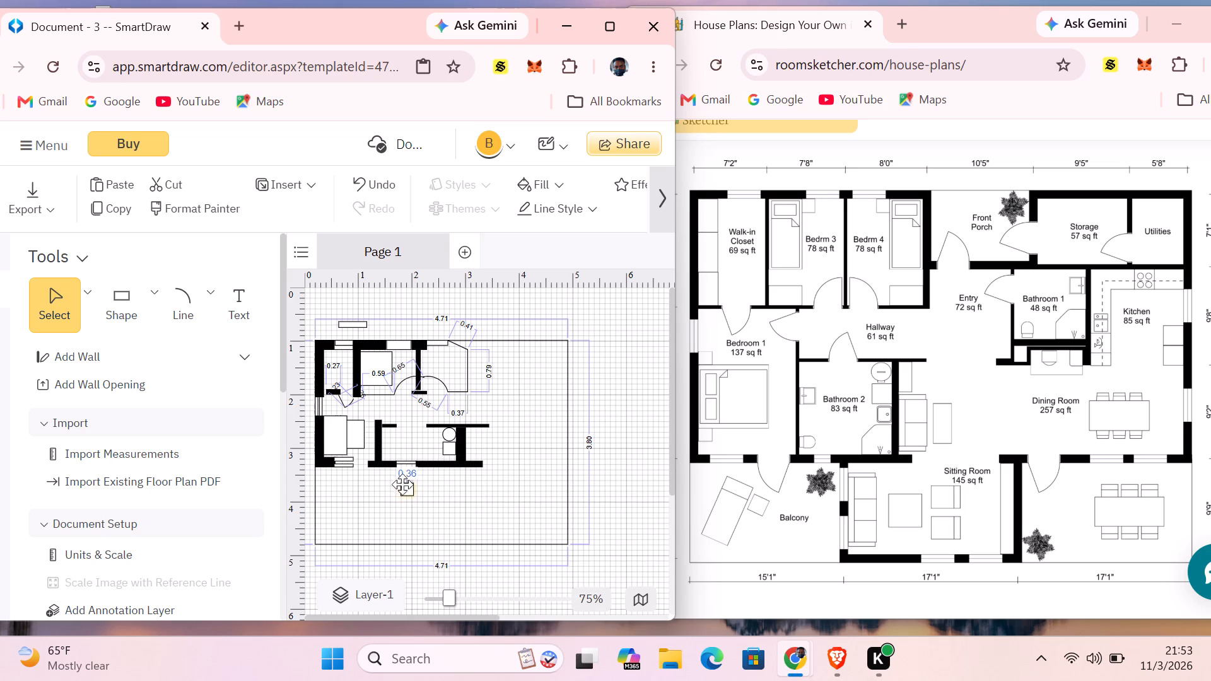
left_click_drag(402, 484, 387, 438)
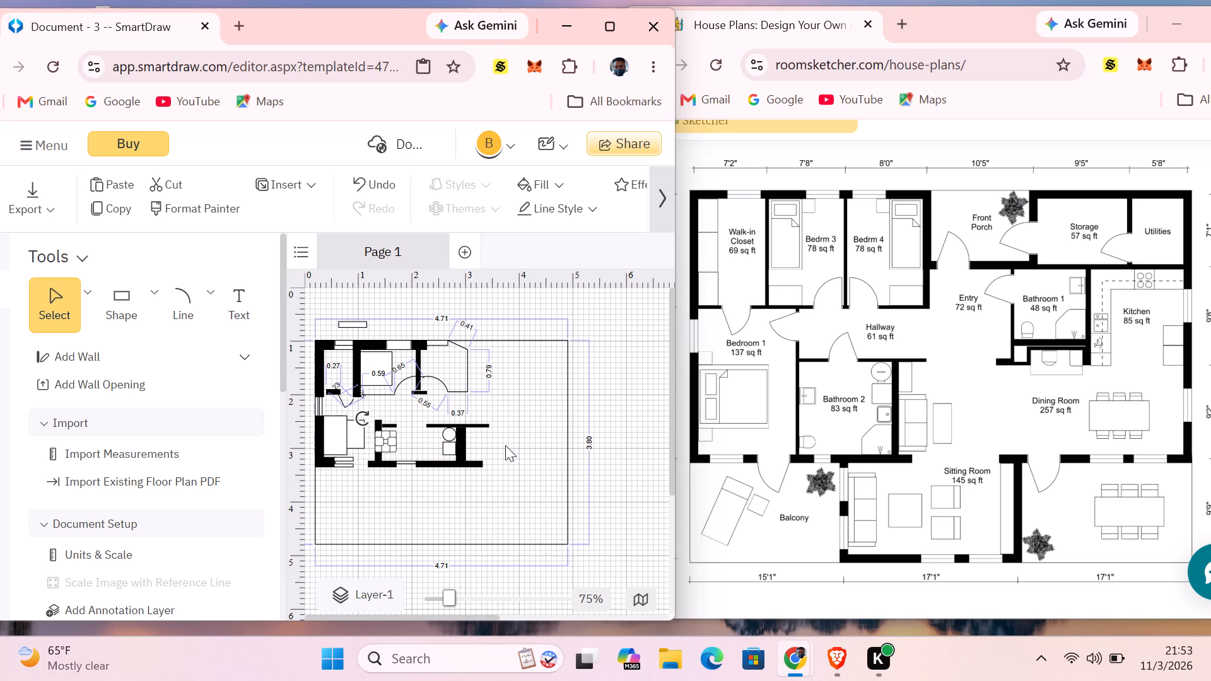
left_click(505, 445)
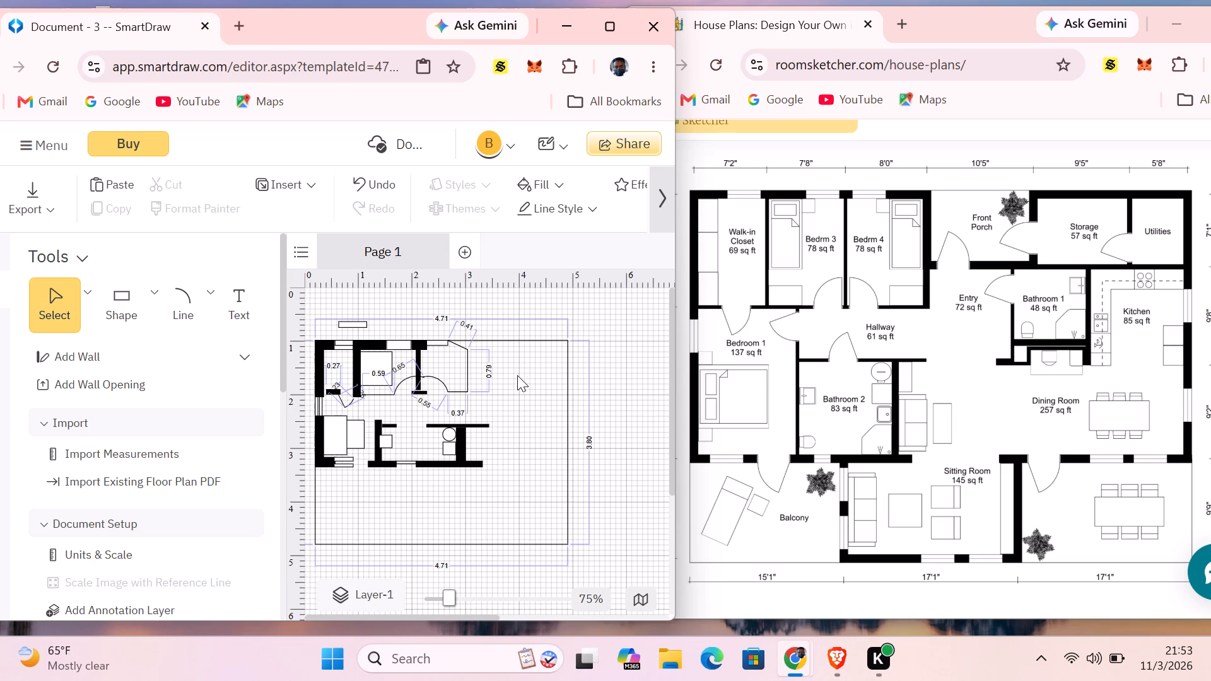
left_click(383, 442)
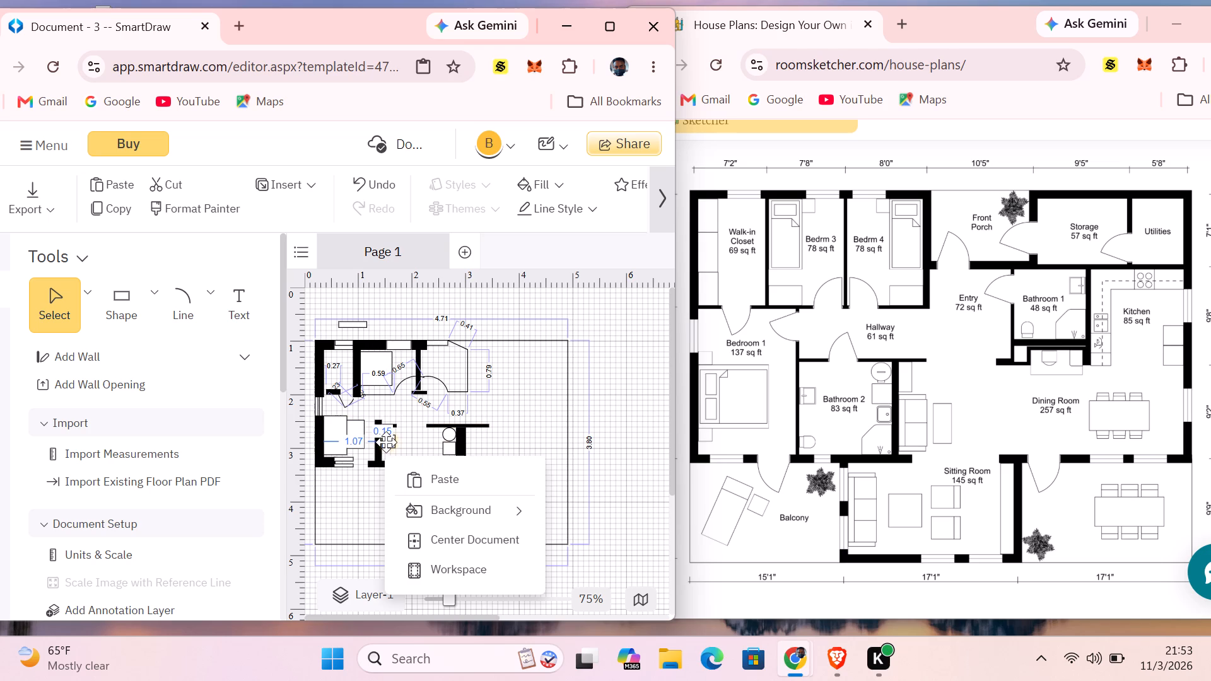
left_click(533, 378)
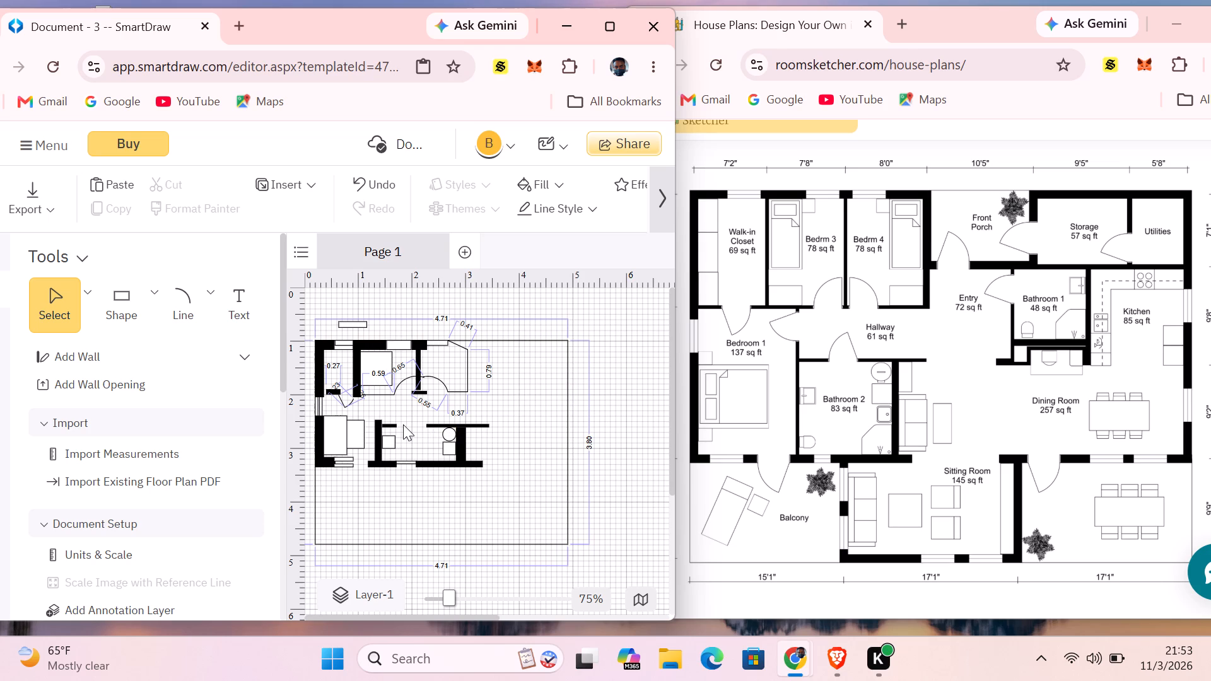
Draw a small door-swing arc for Bedroom 1 from the top of the Bathroom 2 dividing wall toward the closet door.
left_click(208, 293)
left_click(240, 397)
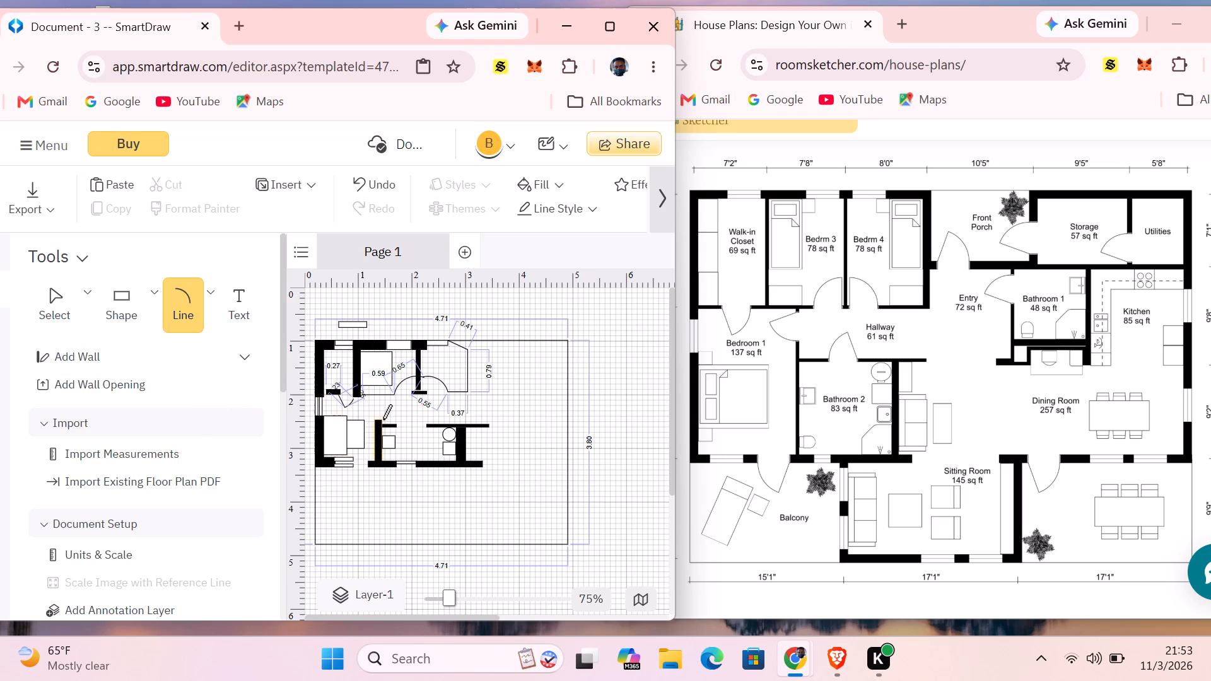
left_click_drag(378, 422, 372, 422)
left_click_drag(372, 422, 358, 407)
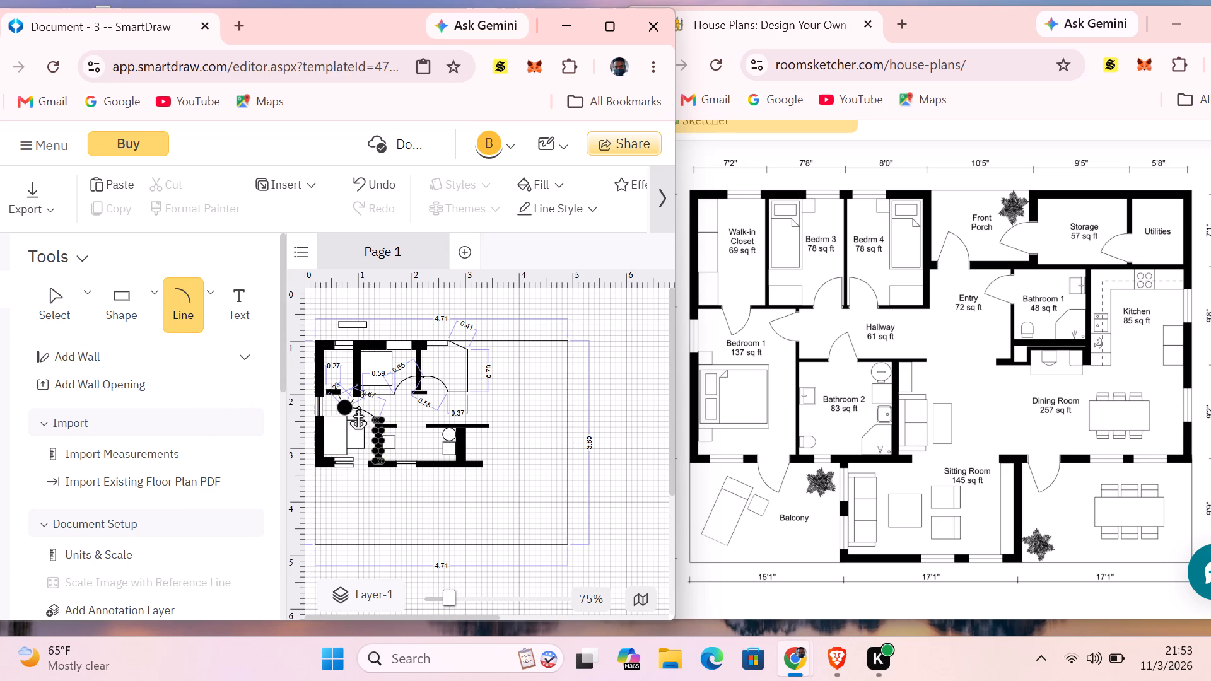
left_click_drag(358, 407, 356, 407)
left_click_drag(356, 407, 360, 405)
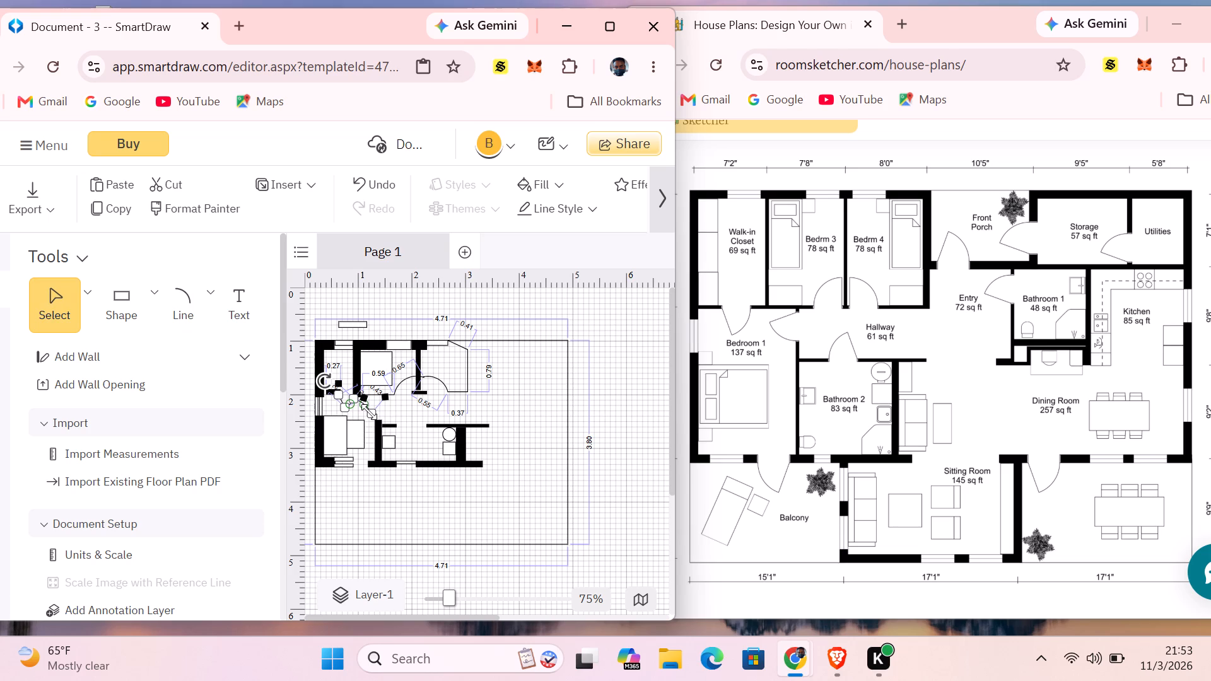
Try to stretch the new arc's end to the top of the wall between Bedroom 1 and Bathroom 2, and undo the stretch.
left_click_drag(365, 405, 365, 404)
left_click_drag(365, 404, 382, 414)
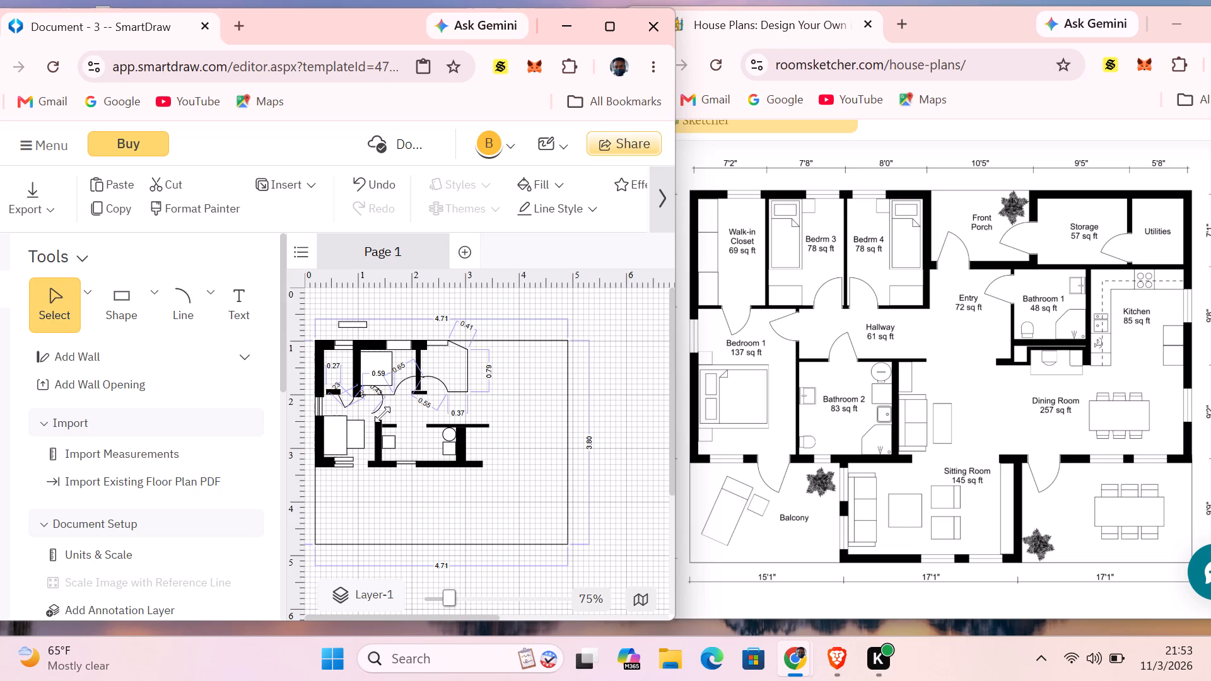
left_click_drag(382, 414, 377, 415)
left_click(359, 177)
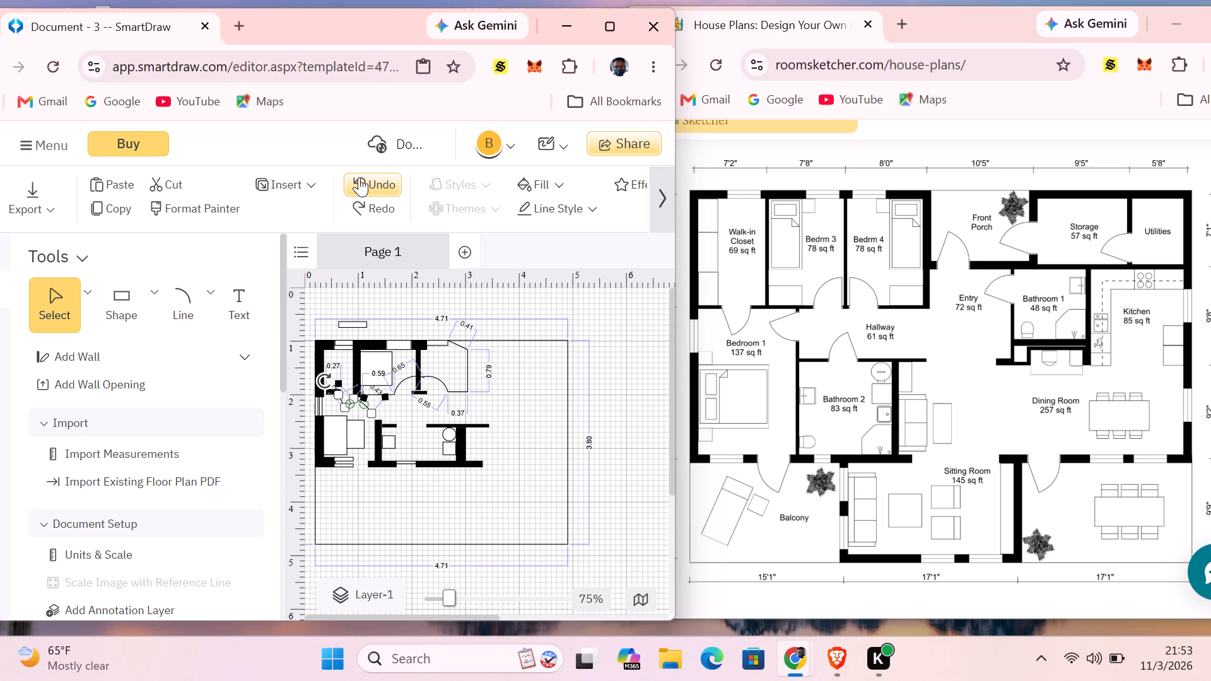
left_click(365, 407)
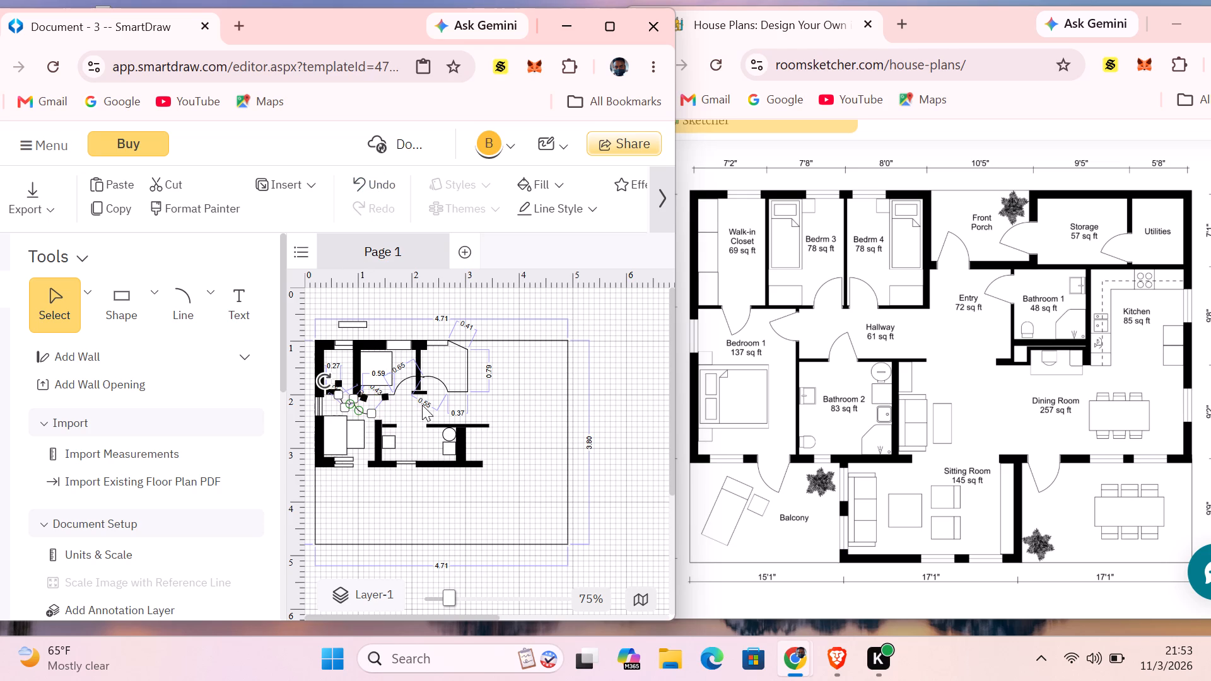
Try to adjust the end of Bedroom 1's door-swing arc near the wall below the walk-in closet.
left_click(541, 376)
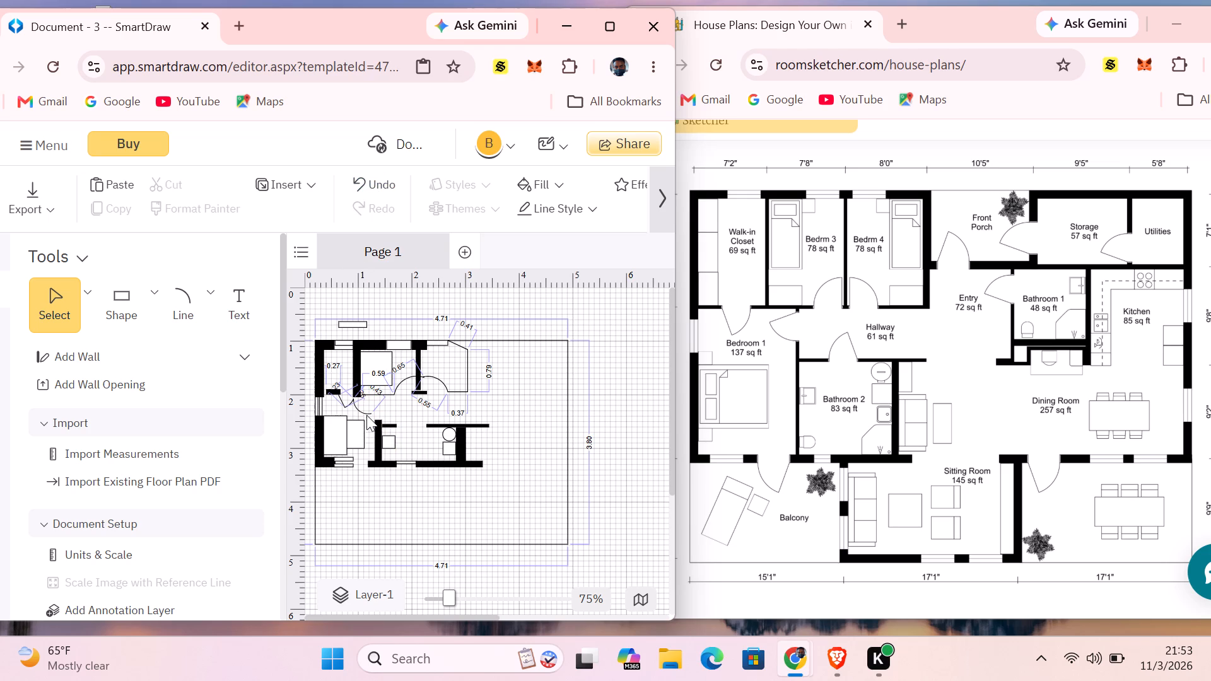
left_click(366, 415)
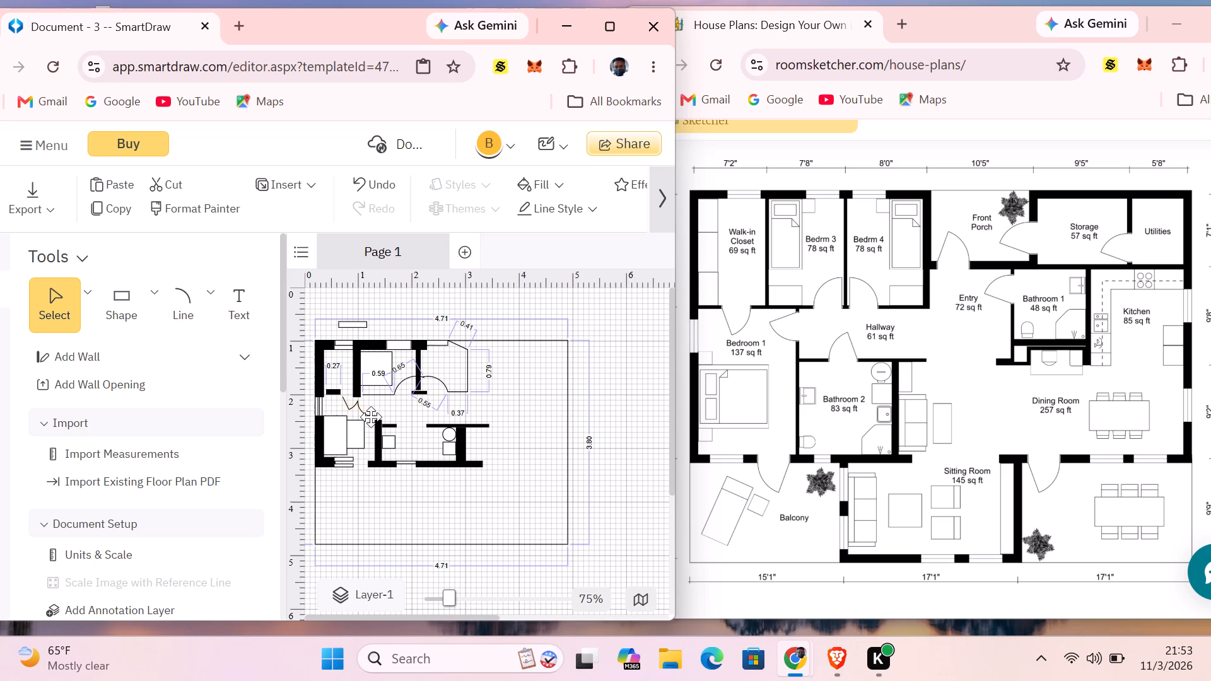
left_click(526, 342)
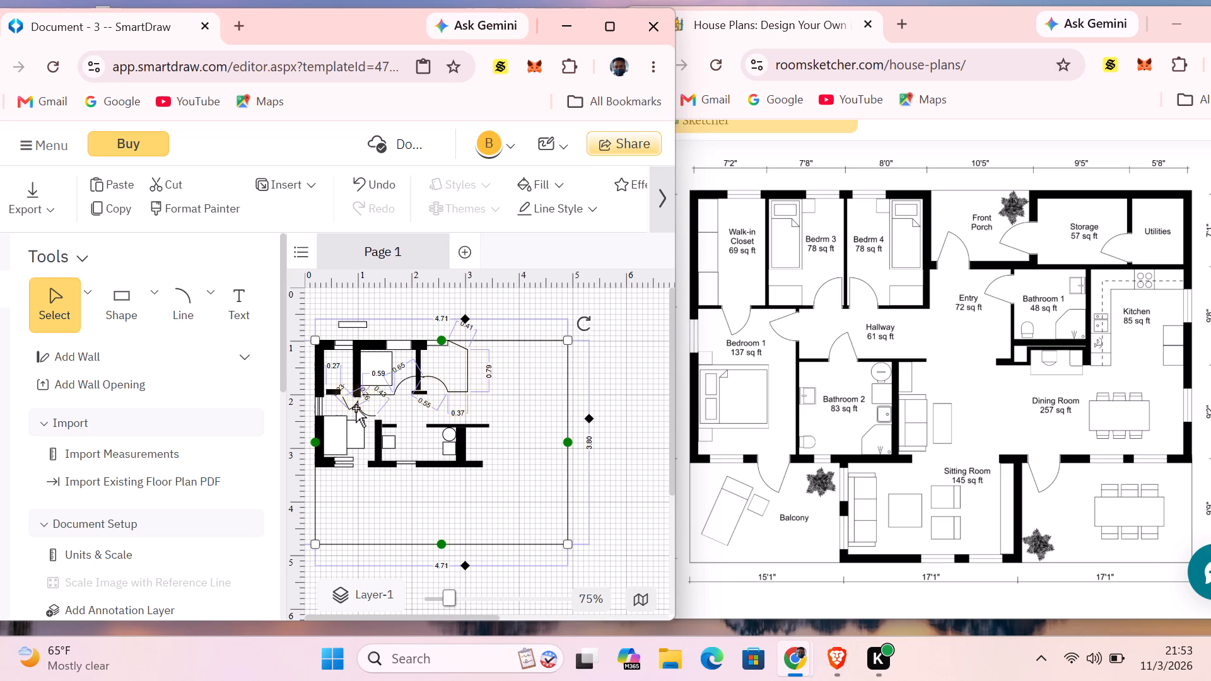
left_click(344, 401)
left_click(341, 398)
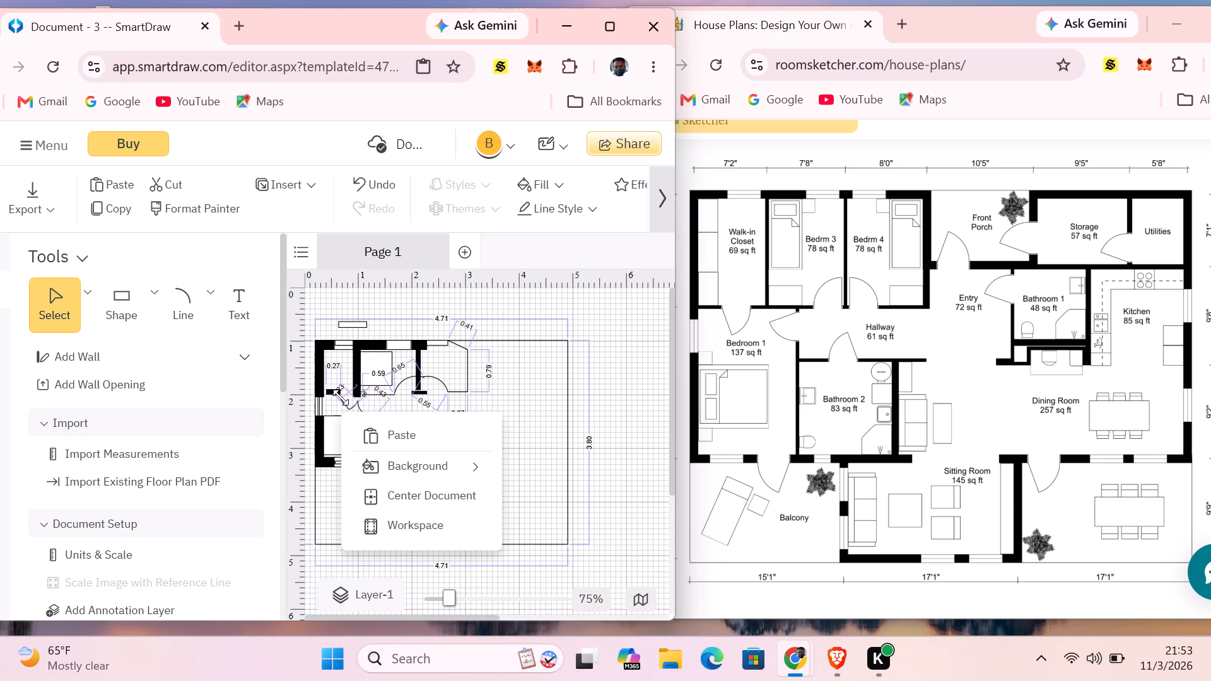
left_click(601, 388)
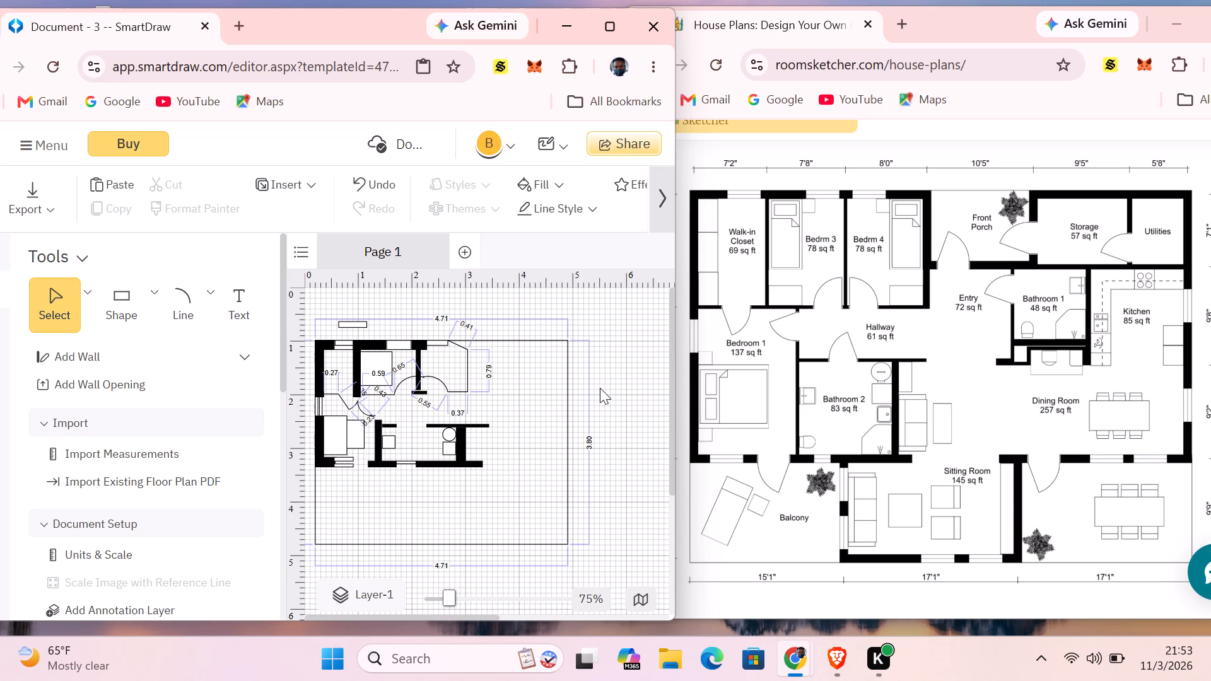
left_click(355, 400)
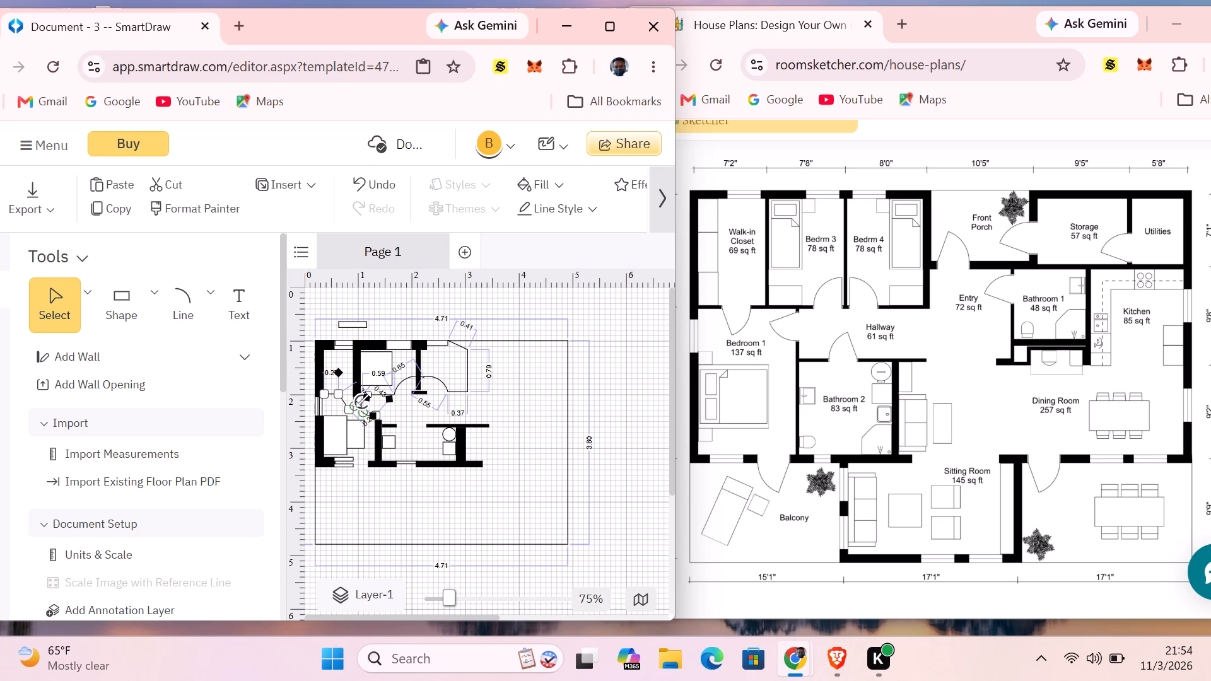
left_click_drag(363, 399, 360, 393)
Undo the recent arc adjustments and the drawing of Bedroom 1's door-swing arc.
left_click(355, 176)
double_click(355, 176)
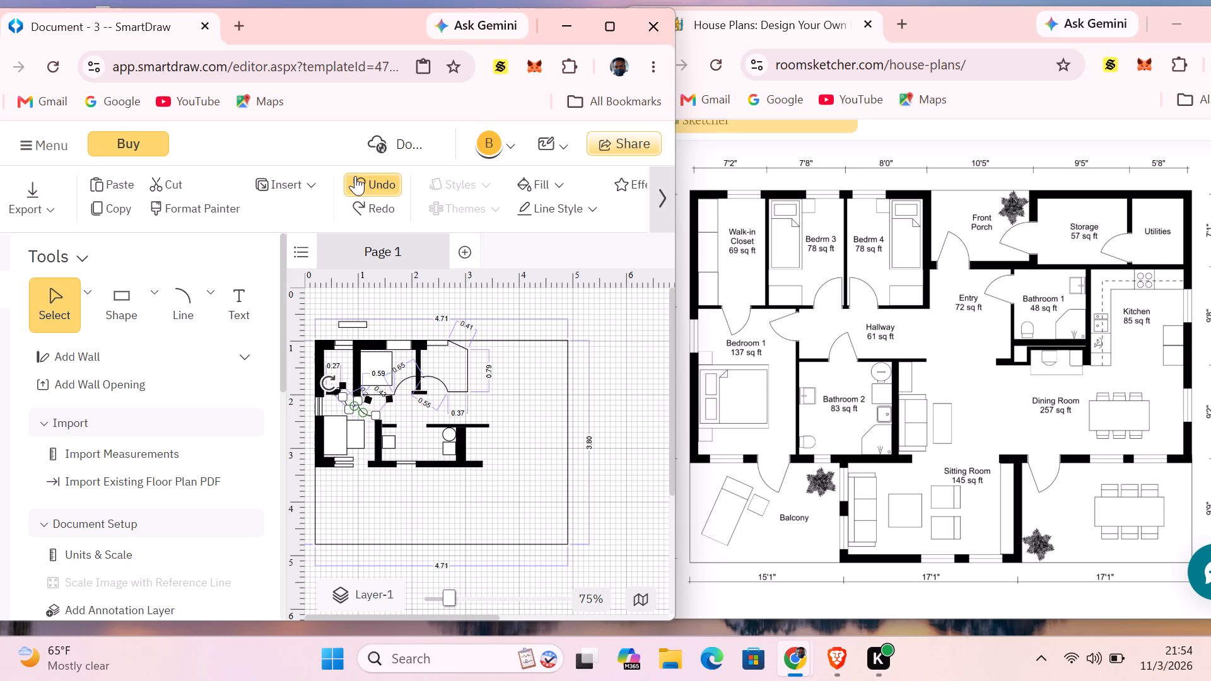
left_click(355, 176)
left_click(355, 176)
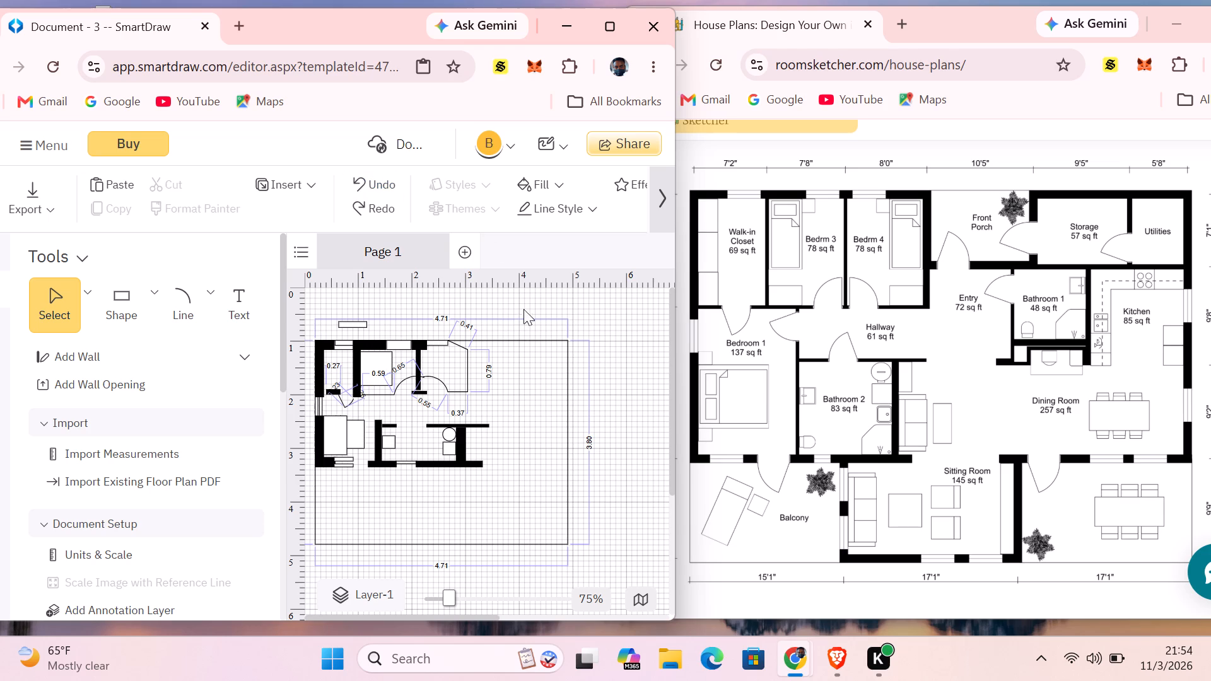
left_click(551, 368)
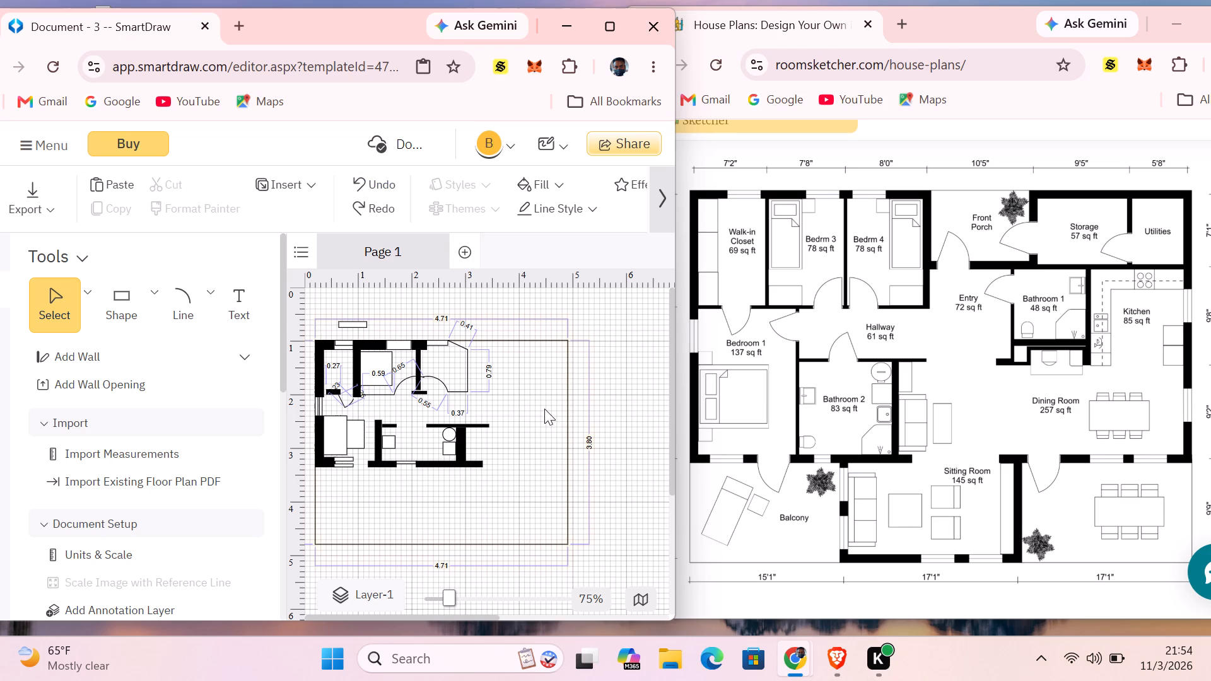
left_click(550, 406)
Draw a curved line for Bedroom 1's door swing, about 0.36 long, from the top of the Bathroom 2 dividing wall toward the closet door.
left_click(211, 300)
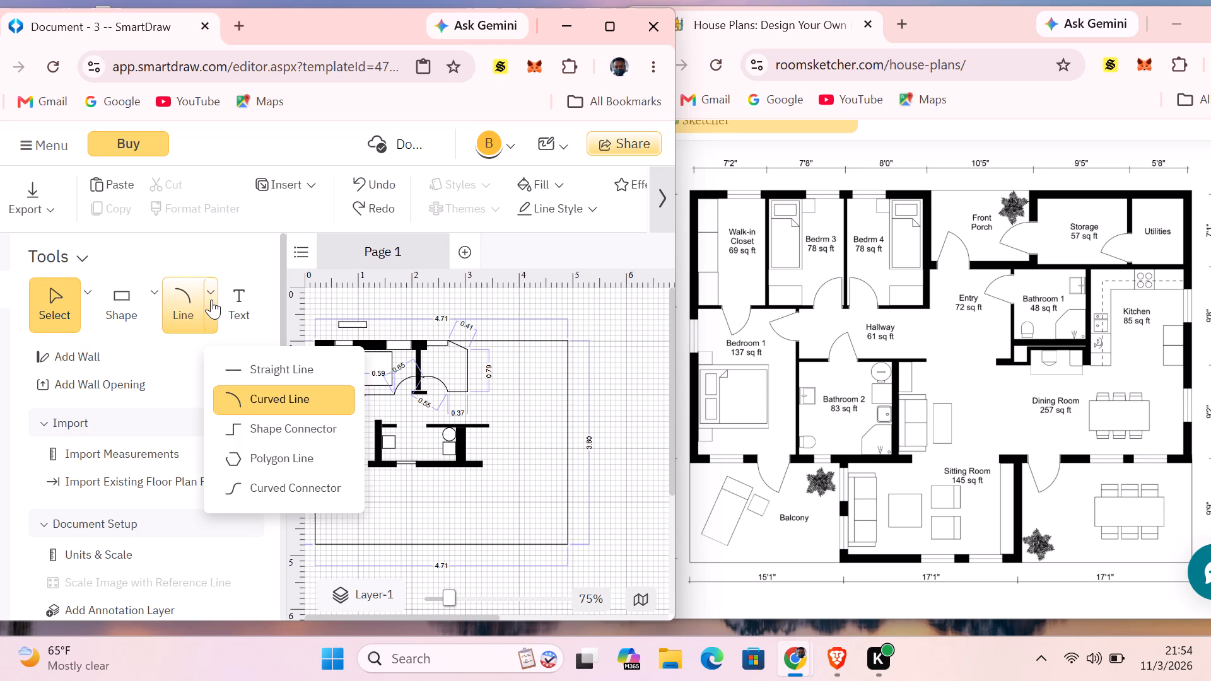
left_click(263, 398)
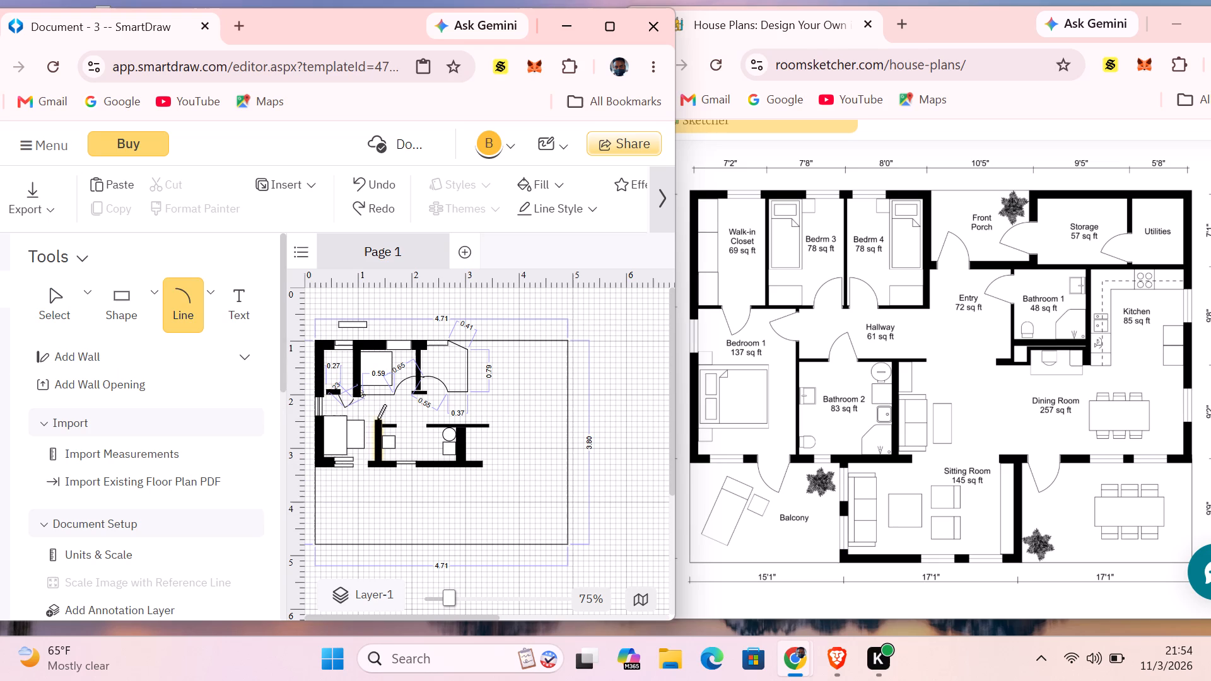
left_click_drag(377, 419, 360, 414)
left_click_drag(360, 414, 361, 405)
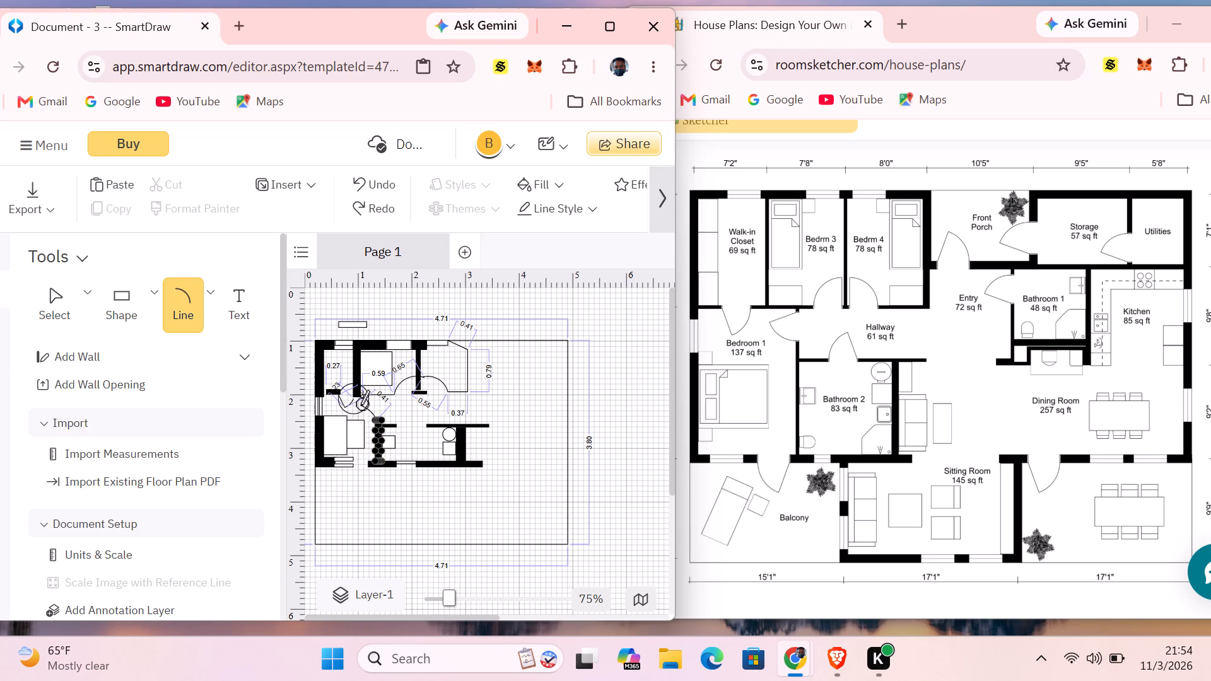
left_click_drag(361, 405, 361, 408)
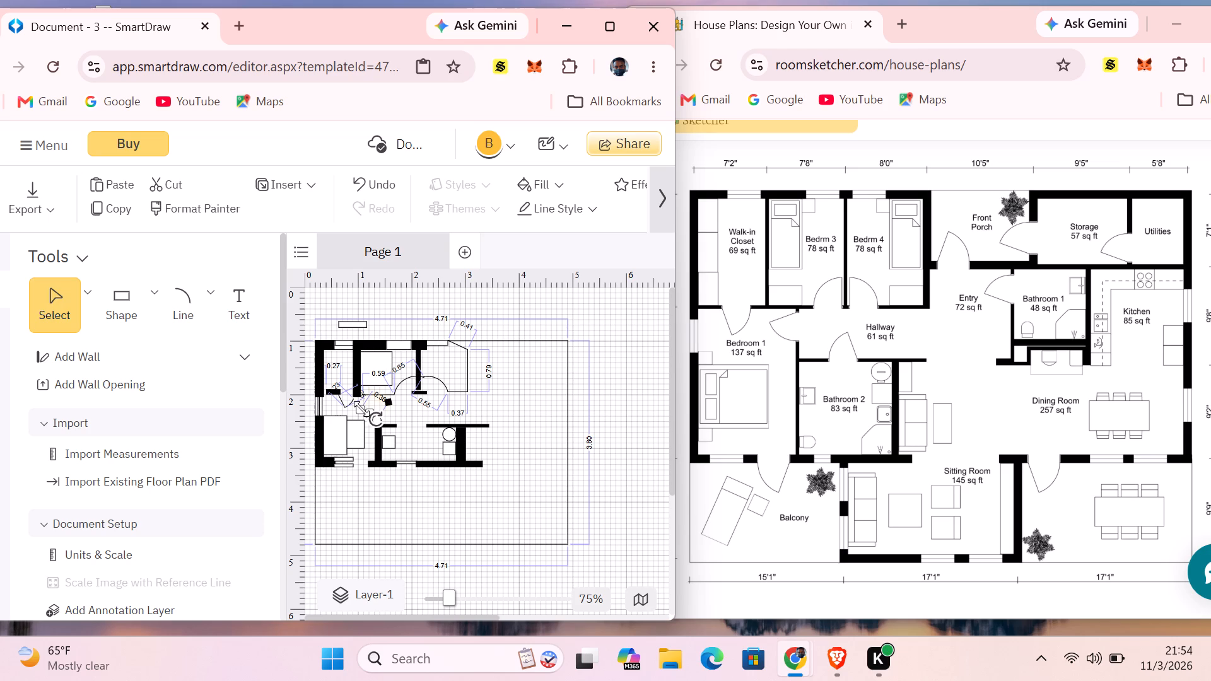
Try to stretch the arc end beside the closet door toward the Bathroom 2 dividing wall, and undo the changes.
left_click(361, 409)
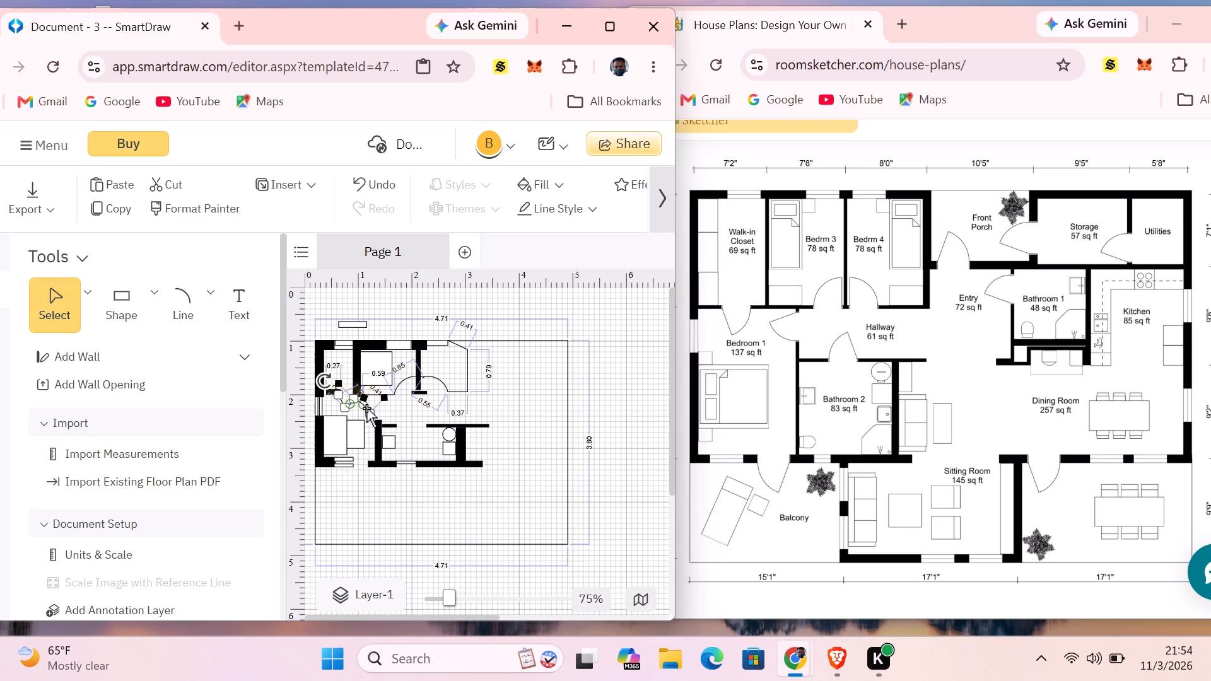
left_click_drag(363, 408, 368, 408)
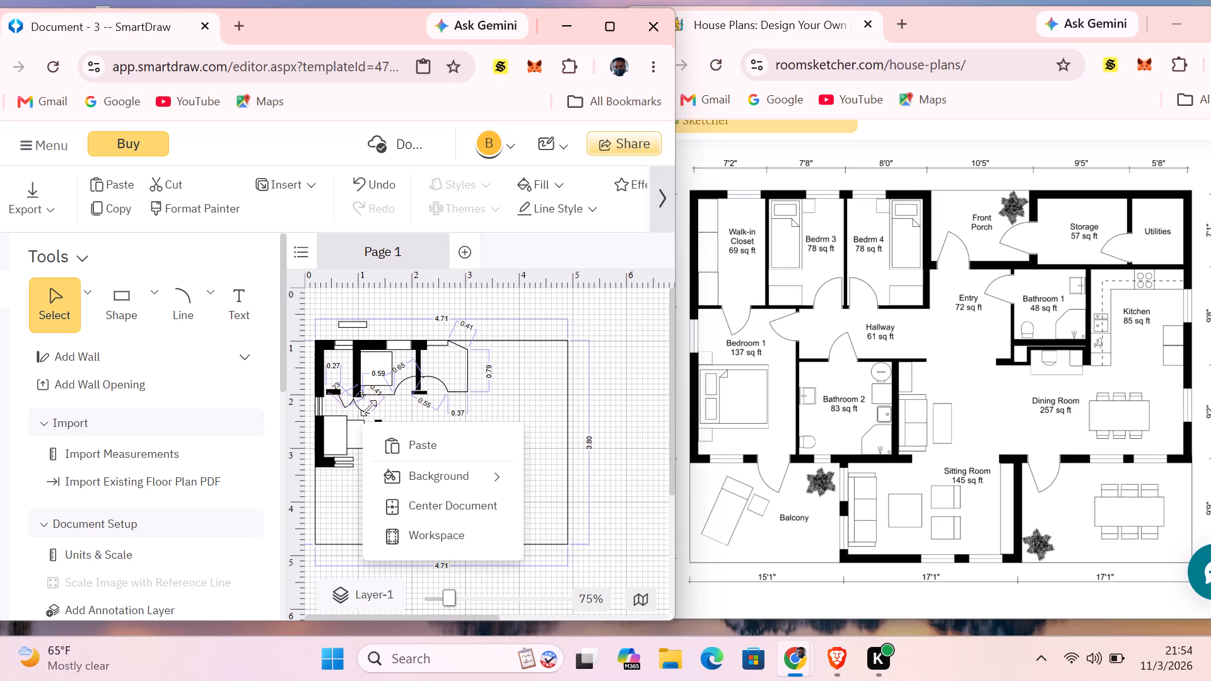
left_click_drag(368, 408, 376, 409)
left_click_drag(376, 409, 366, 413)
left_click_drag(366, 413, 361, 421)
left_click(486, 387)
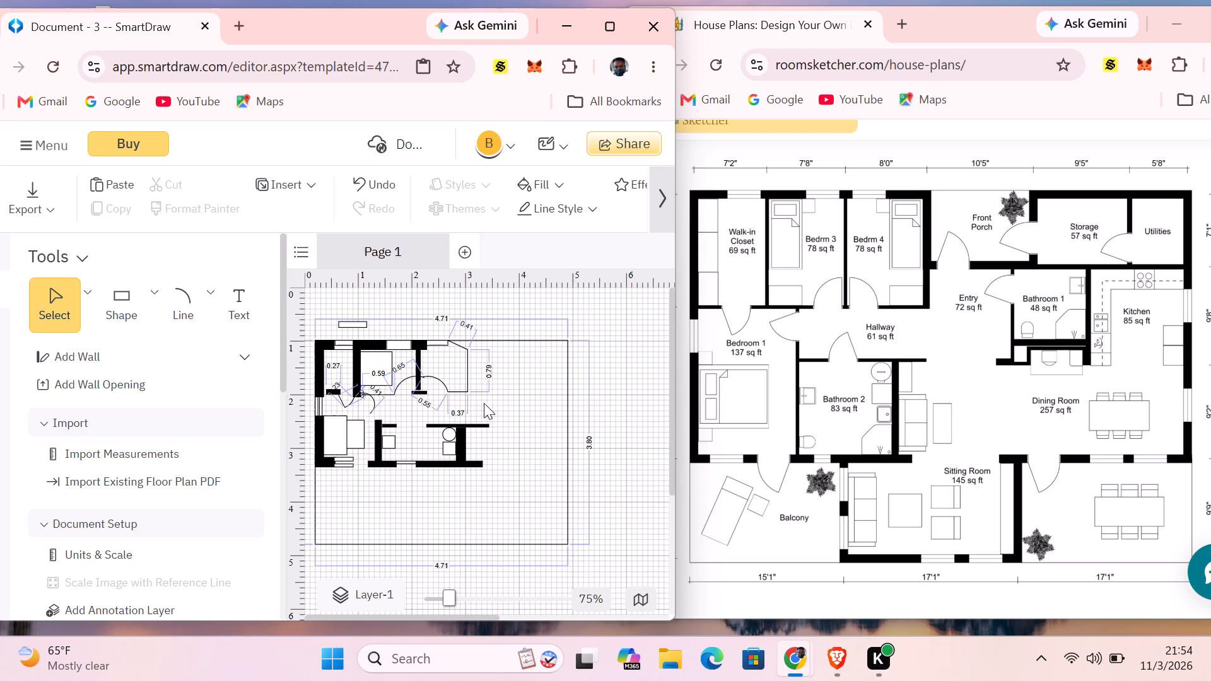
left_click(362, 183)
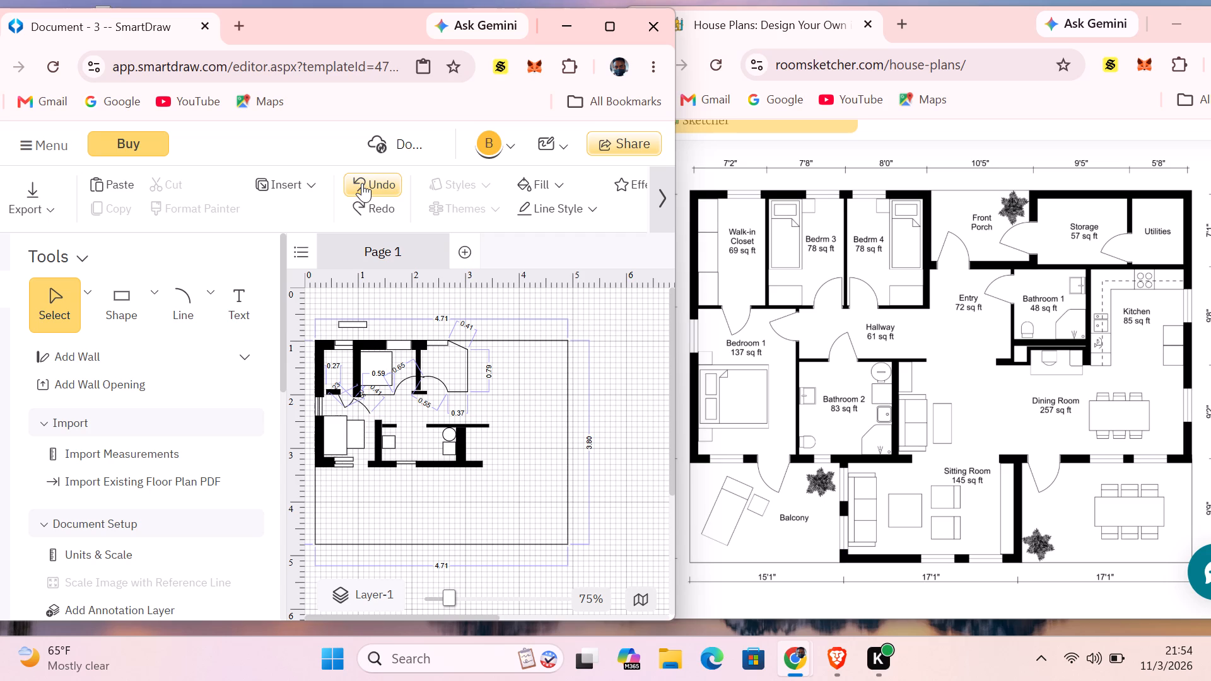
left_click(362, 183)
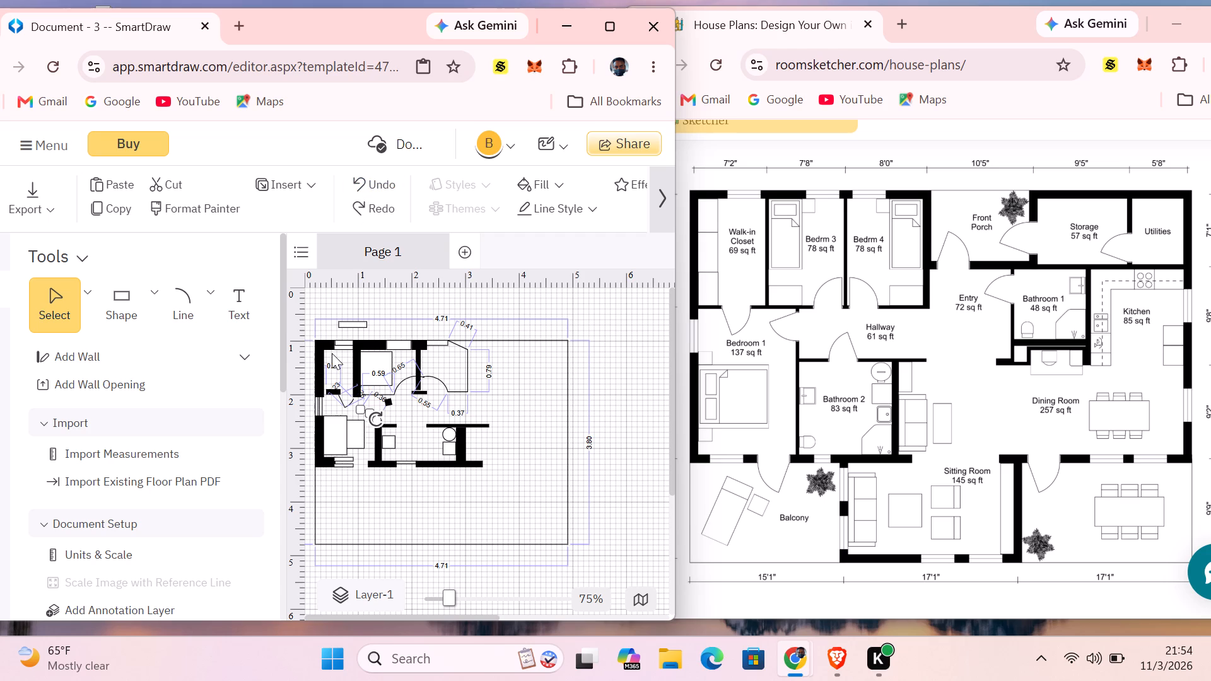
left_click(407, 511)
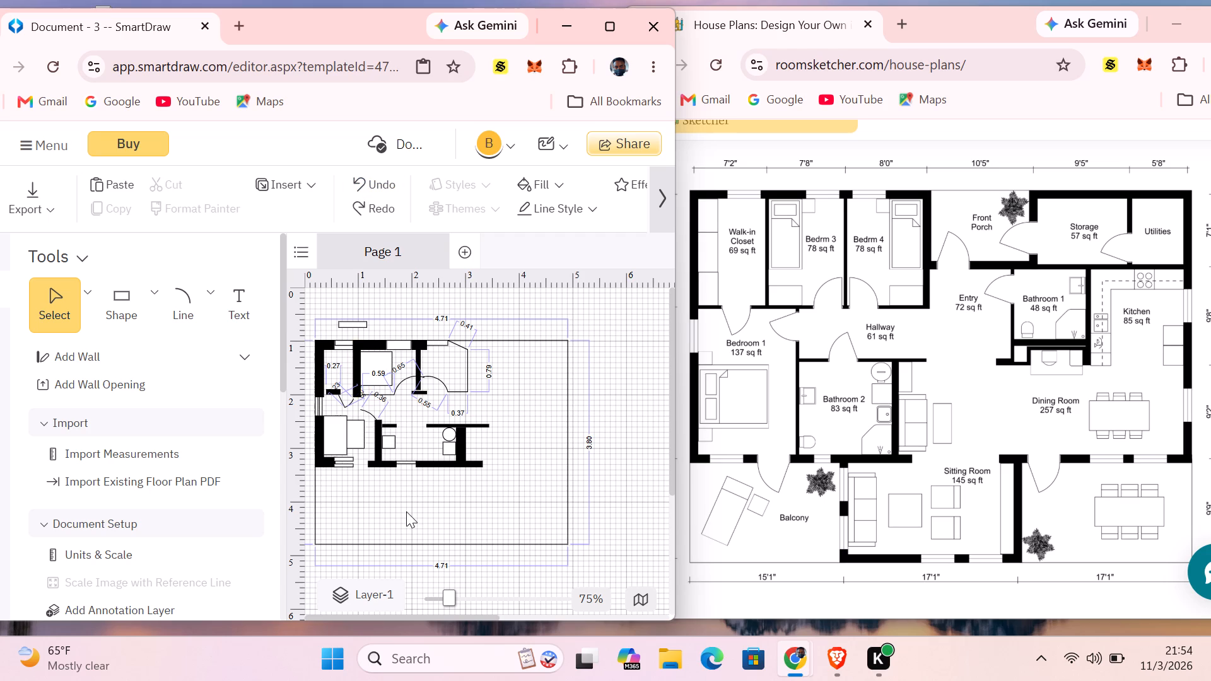
Draw a thin straight line for Bedroom 1's door leaf, from the hallway wall below Bedroom 3 to the free end of the door arc.
left_click(204, 295)
left_click(248, 371)
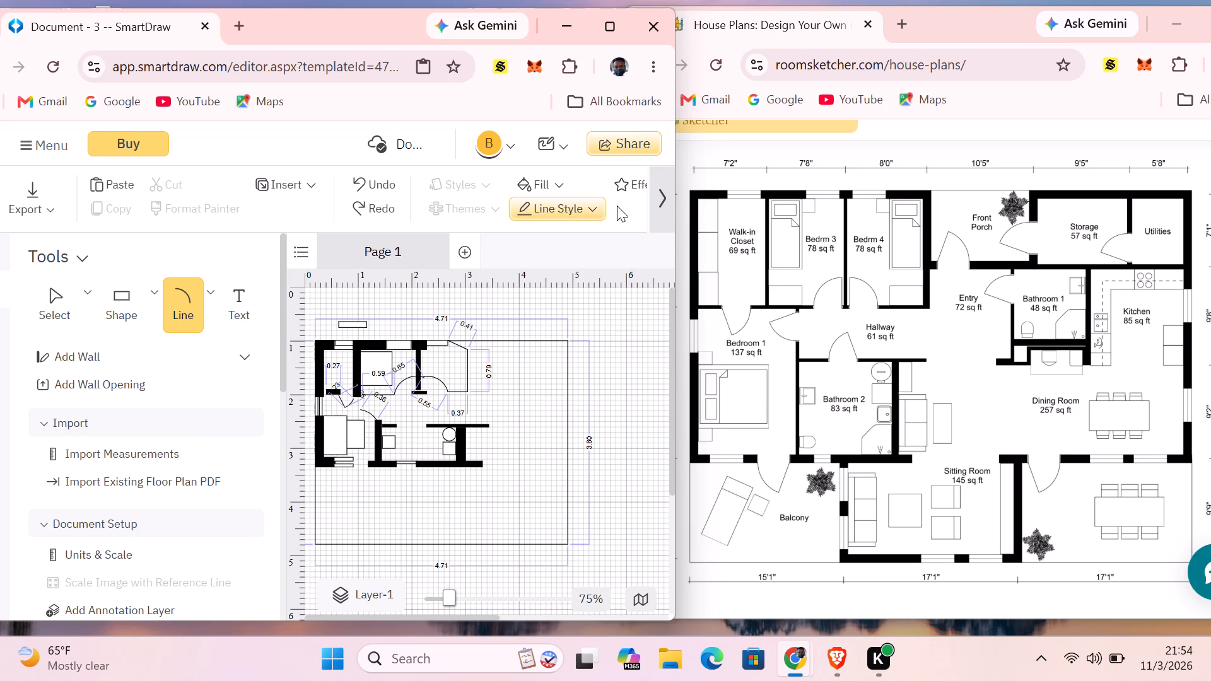
left_click(591, 206)
left_click(552, 281)
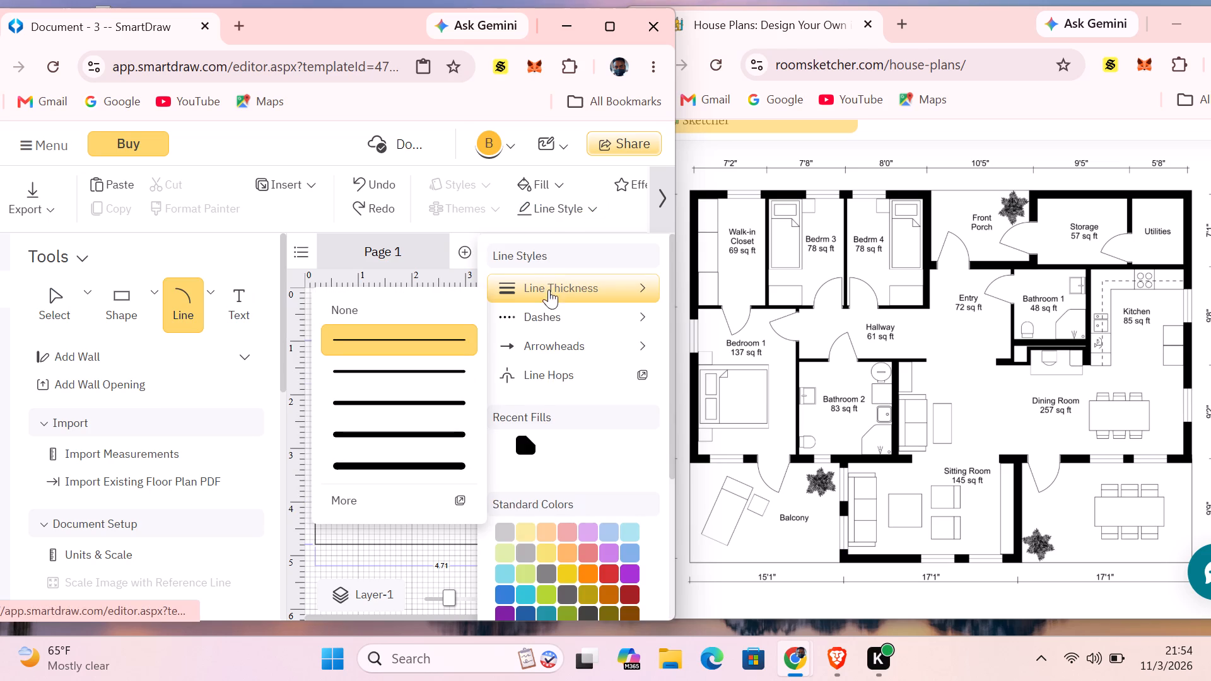
left_click(460, 332)
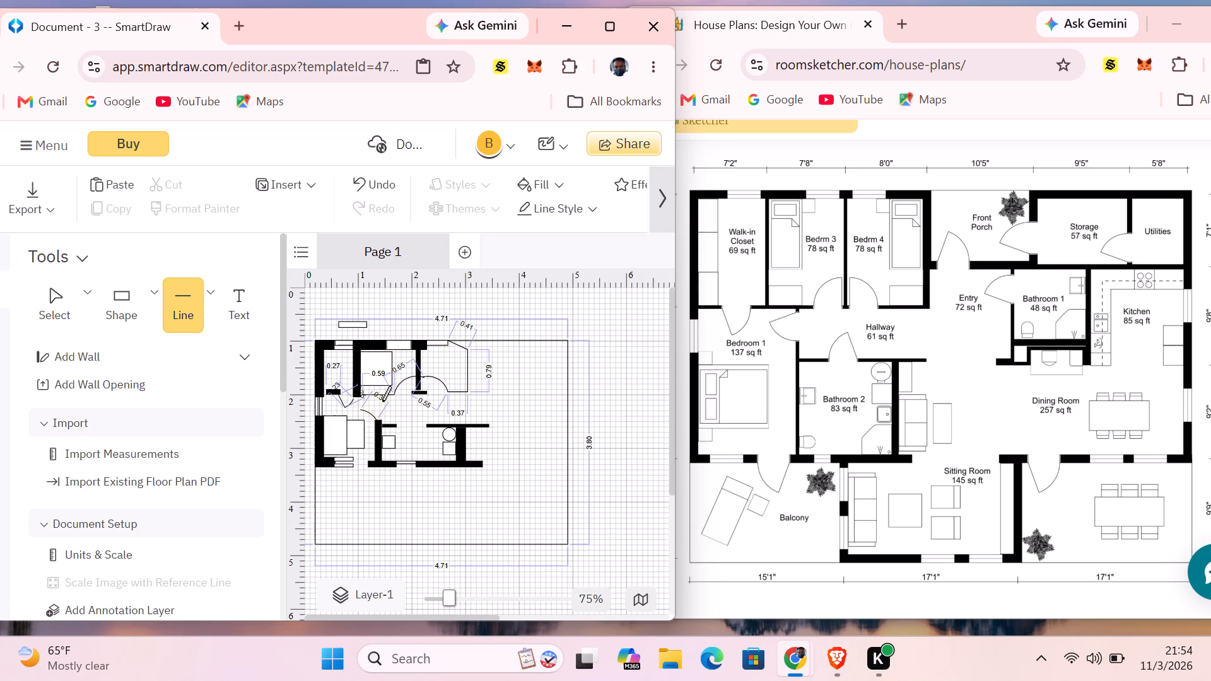
left_click_drag(380, 397, 371, 400)
left_click_drag(371, 400, 365, 408)
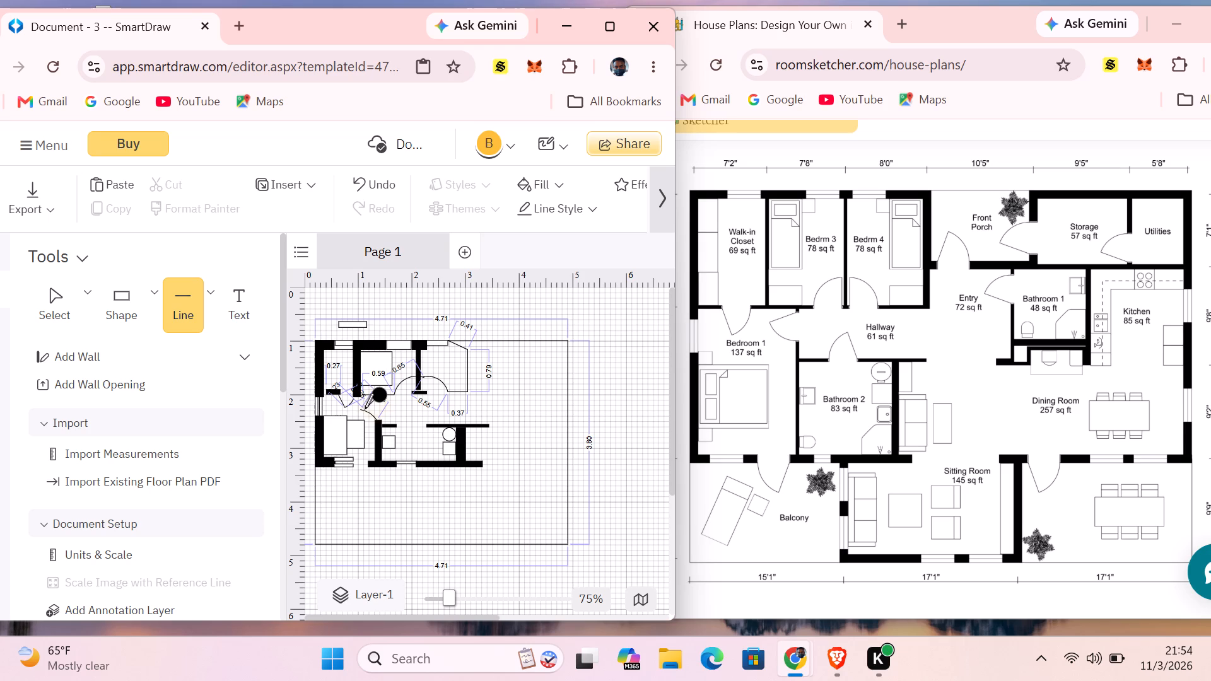
left_click_drag(365, 408, 358, 408)
left_click(537, 383)
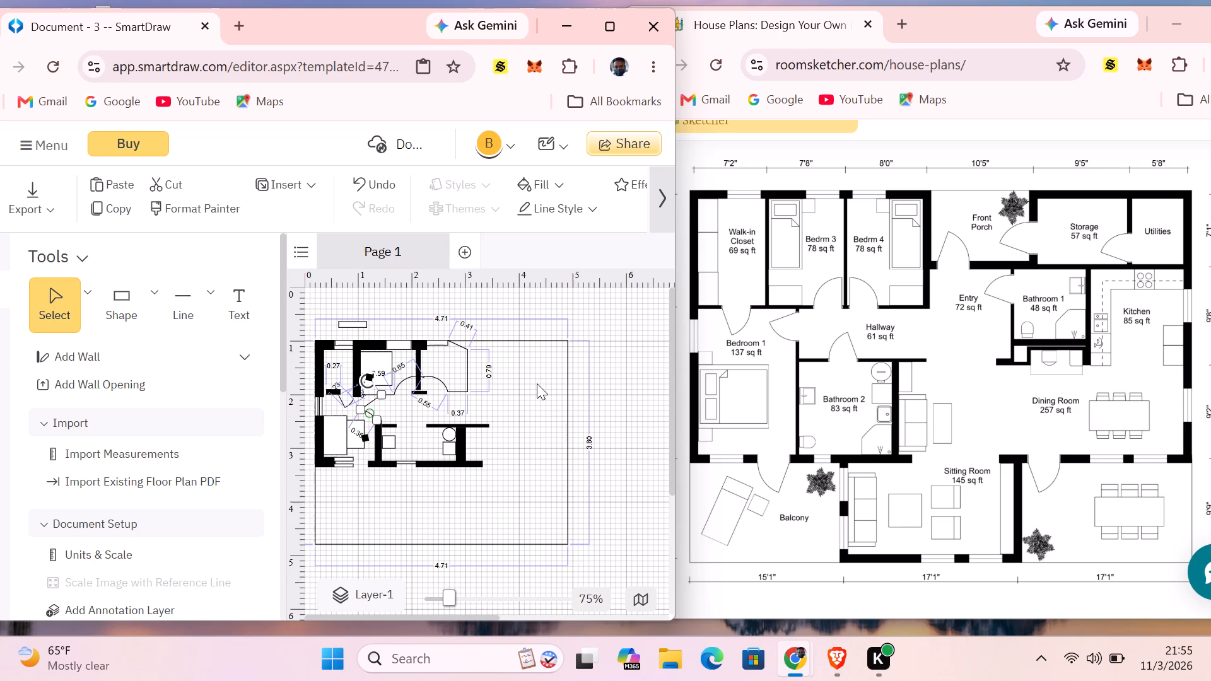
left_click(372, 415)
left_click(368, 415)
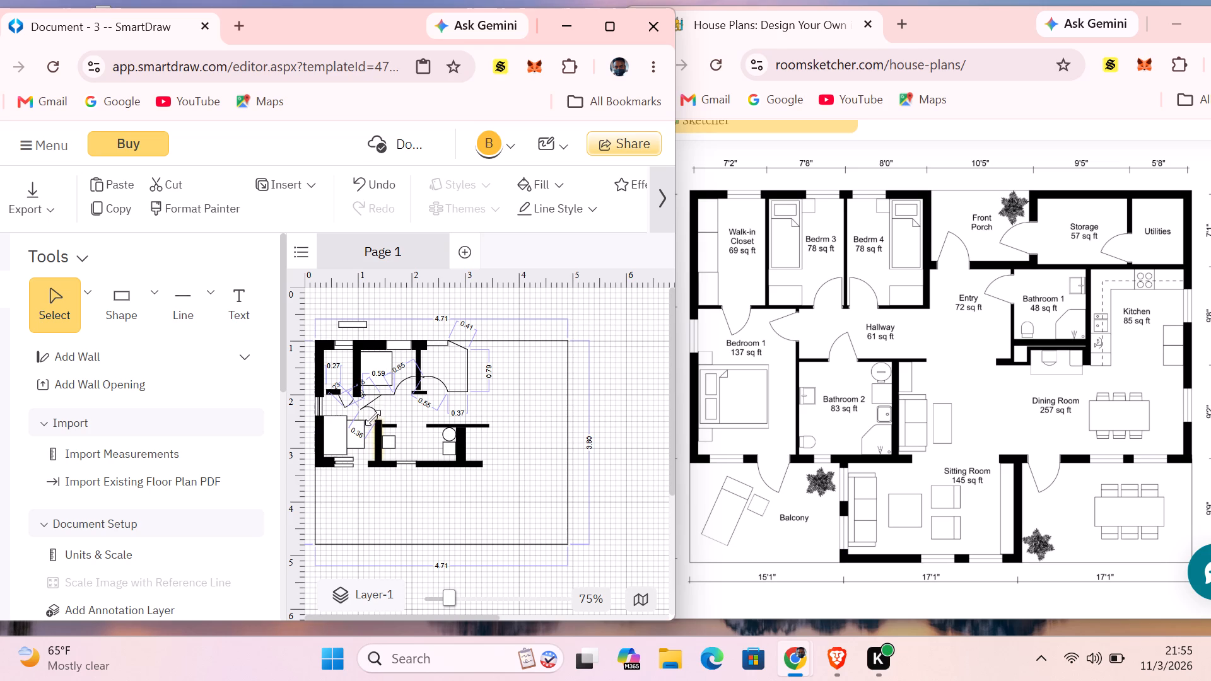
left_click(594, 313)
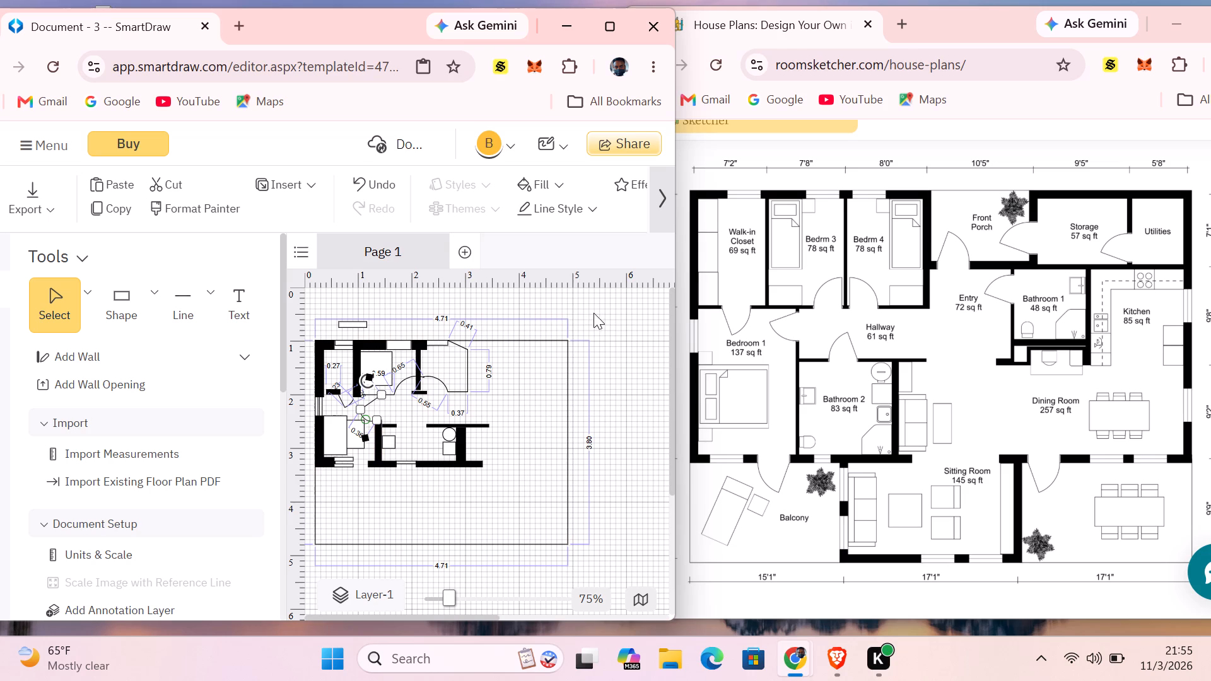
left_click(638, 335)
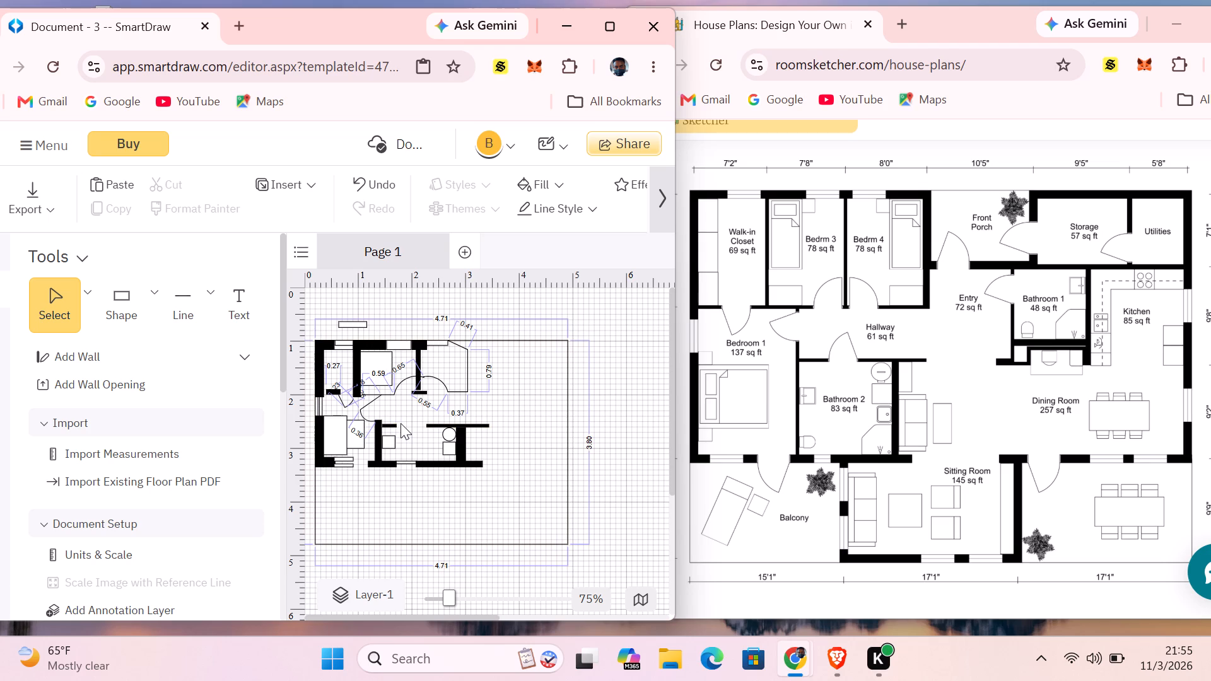
Draw a straight line about 0.52 long for Bathroom 2's door leaf, angled from the end of its hallway wall into the hallway.
left_click(213, 293)
left_click(260, 375)
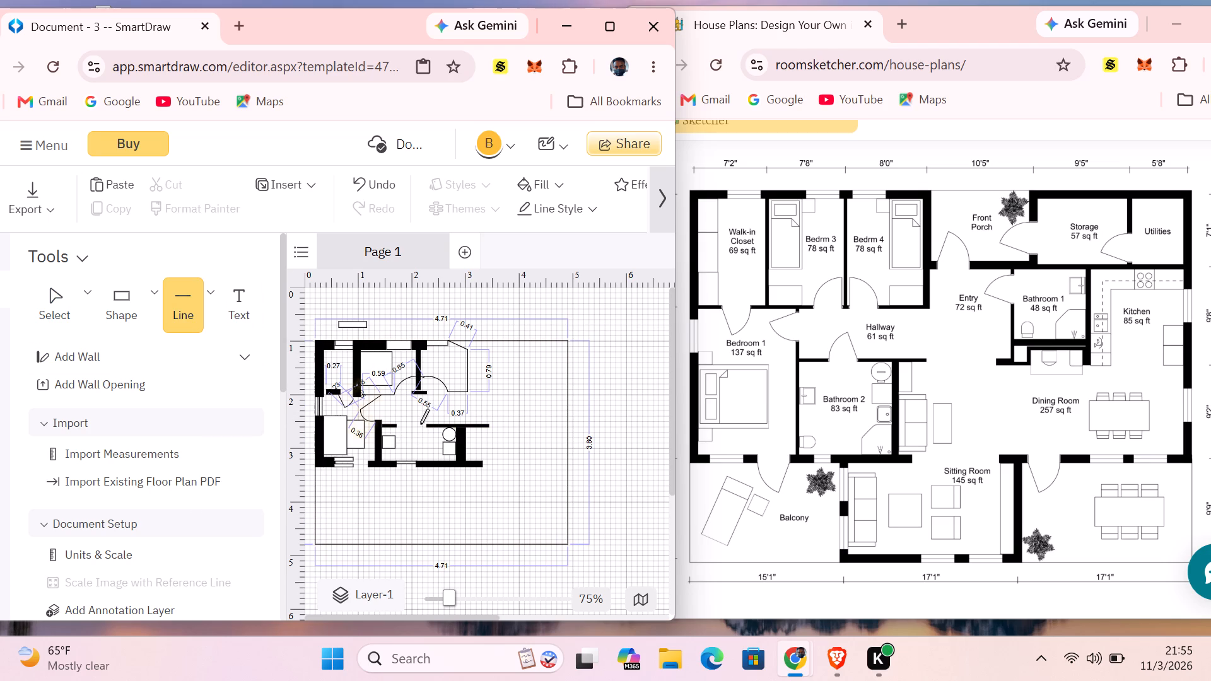
left_click_drag(428, 426, 417, 410)
left_click_drag(417, 410, 413, 404)
left_click_drag(413, 404, 410, 402)
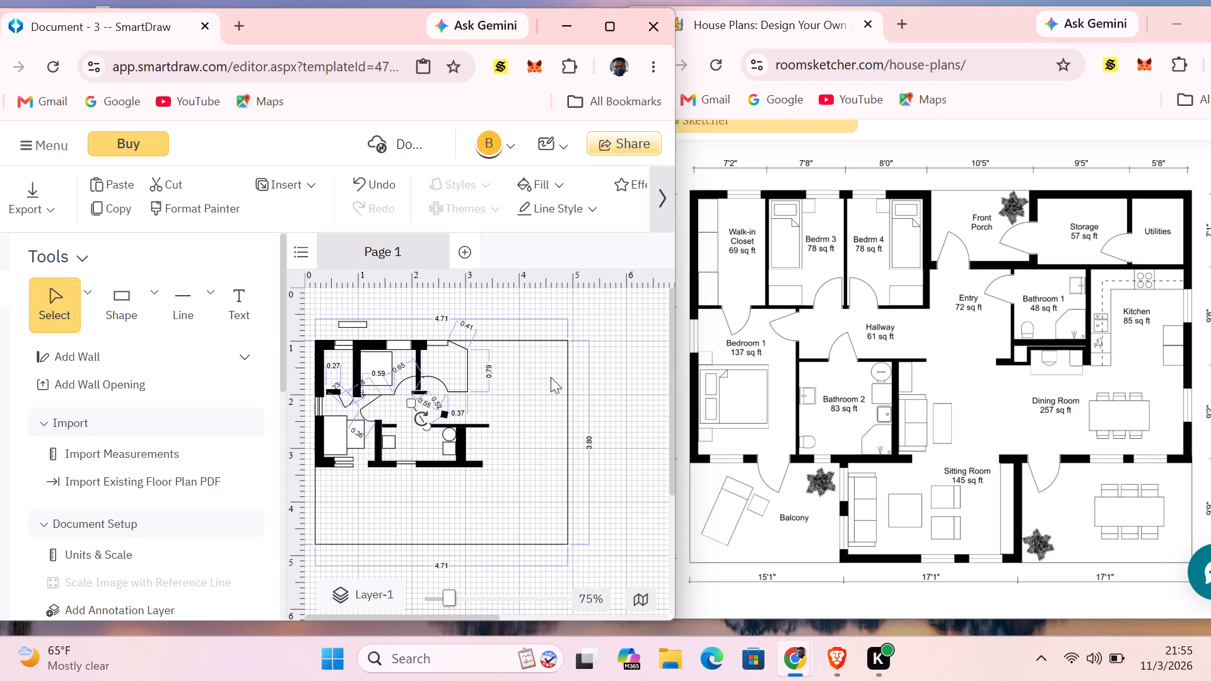
left_click(556, 371)
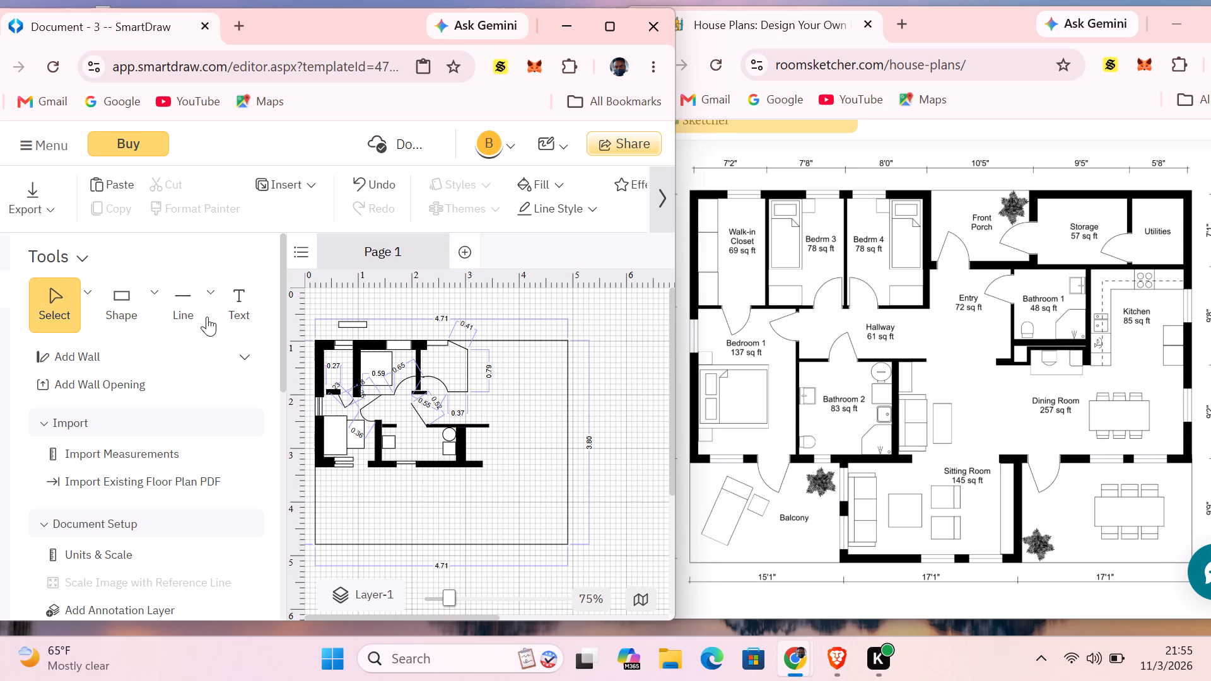
Draw a curved line of the thinnest thickness for Bathroom 2's door swing, from the leaf's free end to the opposite side of the doorway.
left_click(221, 288)
left_click(211, 293)
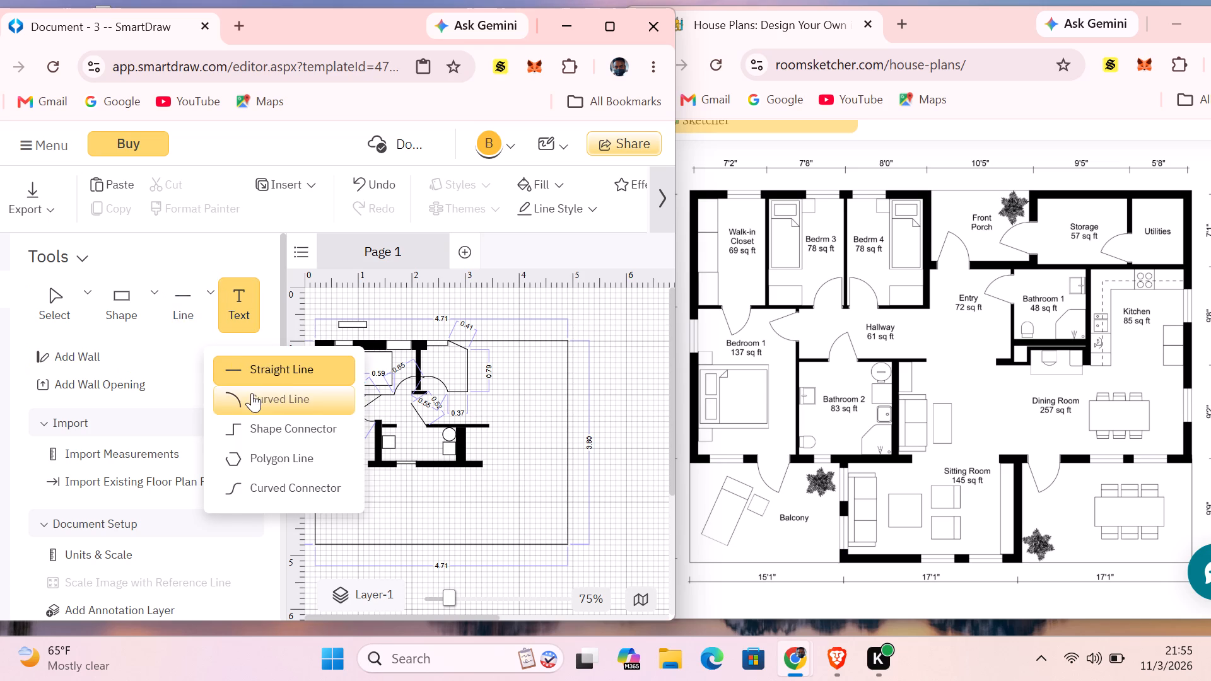
left_click(252, 393)
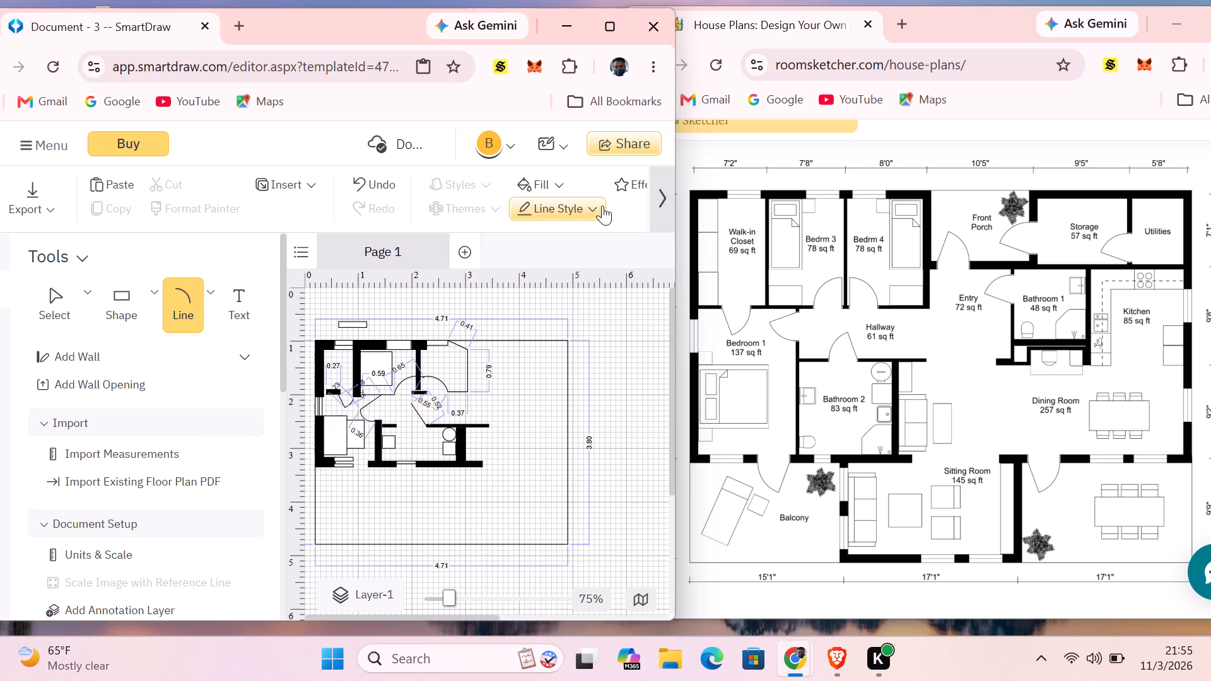
left_click(602, 206)
left_click(641, 286)
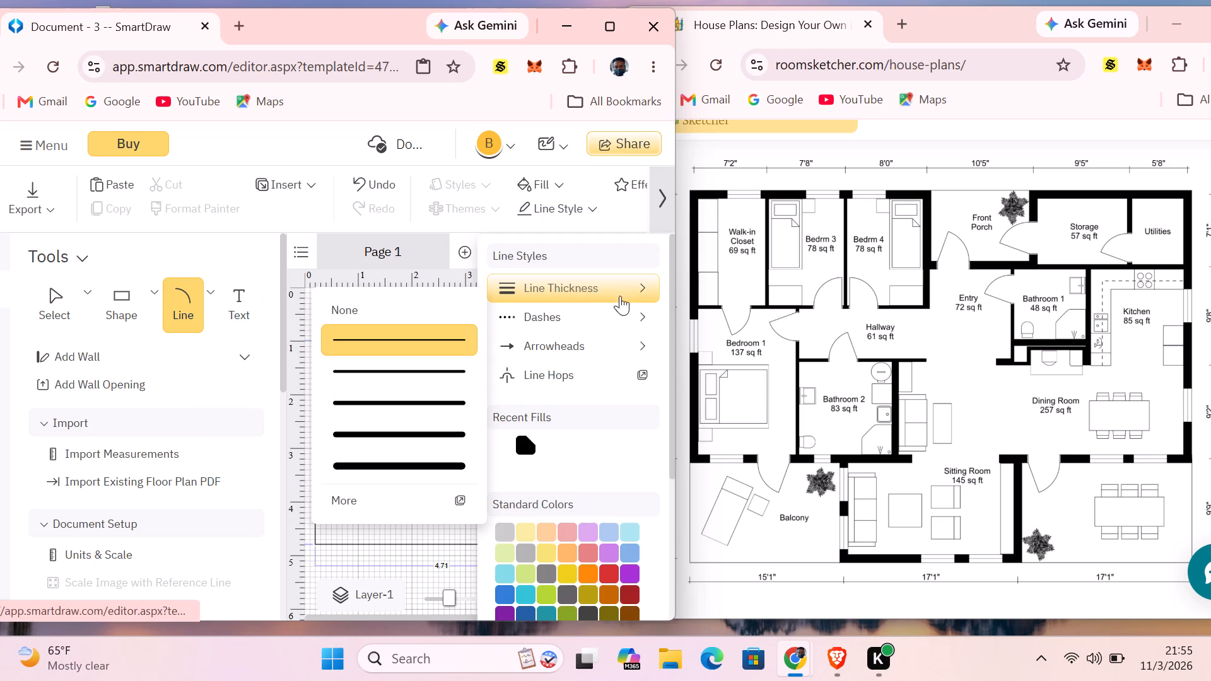
left_click(469, 341)
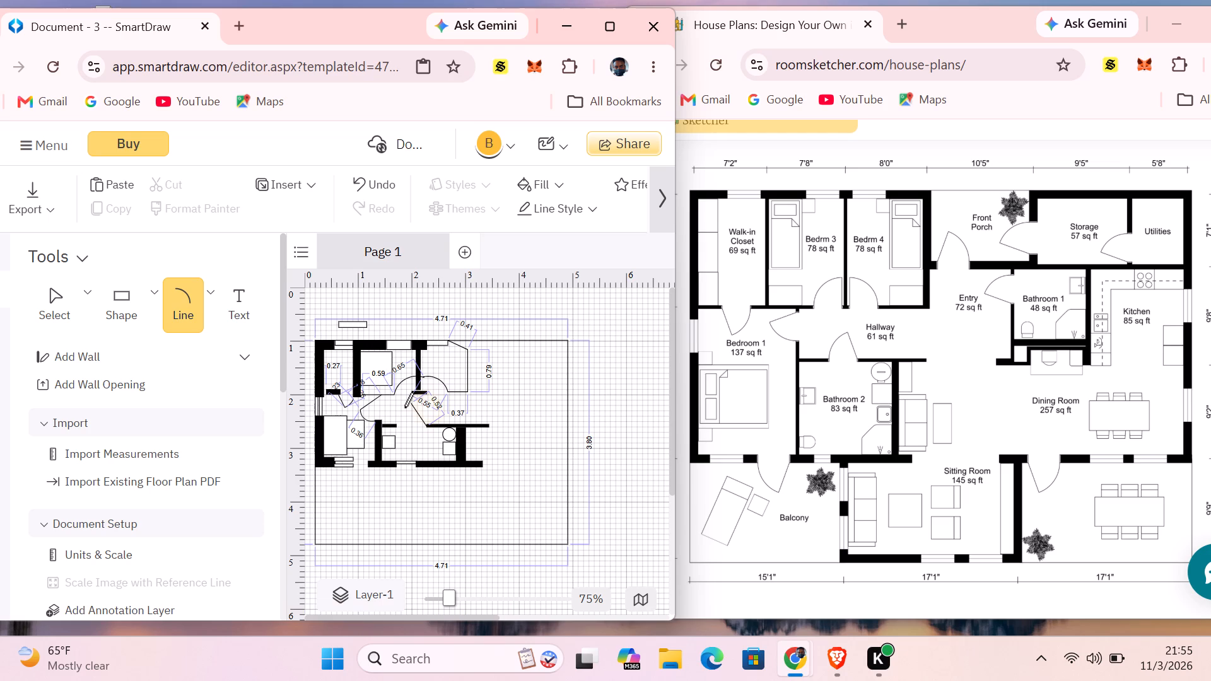
left_click_drag(412, 404, 403, 414)
left_click_drag(403, 414, 394, 426)
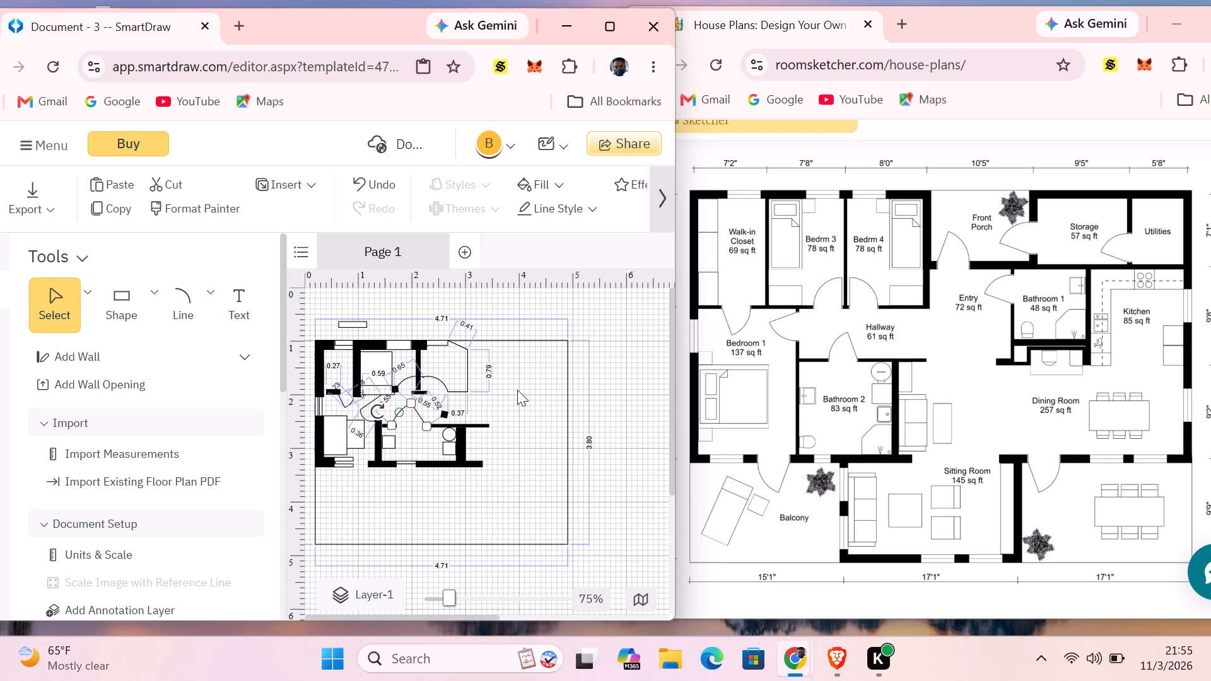
left_click(518, 390)
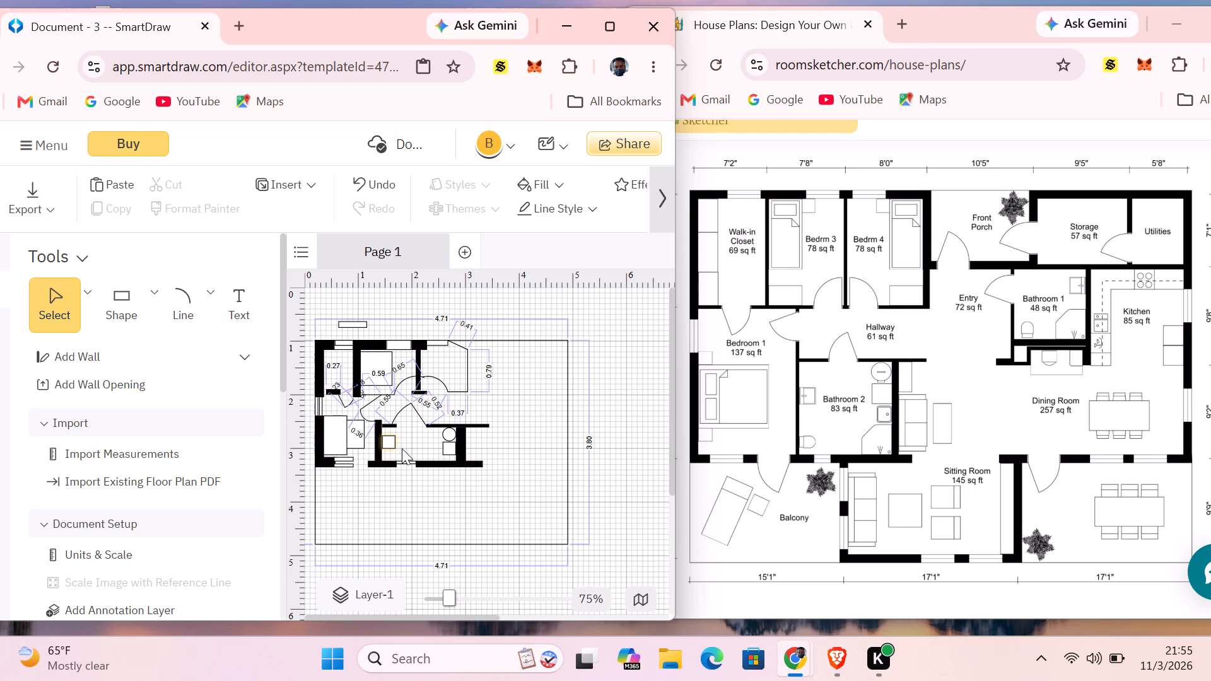
Paste the copied rectangle, reshape it into a narrow upright sofa, and place it against the outer face of Bathroom 2's sitting-room wall.
right_click(382, 484)
left_click(426, 370)
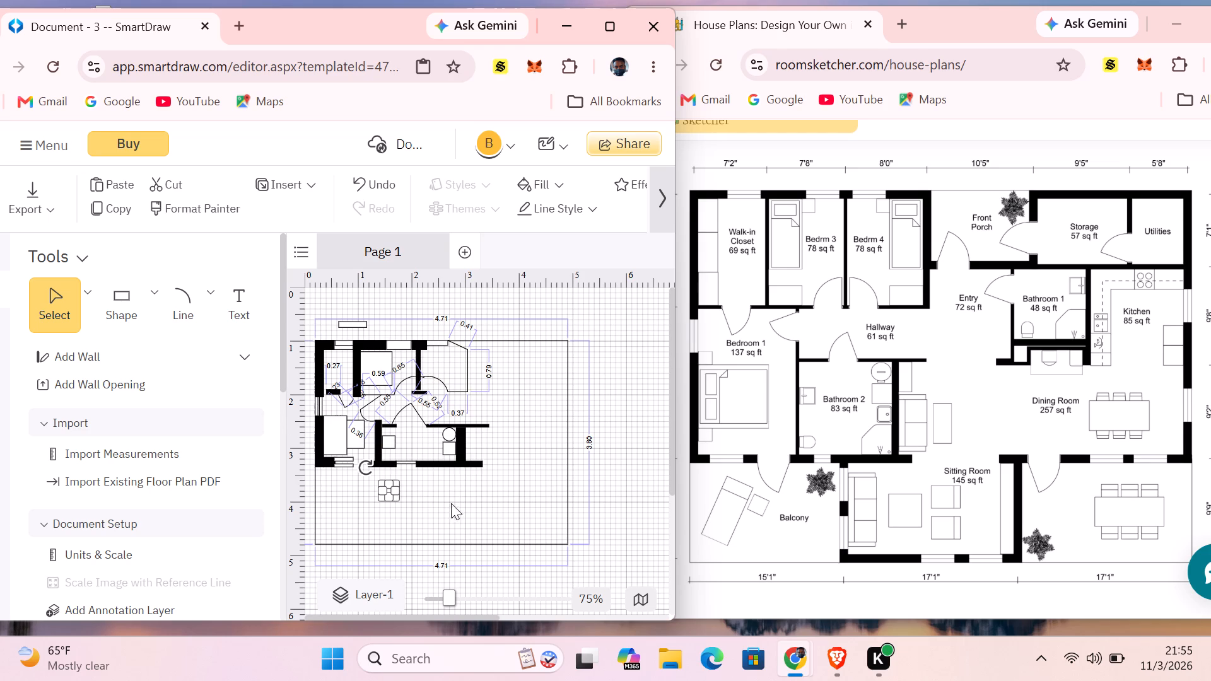
left_click_drag(395, 493, 409, 494)
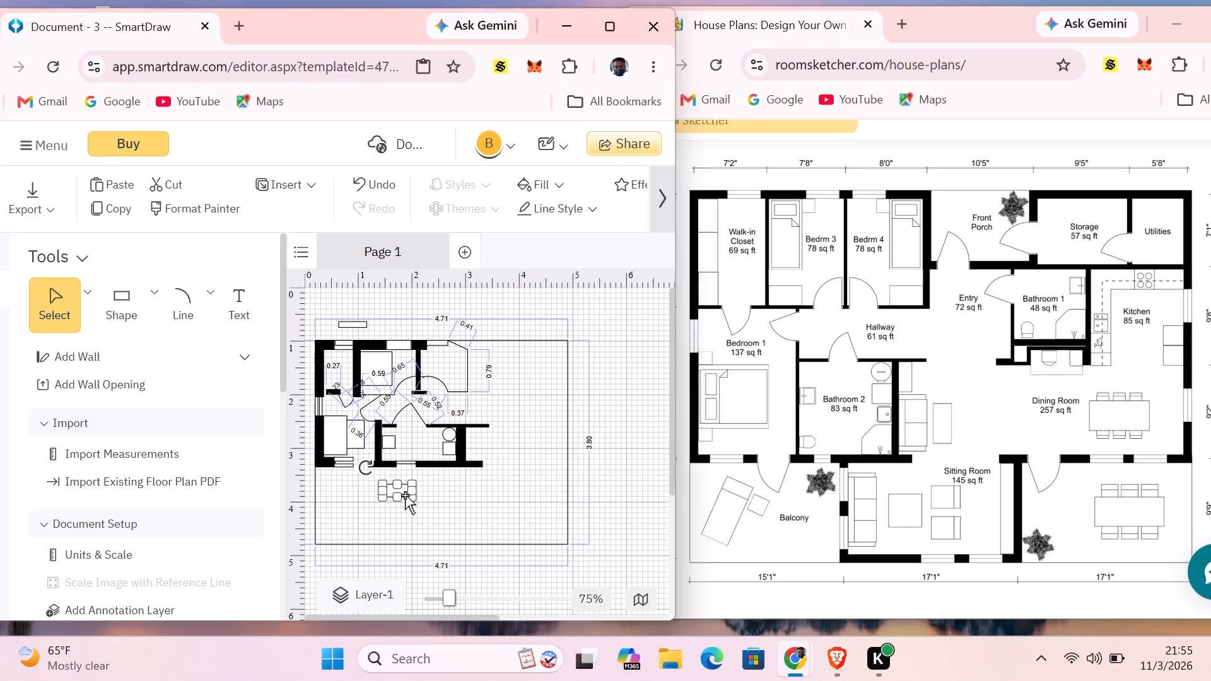
left_click_drag(395, 497, 398, 516)
left_click_drag(409, 499, 407, 499)
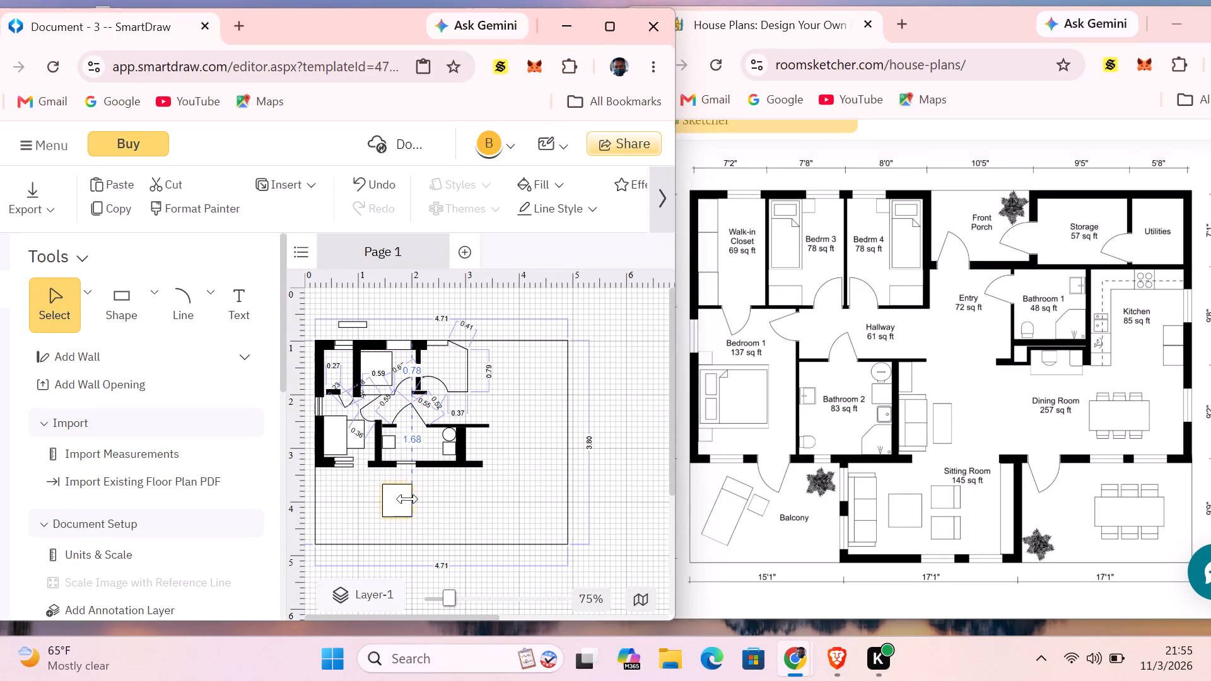
left_click_drag(407, 499, 390, 502)
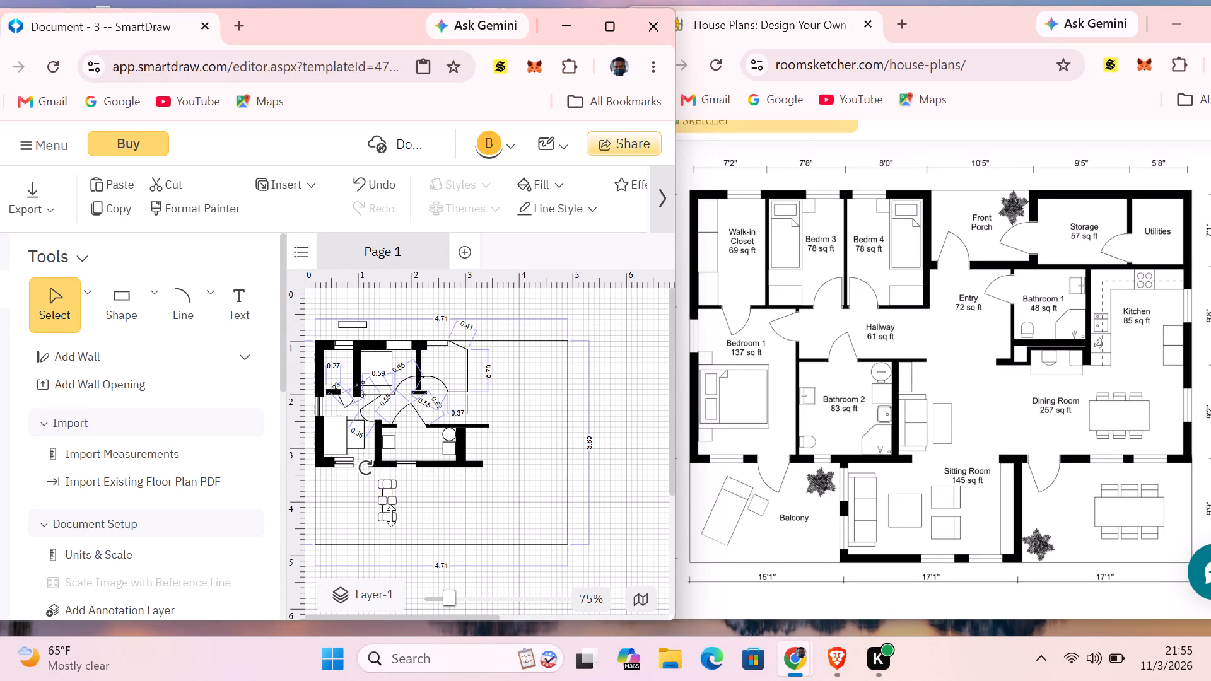
left_click_drag(391, 516, 387, 505)
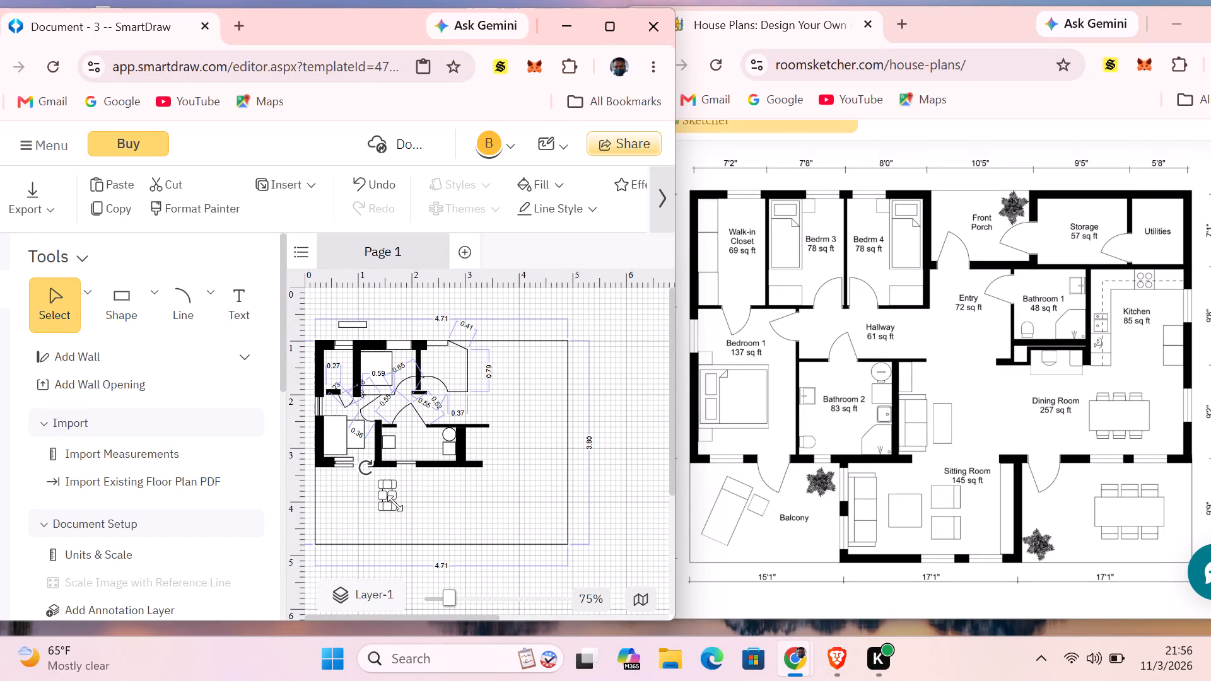
left_click(389, 498)
left_click(402, 489)
left_click_drag(388, 495, 472, 445)
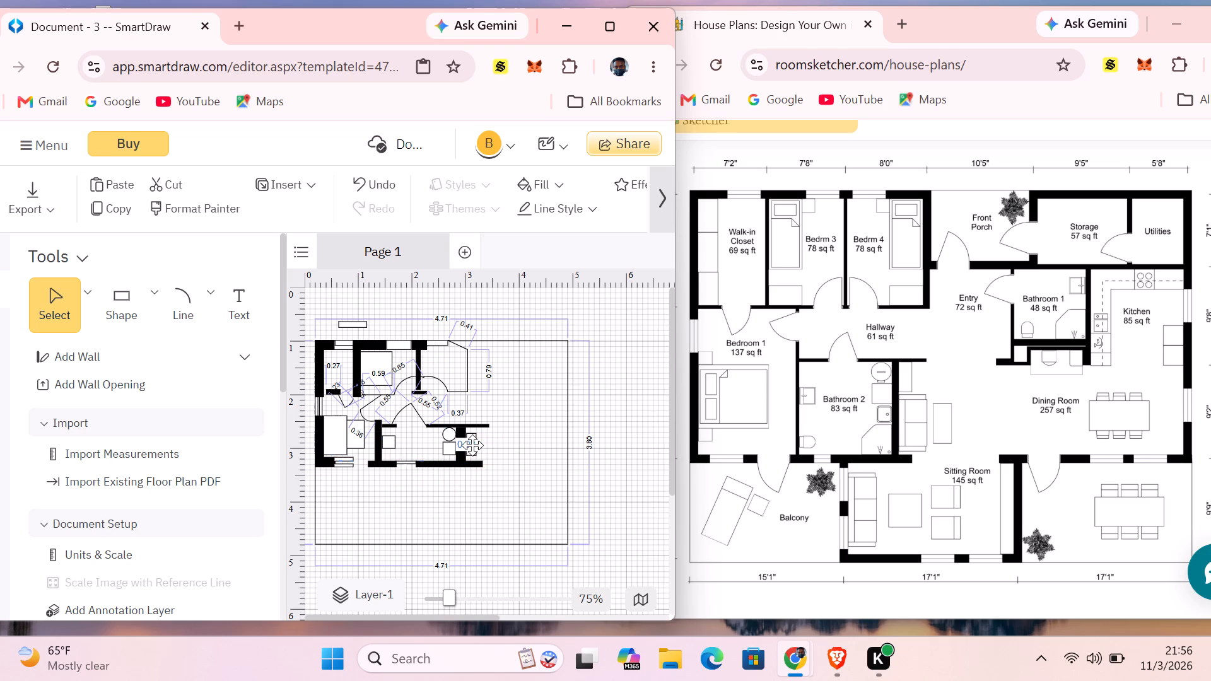
left_click_drag(472, 445, 471, 439)
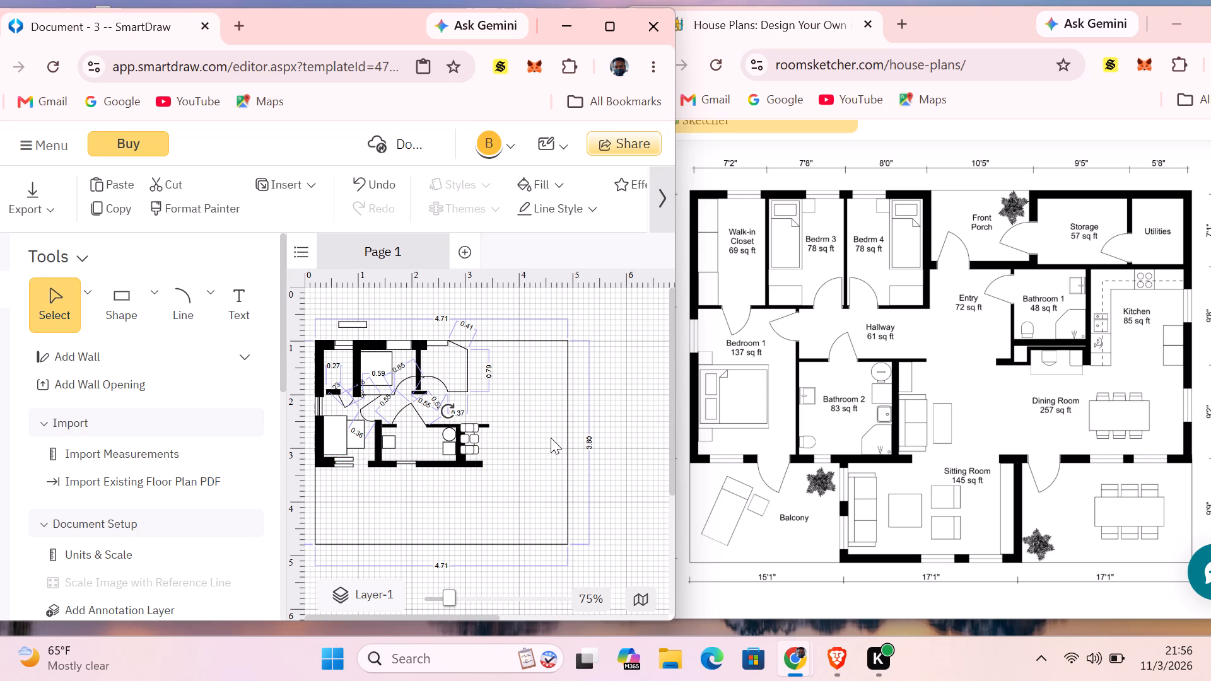
left_click(551, 438)
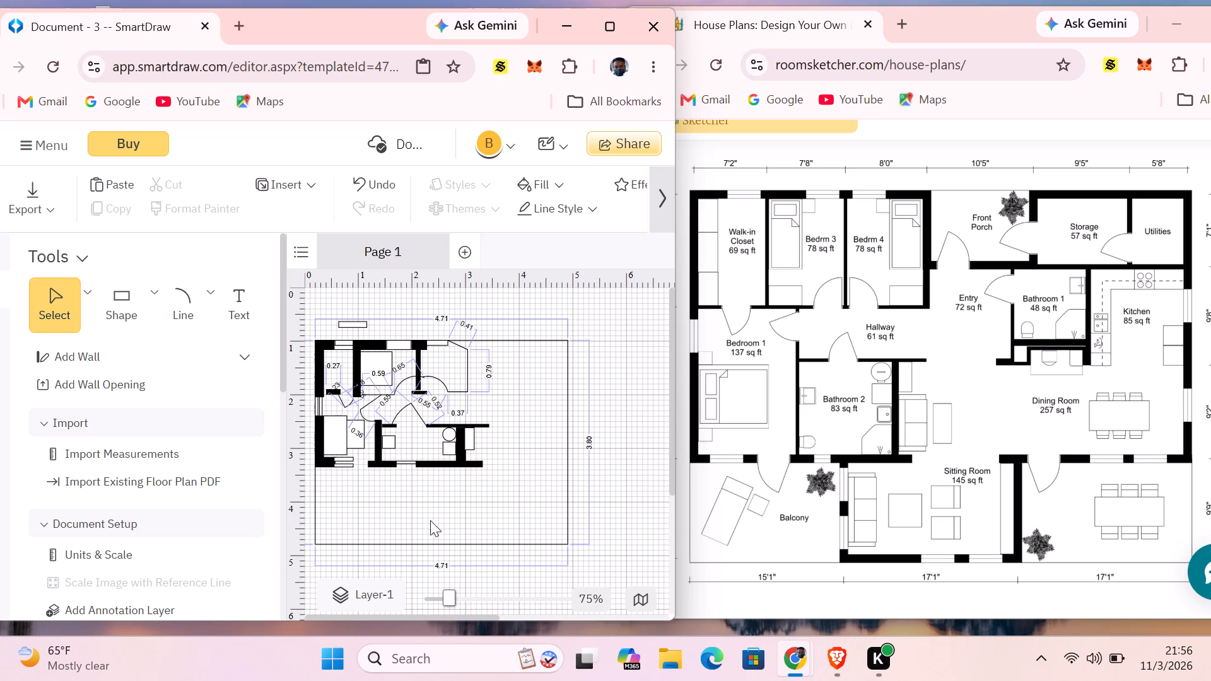
Paste another rectangle for the coffee table, reshape it into a tall narrow form, and move it beside the sofa near Bathroom 2.
right_click(397, 488)
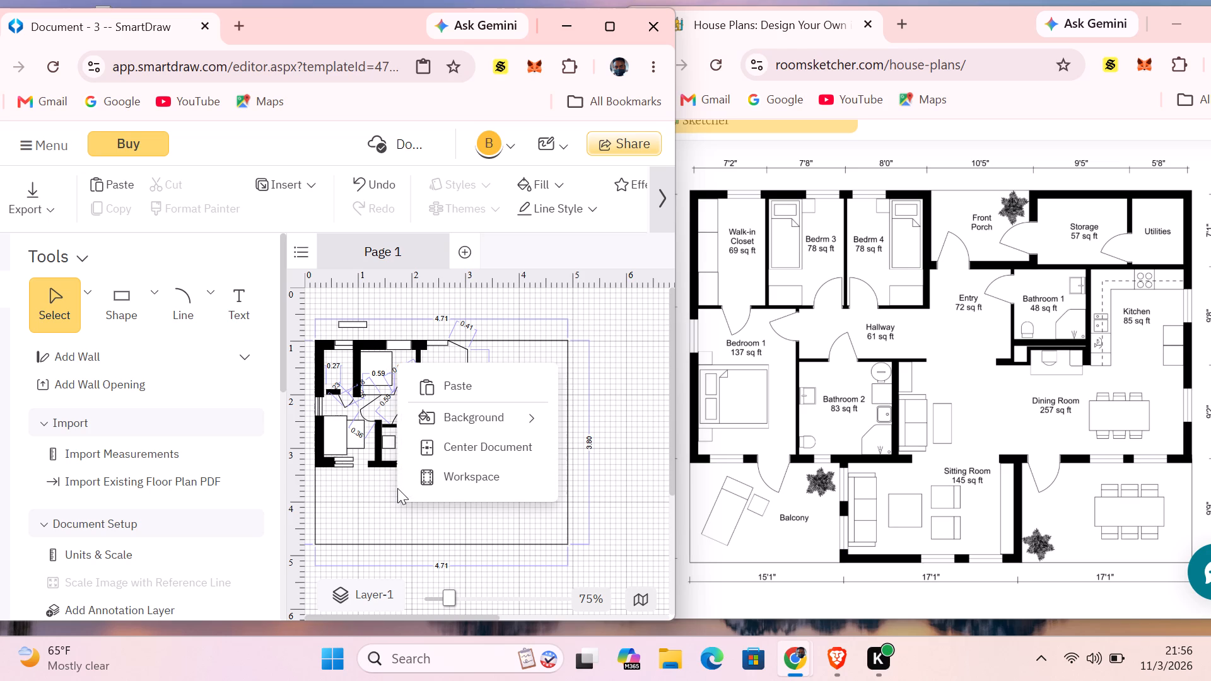
left_click(474, 399)
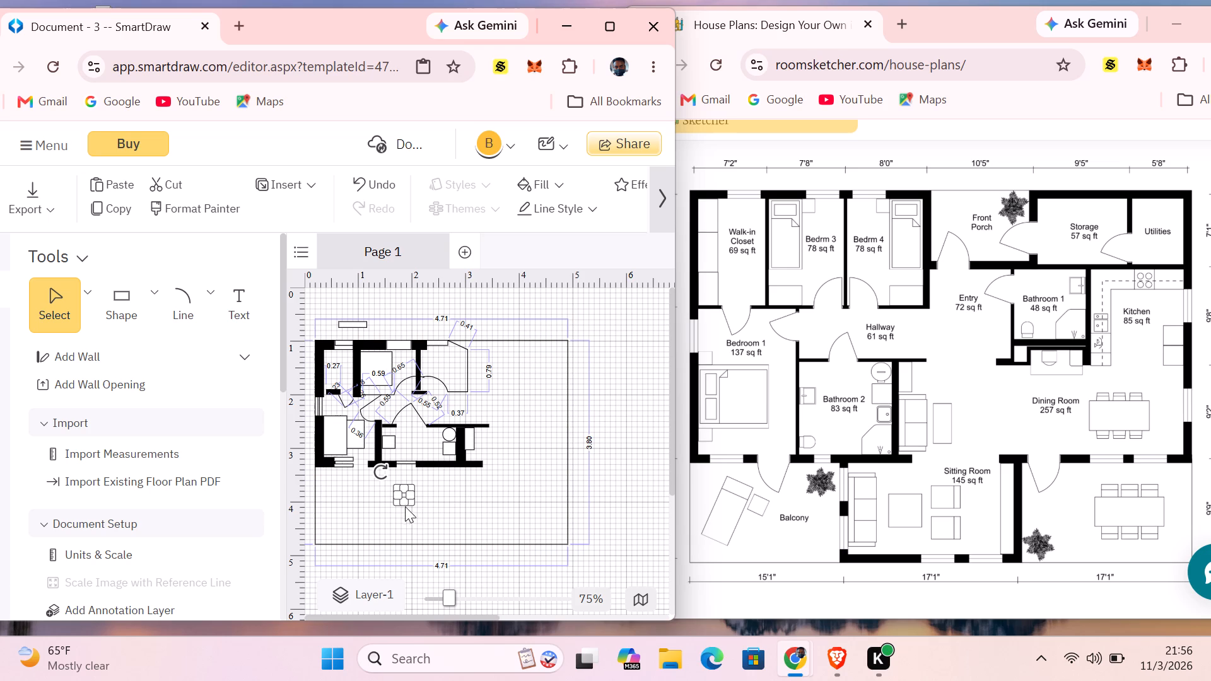
left_click_drag(404, 503, 411, 518)
left_click_drag(406, 486, 404, 482)
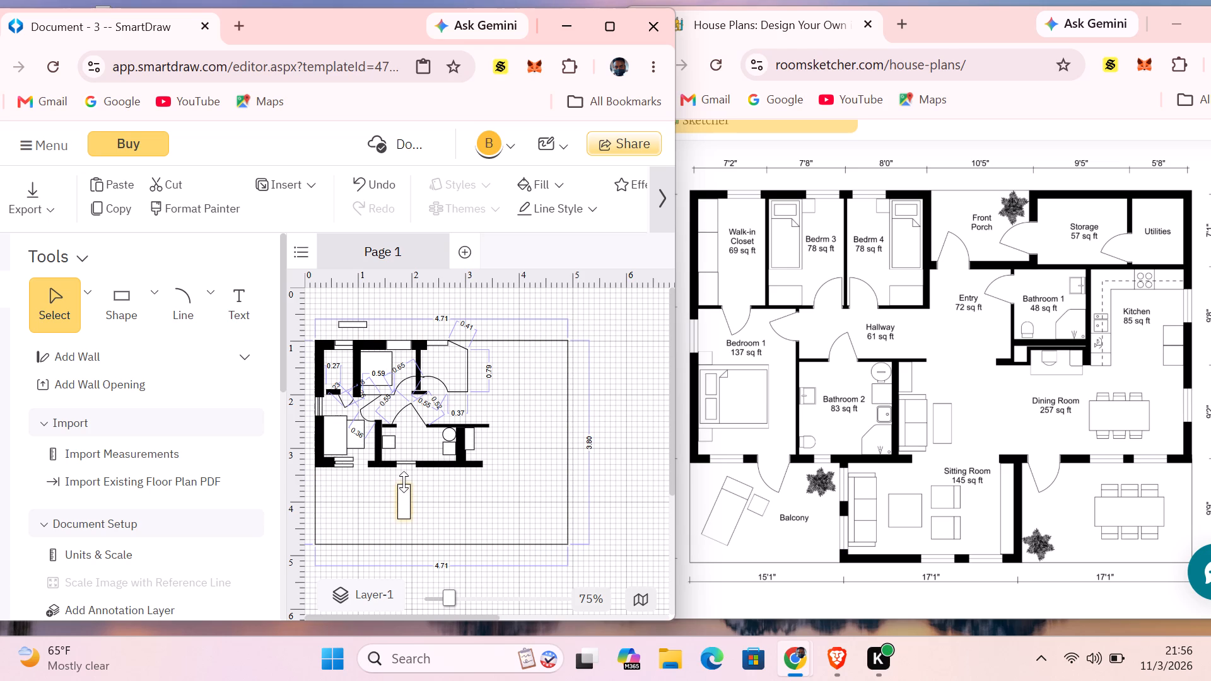
left_click_drag(404, 482, 404, 477)
left_click_drag(409, 501, 410, 501)
left_click_drag(410, 501, 417, 501)
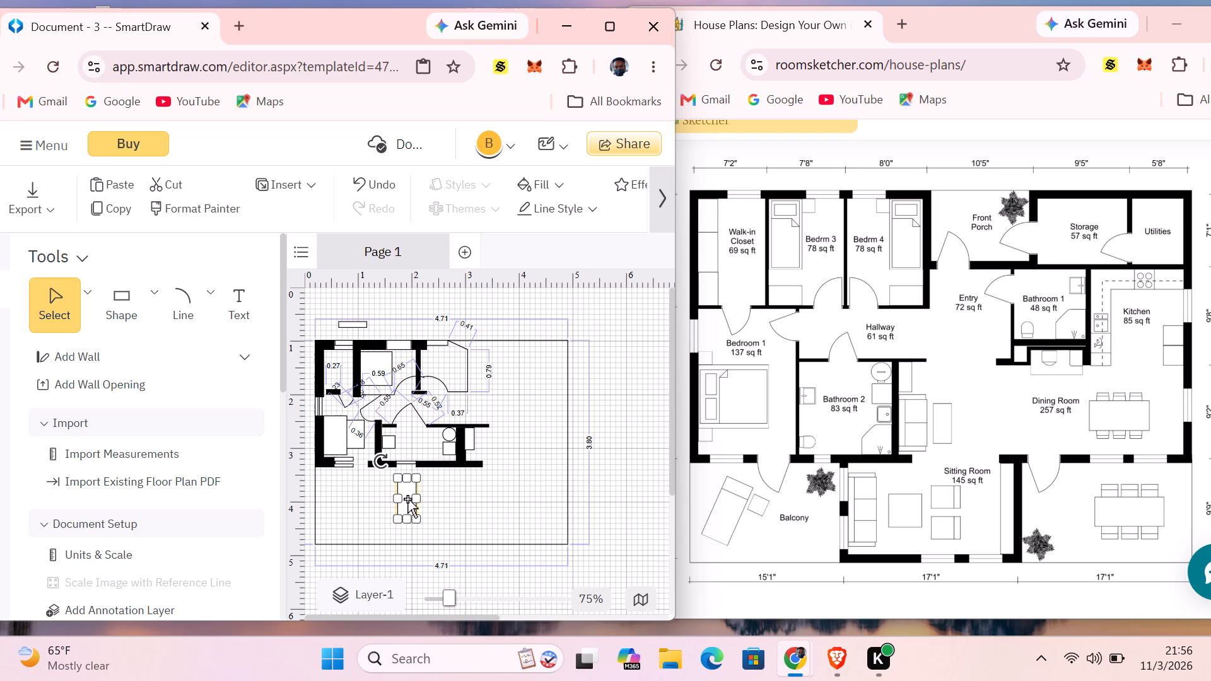
left_click_drag(407, 499, 496, 460)
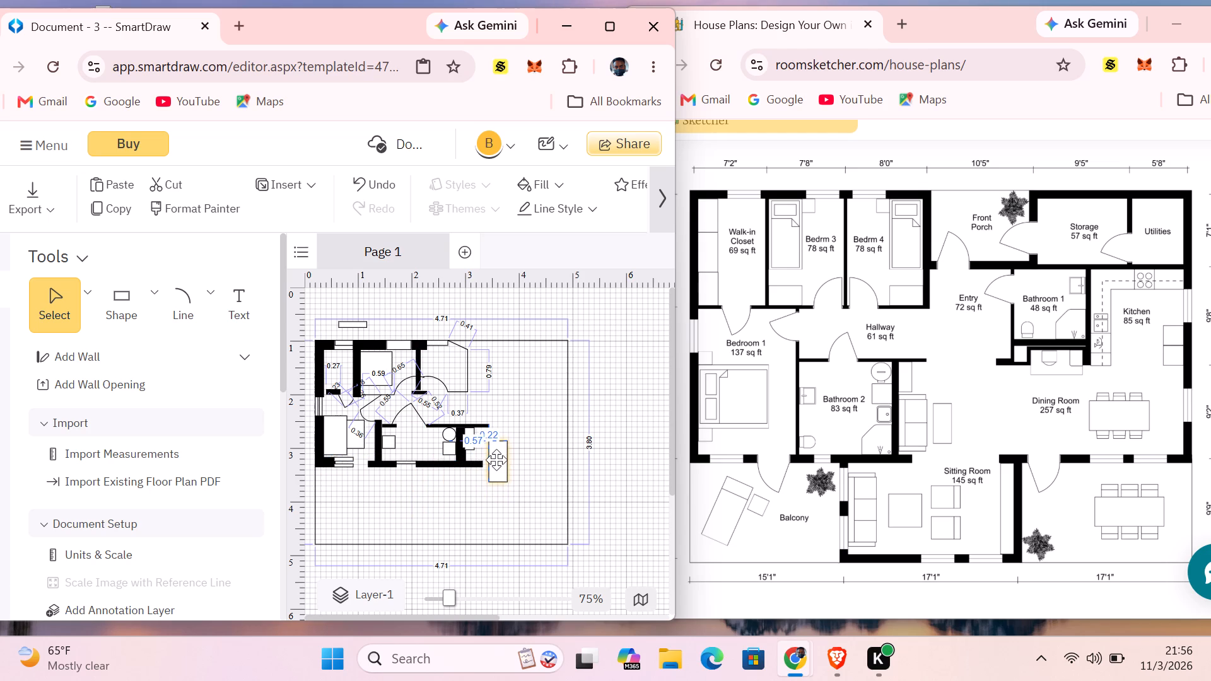
left_click_drag(496, 460, 493, 454)
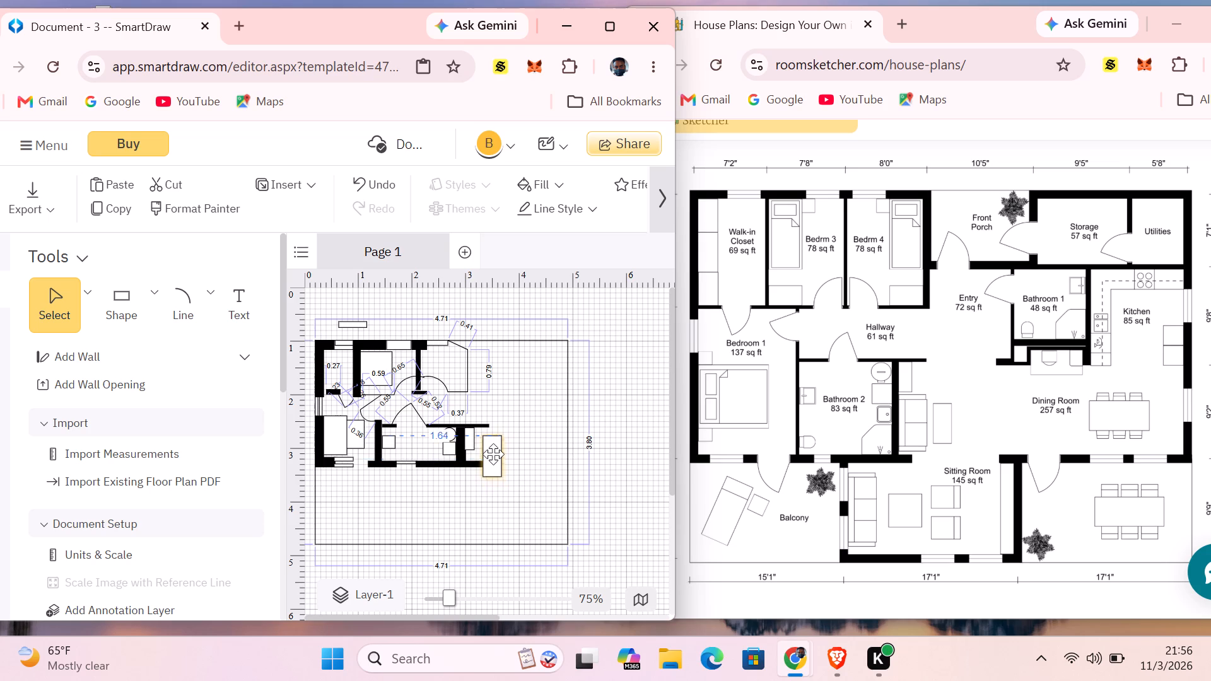
left_click_drag(493, 454, 493, 455)
Shrink the coffee table rectangle to a small upright shape and shift it closer to the sofa beside Bathroom 2.
left_click_drag(493, 475, 494, 454)
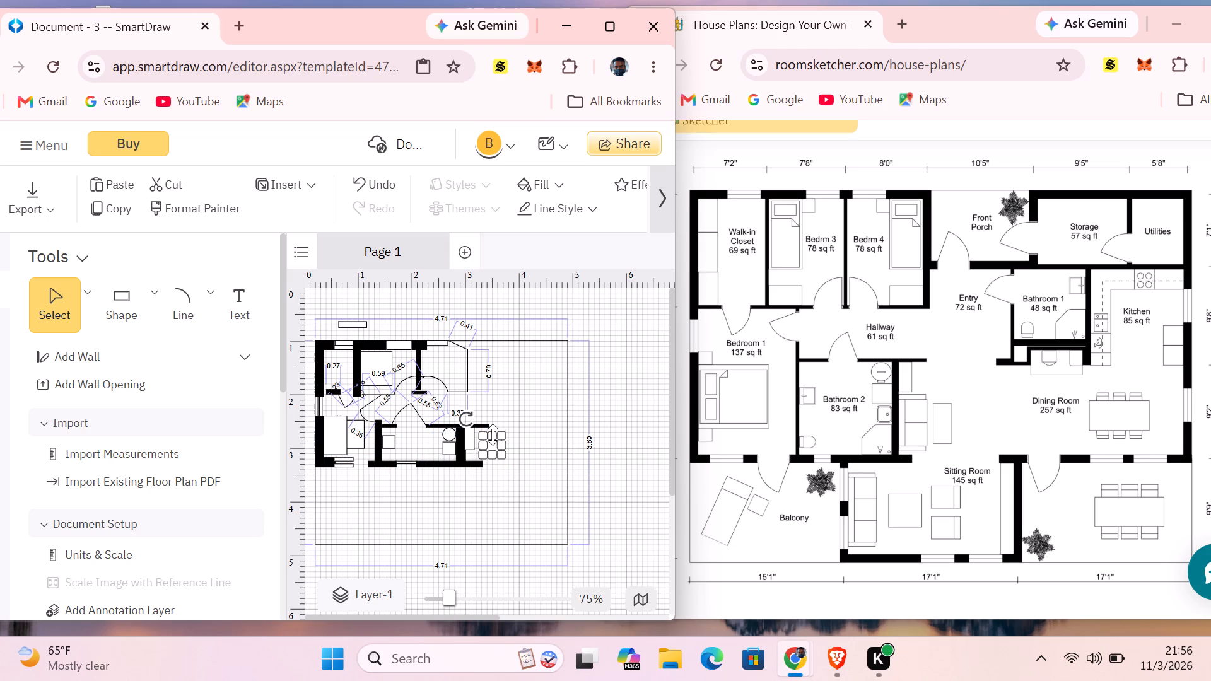
left_click_drag(493, 434, 493, 441)
left_click_drag(501, 445, 489, 446)
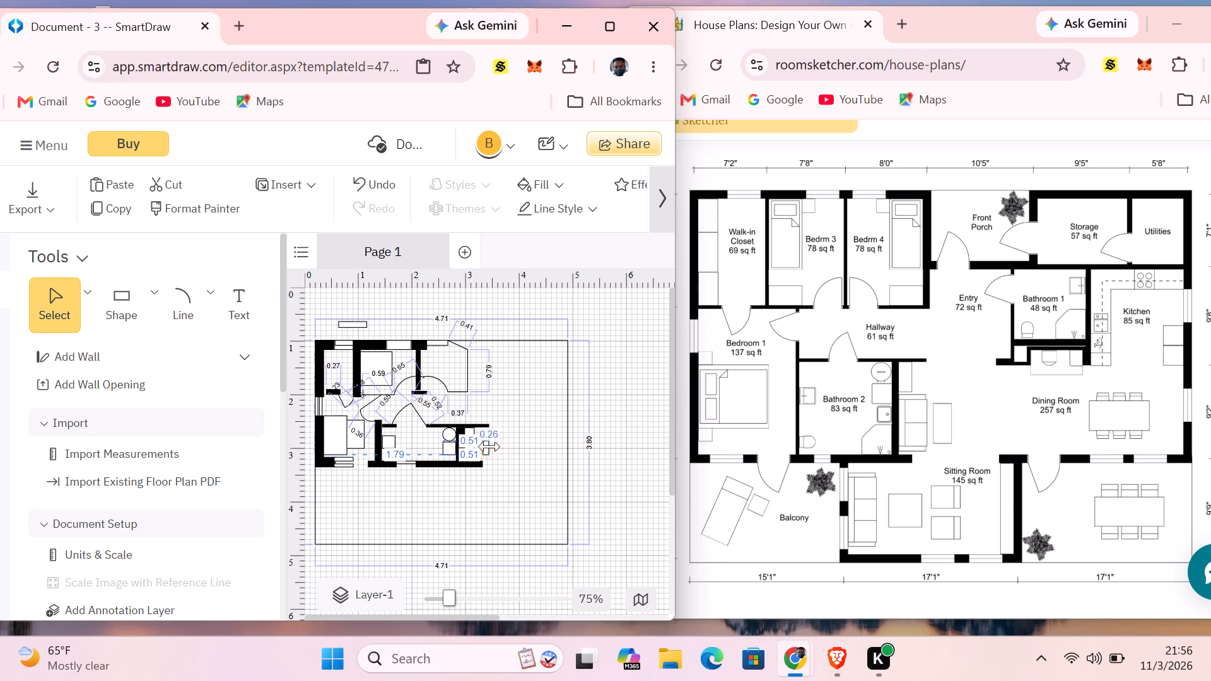
left_click_drag(489, 446, 493, 446)
left_click(527, 494)
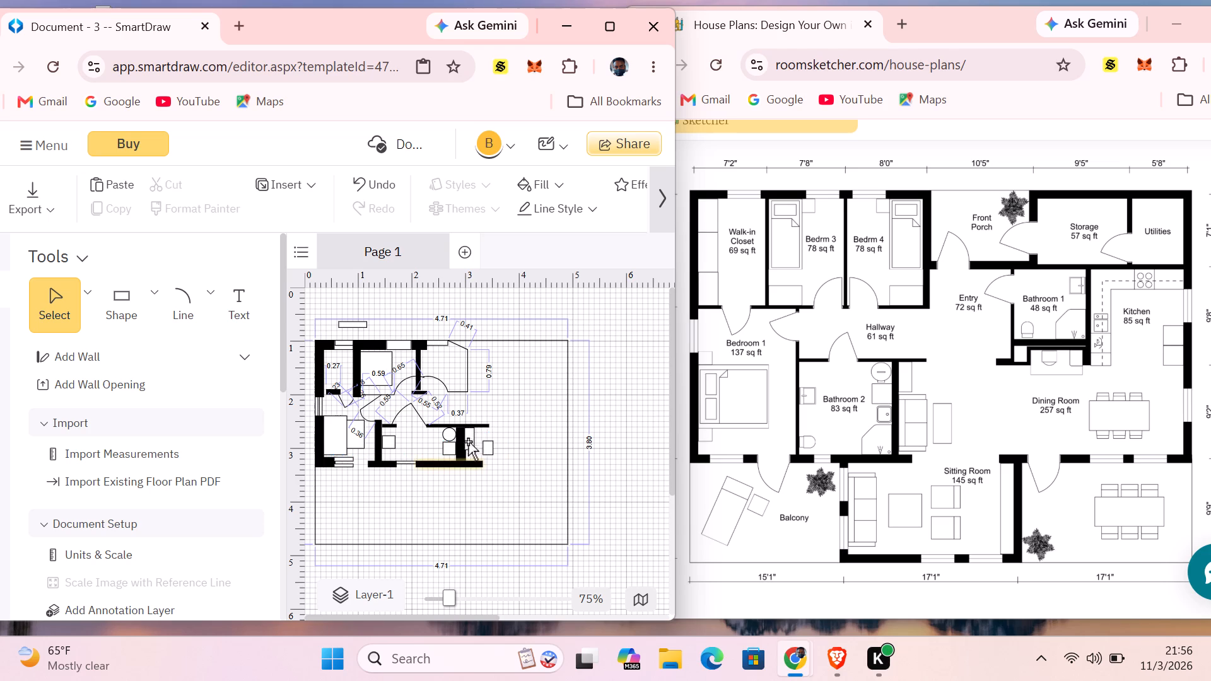
left_click(486, 446)
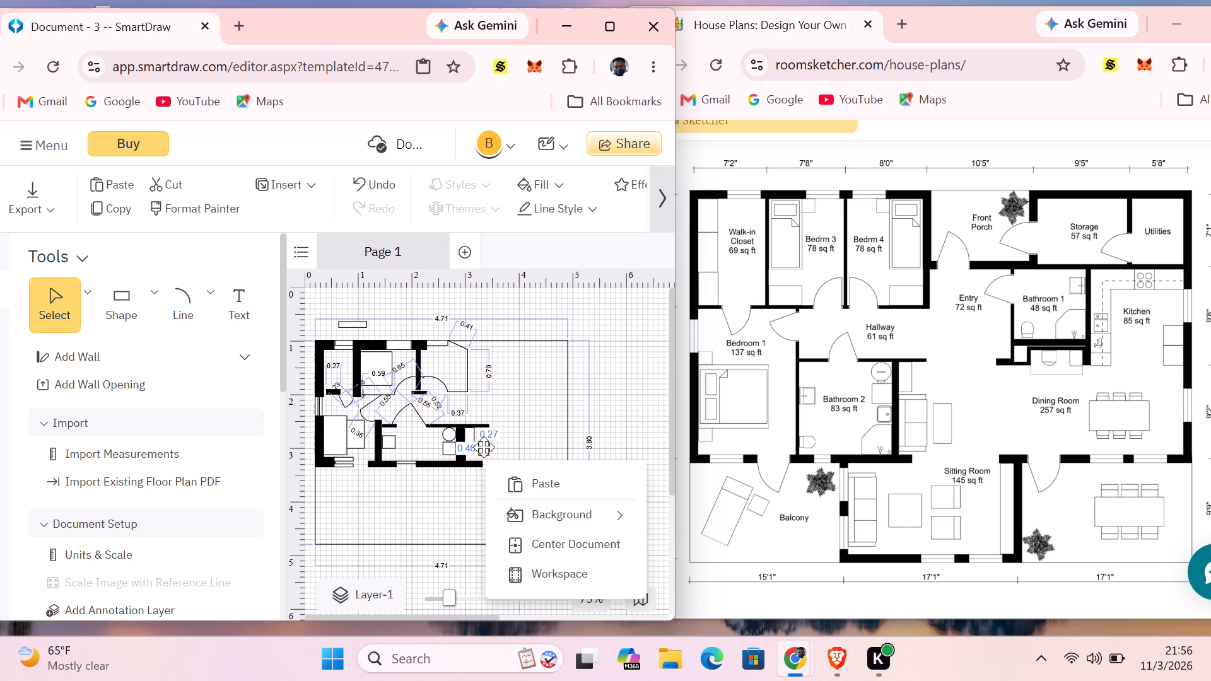
left_click(529, 393)
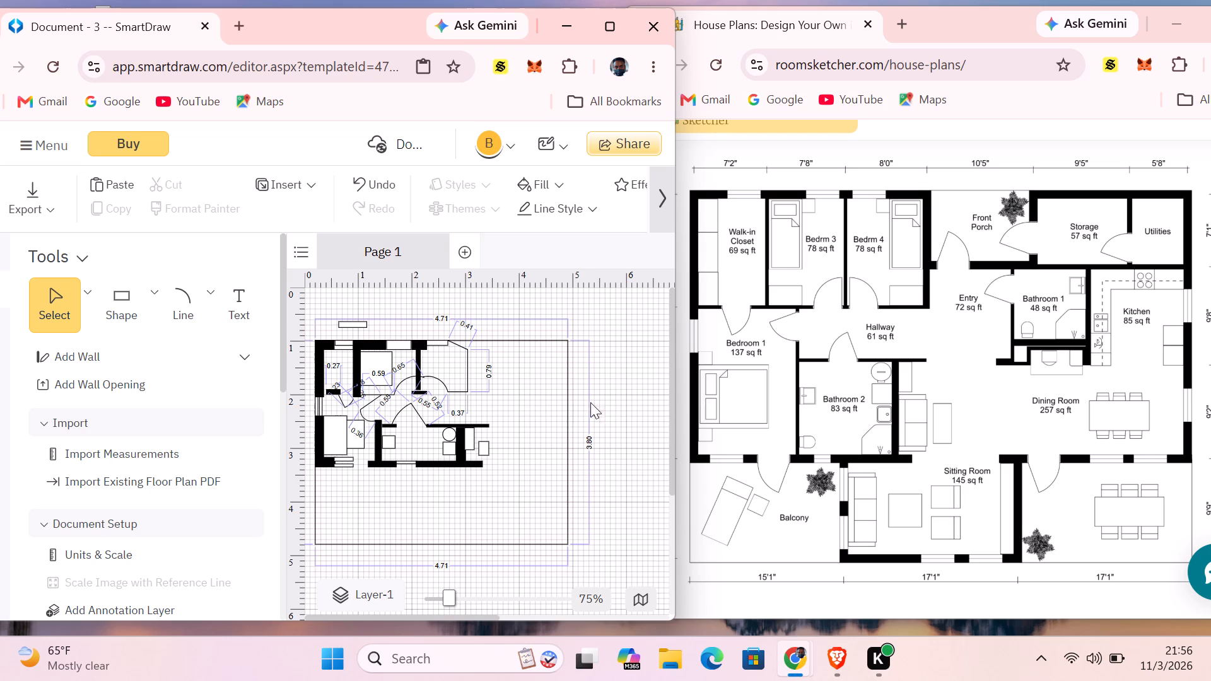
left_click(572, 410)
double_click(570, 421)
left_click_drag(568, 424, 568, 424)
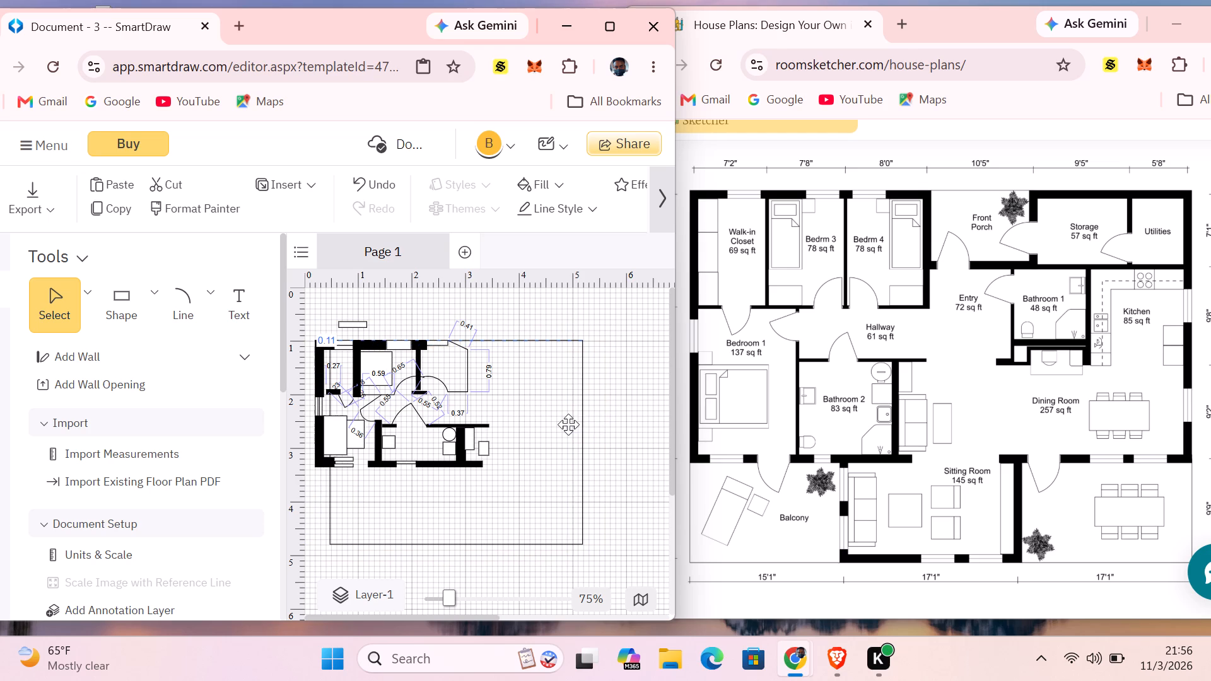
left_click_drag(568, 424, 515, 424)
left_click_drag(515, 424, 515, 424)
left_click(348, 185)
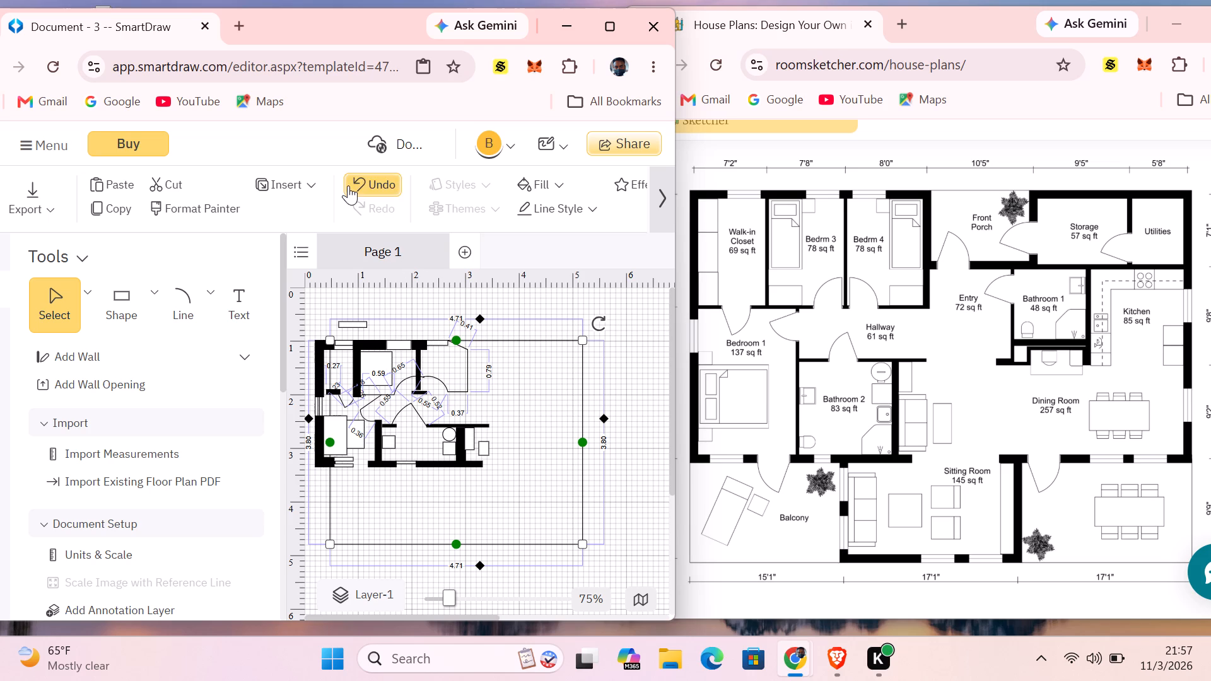
Enlarge the outer rectangle around the floor plan to about 5.88 wide by 4.03 tall.
left_click_drag(569, 338, 571, 338)
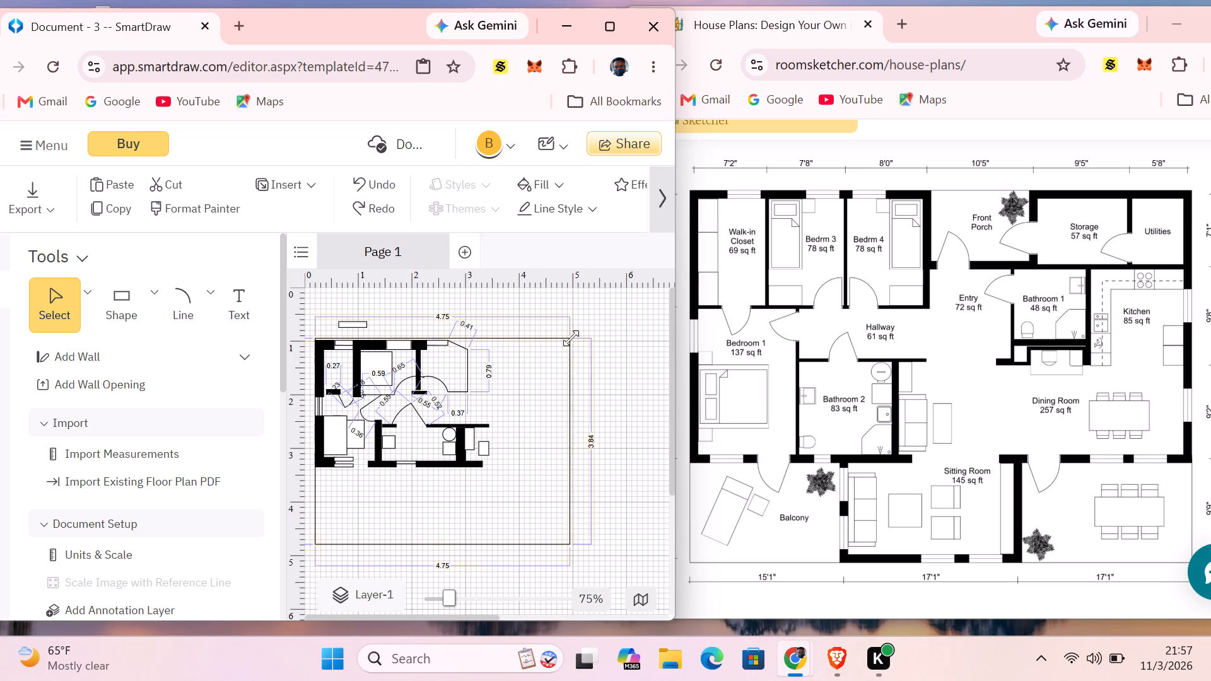
left_click_drag(571, 338, 606, 335)
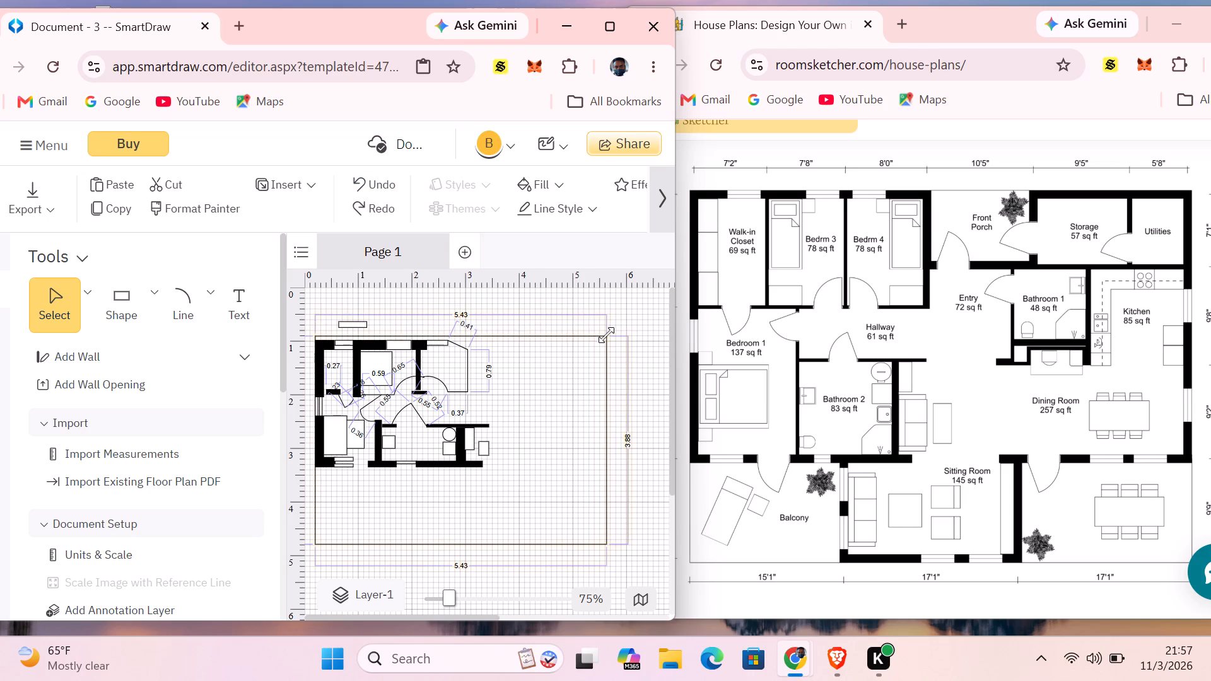
left_click_drag(606, 335, 619, 339)
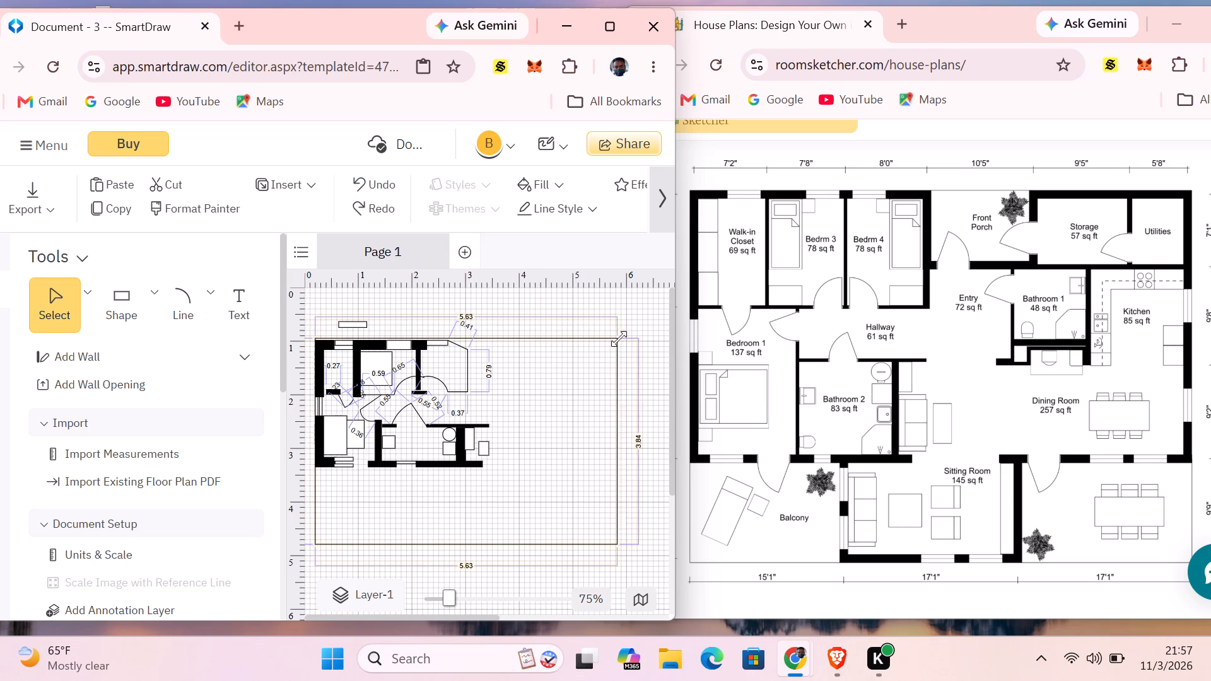
left_click_drag(619, 339, 631, 340)
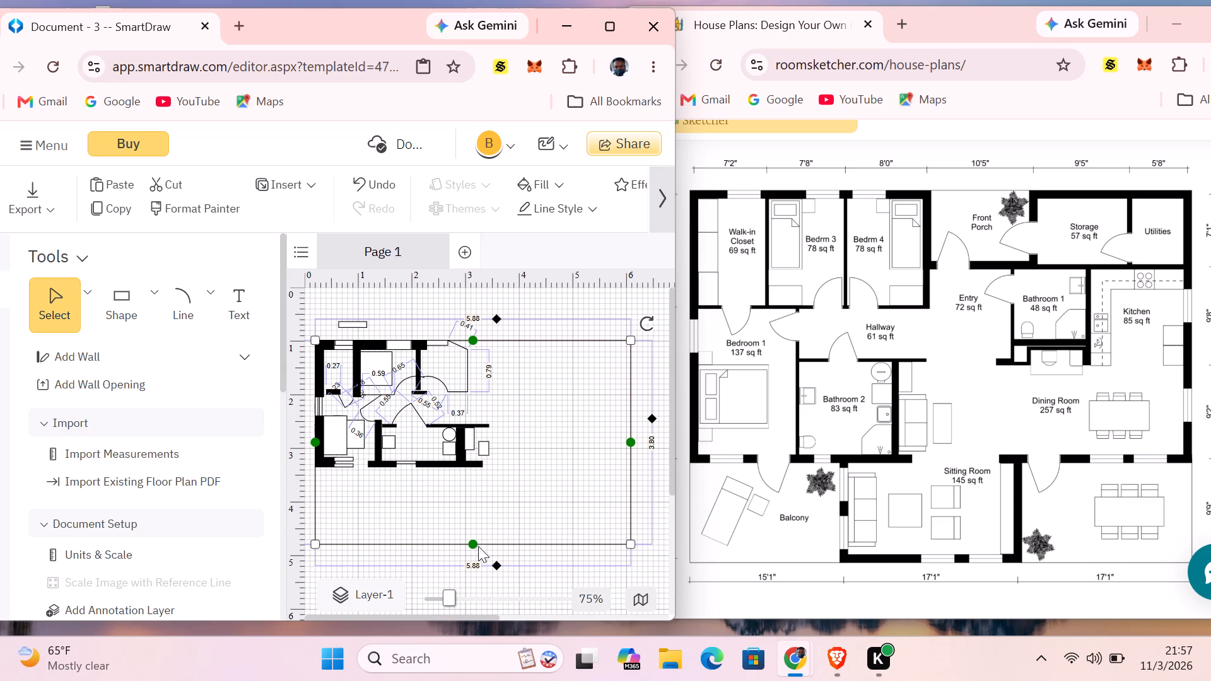
left_click_drag(474, 545, 478, 557)
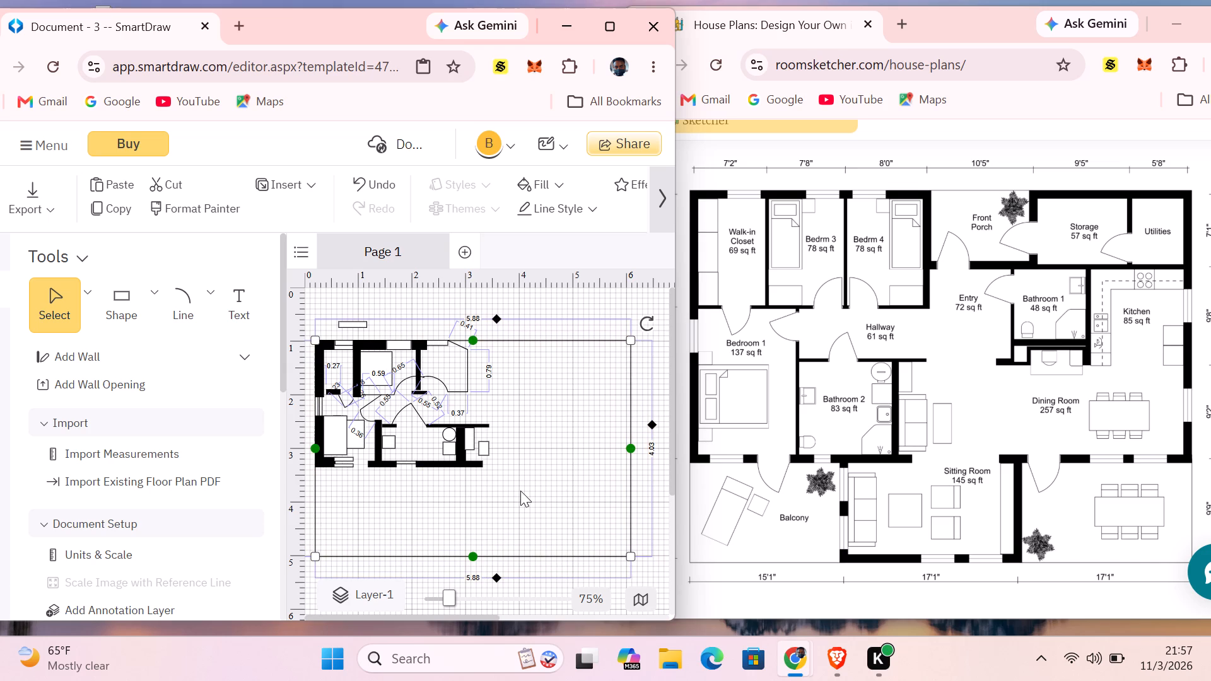
left_click(532, 452)
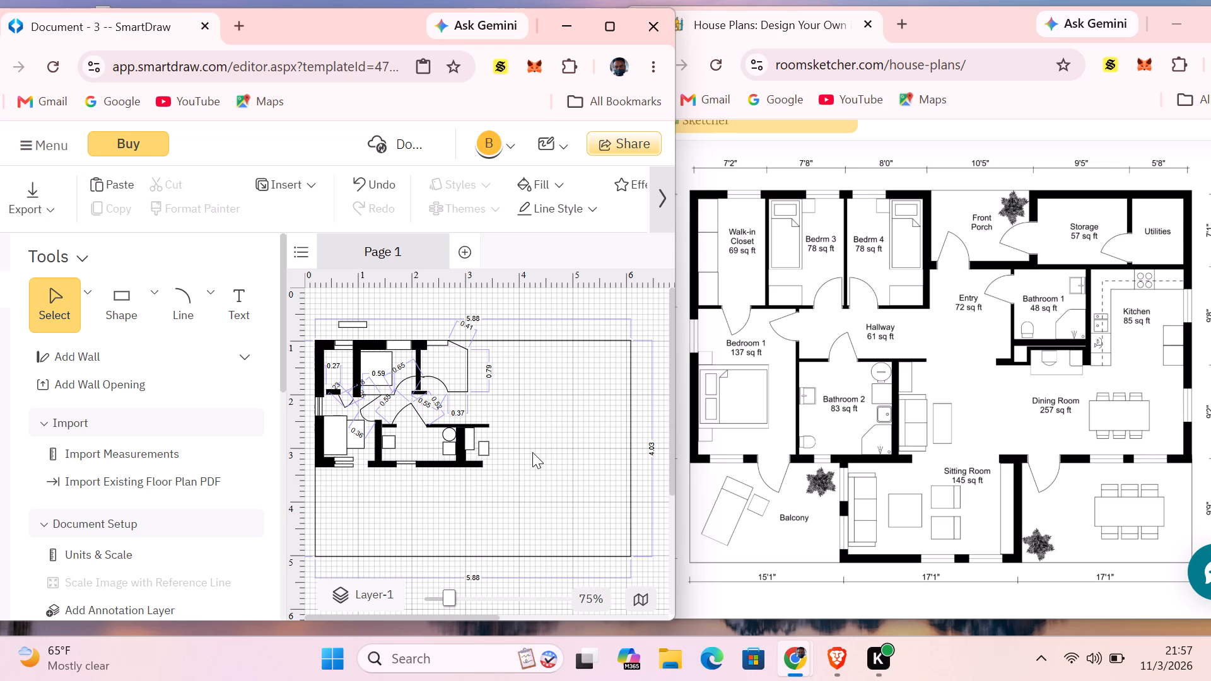
Place a diamond in the balcony area below Bedroom 1 for the lounger and shrink it to a small, narrow upright form.
left_click(151, 294)
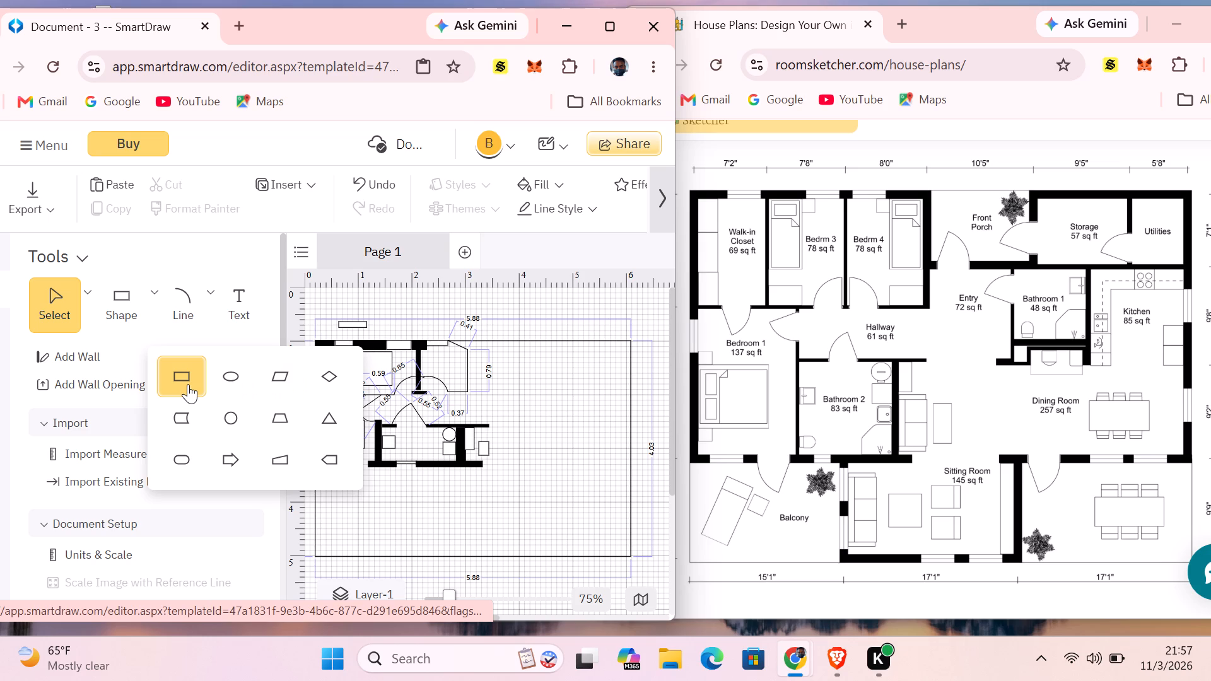
left_click(330, 370)
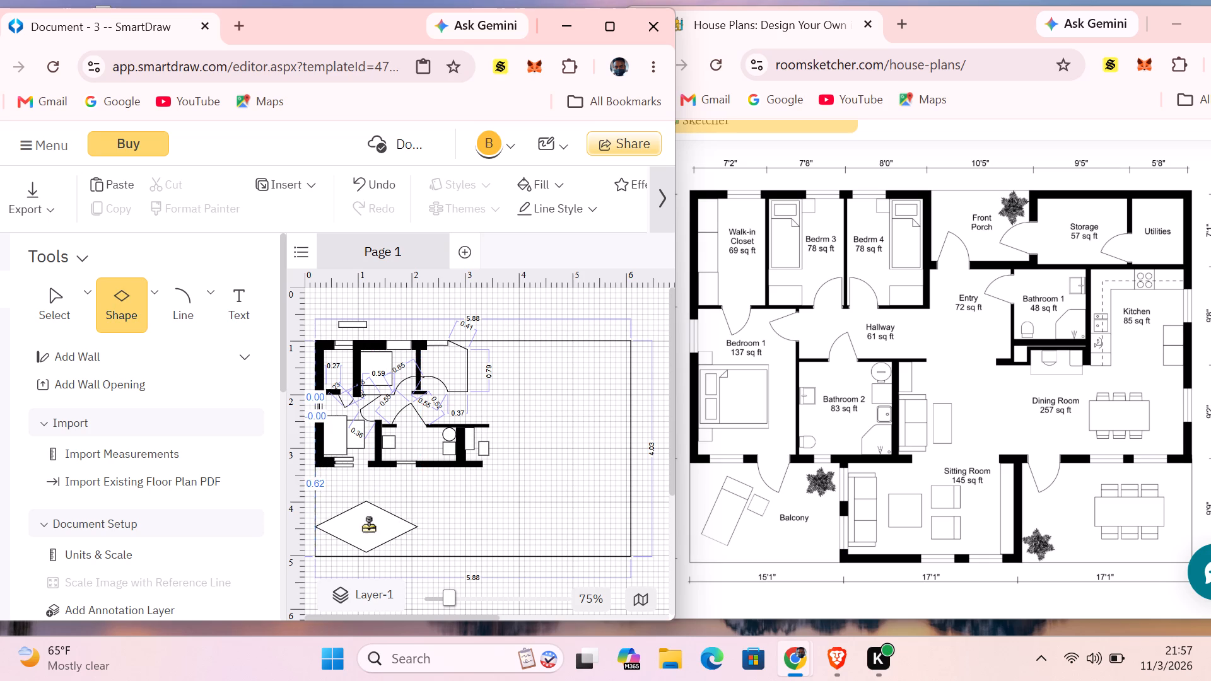
left_click(367, 515)
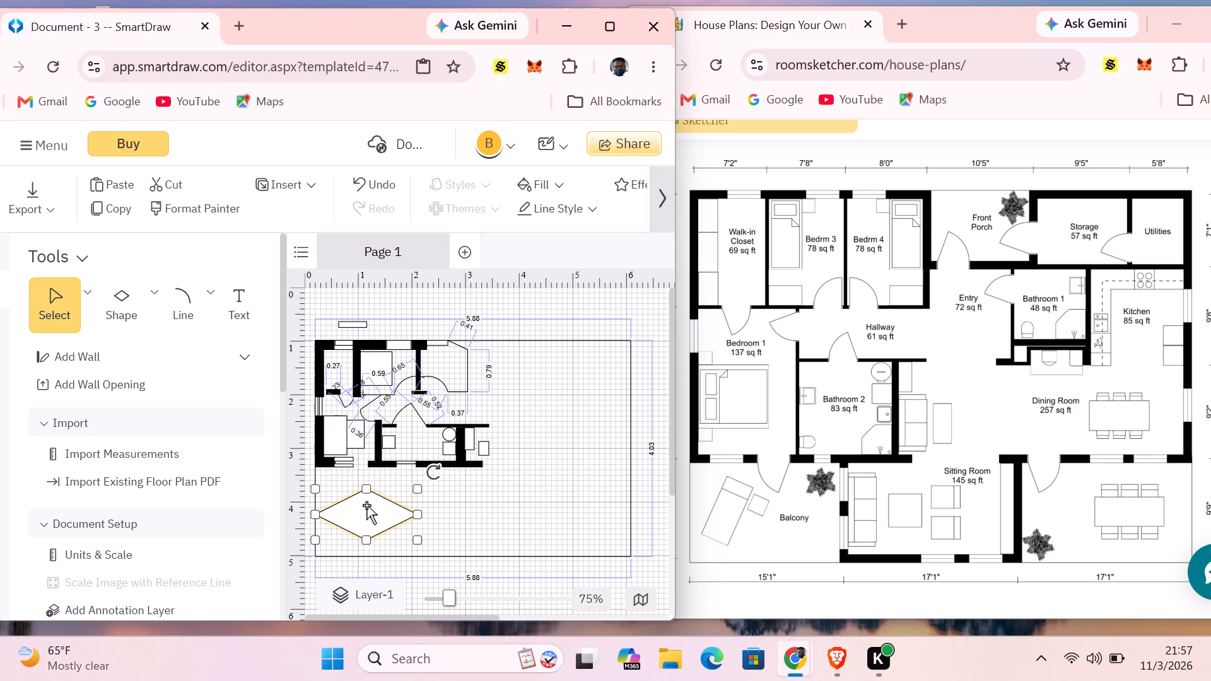
left_click_drag(366, 492, 341, 481)
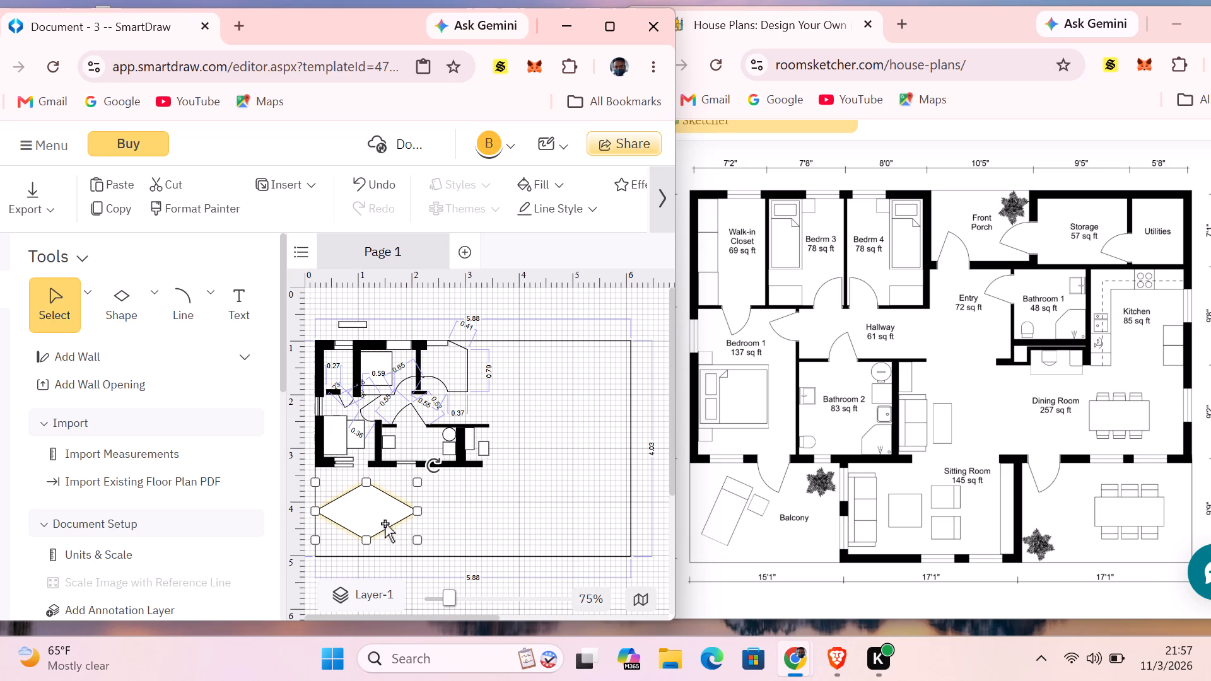
left_click_drag(412, 511, 352, 493)
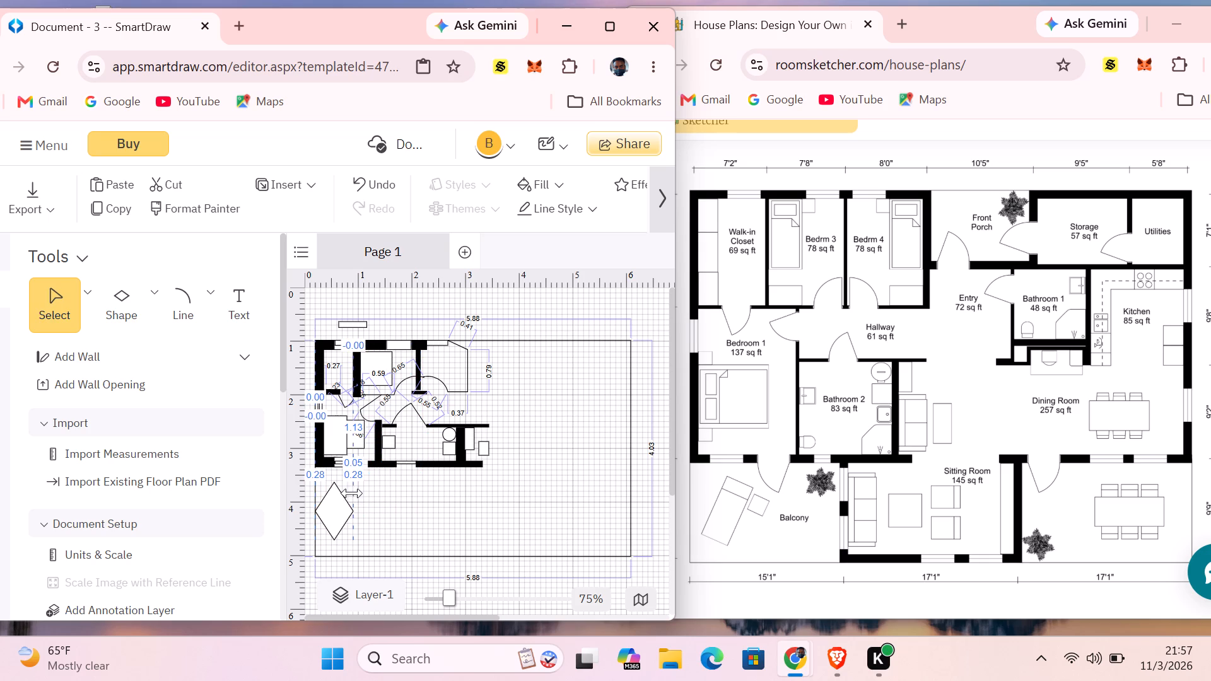
left_click_drag(352, 493, 360, 504)
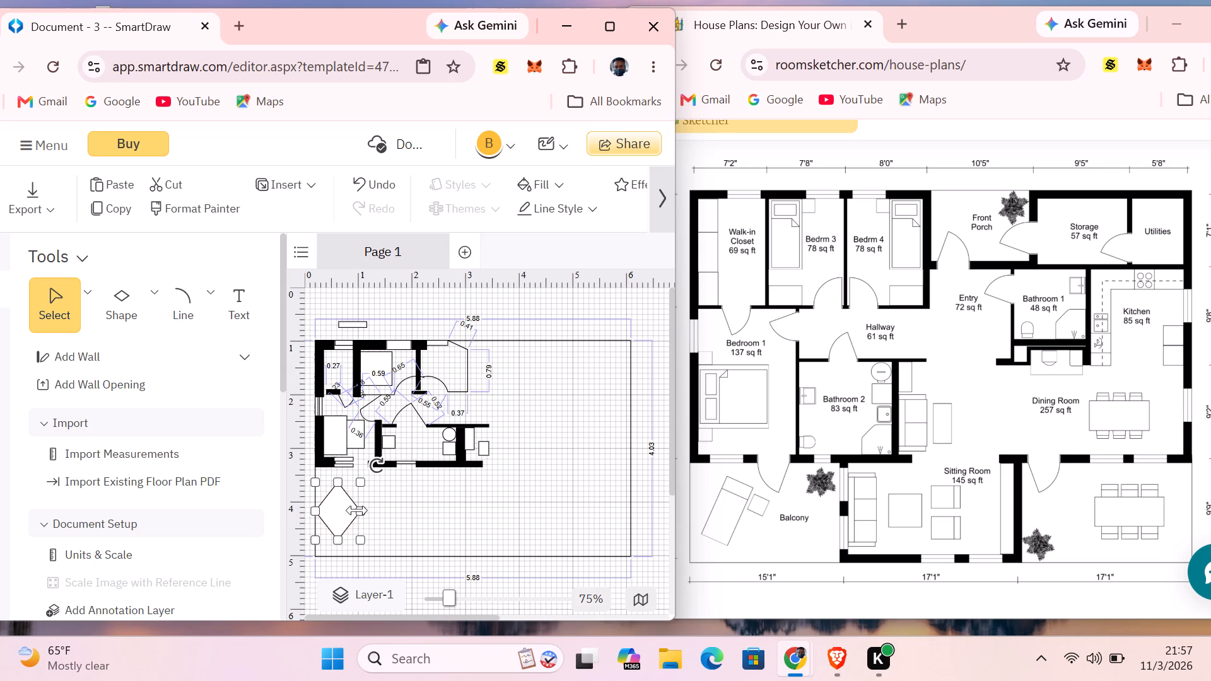
left_click_drag(358, 537, 338, 518)
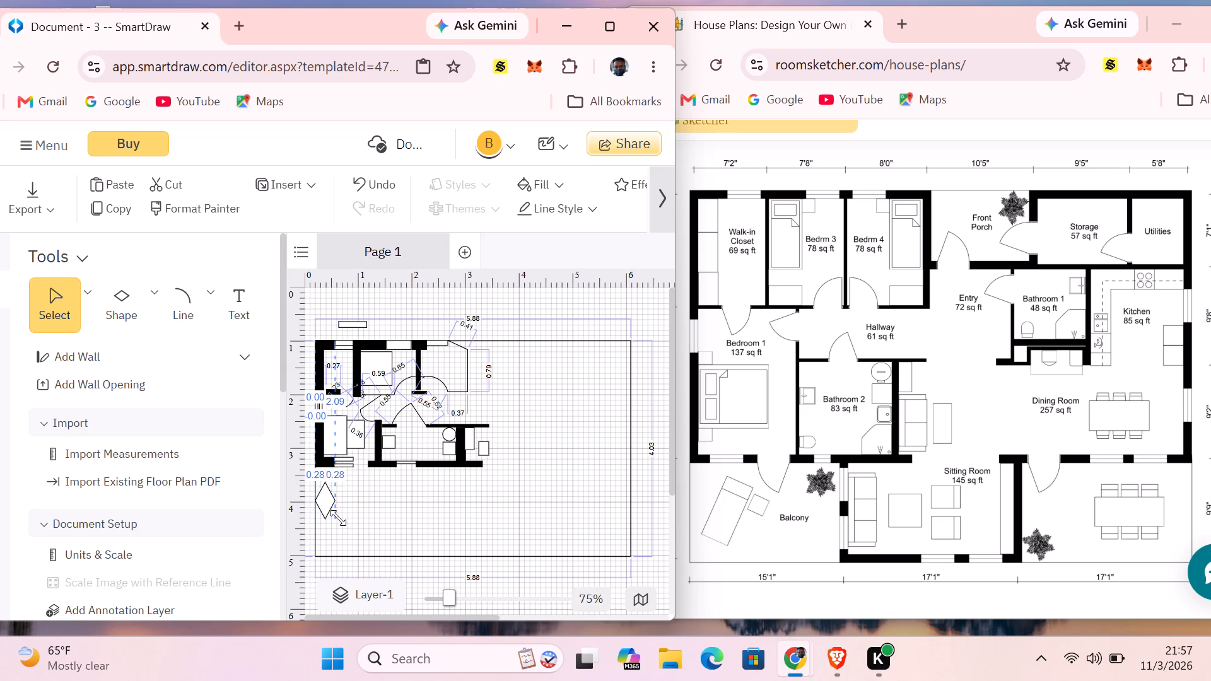
left_click_drag(338, 518, 339, 517)
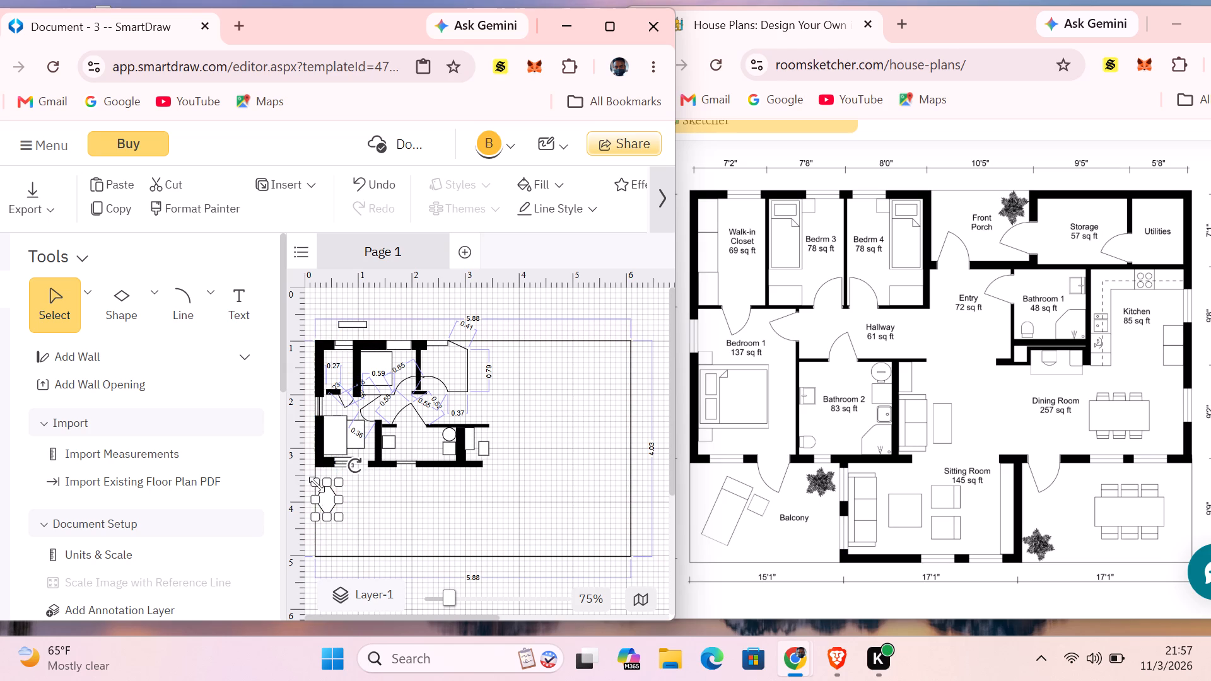
left_click_drag(317, 483, 324, 494)
left_click_drag(328, 513, 318, 528)
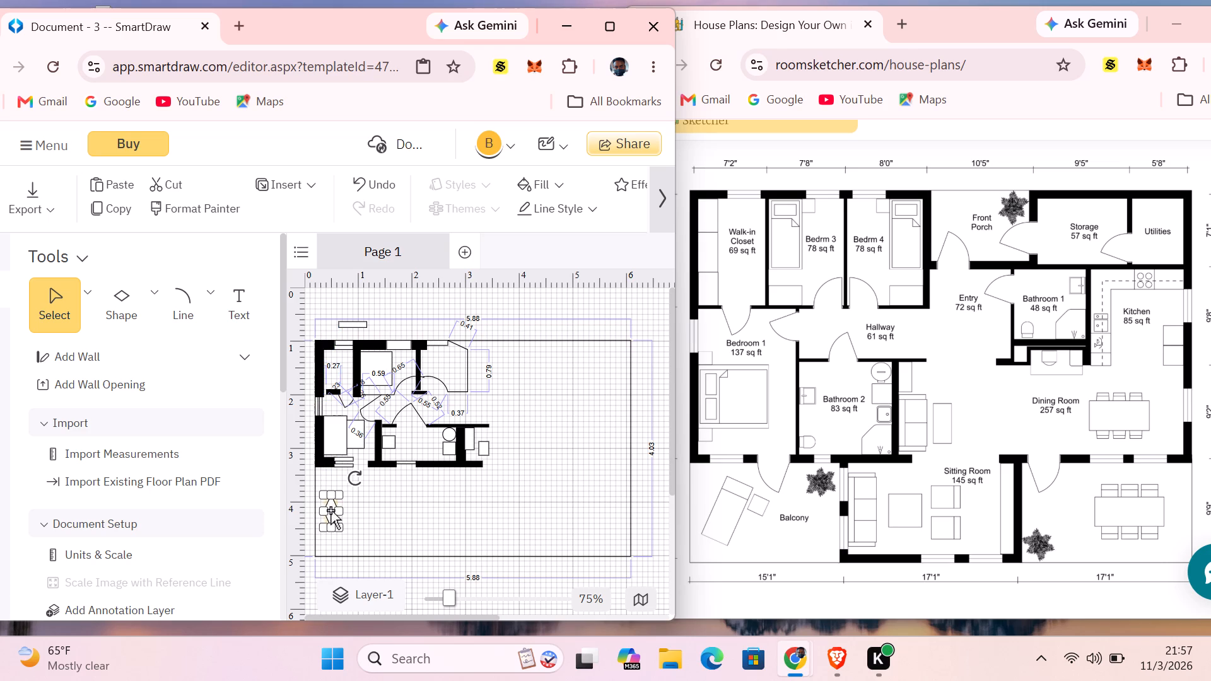
left_click_drag(336, 498, 339, 498)
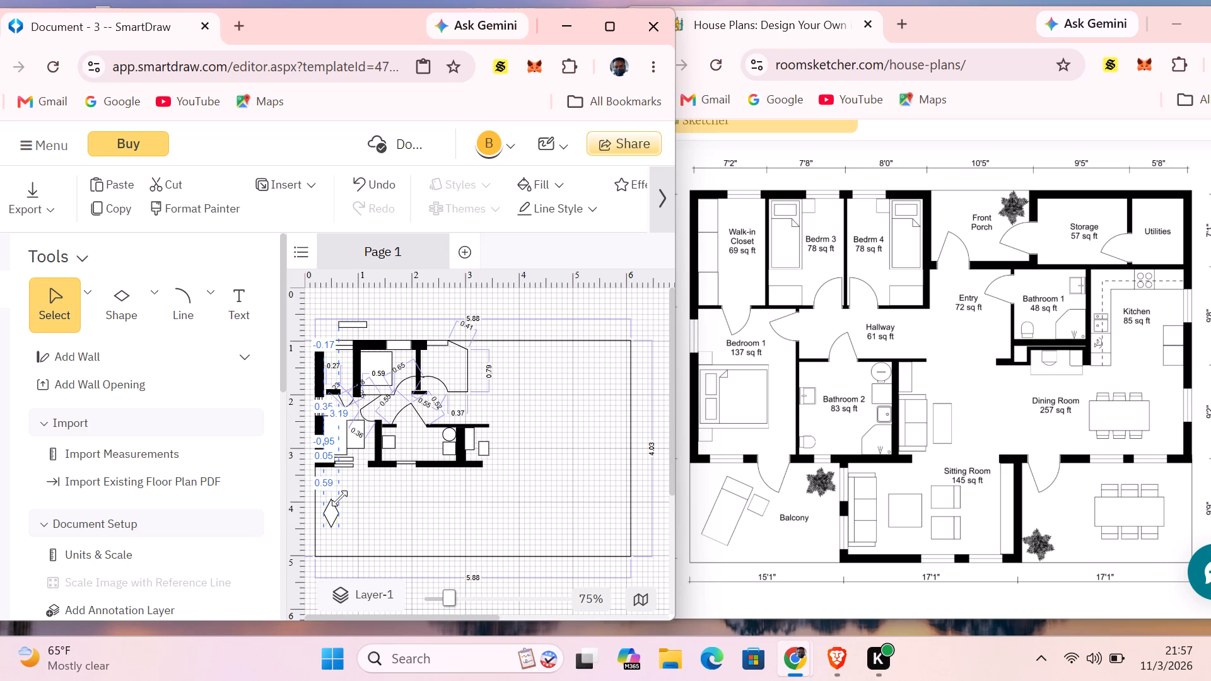
left_click_drag(339, 498, 348, 480)
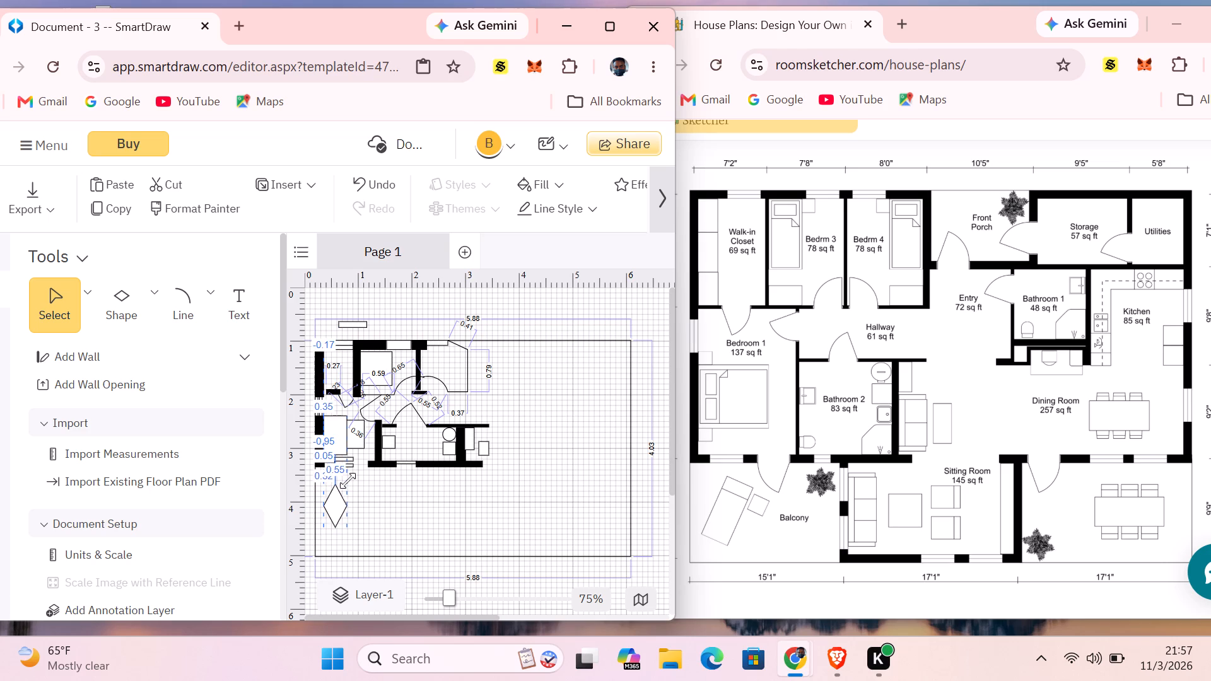
left_click_drag(348, 480, 348, 480)
left_click(435, 500)
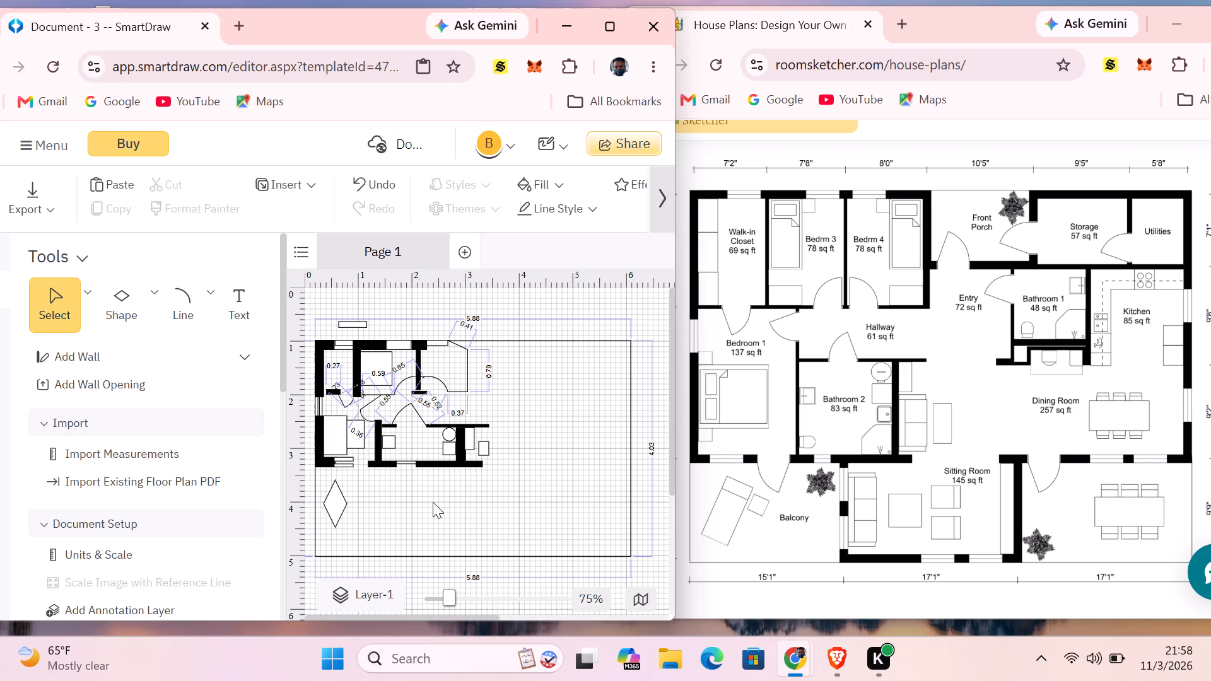
Refine the balcony diamond's height and width and shift it slightly away from Bedroom 1's lower wall.
left_click(346, 504)
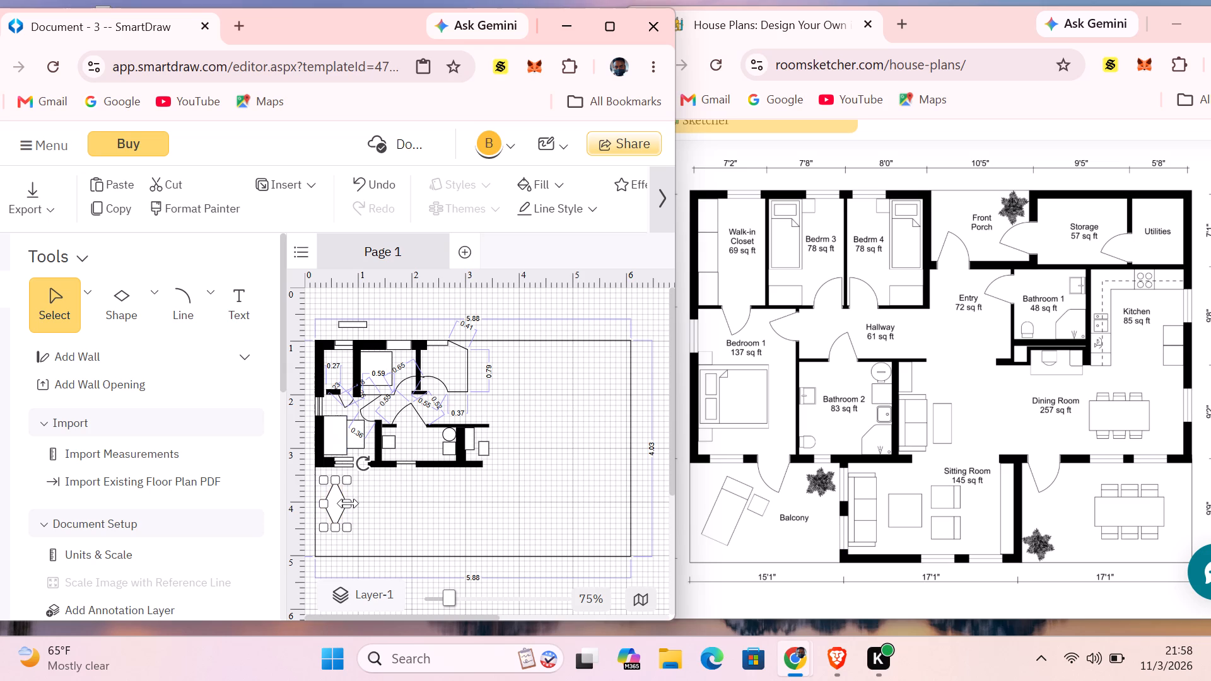
left_click_drag(349, 503, 355, 479)
left_click_drag(351, 528, 344, 524)
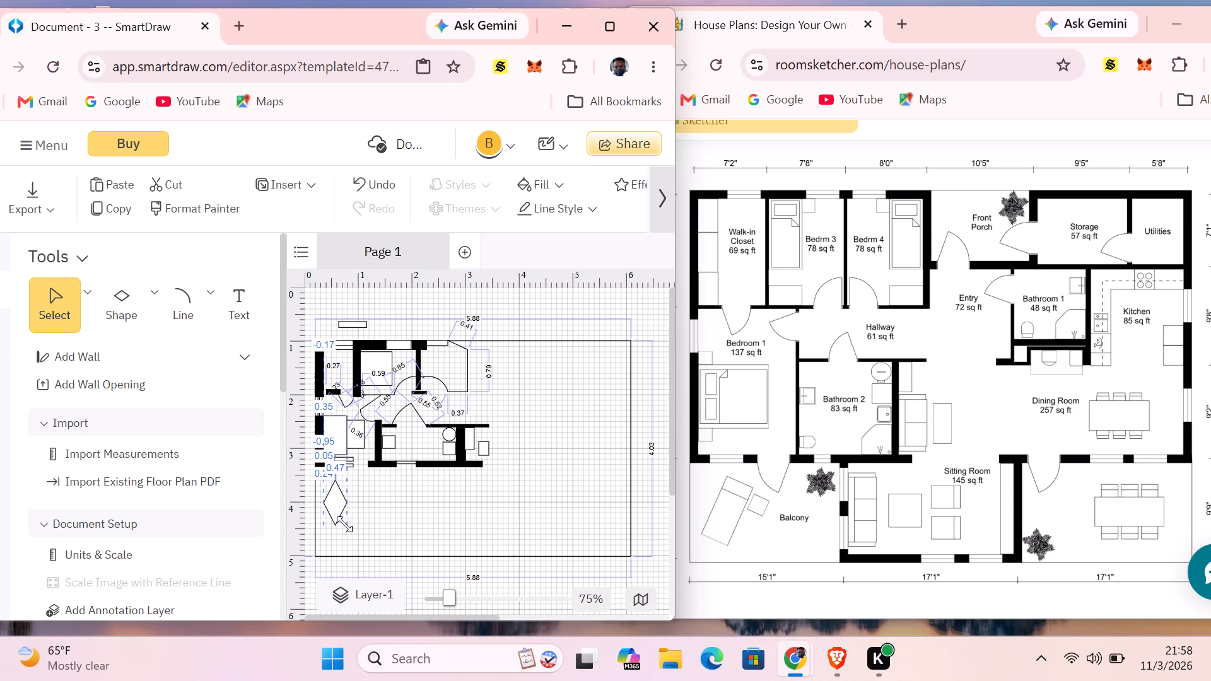
left_click_drag(344, 524, 337, 518)
left_click_drag(335, 481, 359, 469)
left_click_drag(359, 514, 354, 513)
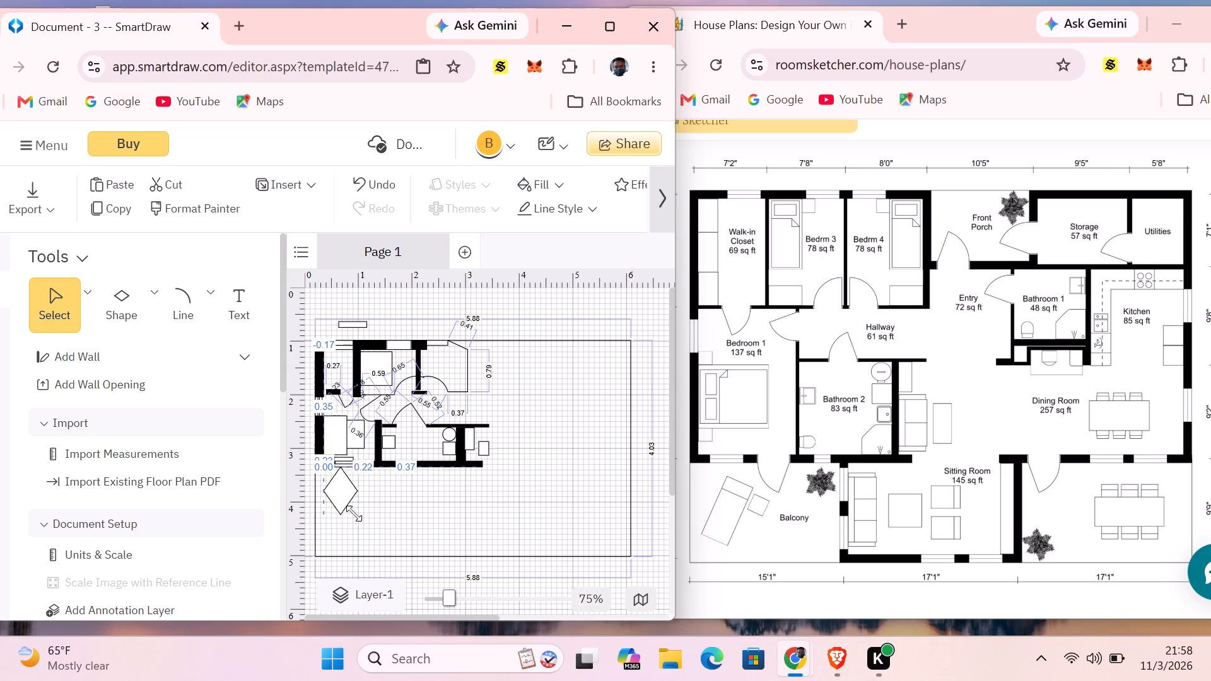
left_click_drag(354, 513, 340, 509)
left_click(368, 511)
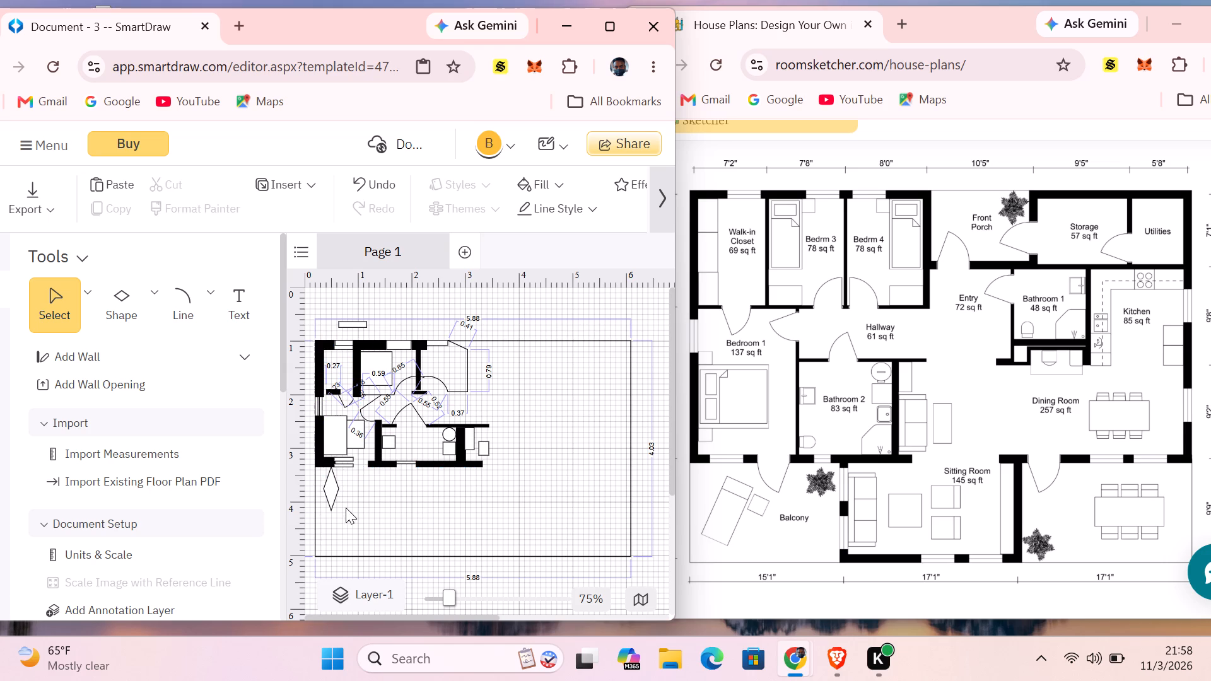
left_click_drag(329, 489, 328, 509)
left_click(437, 523)
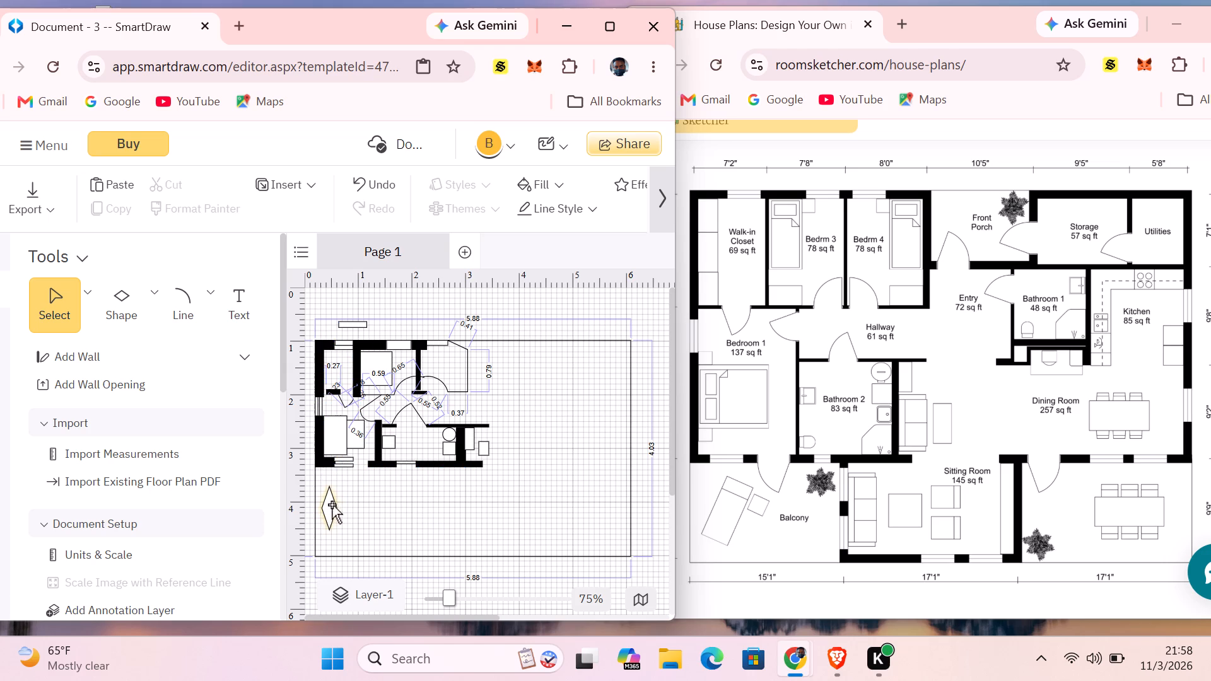
left_click(332, 504)
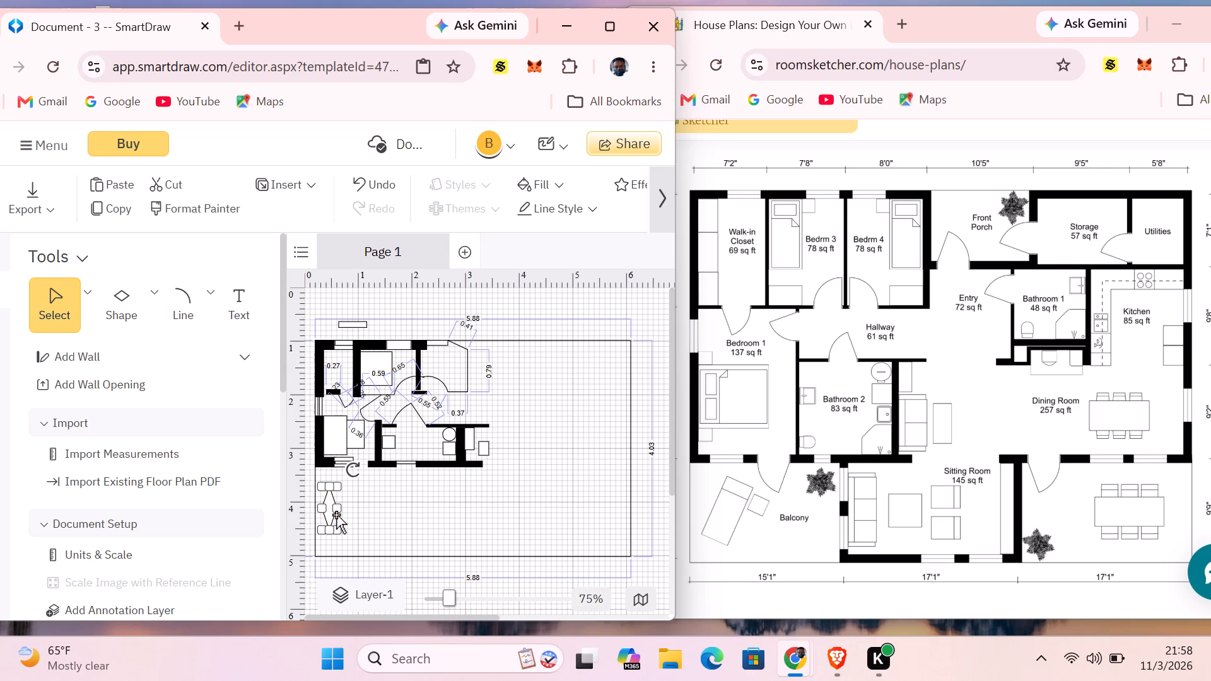
left_click_drag(336, 509, 345, 492)
left_click(414, 491)
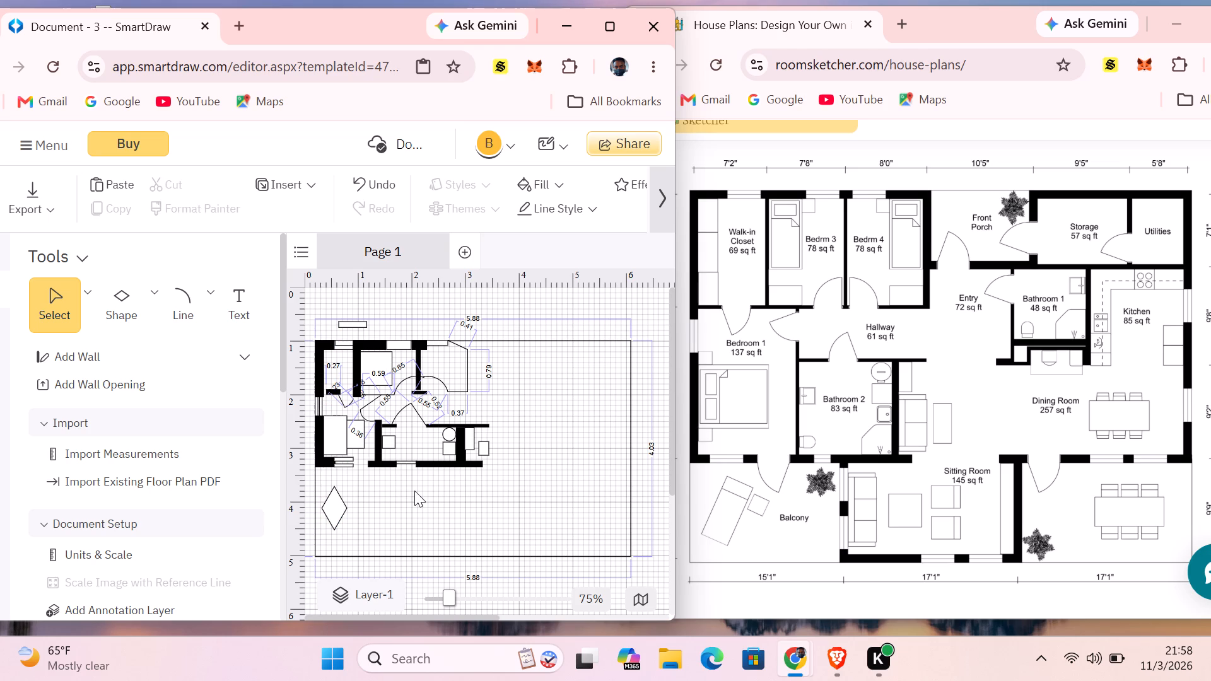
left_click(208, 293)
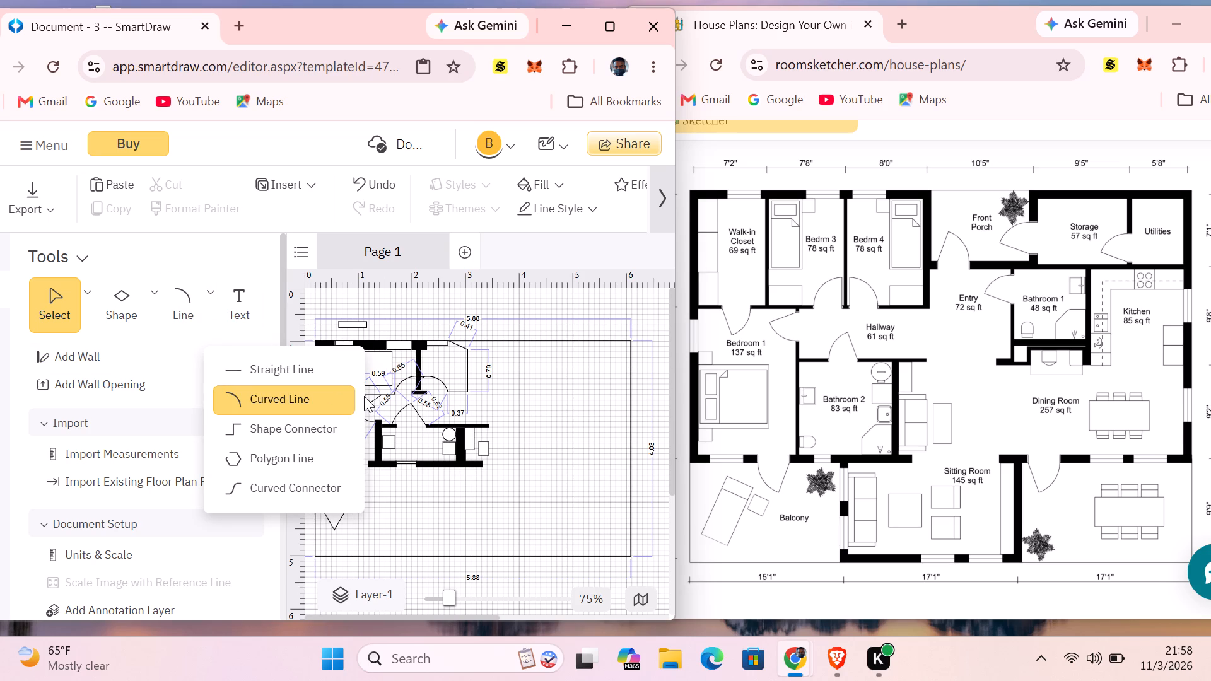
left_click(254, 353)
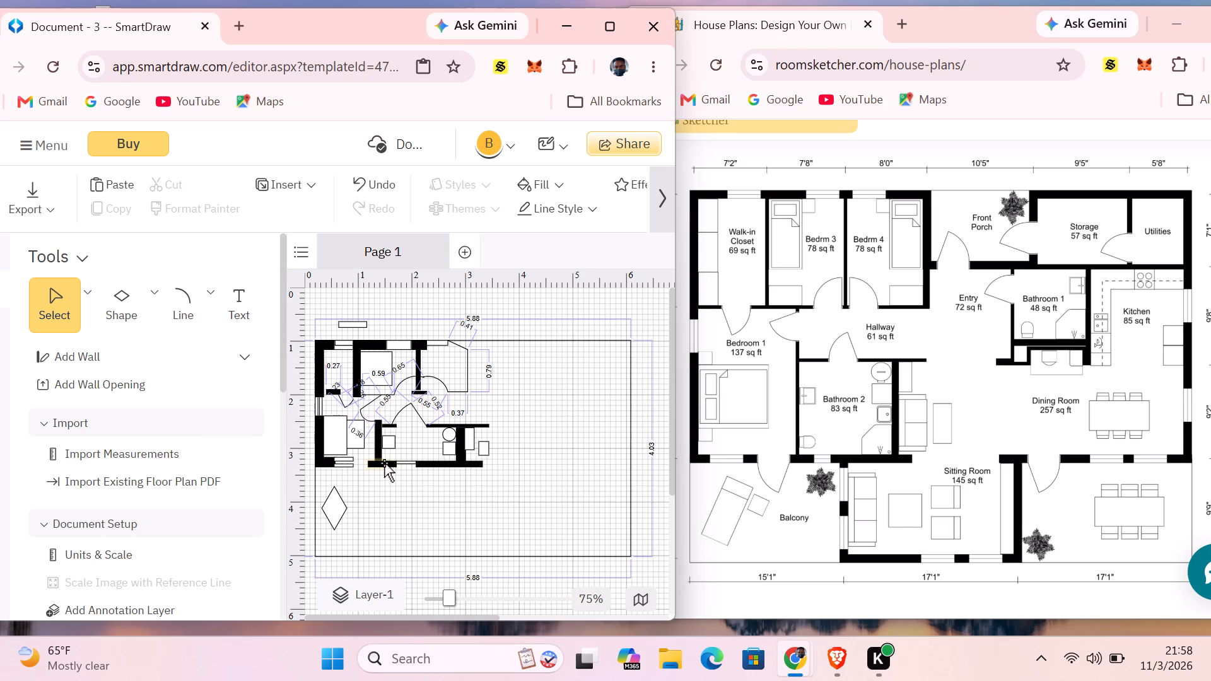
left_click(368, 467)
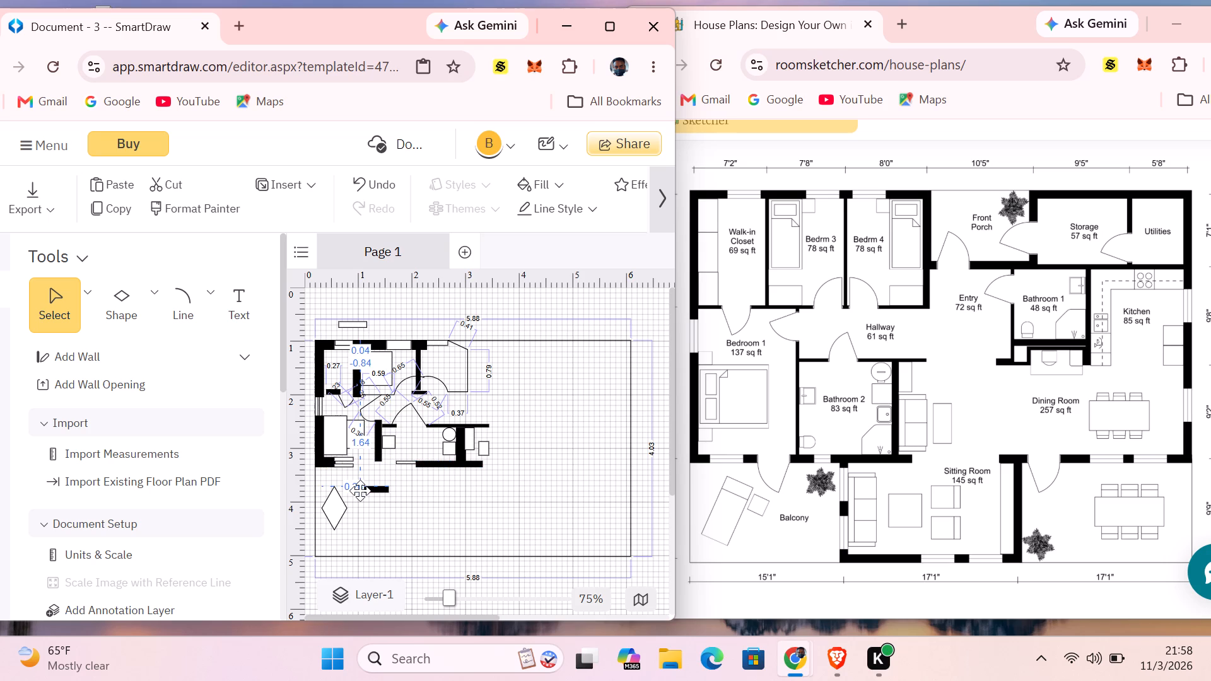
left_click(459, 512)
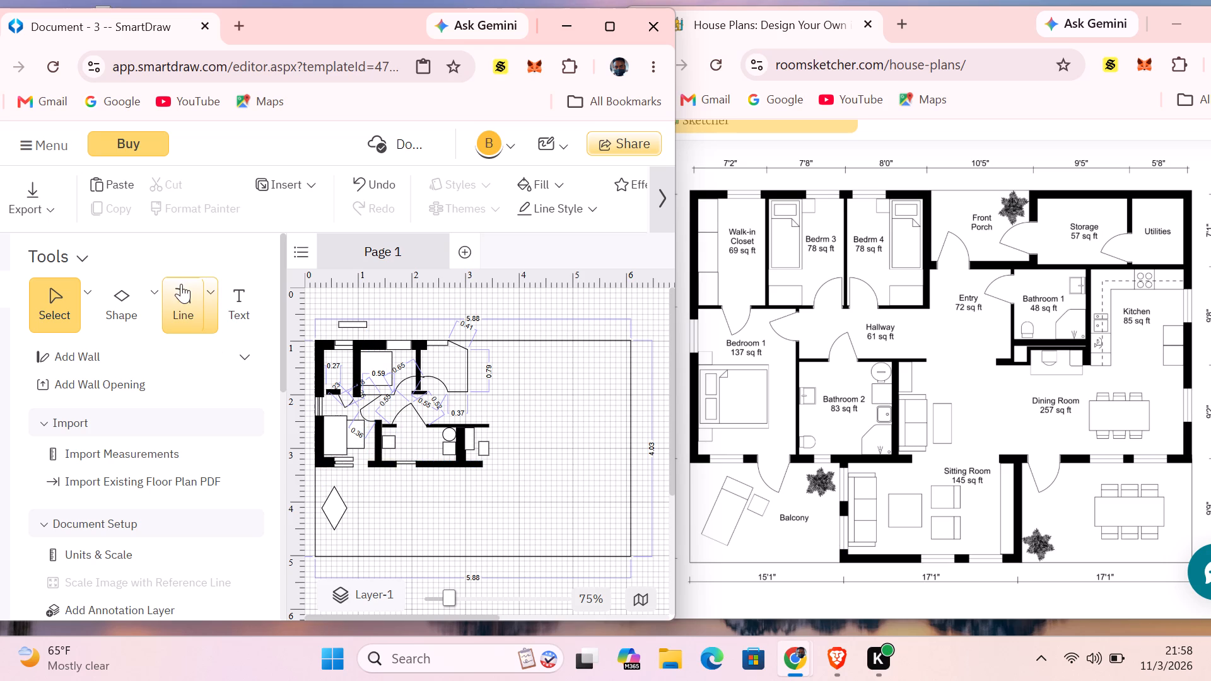
Draw a slanted straight line about 0.40 long below Bedroom 1's lower wall as the balcony door leaf.
left_click(207, 292)
left_click(278, 385)
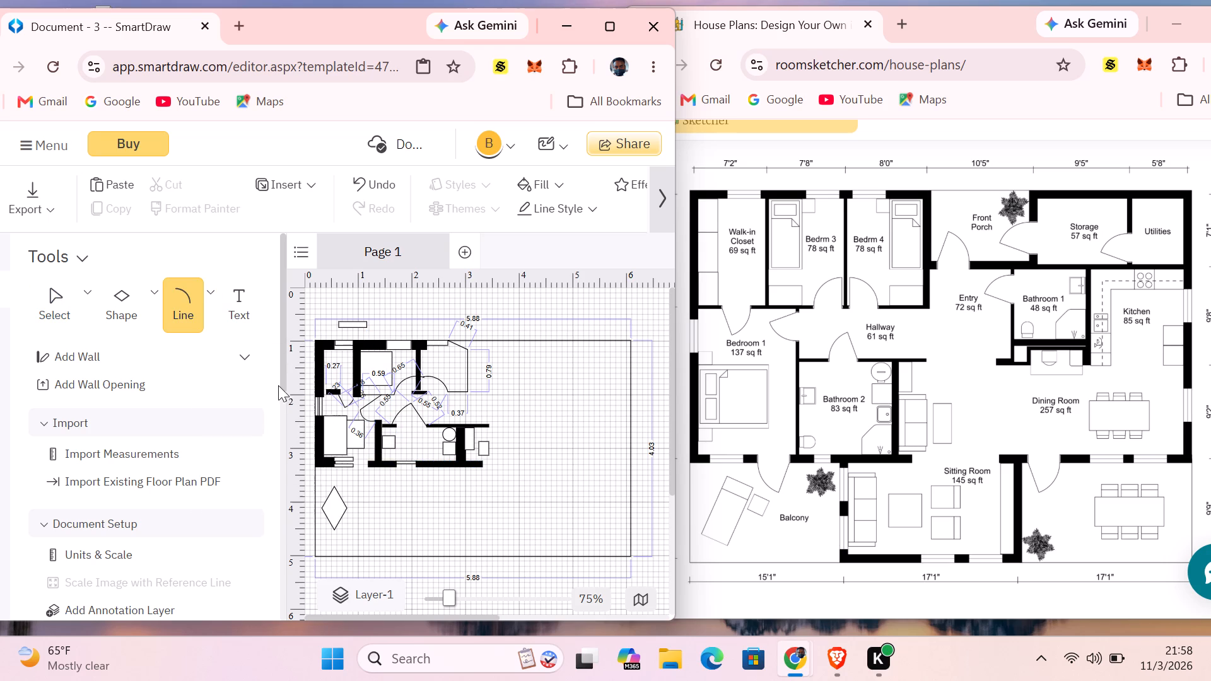
left_click(204, 311)
left_click(245, 358)
left_click_drag(370, 469, 368, 469)
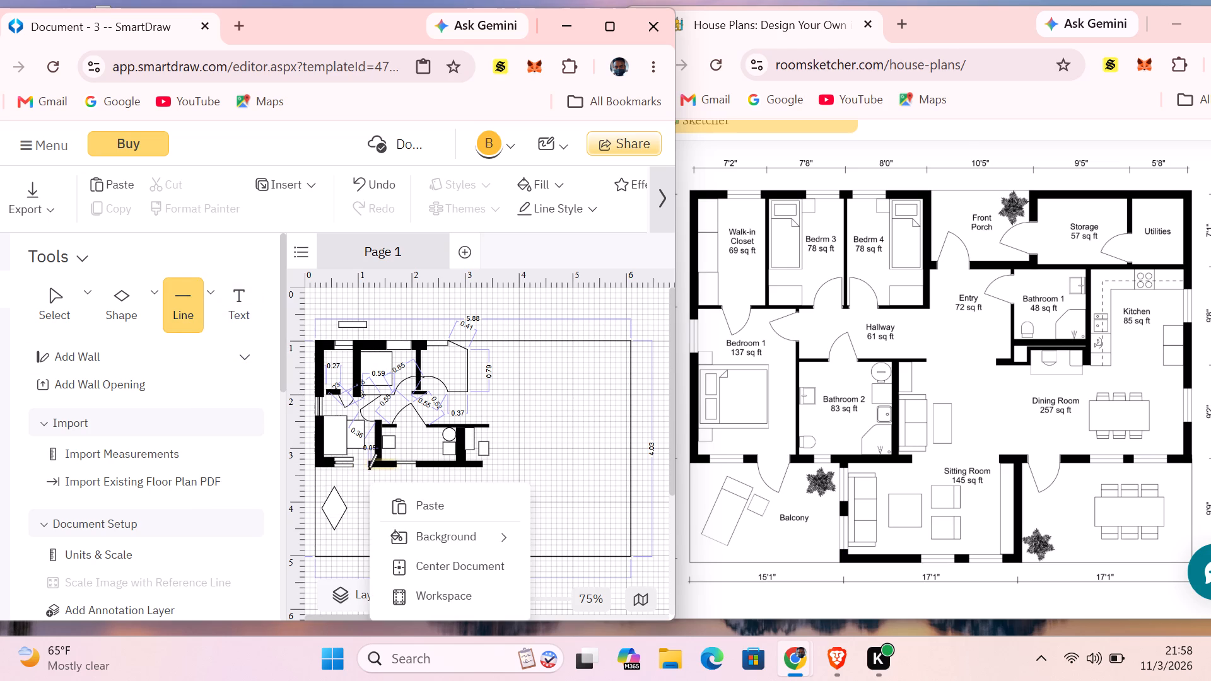
left_click_drag(368, 469, 358, 492)
left_click_drag(358, 492, 358, 487)
left_click(433, 485)
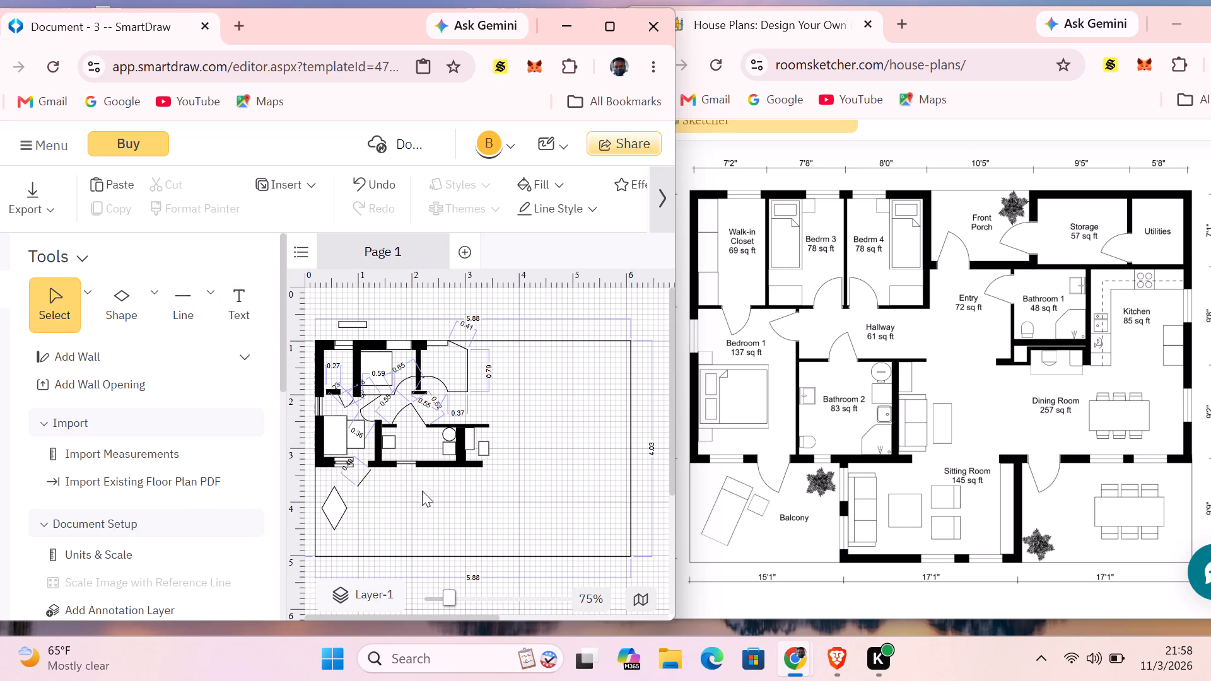
Draw a curved line about 0.36 long from Bedroom 1's lower wall to the balcony door leaf as its swing.
left_click(208, 305)
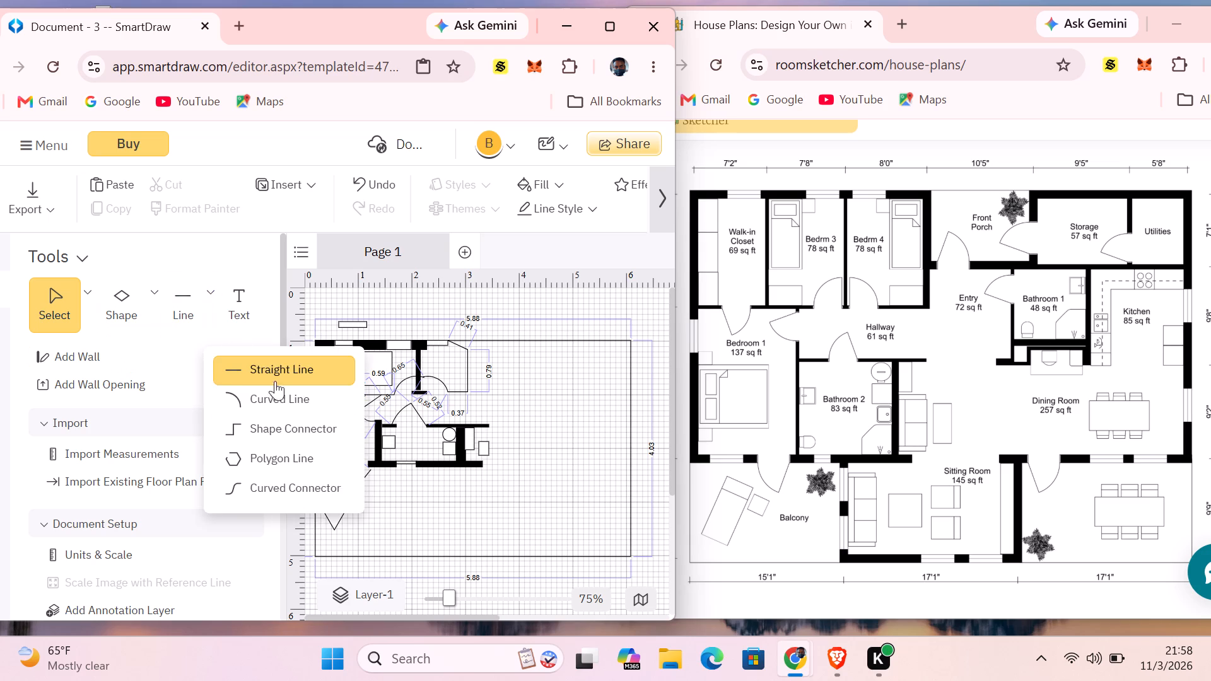
left_click(271, 404)
left_click_drag(354, 467, 354, 475)
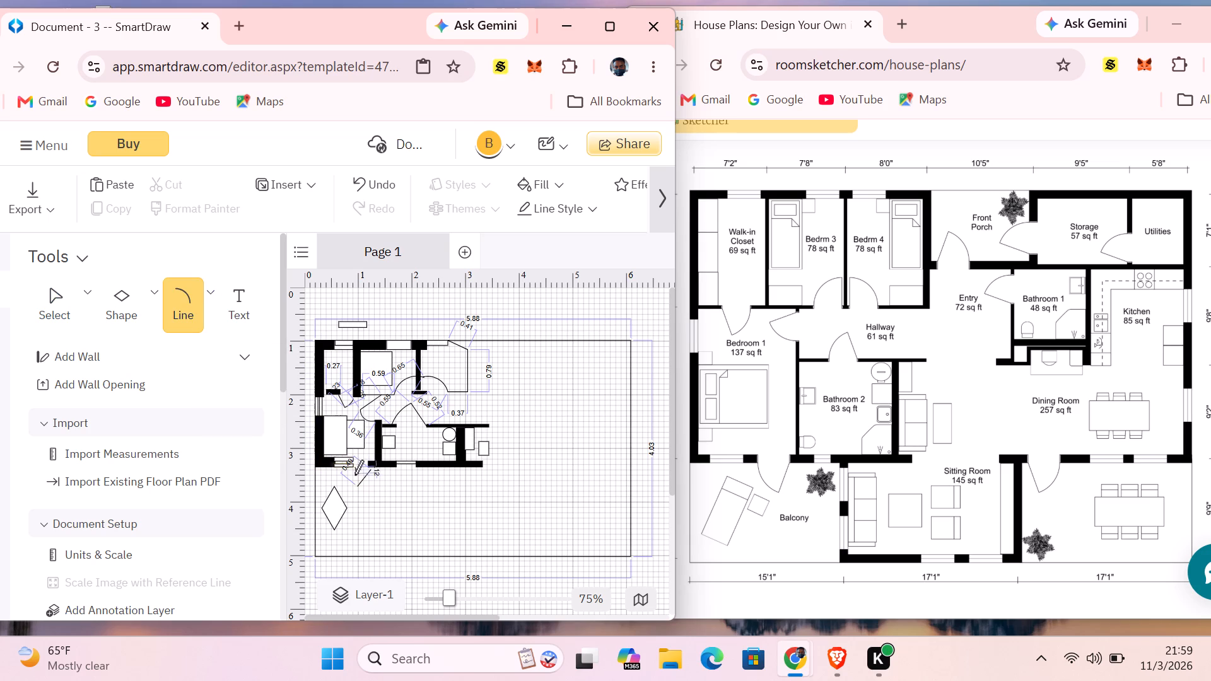
left_click_drag(354, 475, 356, 486)
left_click(358, 475)
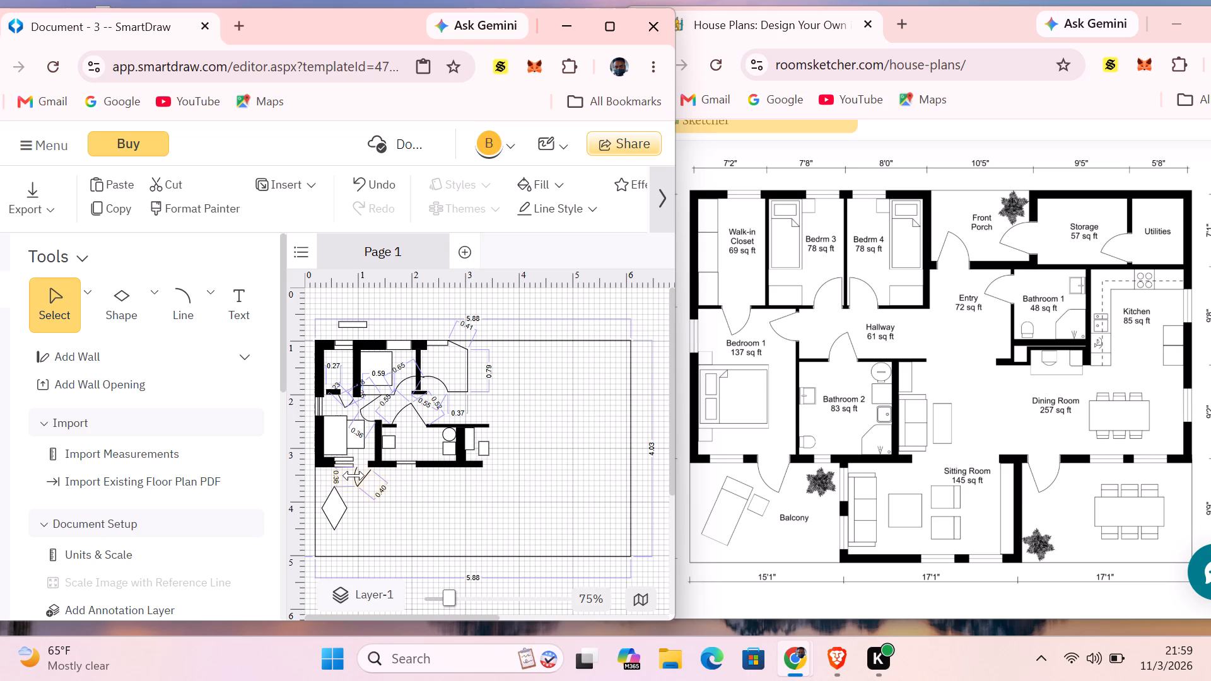
left_click(446, 498)
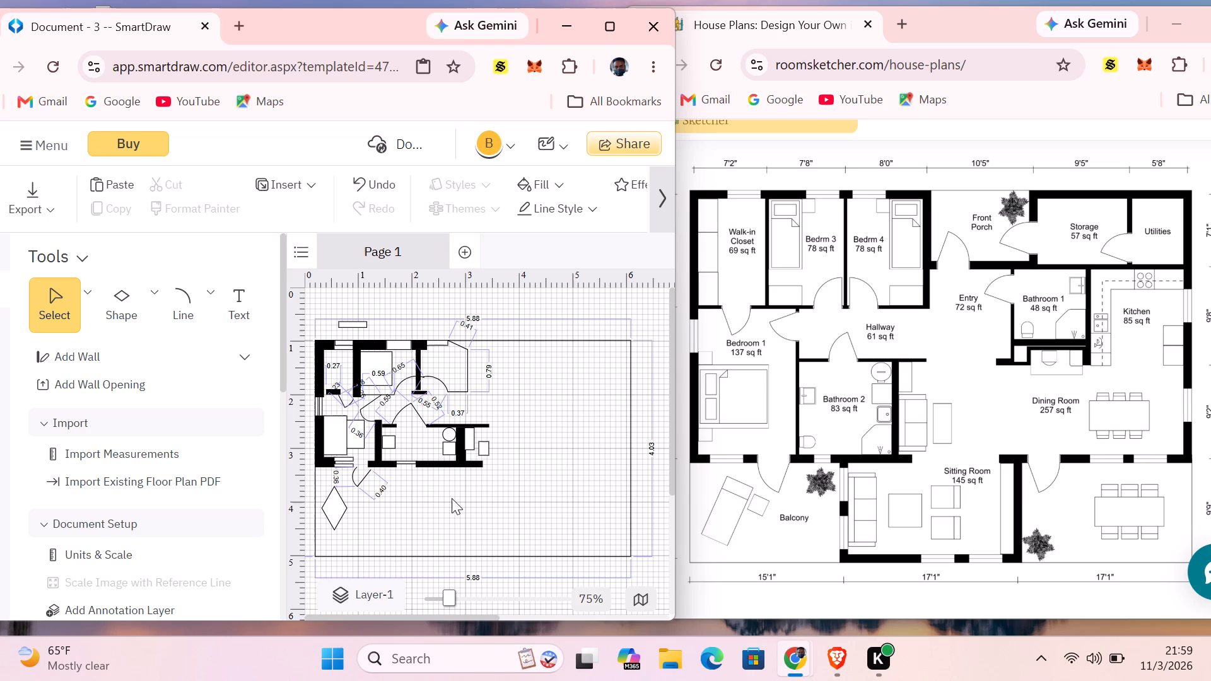
Adjust the balcony door's swing arc to about 0.37, aligning its upper end with the opening in Bedroom 1's lower wall.
left_click(363, 480)
left_click_drag(363, 480, 363, 477)
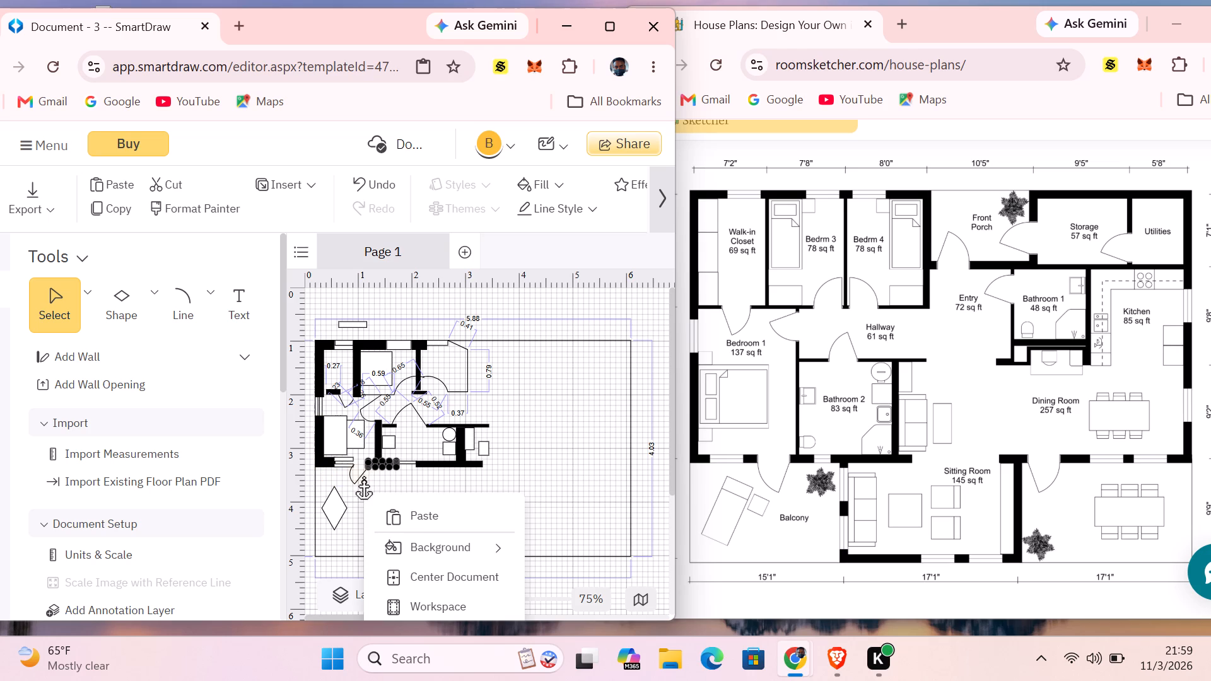
left_click_drag(363, 477, 369, 477)
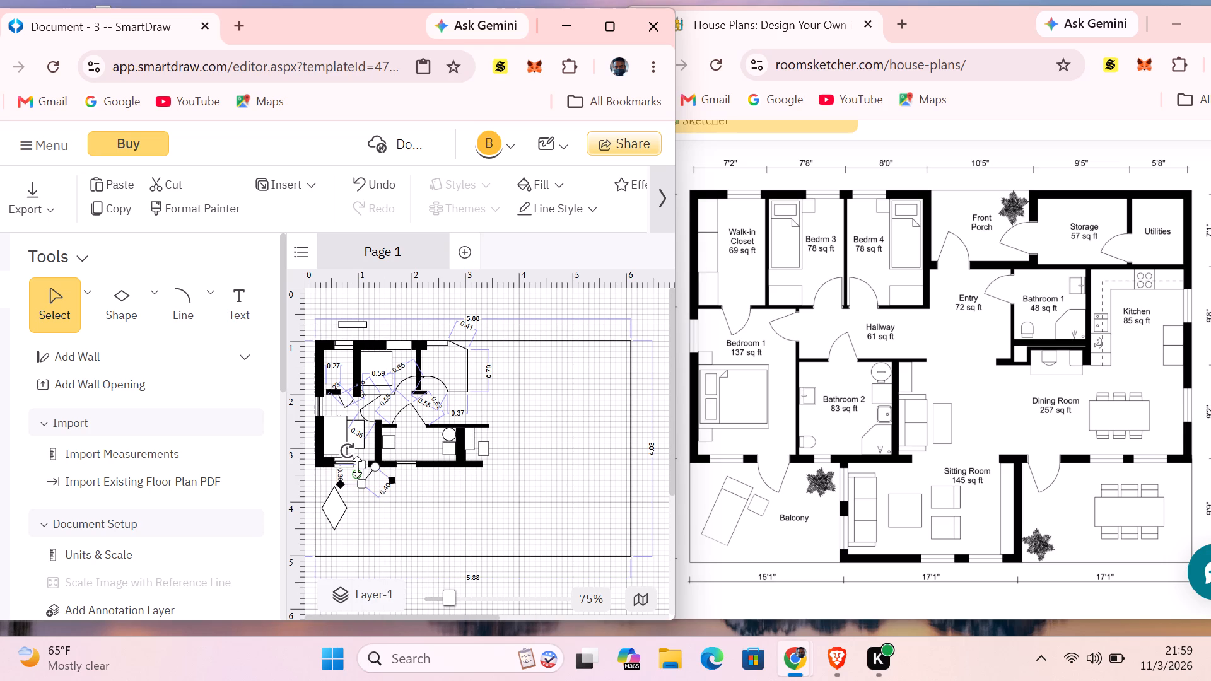
left_click_drag(361, 465, 357, 465)
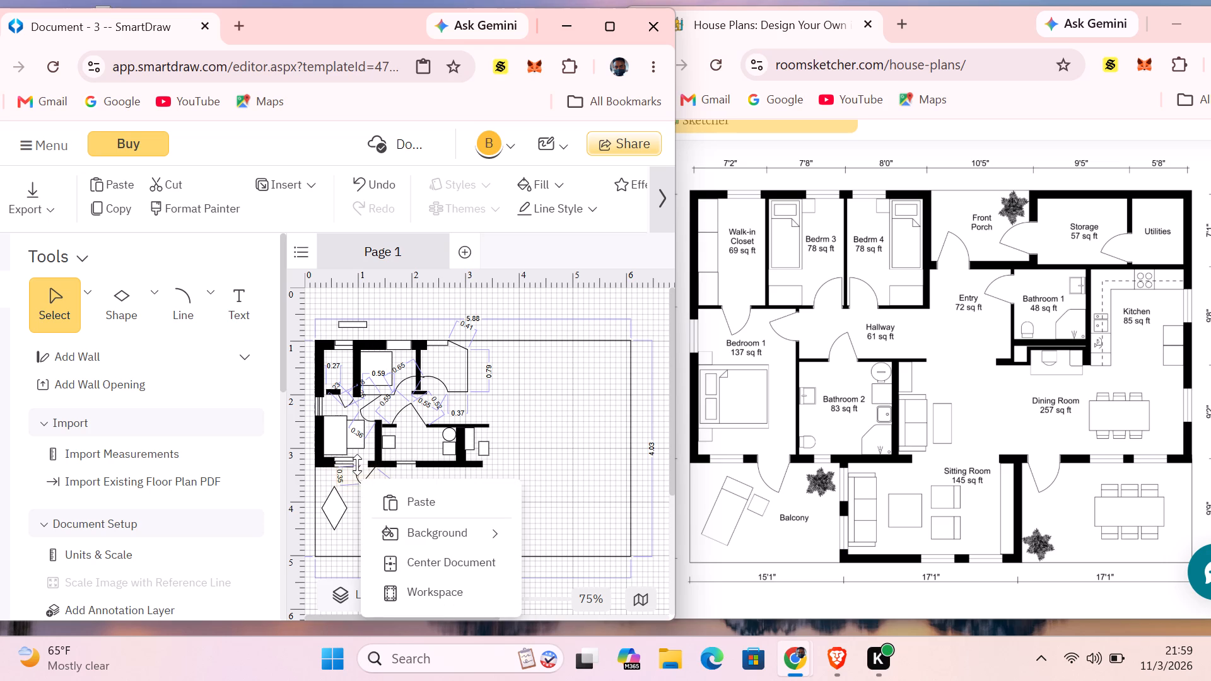
left_click_drag(357, 465, 355, 465)
left_click(508, 485)
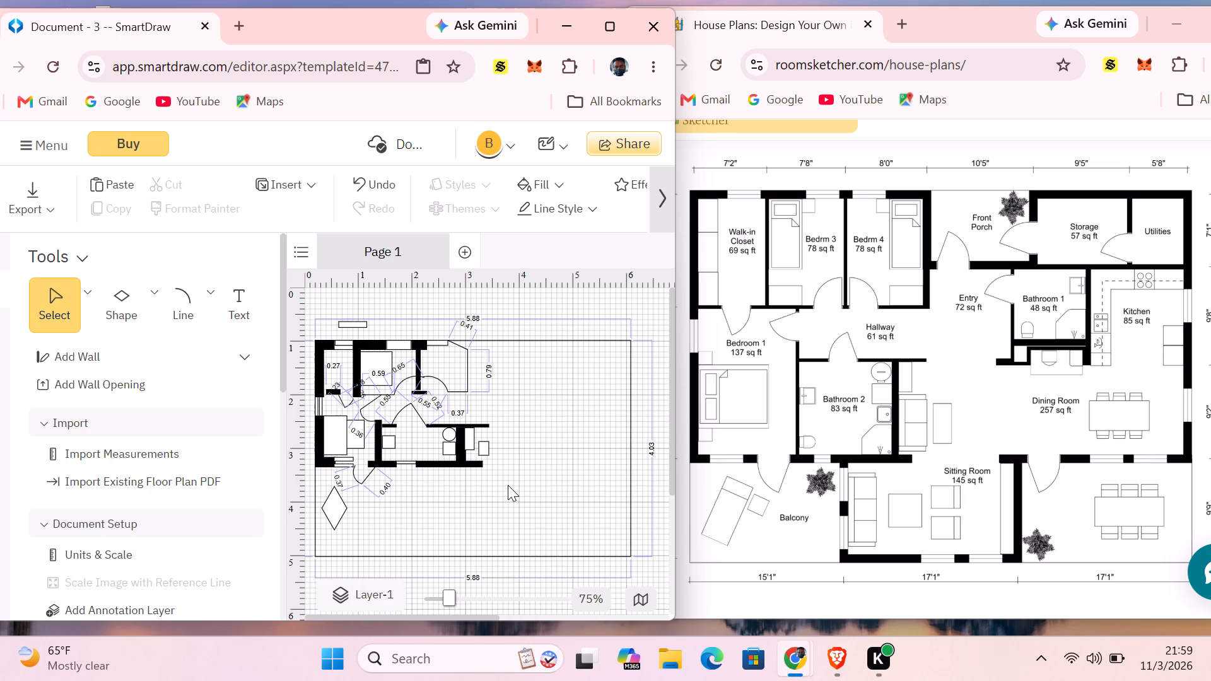
left_click(508, 485)
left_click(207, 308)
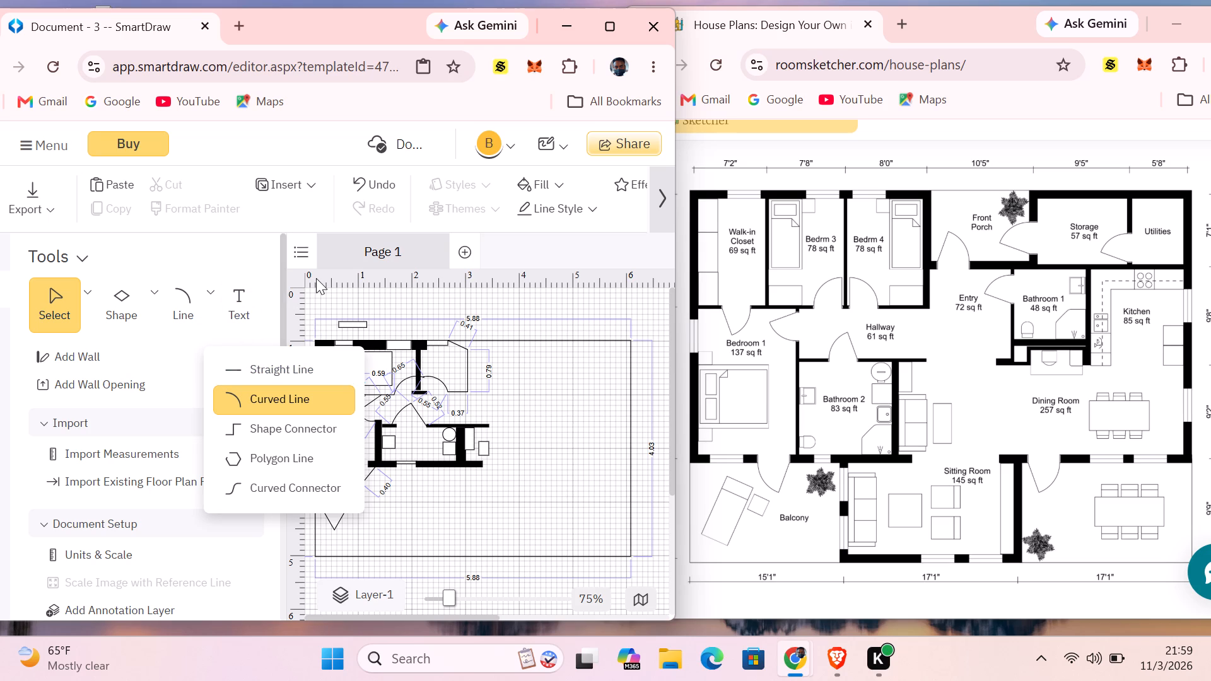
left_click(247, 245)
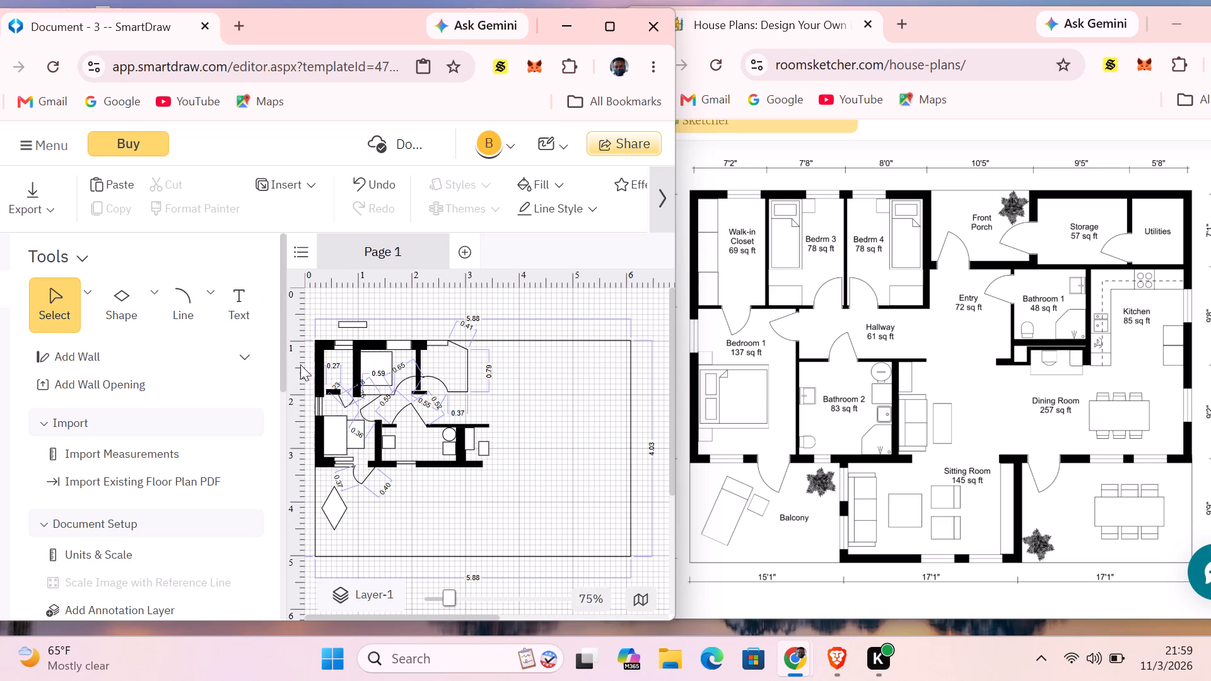
Place a rectangle below Bathroom 2's lower wall and shrink it to a short, narrow upright strip for the Sitting Room's side wall.
left_click(155, 303)
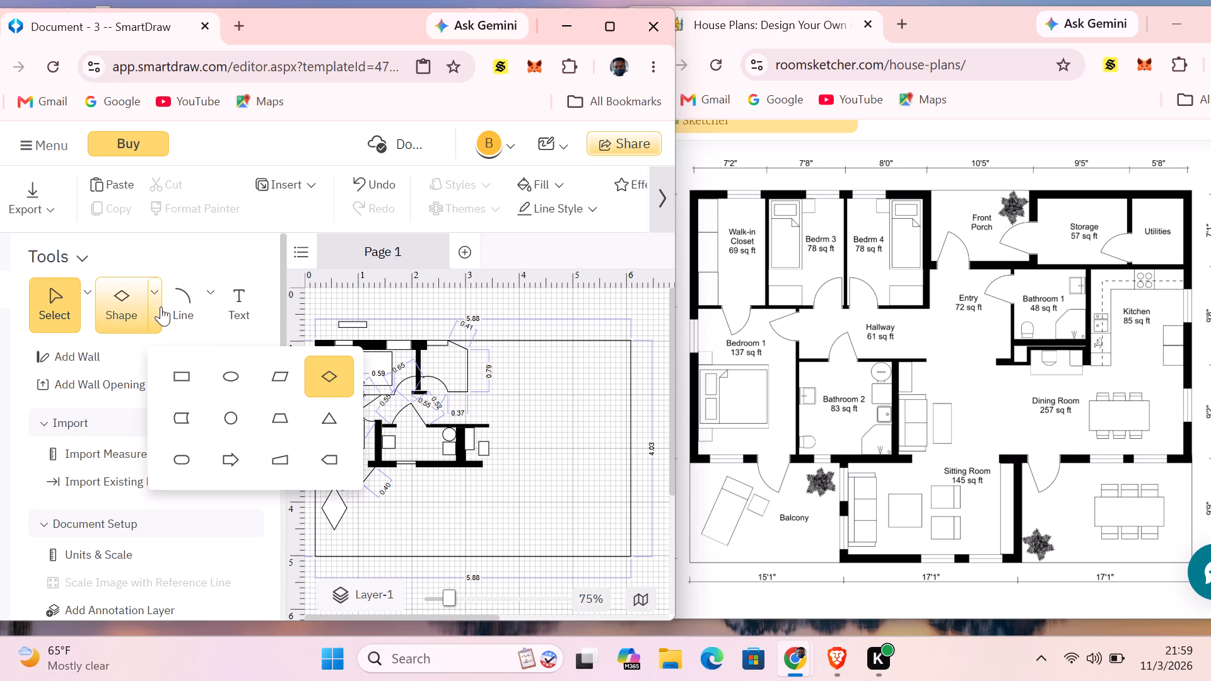
left_click(187, 371)
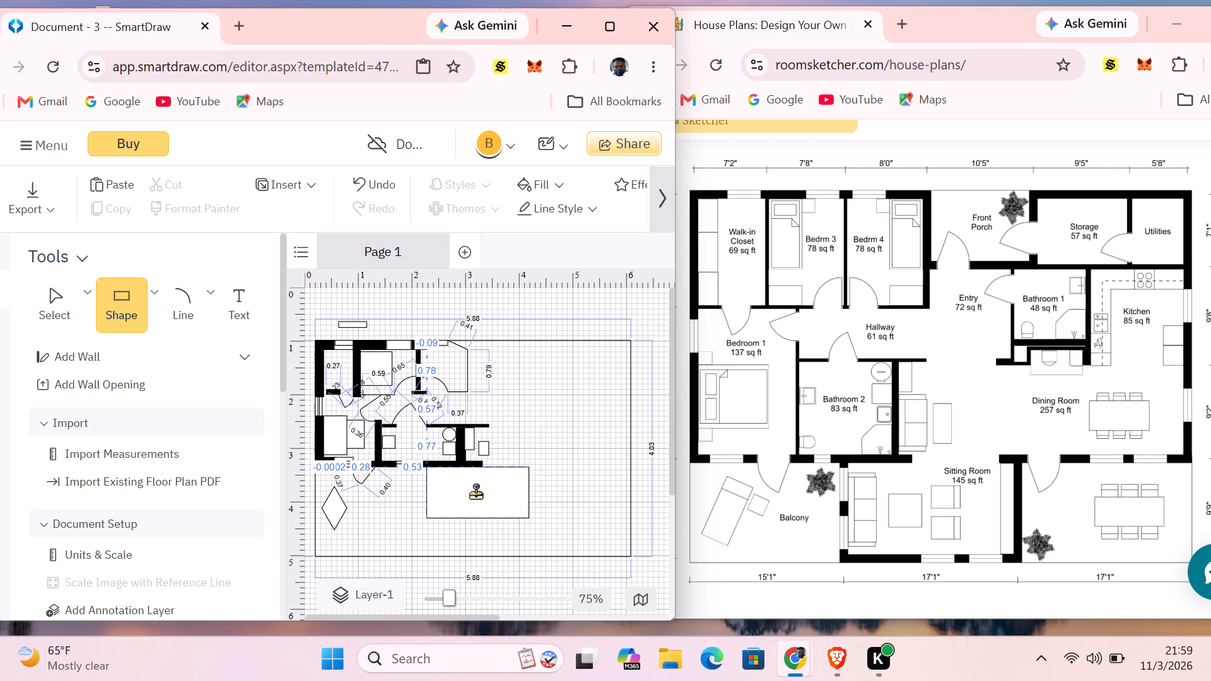
left_click(474, 493)
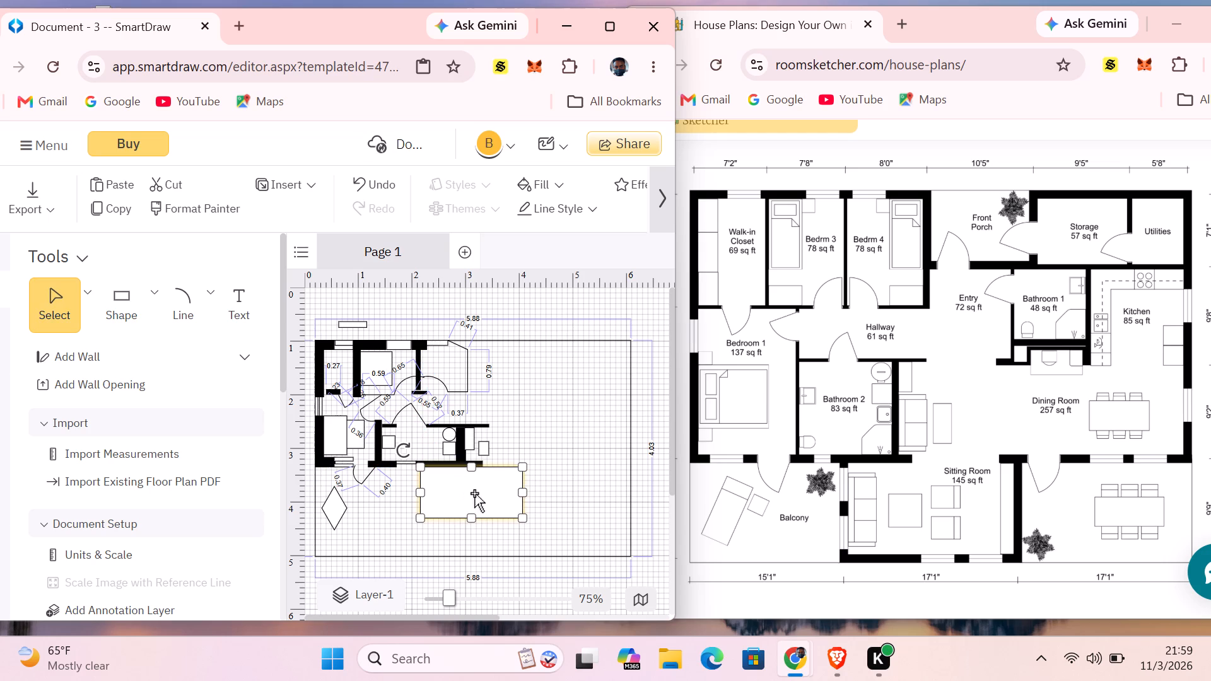
left_click_drag(519, 490, 515, 492)
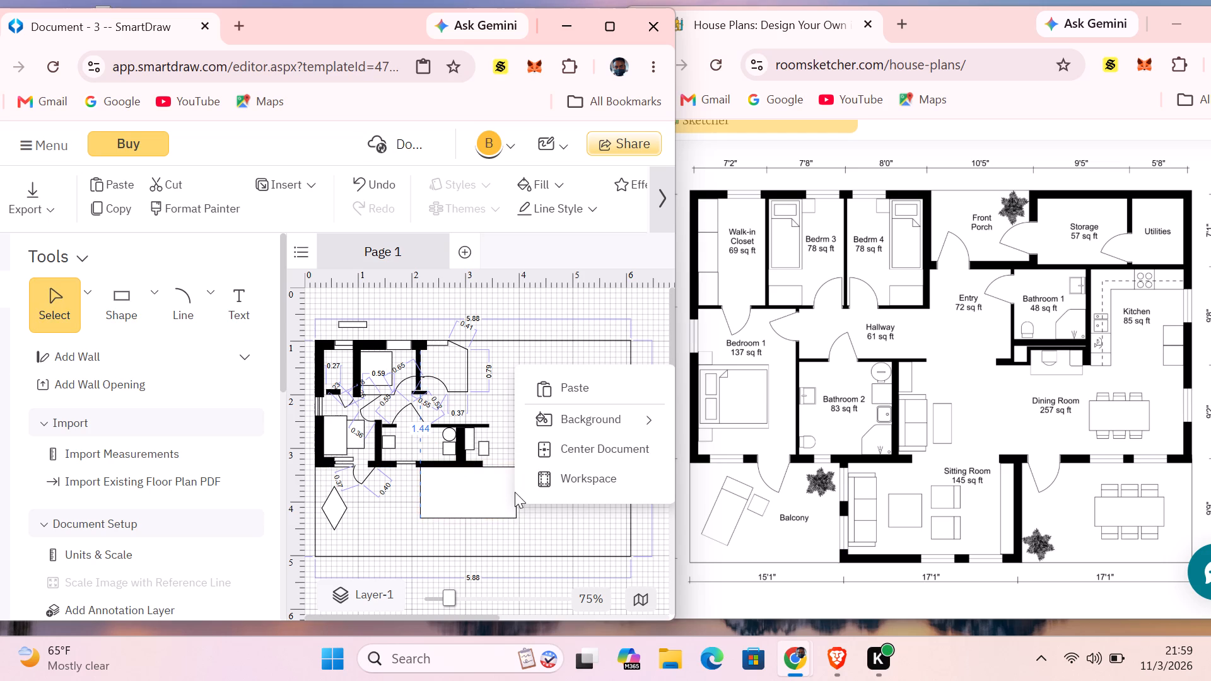
left_click_drag(515, 492, 426, 491)
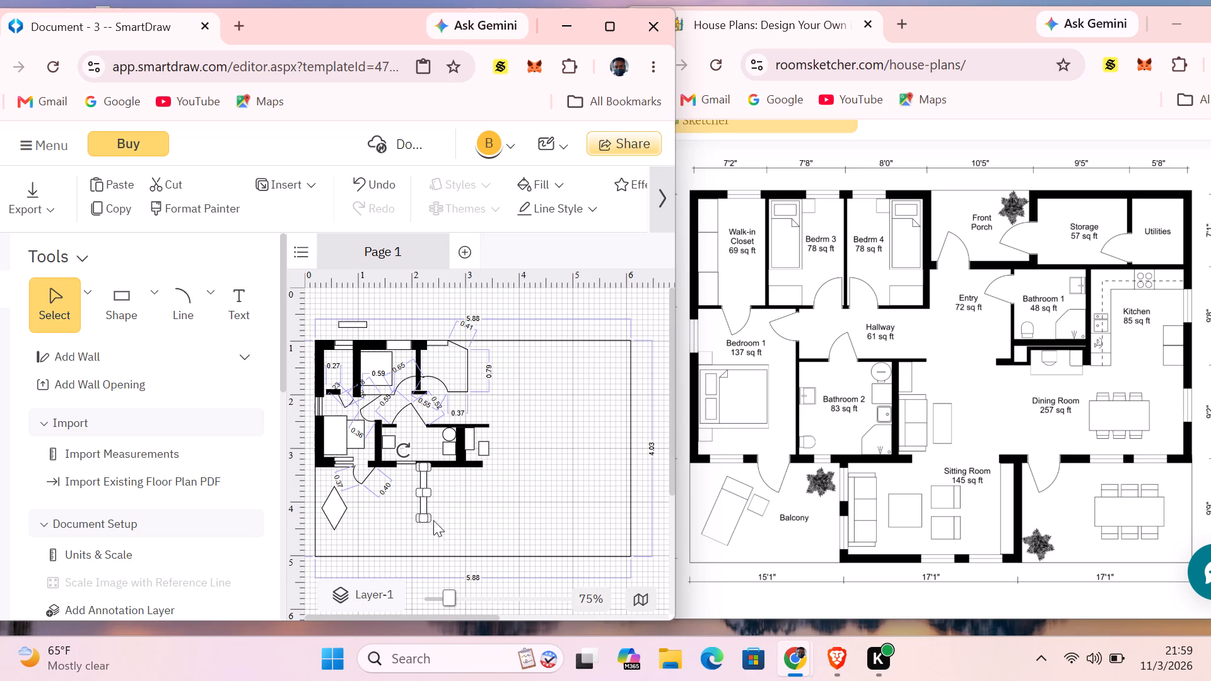
left_click_drag(422, 520, 425, 484)
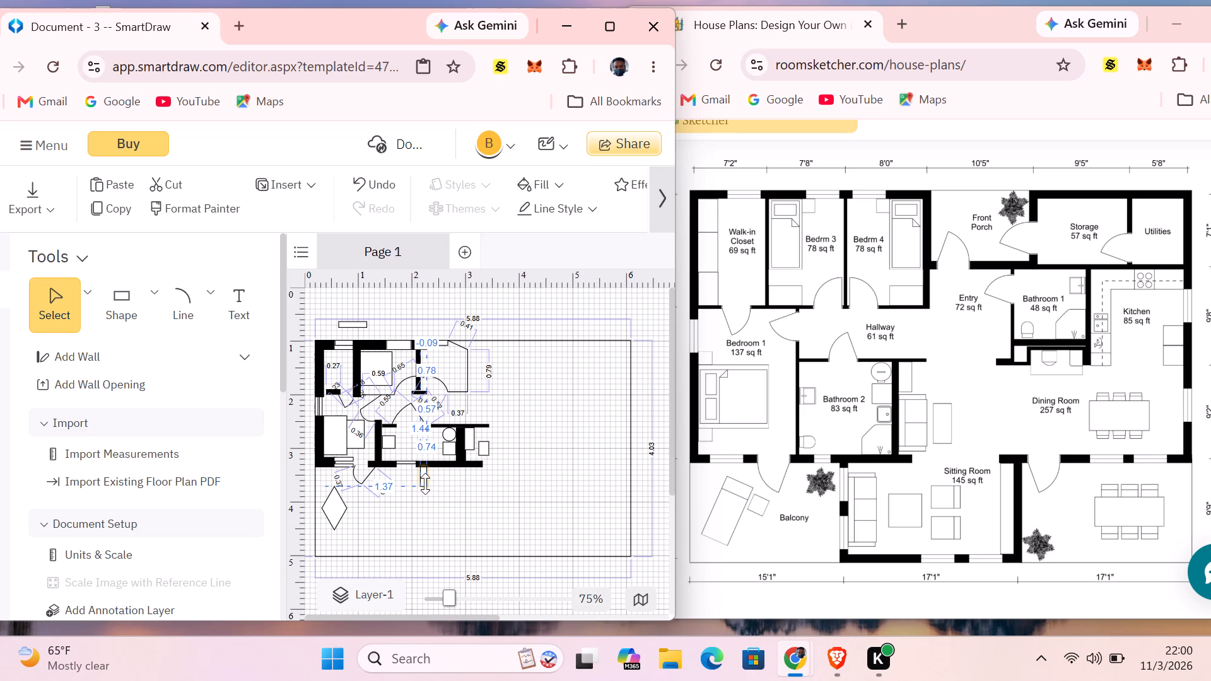
left_click_drag(425, 484, 426, 477)
Duplicate the short upright strip below Bathroom 2's lower wall.
right_click(424, 477)
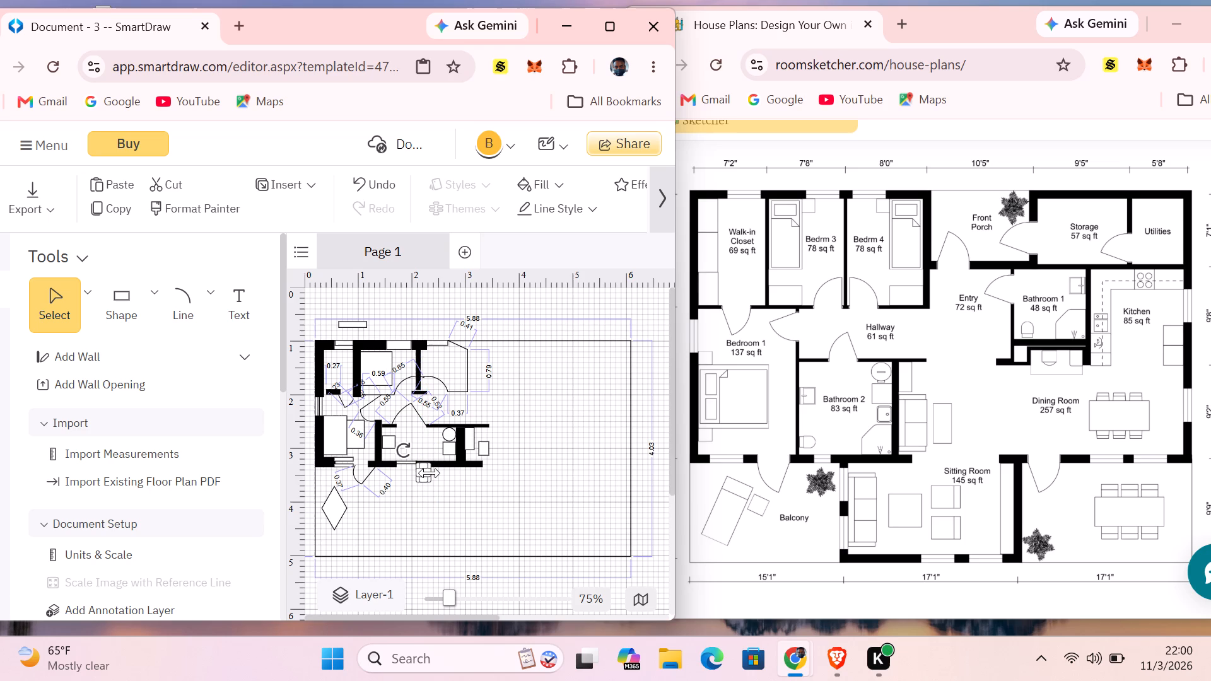
right_click(427, 473)
right_click(426, 472)
right_click(450, 485)
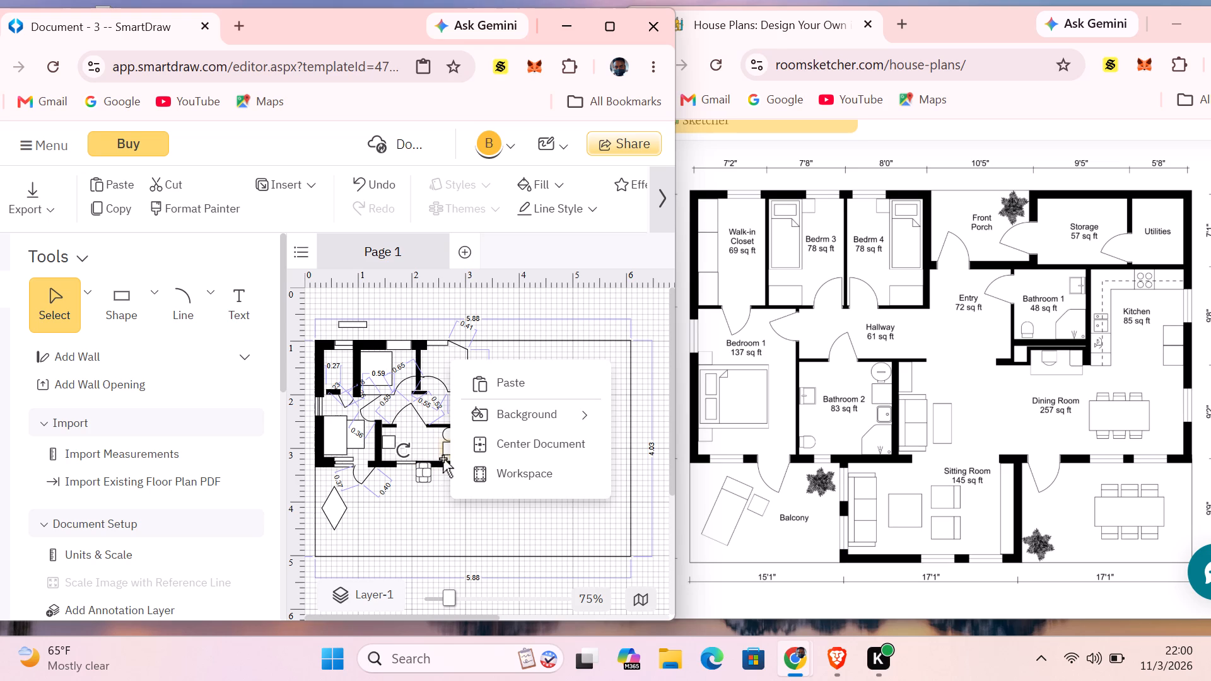
left_click(479, 388)
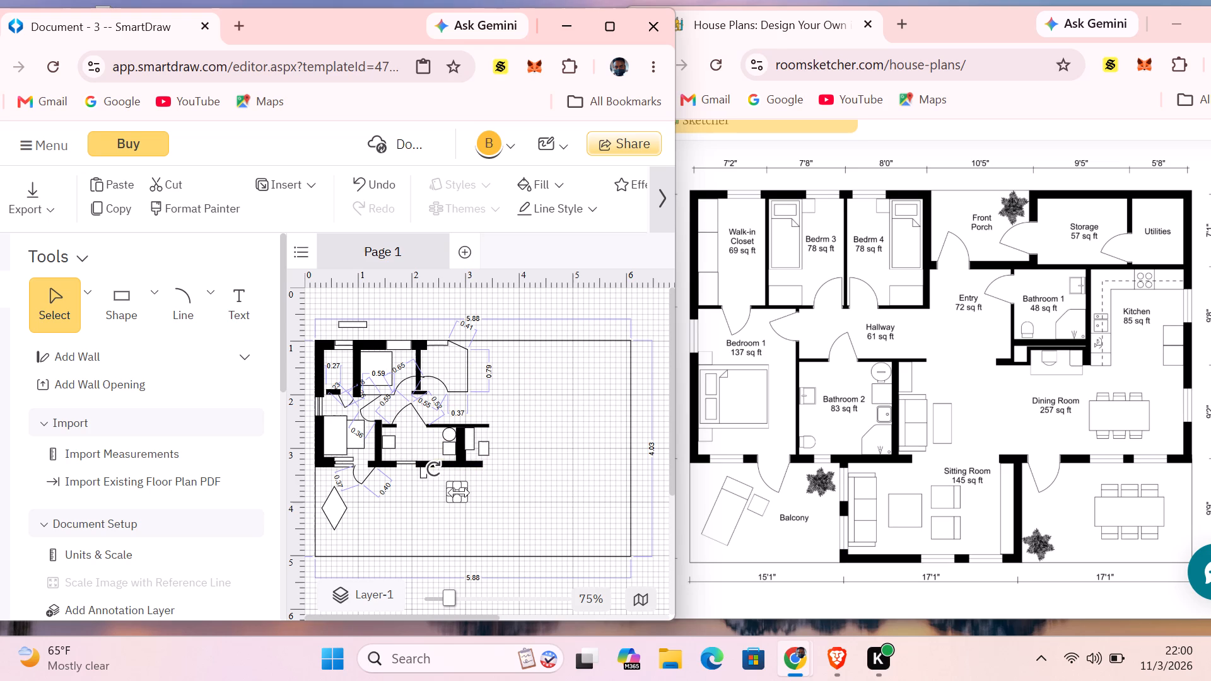
Resize the duplicated strip into a narrow upright piece aligned directly below the first strip on the Sitting Room's side wall.
left_click_drag(459, 492, 497, 474)
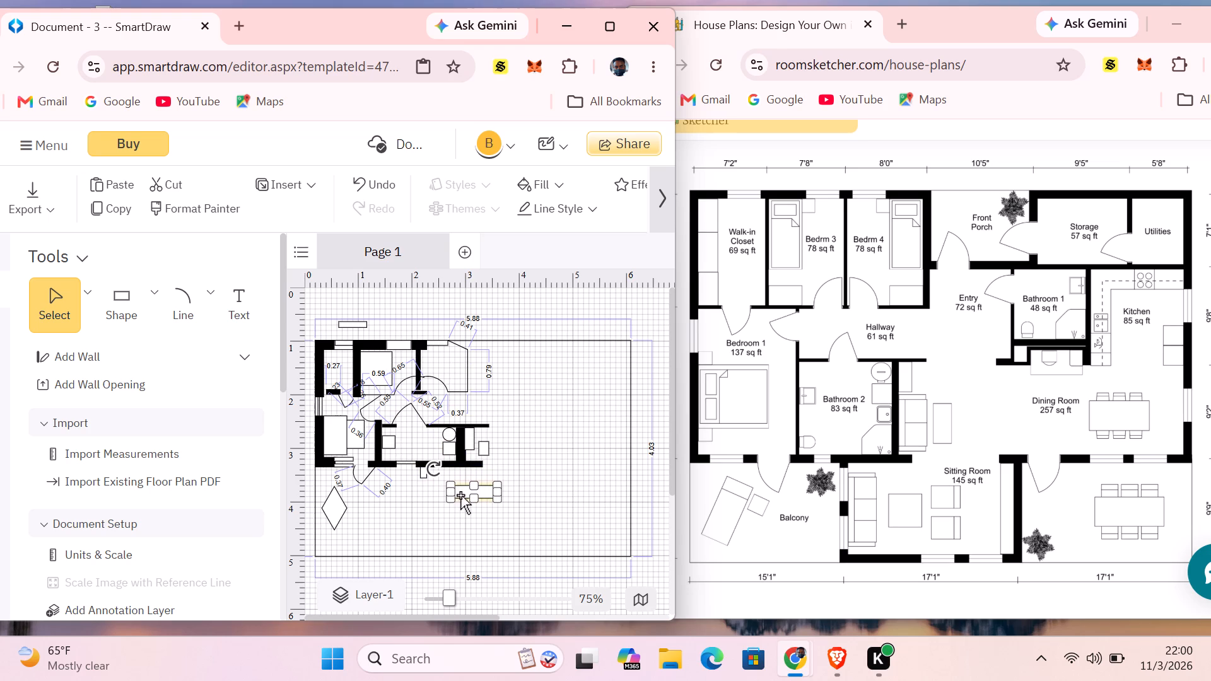
left_click_drag(453, 489, 410, 461)
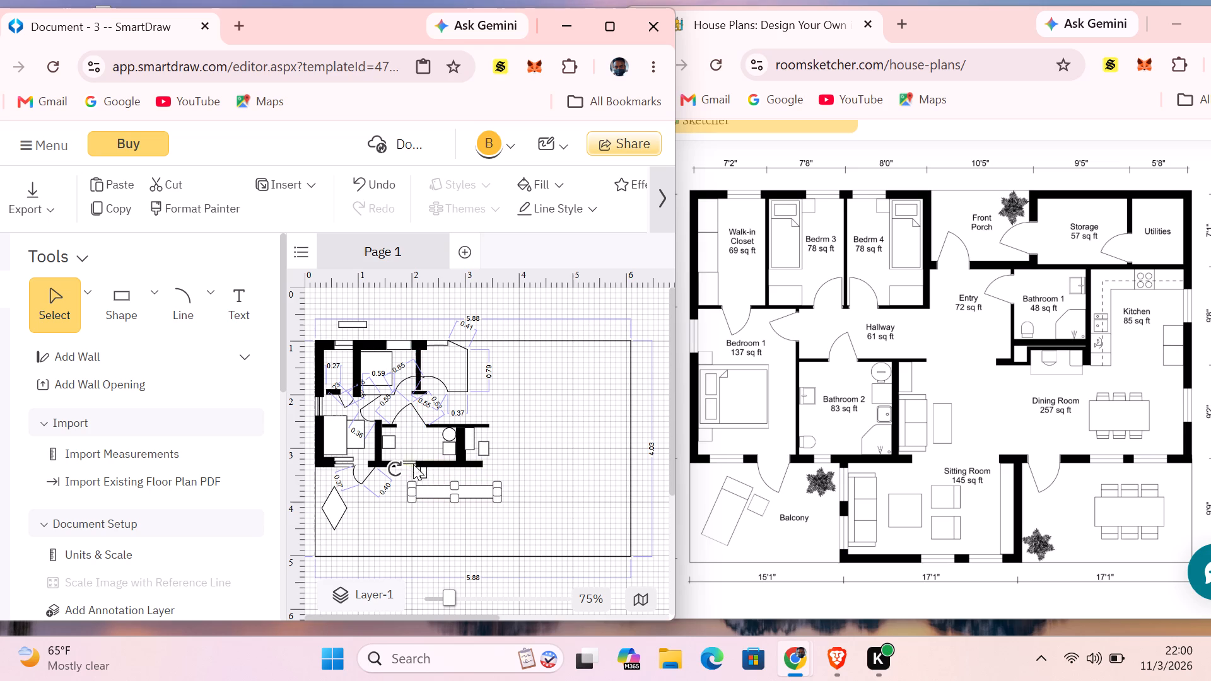
left_click(450, 479)
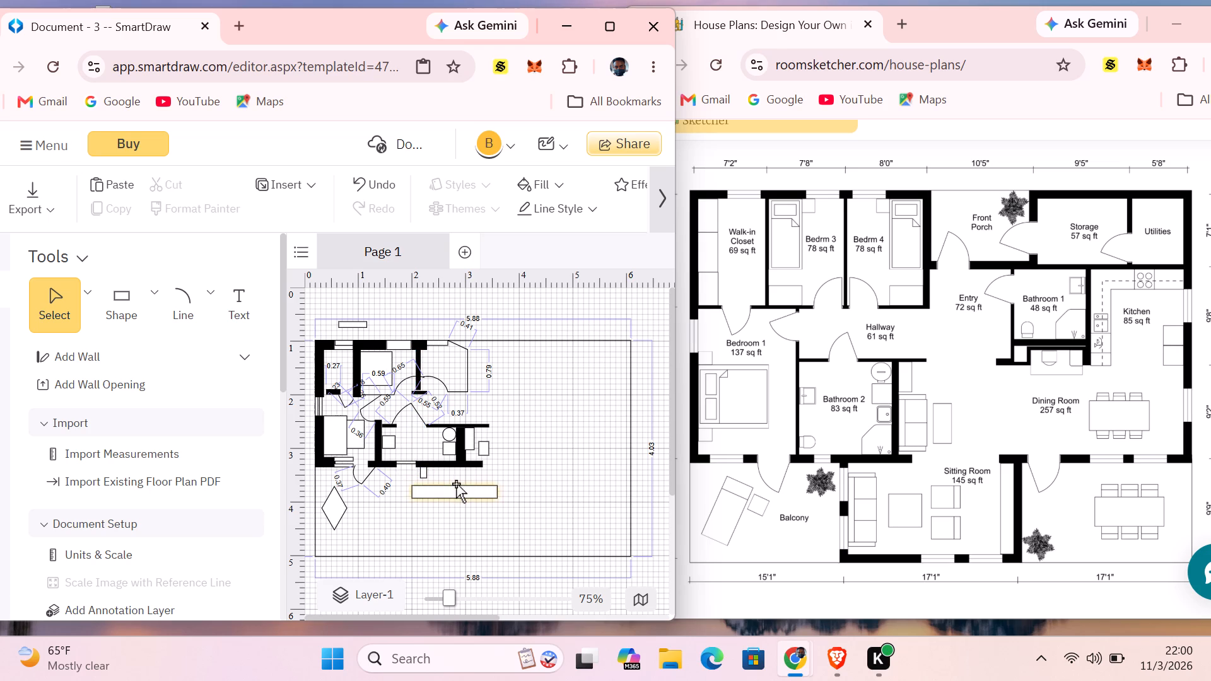
left_click(456, 484)
left_click_drag(456, 486, 450, 475)
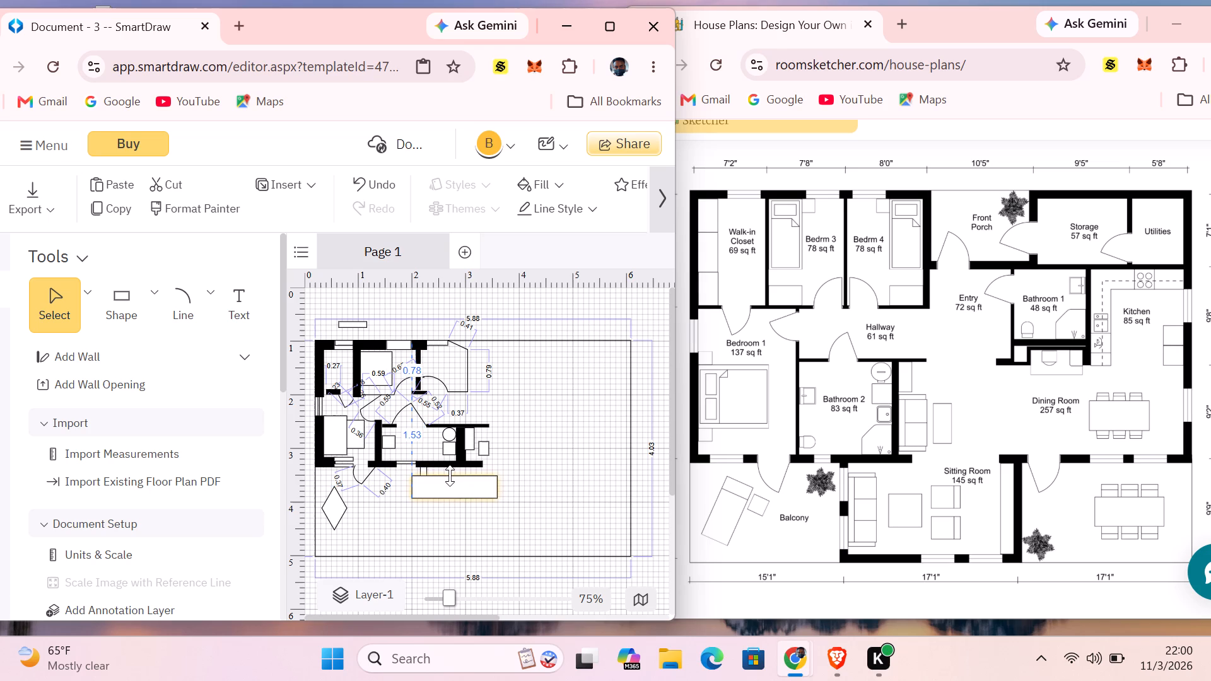
left_click_drag(450, 475, 451, 477)
left_click_drag(498, 491, 434, 485)
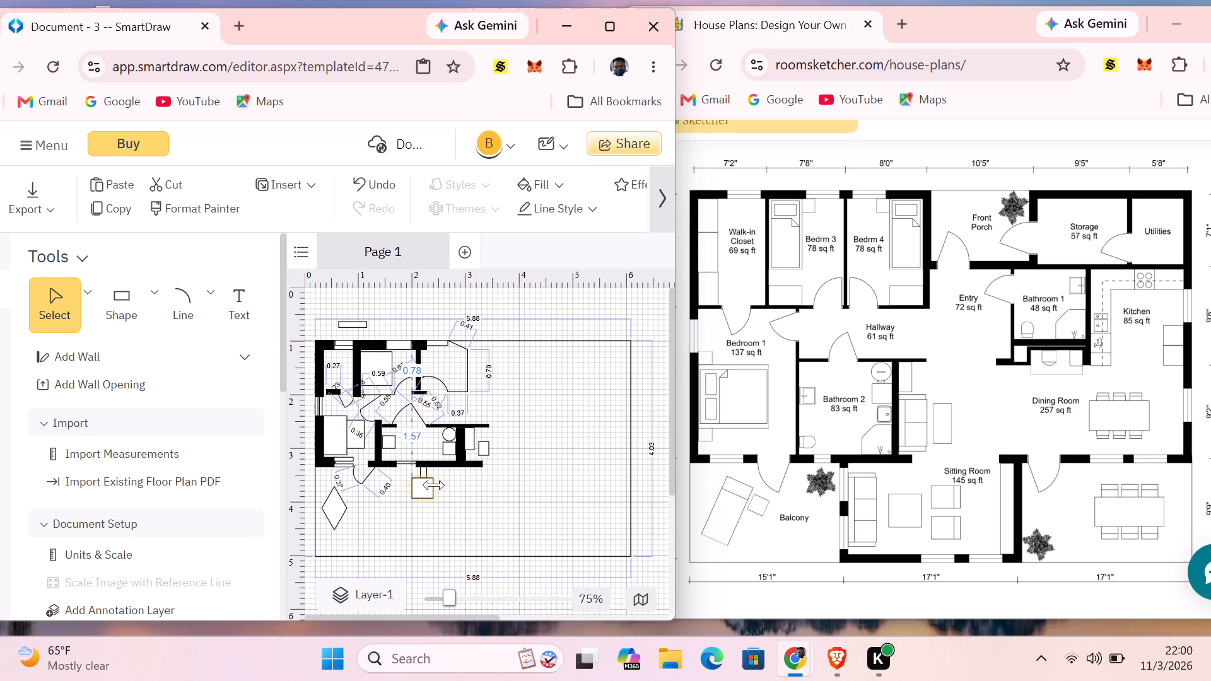
left_click_drag(434, 485, 429, 487)
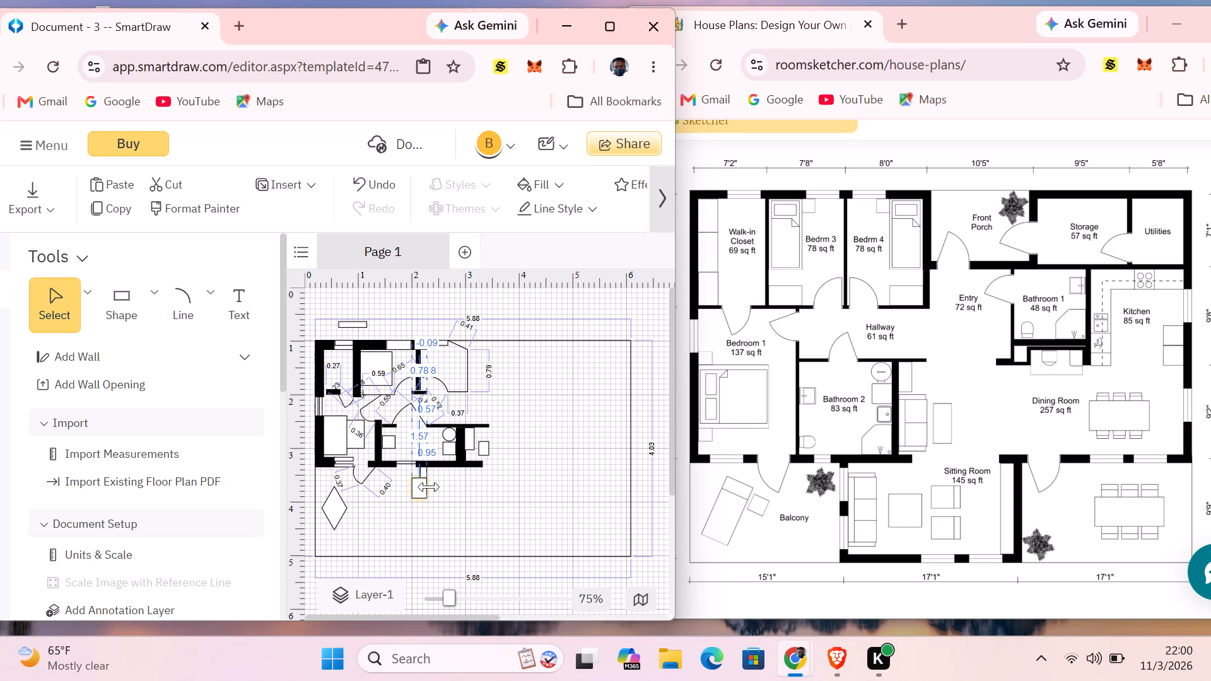
left_click_drag(429, 487, 433, 487)
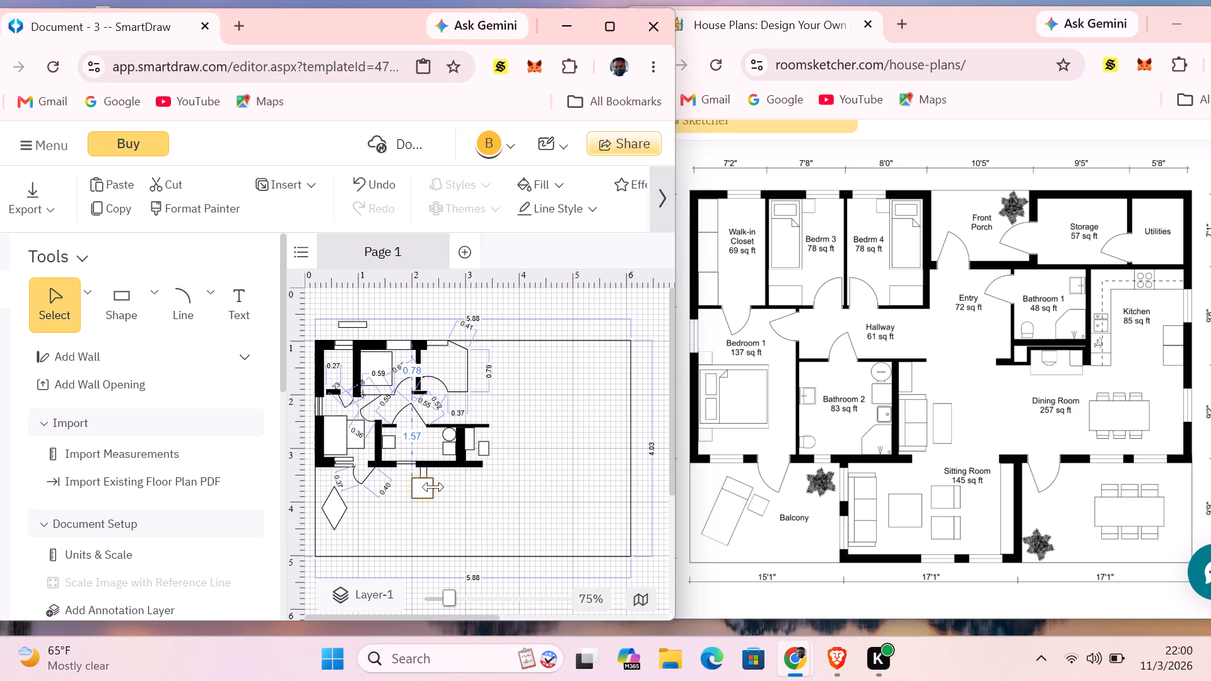
left_click_drag(433, 487, 426, 488)
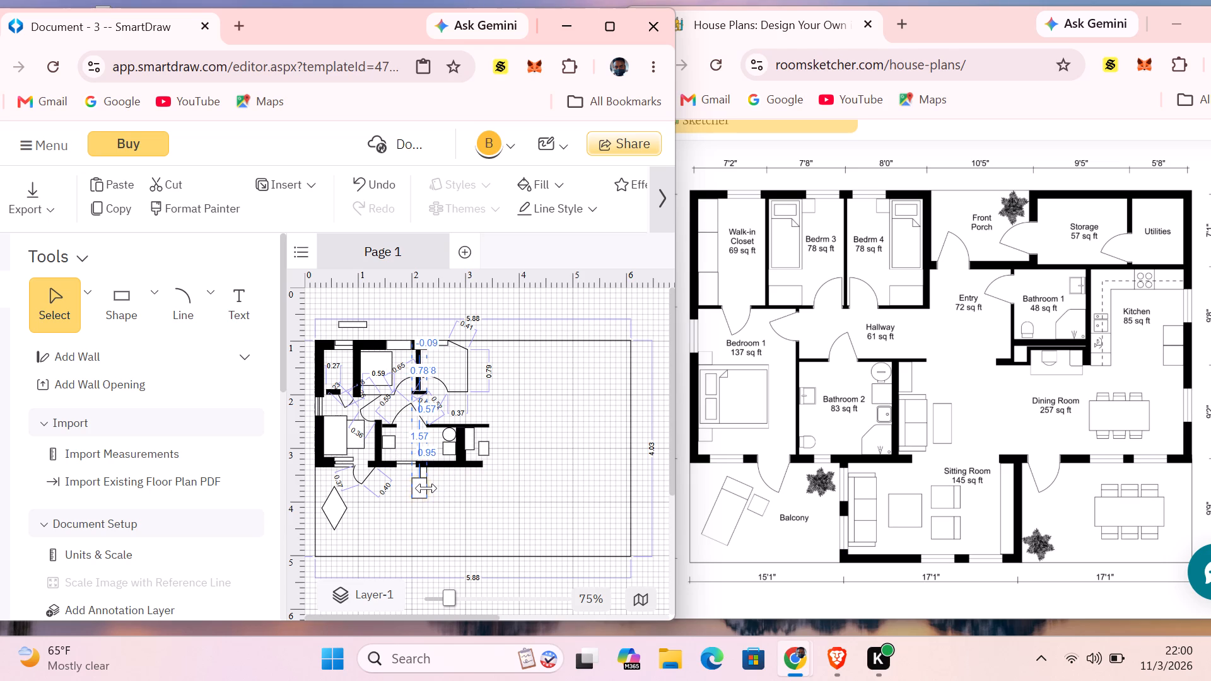
left_click_drag(426, 488, 424, 488)
left_click_drag(412, 489, 419, 489)
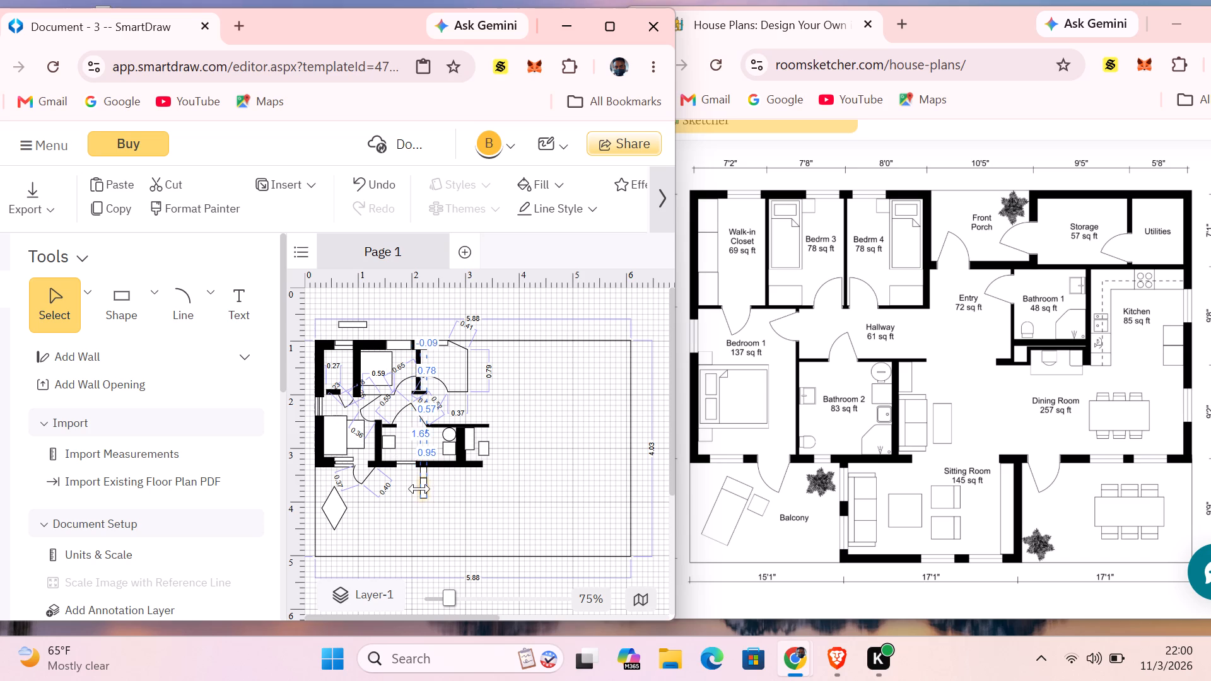
left_click_drag(419, 489, 420, 489)
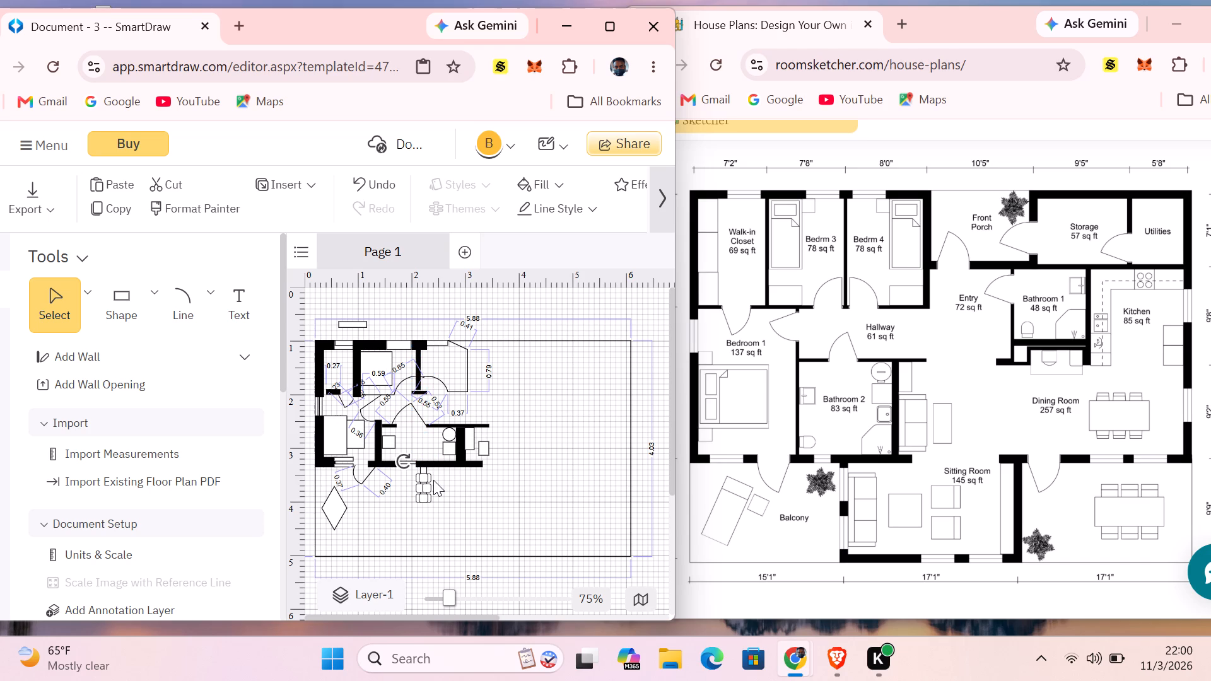
Slim the lower upright strip on the Sitting Room's side wall and align the short block above it beneath Bathroom 2's lower wall.
left_click(421, 477)
left_click_drag(430, 476, 424, 477)
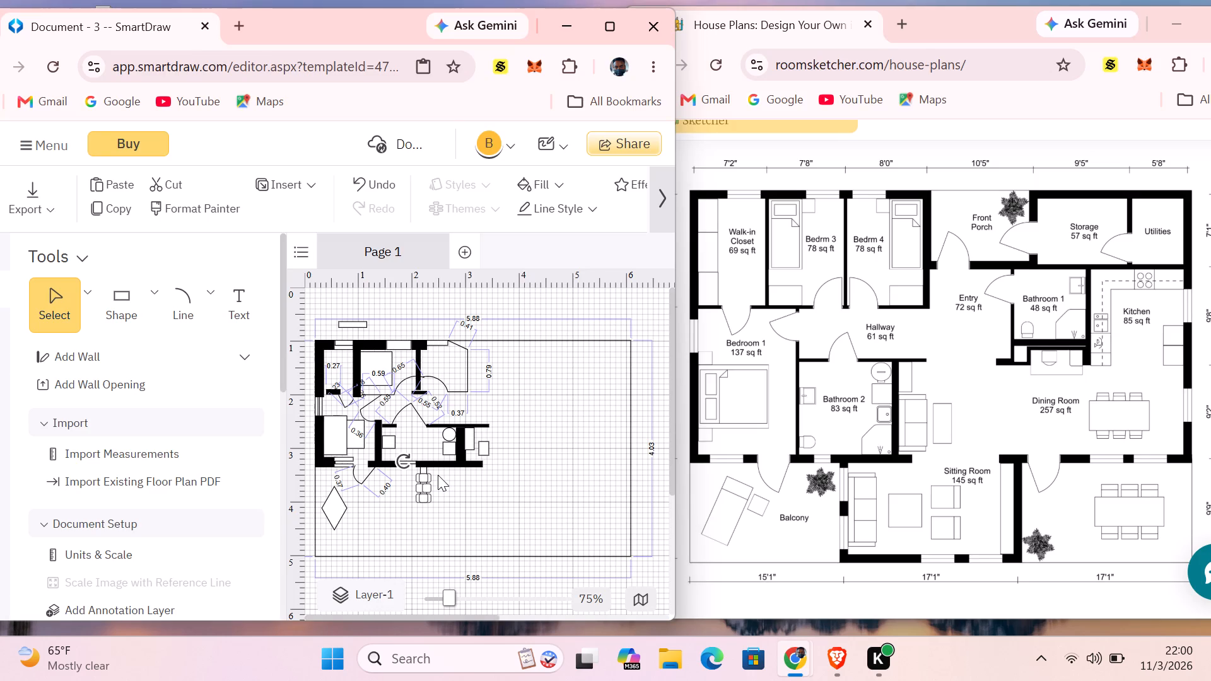
left_click(424, 472)
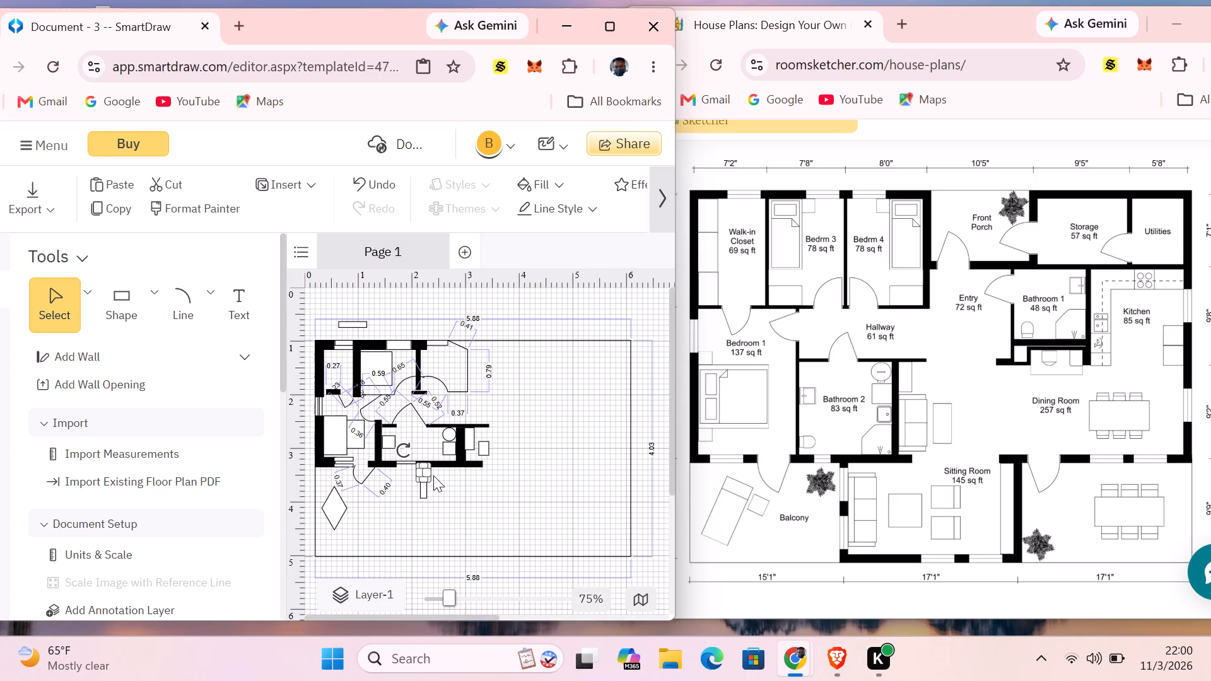
left_click(426, 473)
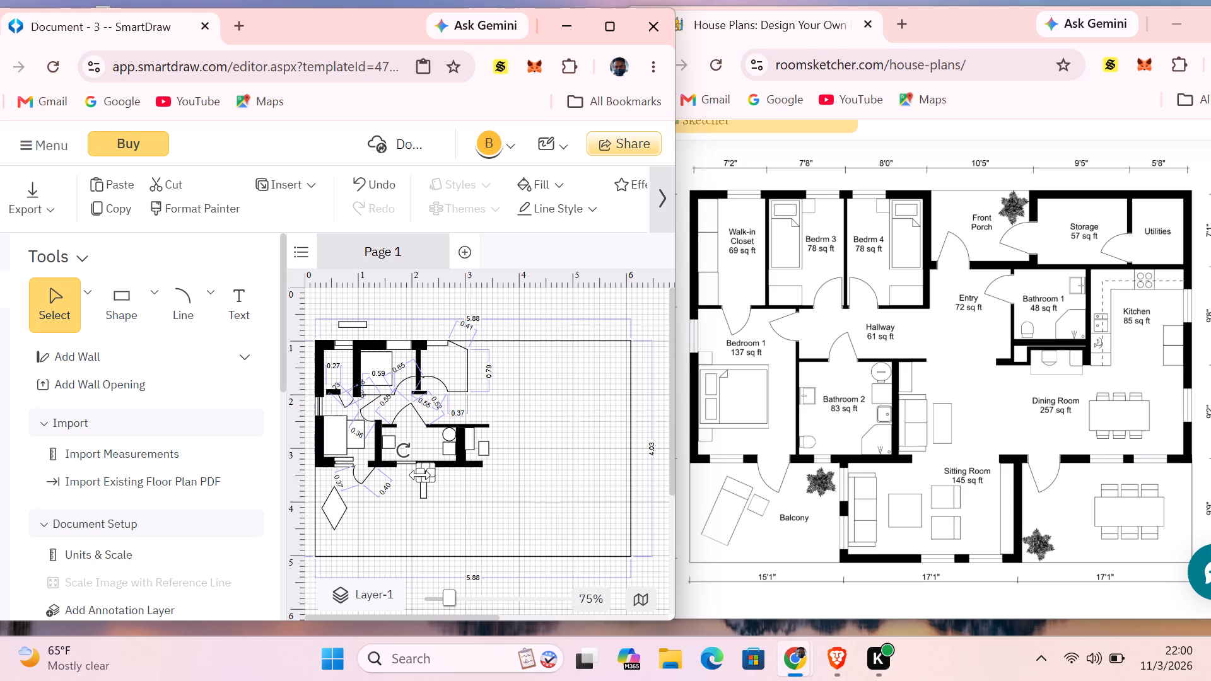
left_click(418, 474)
left_click(467, 487)
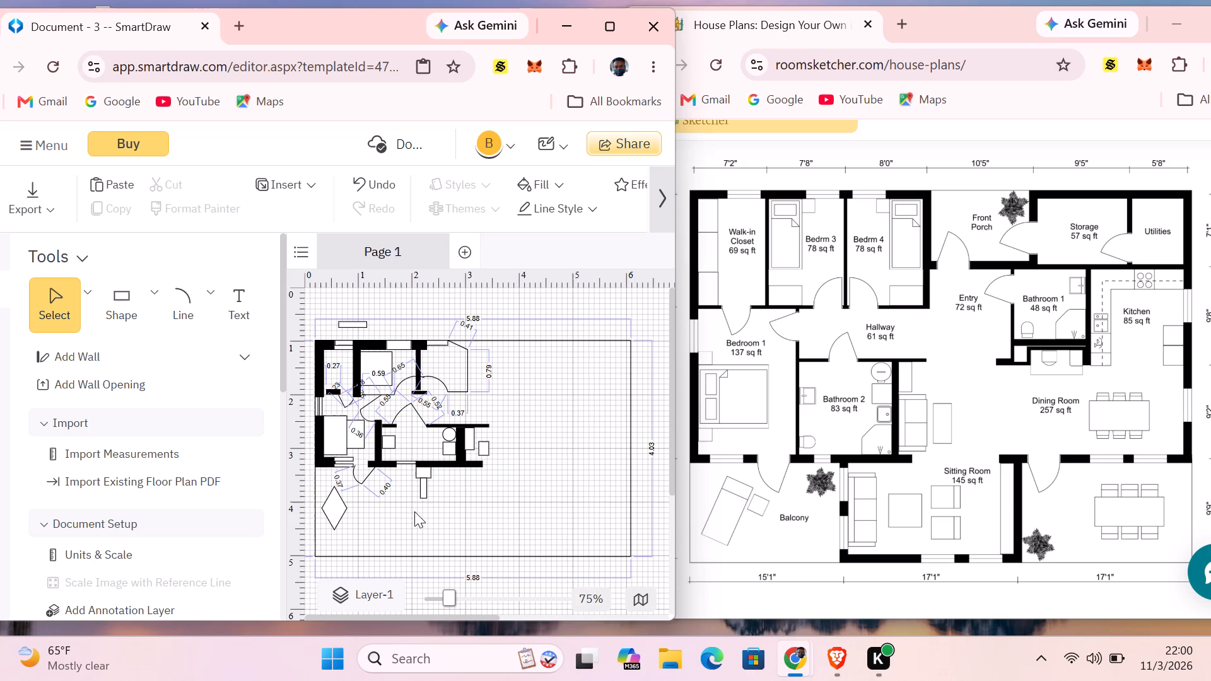
Paste a copy of the rectangle and place it as a small block directly below the narrow upright strip on the Sitting Room's side wall.
right_click(481, 485)
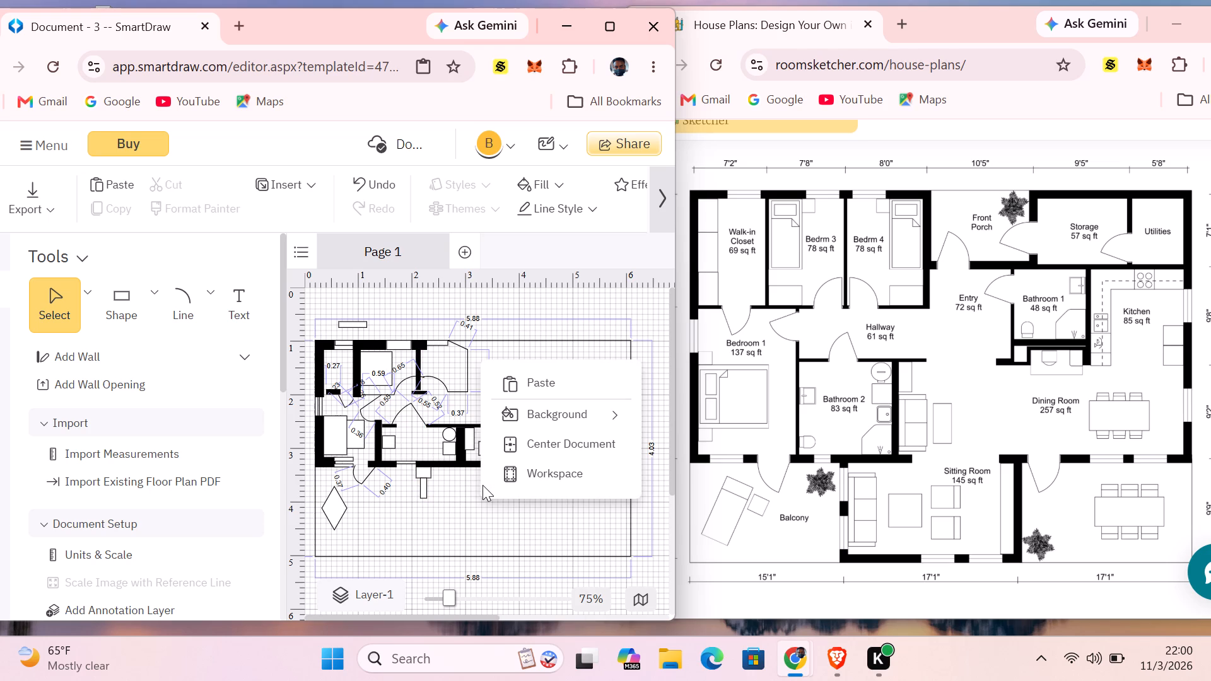
left_click(555, 387)
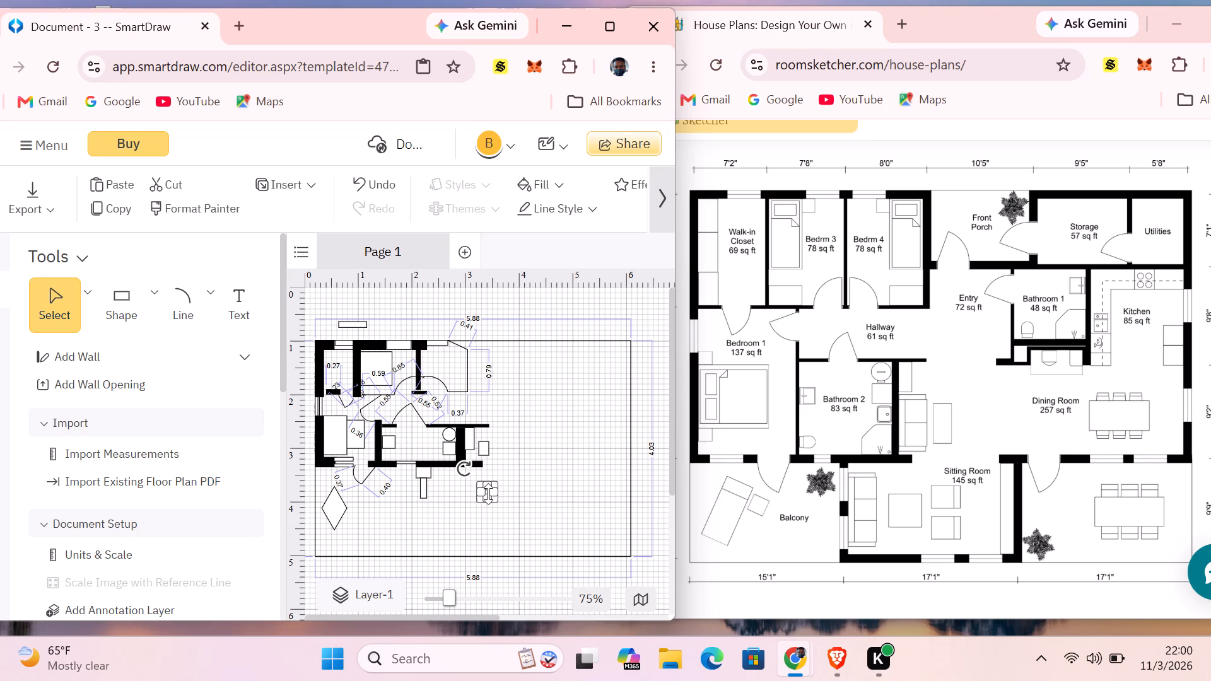
left_click_drag(488, 491, 425, 503)
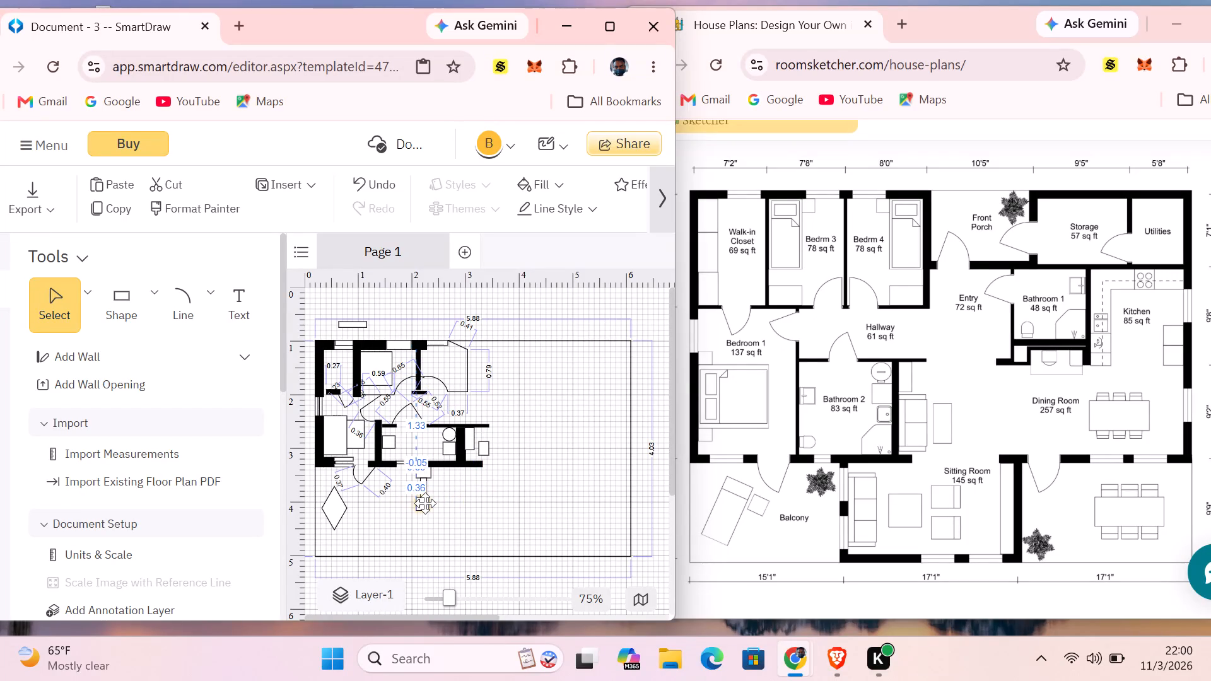
left_click_drag(425, 503, 426, 503)
left_click(481, 491)
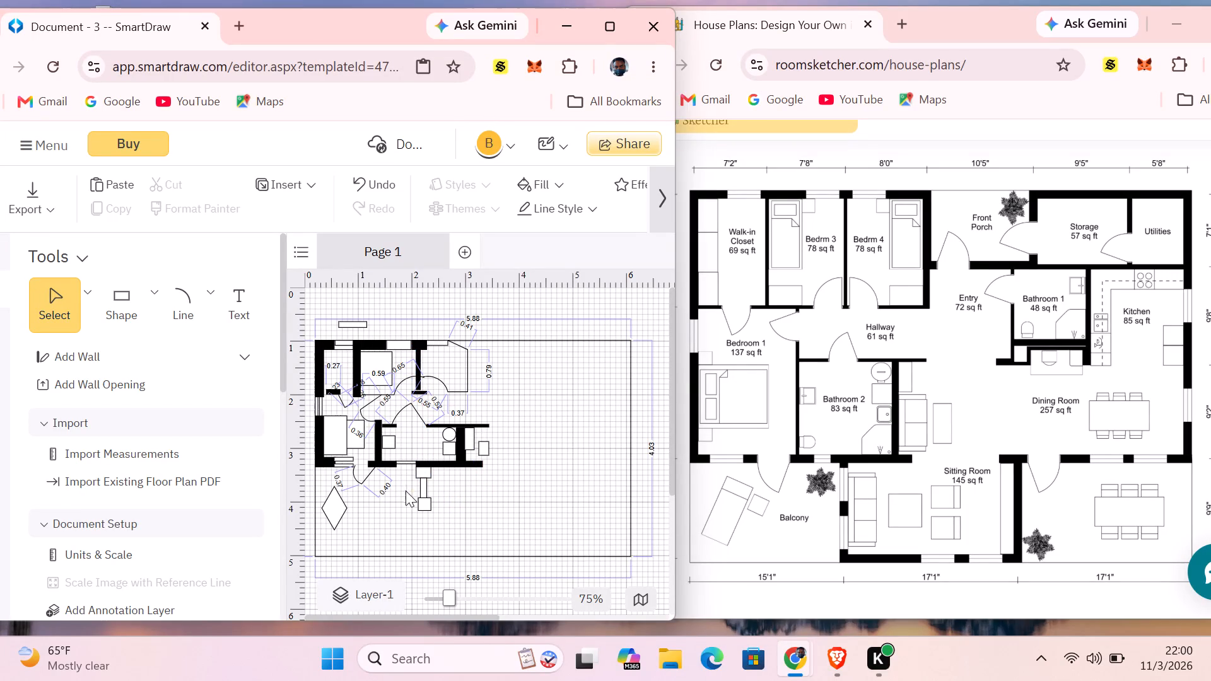
Paste another rectangle and resize it into a short, thin upright window strip centred below the small block on the Sitting Room's side wall.
right_click(479, 482)
left_click(532, 377)
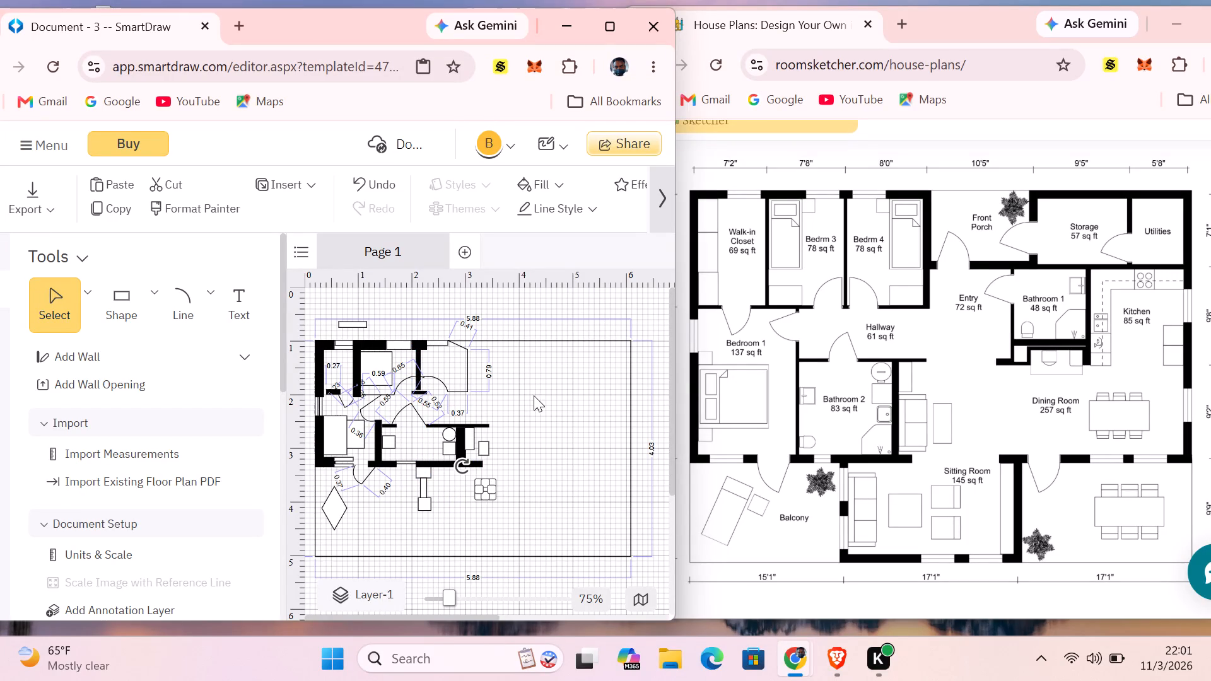
left_click_drag(488, 499, 460, 524)
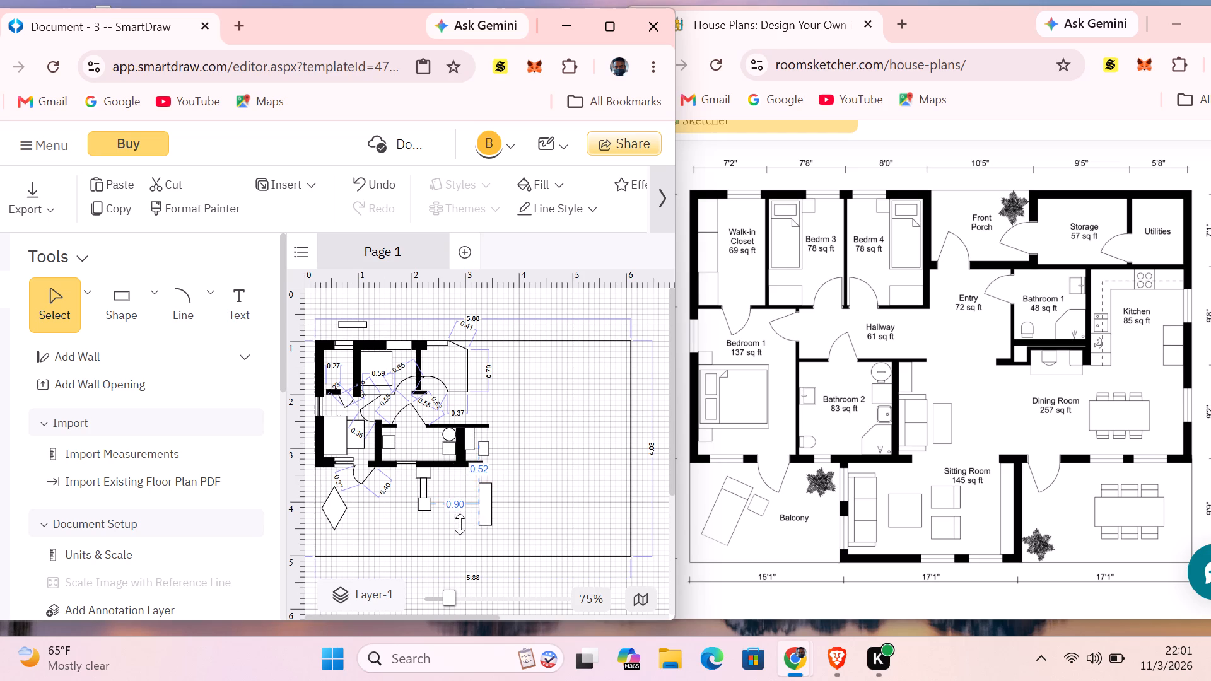
left_click_drag(460, 524, 463, 523)
left_click_drag(484, 508, 431, 533)
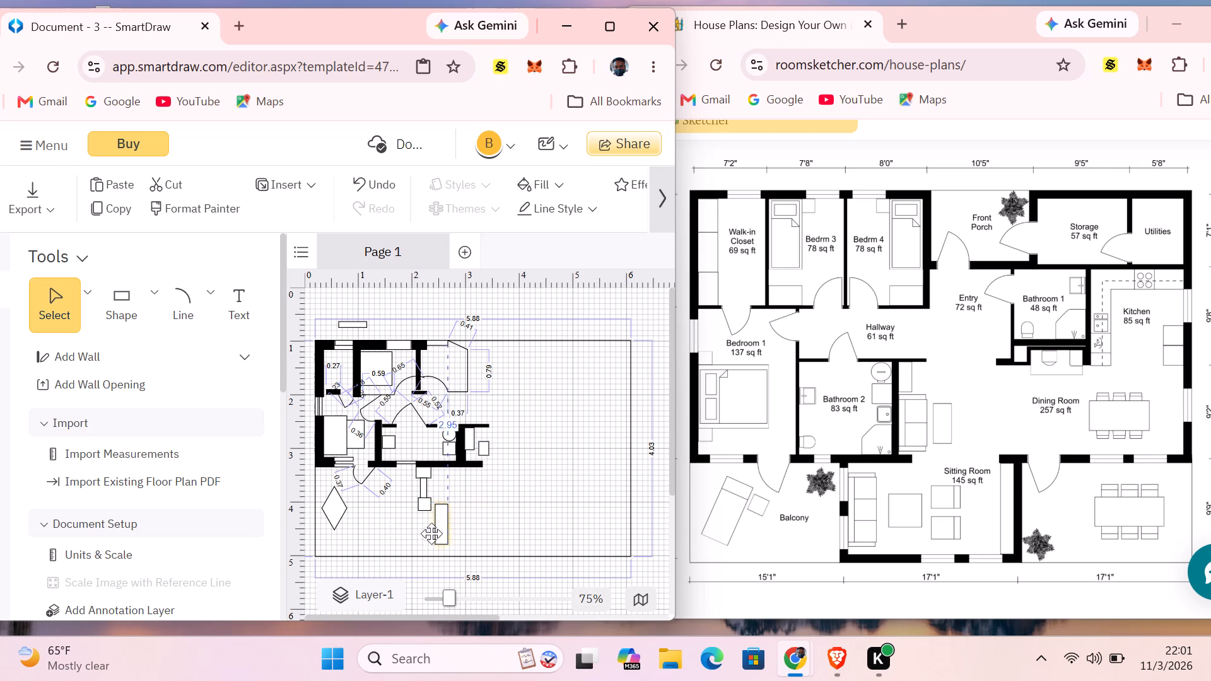
left_click_drag(431, 533, 423, 536)
left_click(427, 530)
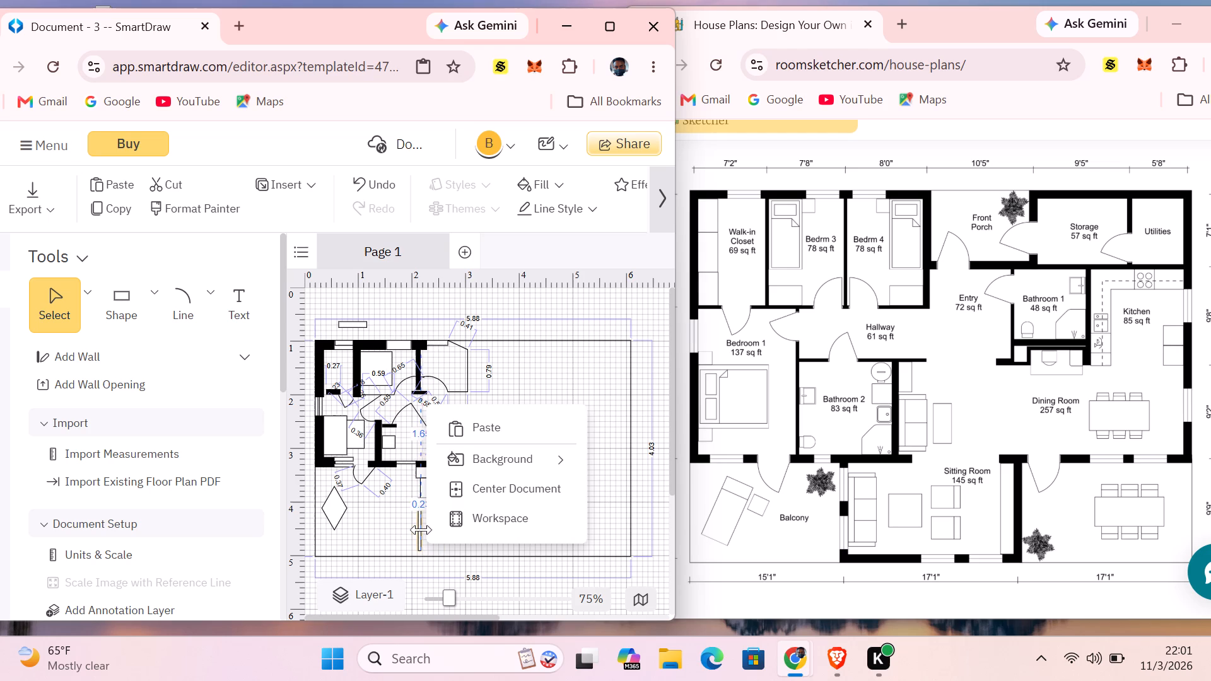
left_click(494, 524)
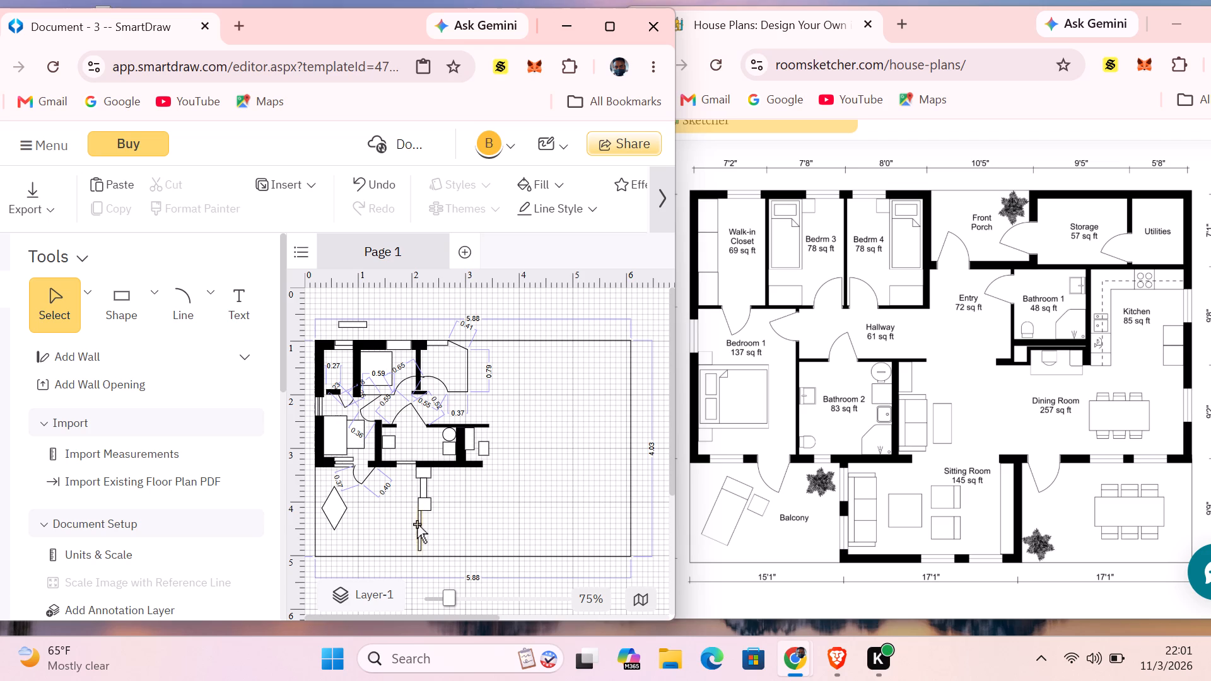
left_click(418, 525)
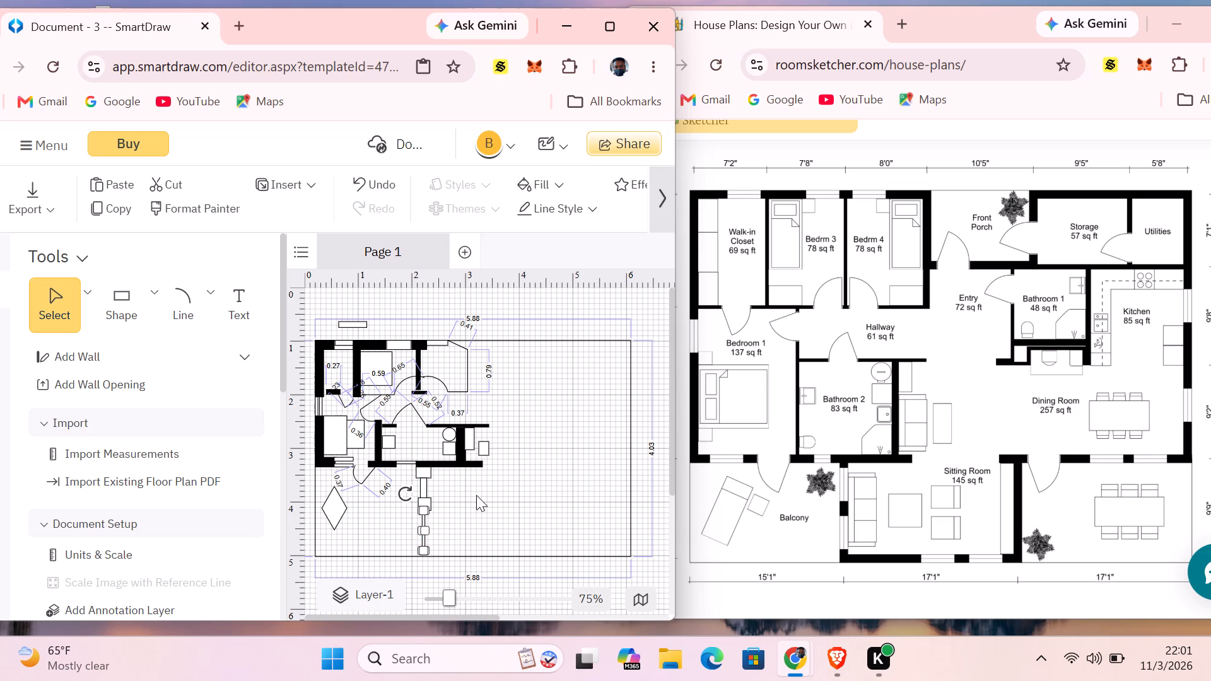
left_click(476, 495)
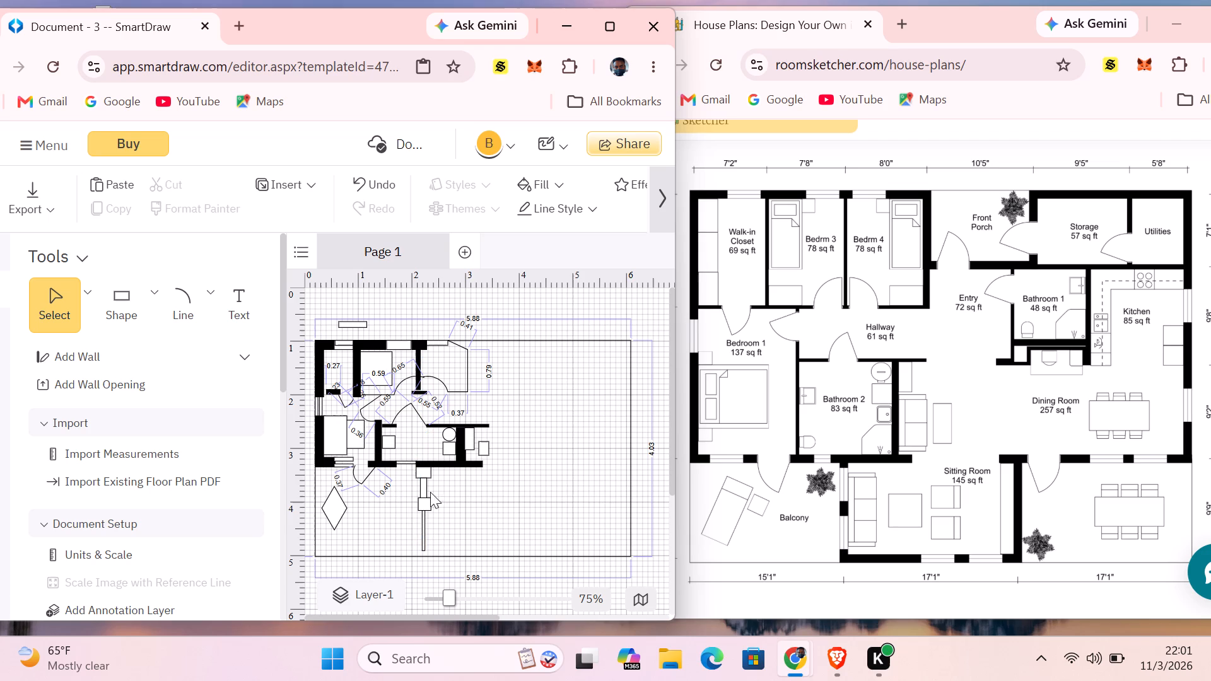
left_click(422, 549)
left_click_drag(424, 549, 424, 528)
left_click(460, 520)
Paste a rectangle at the foot of the side wall and size it as the first horizontal wall segment of the Sitting Room's lower wall.
right_click(512, 530)
left_click(570, 421)
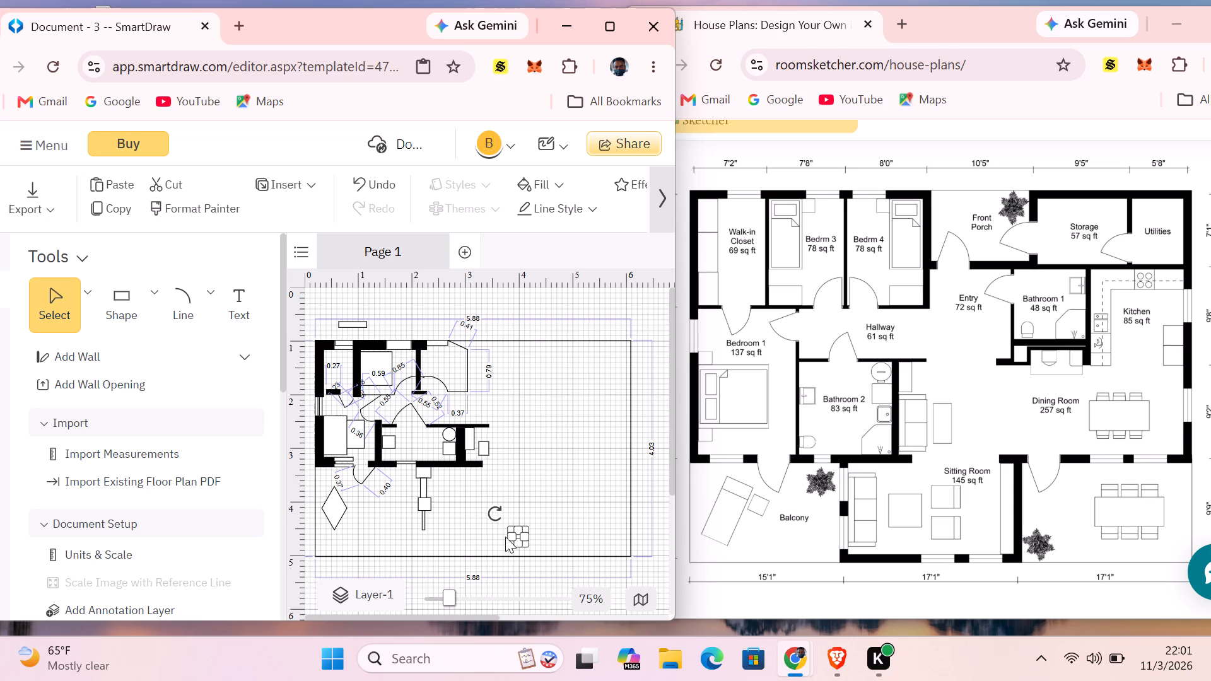
left_click_drag(510, 535, 421, 539)
left_click(493, 492)
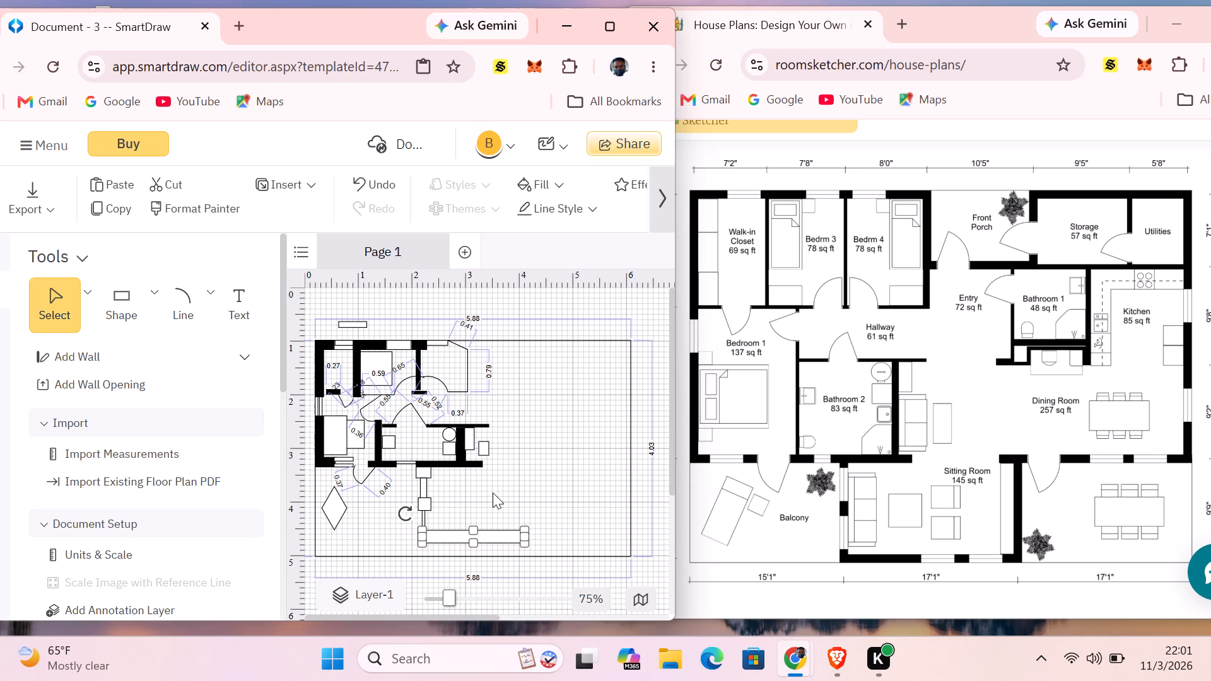
left_click(524, 535)
left_click_drag(524, 535, 465, 540)
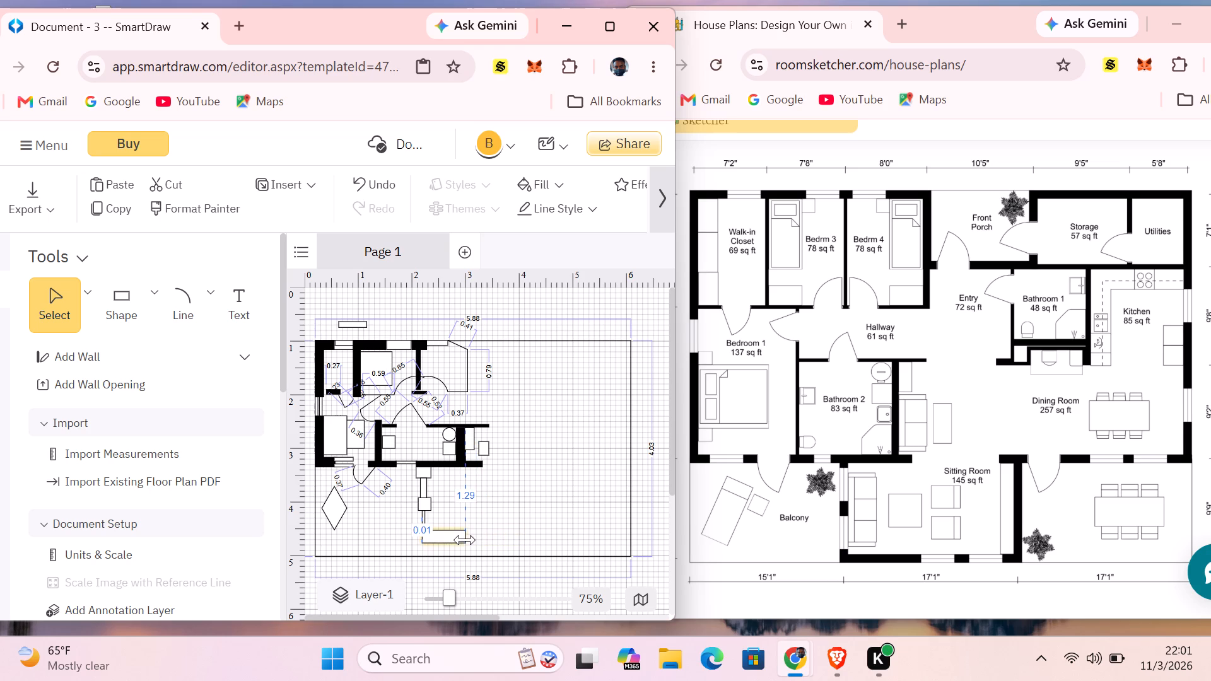
left_click_drag(465, 540, 467, 540)
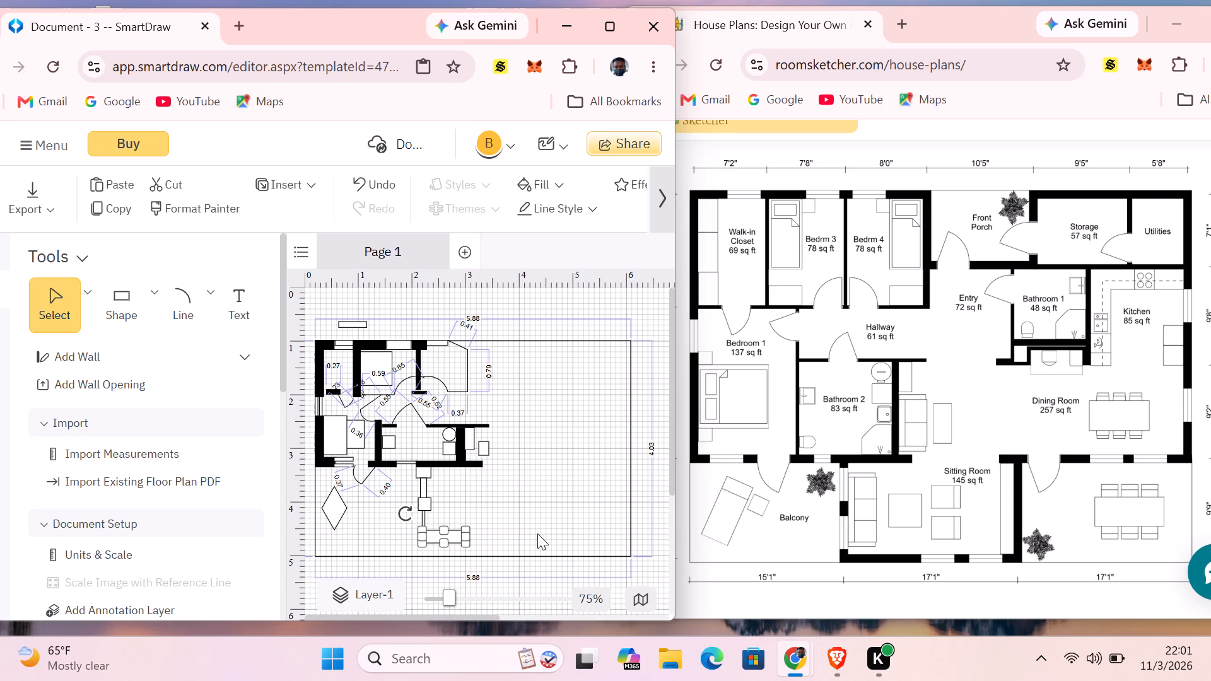
Paste a rectangle beside the lower wall segment and resize it into a short, thin horizontal window strip extending from the segment's end.
right_click(529, 526)
left_click(560, 413)
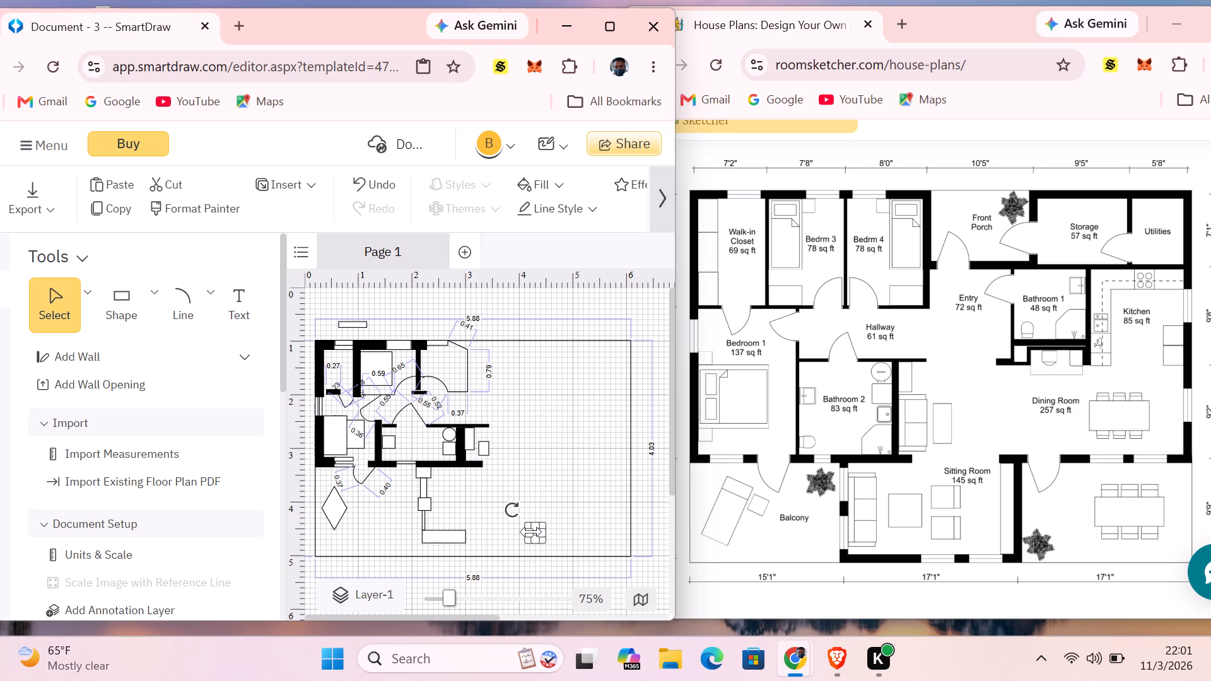
left_click_drag(531, 532, 473, 545)
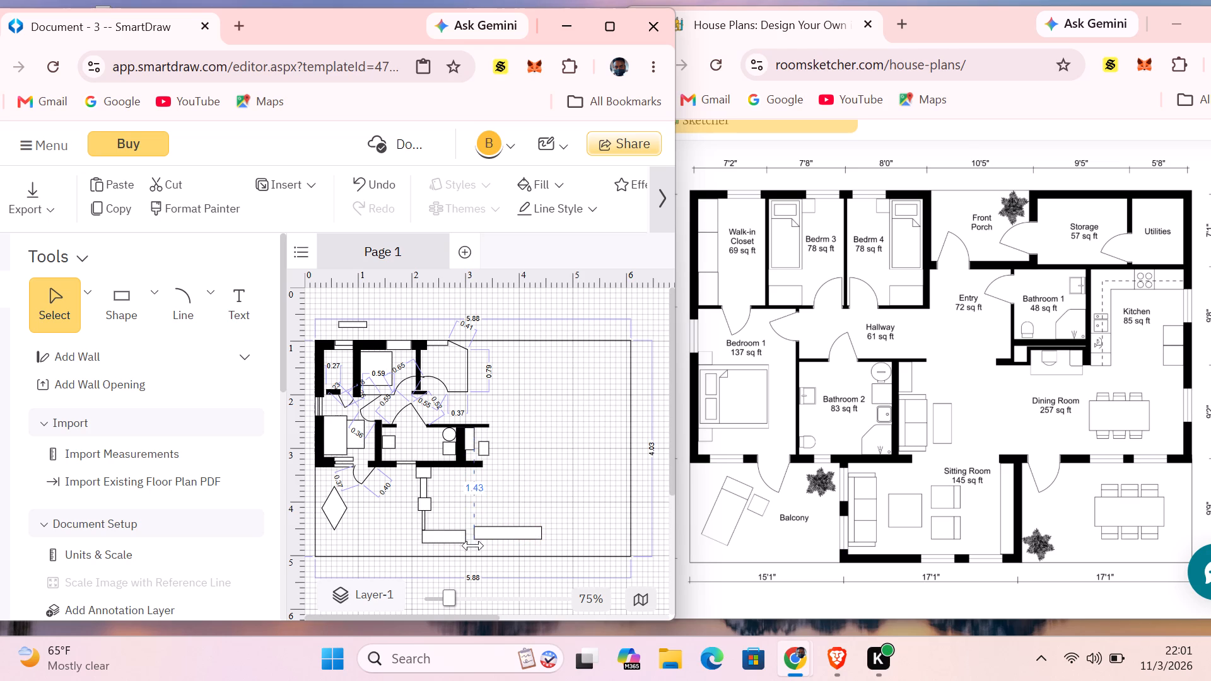
left_click_drag(473, 545, 465, 547)
left_click_drag(506, 527, 501, 535)
left_click(501, 535)
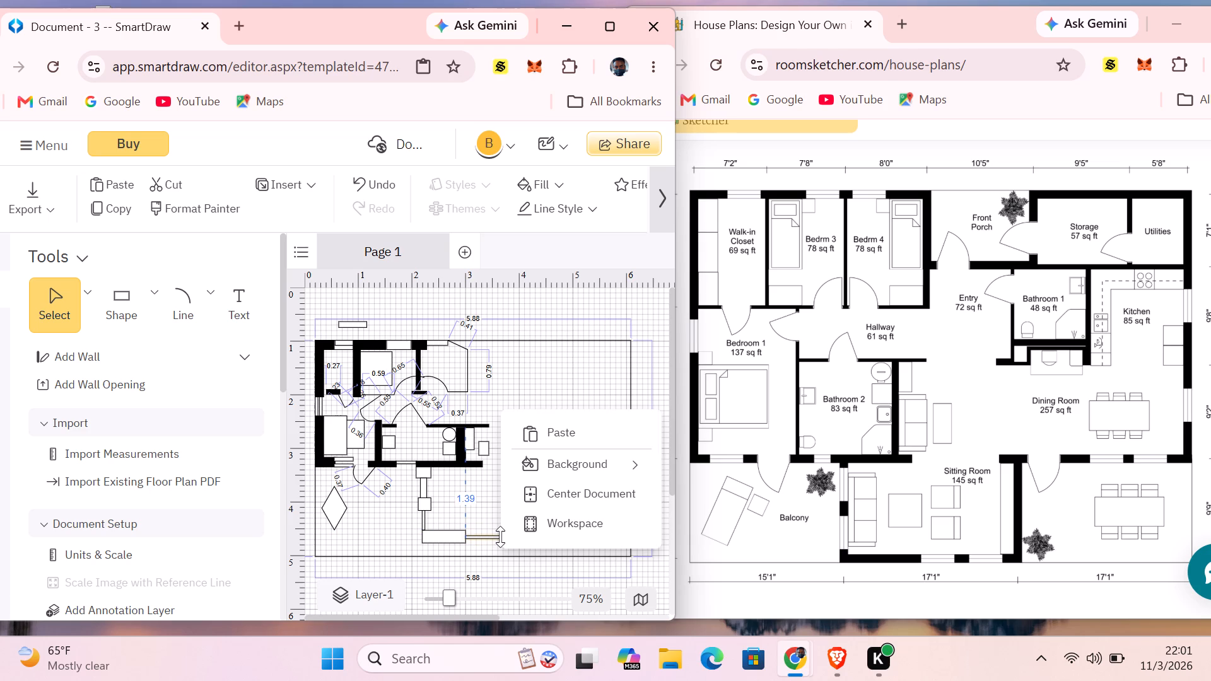
left_click(544, 471)
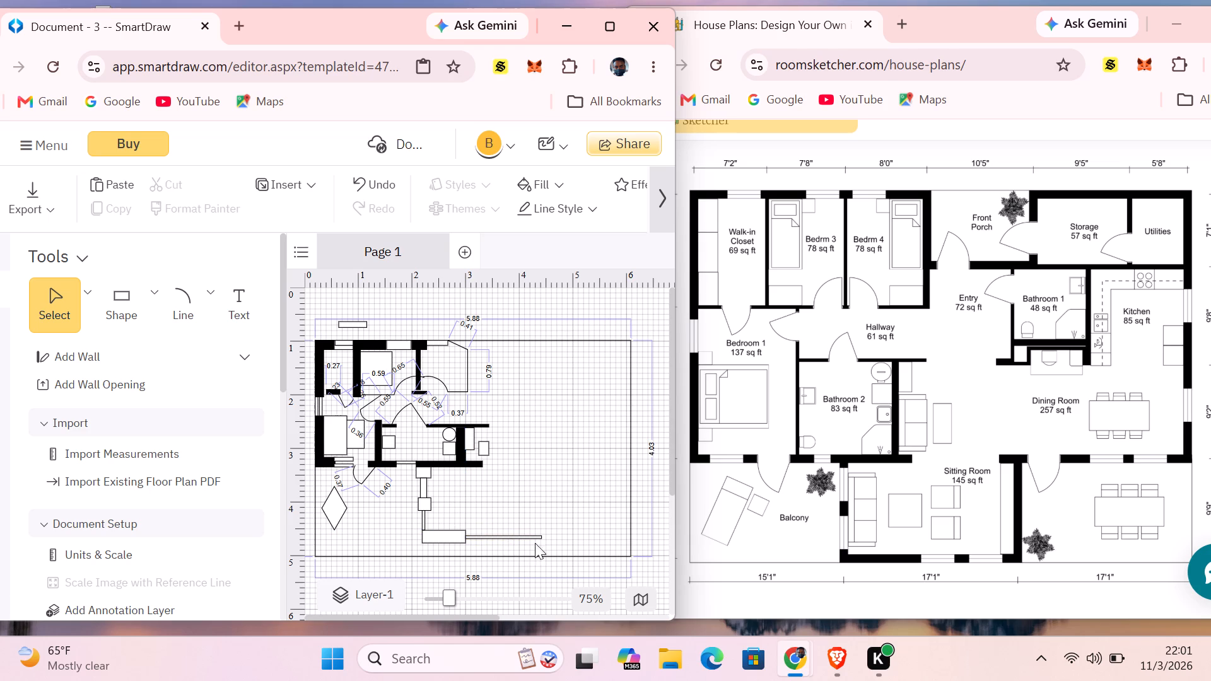
left_click(533, 537)
left_click_drag(538, 537, 495, 535)
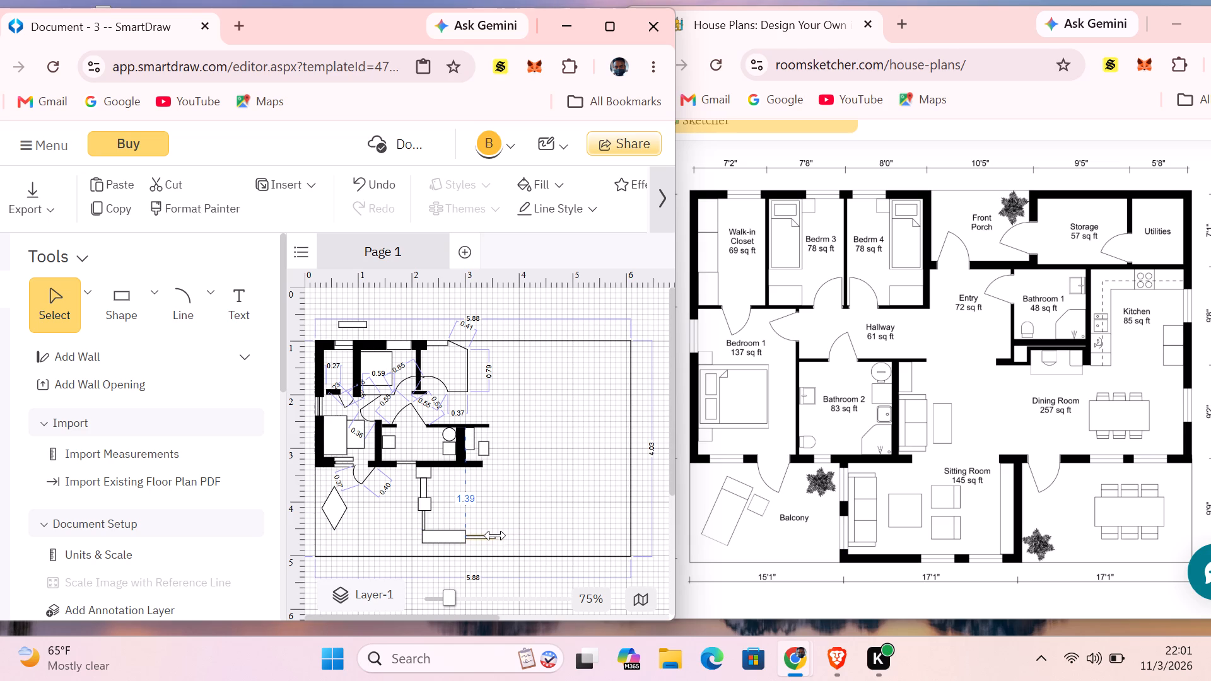
left_click_drag(495, 535, 479, 535)
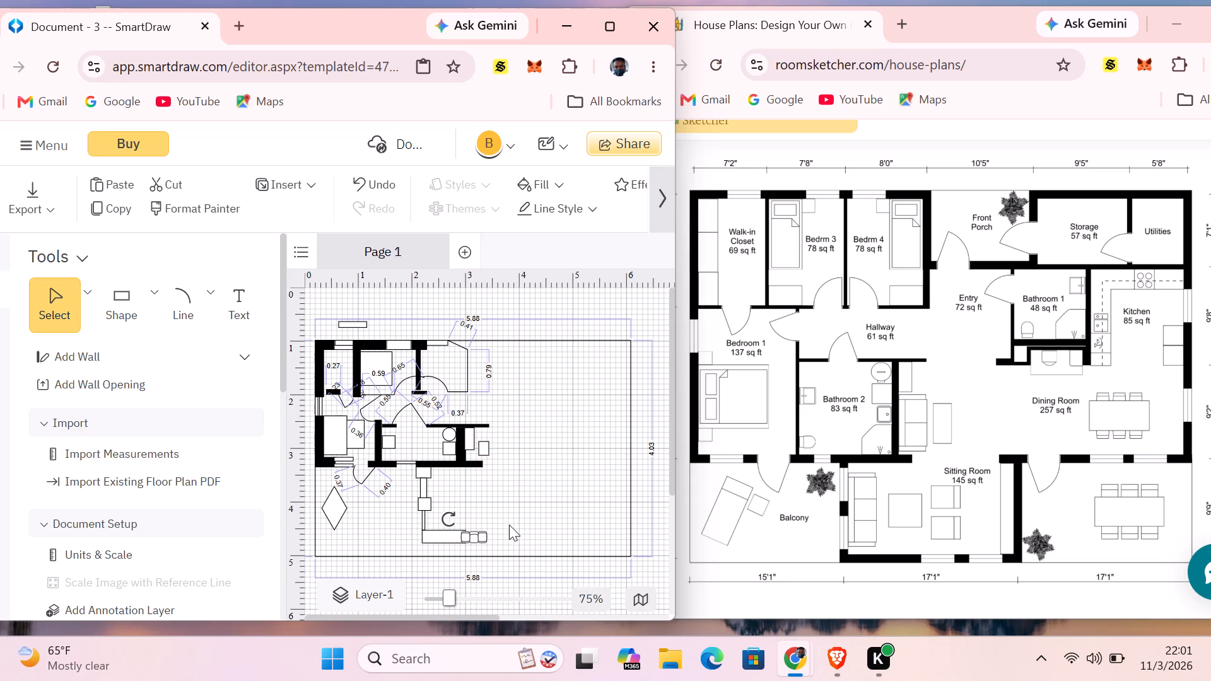
Paste a rectangle and shrink it into a small wall block at the free end of the Sitting Room's lower window strip.
left_click(517, 519)
right_click(517, 518)
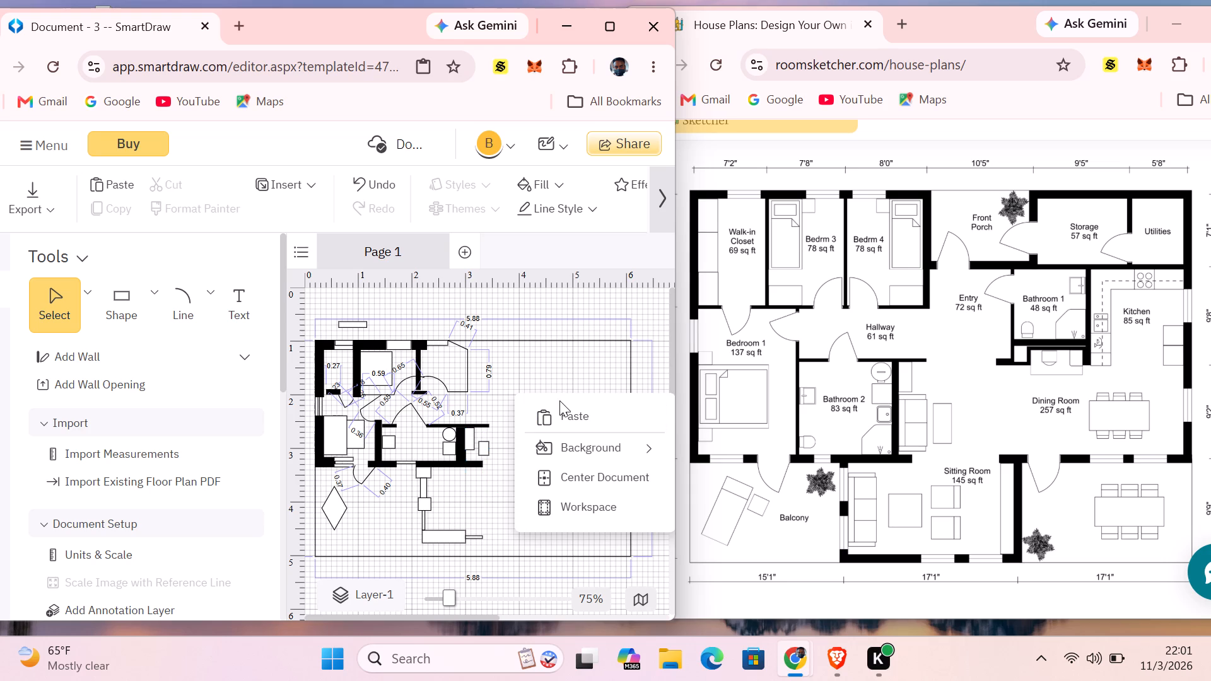
left_click(565, 408)
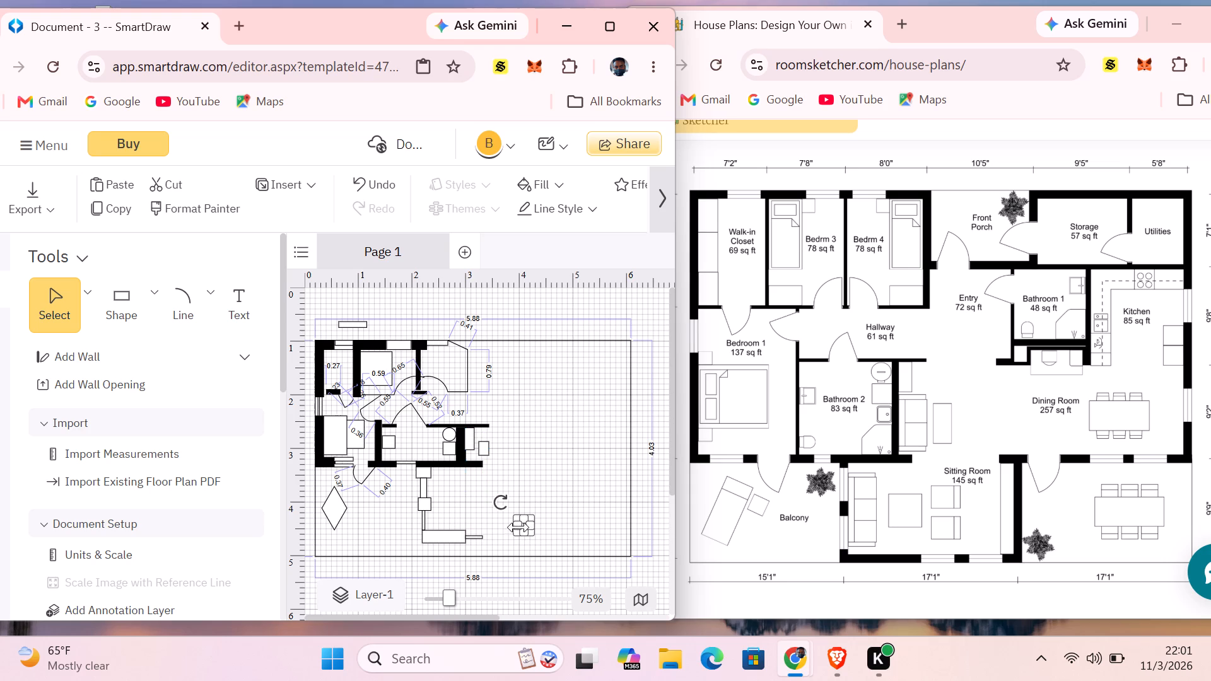
left_click_drag(521, 526, 483, 549)
left_click_drag(506, 531, 509, 544)
left_click_drag(509, 518, 508, 530)
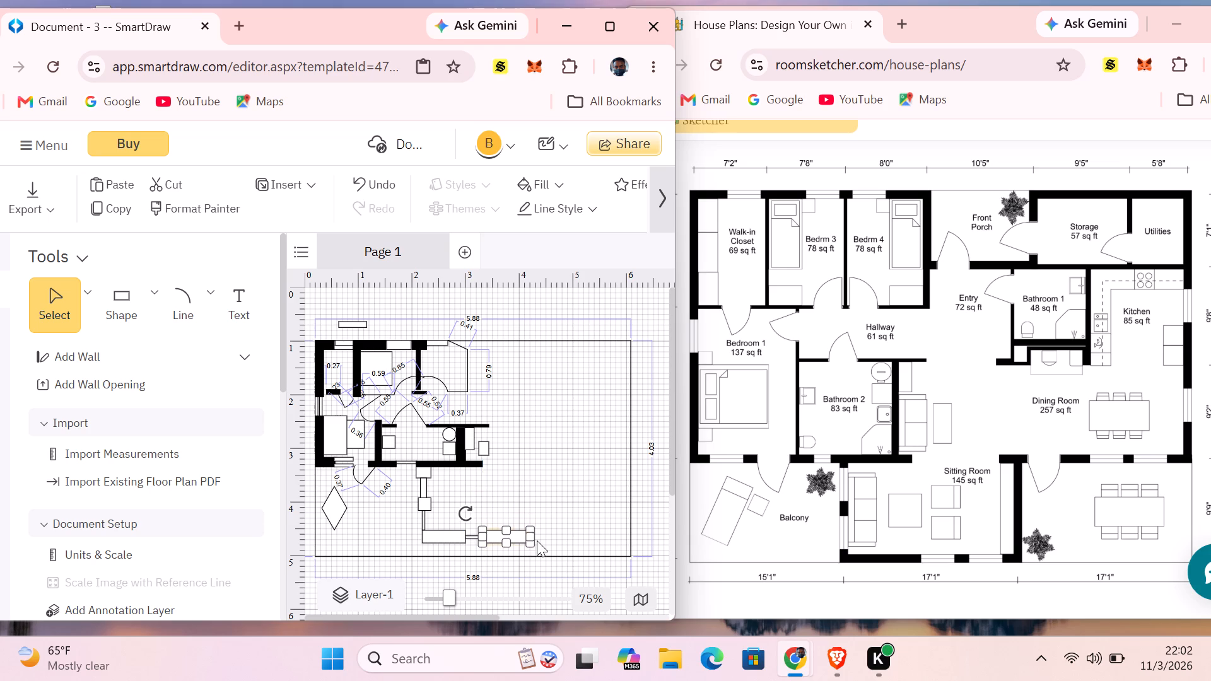
left_click_drag(529, 535, 491, 535)
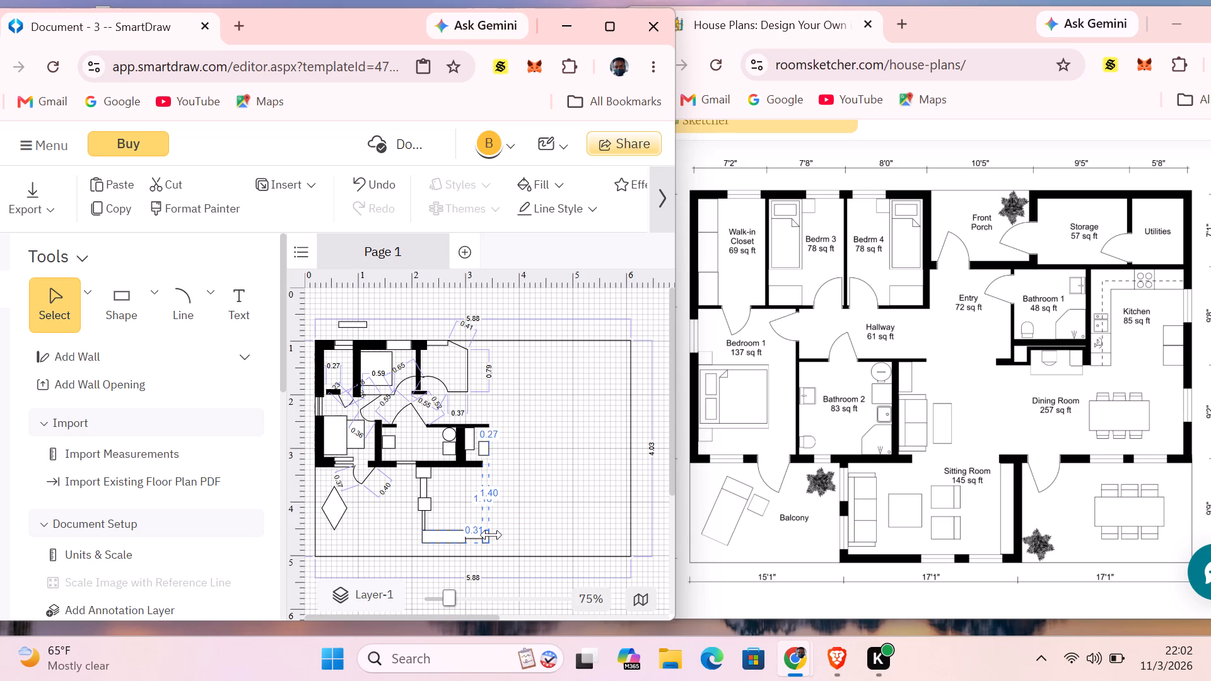
left_click_drag(491, 535, 493, 535)
left_click(537, 505)
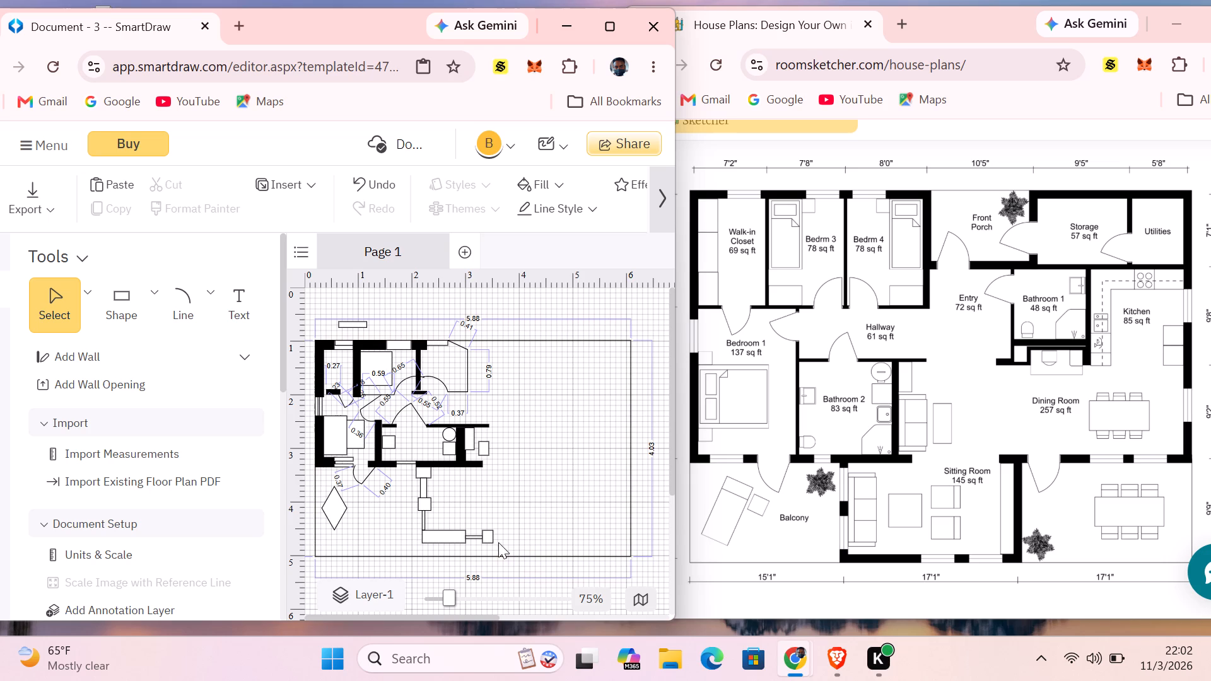
Paste a rectangle beside the small lower wall block and resize it into a second thin horizontal window strip extending from the block.
right_click(517, 527)
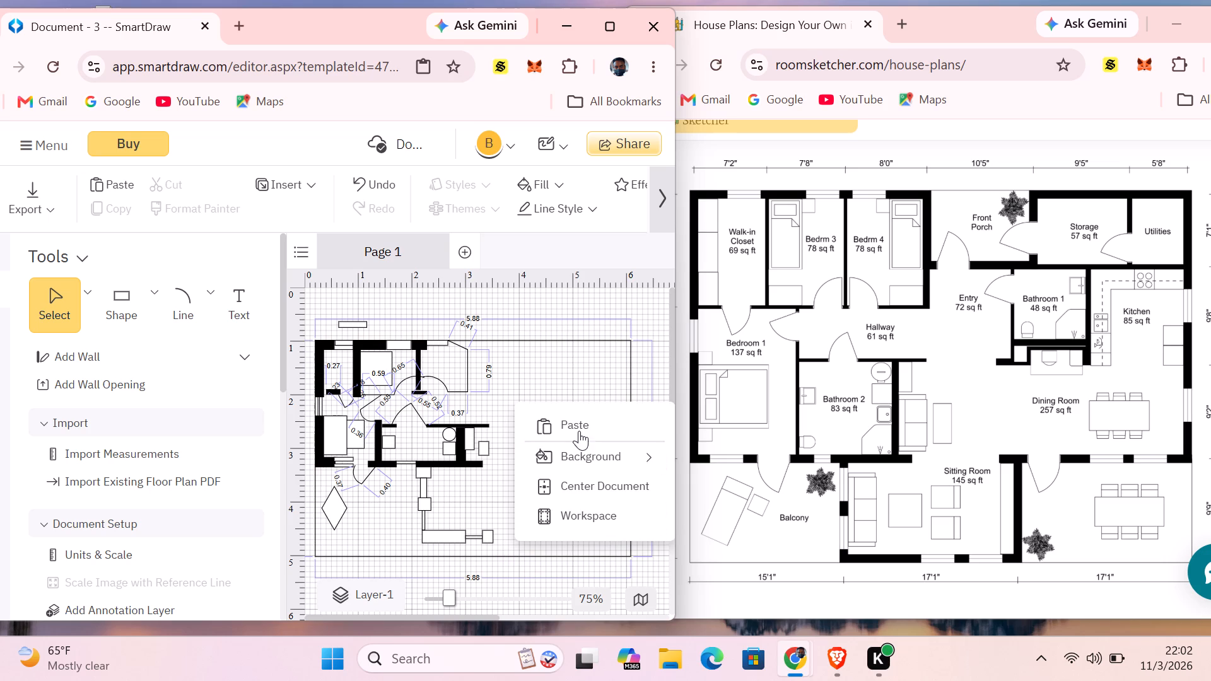
left_click(579, 431)
left_click_drag(517, 535, 495, 536)
left_click_drag(512, 527, 513, 533)
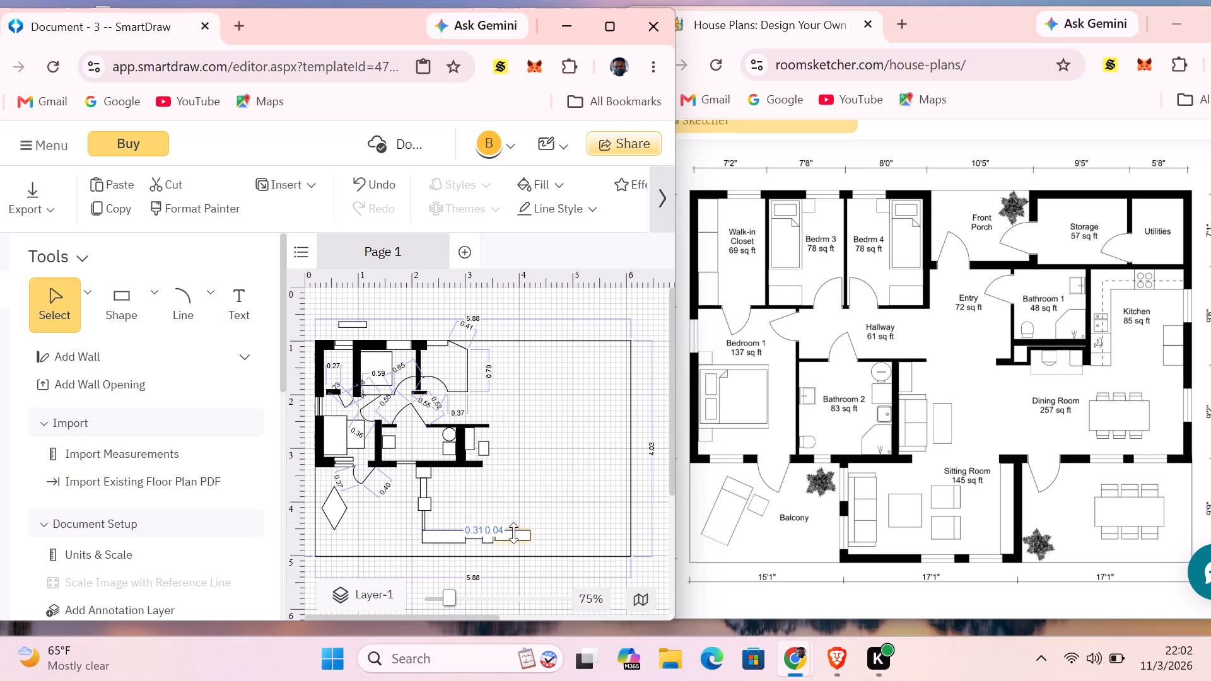
left_click_drag(513, 533, 513, 537)
left_click(575, 496)
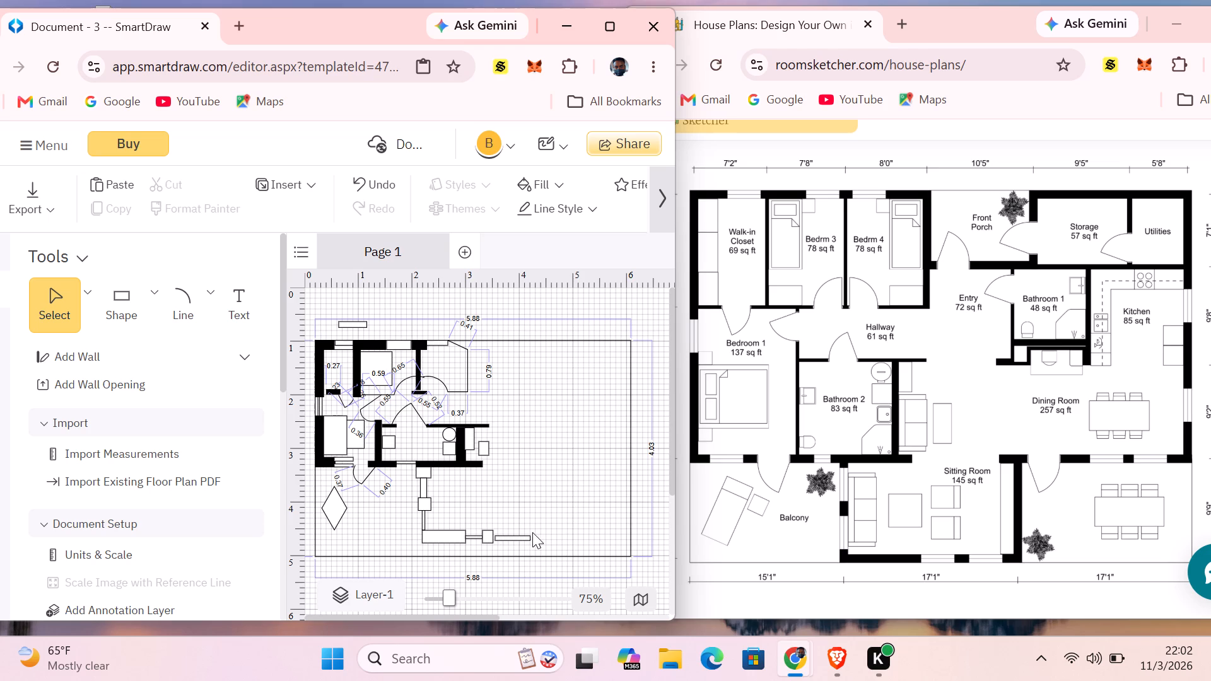
left_click(515, 538)
left_click(515, 538)
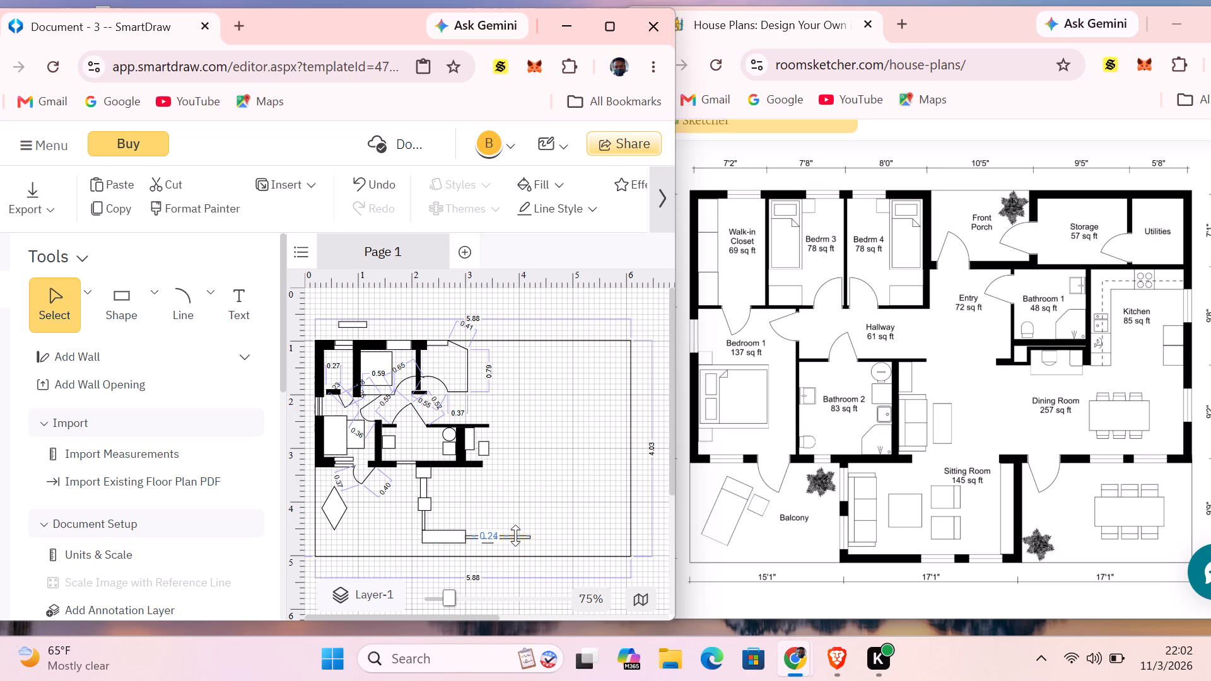
left_click(551, 480)
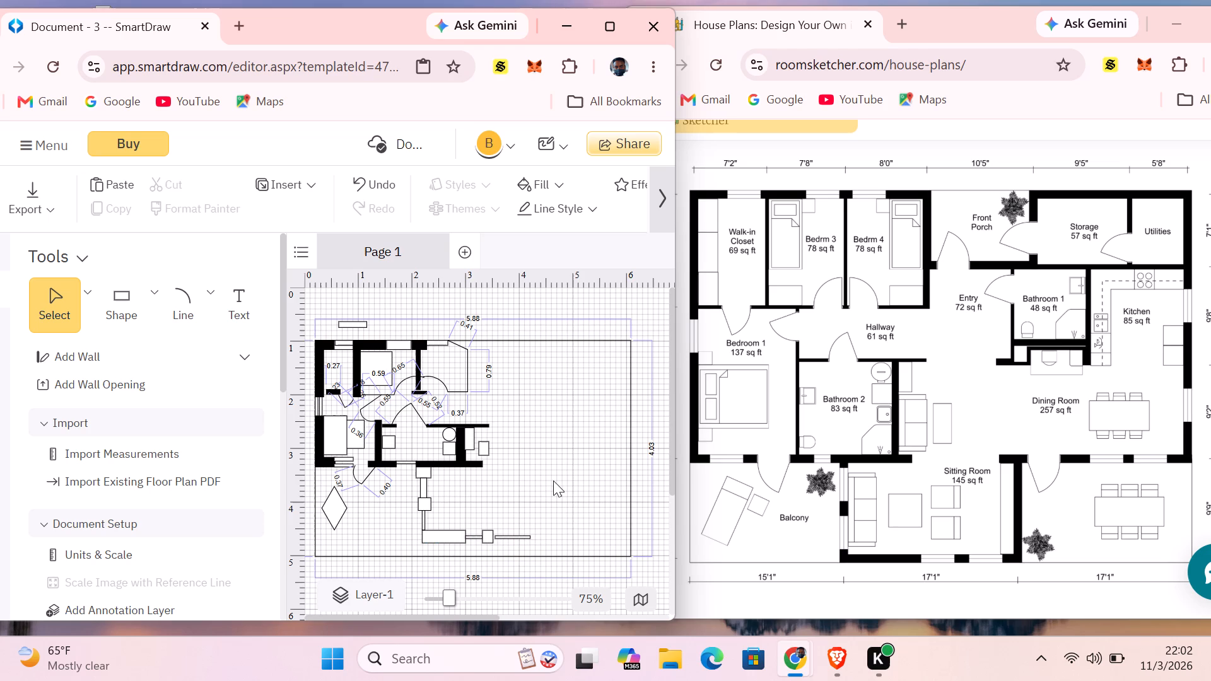
left_click(519, 537)
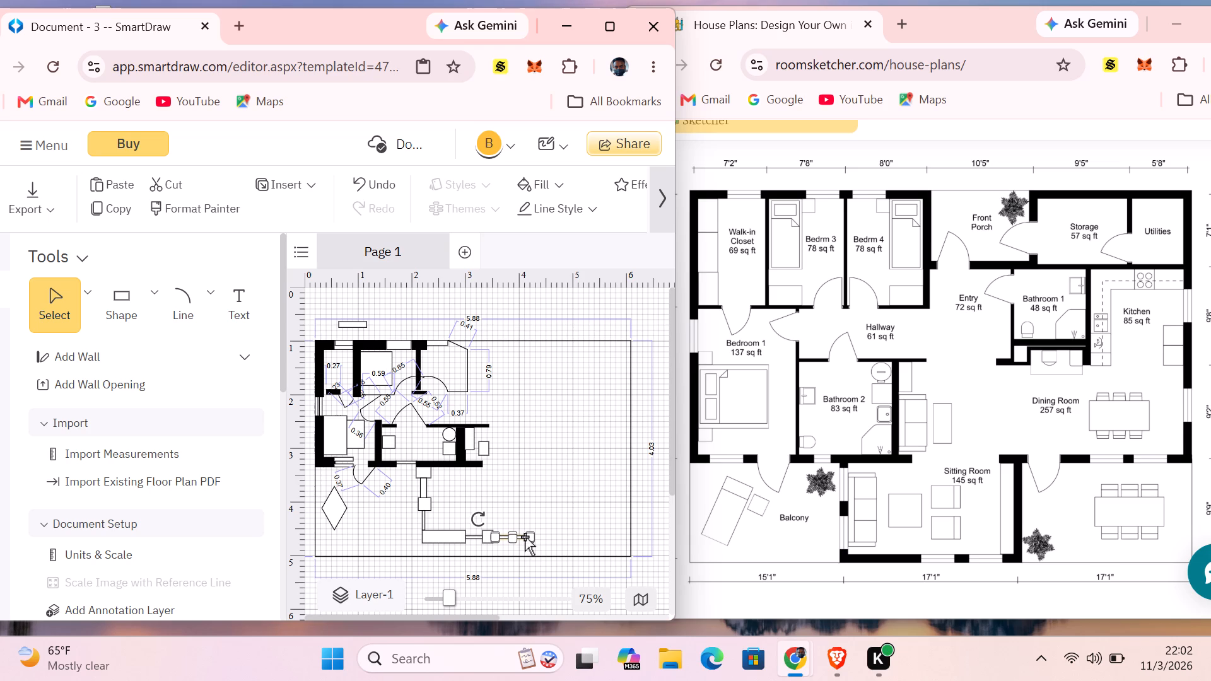
left_click_drag(529, 537, 517, 538)
left_click_drag(517, 538, 513, 538)
left_click(554, 481)
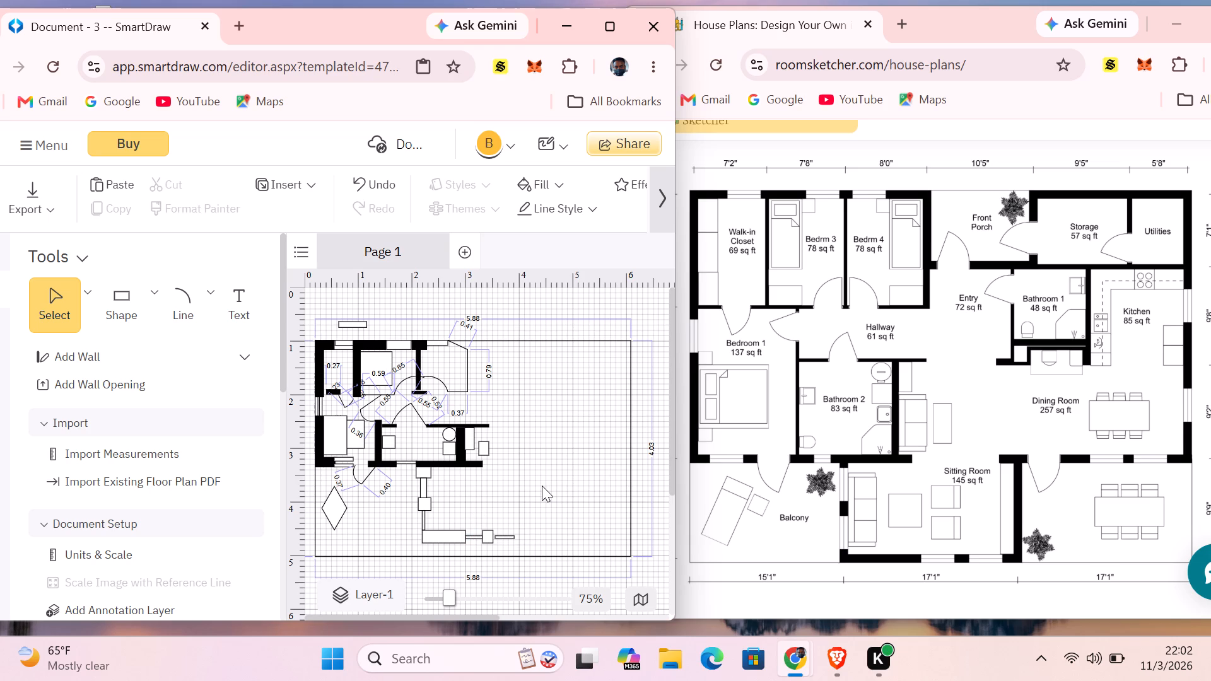
Paste a rectangle and resize it into a narrow upright wall rising from the free end of the Sitting Room's second lower window strip.
right_click(542, 486)
left_click(573, 372)
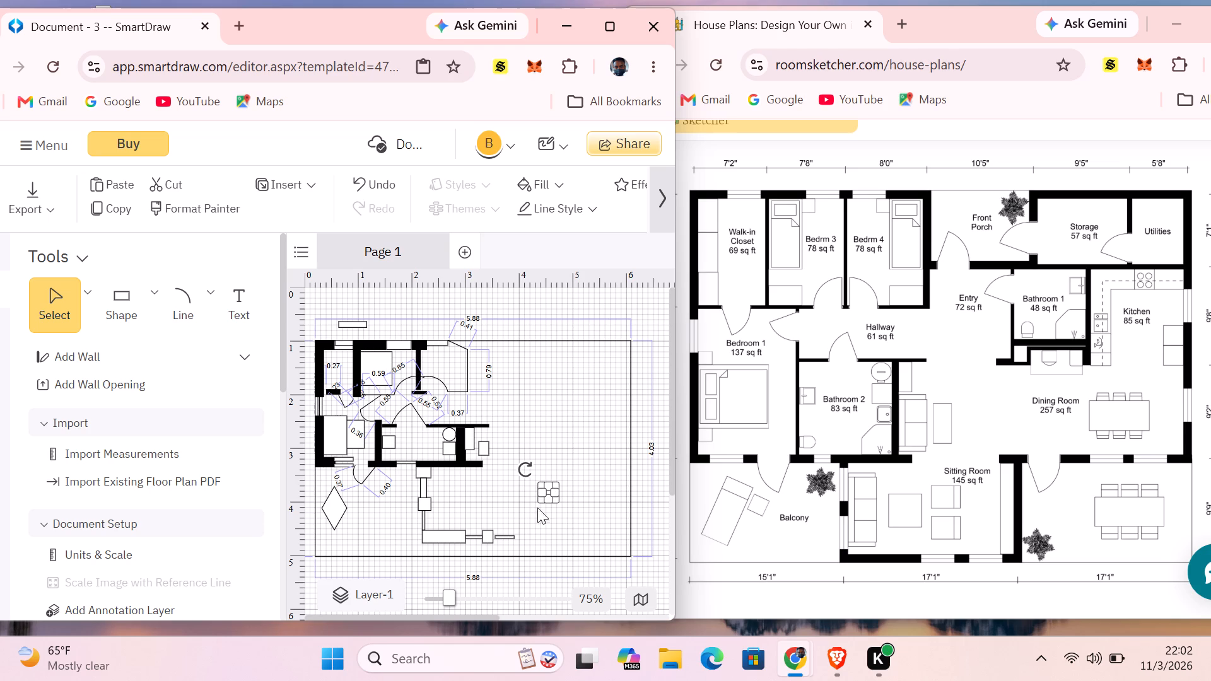
left_click_drag(544, 499, 519, 535)
left_click_drag(544, 514, 516, 517)
left_click(600, 510)
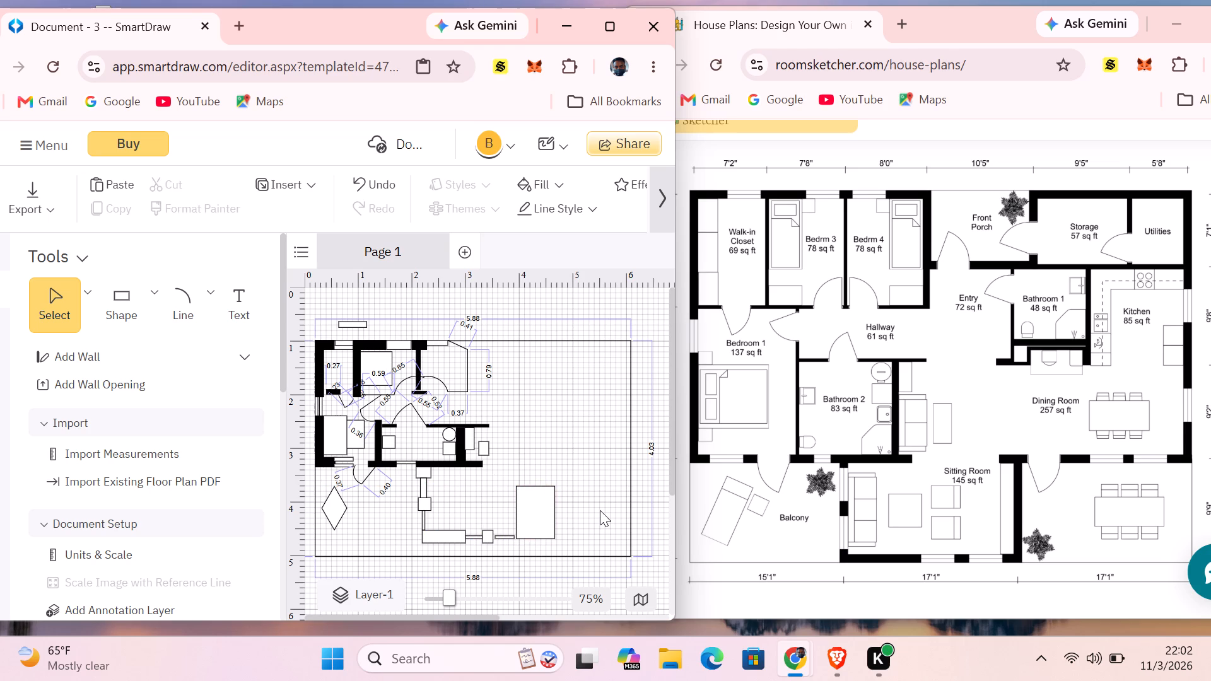
left_click(542, 514)
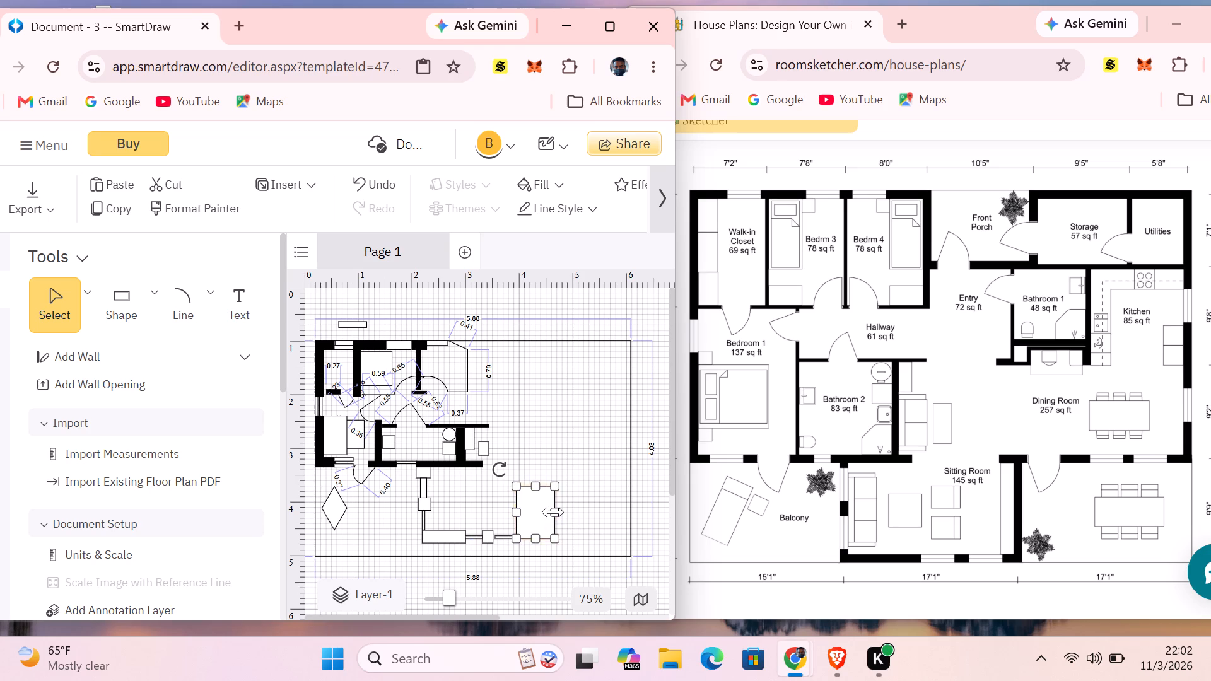
left_click_drag(553, 512, 524, 513)
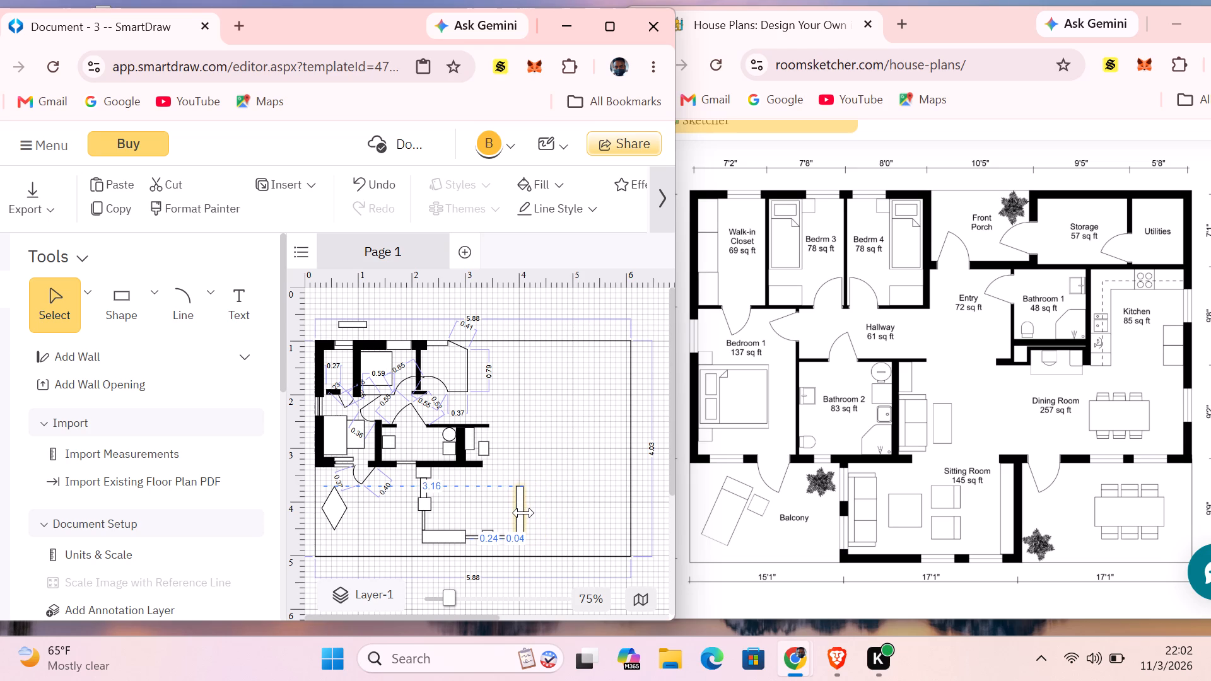
left_click_drag(524, 513, 526, 513)
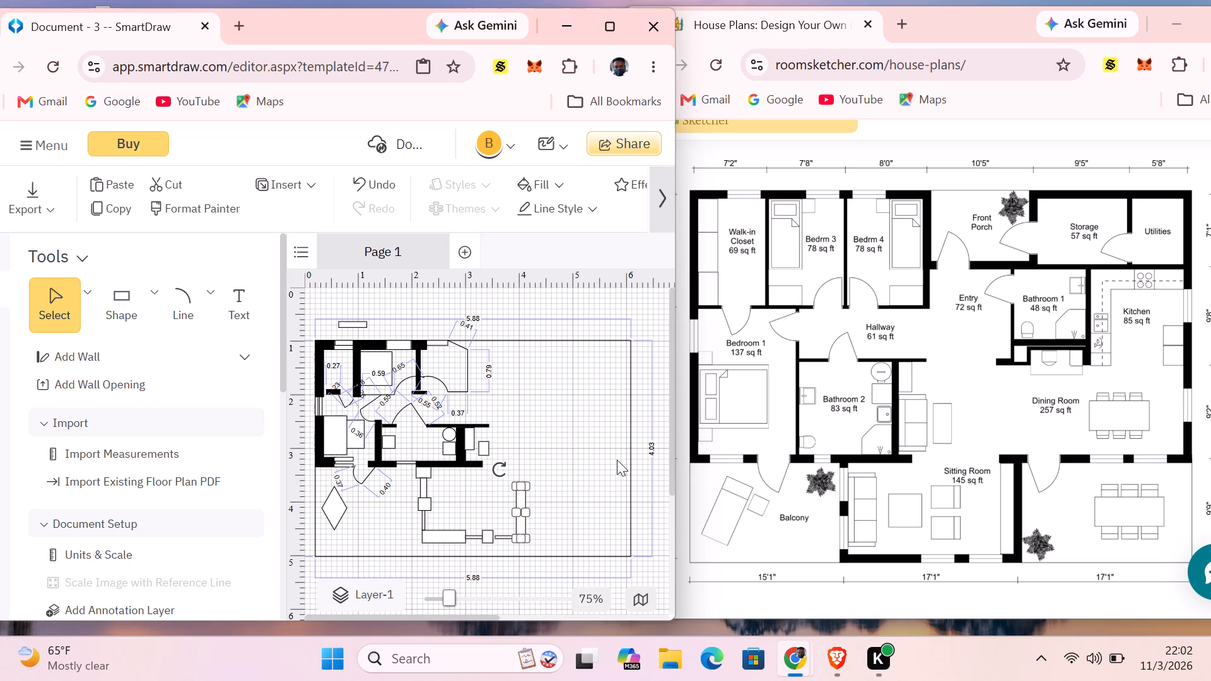
left_click(617, 460)
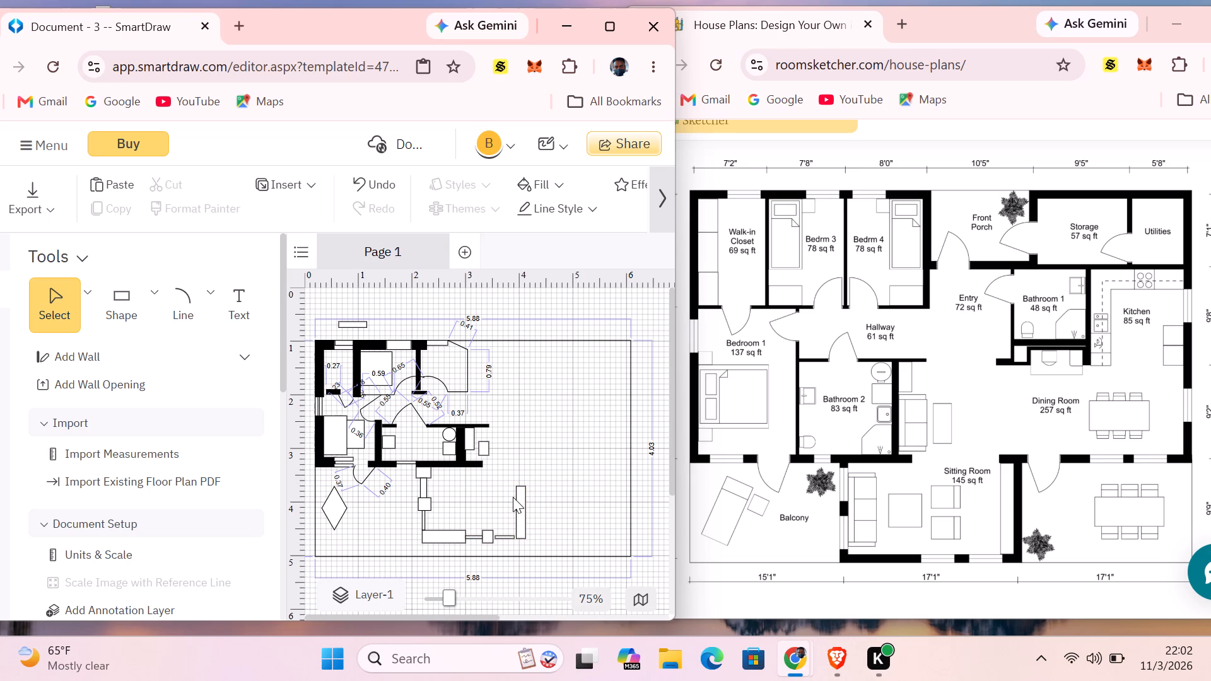
Paste a rectangle above the new upright wall, then flatten and widen it into a short horizontal wall segment level with Bathroom 2's lower wall.
right_click(516, 465)
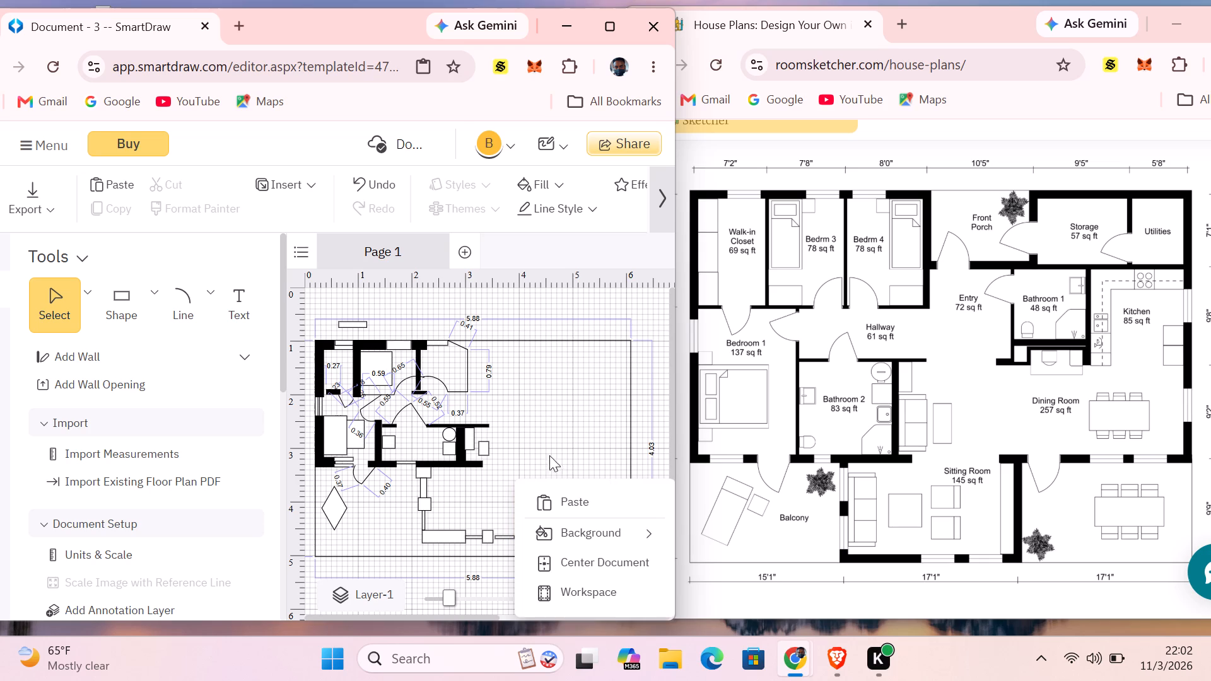
left_click(583, 496)
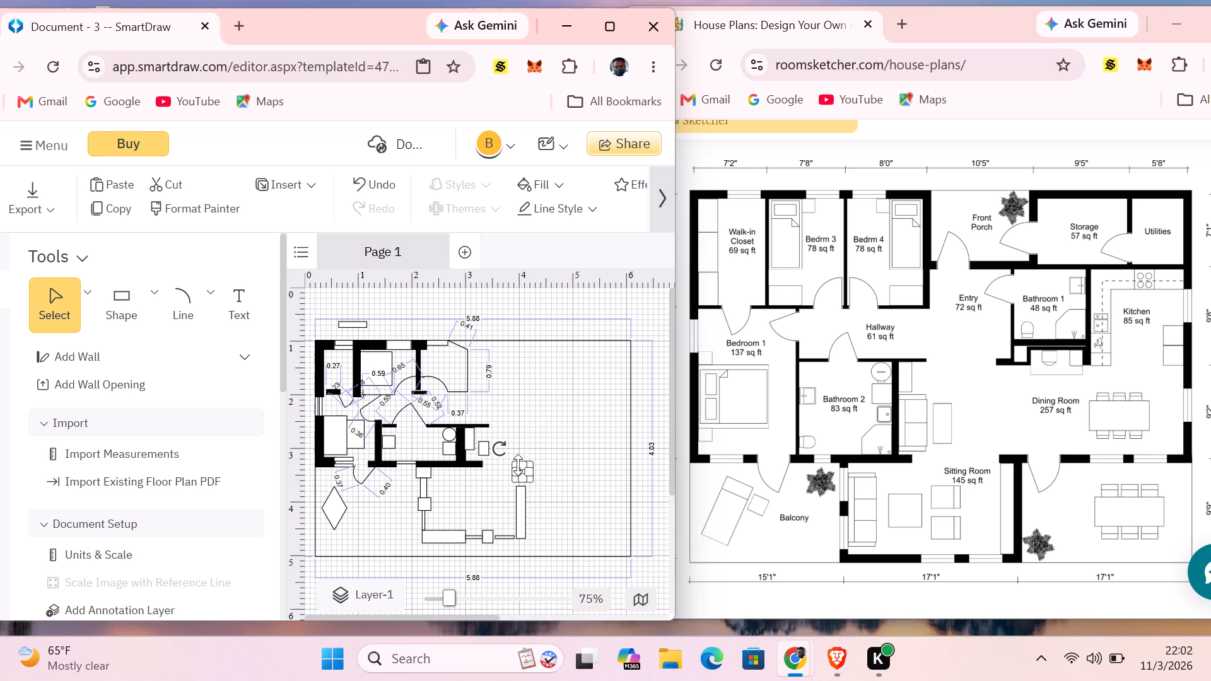
left_click(523, 463)
left_click_drag(522, 475, 525, 469)
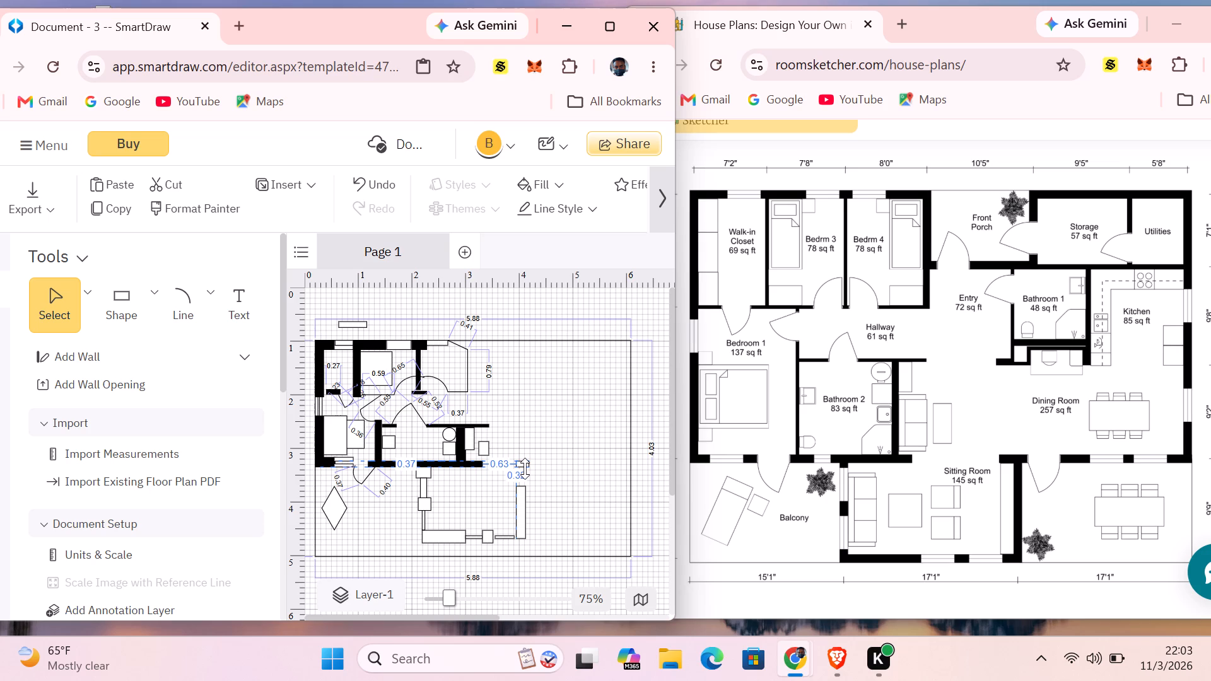
left_click_drag(525, 469, 526, 469)
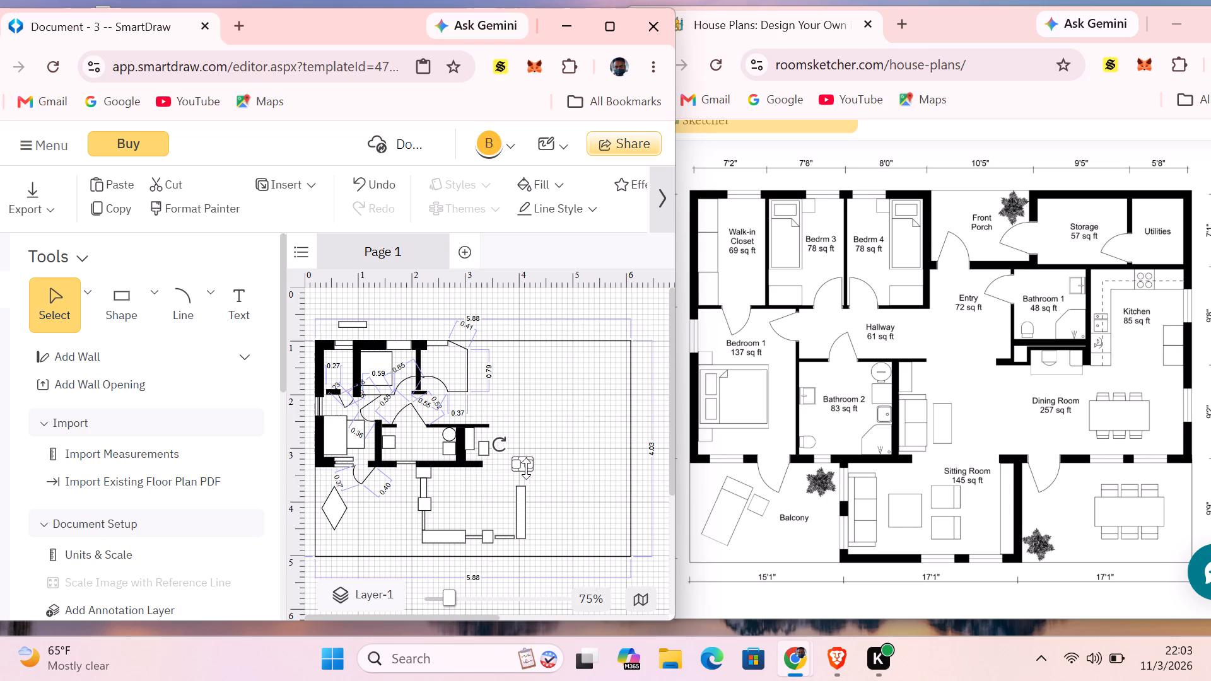
left_click(589, 441)
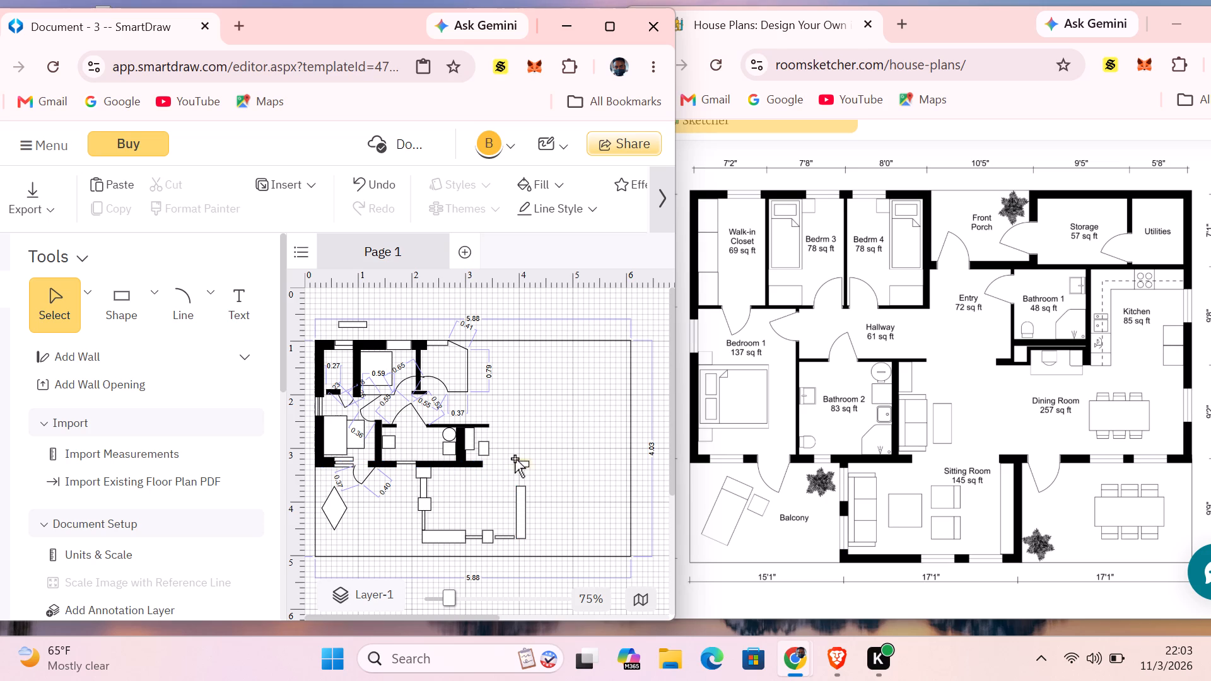
left_click(525, 466)
left_click_drag(515, 466, 509, 466)
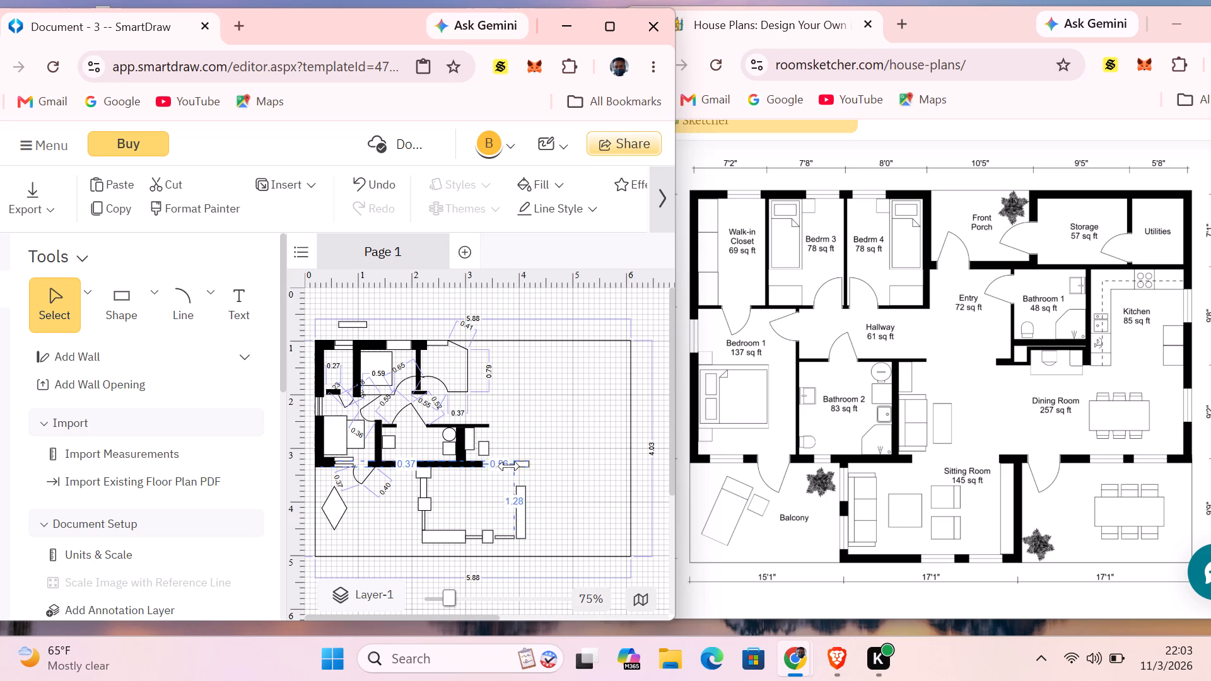
left_click_drag(509, 466, 500, 466)
left_click(577, 477)
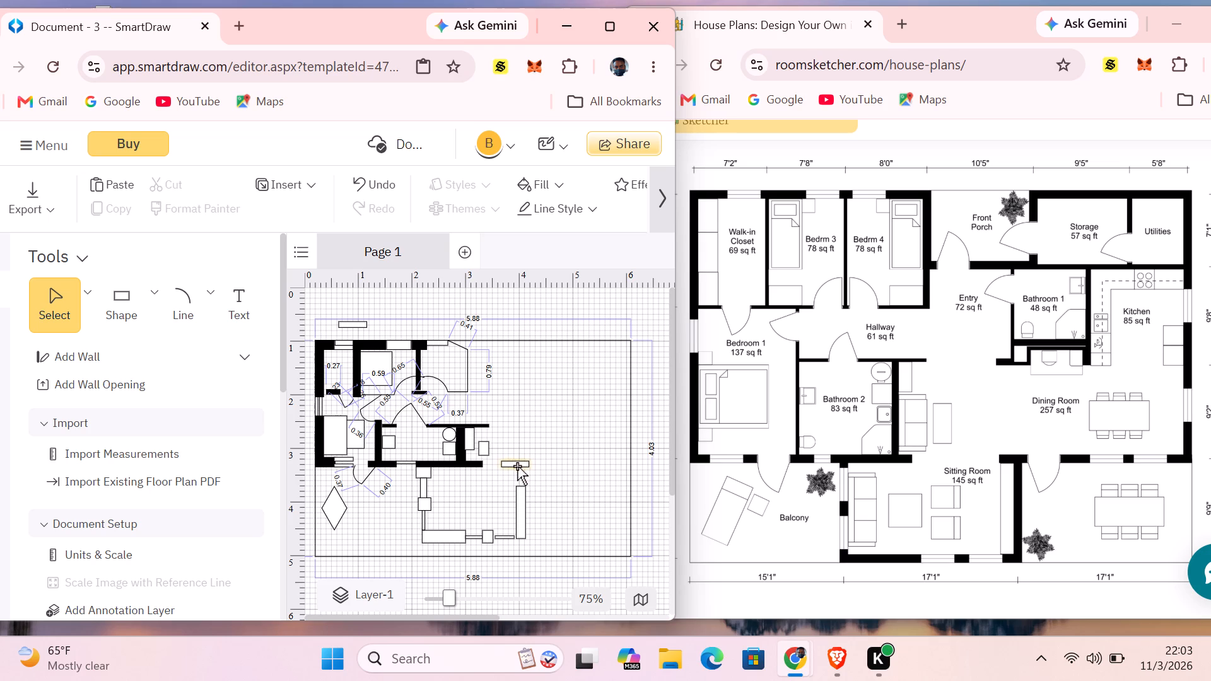
left_click(517, 462)
left_click(517, 463)
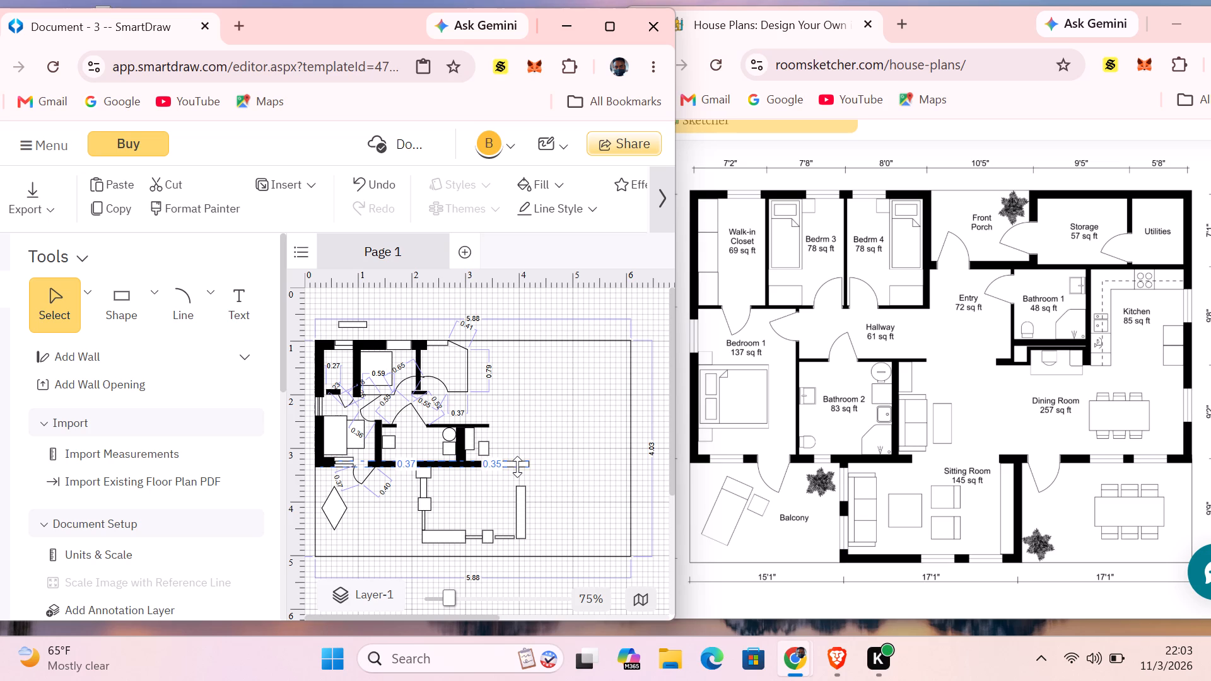
Extend the Sitting Room's new upright wall upward to meet the short horizontal wall segment above it.
left_click(519, 499)
left_click_drag(519, 486, 521, 484)
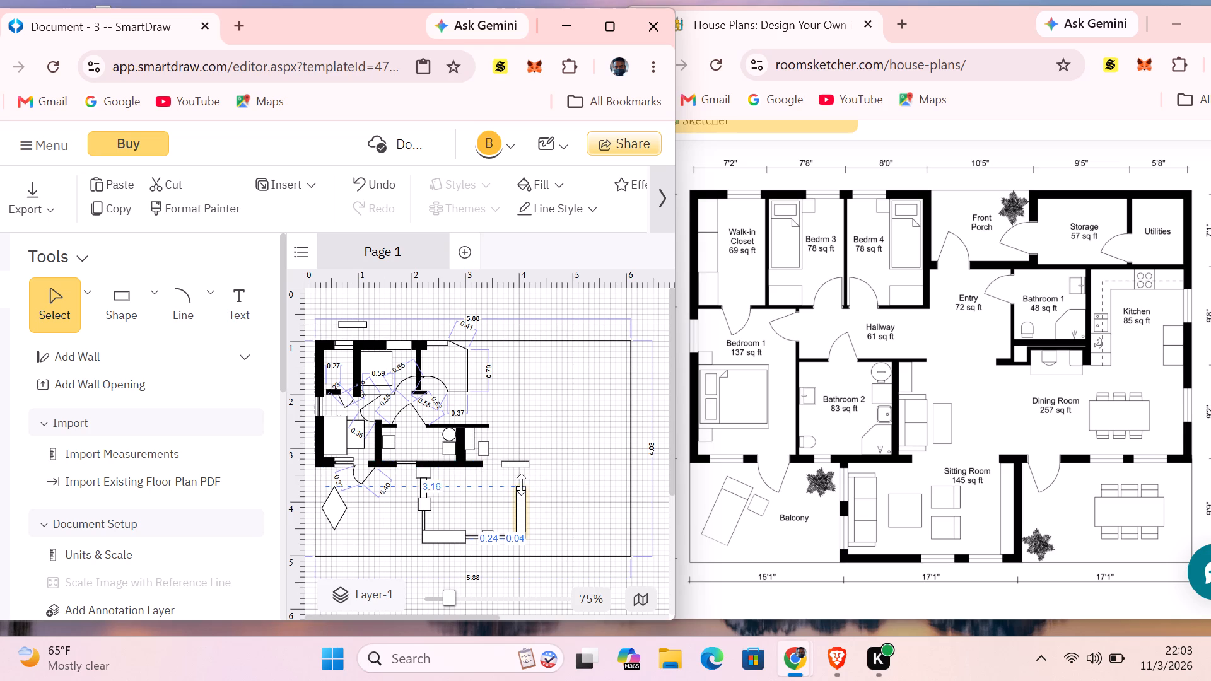
left_click_drag(521, 484, 520, 467)
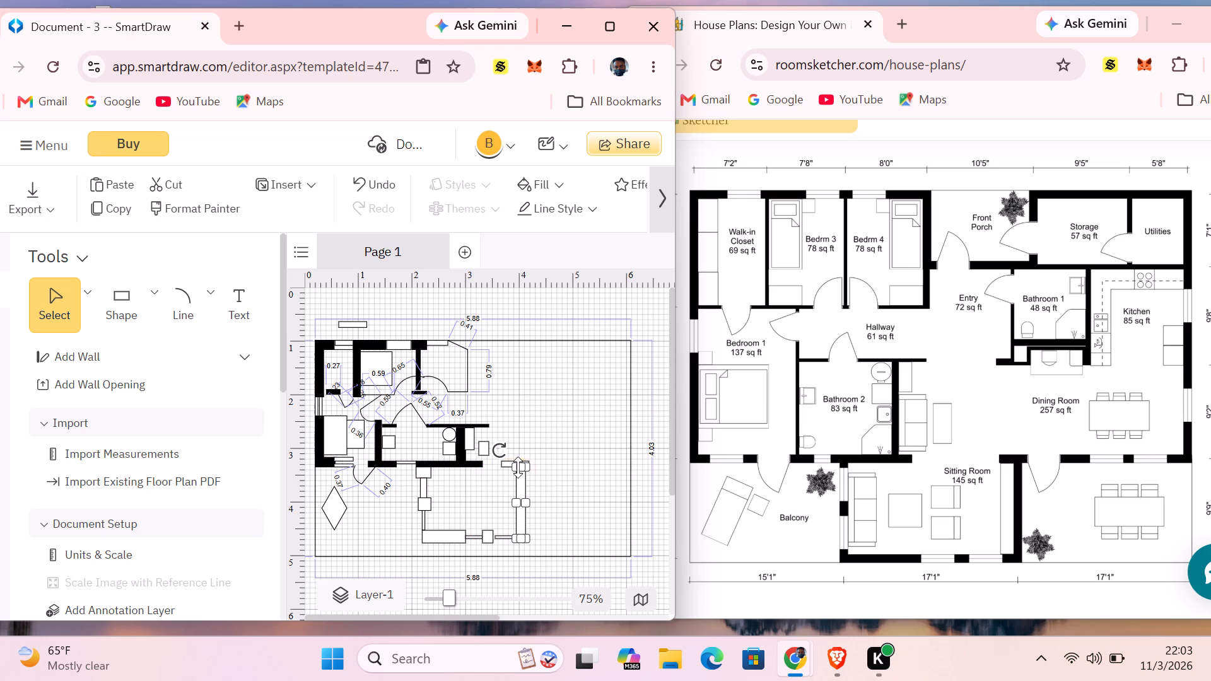
left_click(583, 468)
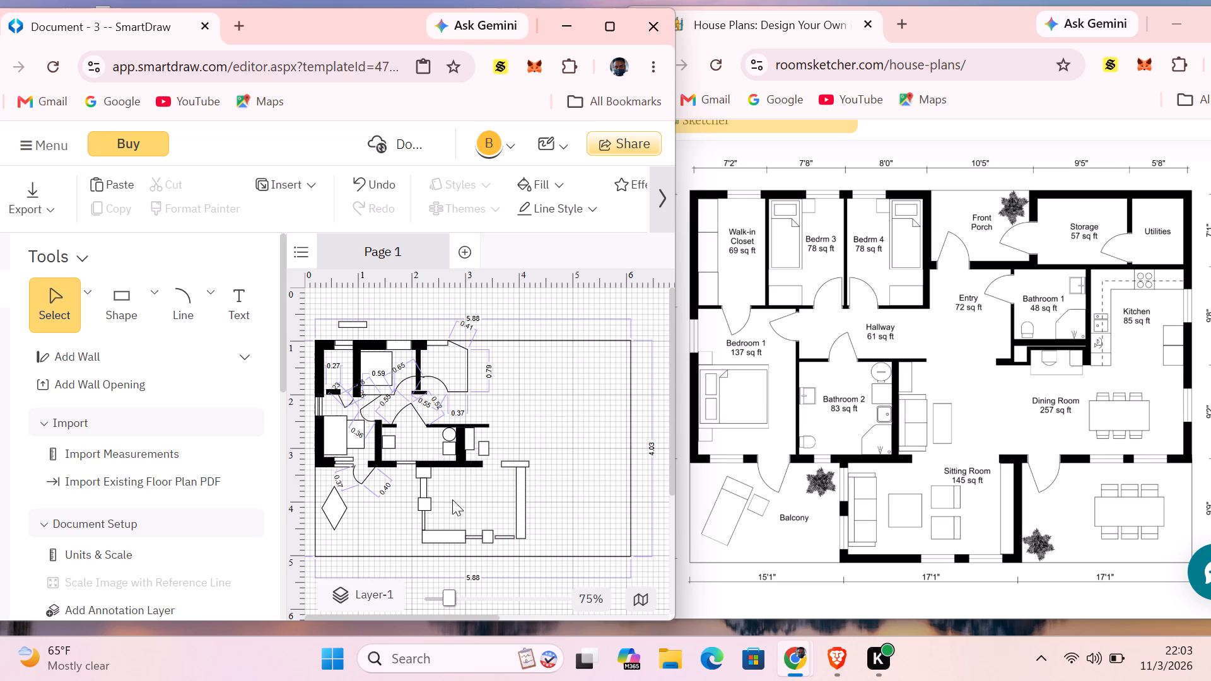
Fill the two small wall blocks on the Sitting Room's window-side wall with black.
left_click(430, 476)
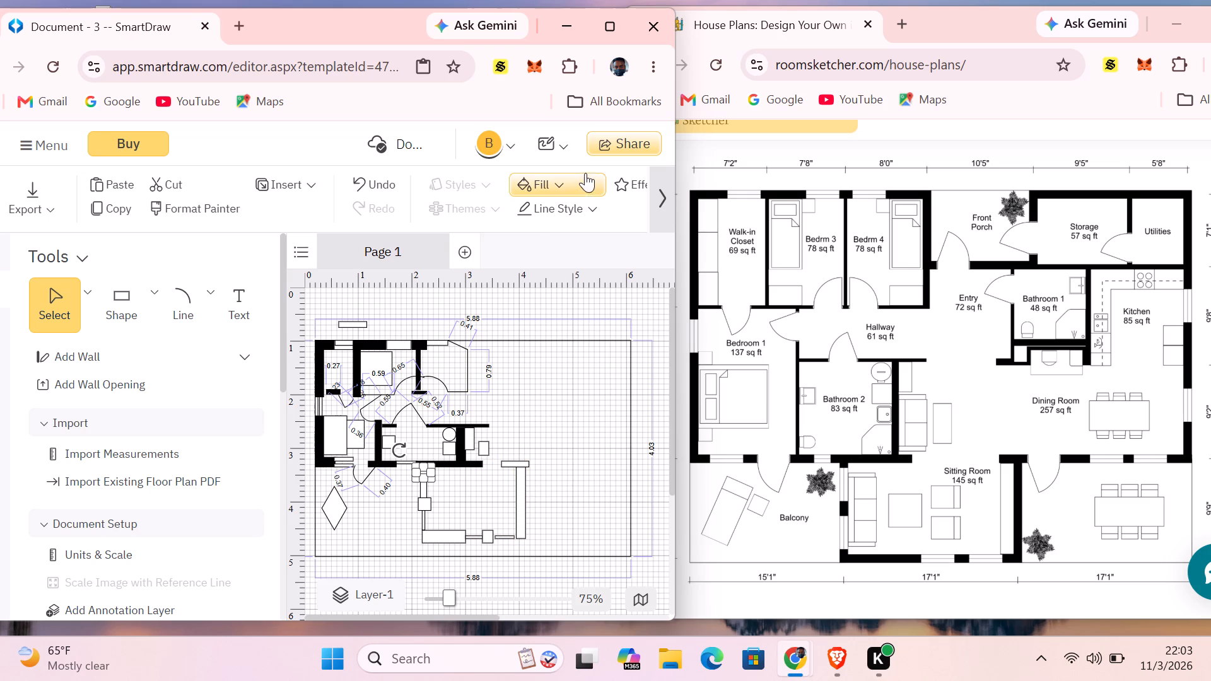
left_click(562, 185)
left_click(522, 267)
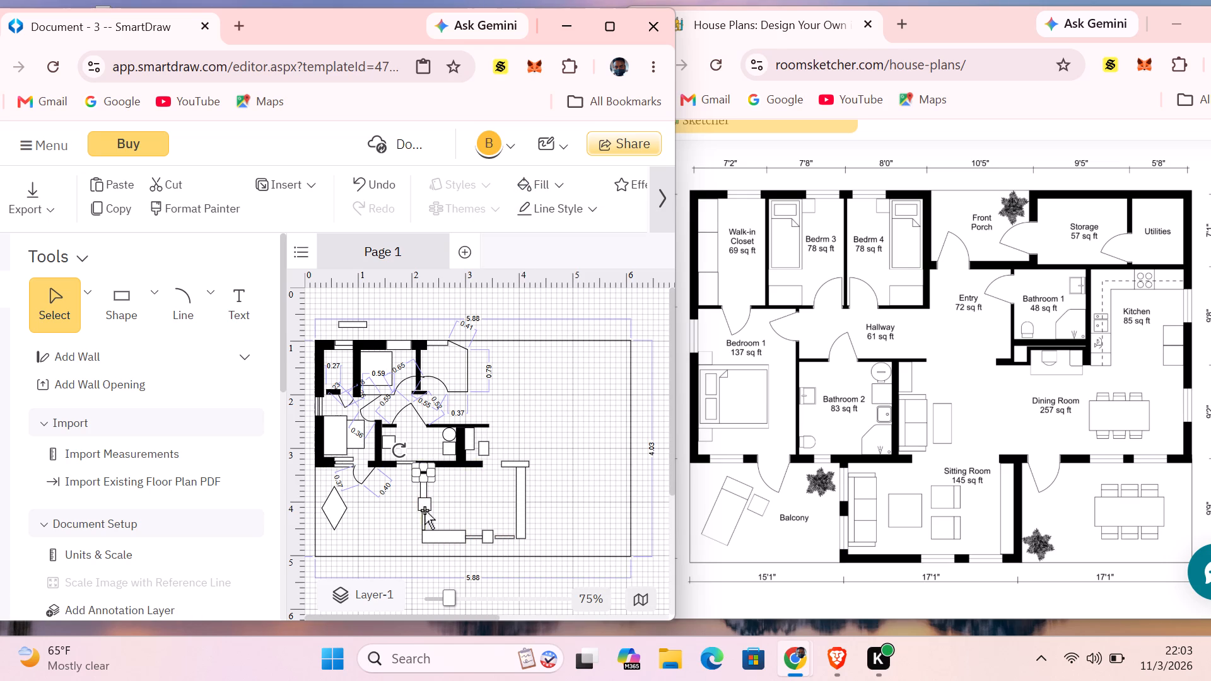
left_click(424, 510)
left_click(446, 508)
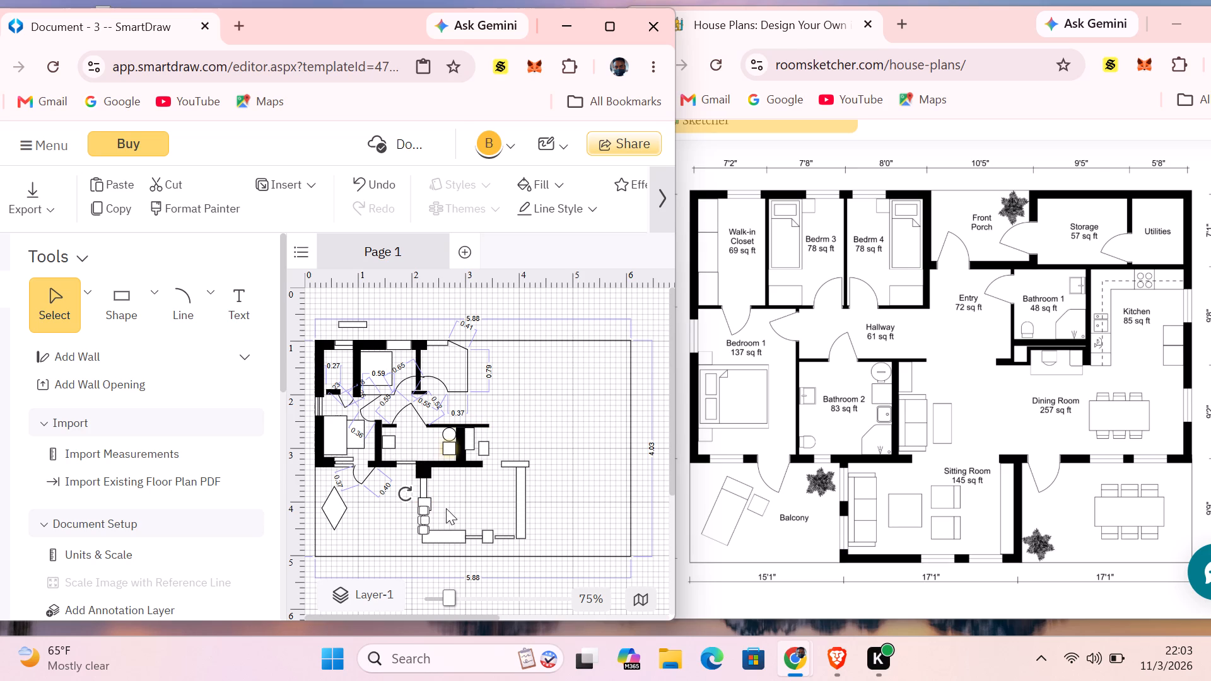
left_click(423, 506)
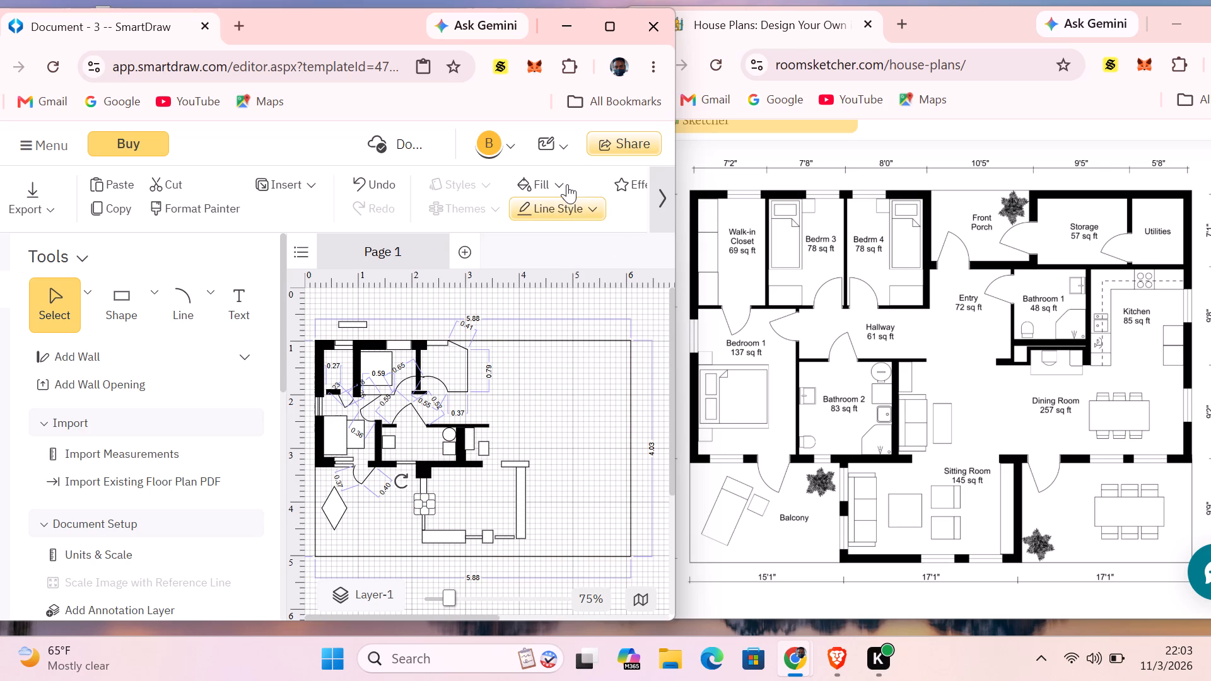
left_click(566, 184)
left_click(510, 262)
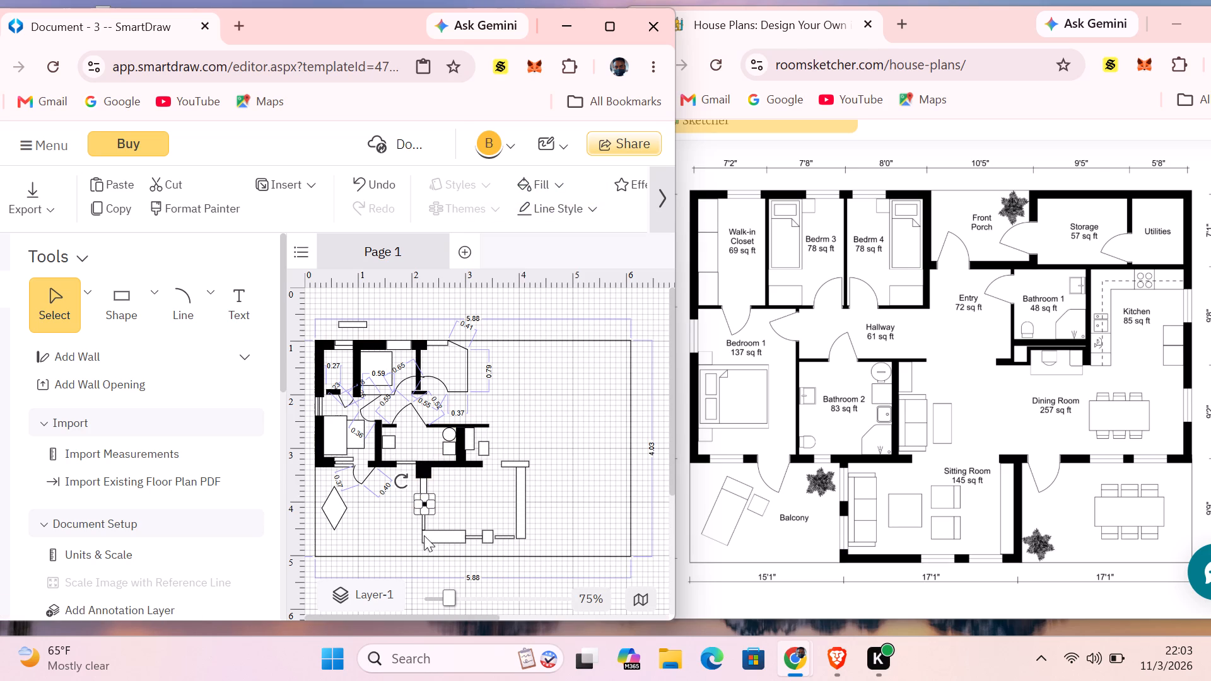
Fill the Sitting Room's lower wall segment and the small block between its two lower window strips with black.
left_click(446, 540)
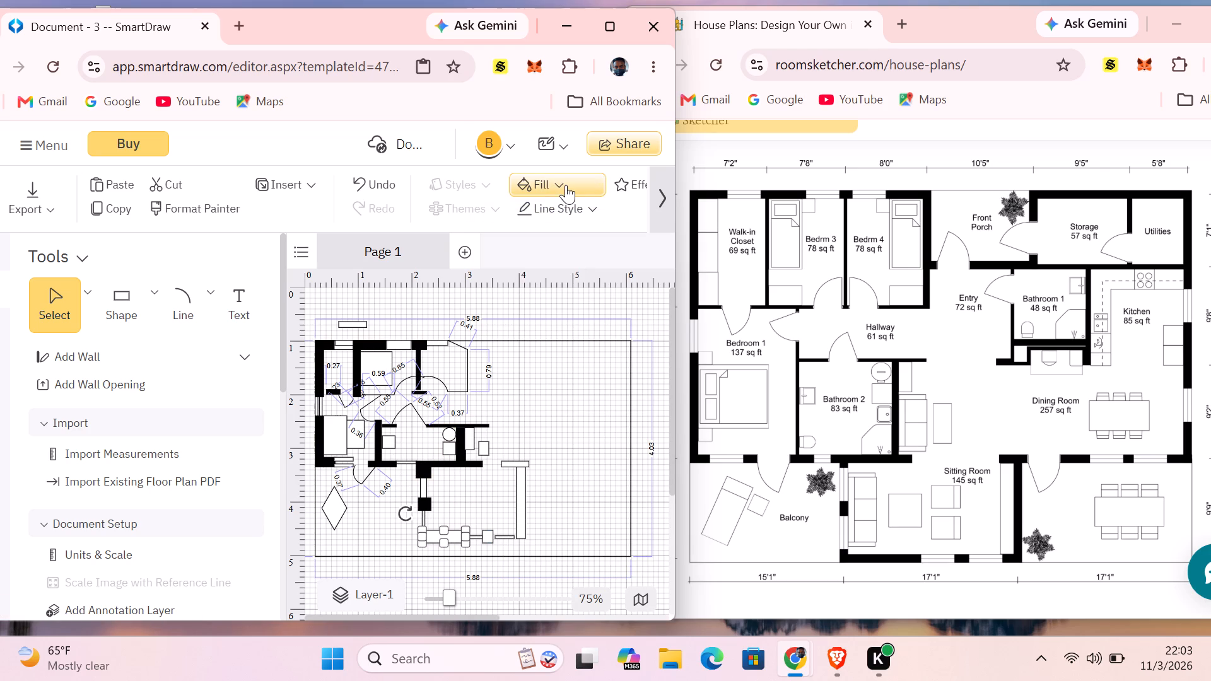
left_click(566, 185)
left_click(501, 258)
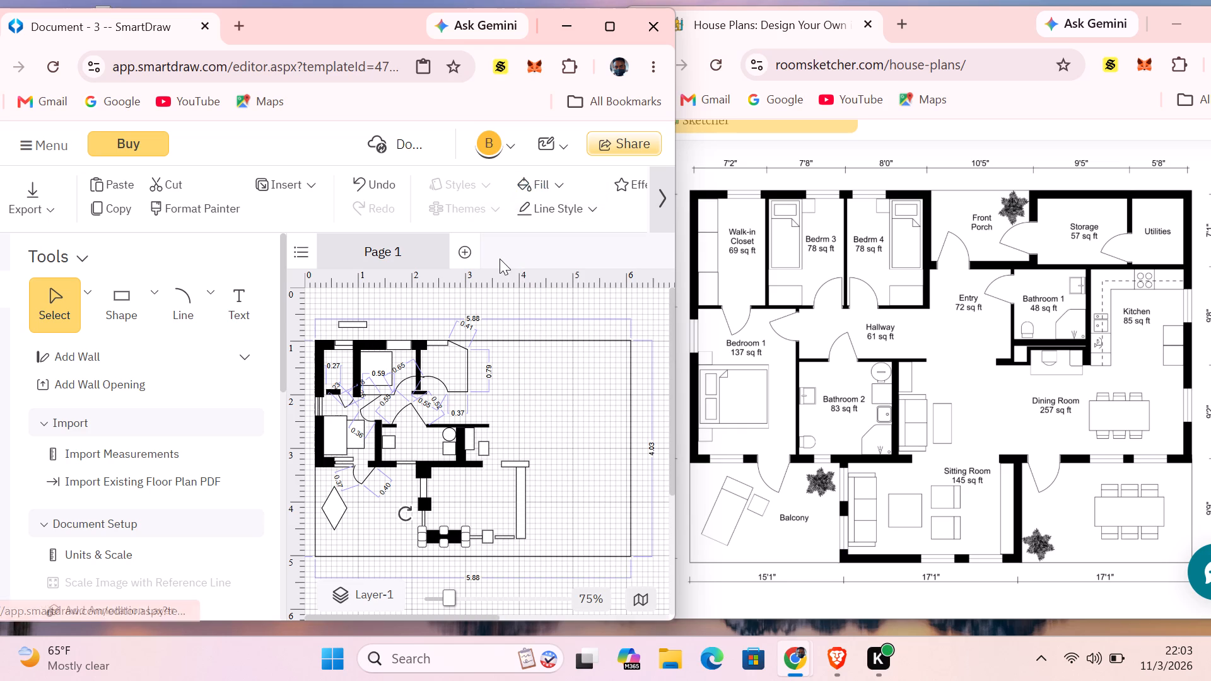
left_click(486, 538)
left_click(561, 180)
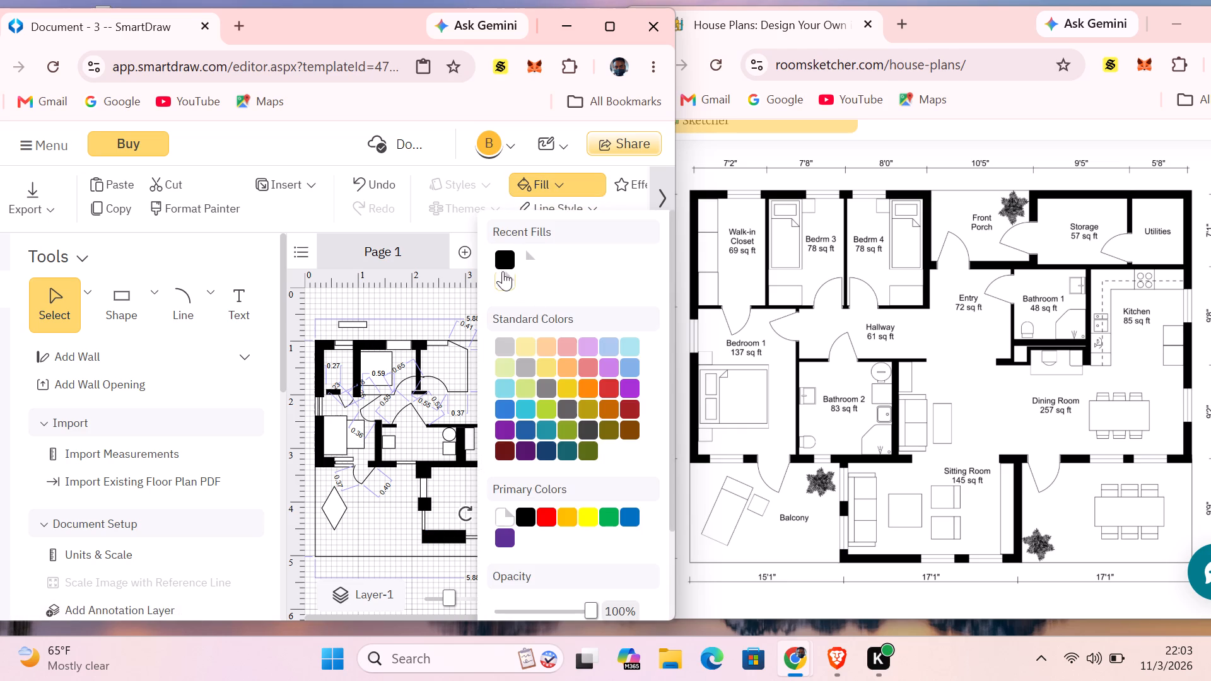
left_click(503, 262)
Fill the Sitting Room's long upright wall and the short horizontal wall segment at its top with black.
left_click(523, 506)
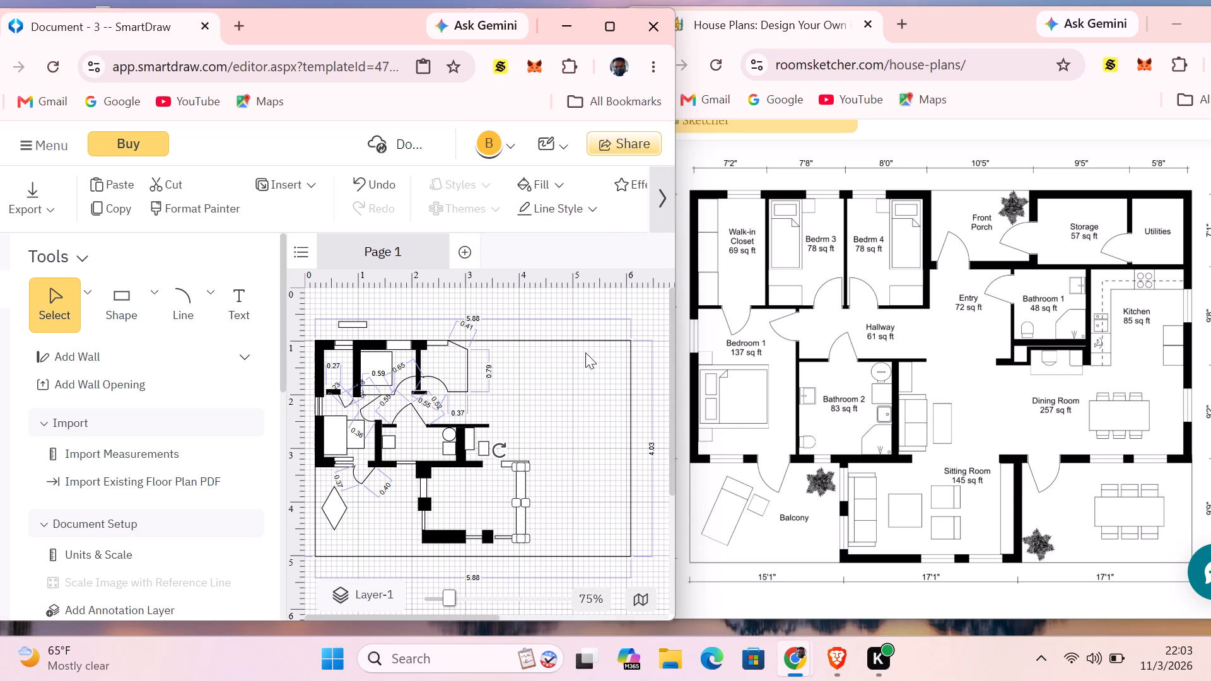
left_click(558, 190)
left_click(506, 264)
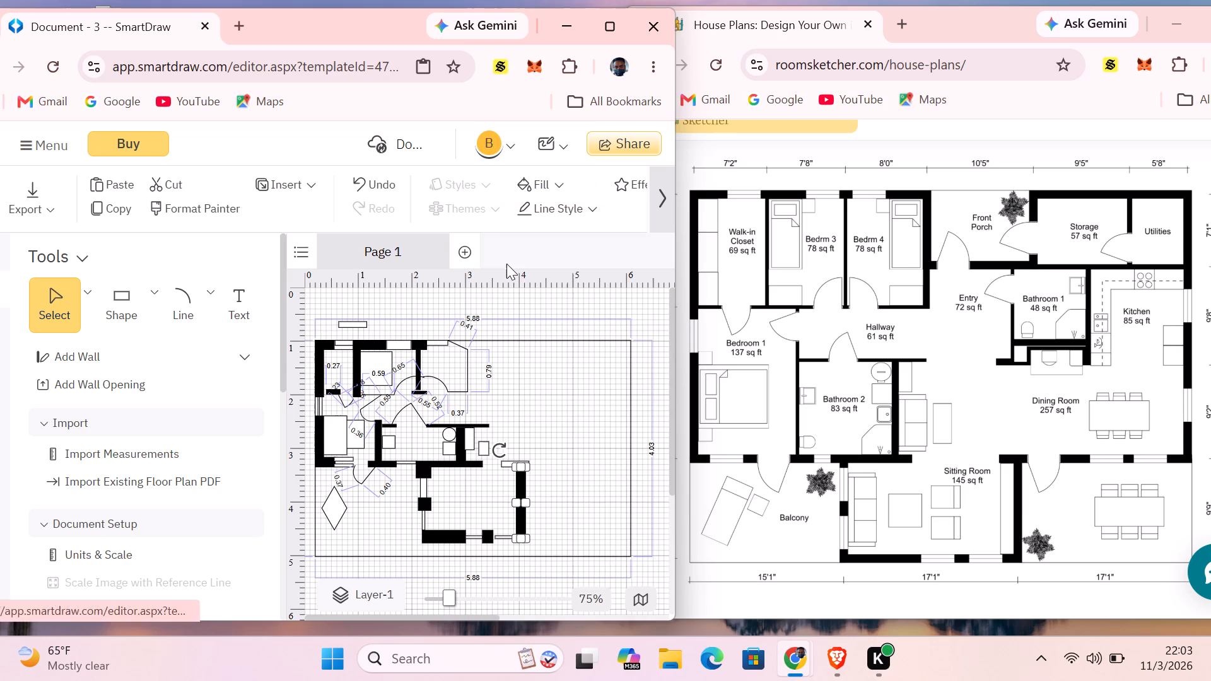
left_click(558, 421)
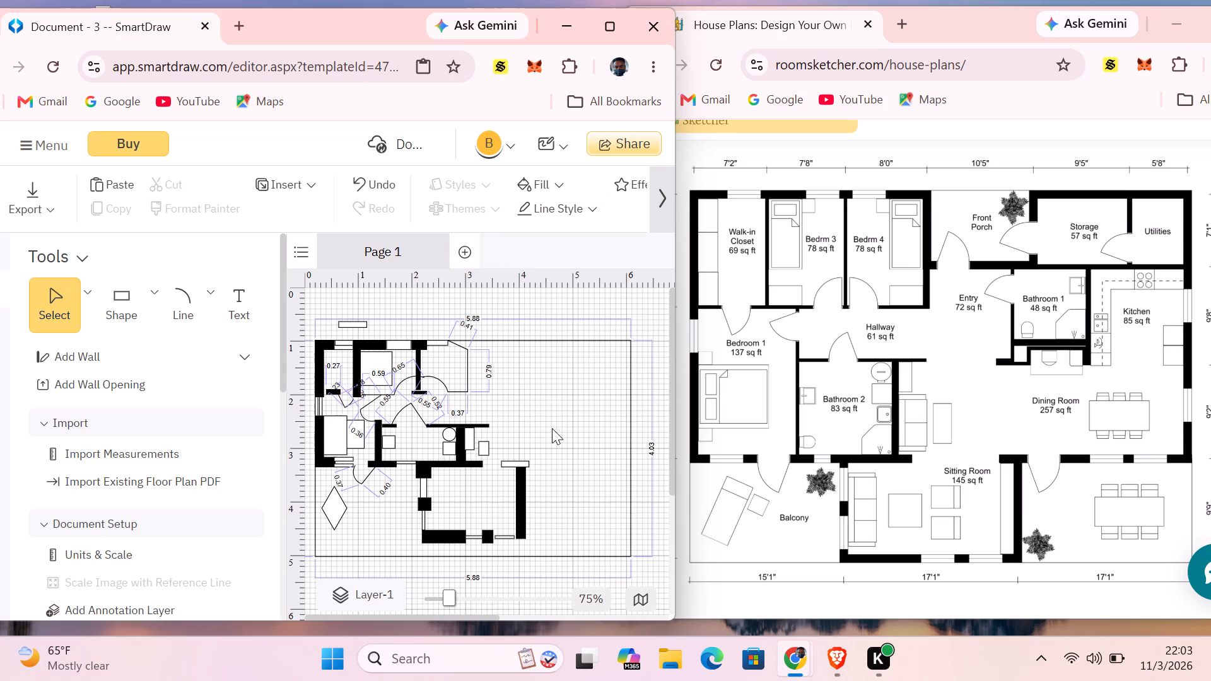
left_click(513, 463)
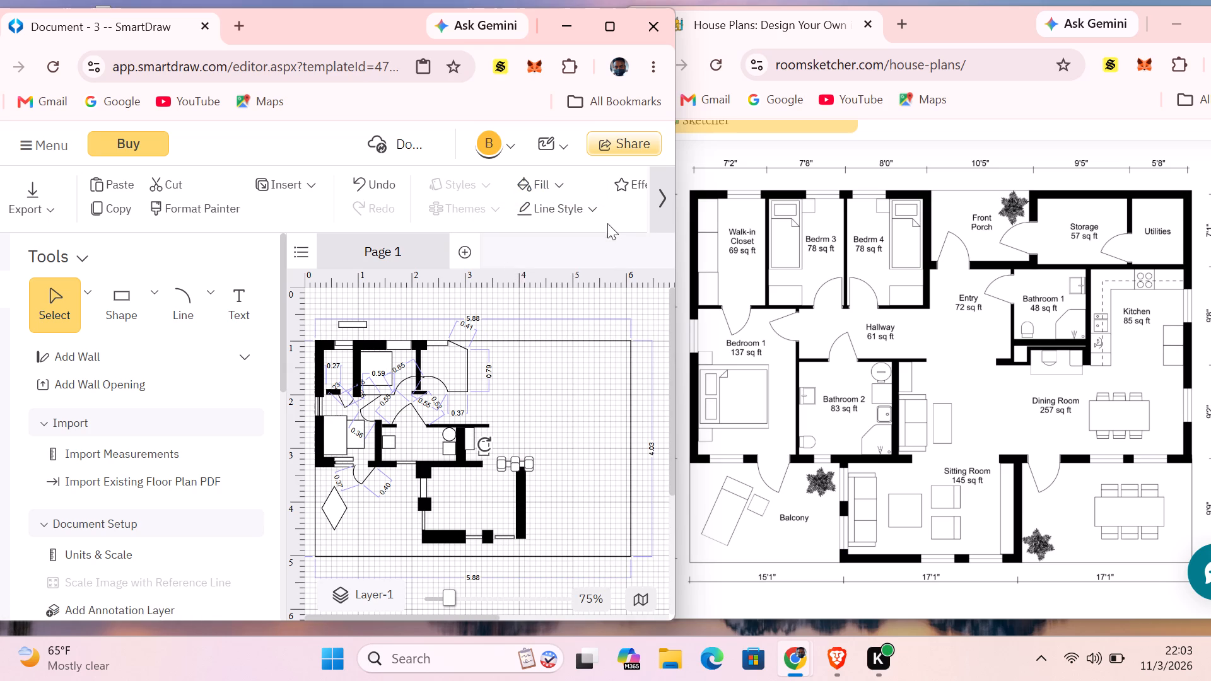
left_click(556, 189)
left_click(507, 260)
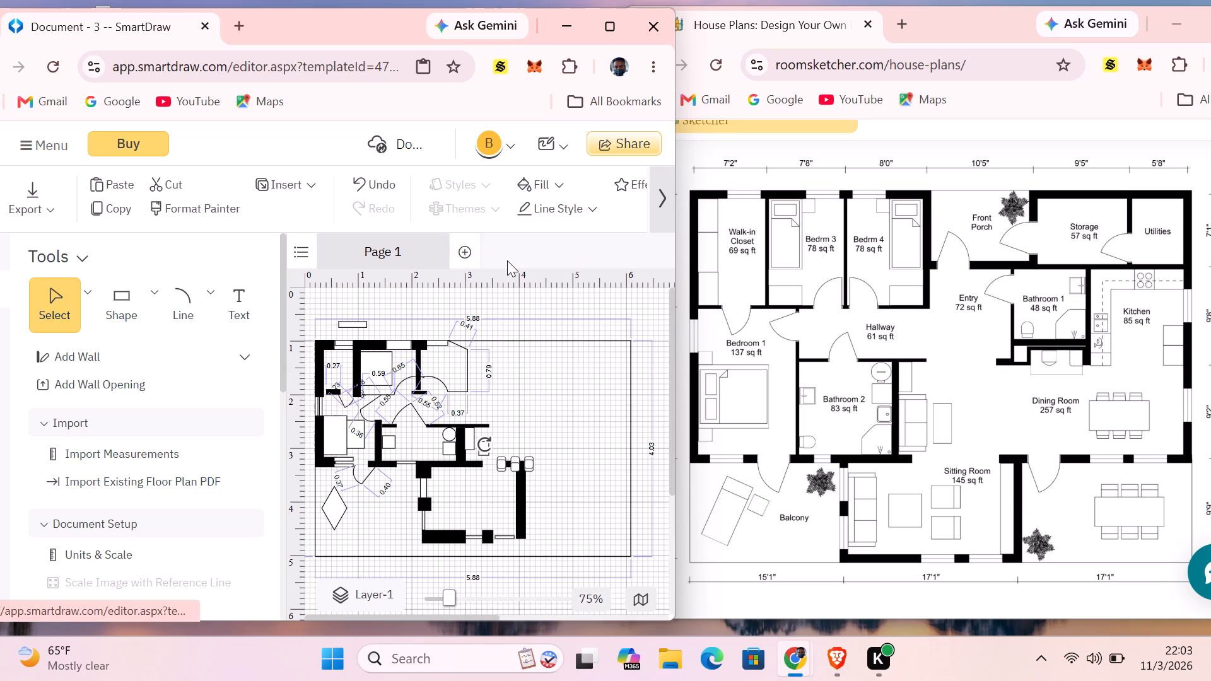
left_click(565, 384)
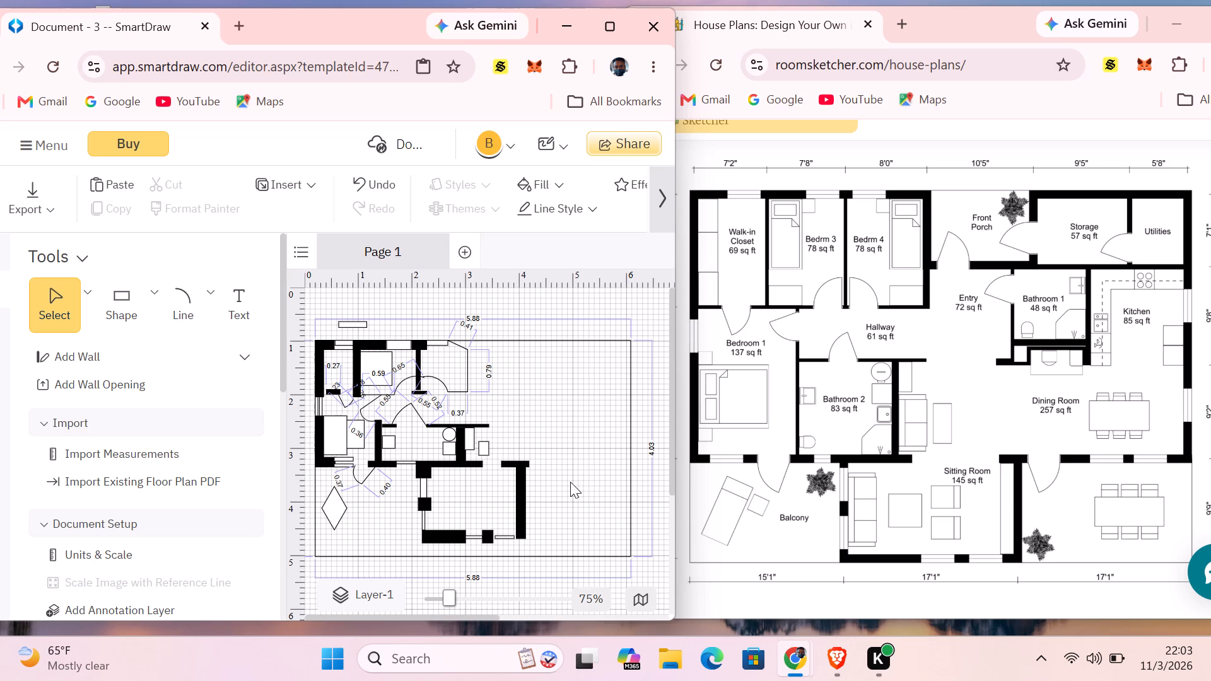
Paste a rectangle, adjust its size and place it inside the Sitting Room's upper corner beside the long upright wall.
right_click(574, 480)
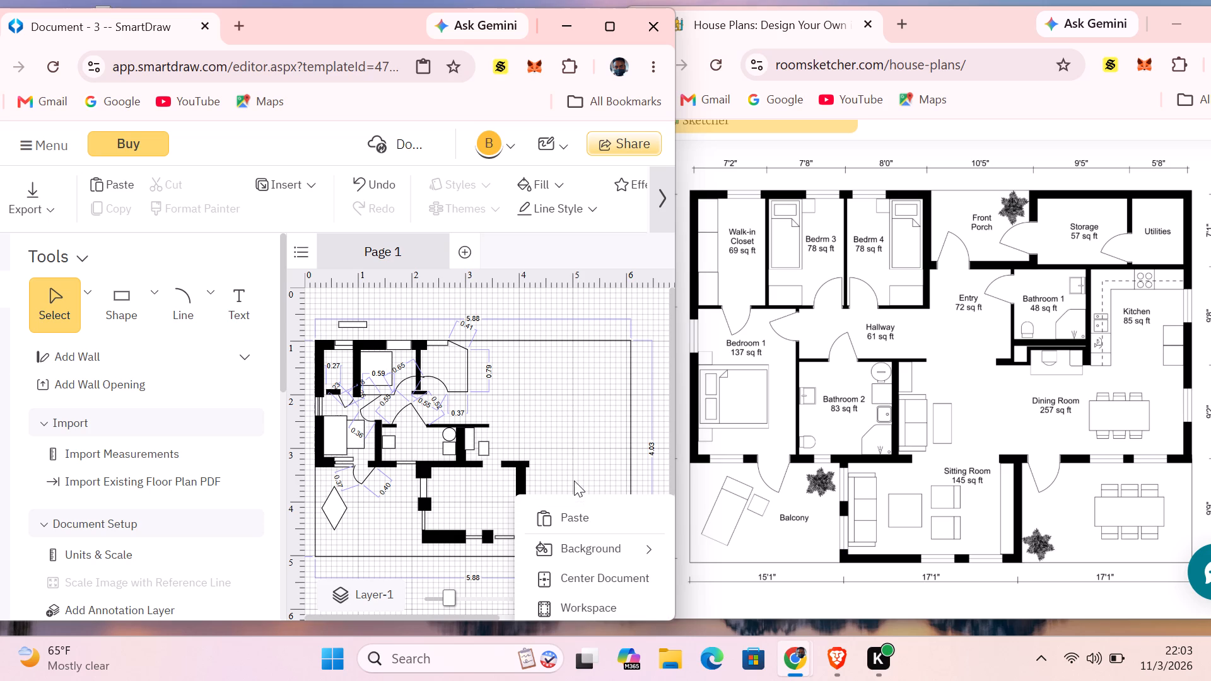
left_click(570, 515)
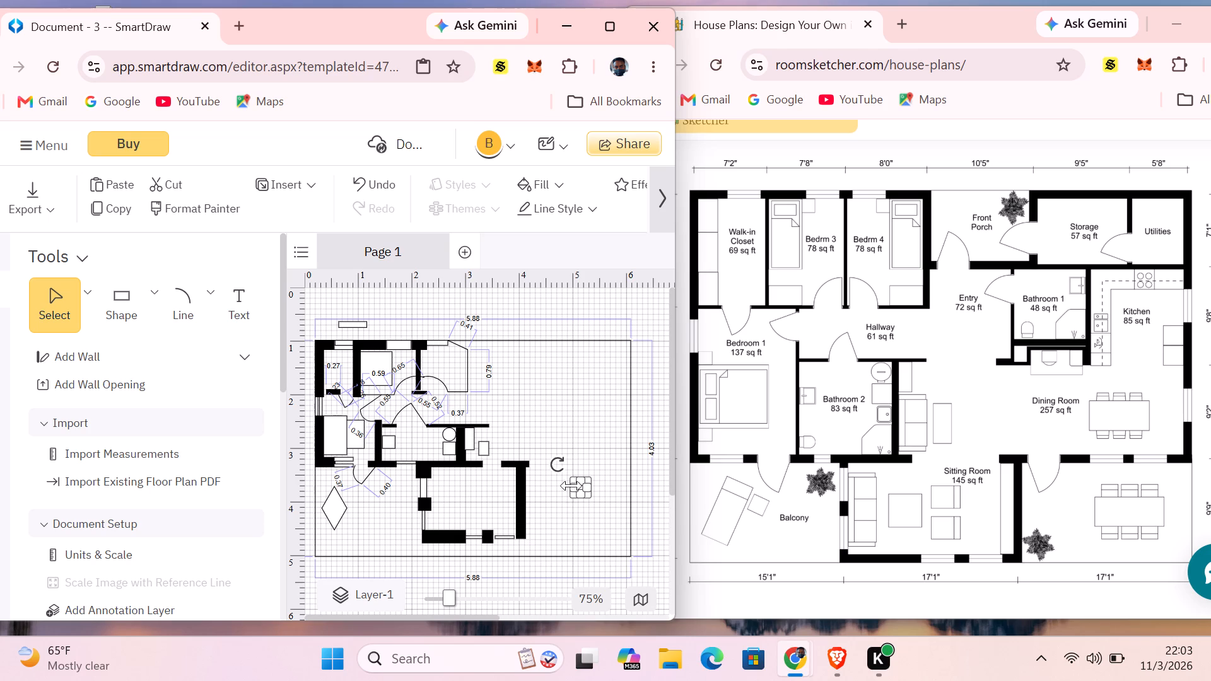
left_click_drag(579, 487, 573, 487)
left_click_drag(582, 490, 545, 486)
left_click_drag(576, 486, 579, 492)
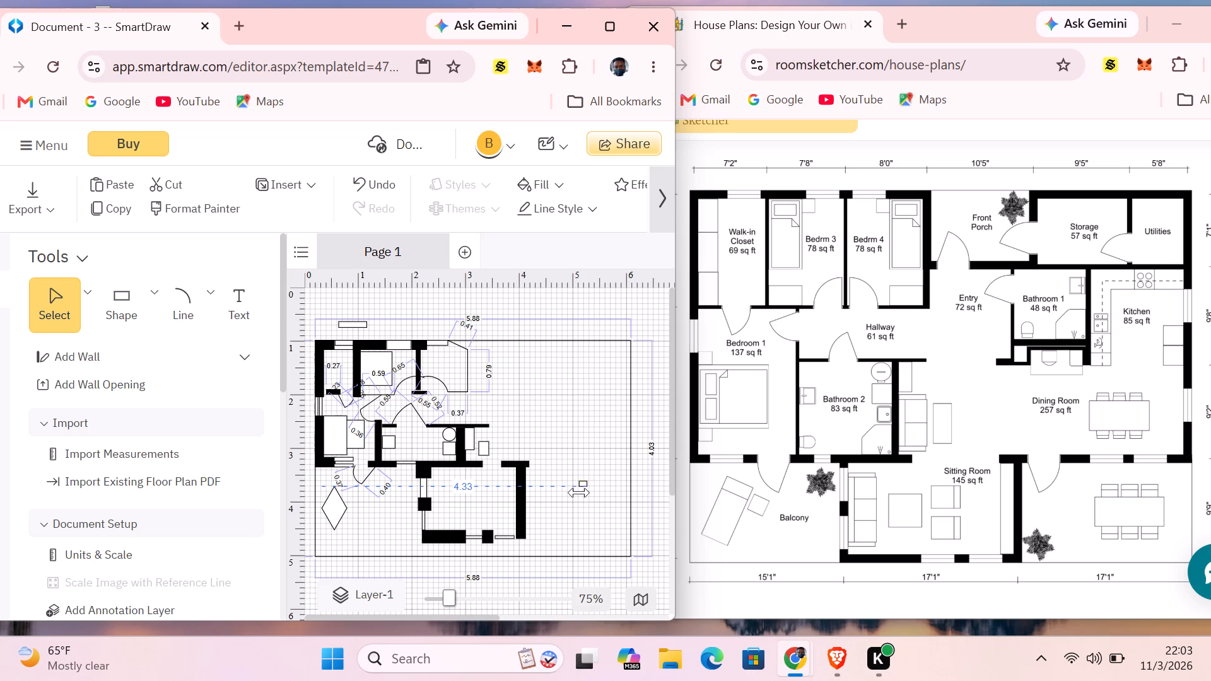
left_click_drag(579, 492, 582, 505)
left_click_drag(583, 480, 561, 484)
left_click_drag(576, 488, 578, 504)
left_click_drag(575, 492, 544, 491)
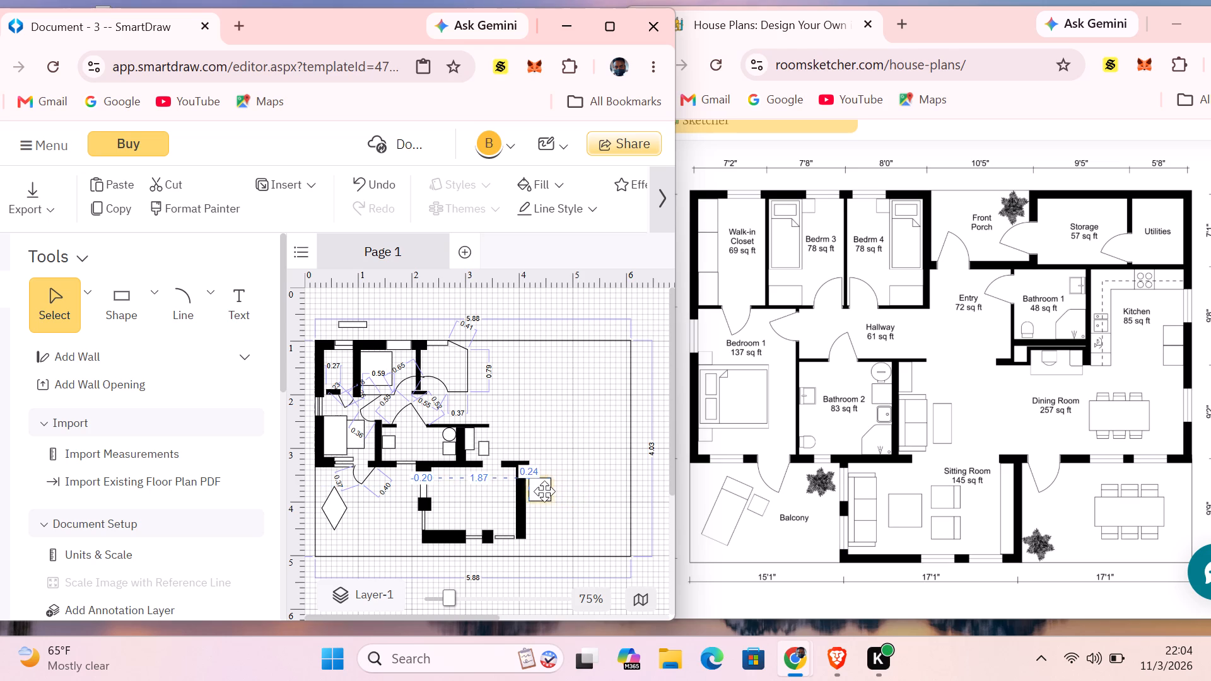
left_click_drag(544, 491, 508, 480)
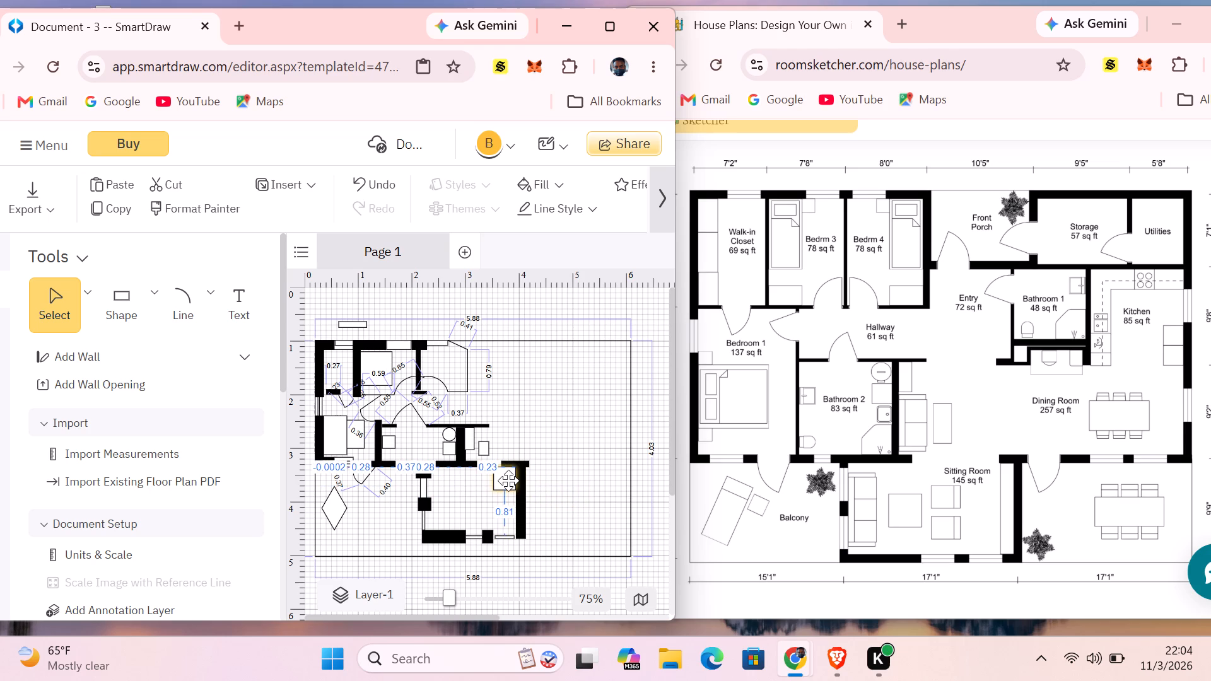
left_click_drag(508, 480, 509, 480)
left_click(600, 489)
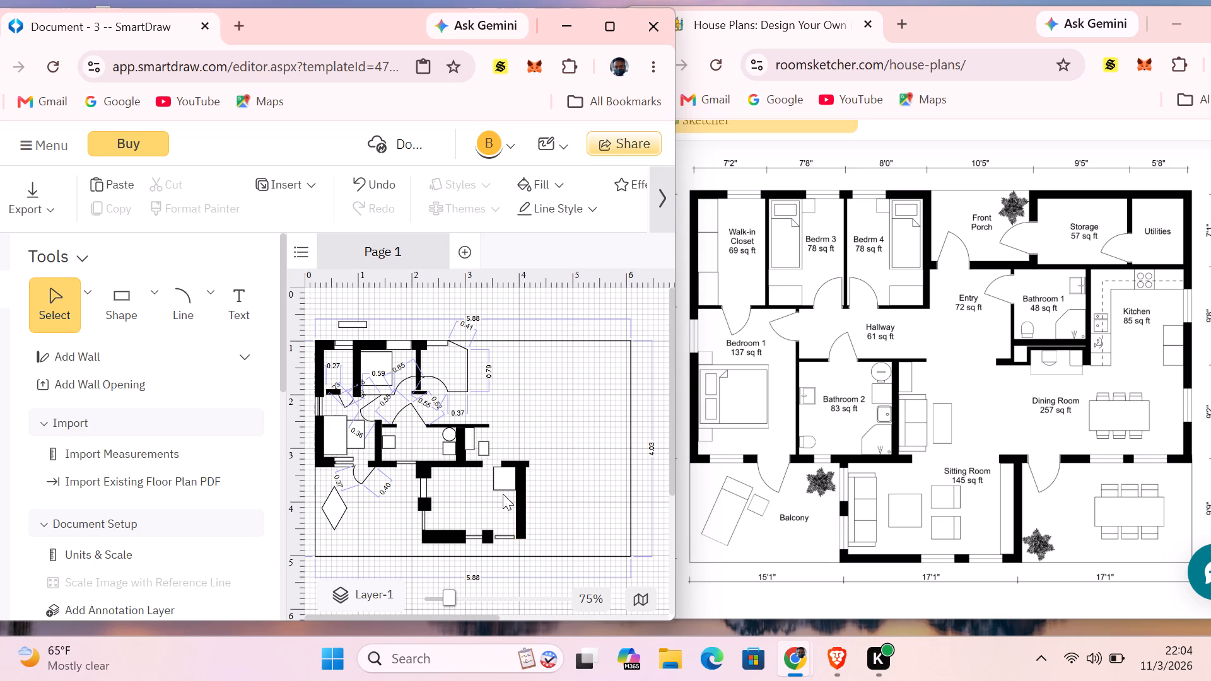
Narrow the pasted rectangle and lengthen it downward into a thin upright strip along the inside of the Sitting Room's long wall.
left_click(498, 481)
left_click_drag(496, 480, 503, 482)
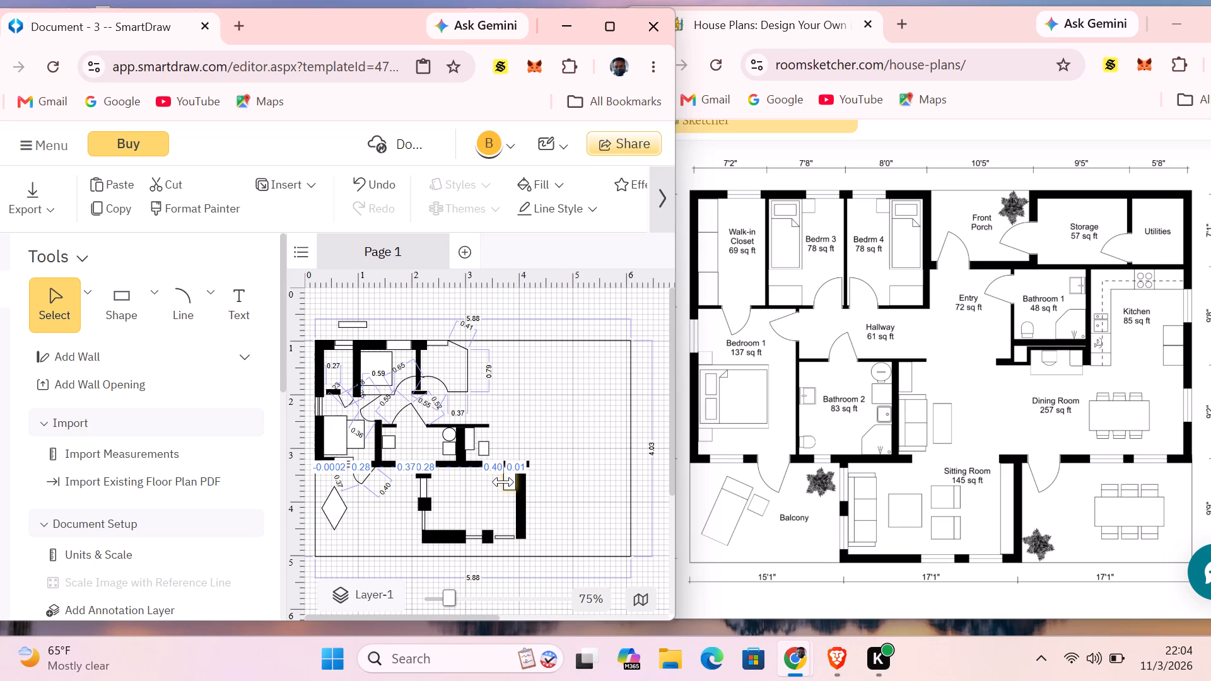
left_click_drag(503, 482, 505, 482)
left_click_drag(512, 491, 511, 496)
left_click_drag(511, 496, 510, 532)
left_click(625, 500)
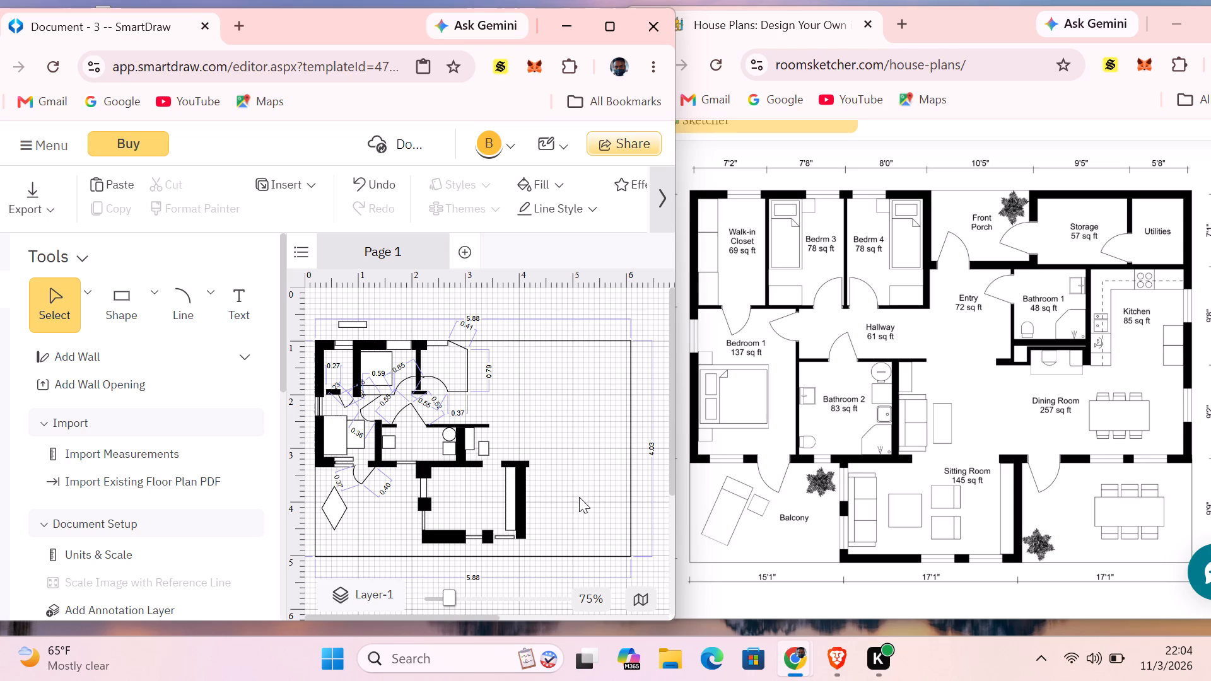
Widen the outer plan boundary rectangle to 6.67 and lower its upper edge slightly for a height of 3.98.
left_click(512, 405)
left_click(629, 344)
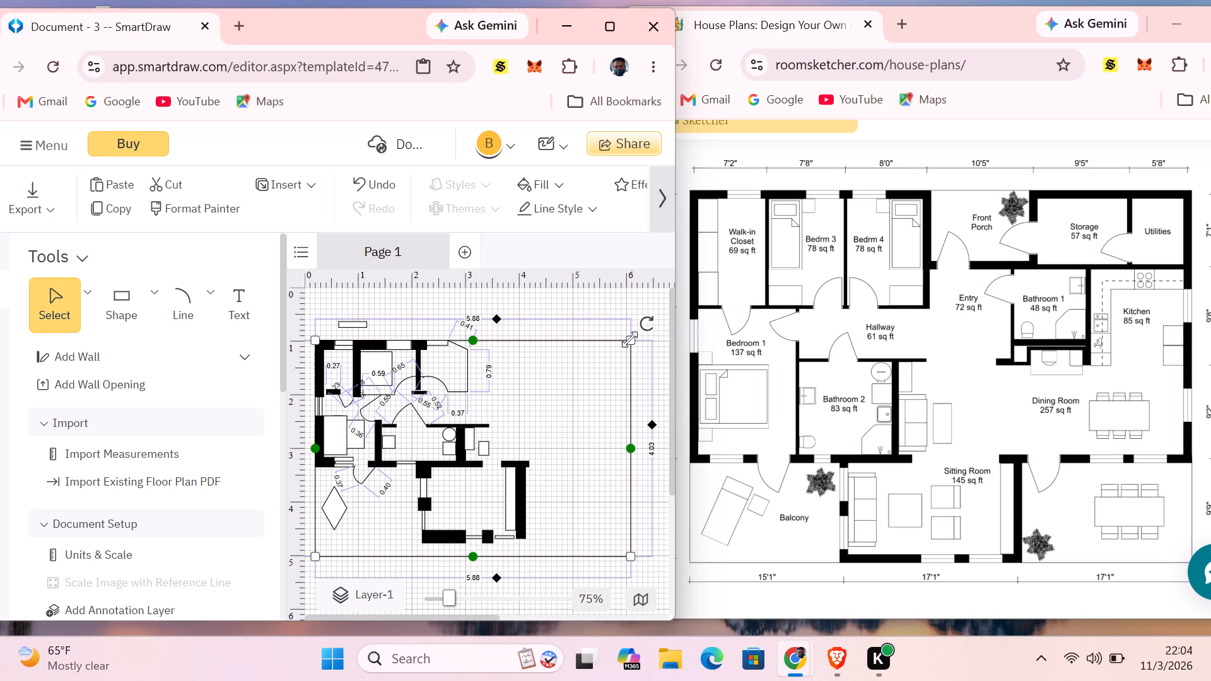
left_click_drag(630, 339, 653, 335)
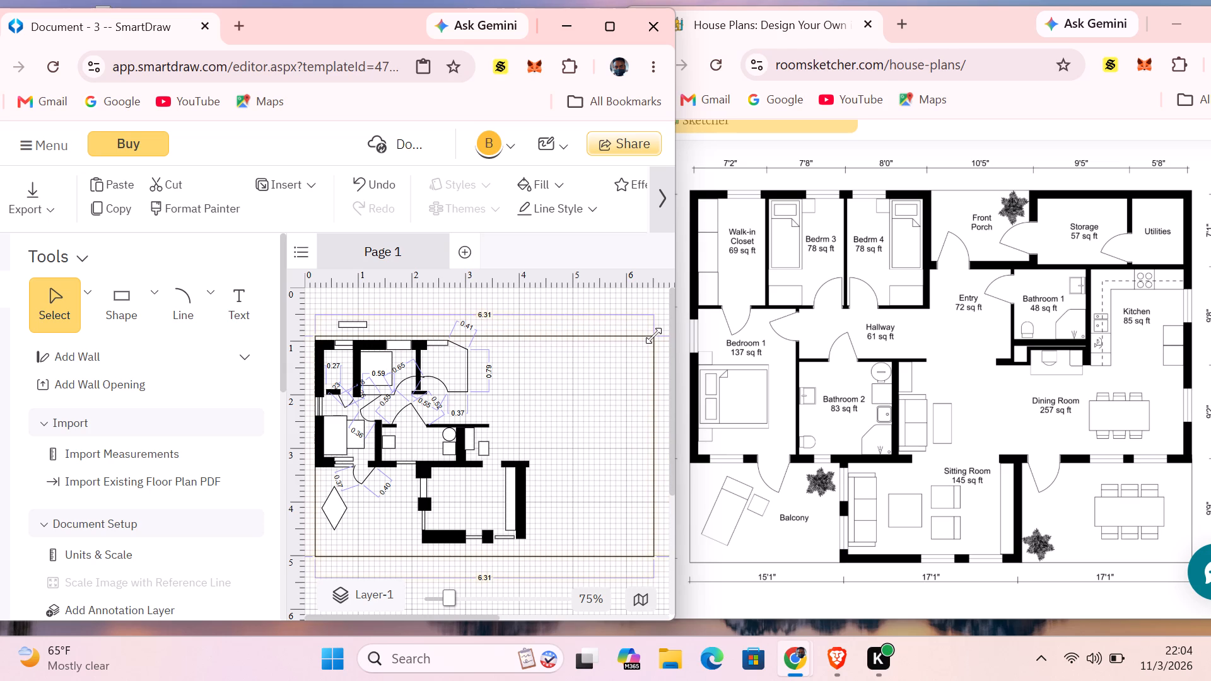
left_click_drag(653, 335, 654, 344)
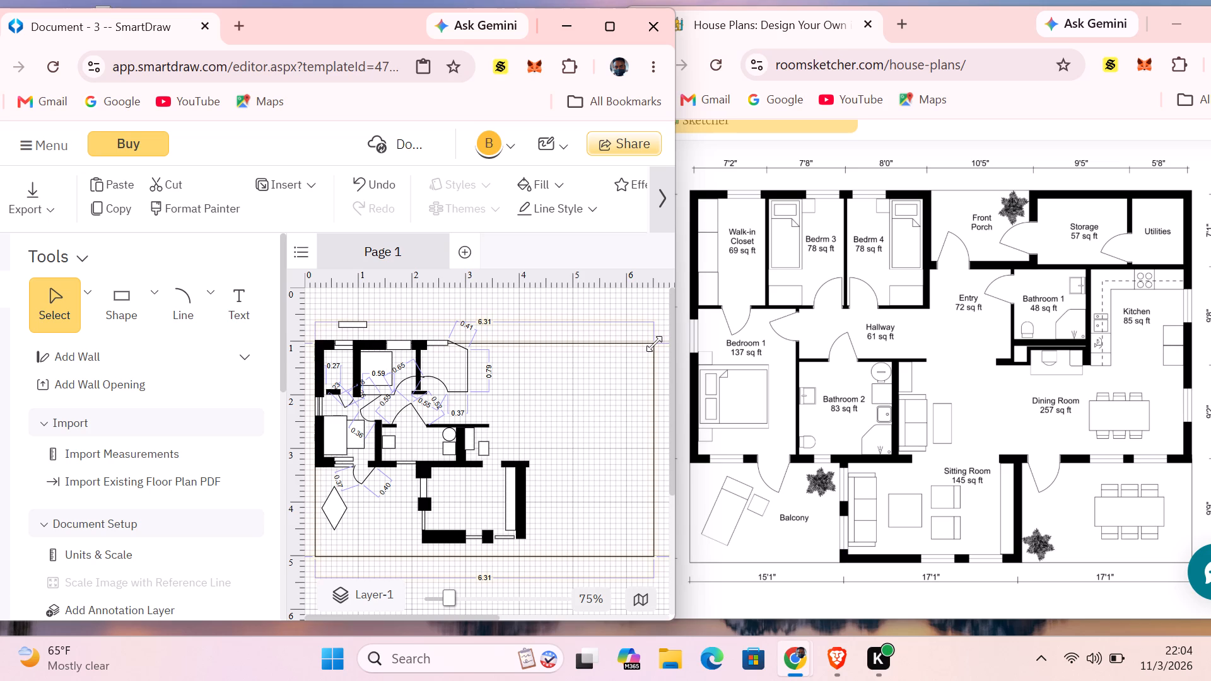
left_click_drag(654, 344, 655, 344)
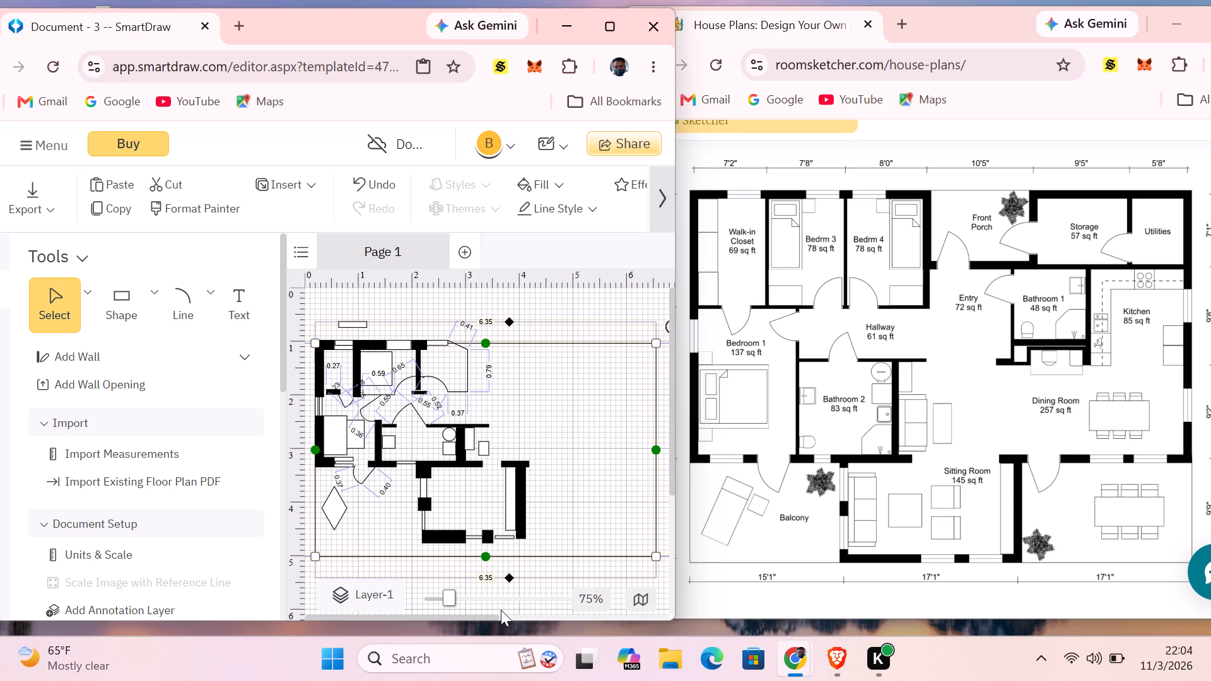
left_click_drag(477, 614, 484, 615)
left_click_drag(486, 616, 497, 618)
left_click_drag(636, 449, 643, 449)
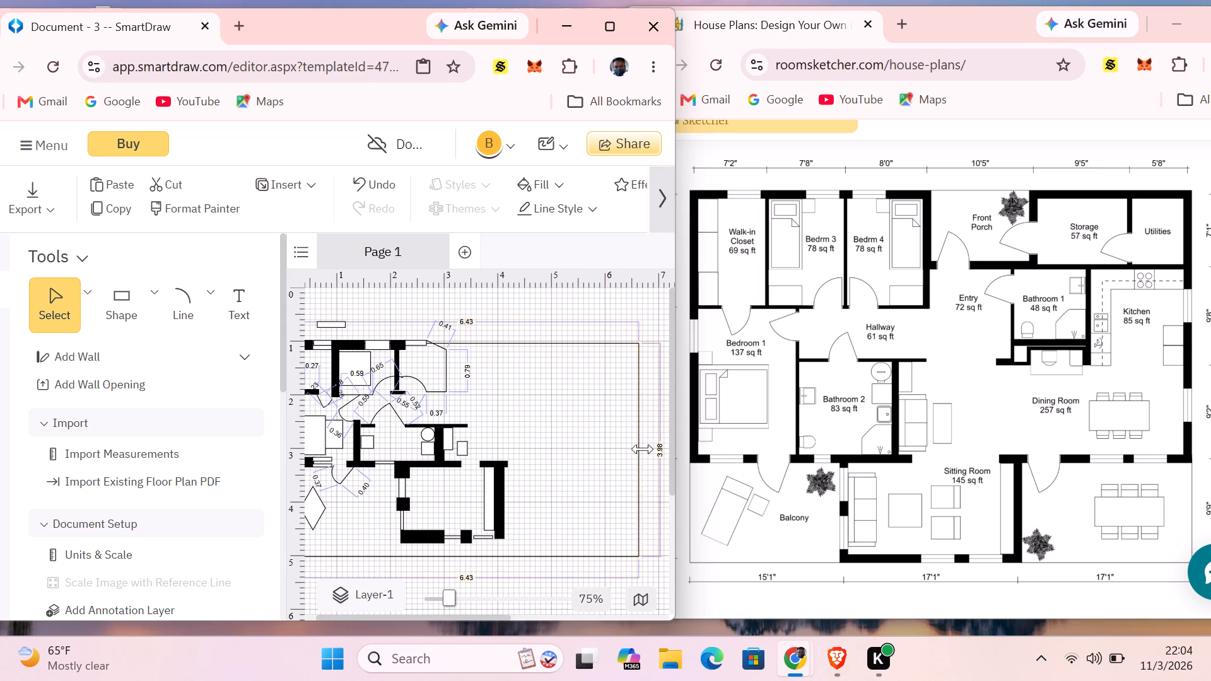
left_click_drag(643, 449, 653, 451)
left_click(599, 303)
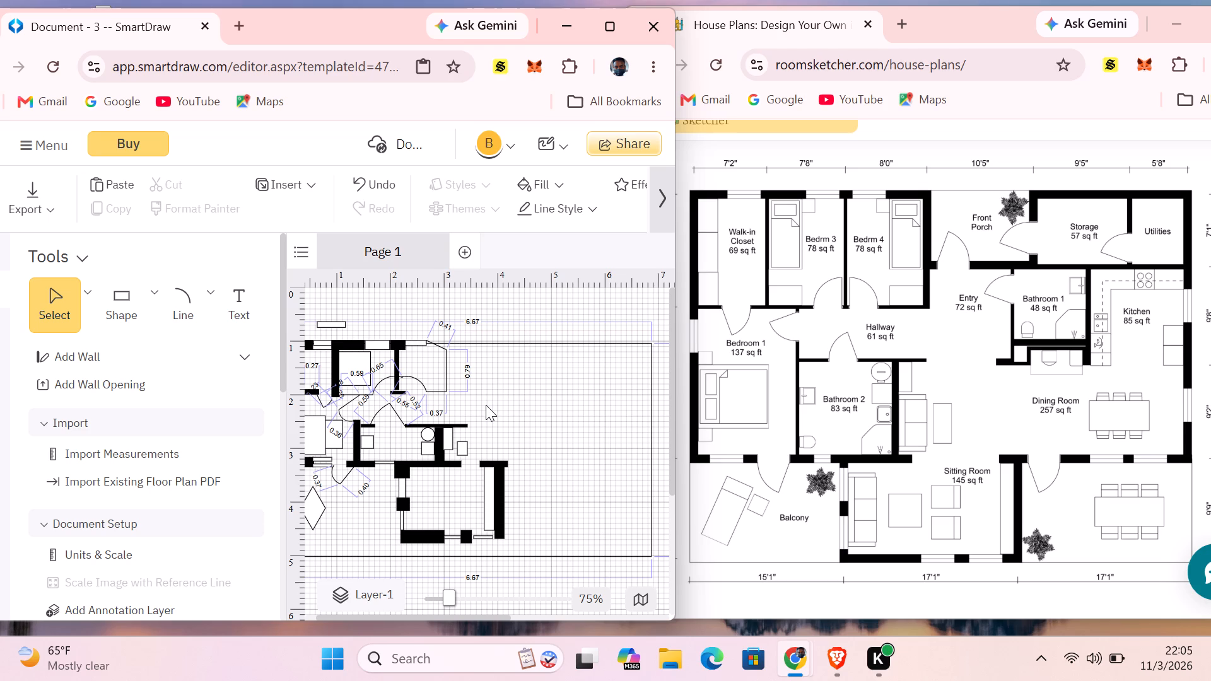
Set the Bedroom 4 outline, including its door-swing arc, to the second-heaviest preset line thickness.
left_click(445, 381)
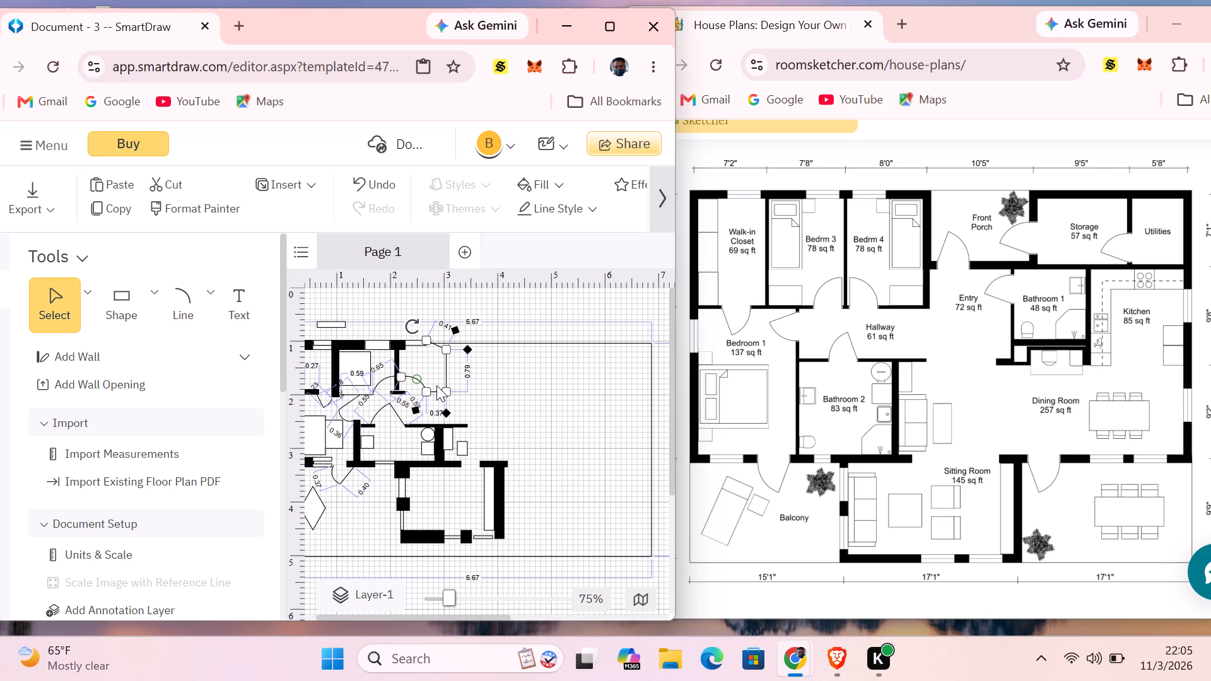
left_click(571, 189)
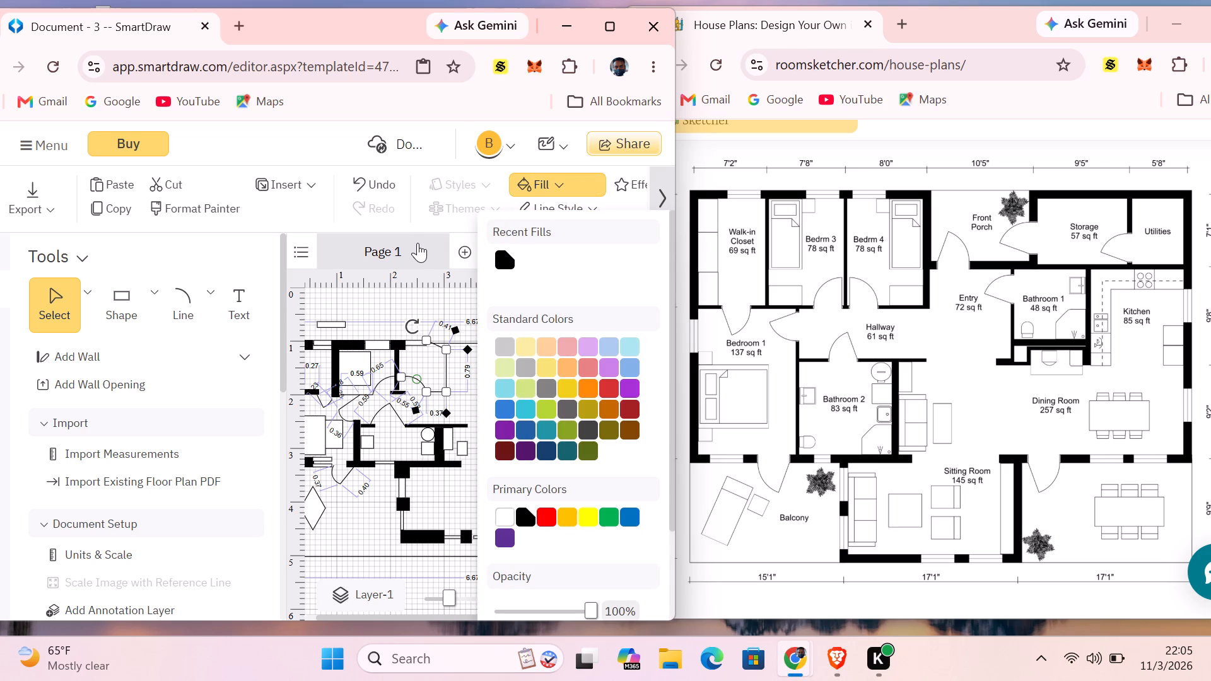
left_click(425, 242)
left_click(612, 206)
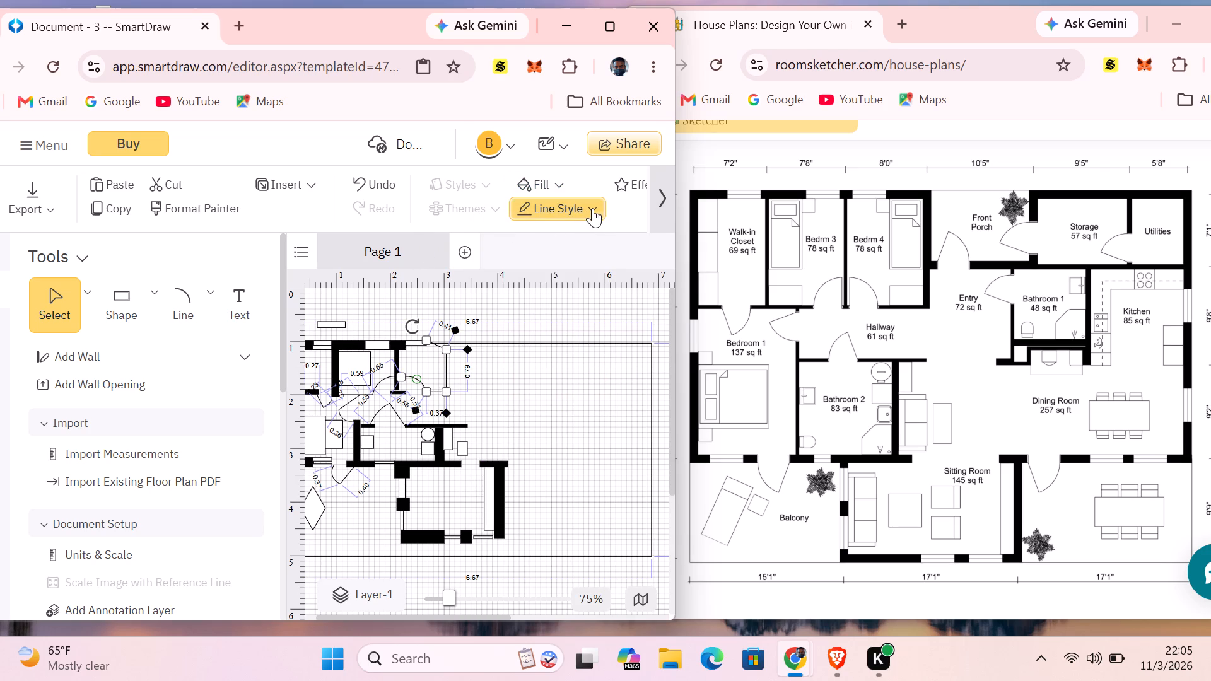
left_click(592, 208)
left_click(651, 285)
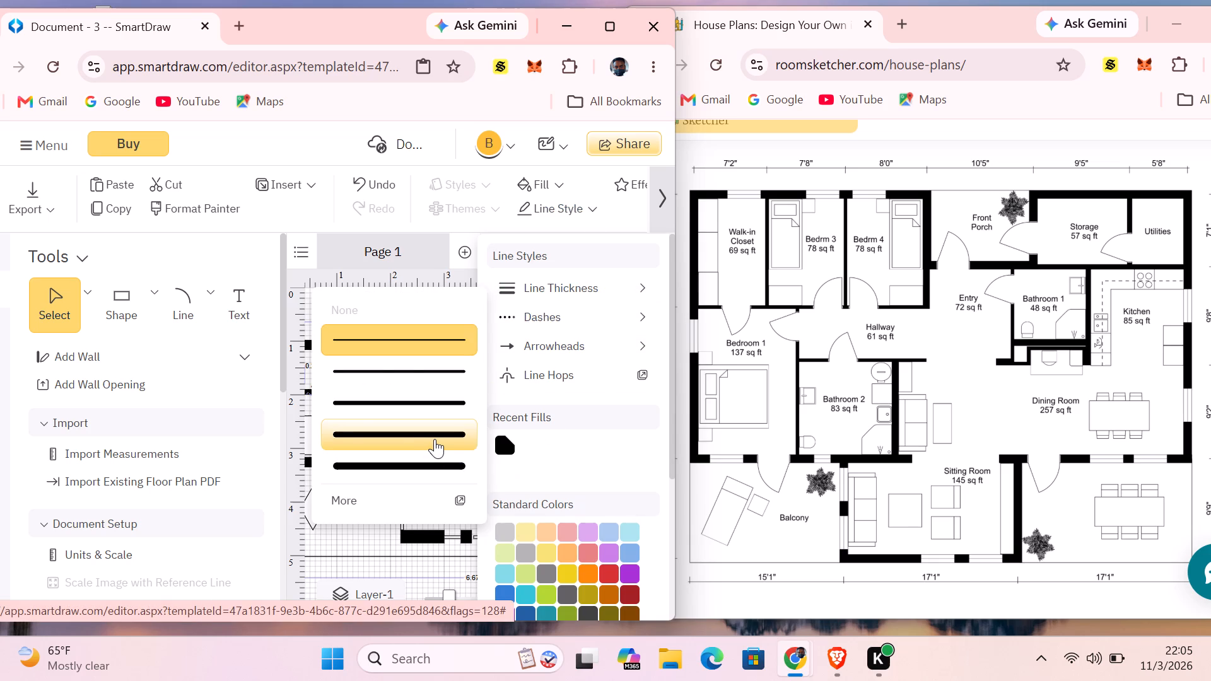
left_click(435, 439)
left_click(512, 357)
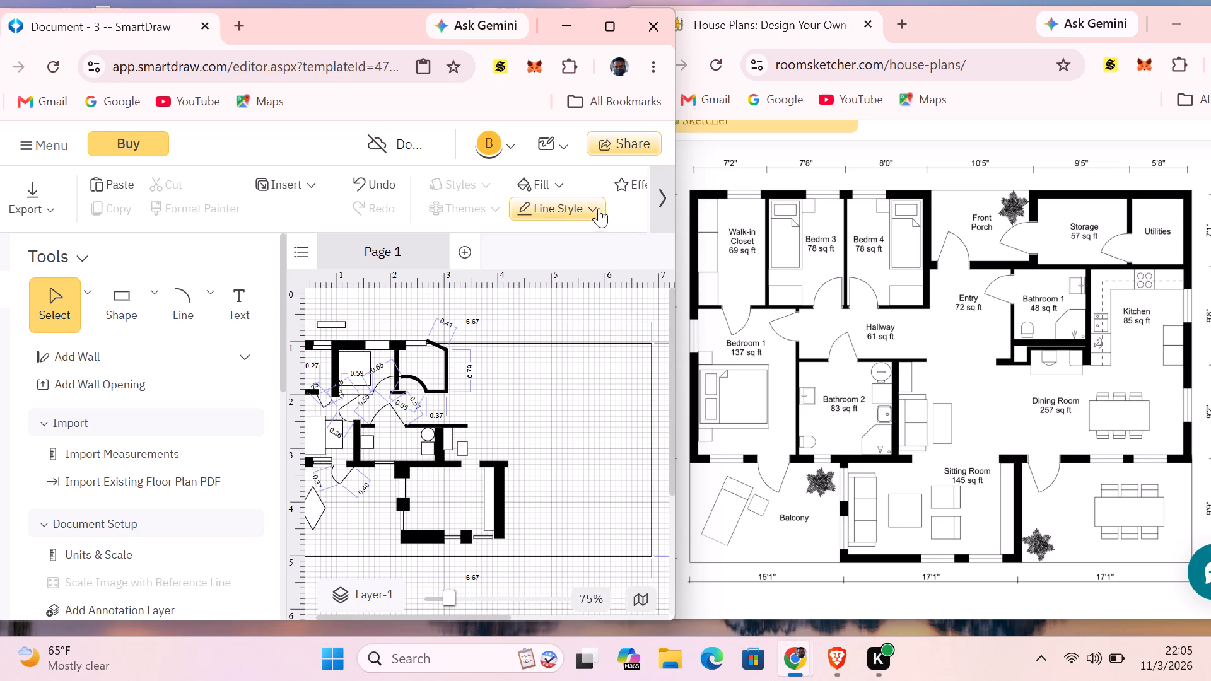
double_click(507, 377)
left_click(598, 209)
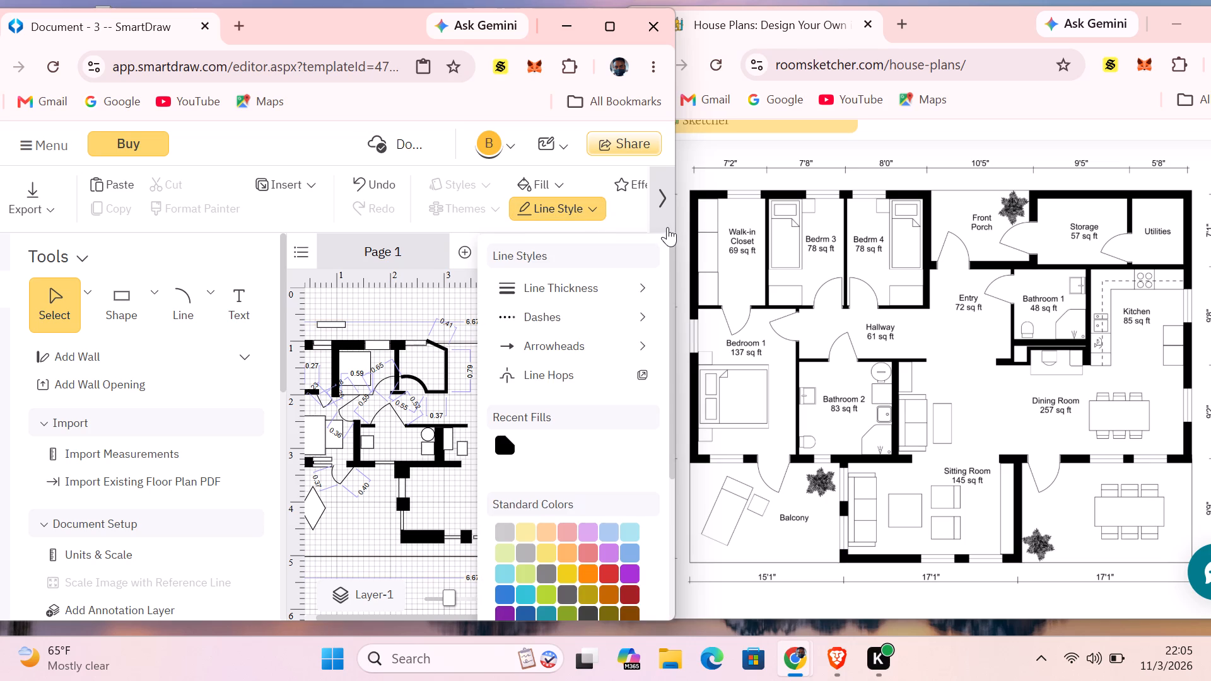
left_click(460, 402)
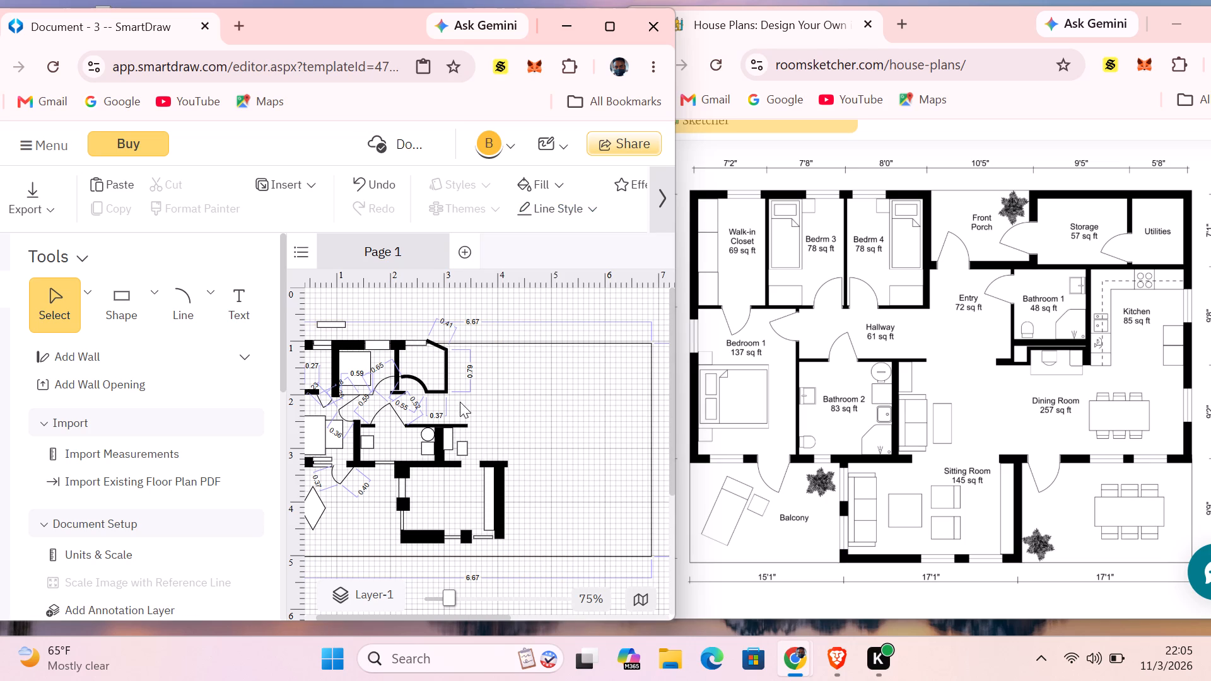
Draw a short horizontal straight line about 0.28 long outward from the lower part of Bedroom 4's outer upright wall.
left_click(216, 303)
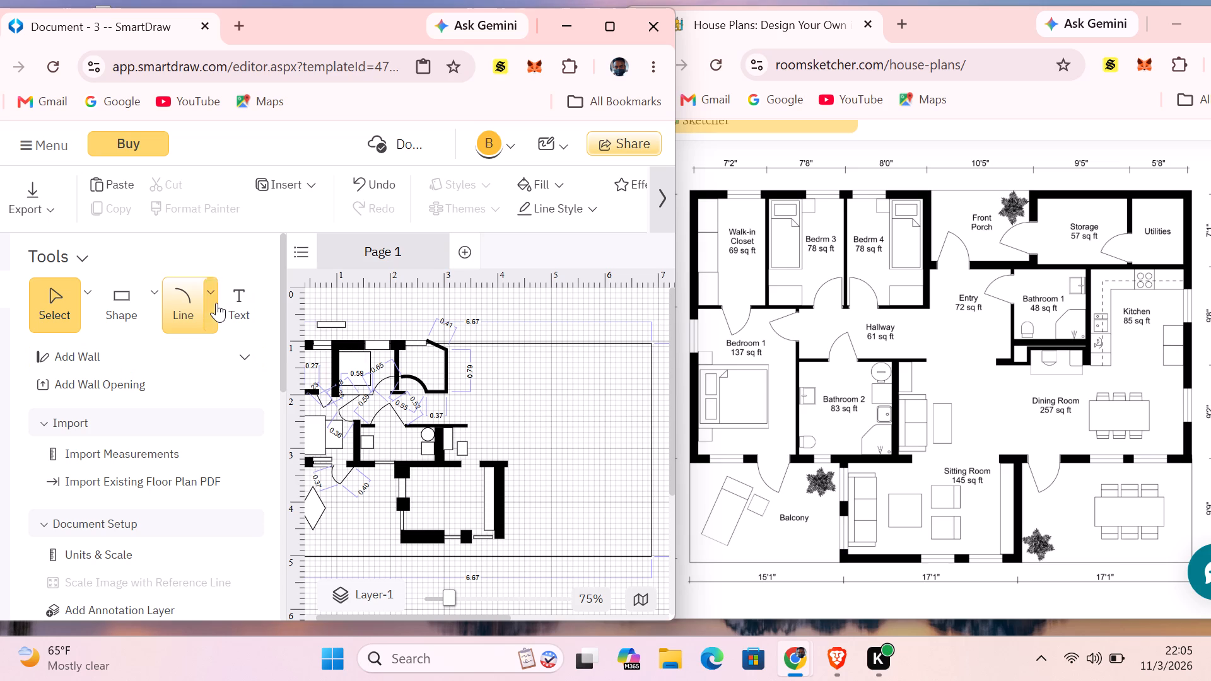
left_click(240, 366)
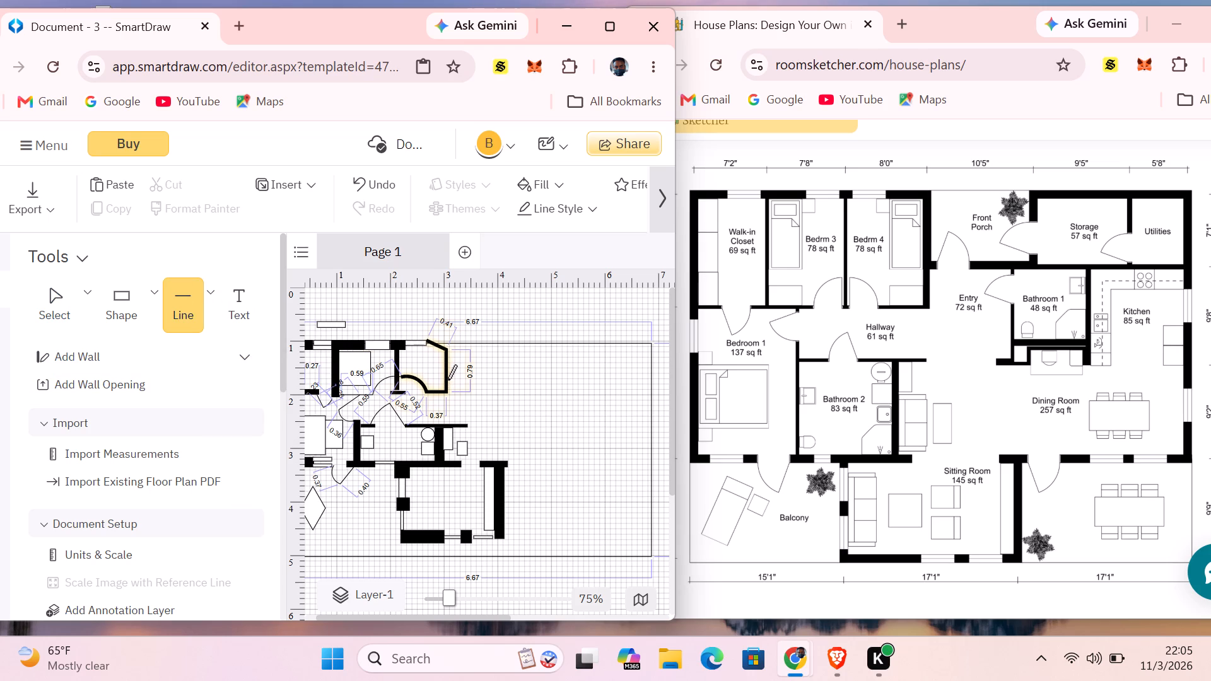
left_click_drag(448, 381, 464, 375)
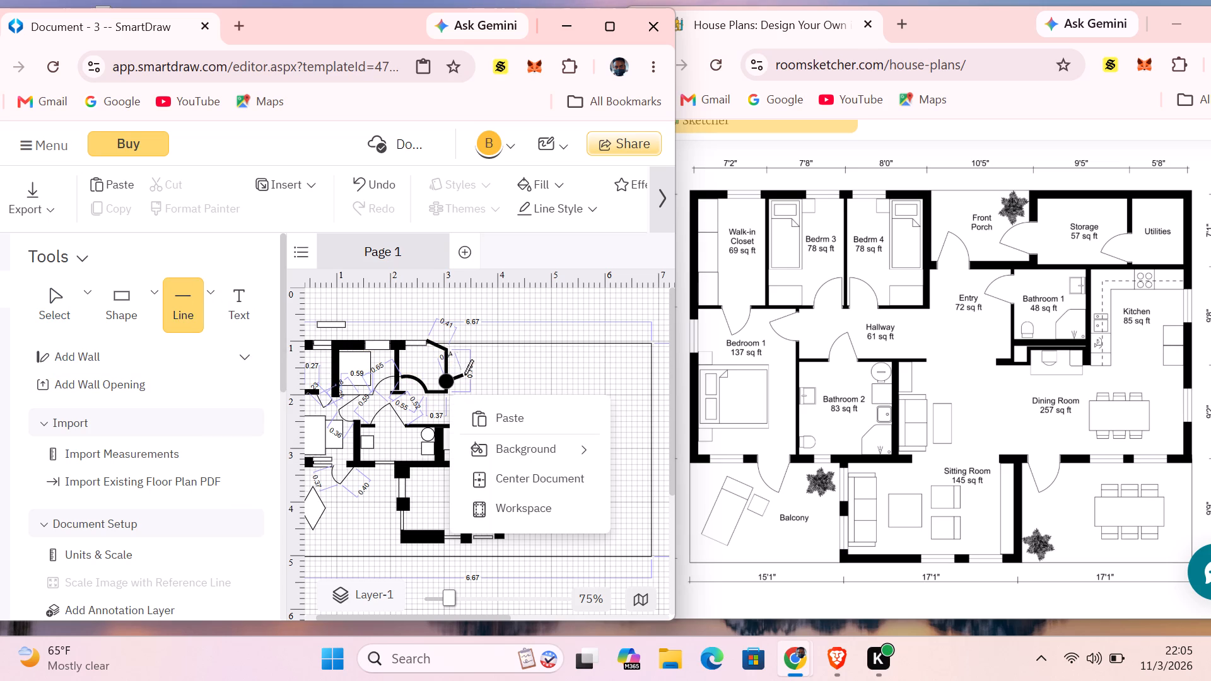
left_click_drag(464, 375, 461, 381)
left_click(546, 371)
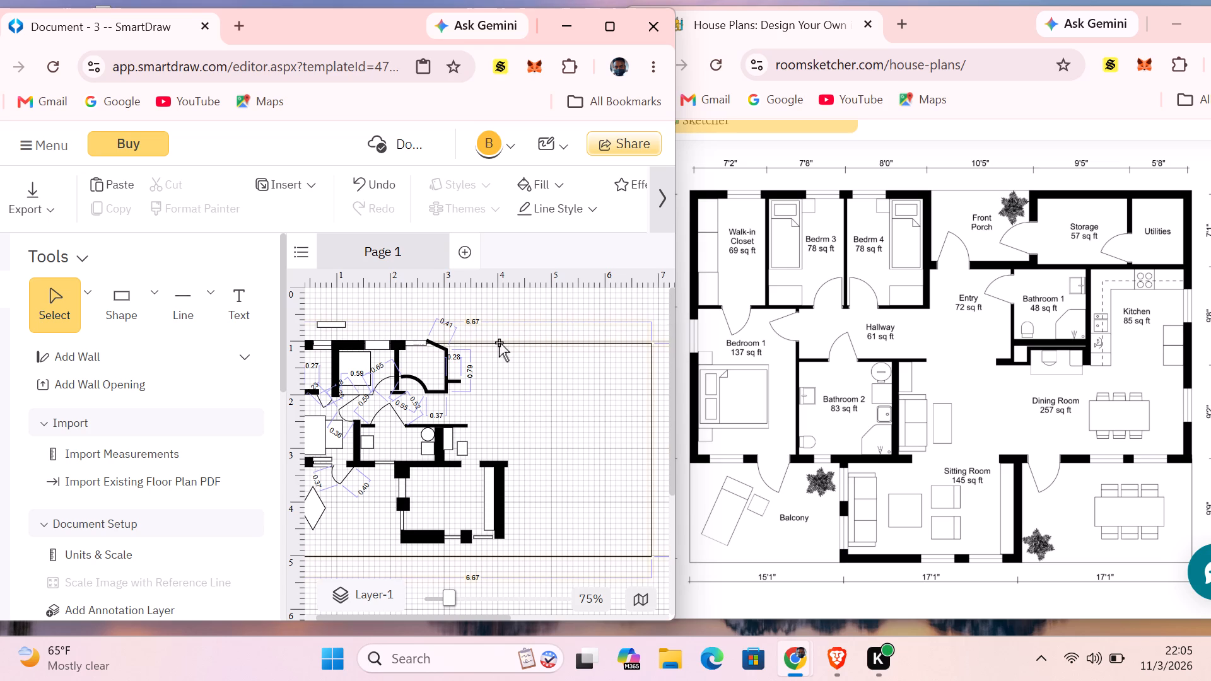
Draw a straight wall line along the plan boundary's upper edge past the Front Porch gap and stretch it to about 2.90.
left_click(213, 296)
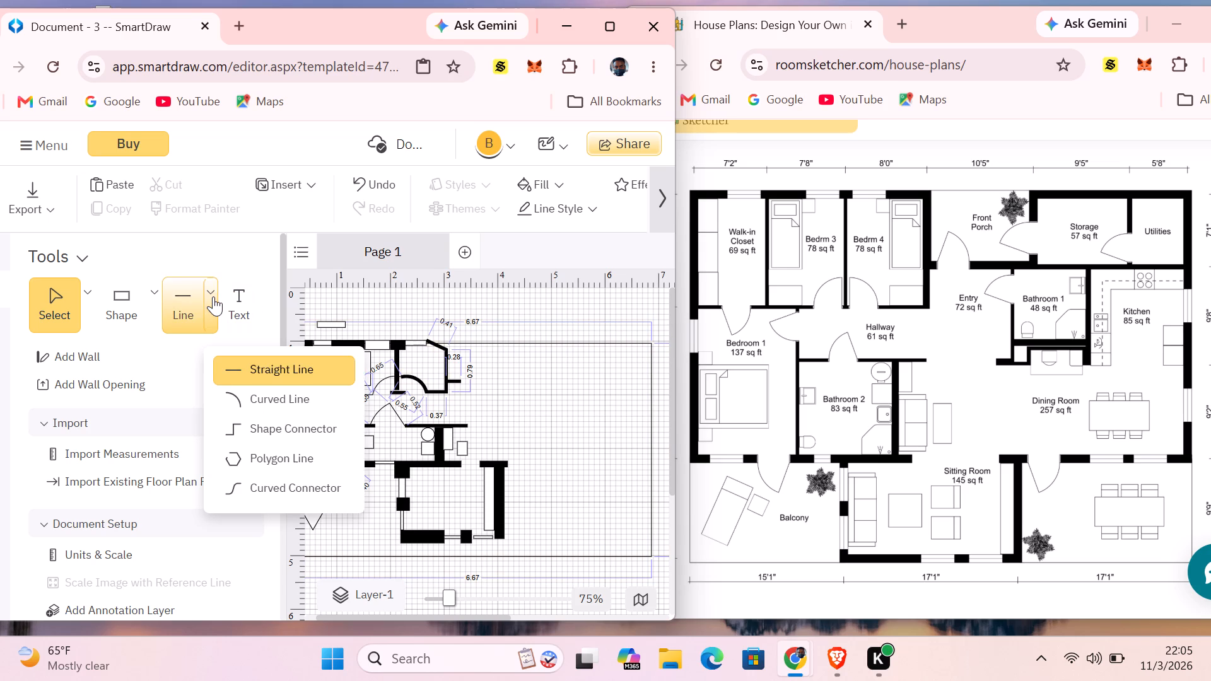
left_click(266, 376)
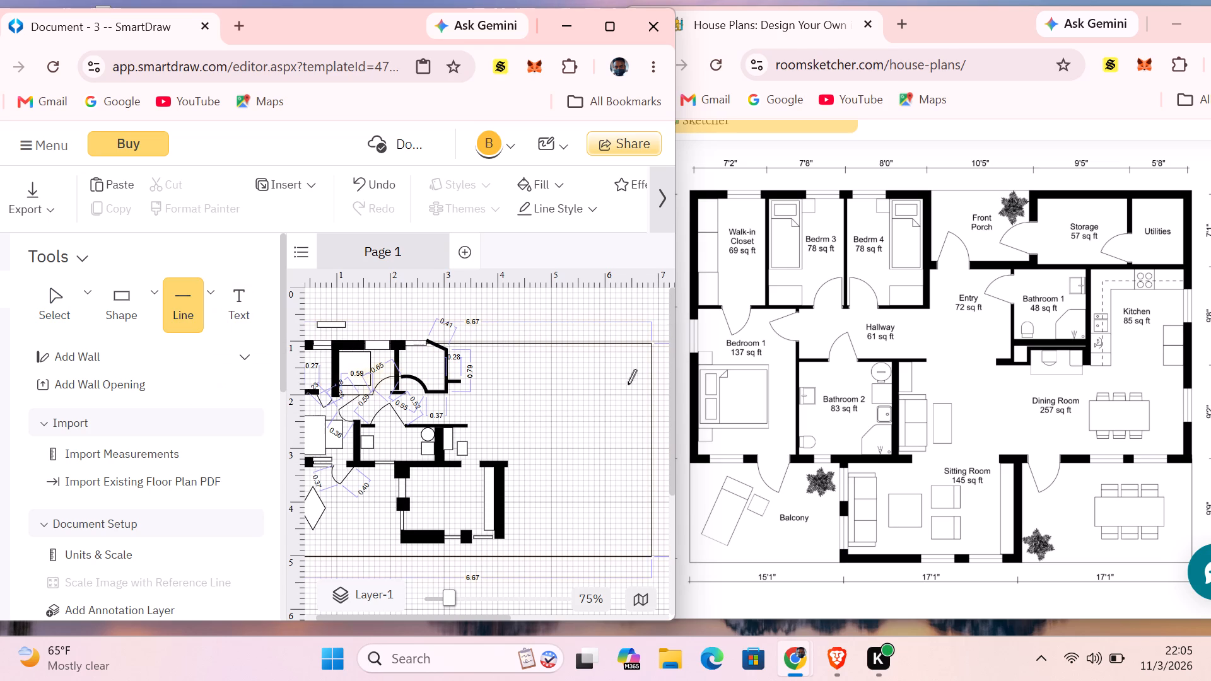
left_click_drag(498, 344, 508, 342)
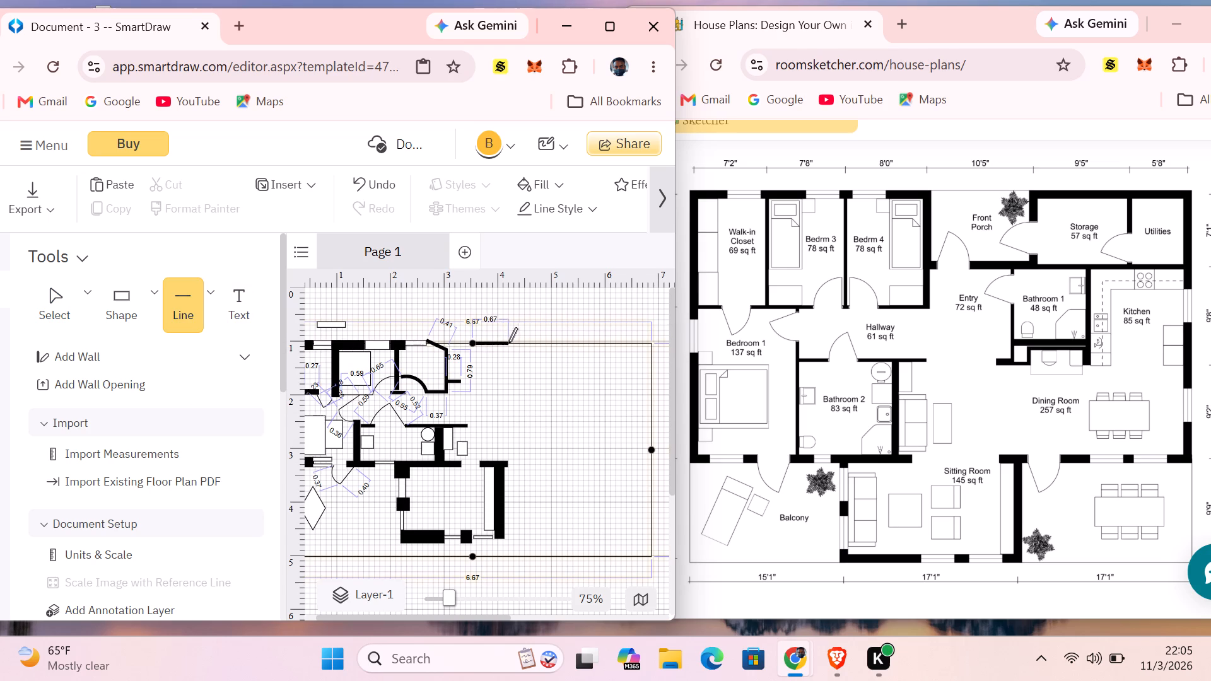
left_click_drag(508, 342, 512, 342)
left_click_drag(472, 344, 474, 344)
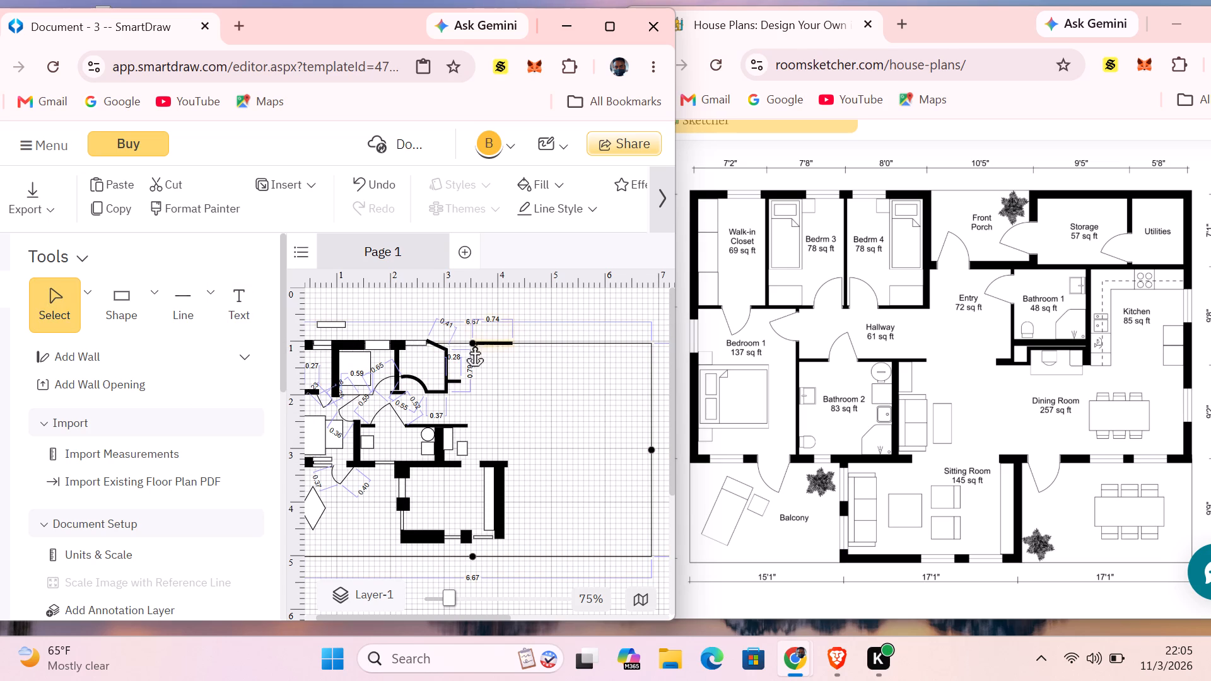
left_click_drag(474, 344, 485, 344)
left_click_drag(475, 344, 477, 344)
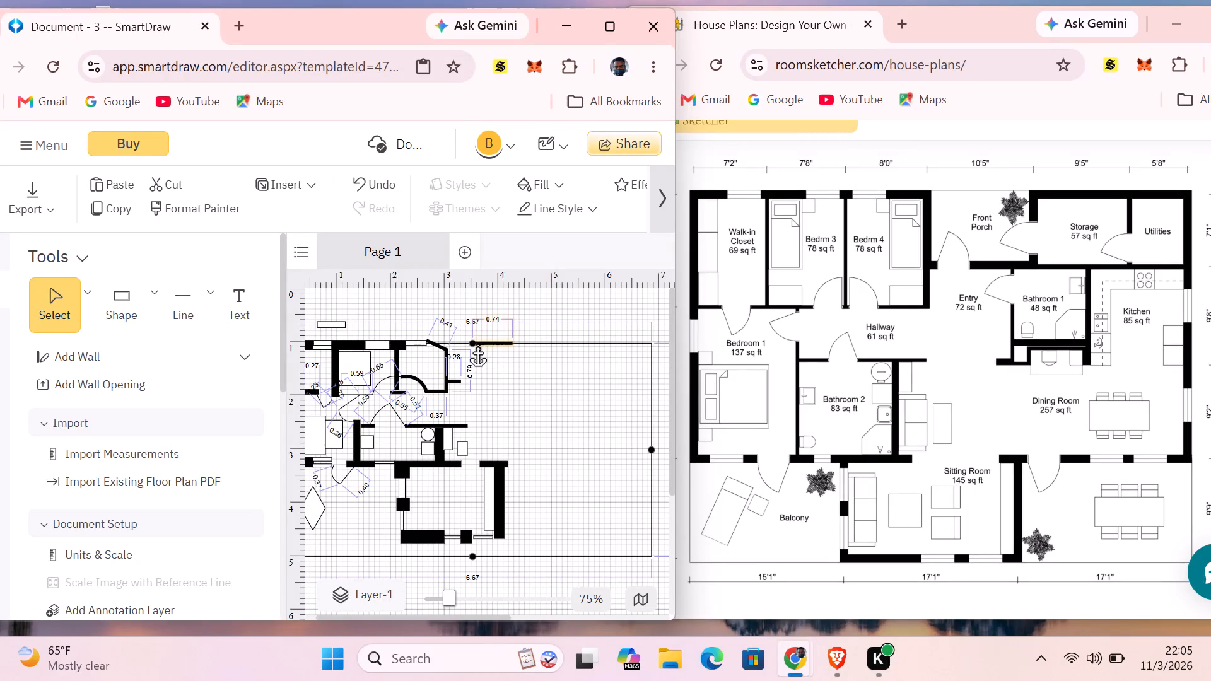
left_click_drag(477, 344, 489, 343)
left_click_drag(515, 345, 568, 344)
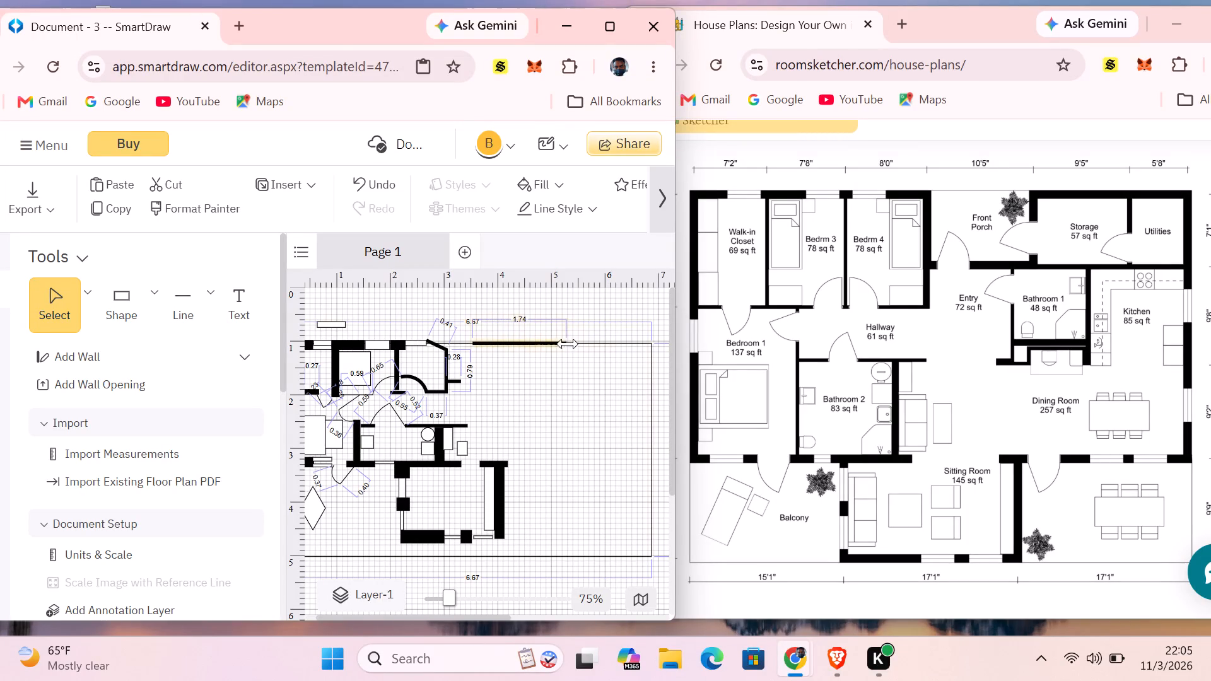
left_click_drag(568, 344, 610, 346)
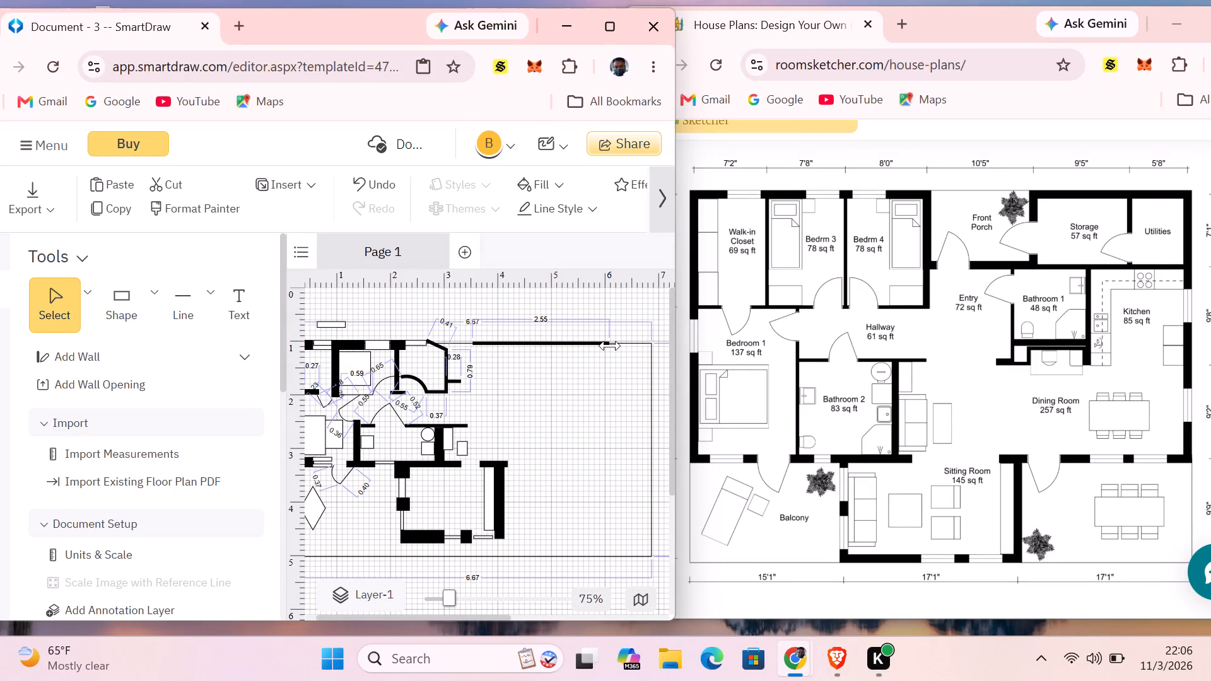
left_click_drag(610, 346, 633, 351)
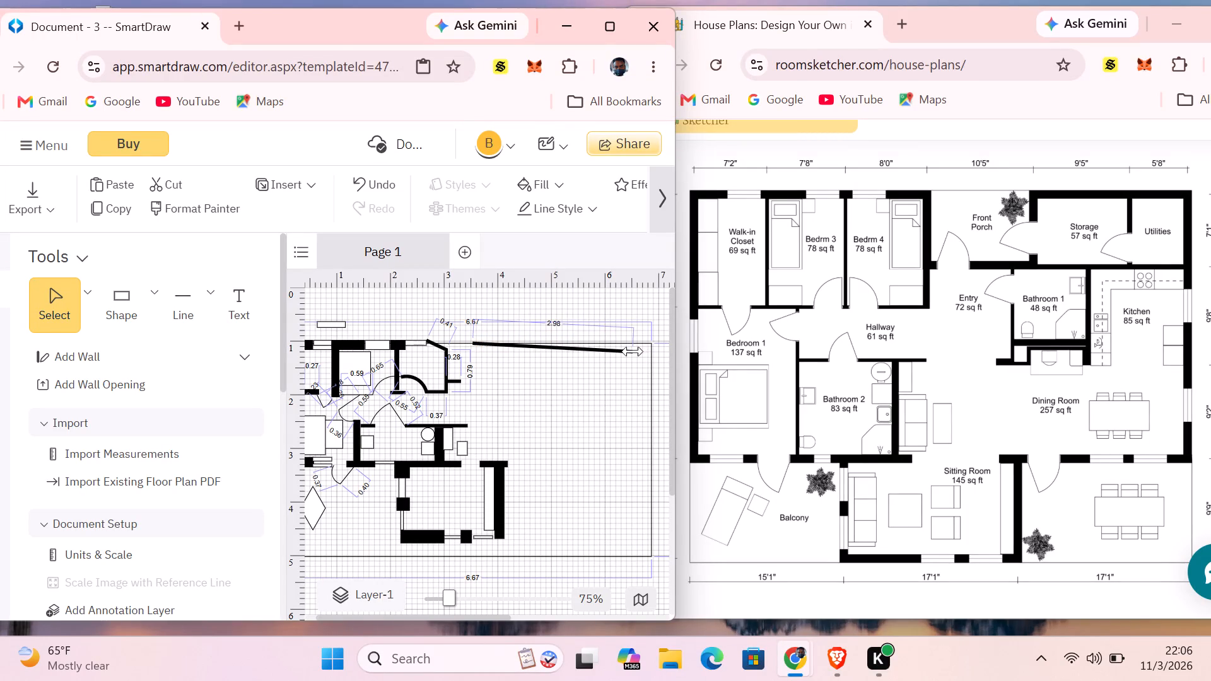
left_click_drag(633, 351, 641, 348)
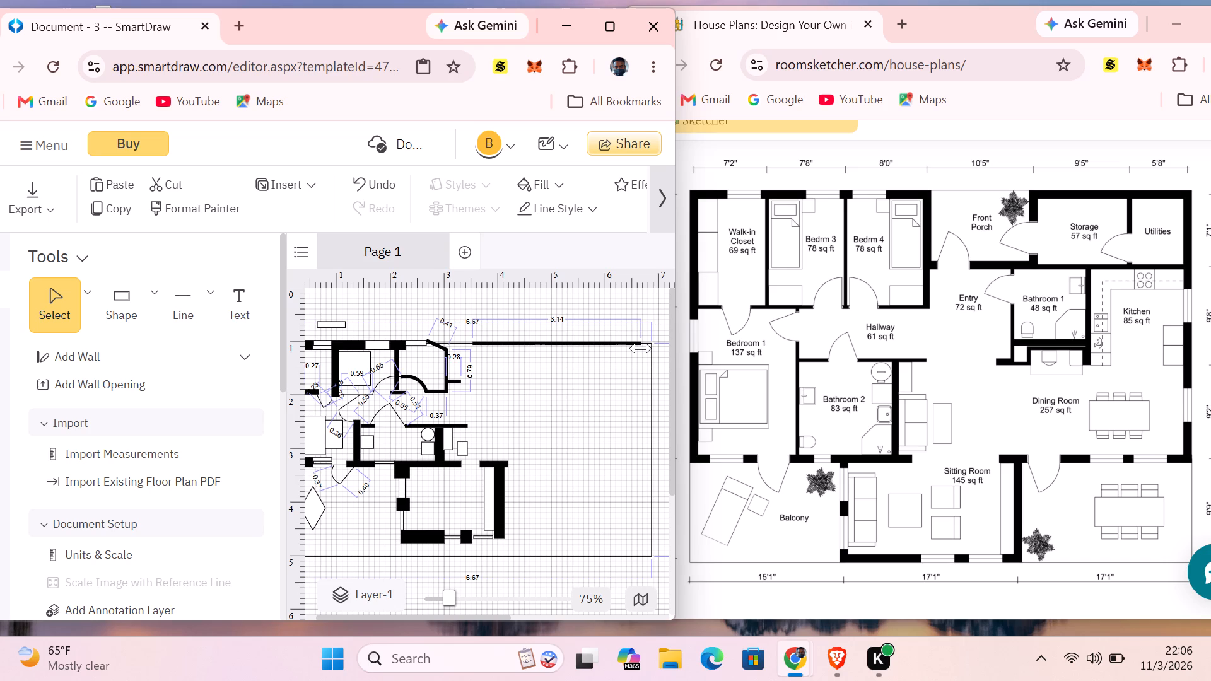
left_click_drag(641, 348, 628, 349)
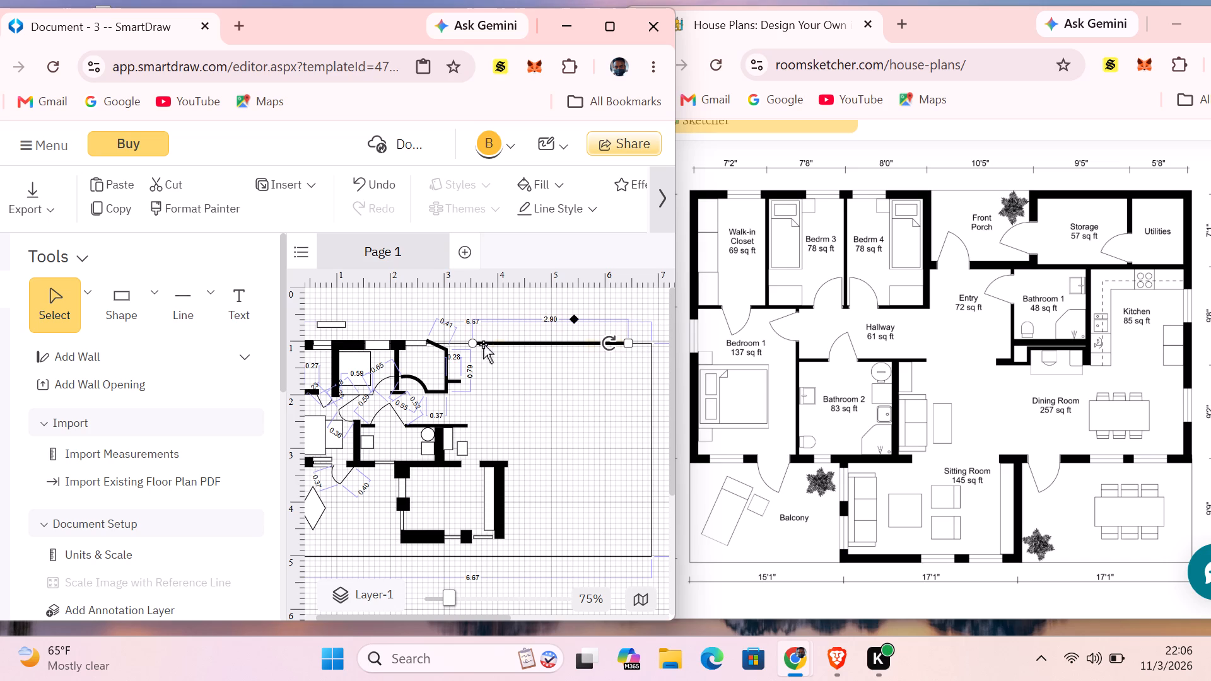
Shorten the new upper wall line from its porch-side end to a length of about 2.49.
left_click_drag(470, 342, 488, 340)
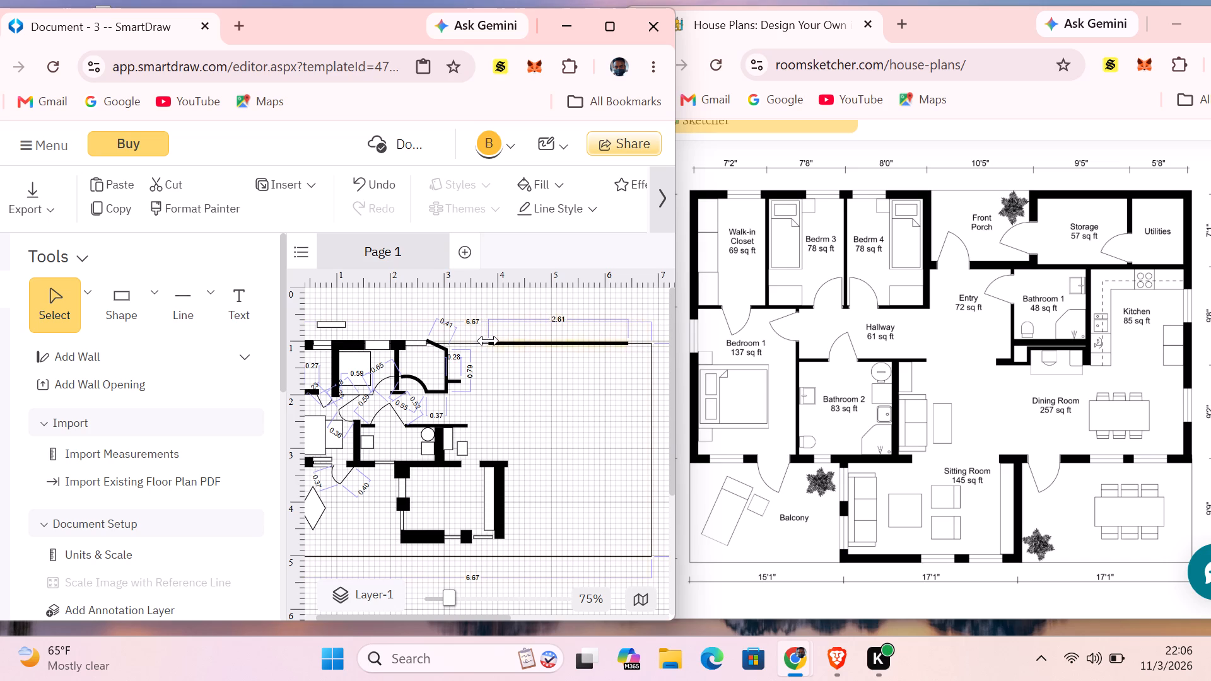
left_click_drag(488, 340, 496, 344)
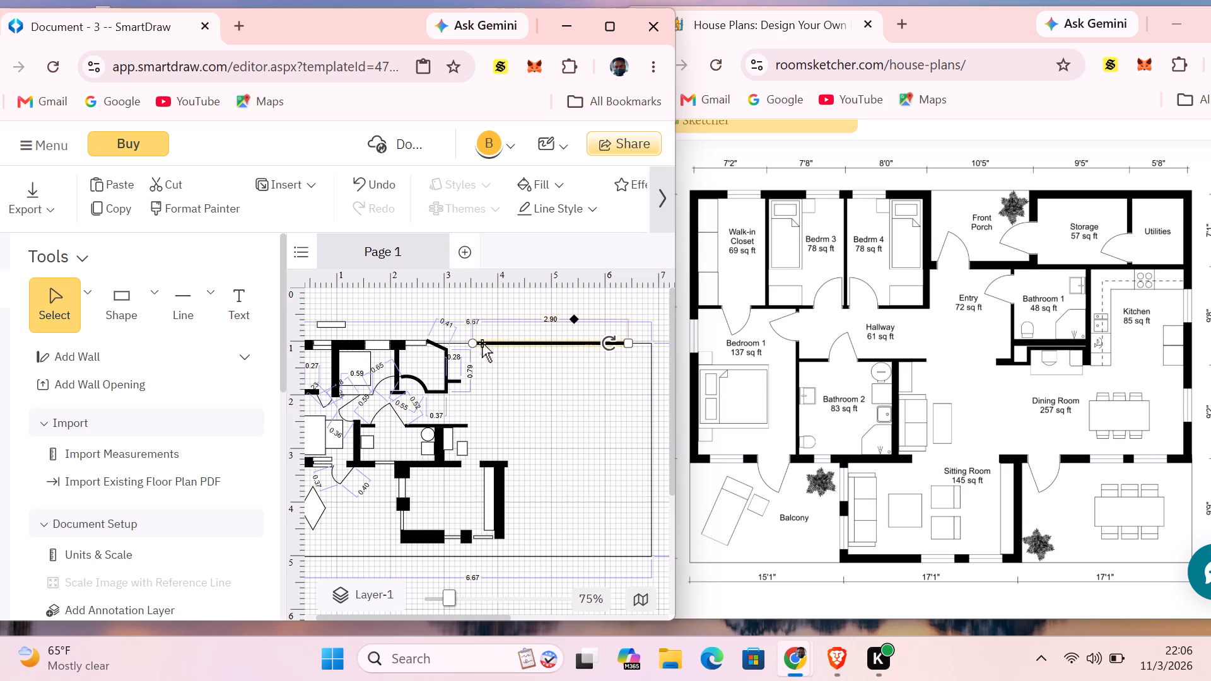
left_click_drag(473, 346, 494, 345)
left_click_drag(475, 344, 482, 342)
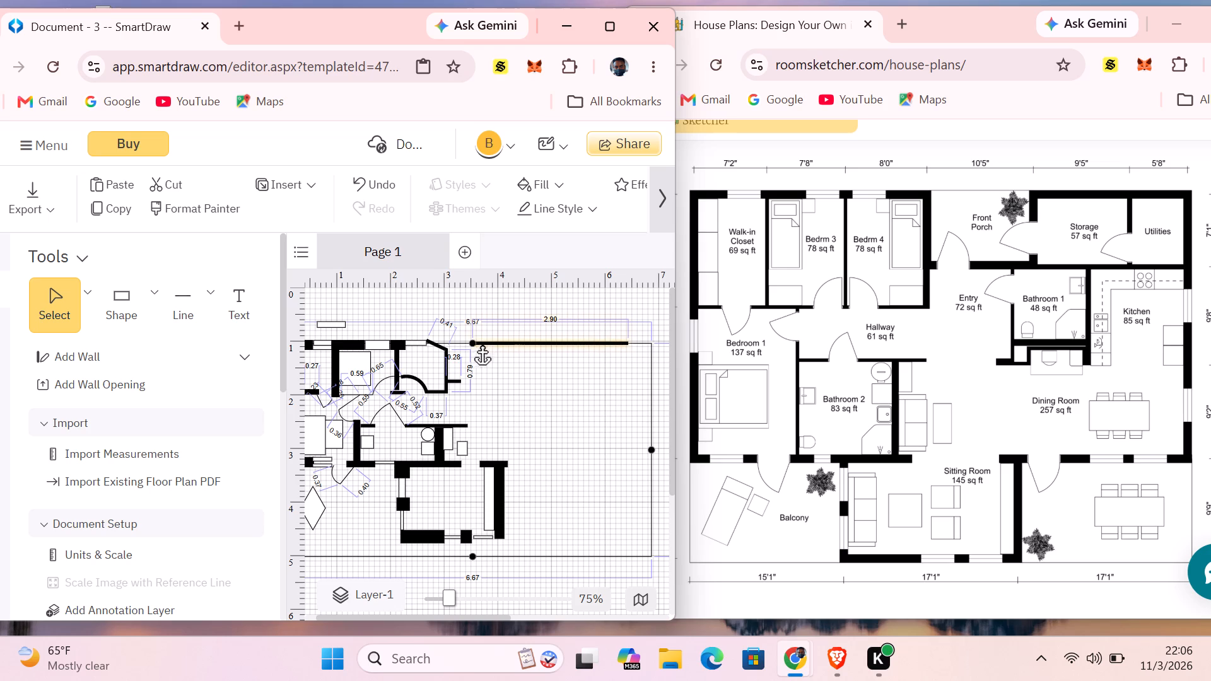
left_click_drag(482, 342, 483, 342)
left_click(487, 344)
left_click_drag(475, 346, 486, 342)
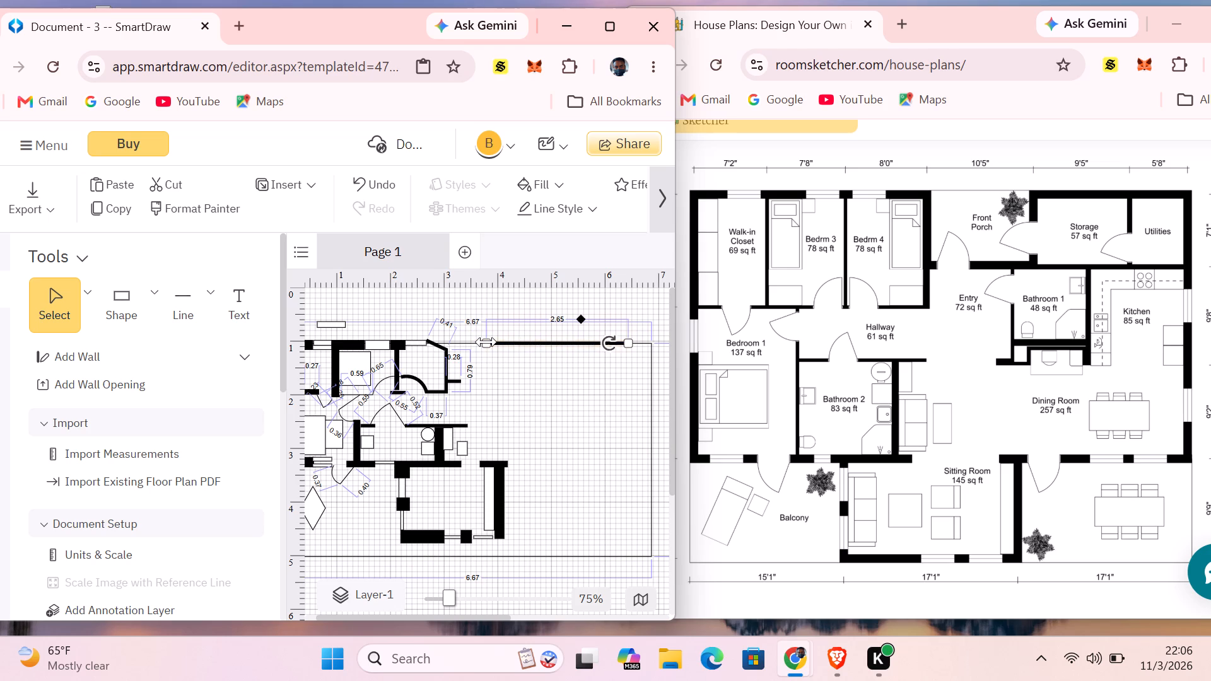
left_click(486, 342)
left_click_drag(488, 342, 494, 341)
left_click(495, 368)
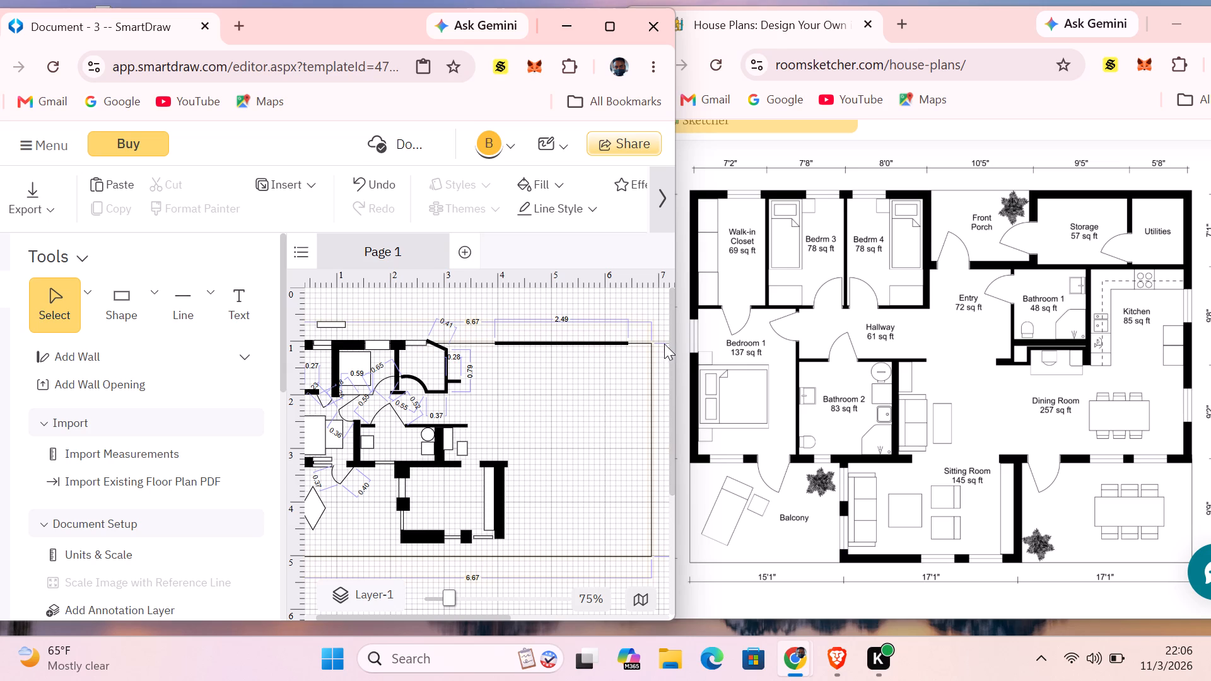
Set the upper wall line above Storage and Utilities to a heavier preset line thickness.
left_click(579, 343)
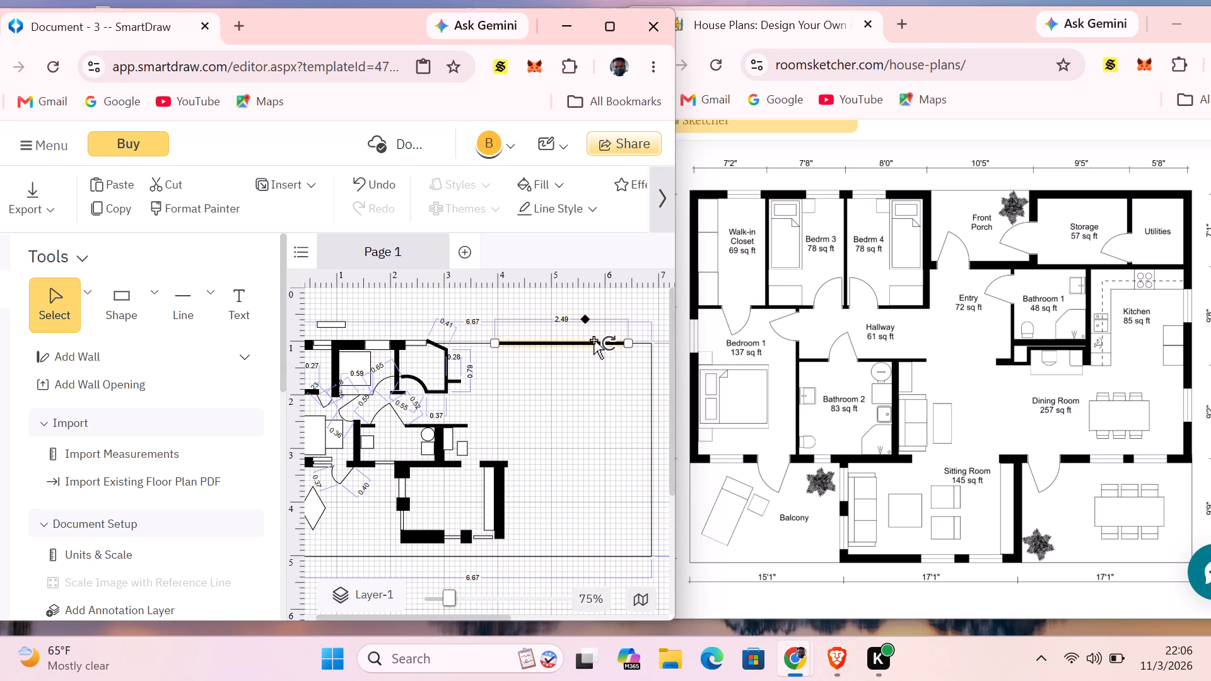
left_click(604, 375)
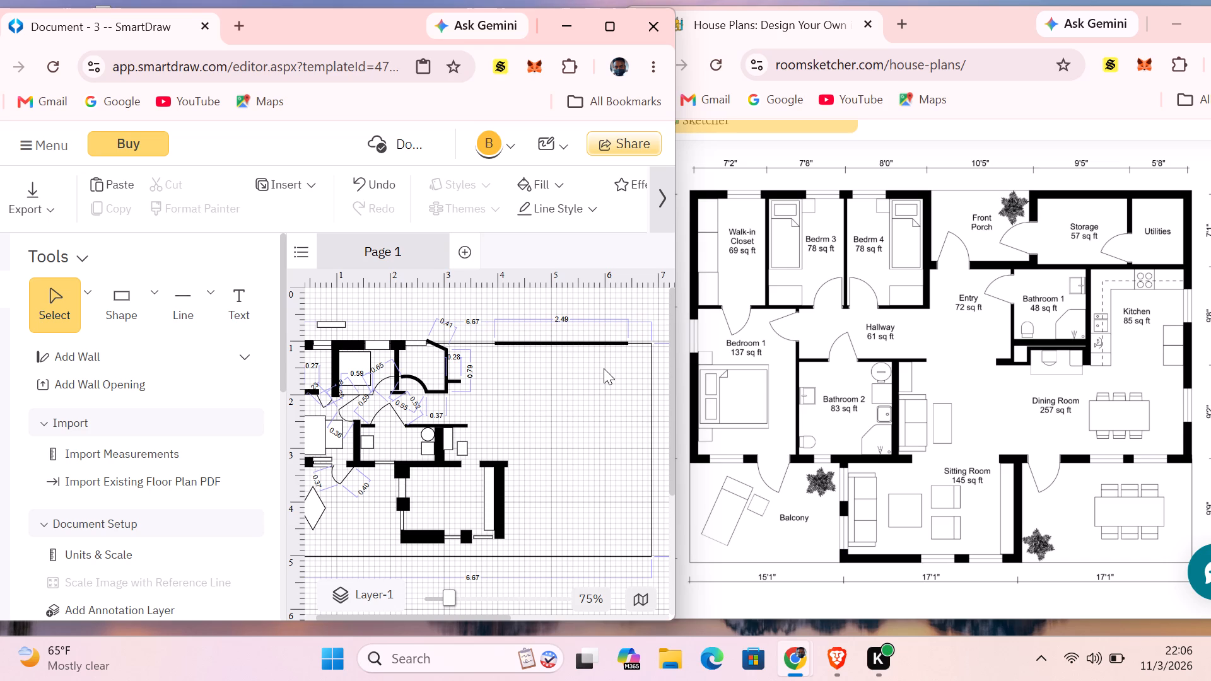
left_click(565, 342)
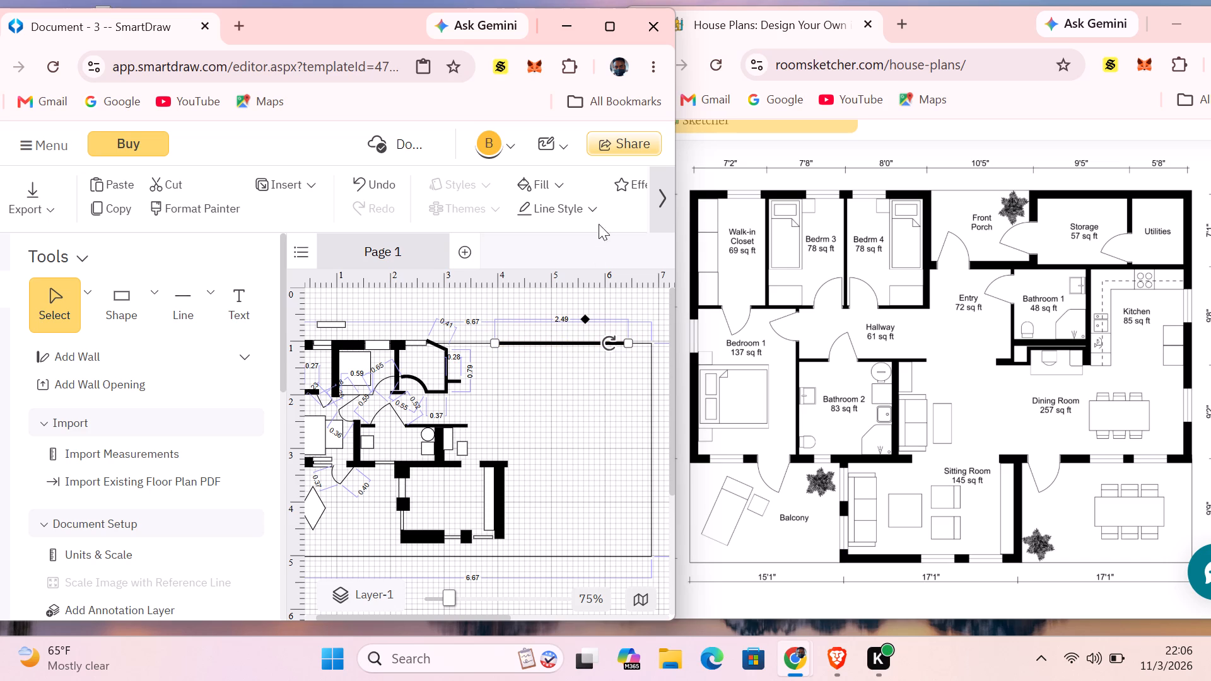
left_click(595, 201)
left_click(653, 287)
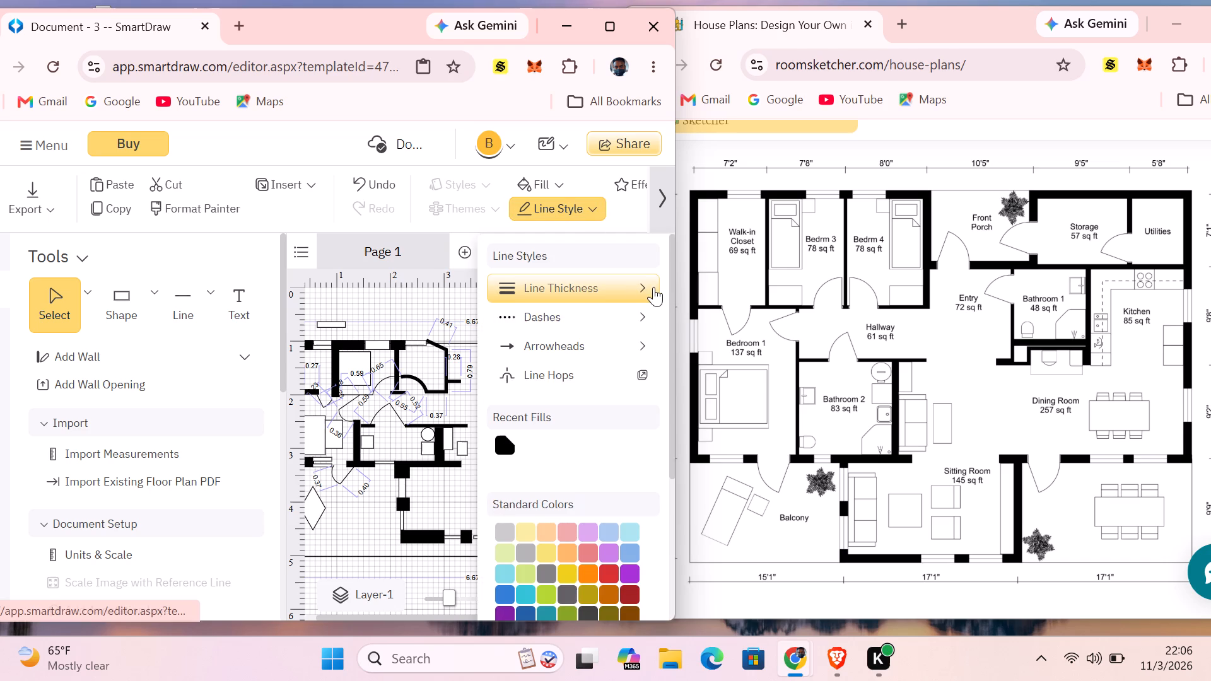
left_click(444, 472)
left_click(576, 385)
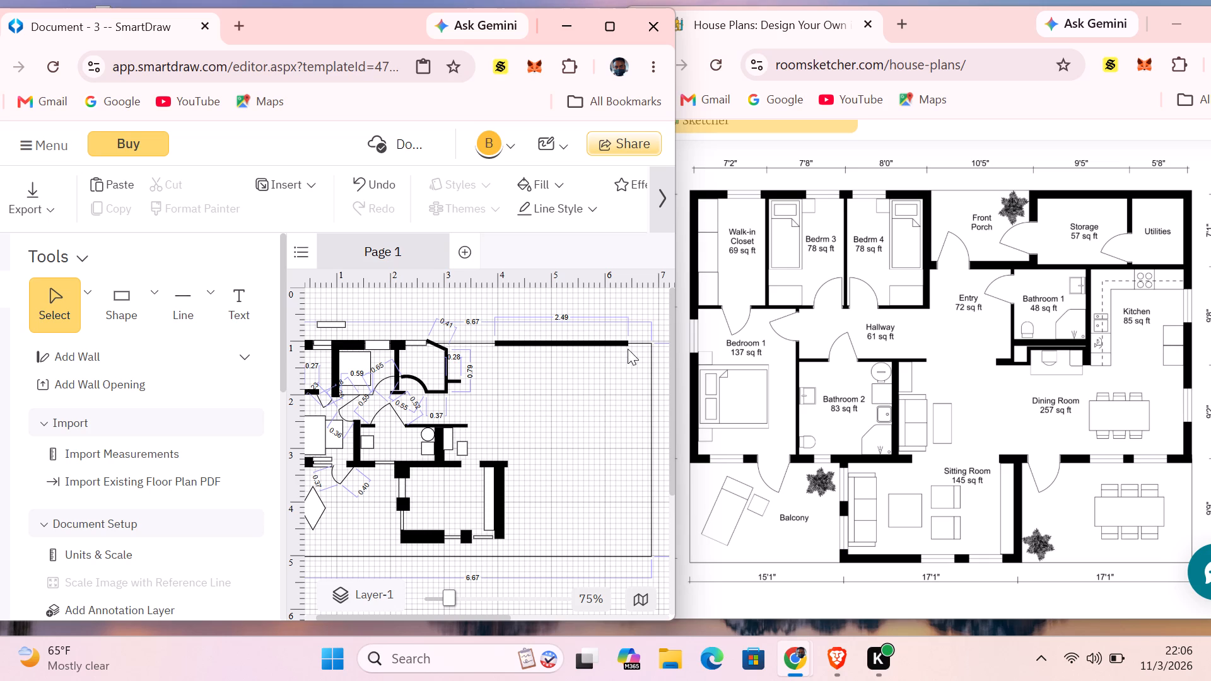
Draw a short straight line about 0.24 long downward from the porch-side end of the upper wall as Storage's side wall.
left_click(216, 300)
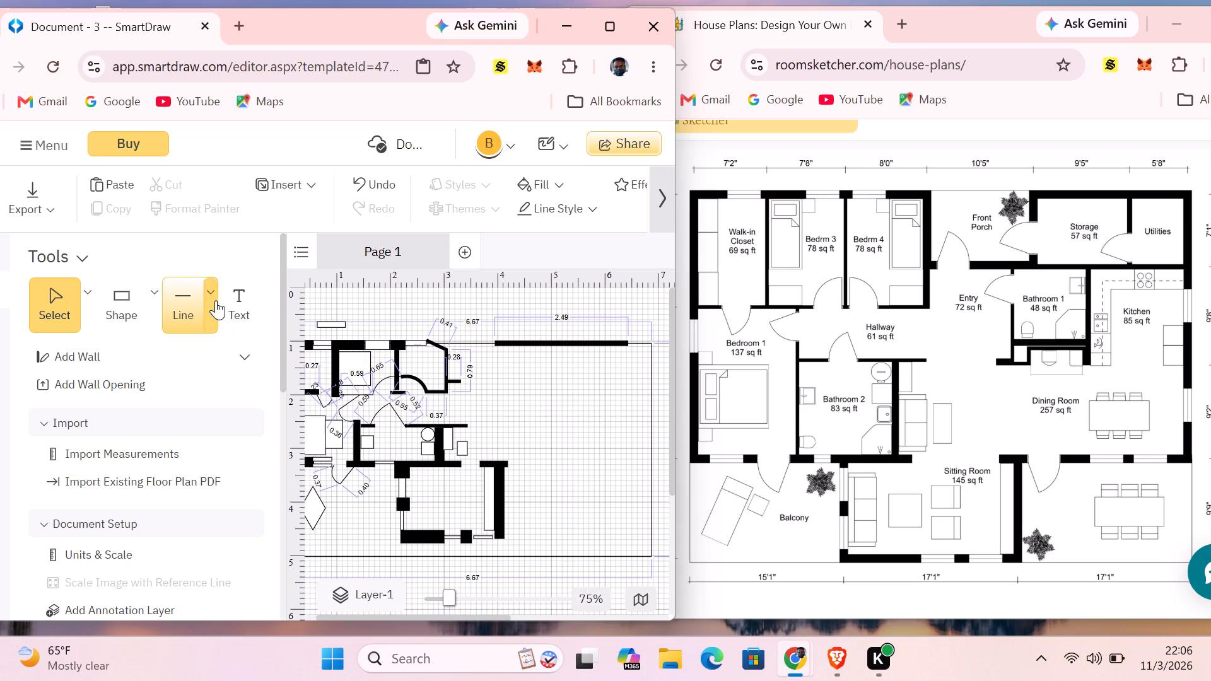
left_click(278, 367)
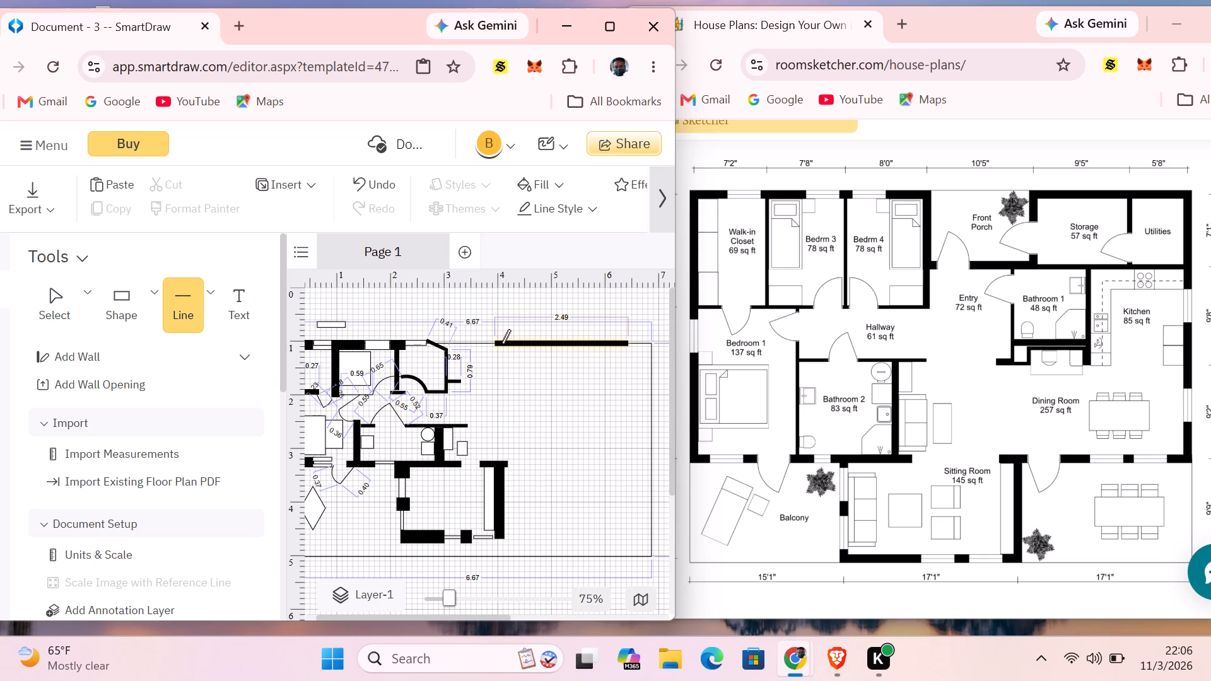
left_click_drag(496, 346, 496, 358)
left_click(522, 351)
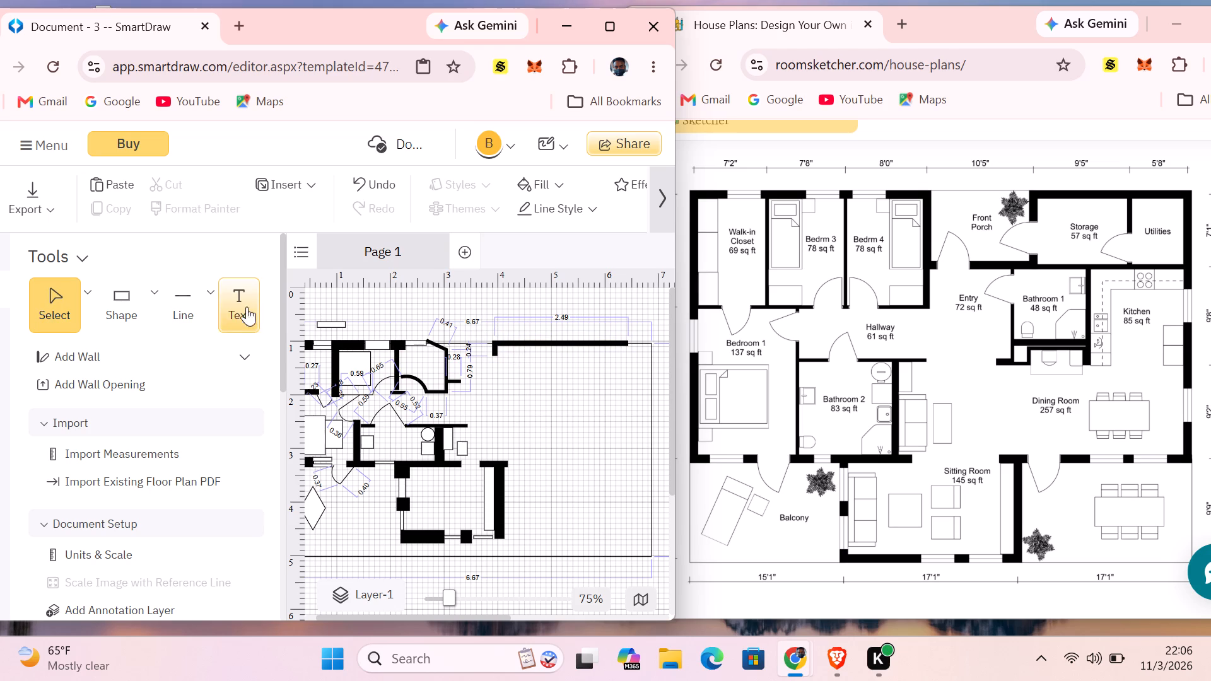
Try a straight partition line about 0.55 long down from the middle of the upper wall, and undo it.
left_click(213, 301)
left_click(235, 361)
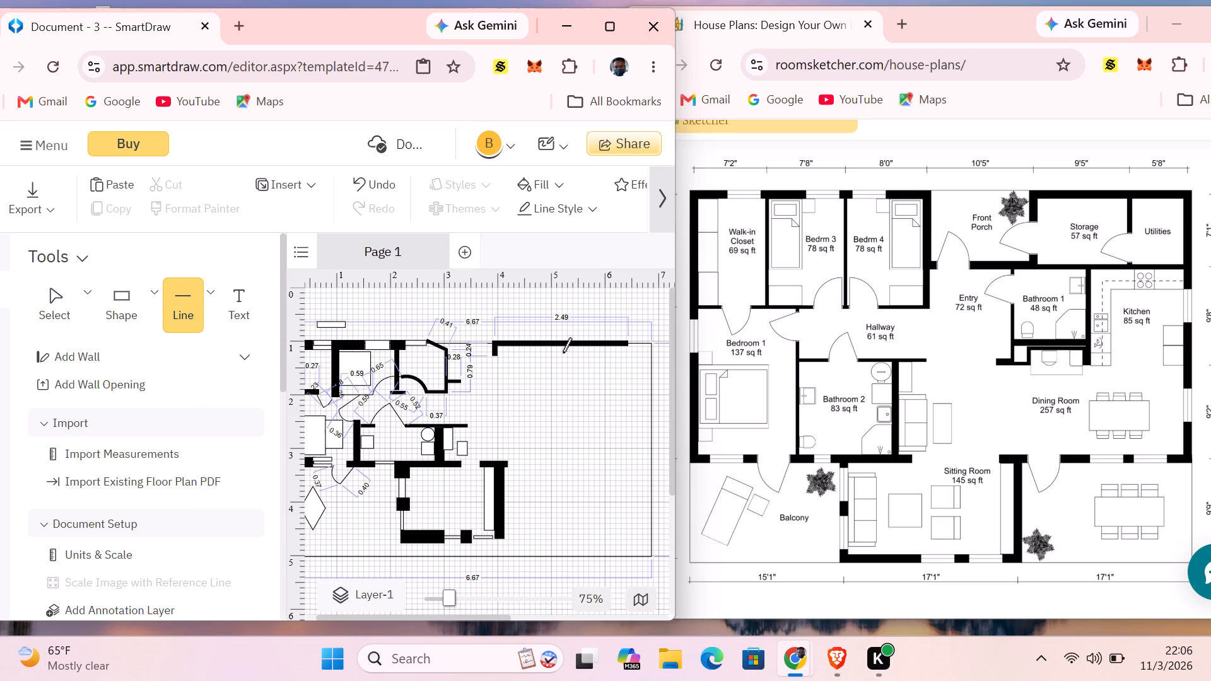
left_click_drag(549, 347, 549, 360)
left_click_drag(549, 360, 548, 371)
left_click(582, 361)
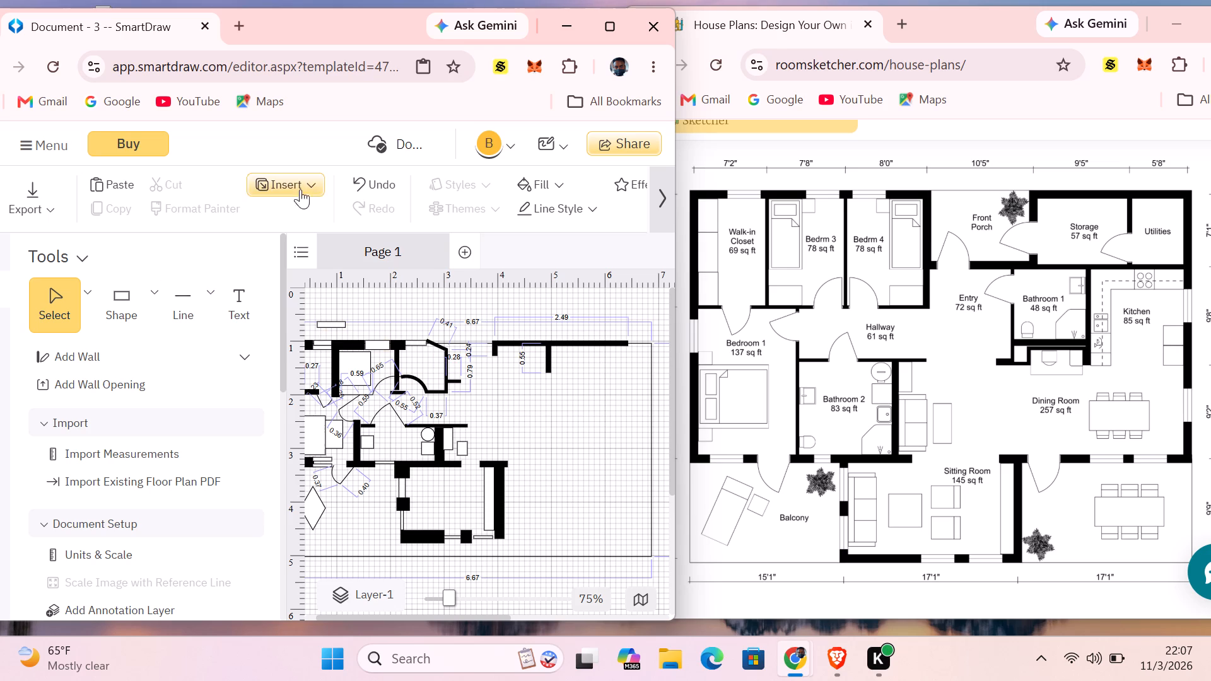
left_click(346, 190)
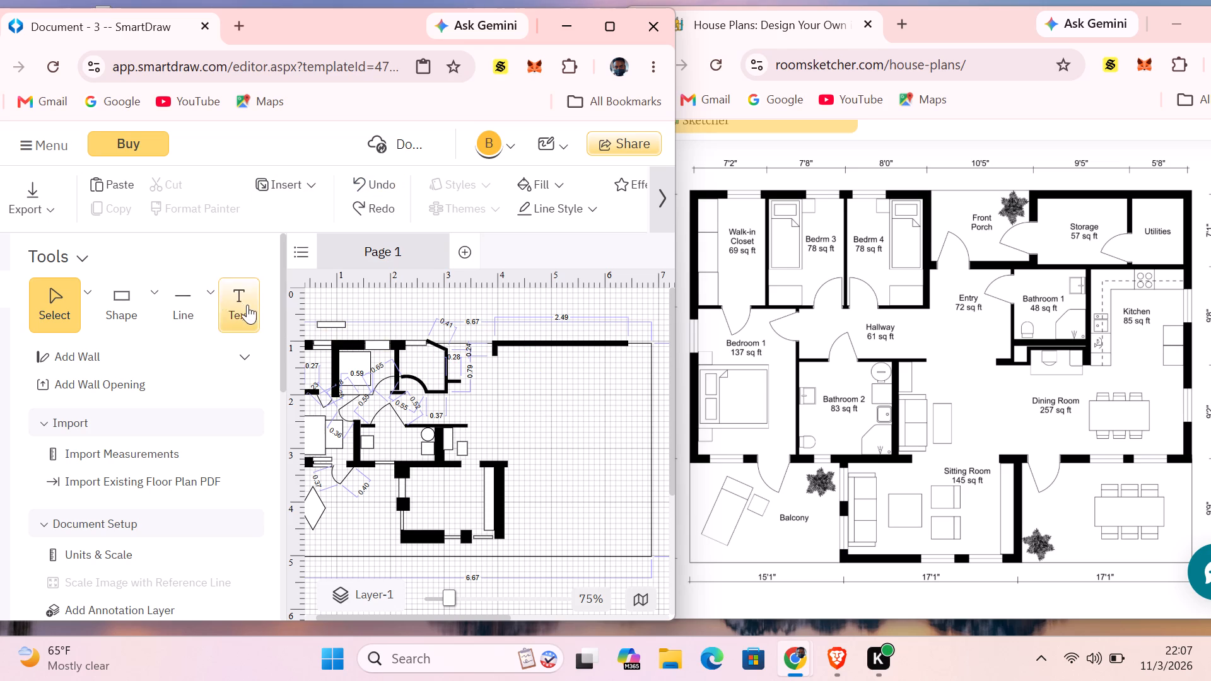
Draw a vertical straight line about 0.55 long down from the upper wall to divide Storage from Utilities.
left_click(213, 291)
left_click(259, 361)
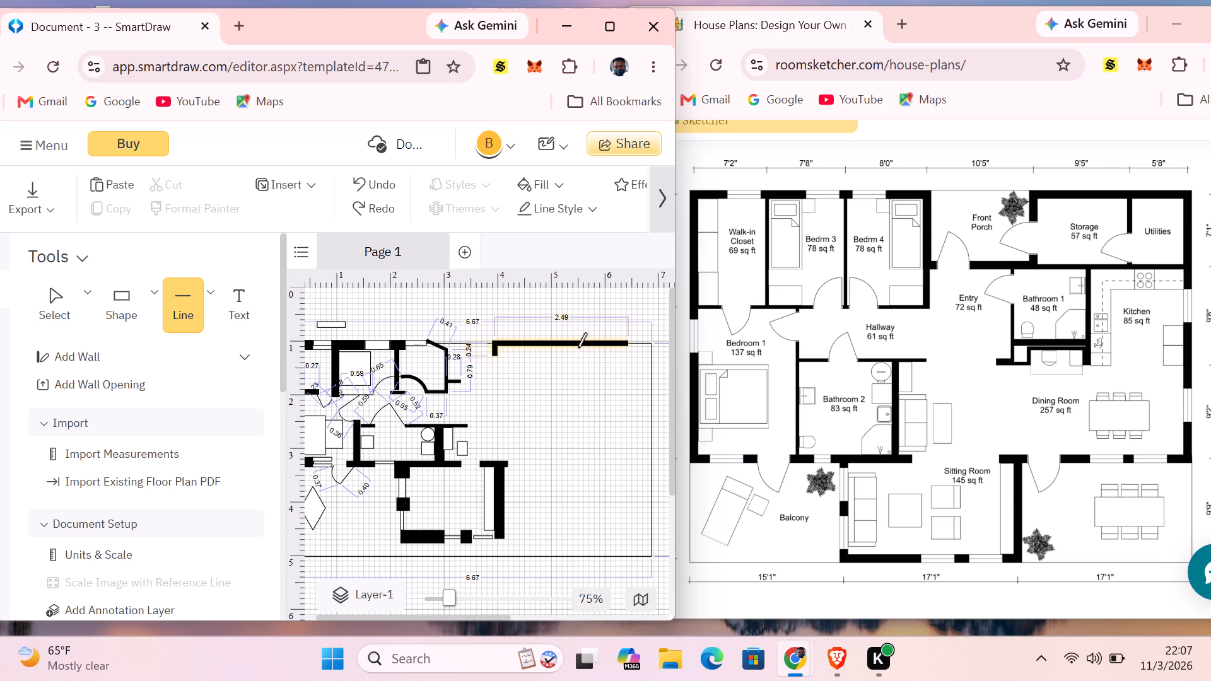
left_click_drag(576, 347, 578, 370)
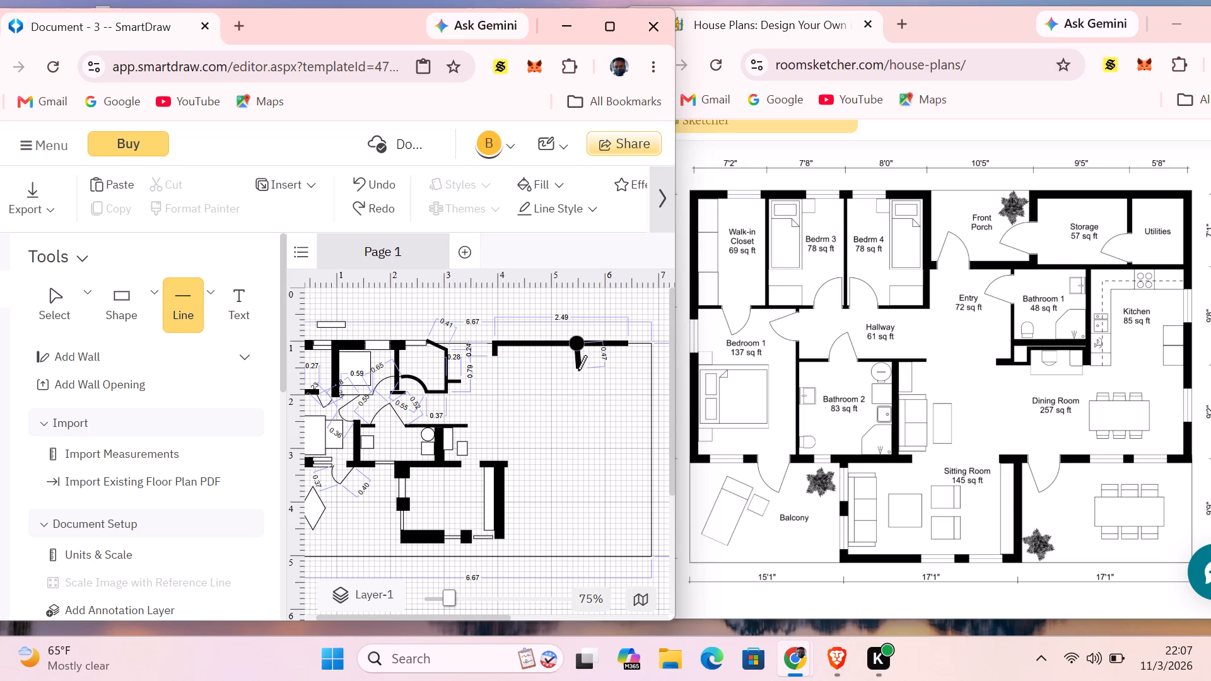
left_click_drag(578, 370, 576, 371)
left_click(604, 363)
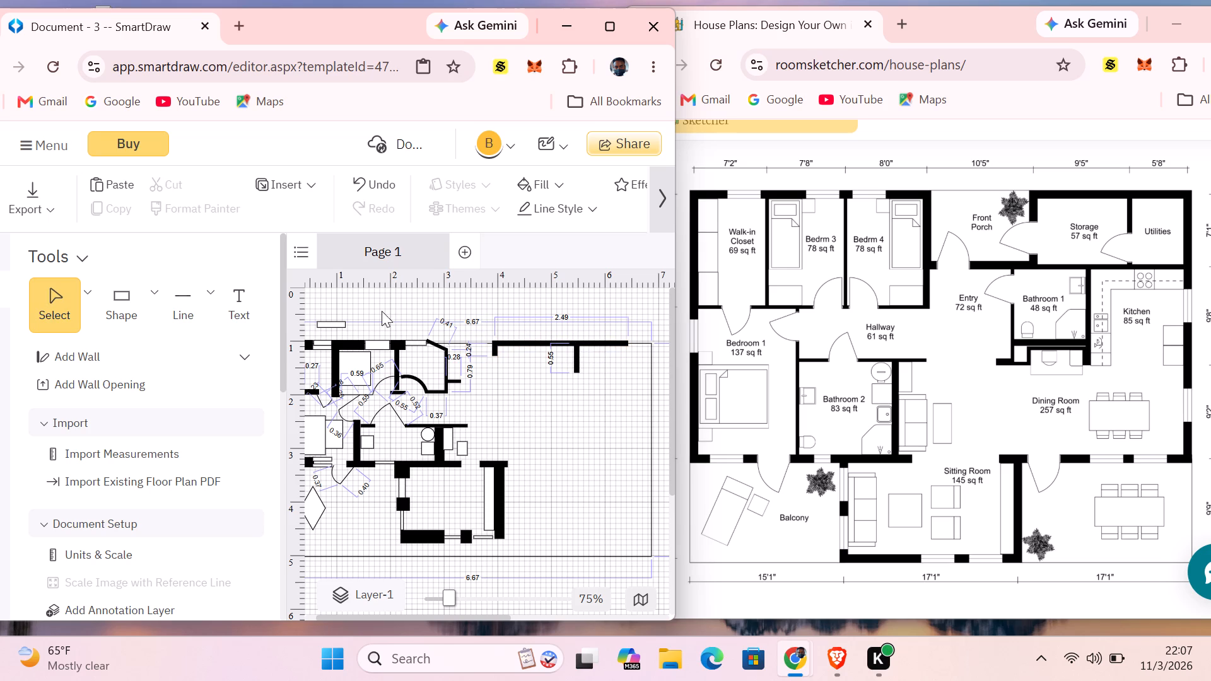
Draw a vertical straight line about 1.08 long down from the outer end of the upper wall as Utilities' outer side wall.
left_click(213, 296)
left_click(267, 368)
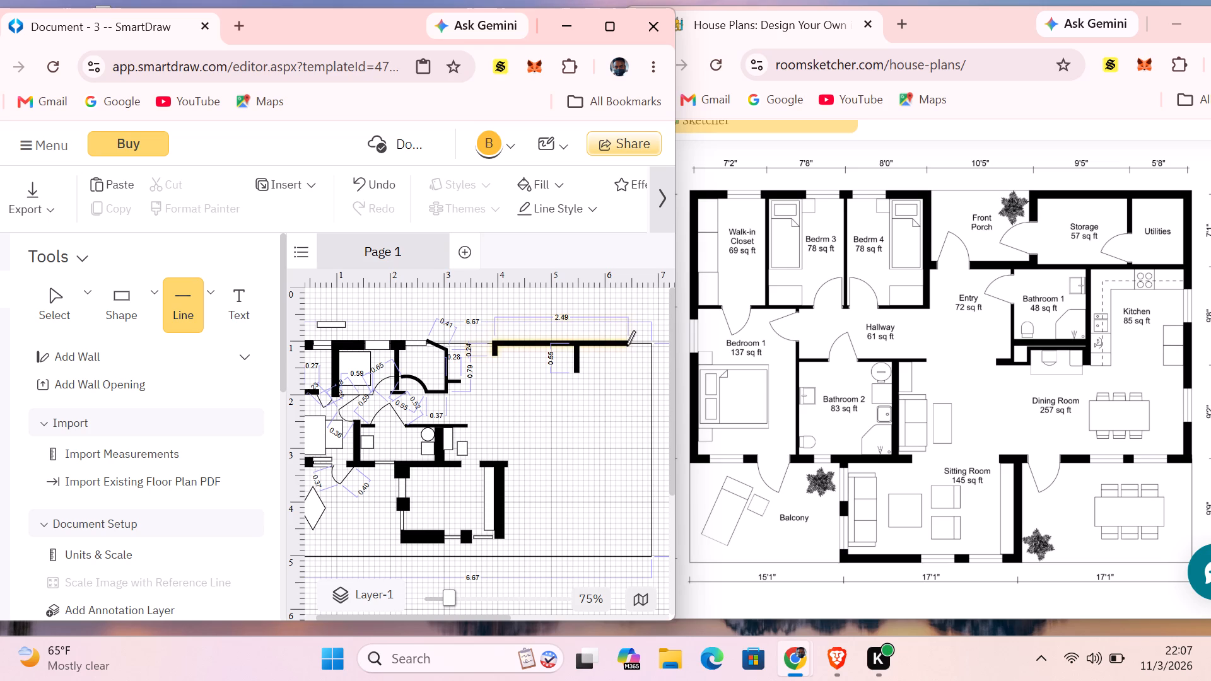
left_click_drag(626, 346, 624, 368)
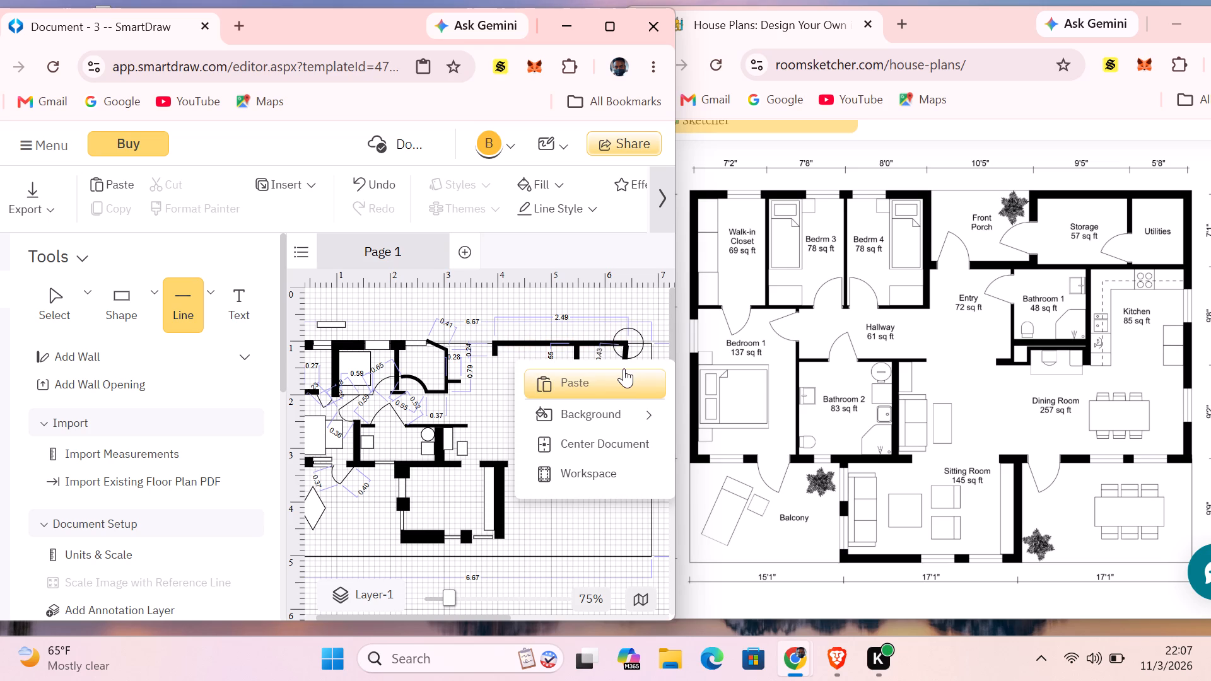
left_click_drag(624, 368, 626, 385)
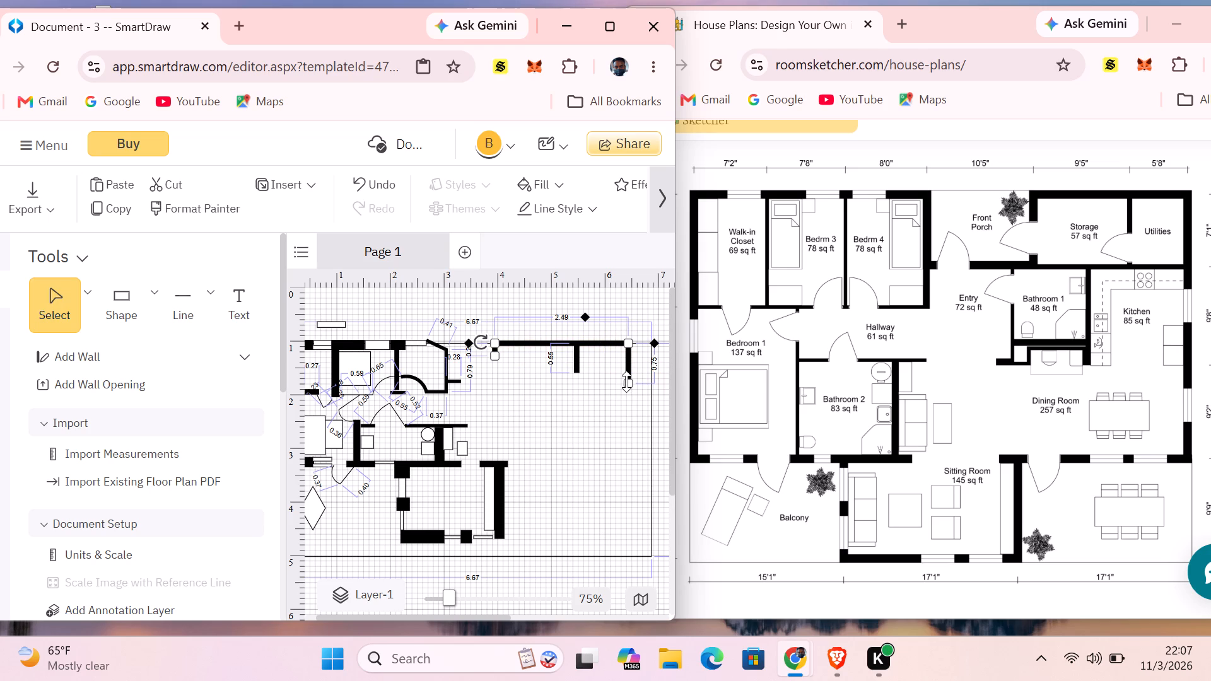
left_click_drag(626, 381, 628, 390)
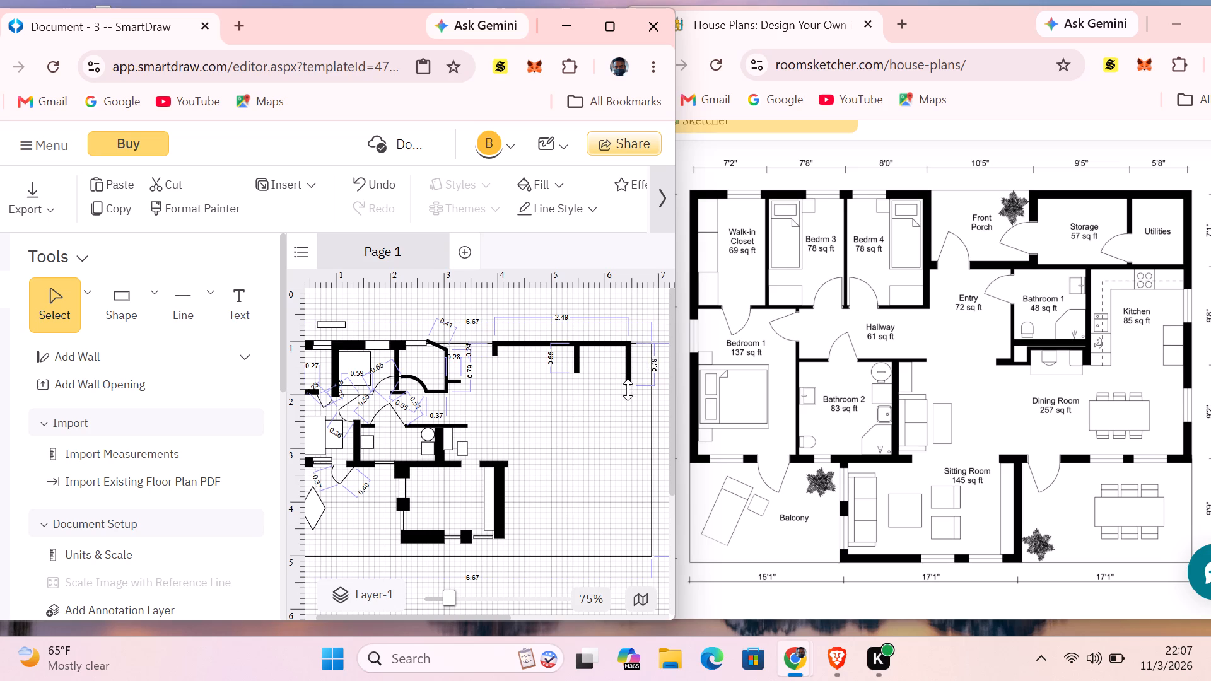
left_click_drag(628, 390, 627, 400)
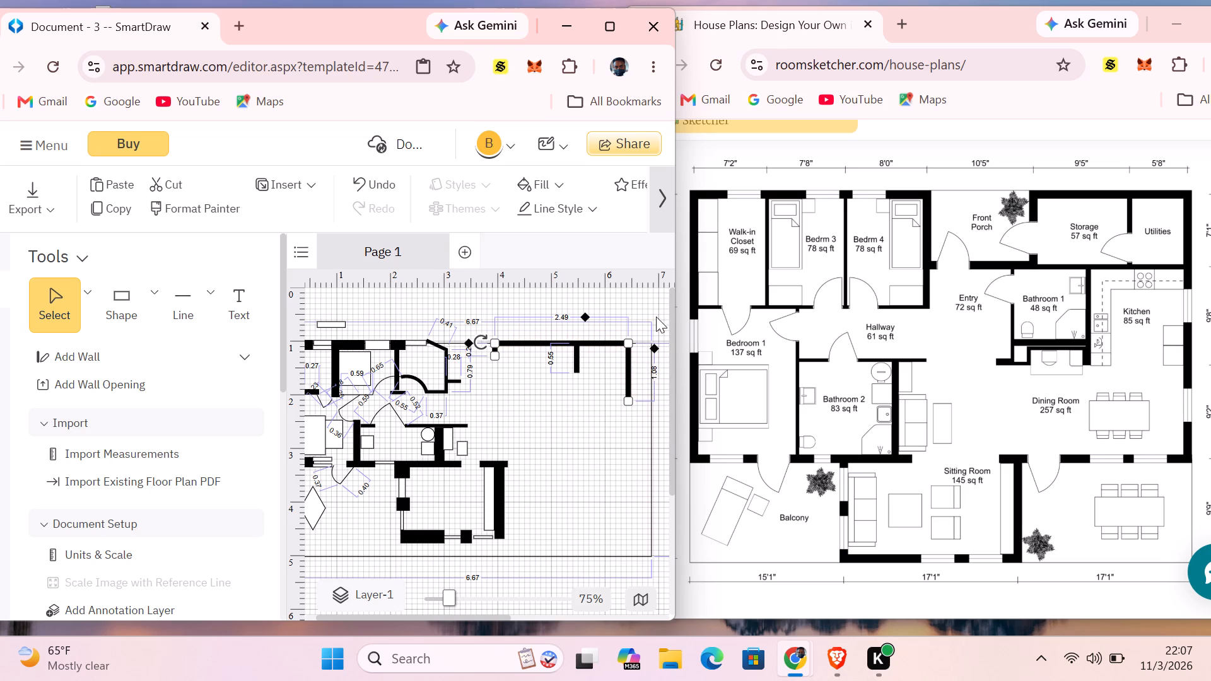
left_click(654, 309)
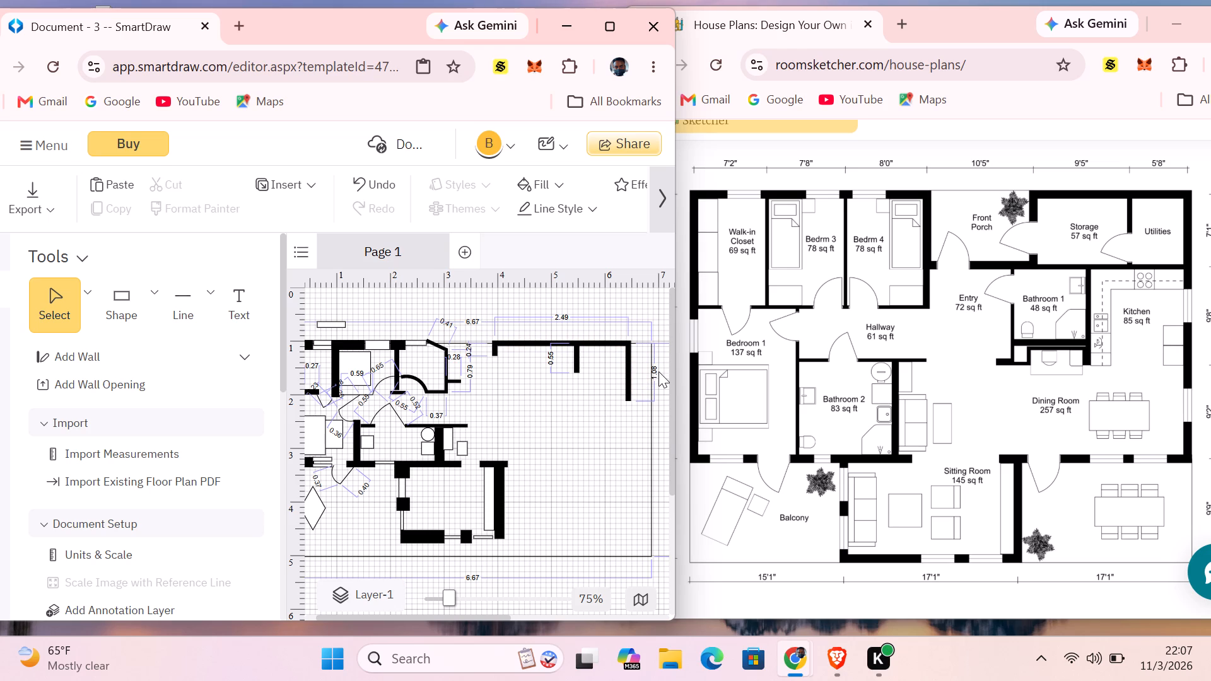
left_click(646, 397)
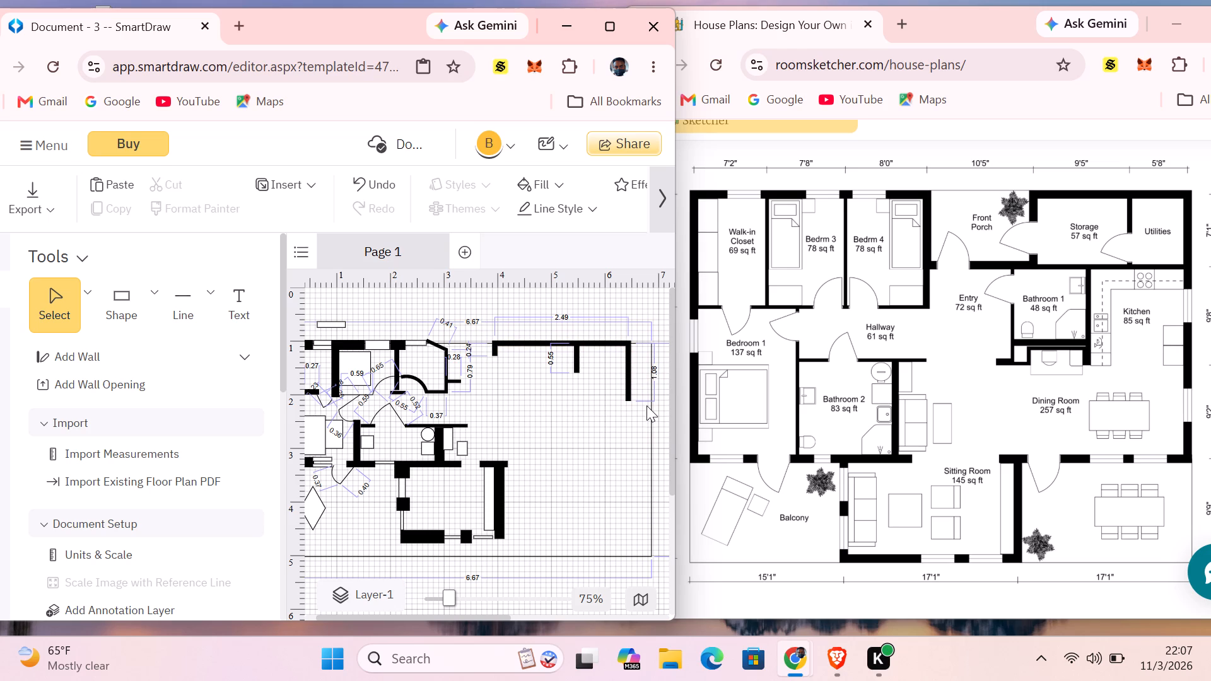
left_click(646, 405)
left_click(645, 445)
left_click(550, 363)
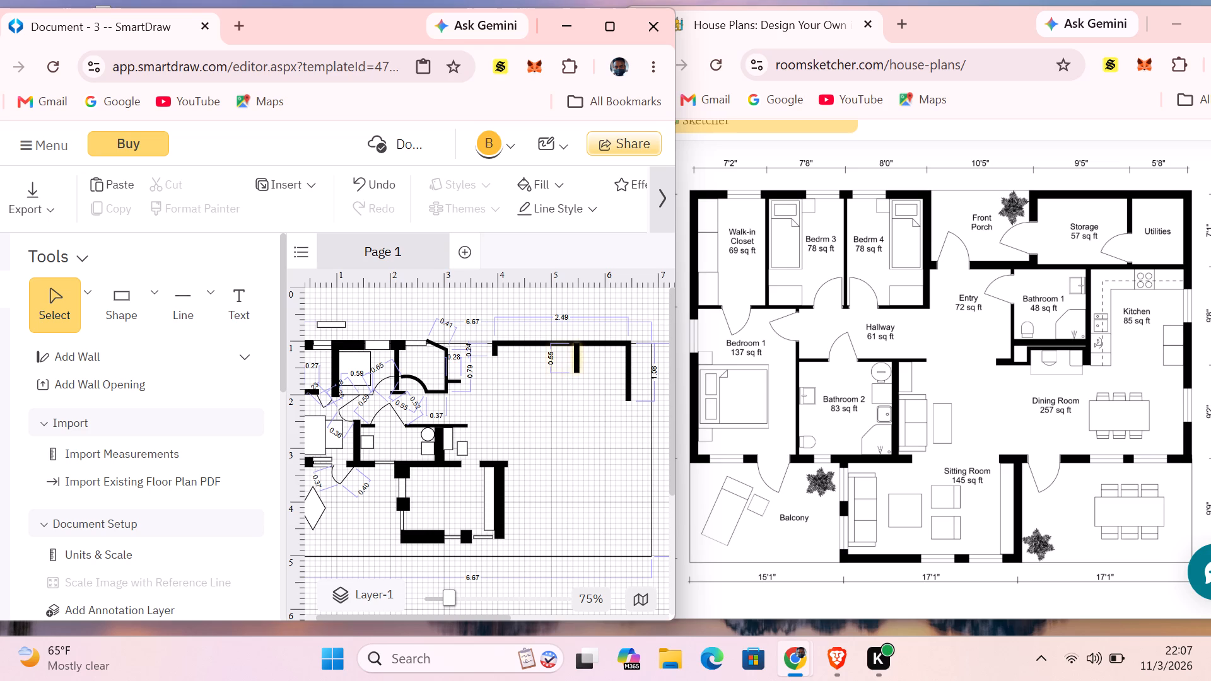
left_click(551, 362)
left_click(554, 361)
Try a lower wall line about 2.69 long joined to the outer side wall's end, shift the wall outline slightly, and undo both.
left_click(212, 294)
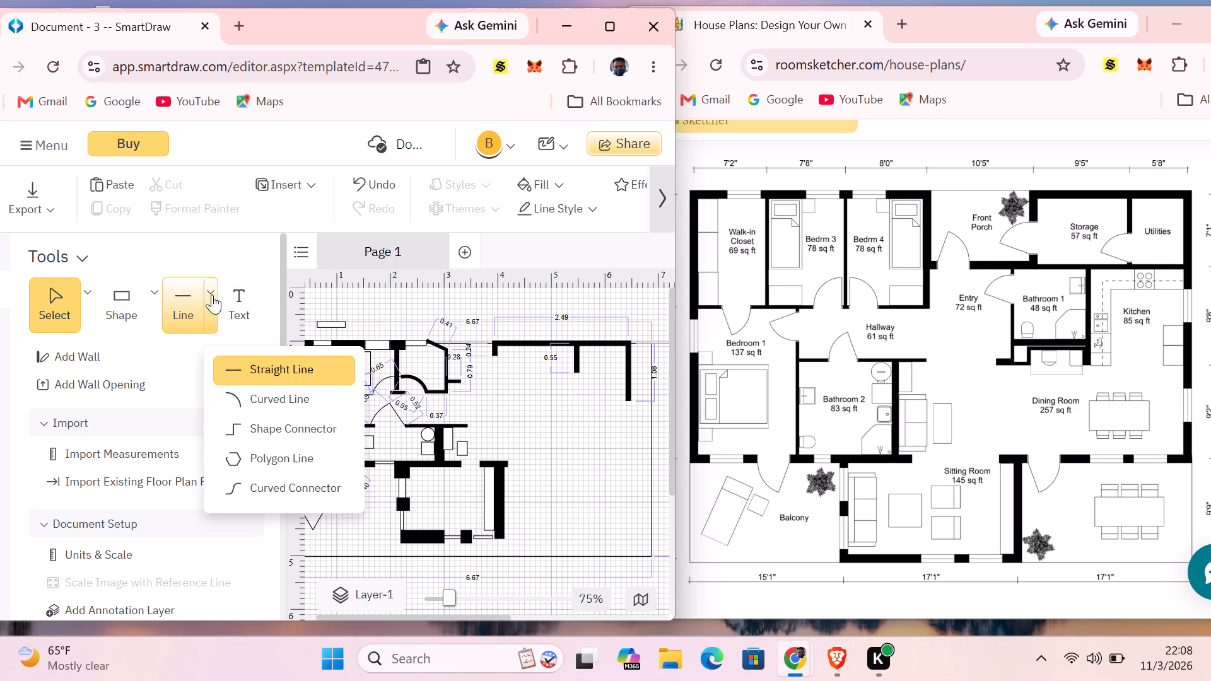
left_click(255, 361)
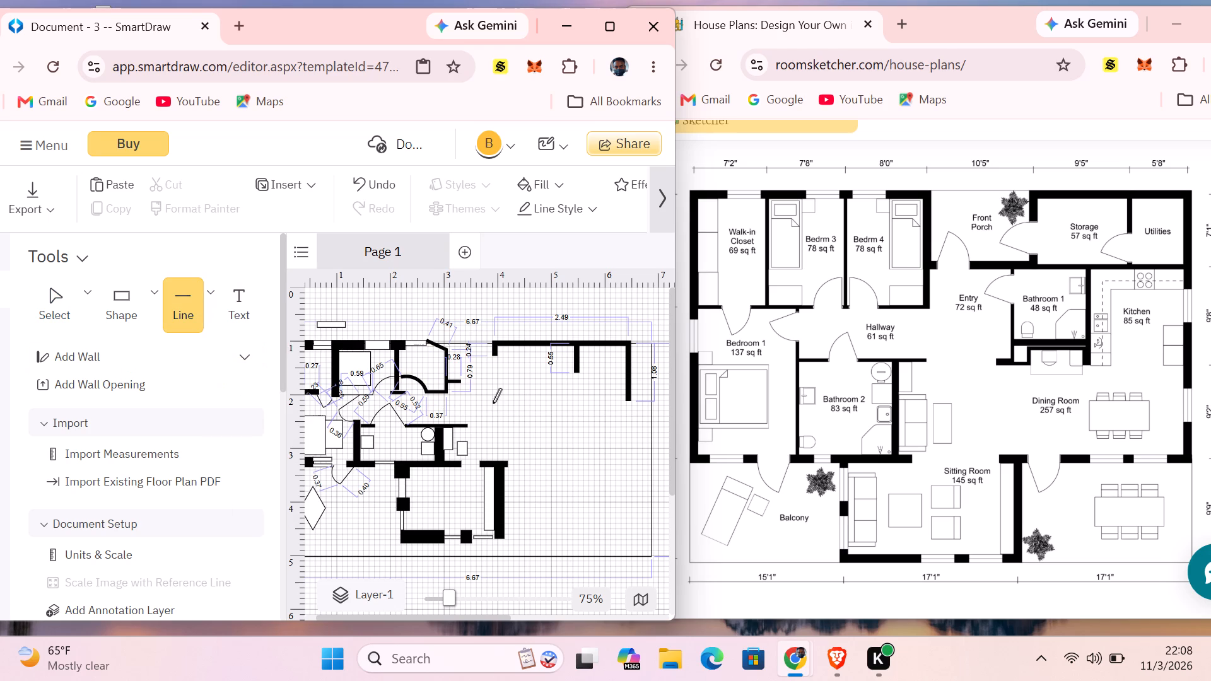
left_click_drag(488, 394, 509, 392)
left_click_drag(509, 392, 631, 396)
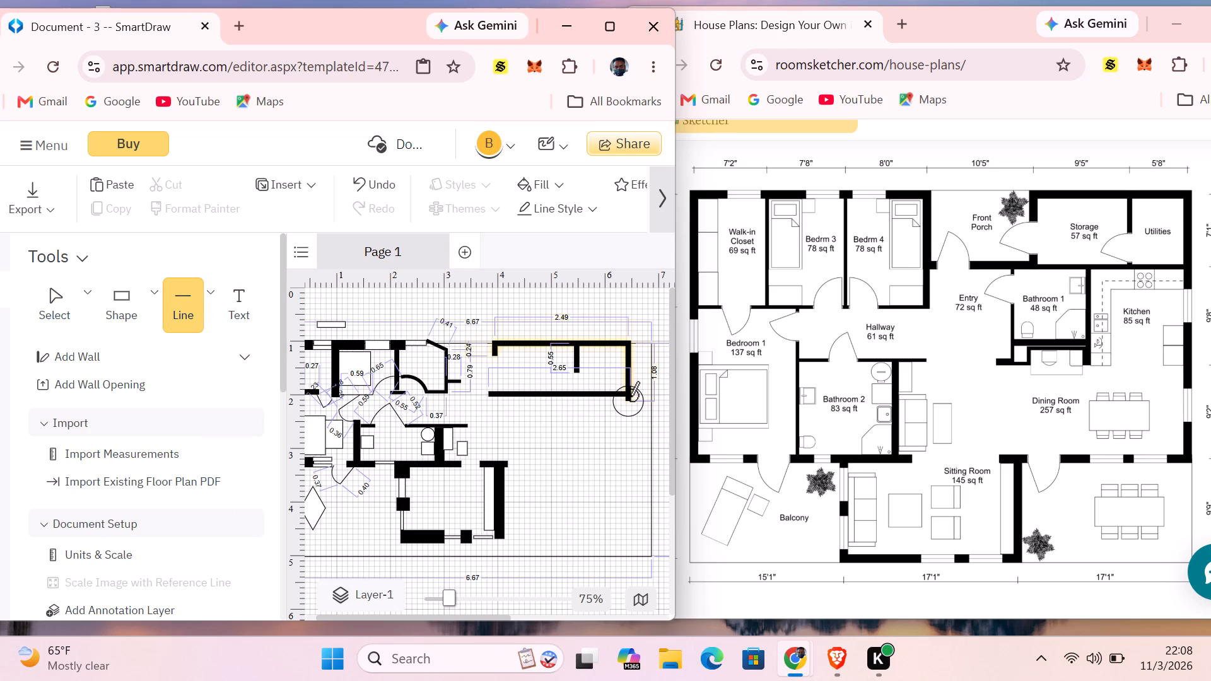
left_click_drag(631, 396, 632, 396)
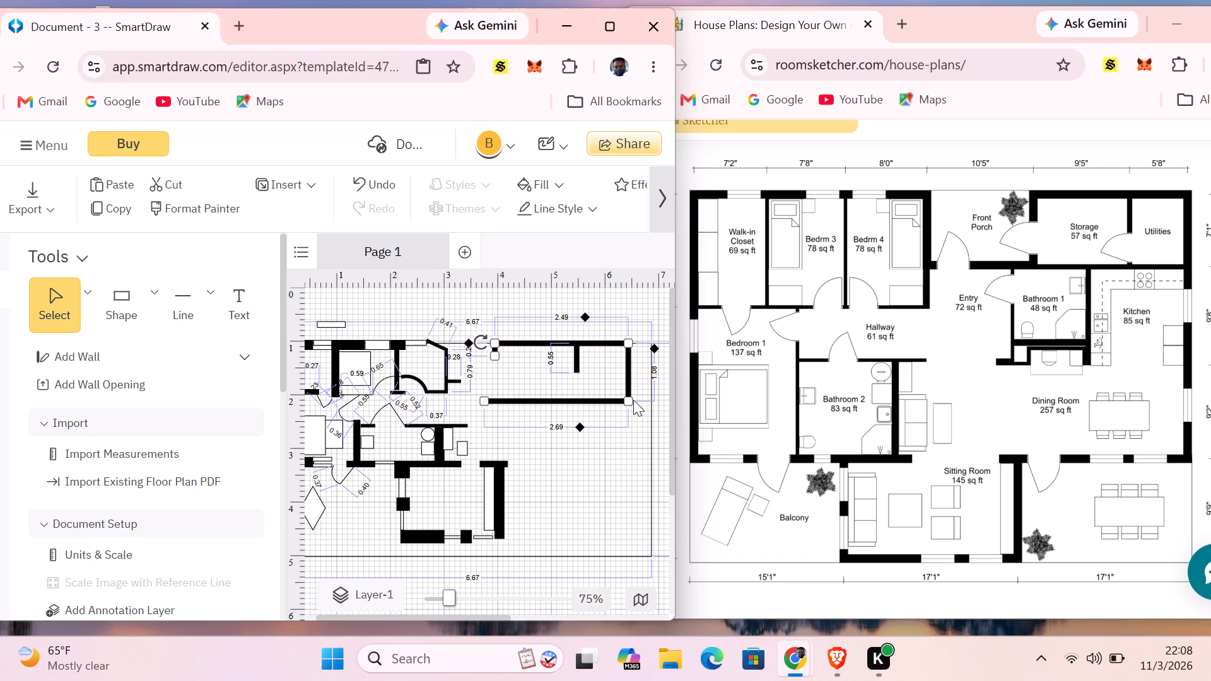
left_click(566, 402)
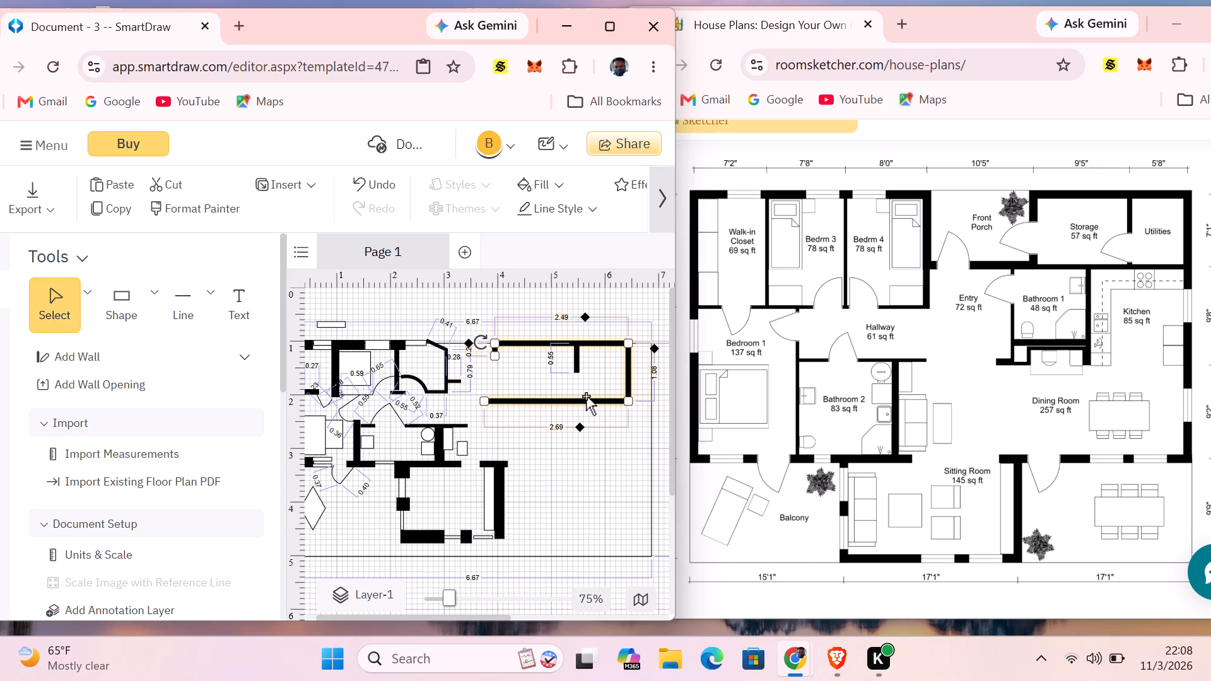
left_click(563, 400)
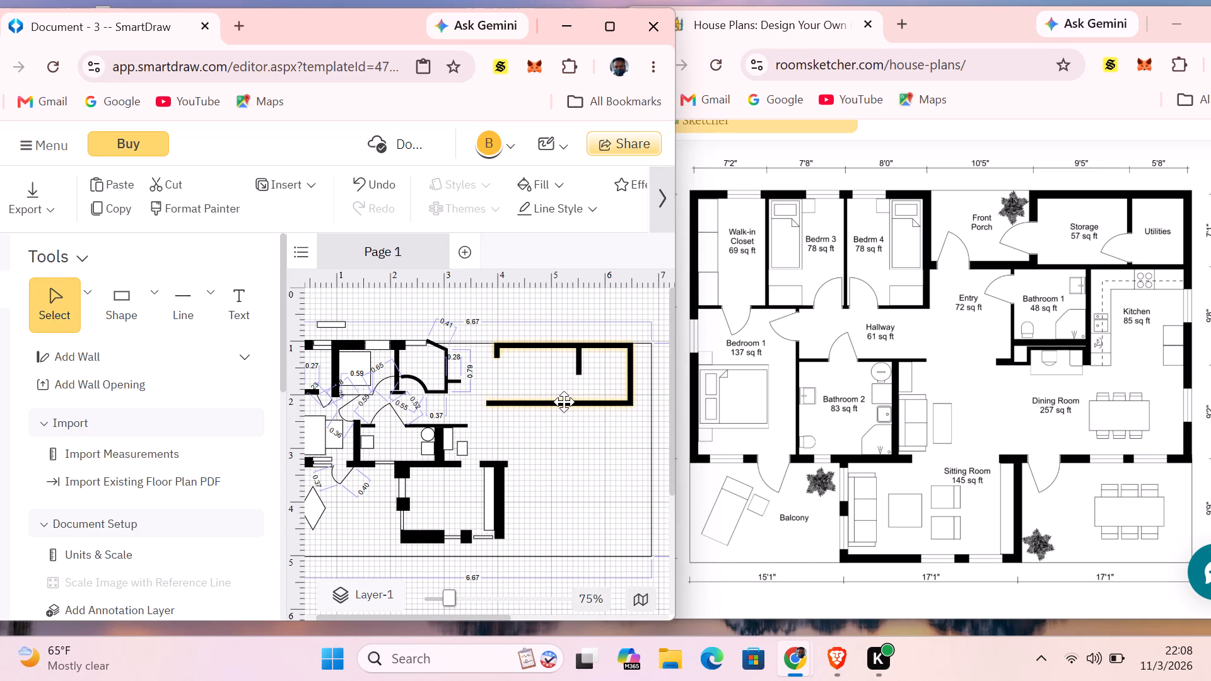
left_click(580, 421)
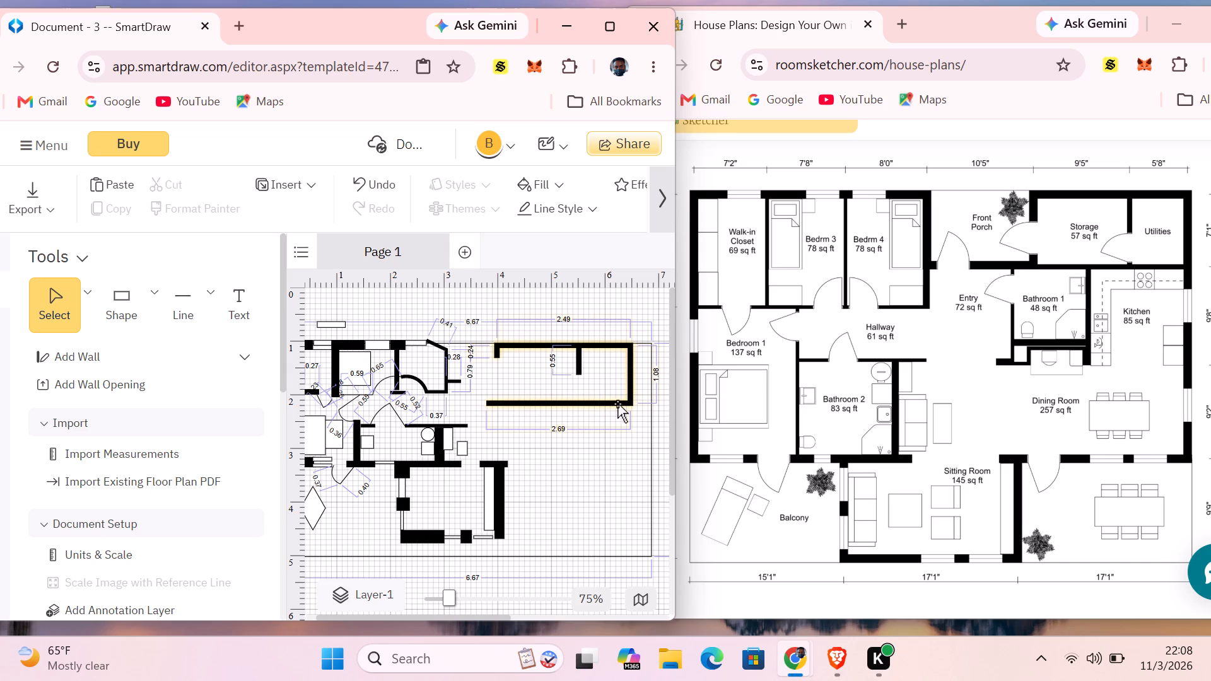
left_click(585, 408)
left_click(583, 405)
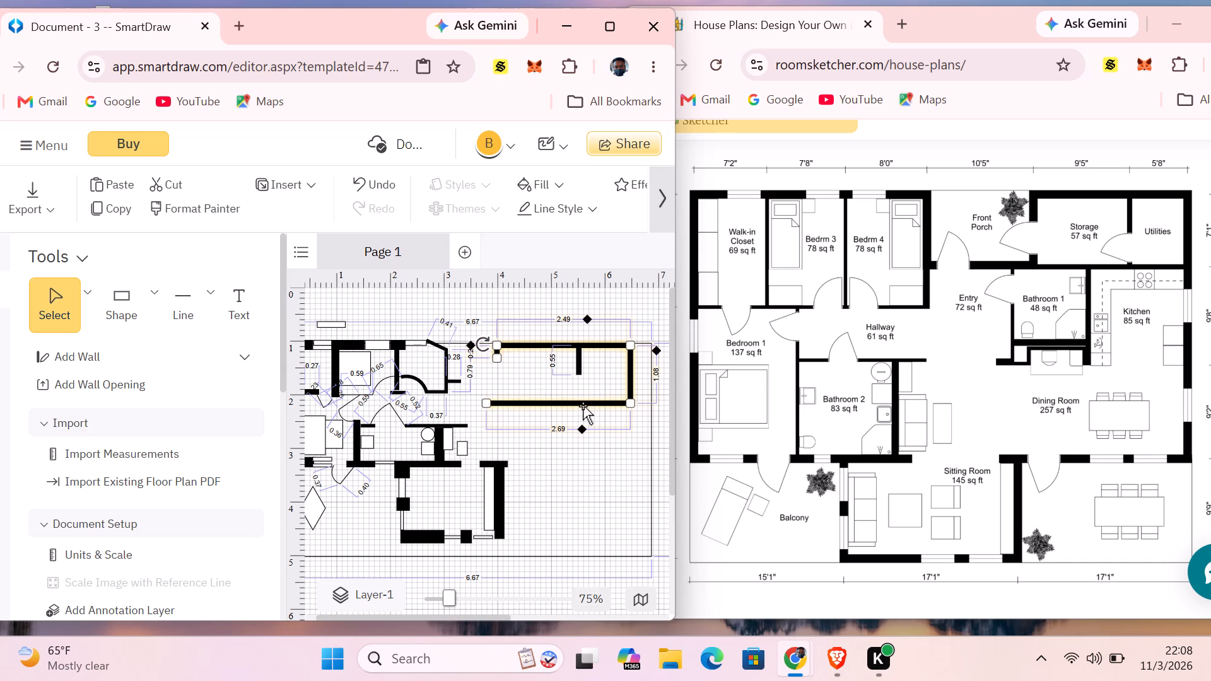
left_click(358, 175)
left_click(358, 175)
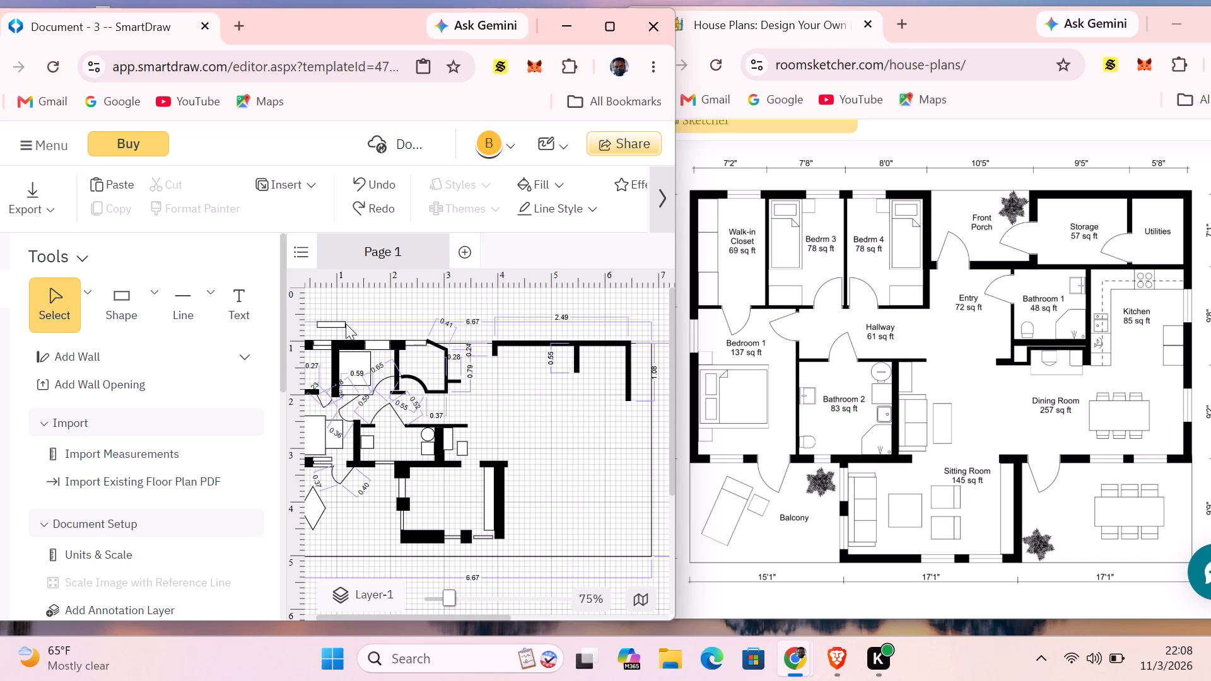
Draw the lower wall of Storage and Utilities as a horizontal straight line from the outer side wall, extended to about 2.80 long.
left_click(202, 302)
left_click(213, 299)
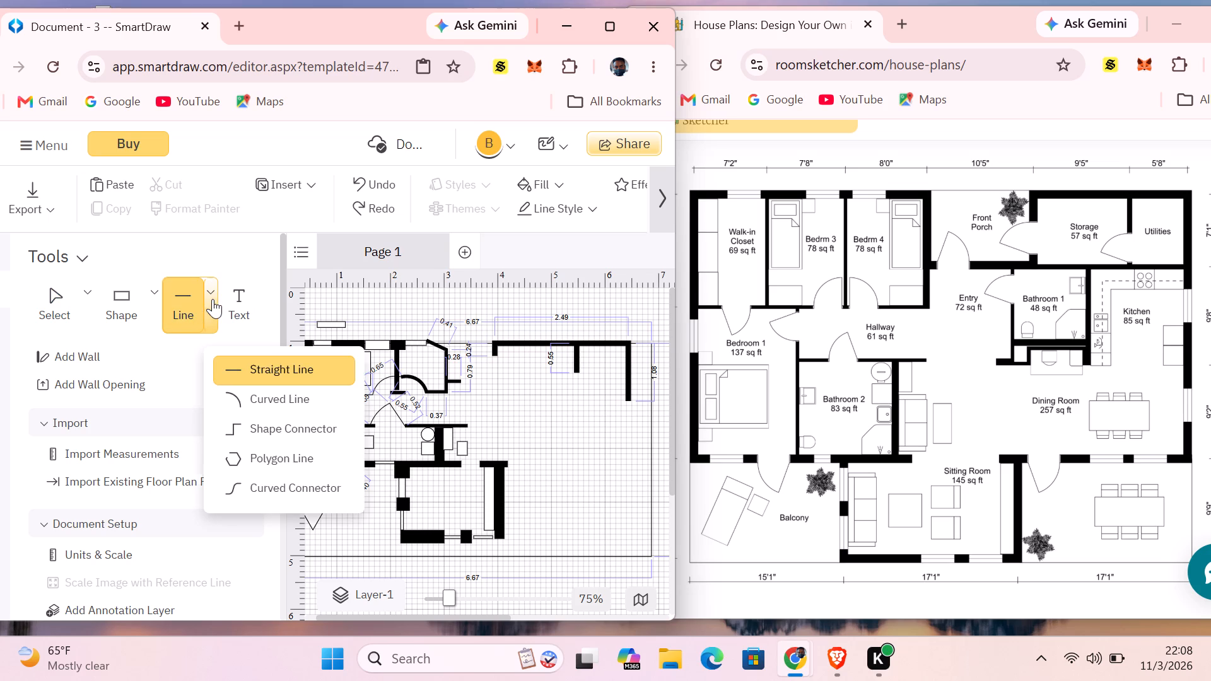
left_click(291, 370)
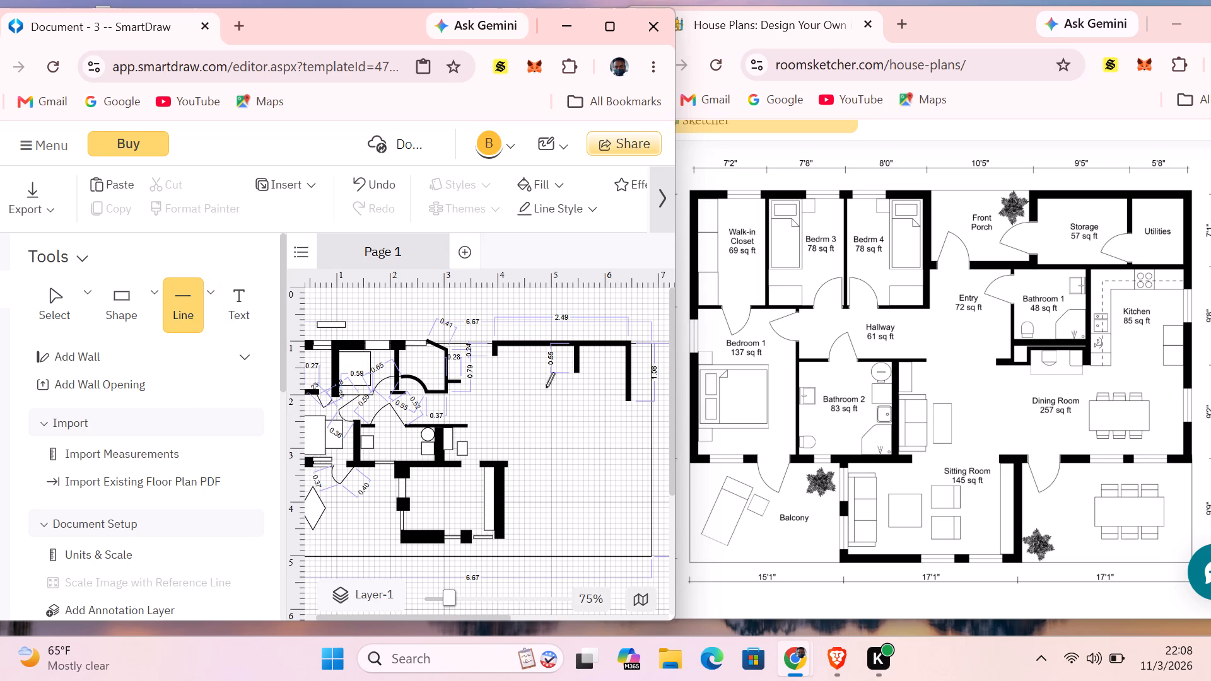
left_click_drag(518, 390, 605, 390)
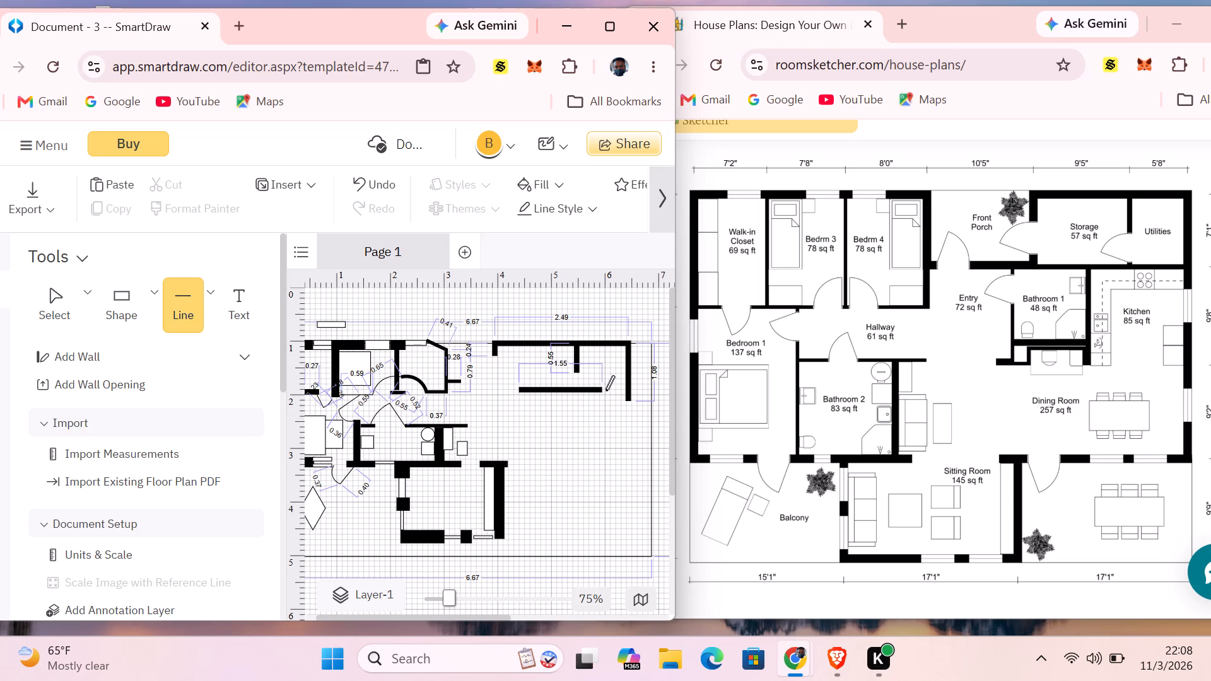
left_click_drag(605, 390, 625, 392)
left_click(624, 392)
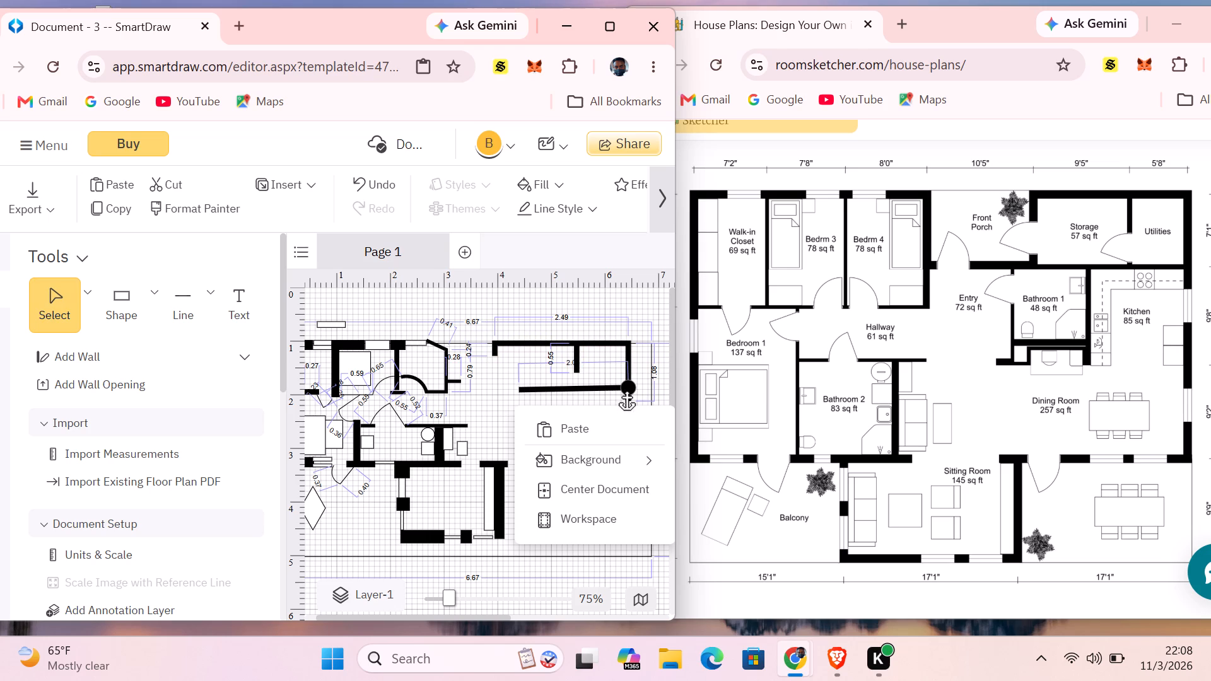
left_click(640, 383)
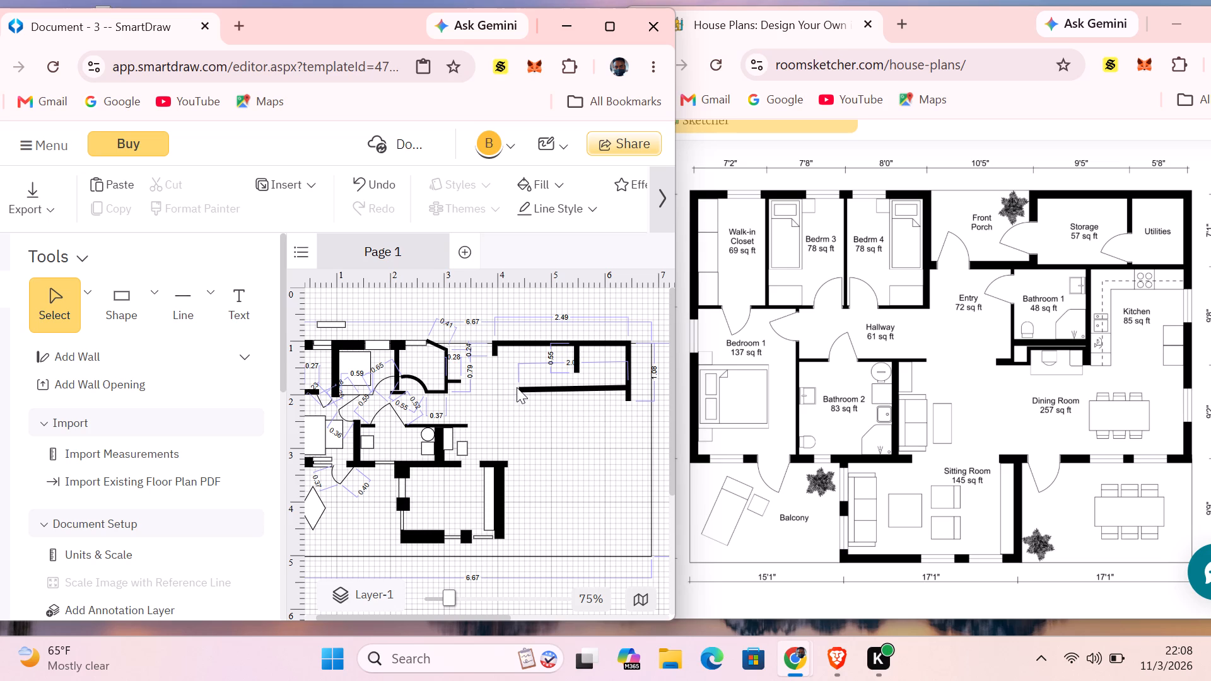
left_click_drag(523, 390, 513, 390)
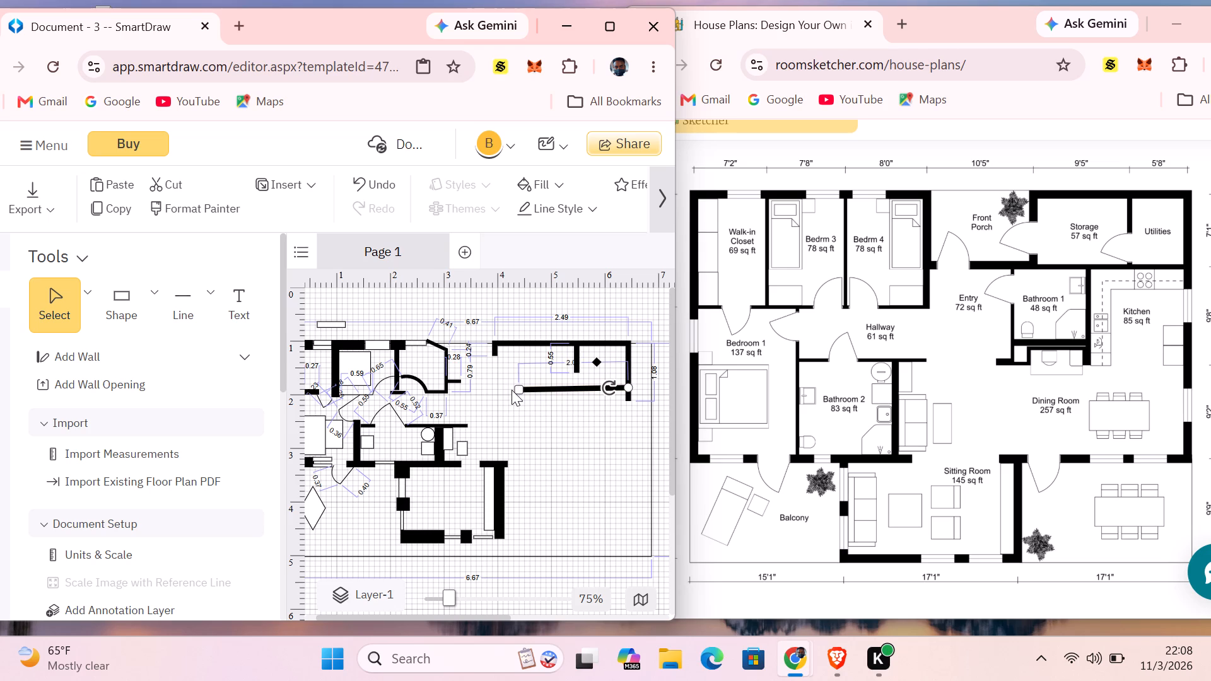
left_click_drag(518, 388, 485, 387)
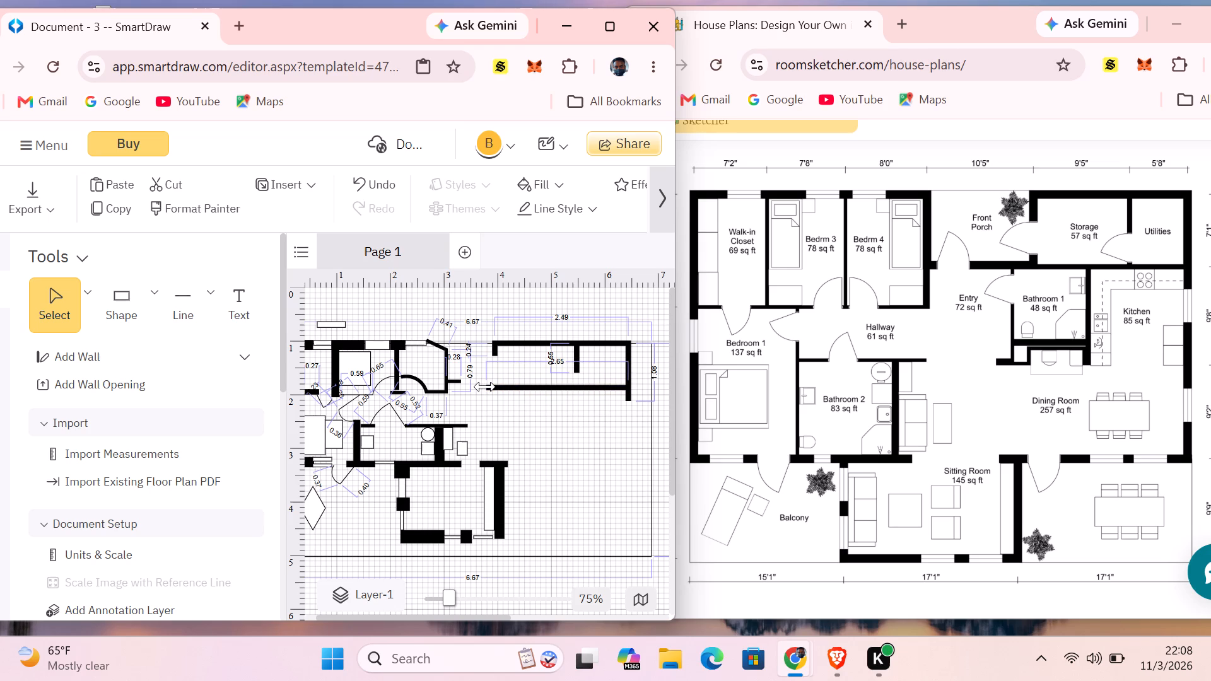
left_click_drag(485, 387, 478, 387)
left_click(543, 421)
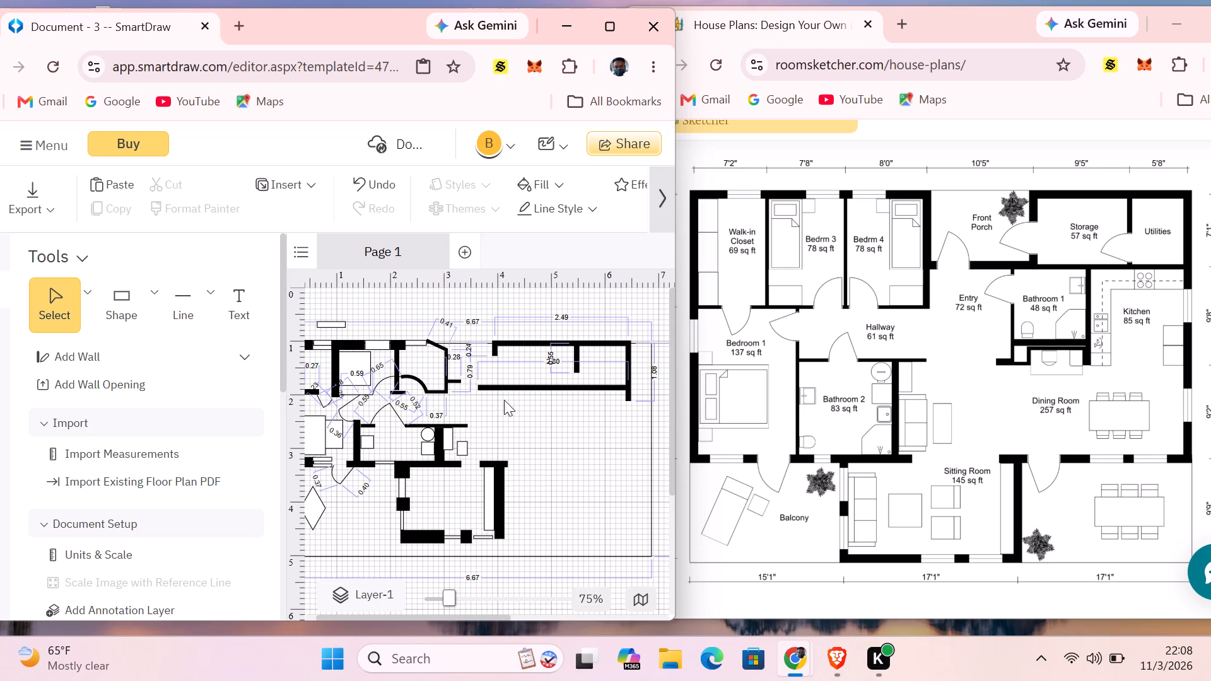
Draw a short vertical straight line up from the lower wall on Storage's porch side, leaving a door gap above it.
left_click(202, 303)
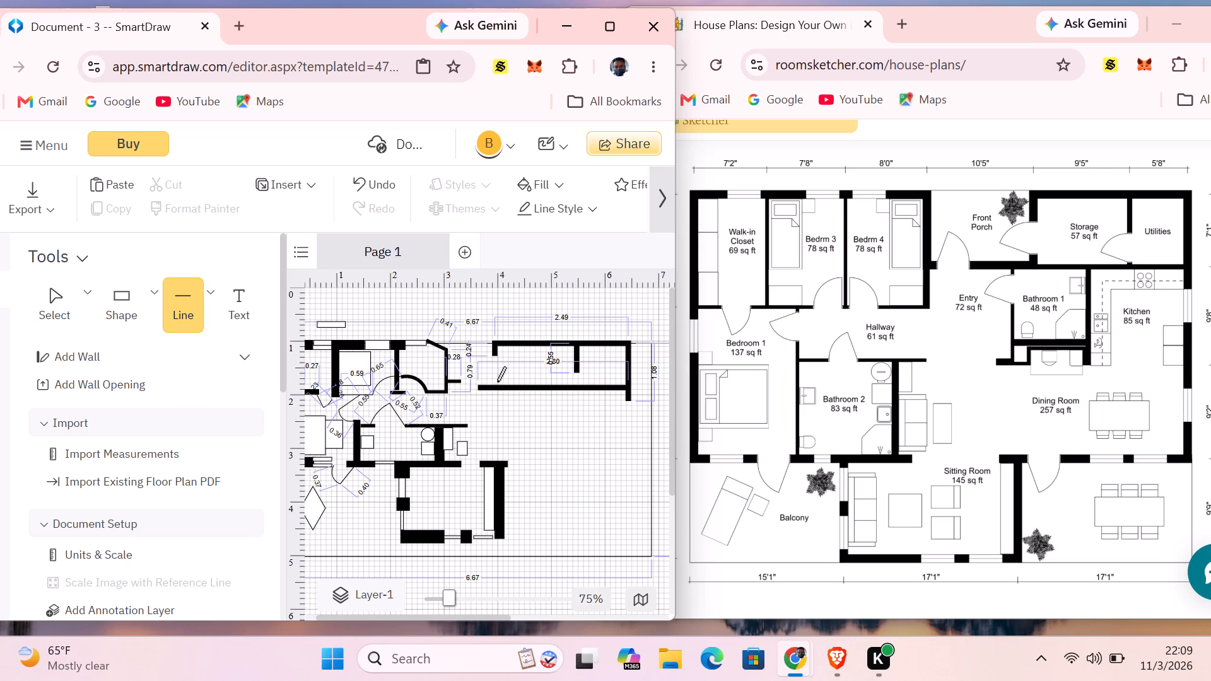
left_click_drag(497, 381, 498, 373)
left_click(534, 418)
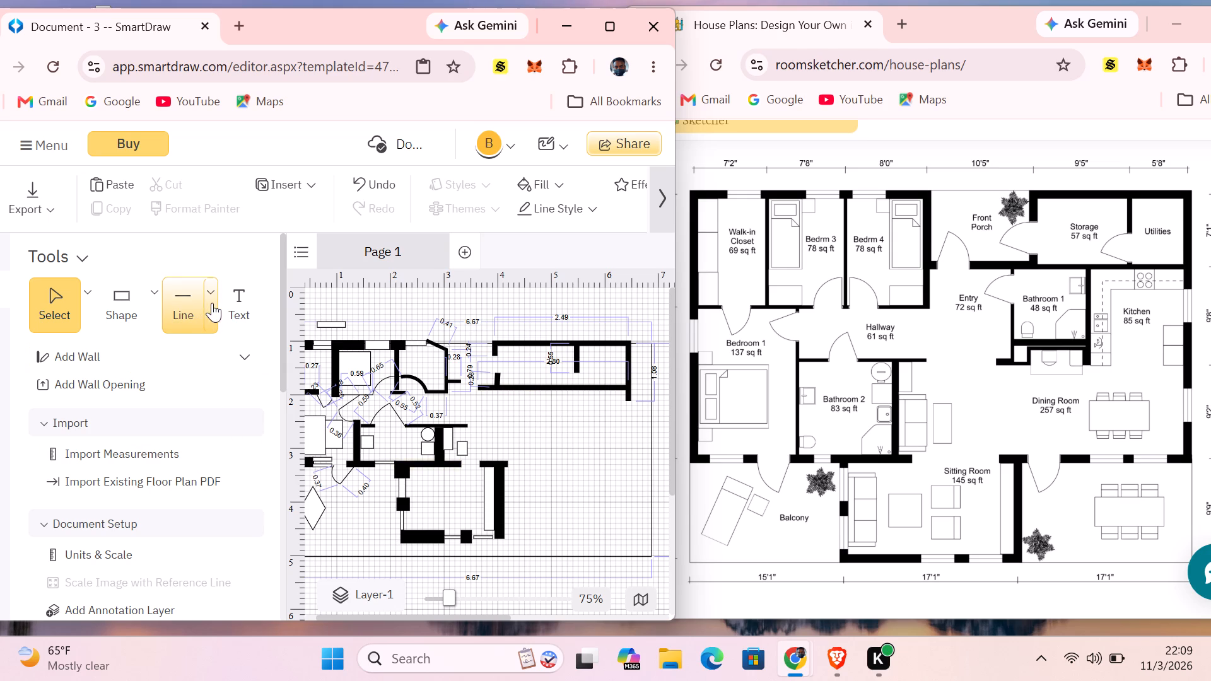
Draw a short vertical straight line about 0.24 long below the lower wall as Bathroom 1's entry-side wall, leaving a door gap above.
left_click(192, 303)
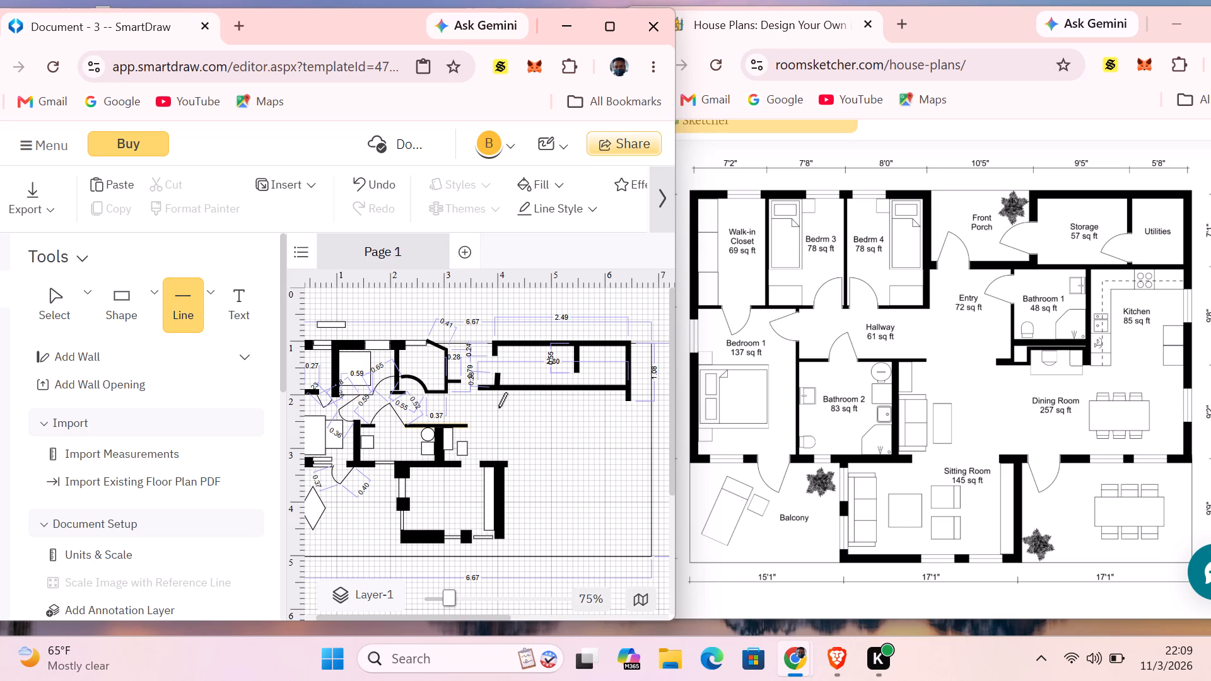
left_click_drag(498, 407, 493, 428)
left_click_drag(493, 428, 496, 426)
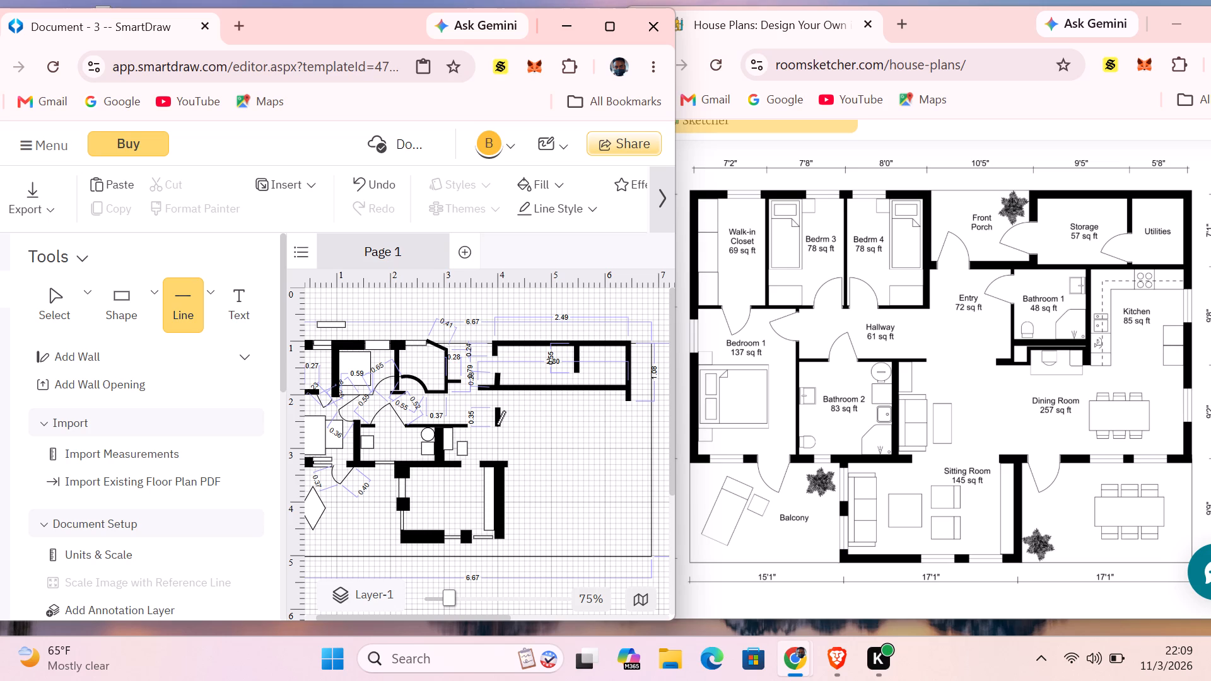
left_click_drag(496, 426, 496, 419)
left_click(528, 412)
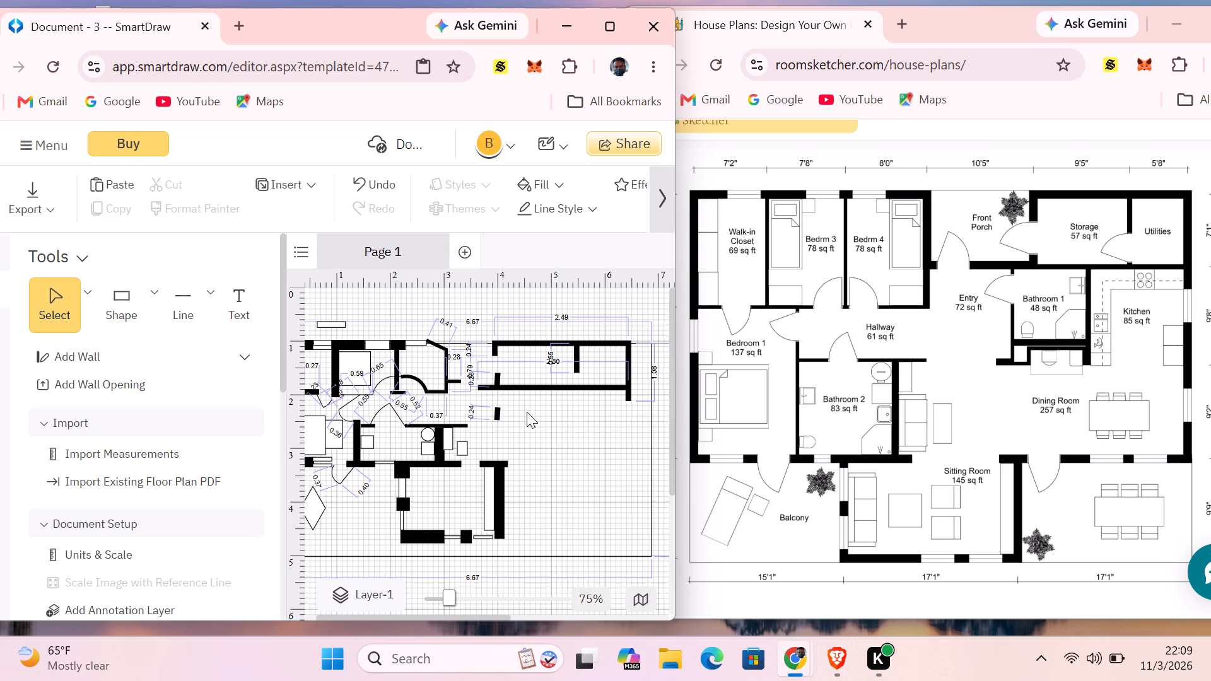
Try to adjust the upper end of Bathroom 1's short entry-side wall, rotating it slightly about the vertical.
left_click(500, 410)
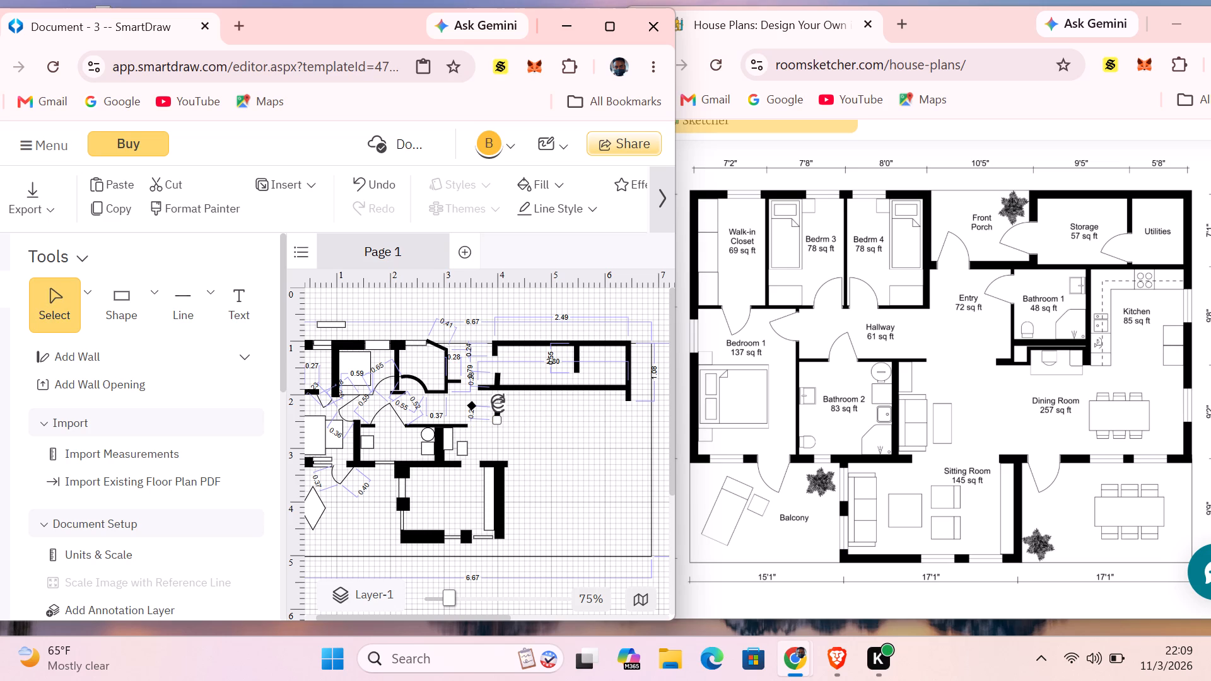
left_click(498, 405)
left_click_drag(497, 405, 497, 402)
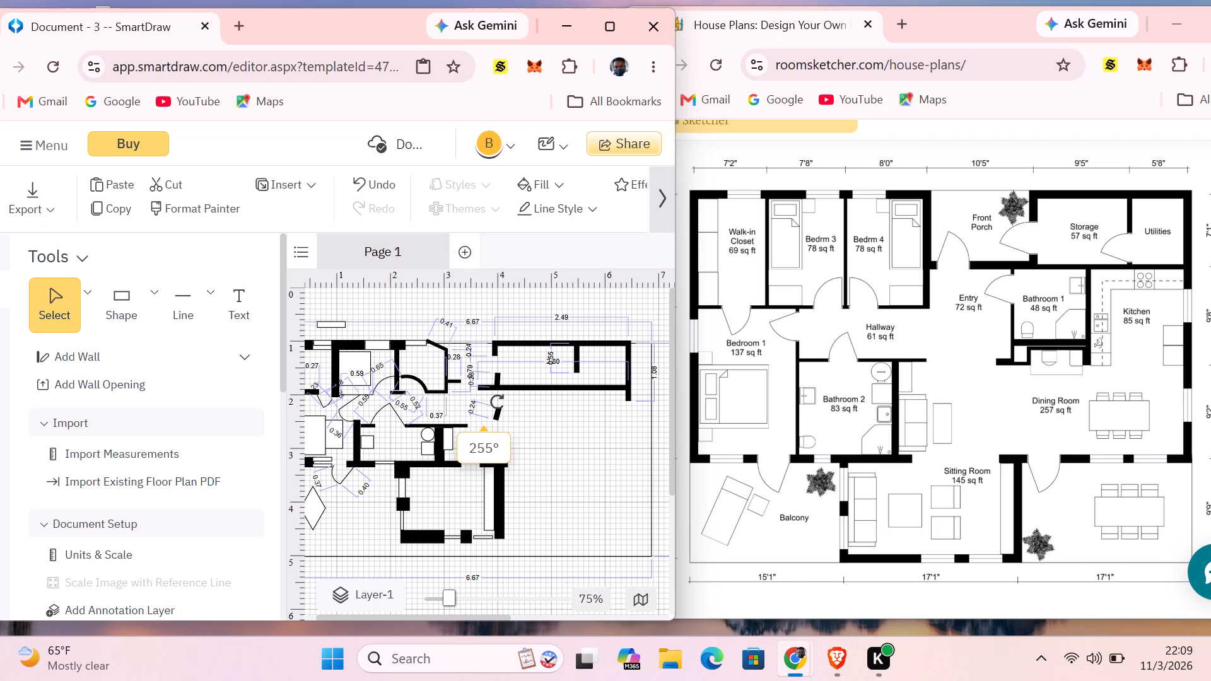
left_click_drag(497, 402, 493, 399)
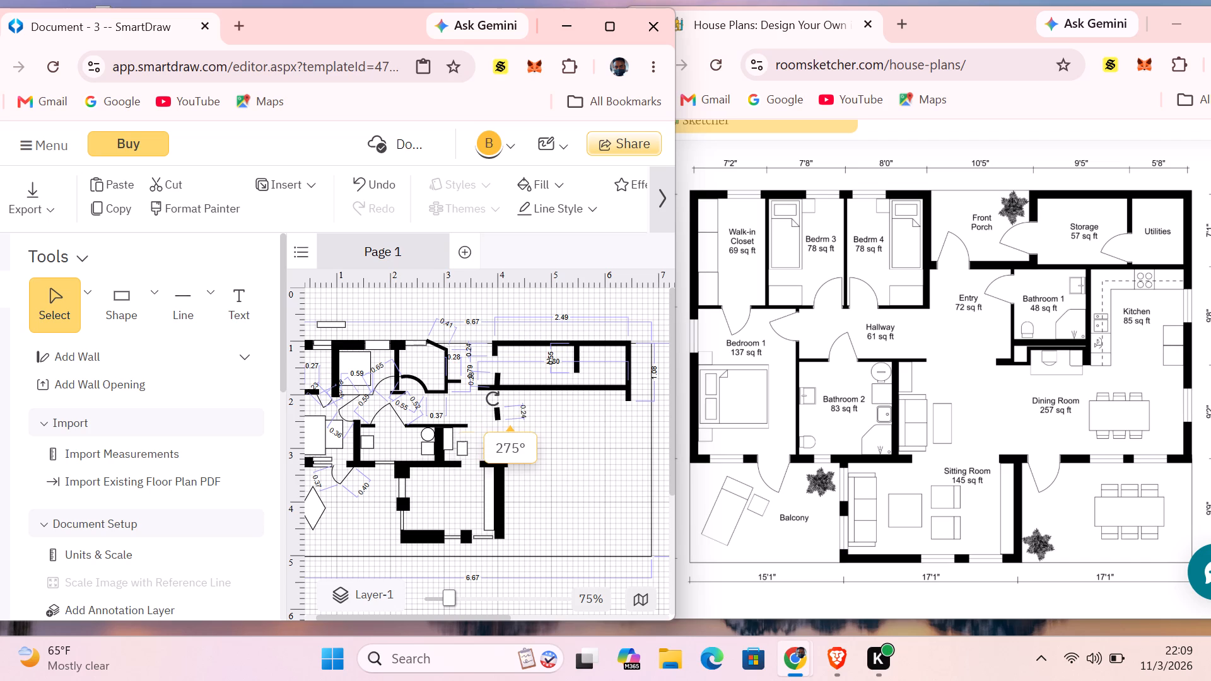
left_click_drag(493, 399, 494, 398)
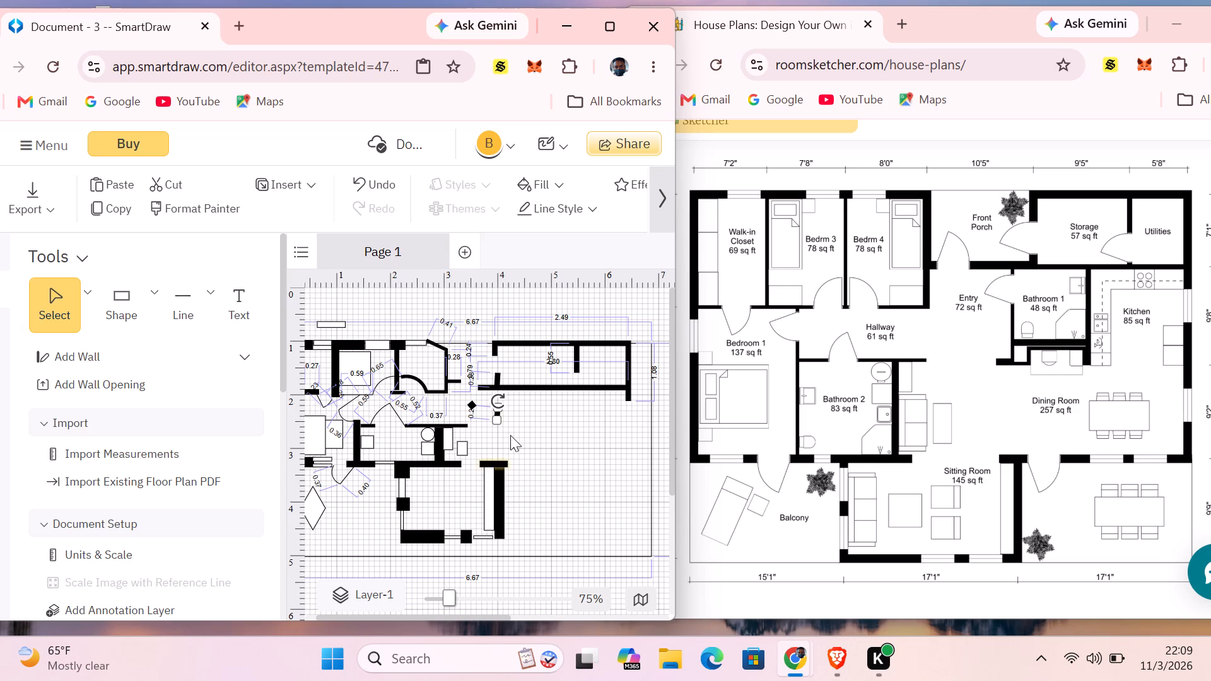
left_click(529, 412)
Resize Bathroom 1's short vertical entry-side wall to about 0.28 long by extending it upward.
left_click(499, 414)
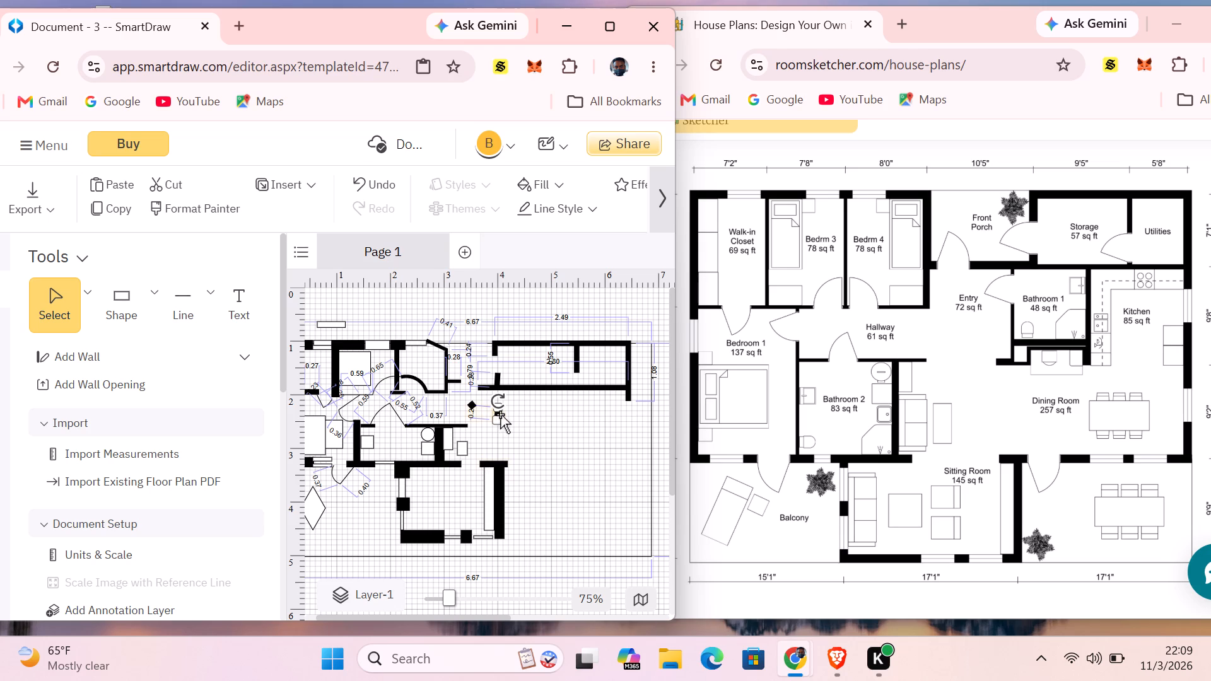
left_click(497, 421)
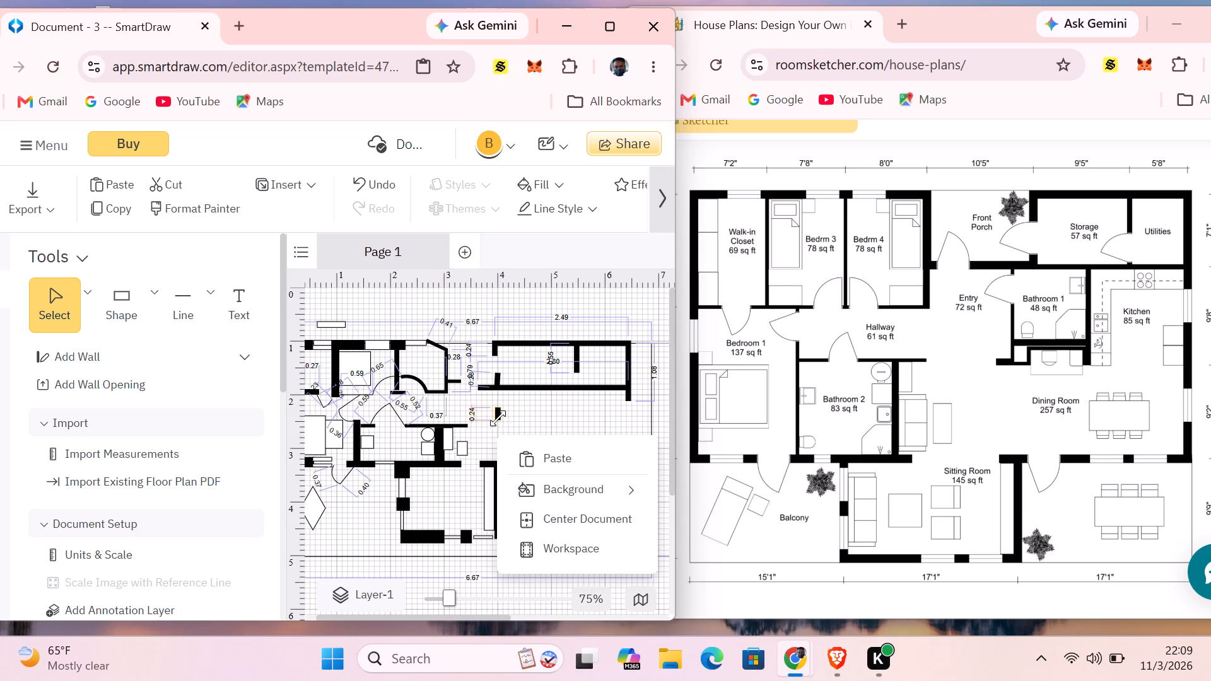
left_click(524, 407)
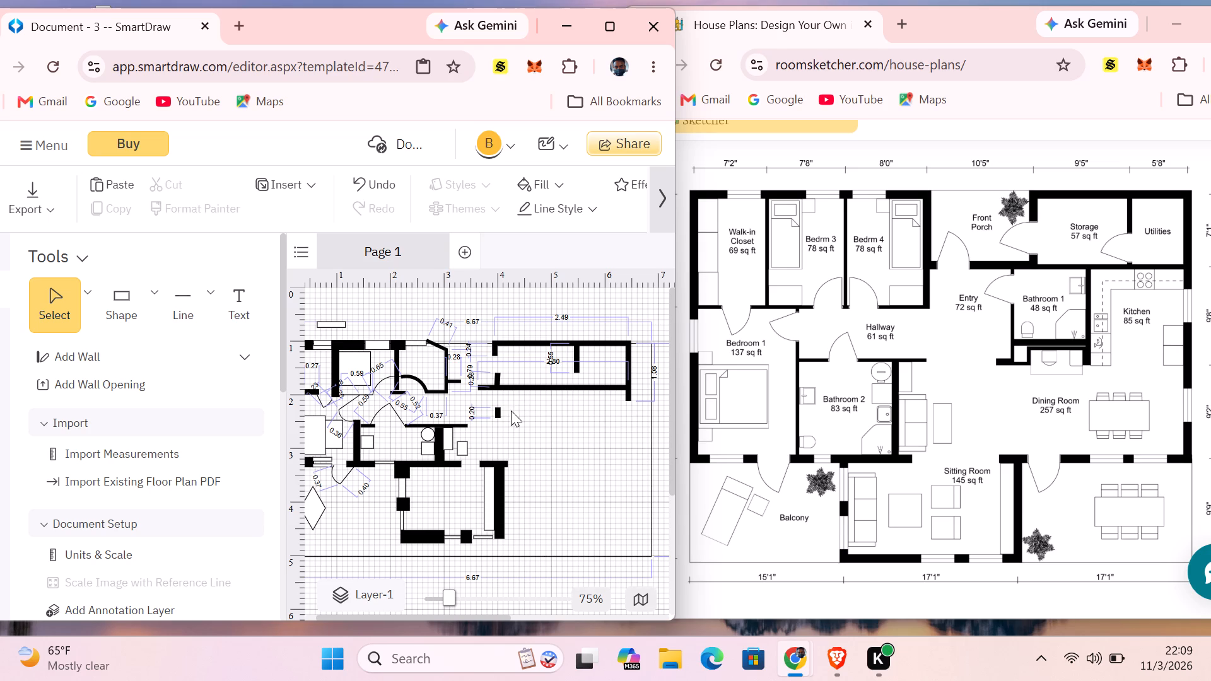
left_click(503, 412)
left_click(500, 412)
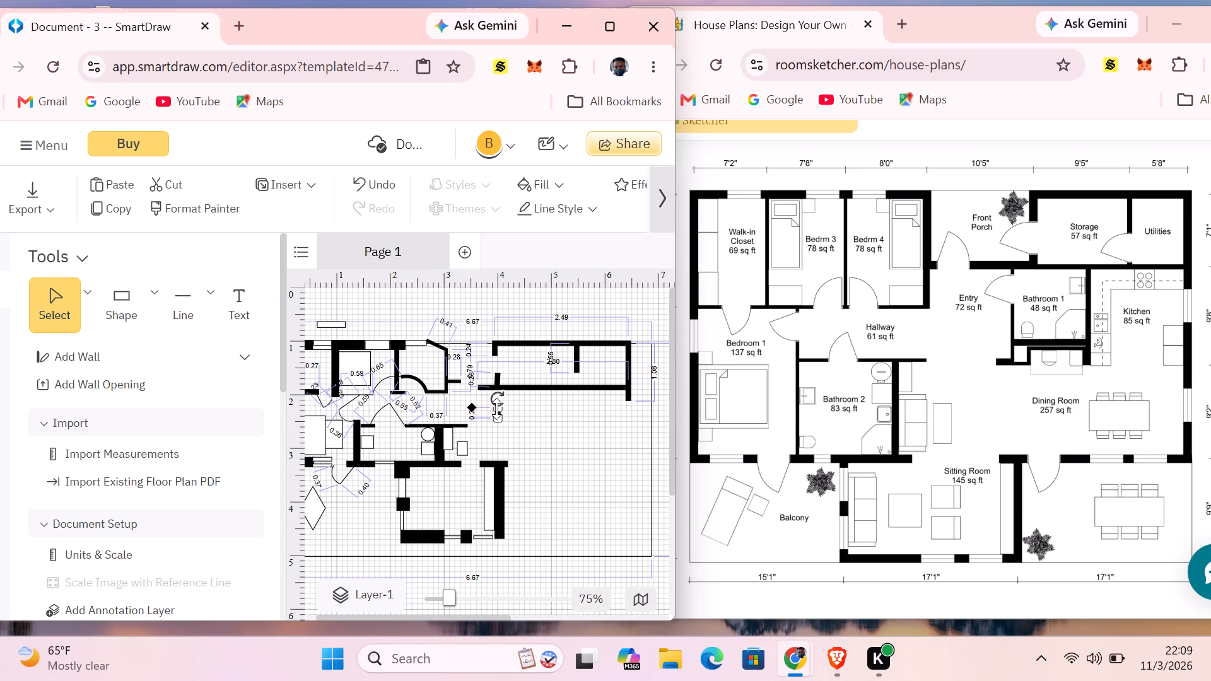
left_click_drag(498, 408, 498, 403)
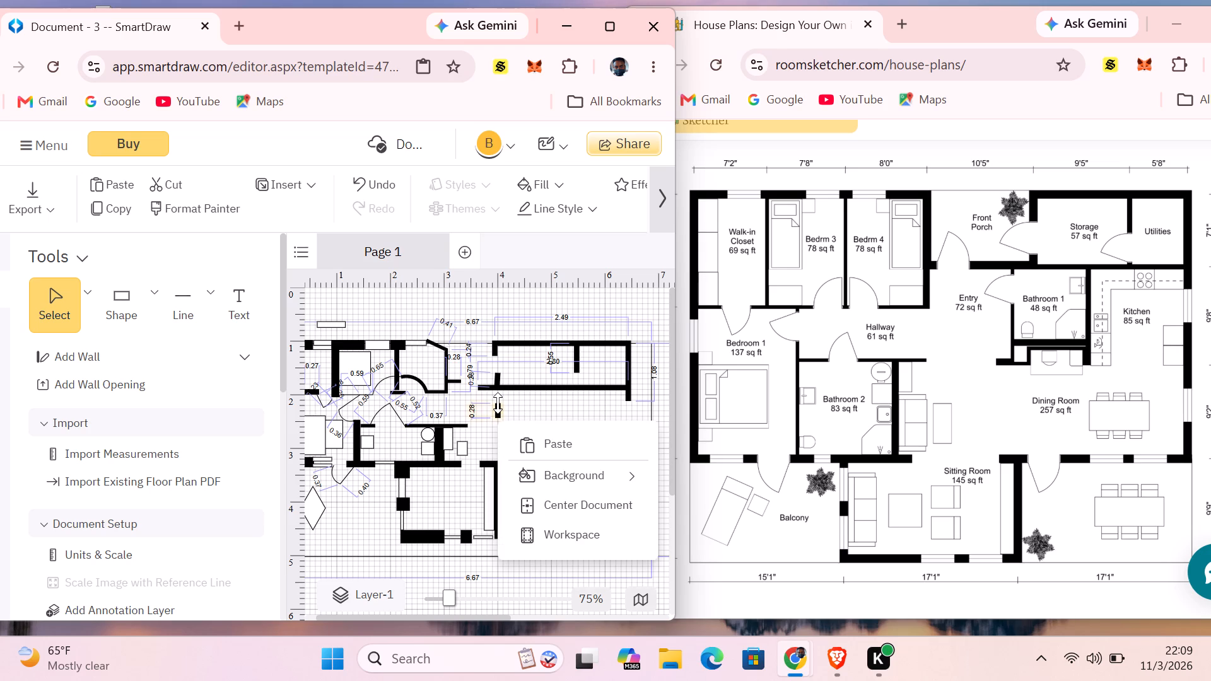
left_click_drag(498, 403, 498, 402)
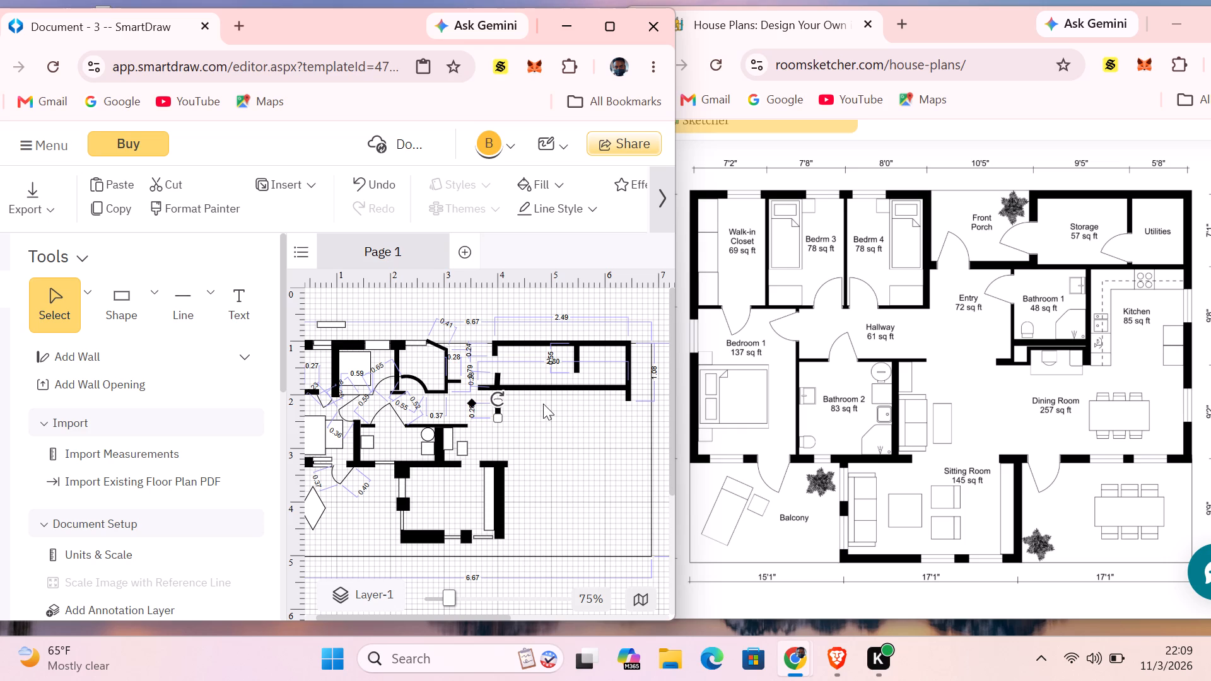
left_click(543, 404)
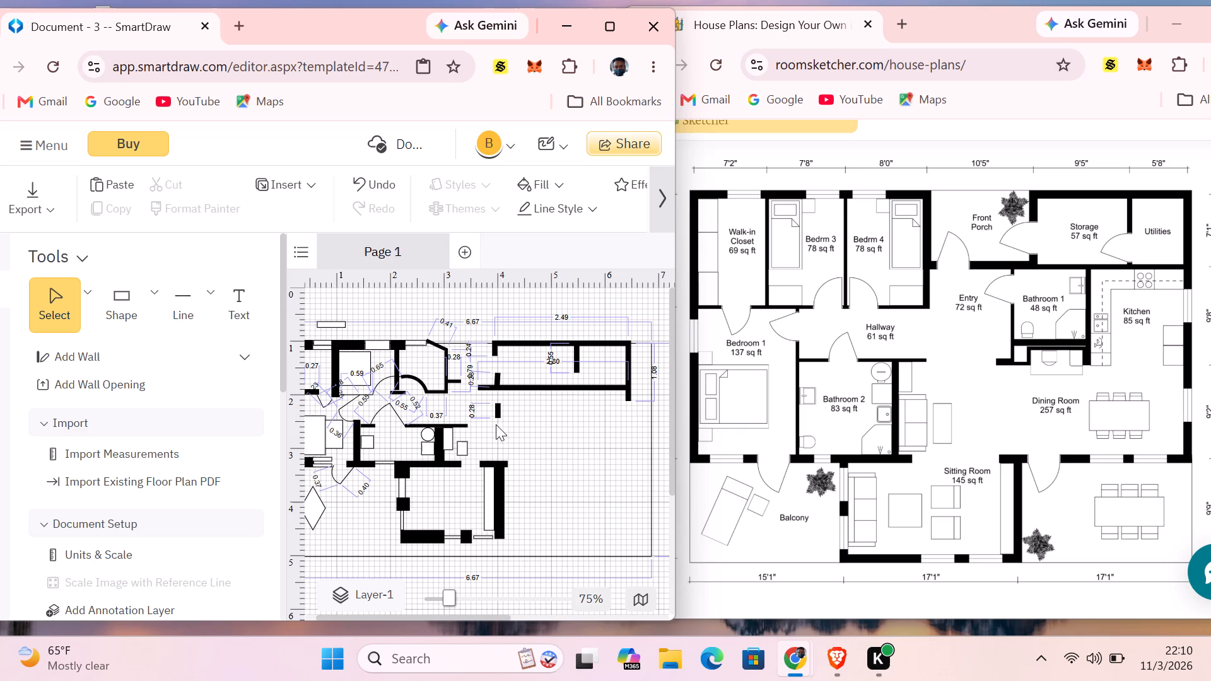
left_click(500, 410)
left_click(499, 417)
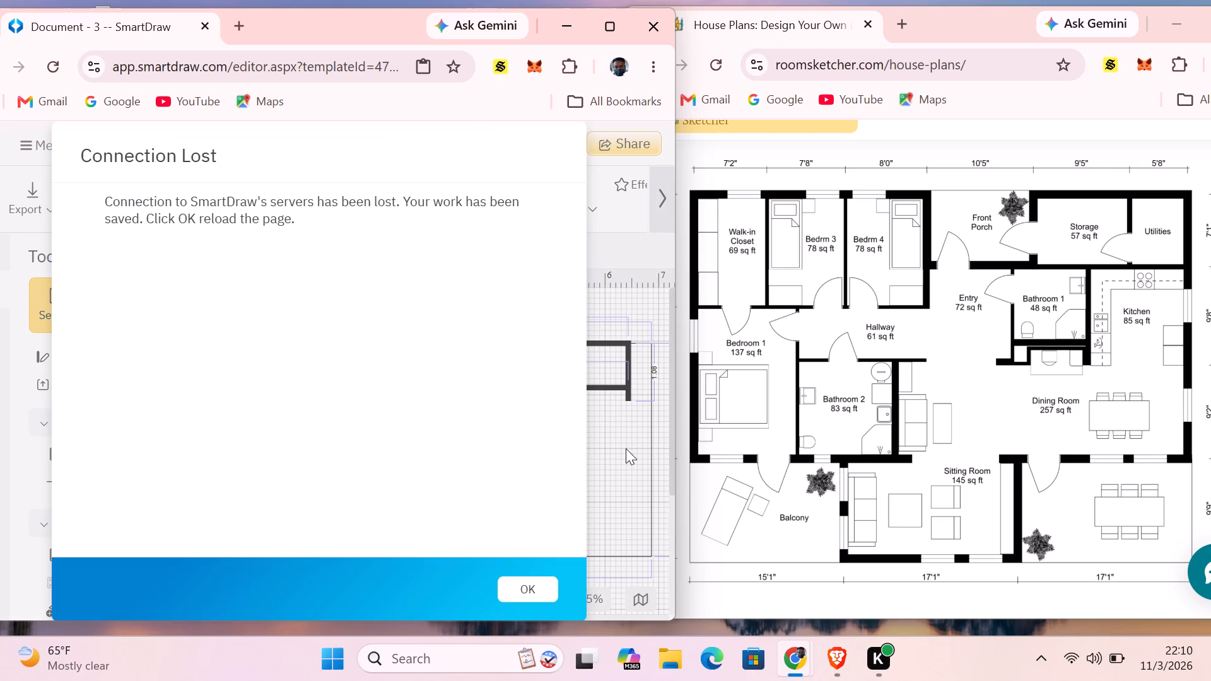
Reload the SmartDraw page to reconnect to the document.
left_click(550, 591)
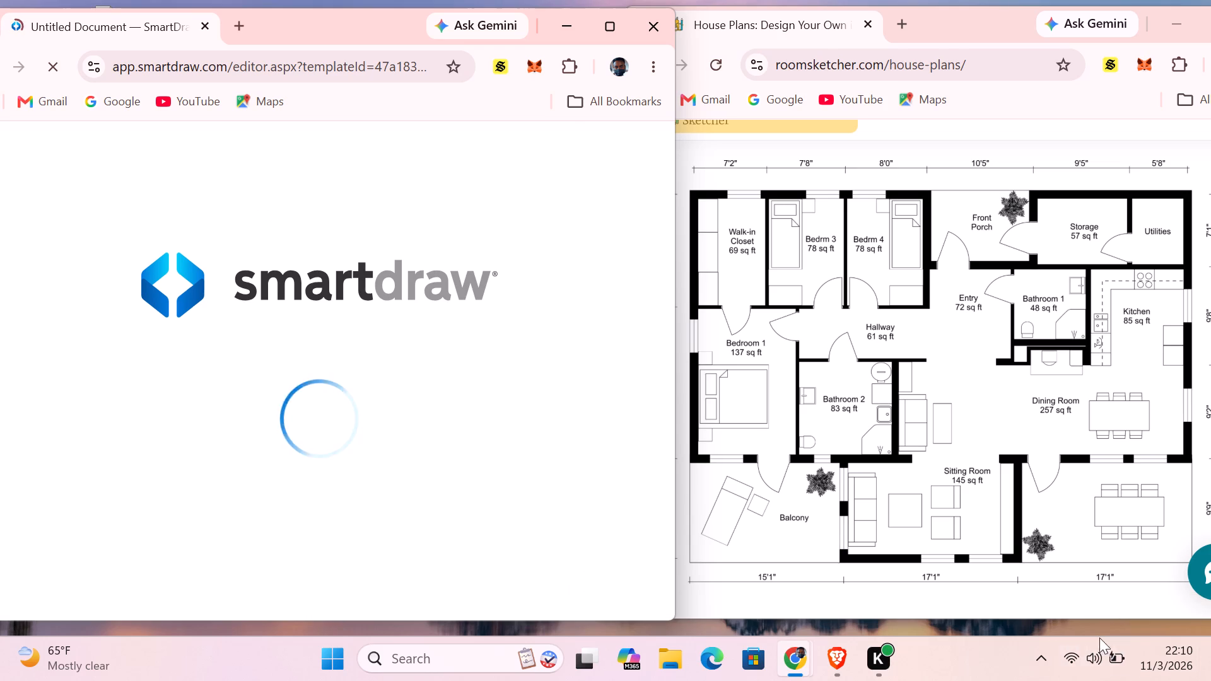
Check the Wi-Fi connection and the available extender network, then return to the SmartDraw page.
left_click(1068, 663)
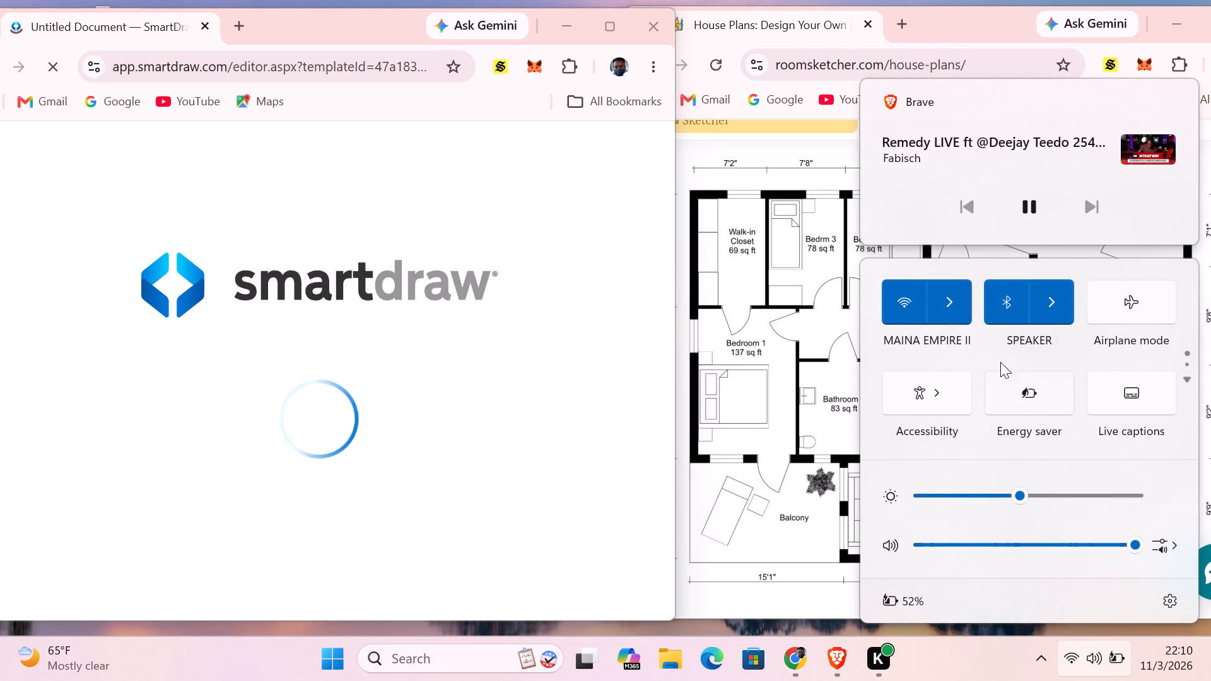
left_click(956, 307)
left_click(980, 439)
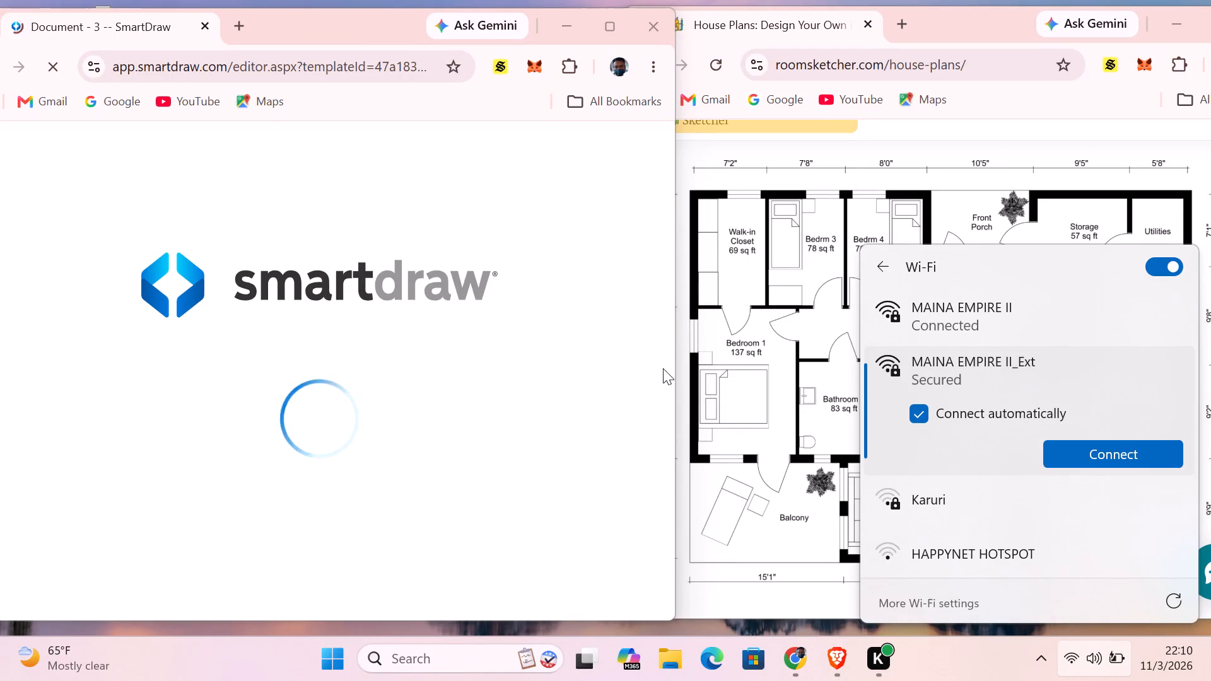
left_click(664, 368)
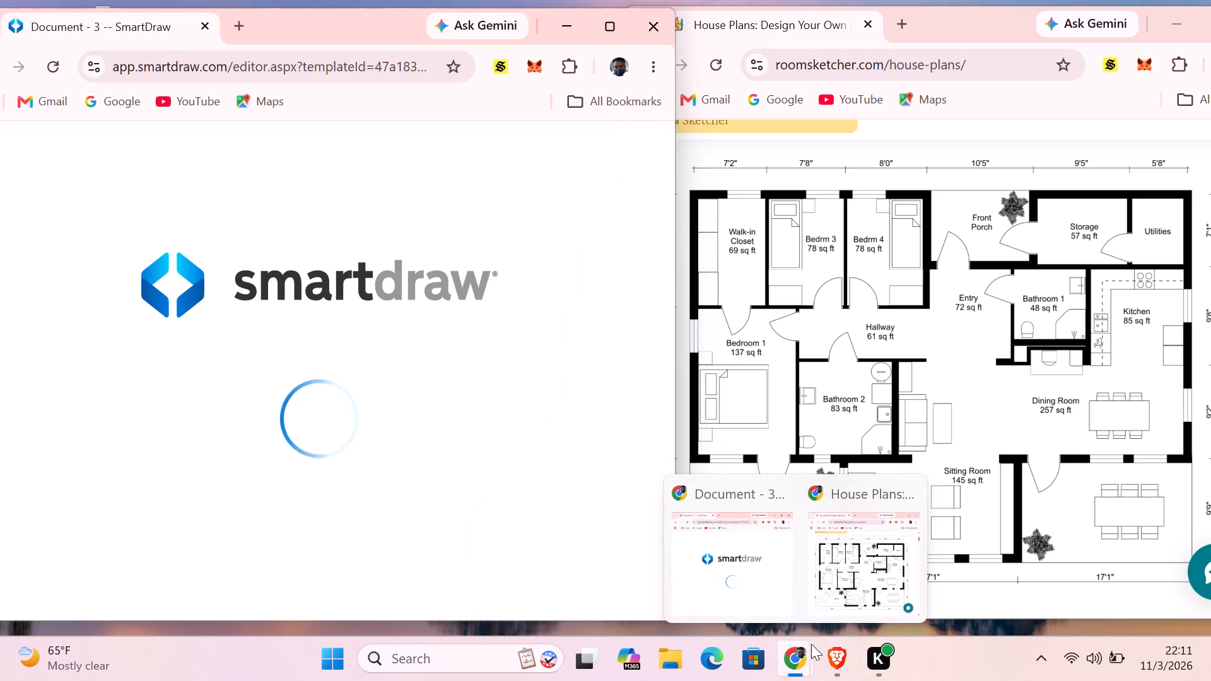
left_click(594, 556)
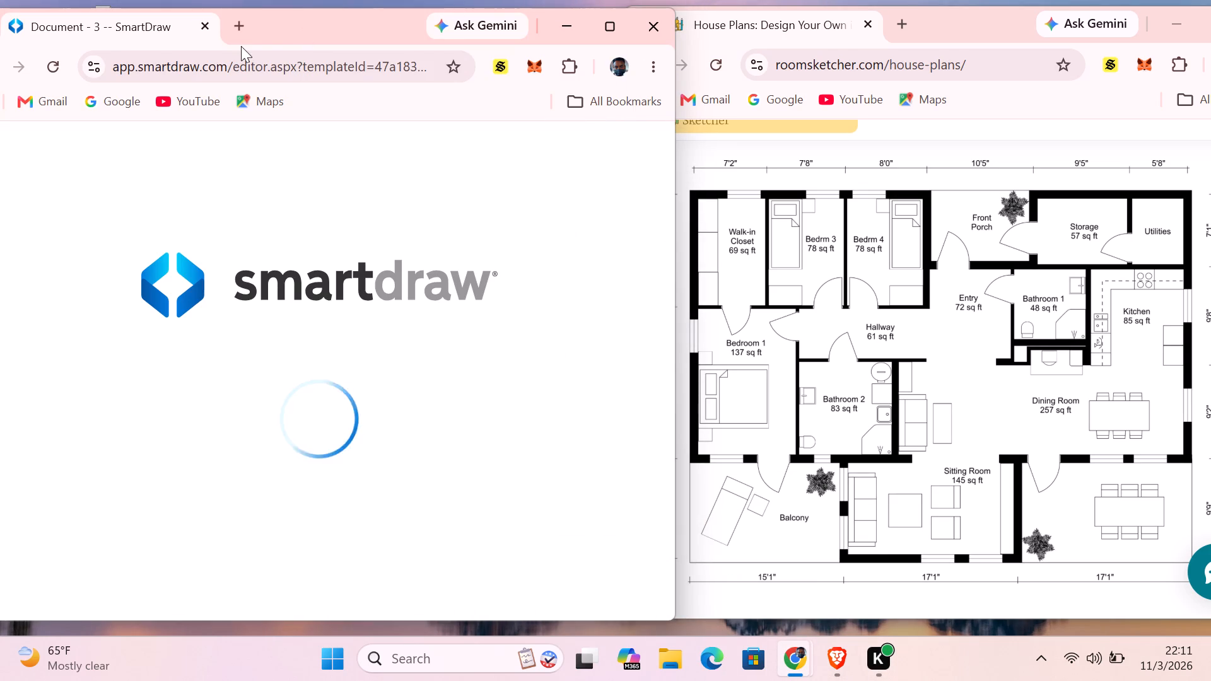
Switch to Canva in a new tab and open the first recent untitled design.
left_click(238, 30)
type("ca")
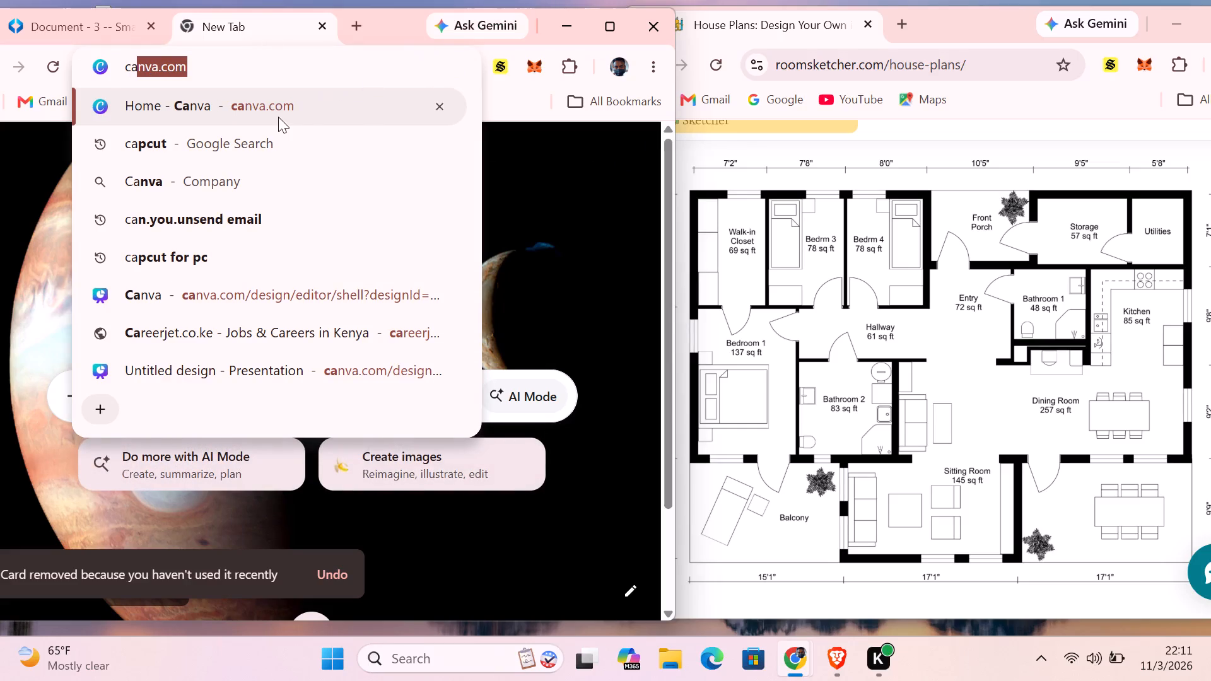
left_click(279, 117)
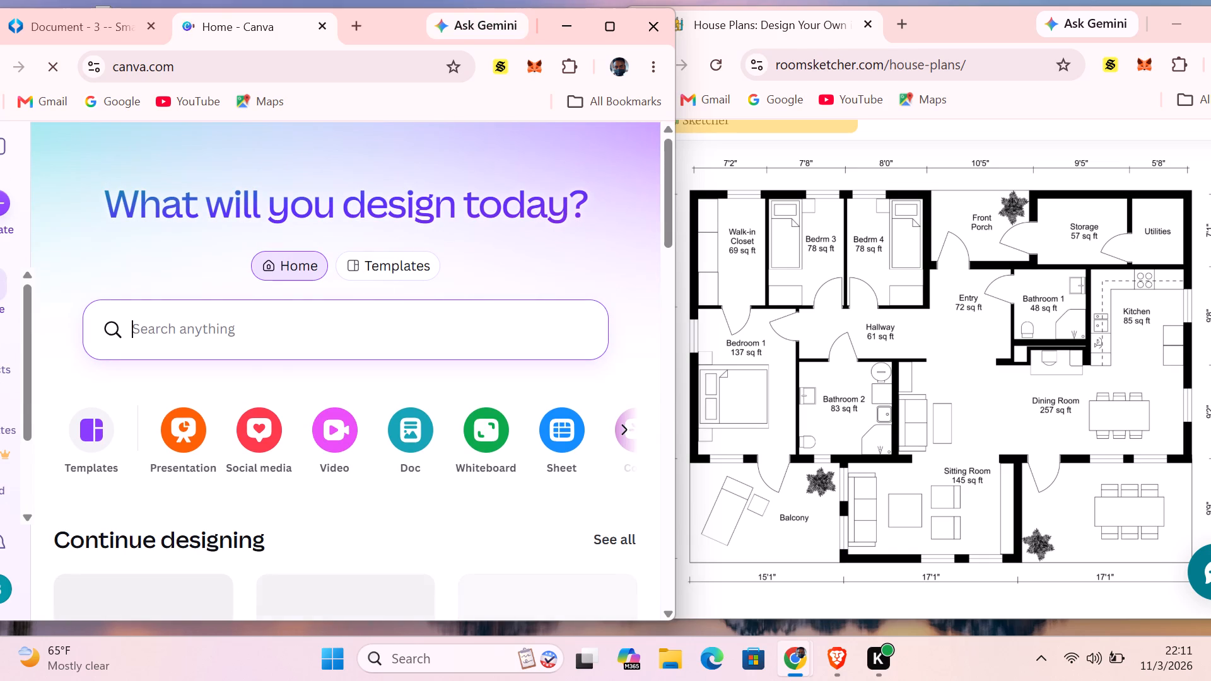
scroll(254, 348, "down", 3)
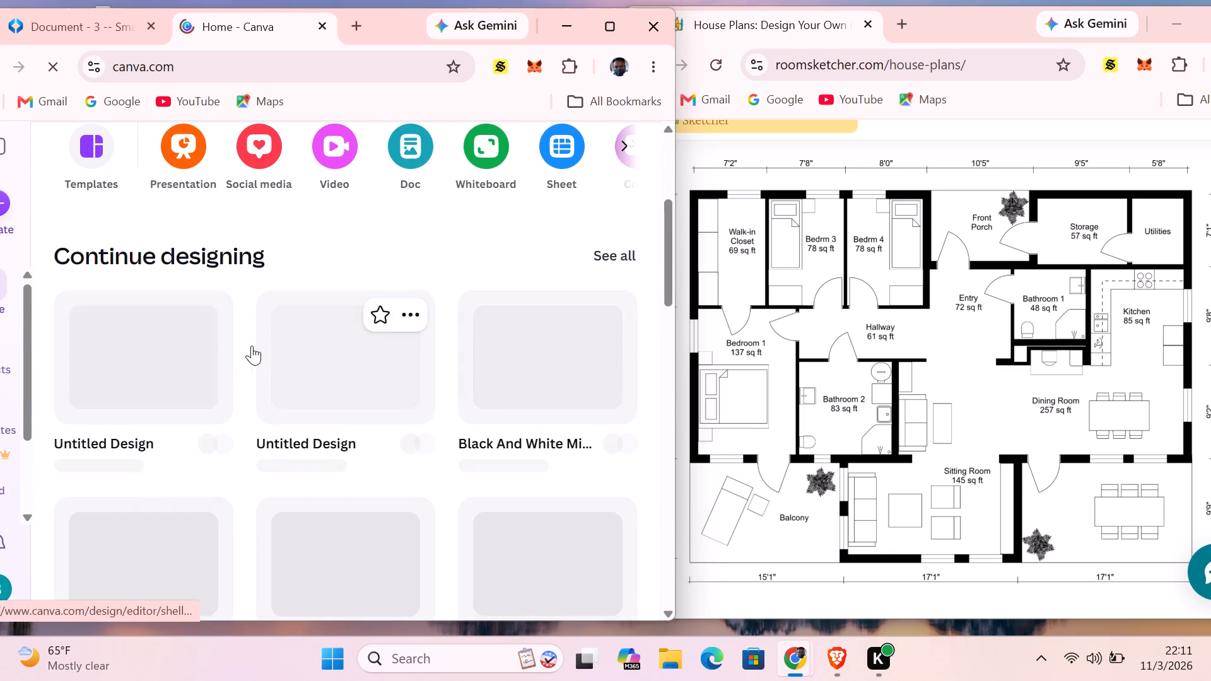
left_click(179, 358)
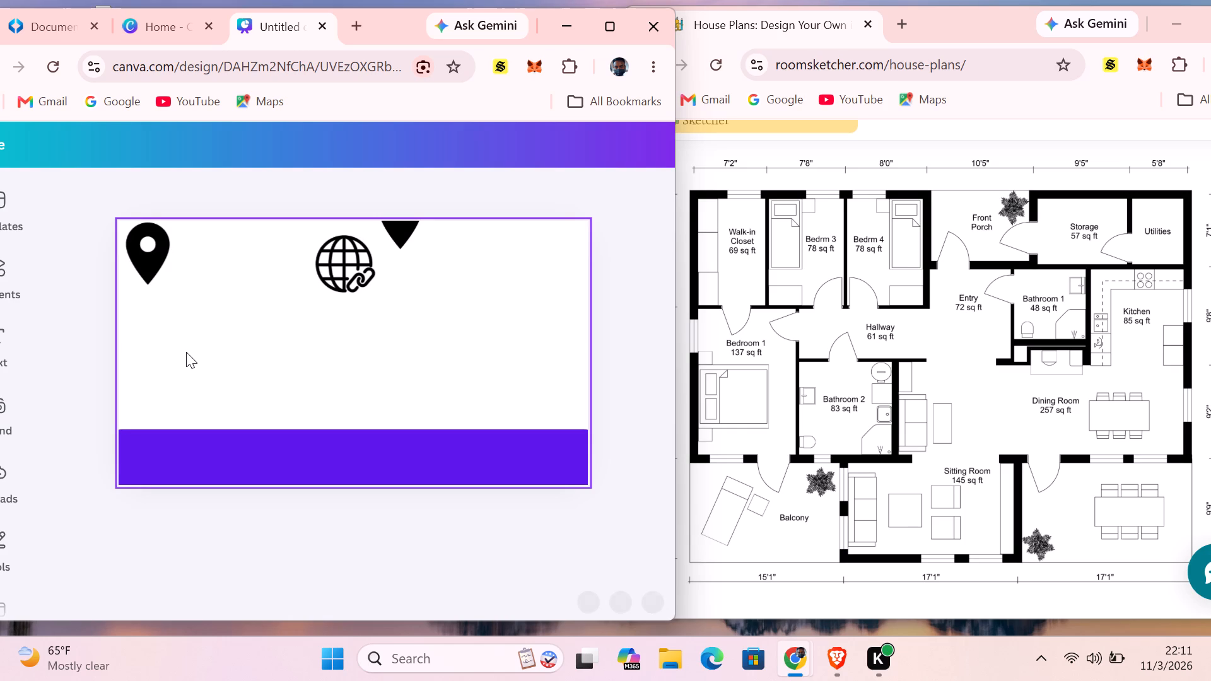
Switch back to the SmartDraw document, enlarge its window and reload the page to restore the connection.
left_click(43, 16)
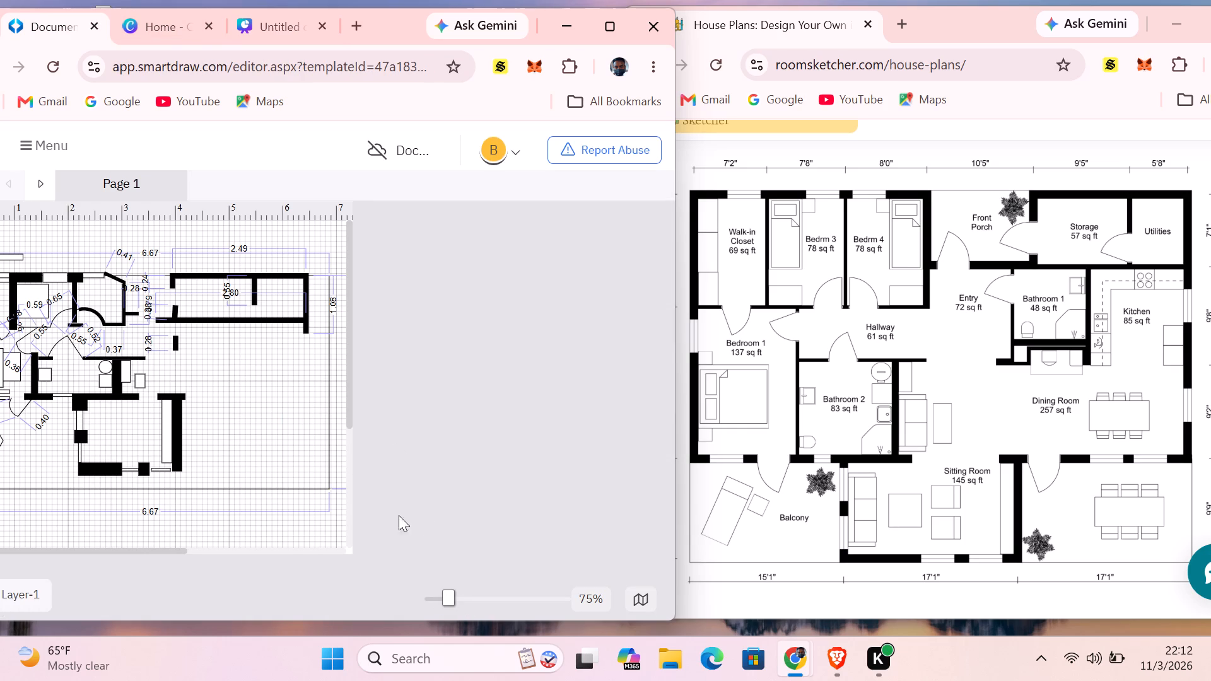
left_click_drag(348, 416, 375, 409)
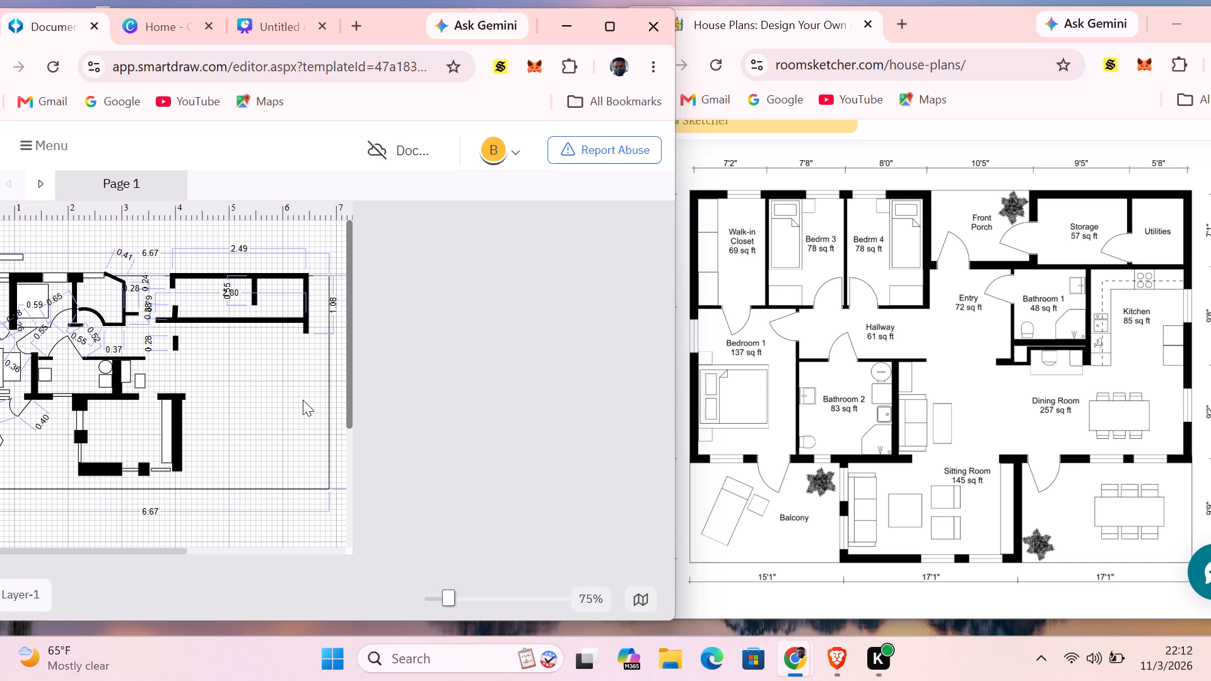
left_click(278, 373)
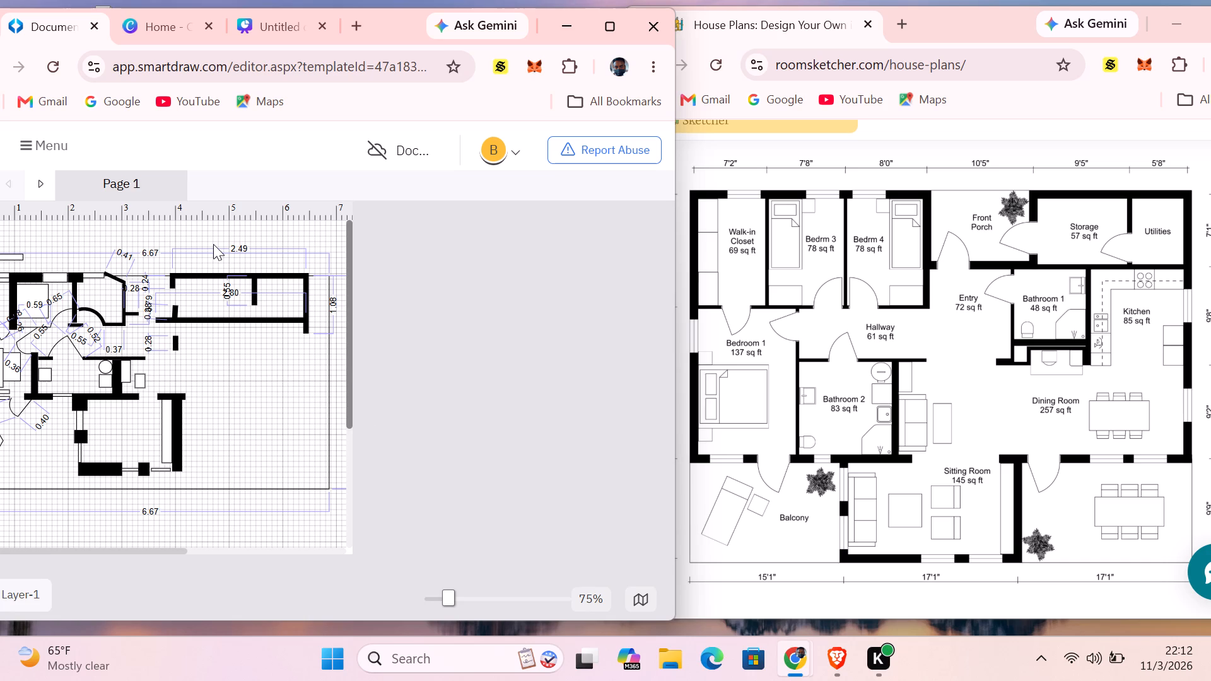
left_click(213, 244)
left_click(621, 23)
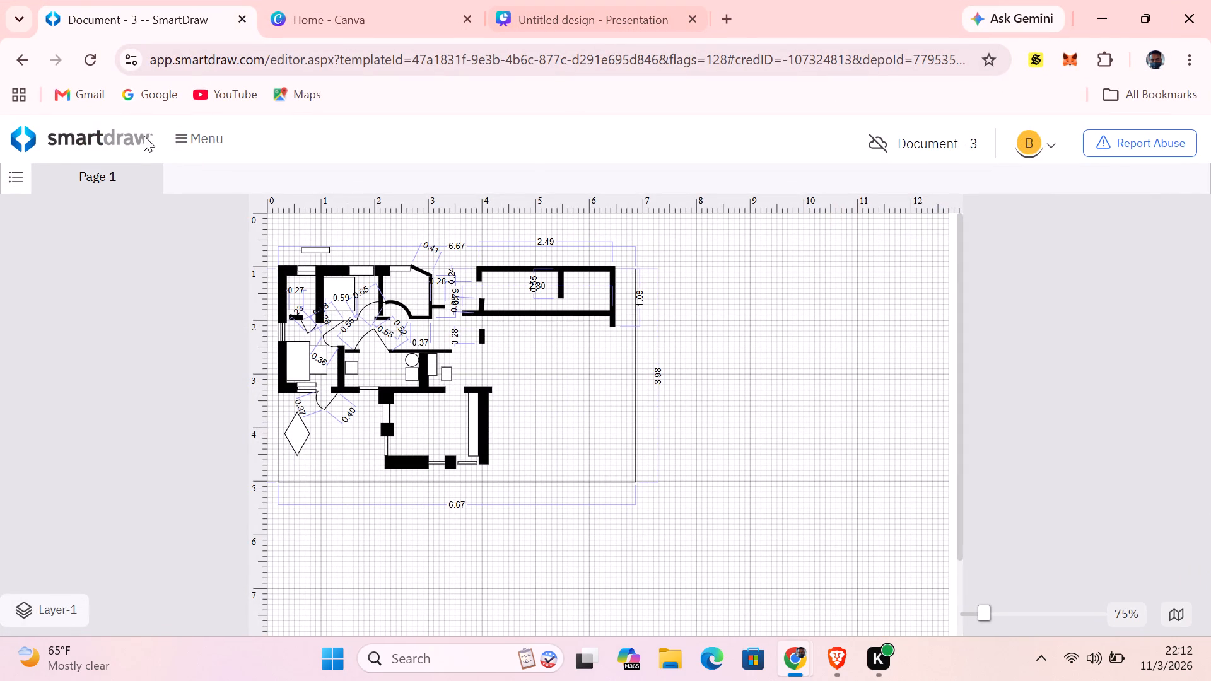
left_click(187, 144)
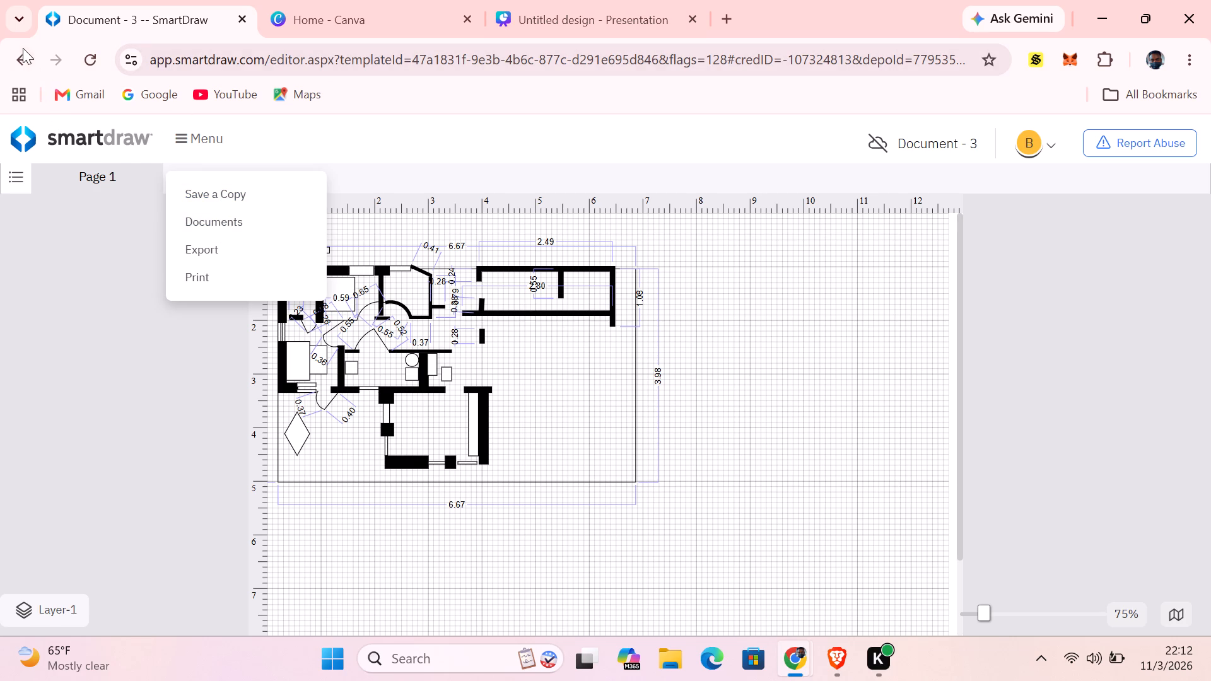
left_click(922, 181)
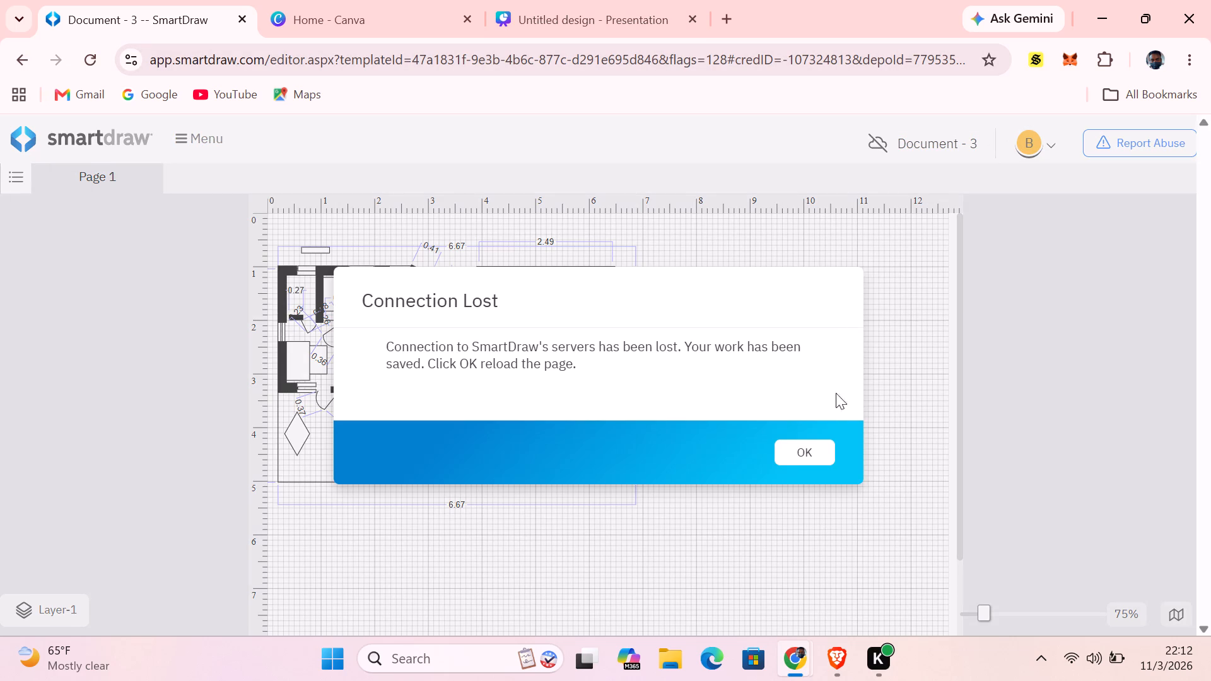
left_click(797, 444)
left_click(797, 458)
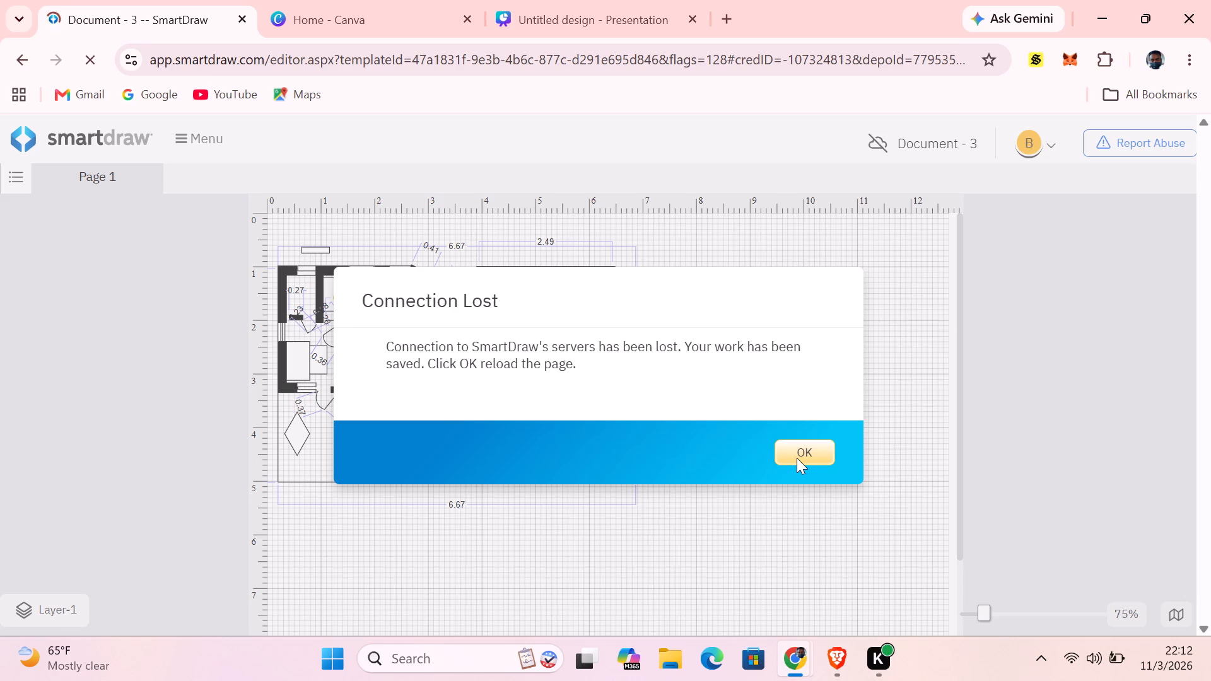
Switch to Canva, open the recent untitled presentation and move the globe icon closer to the location pin.
left_click(443, 39)
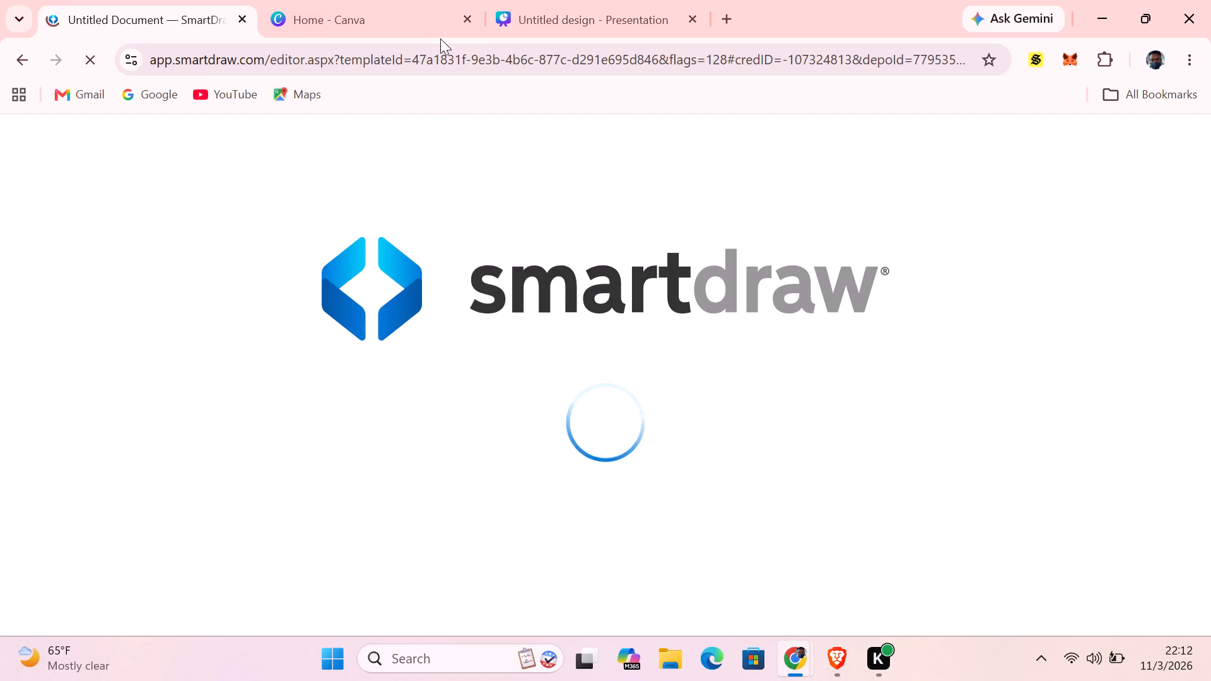
left_click(435, 25)
left_click(427, 427)
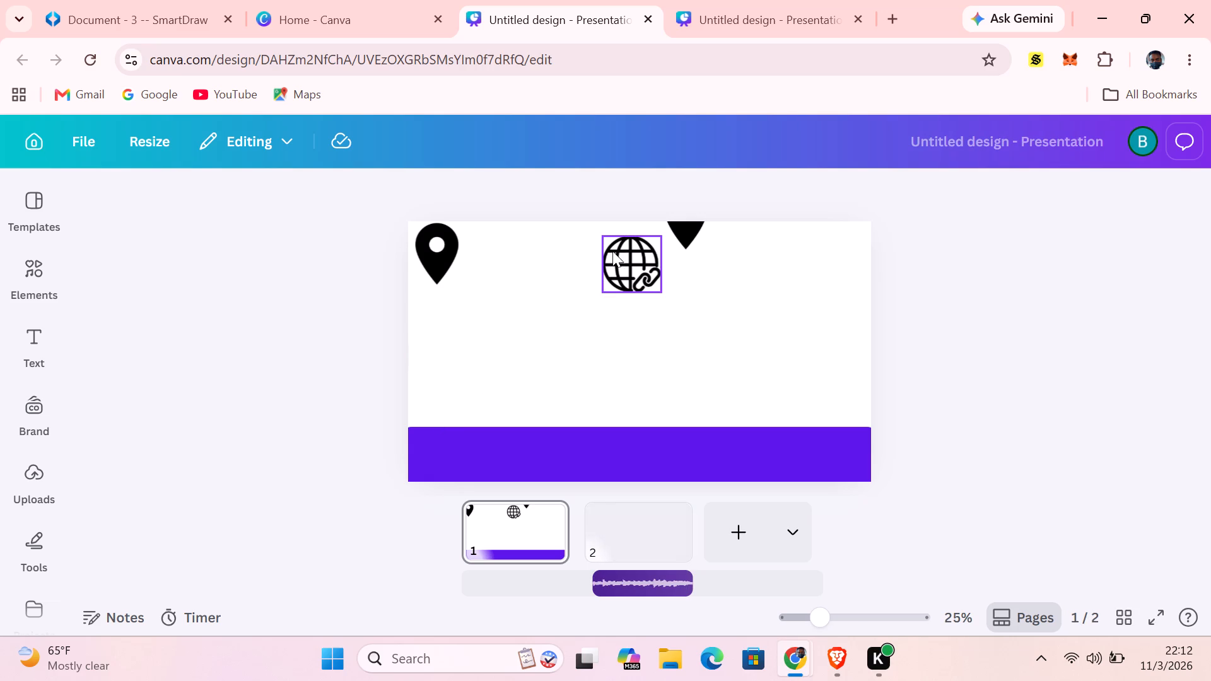
left_click_drag(607, 252, 557, 284)
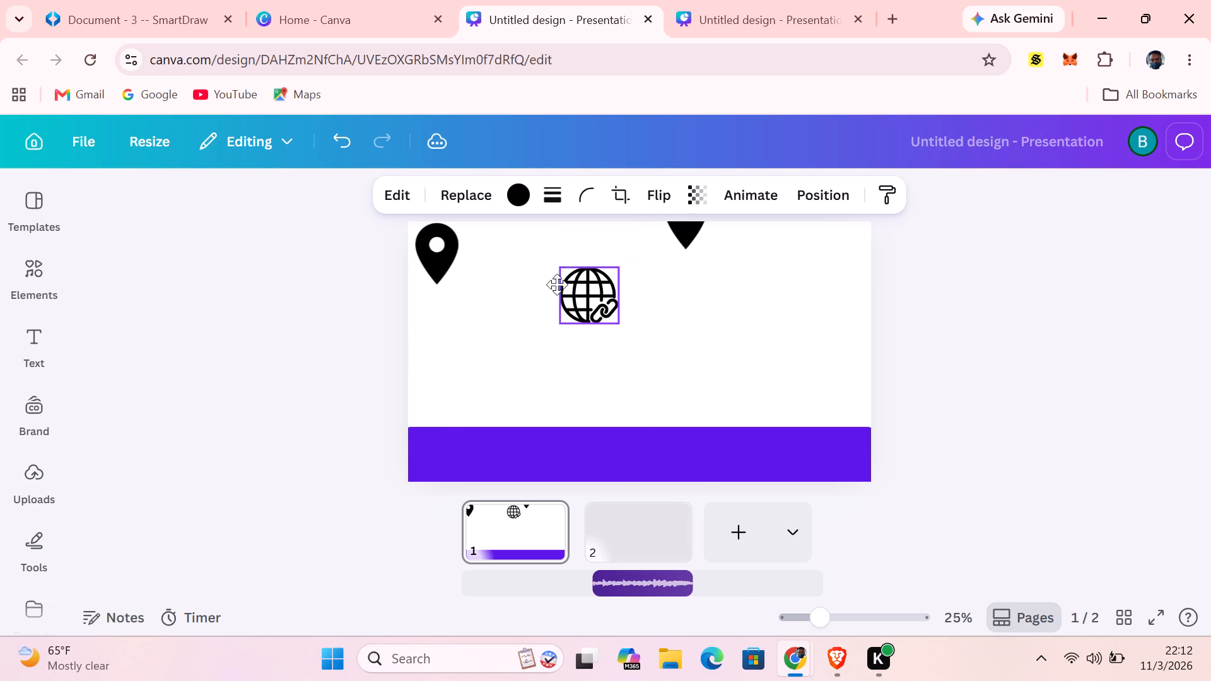
left_click_drag(557, 284, 540, 262)
Switch back to the SmartDraw document, restore its window beside the reference floor plan and clear the wall selection.
left_click(115, 35)
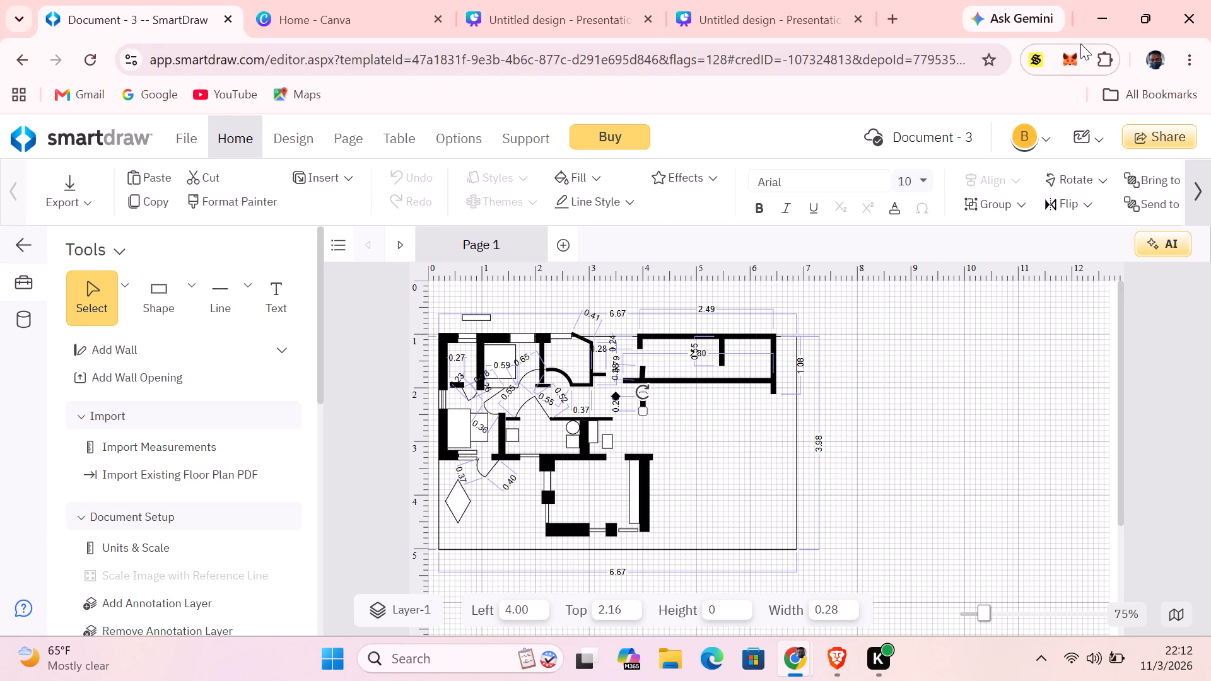
left_click(1142, 14)
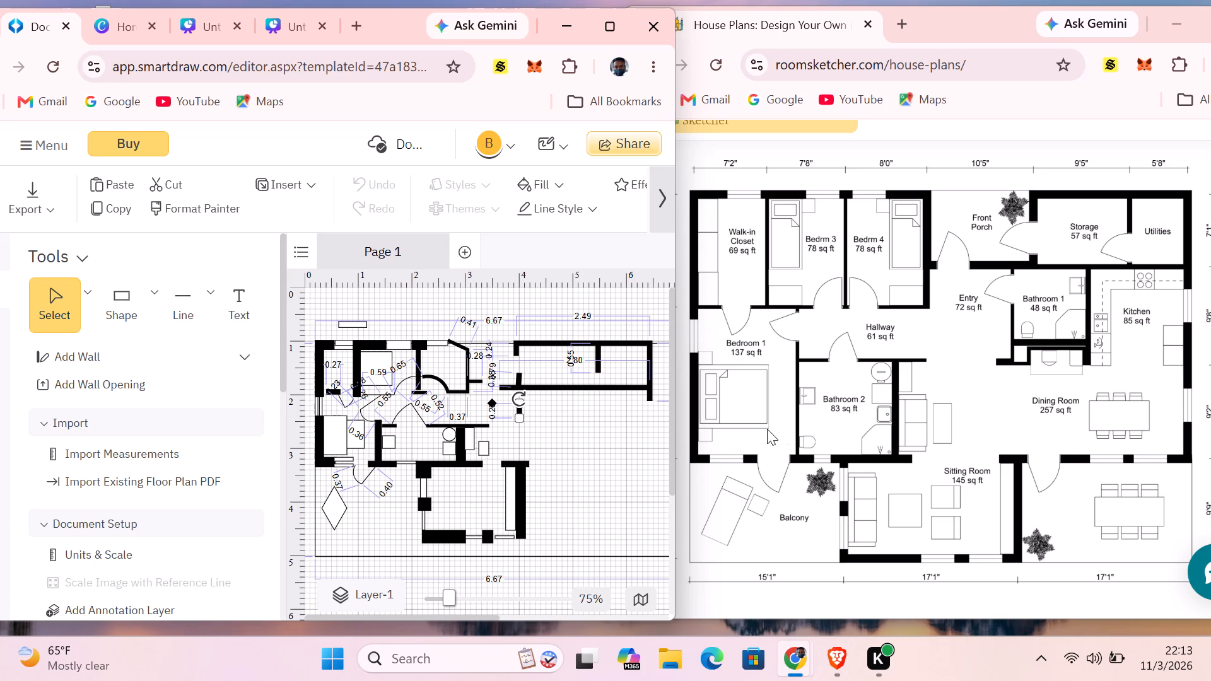
left_click(381, 520)
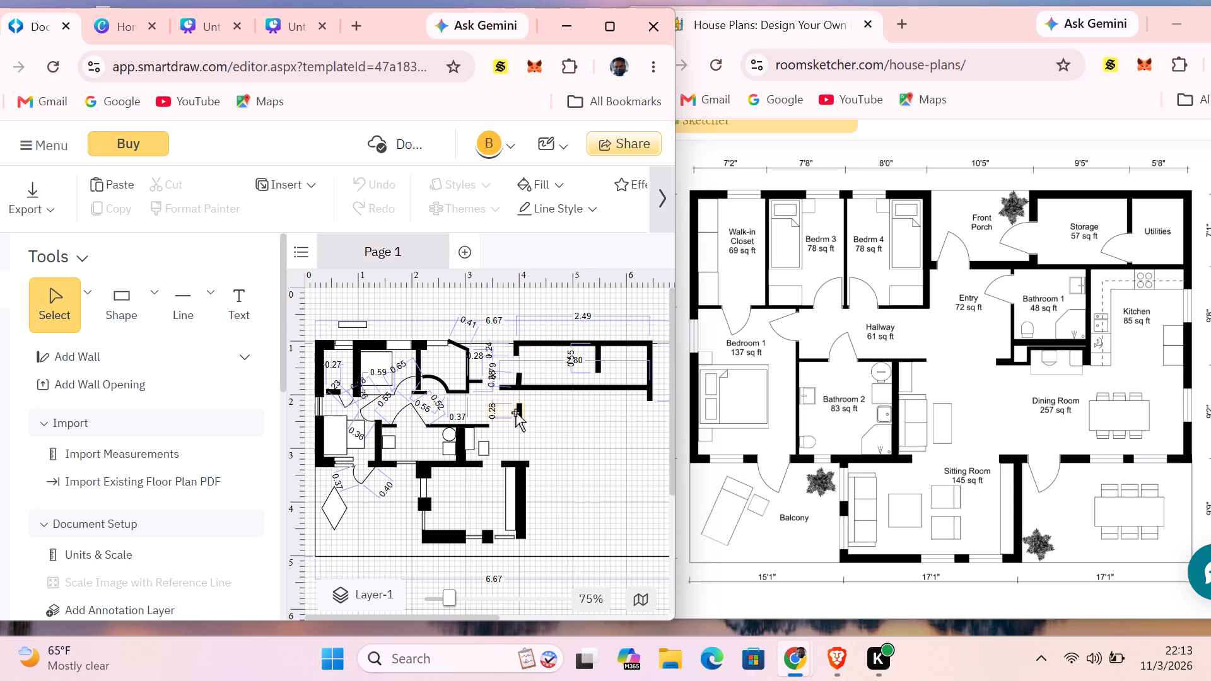
Draw a short horizontal straight line about 0.37 long at the lower end of Bathroom 1's entry-side wall.
left_click(189, 307)
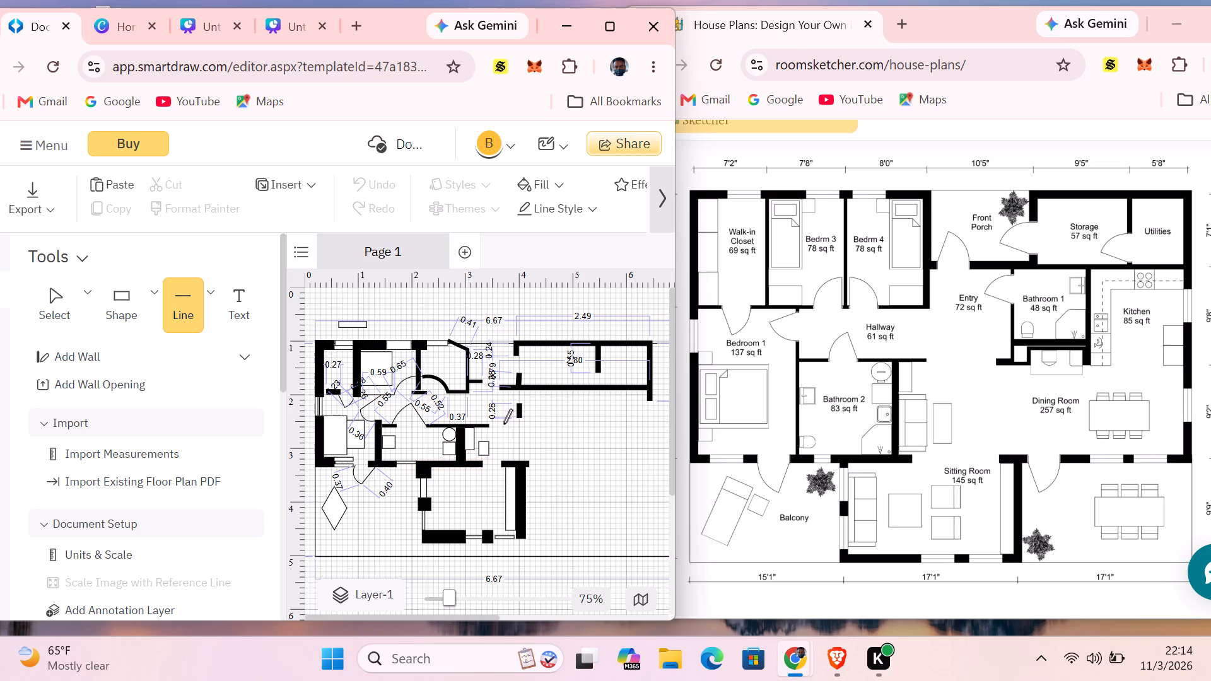
left_click_drag(503, 424, 522, 426)
left_click_drag(522, 426, 522, 424)
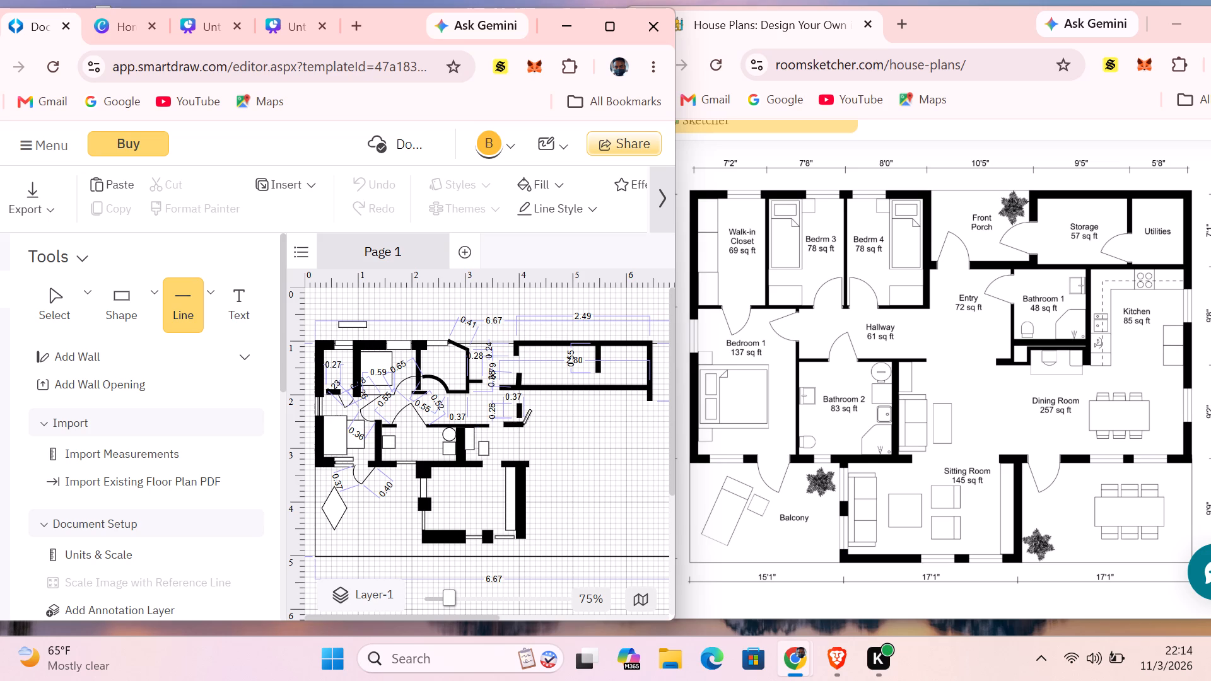
left_click_drag(522, 424, 523, 424)
left_click(554, 419)
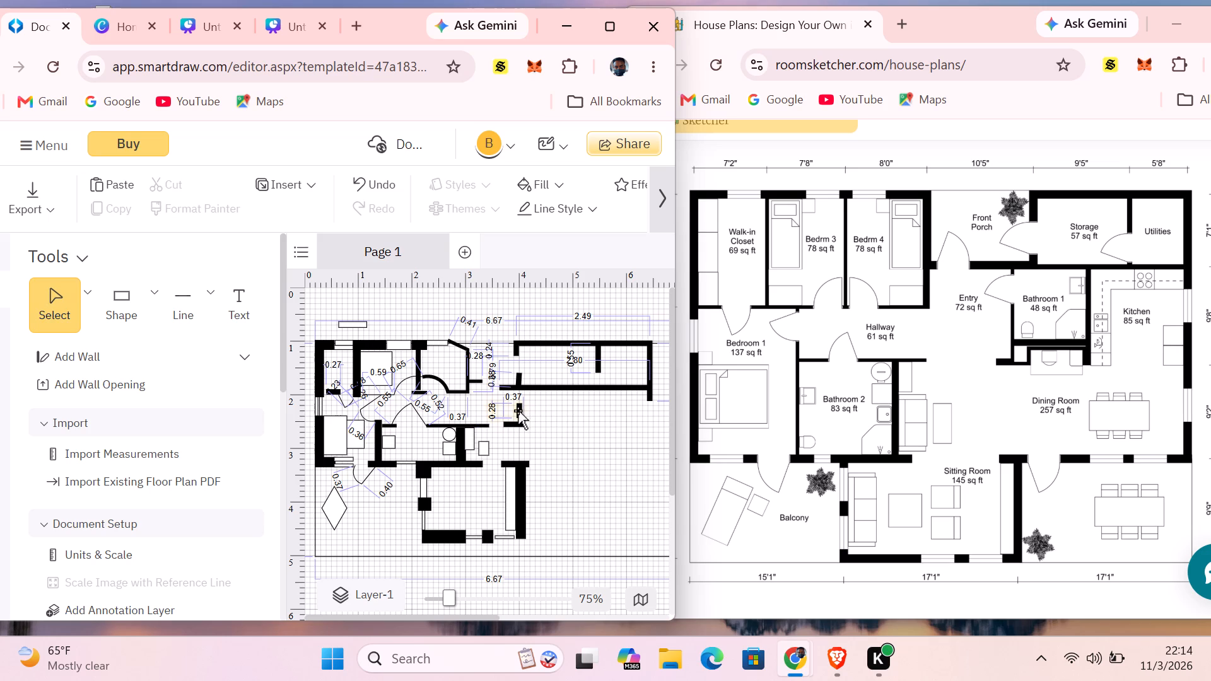
Resize the short vertical wall on Bathroom 1's entry side to about 0.31 long, meeting the short horizontal line below.
left_click(519, 410)
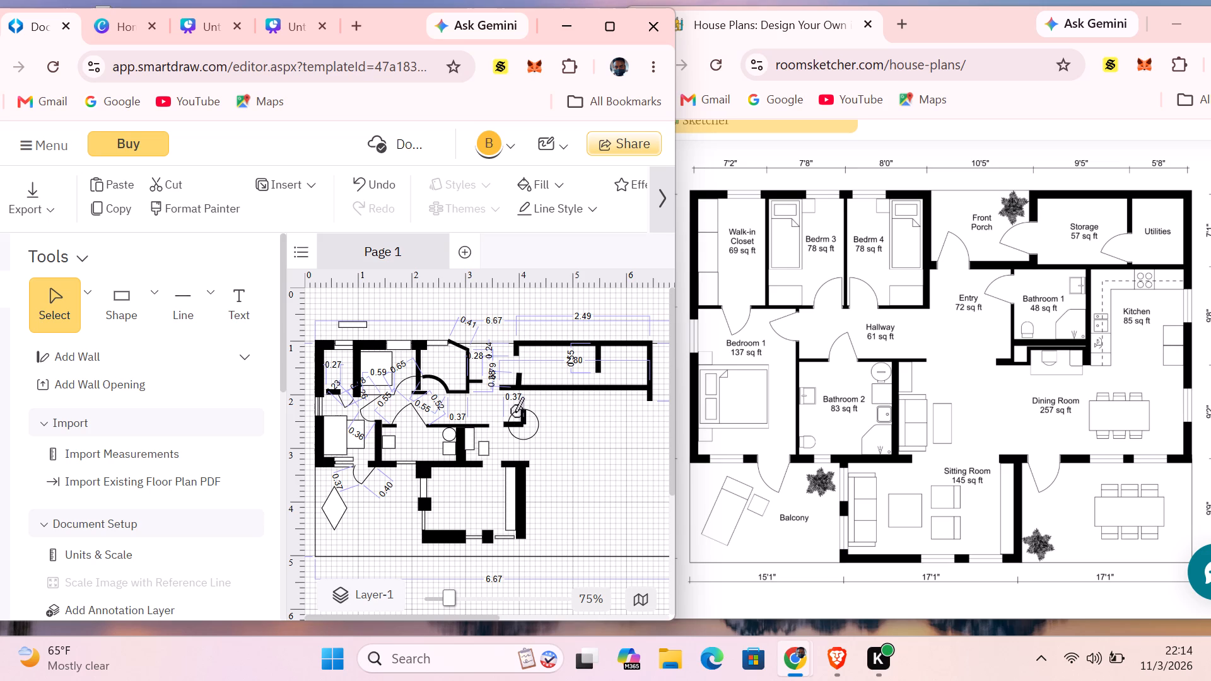
left_click(525, 413)
left_click(565, 413)
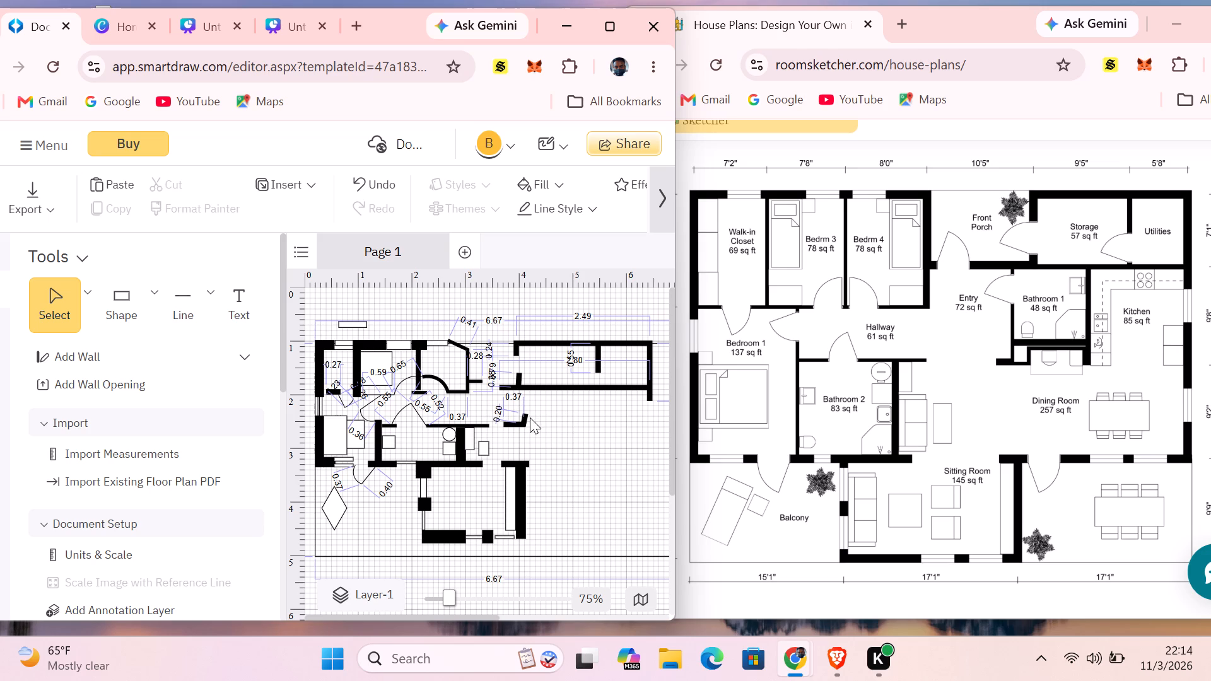
left_click(522, 417)
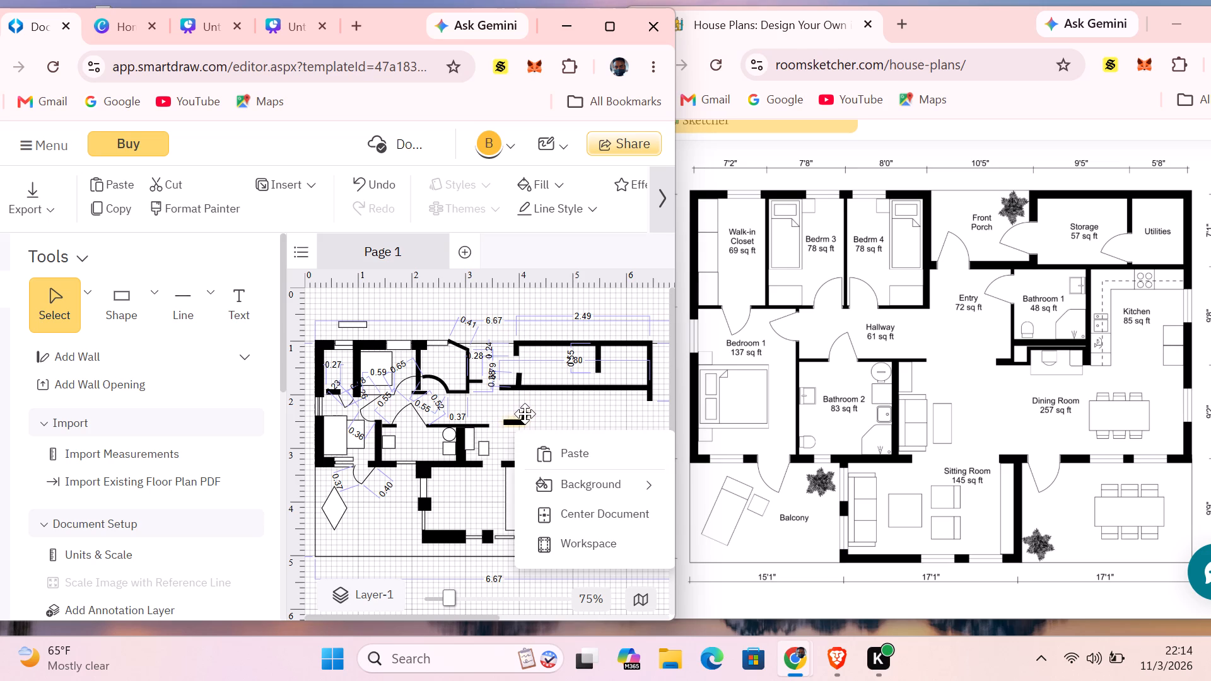
left_click(571, 407)
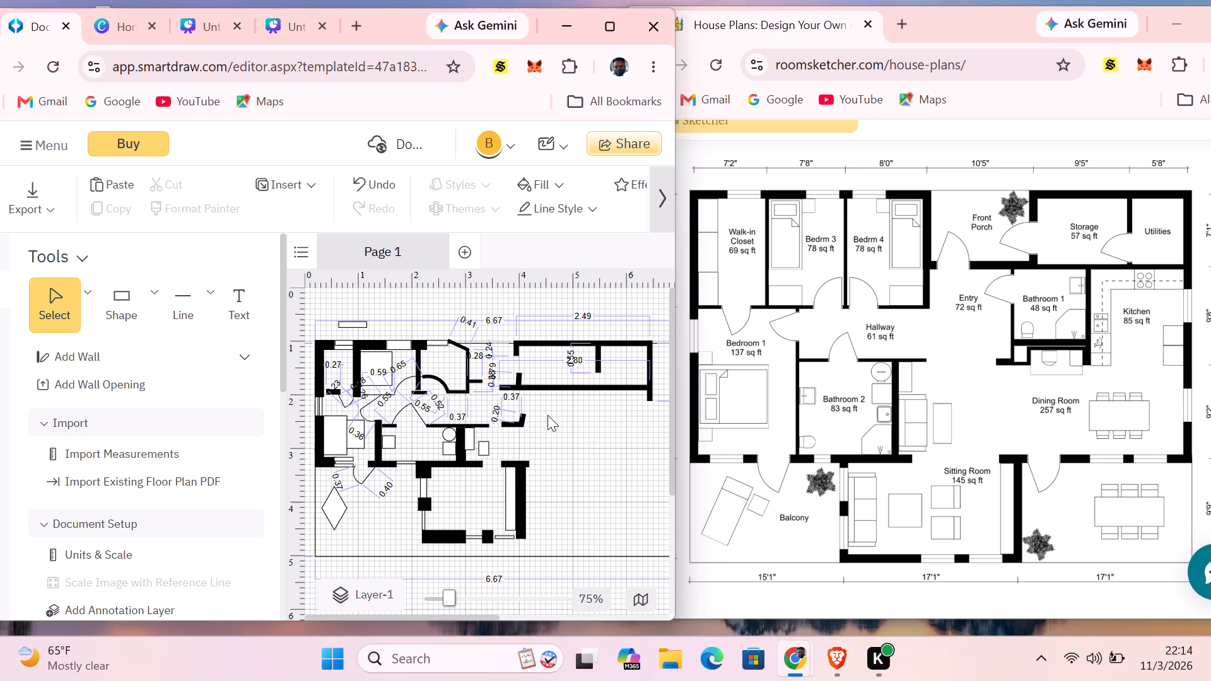
left_click(522, 415)
left_click(522, 415)
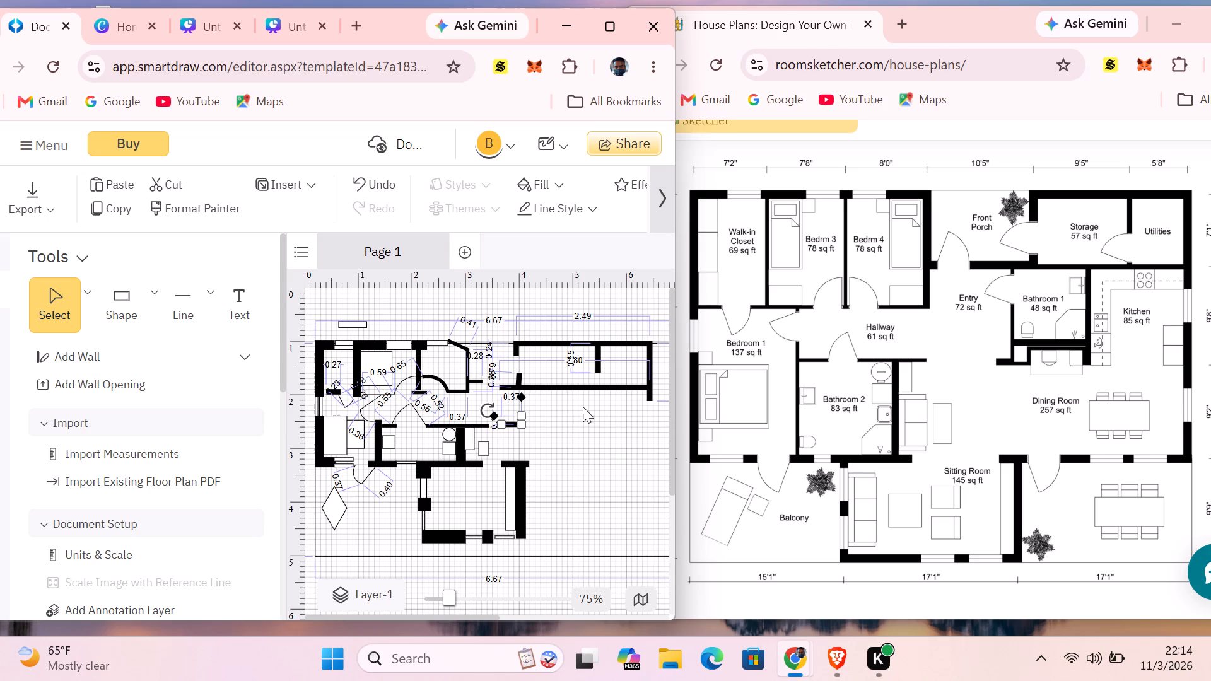
left_click(583, 407)
left_click(522, 418)
left_click_drag(519, 412, 520, 403)
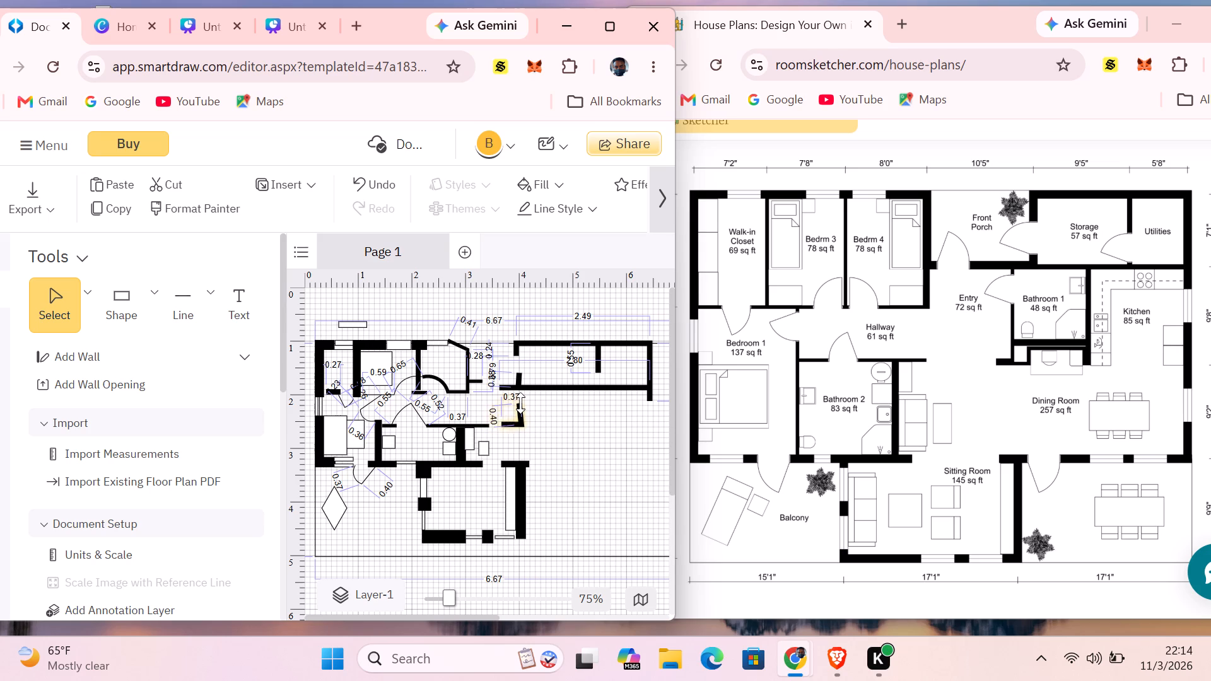
left_click_drag(520, 403, 521, 405)
left_click_drag(521, 405, 520, 408)
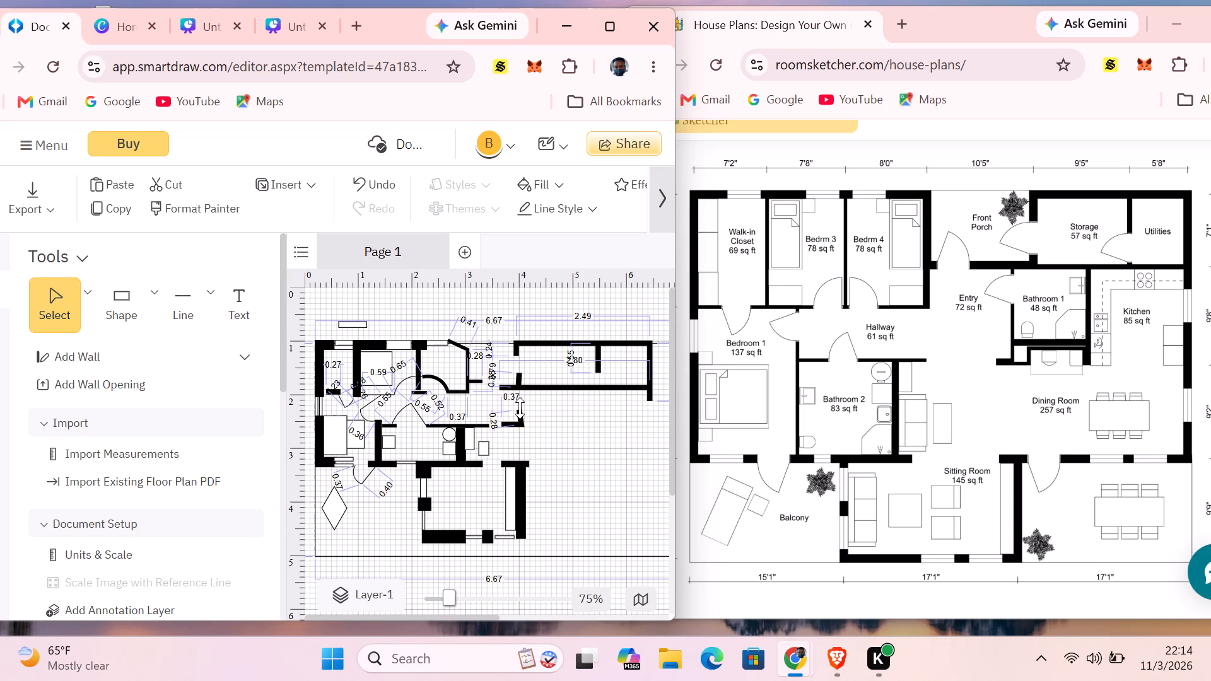
left_click_drag(520, 408, 520, 407)
left_click(645, 433)
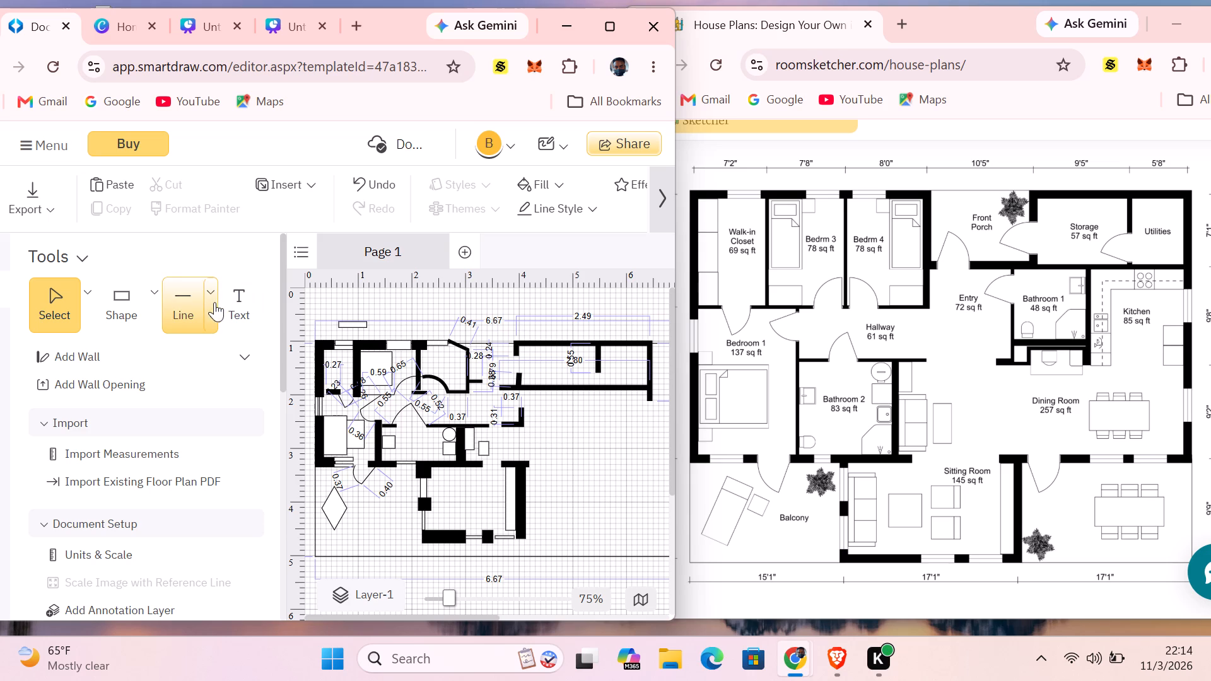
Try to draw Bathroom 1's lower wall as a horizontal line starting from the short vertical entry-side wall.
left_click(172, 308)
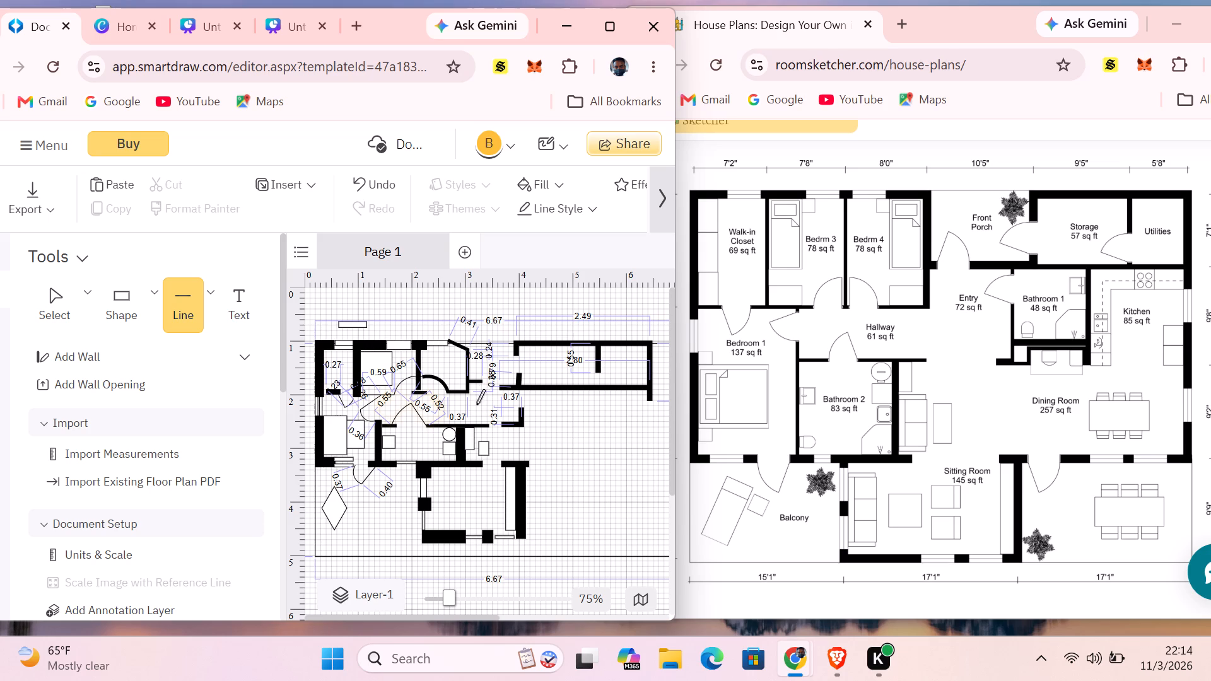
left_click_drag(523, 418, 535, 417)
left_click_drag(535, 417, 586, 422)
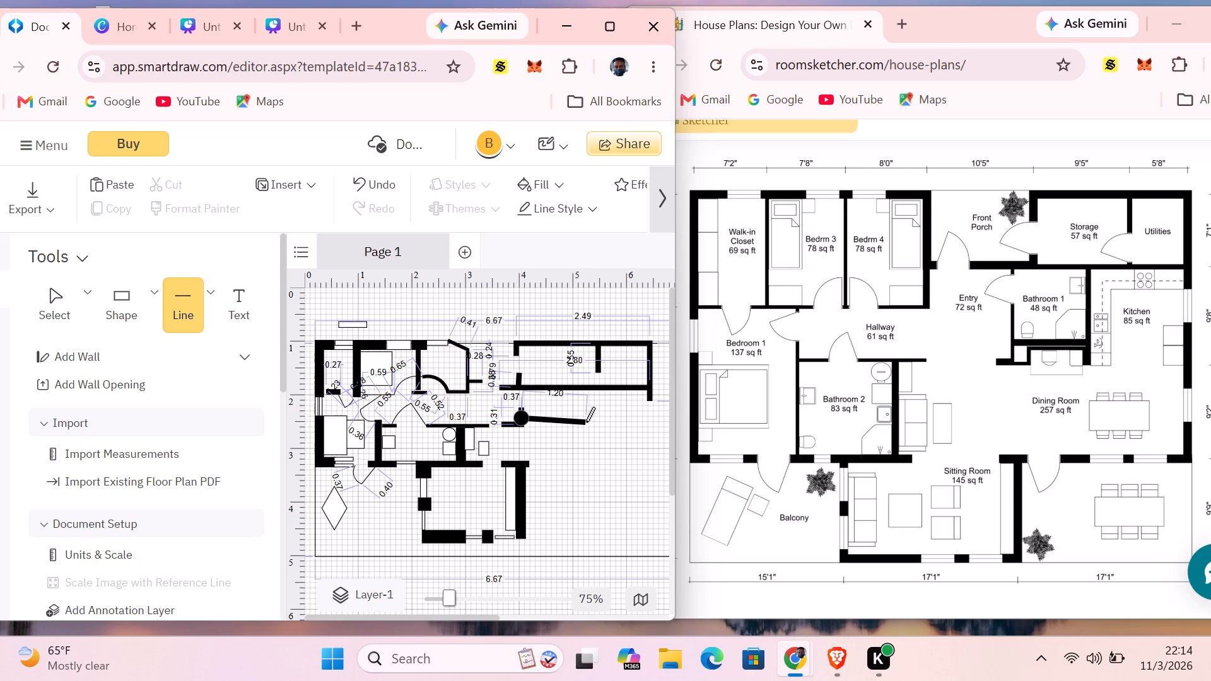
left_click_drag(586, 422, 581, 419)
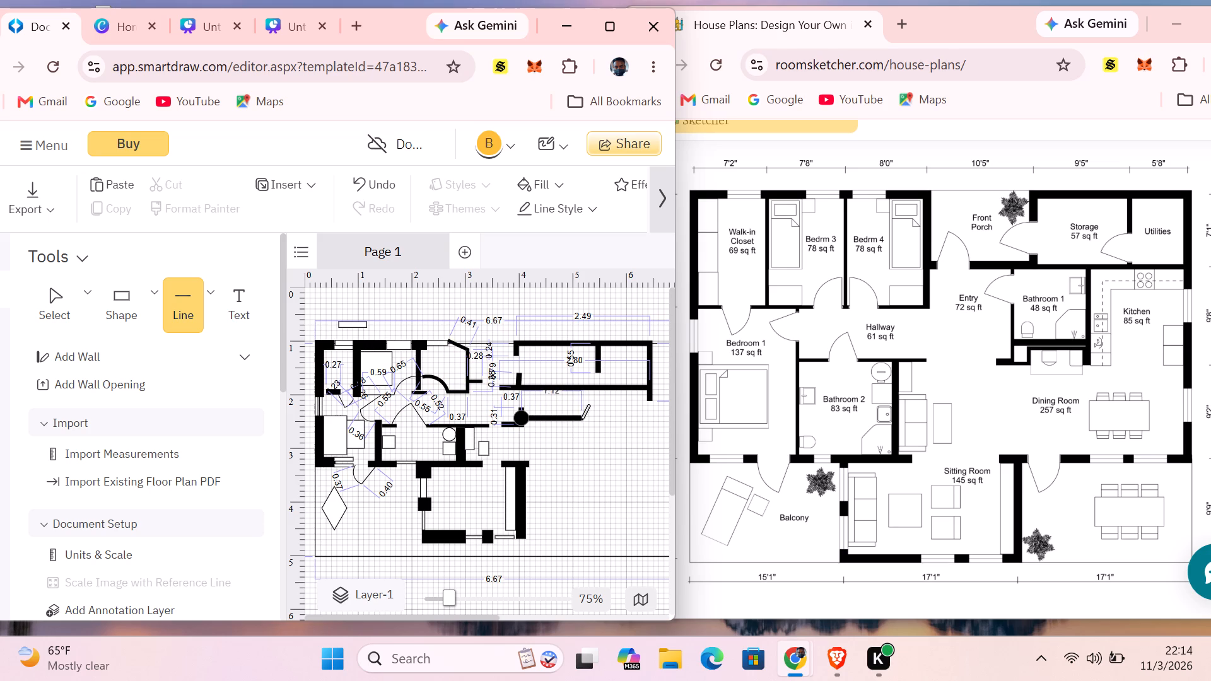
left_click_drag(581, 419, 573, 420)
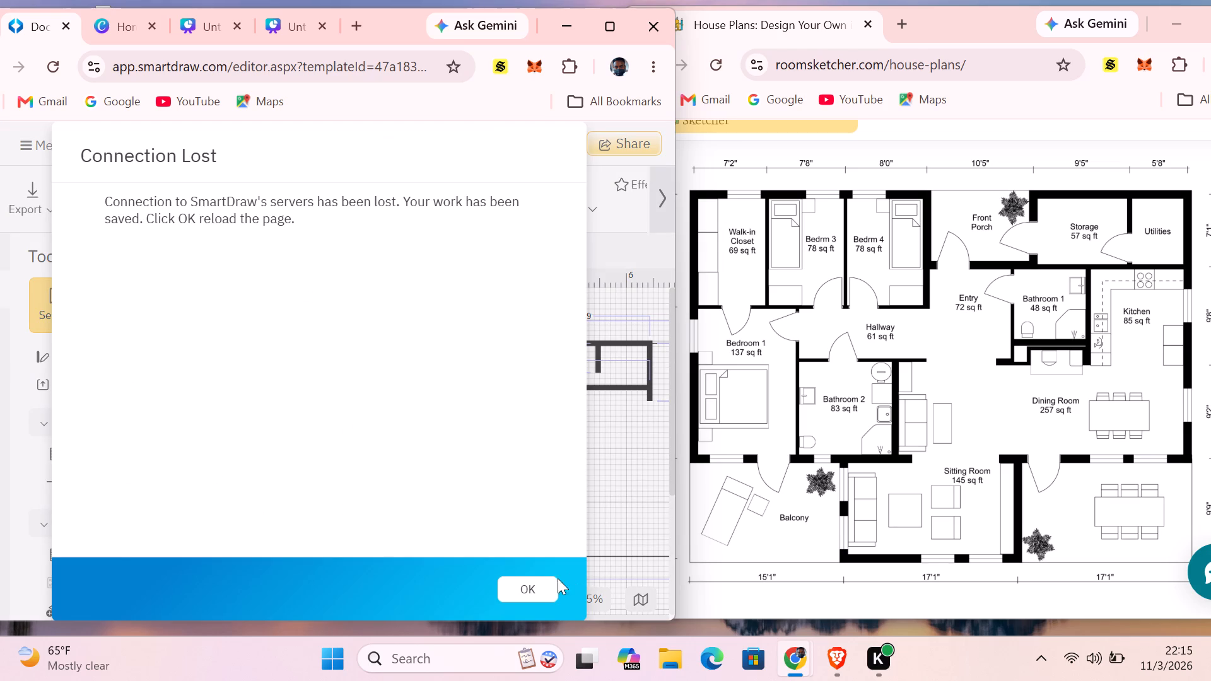
Reload the SmartDraw page to restore the lost connection.
left_click(545, 584)
Switch to the Canva presentation and delete the globe, the location pin and the partly cut-off black icon from the first slide.
left_click(223, 28)
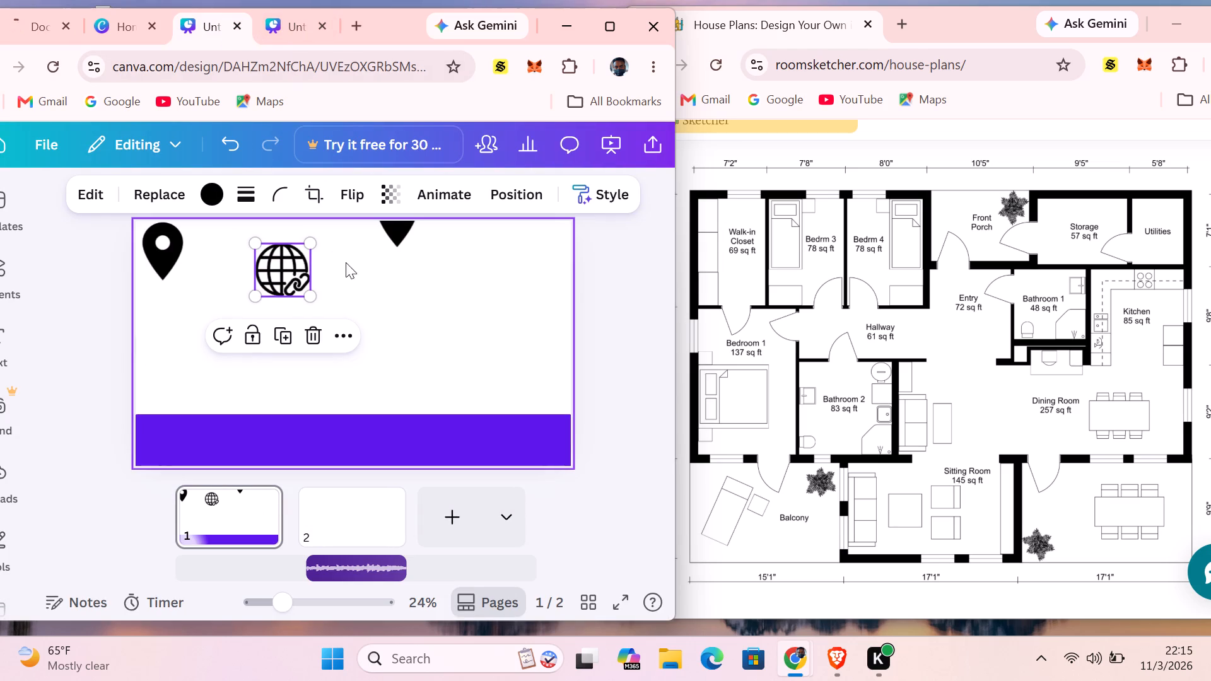
left_click(269, 598)
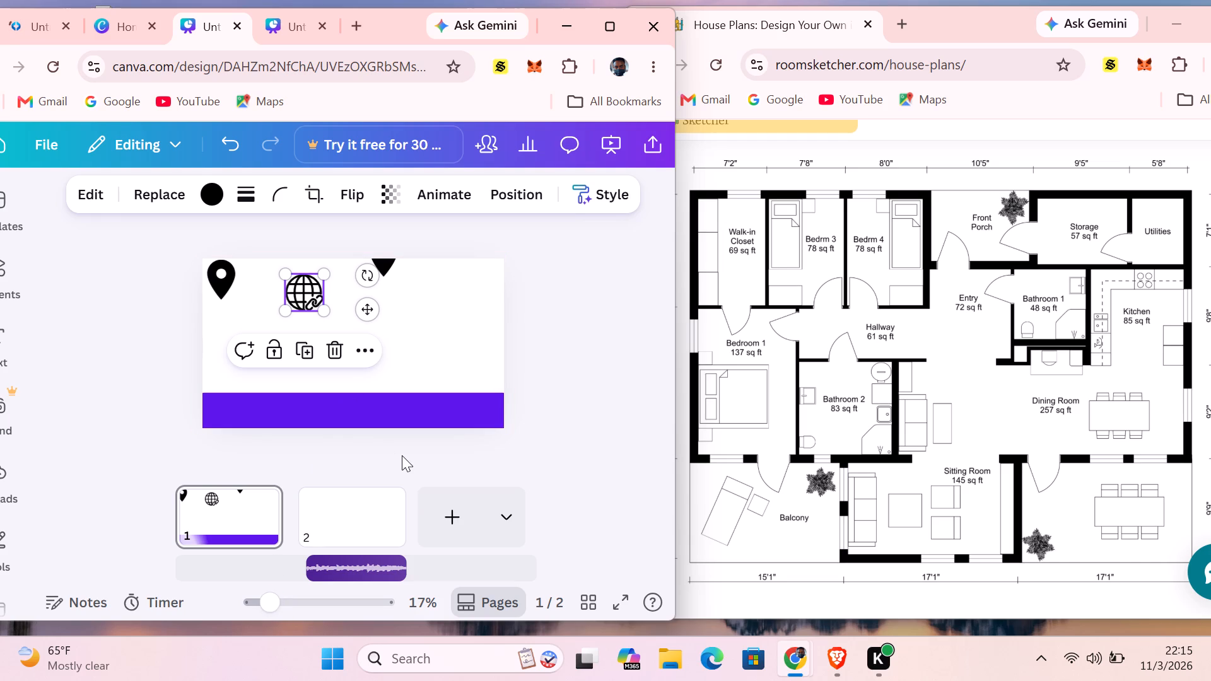
scroll(402, 451, "up", 4)
left_click(334, 354)
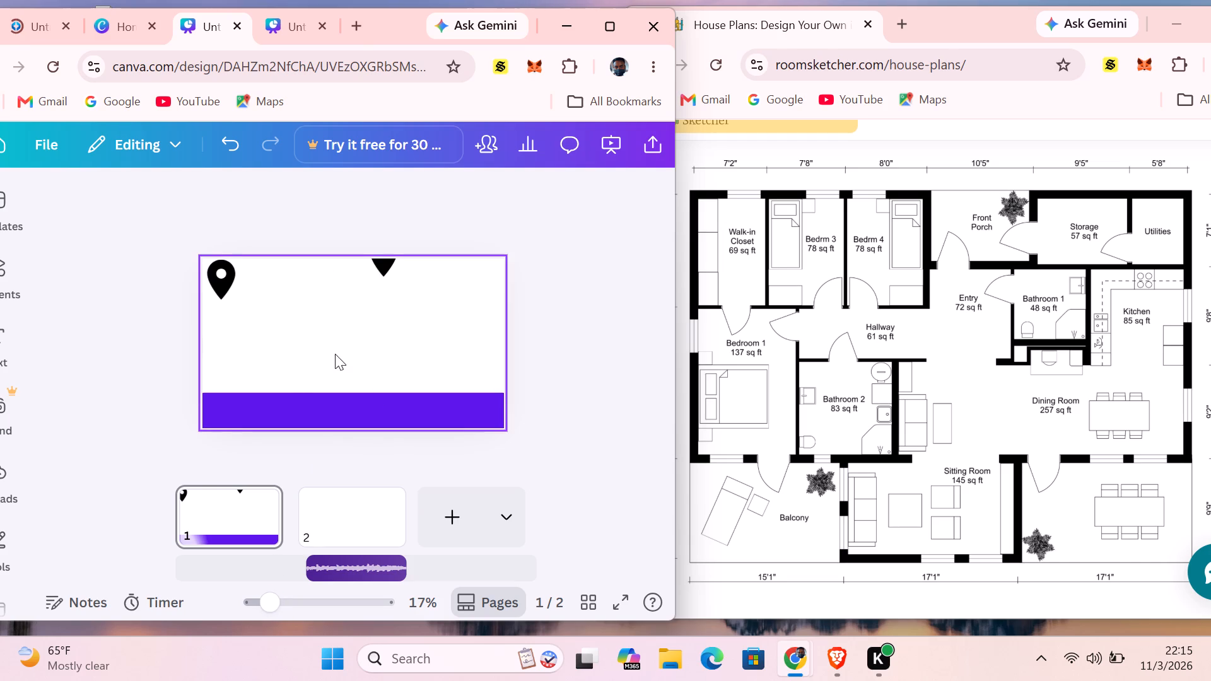
left_click(211, 264)
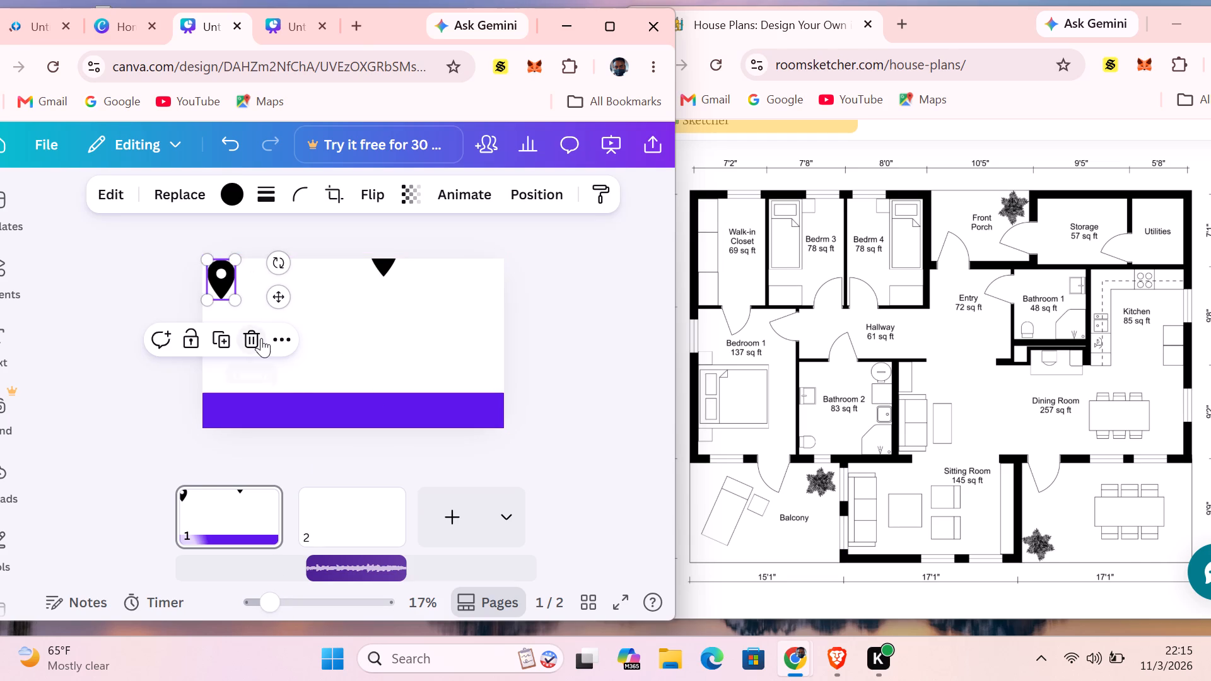
left_click(261, 338)
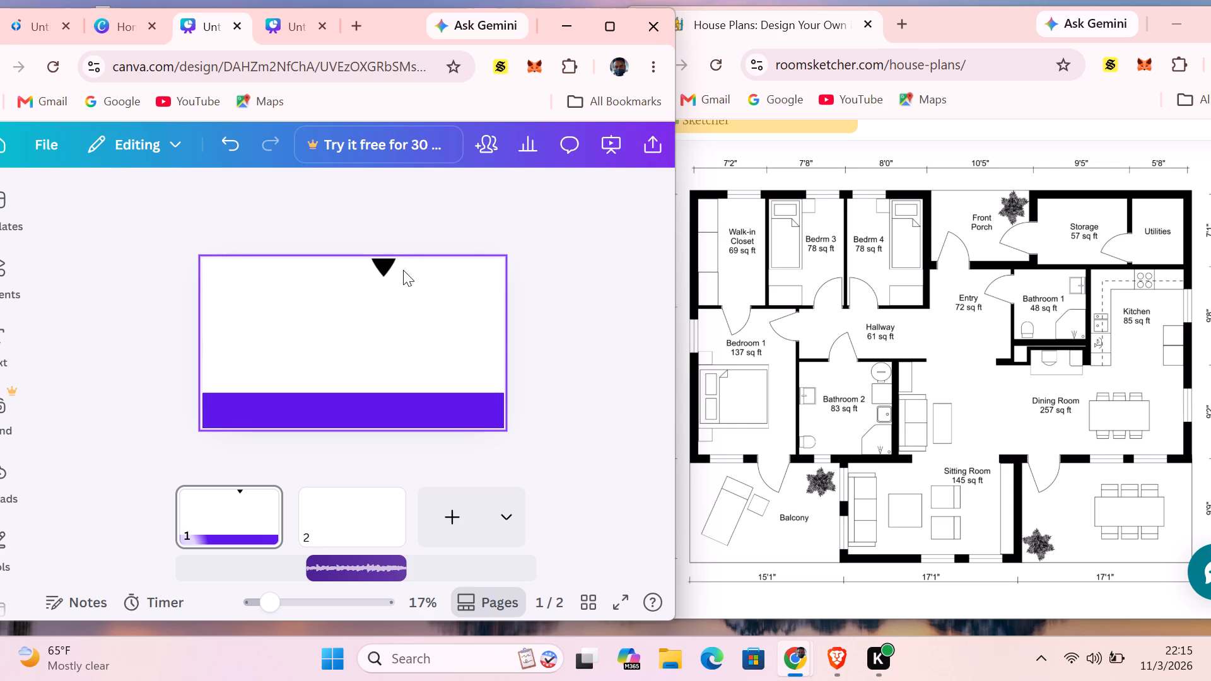
right_click(387, 267)
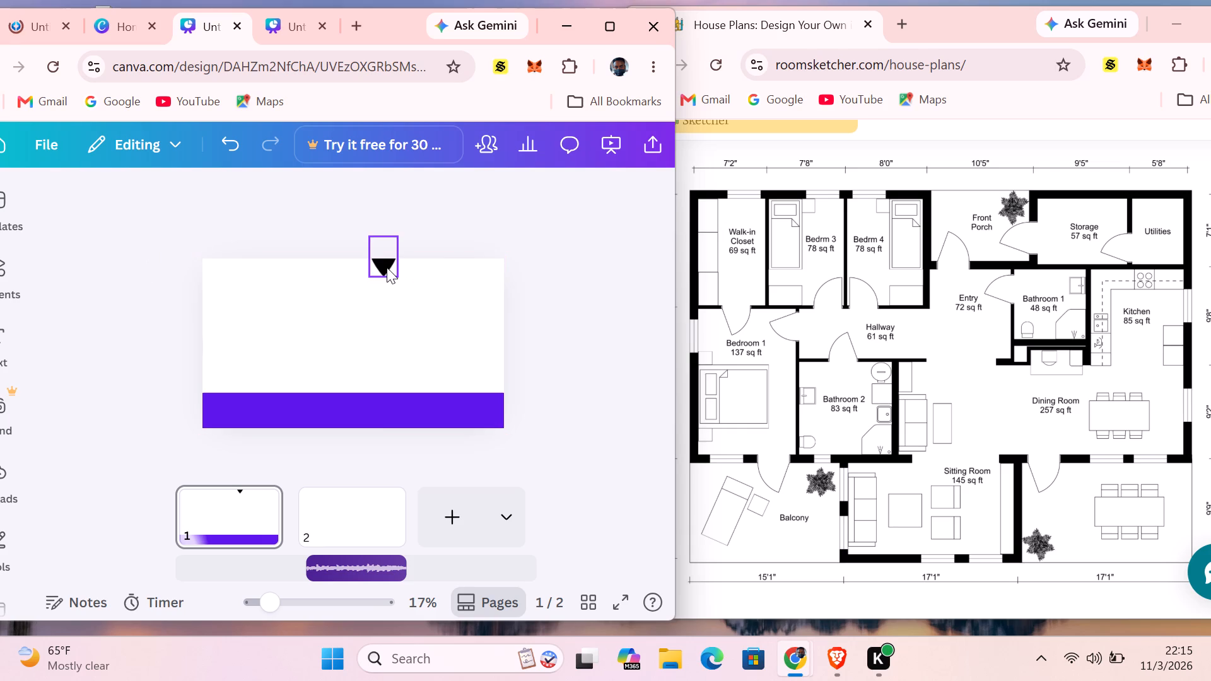
left_click(411, 325)
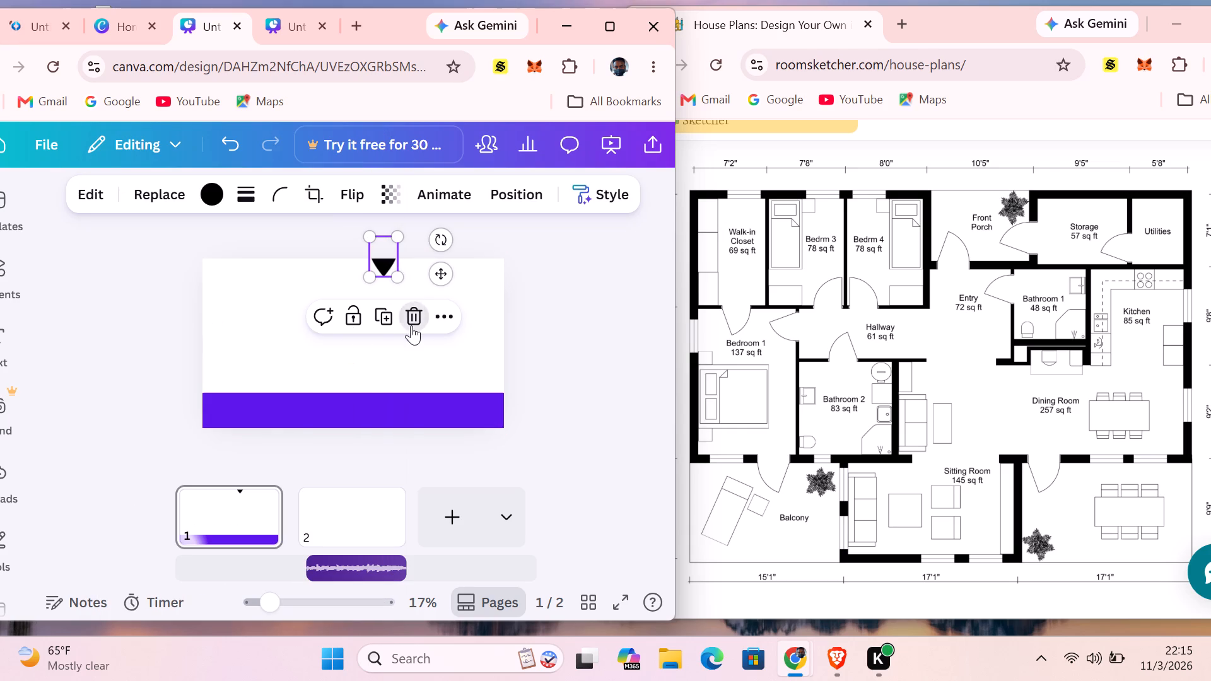
Delete the selected black triangle icon at the upper edge of the first slide in the Canva presentation.
left_click(412, 320)
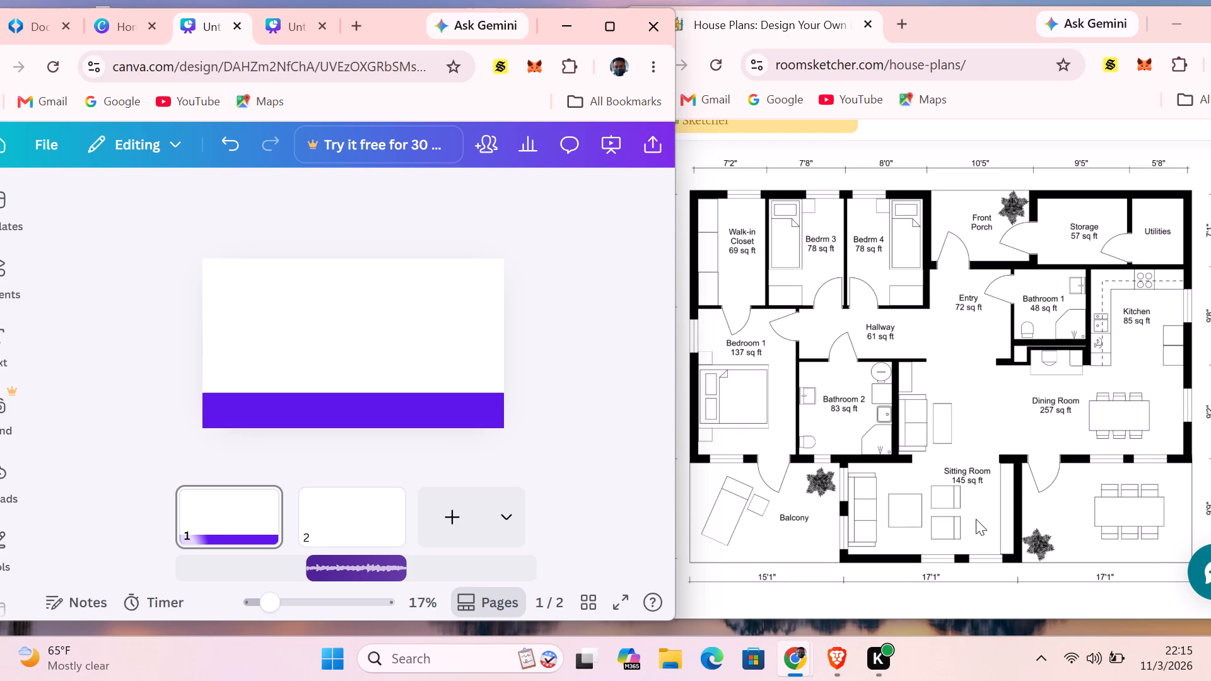
Switch the computer's Wi-Fi connection to the MAINA EMPIRE II_Ext network.
left_click(1072, 665)
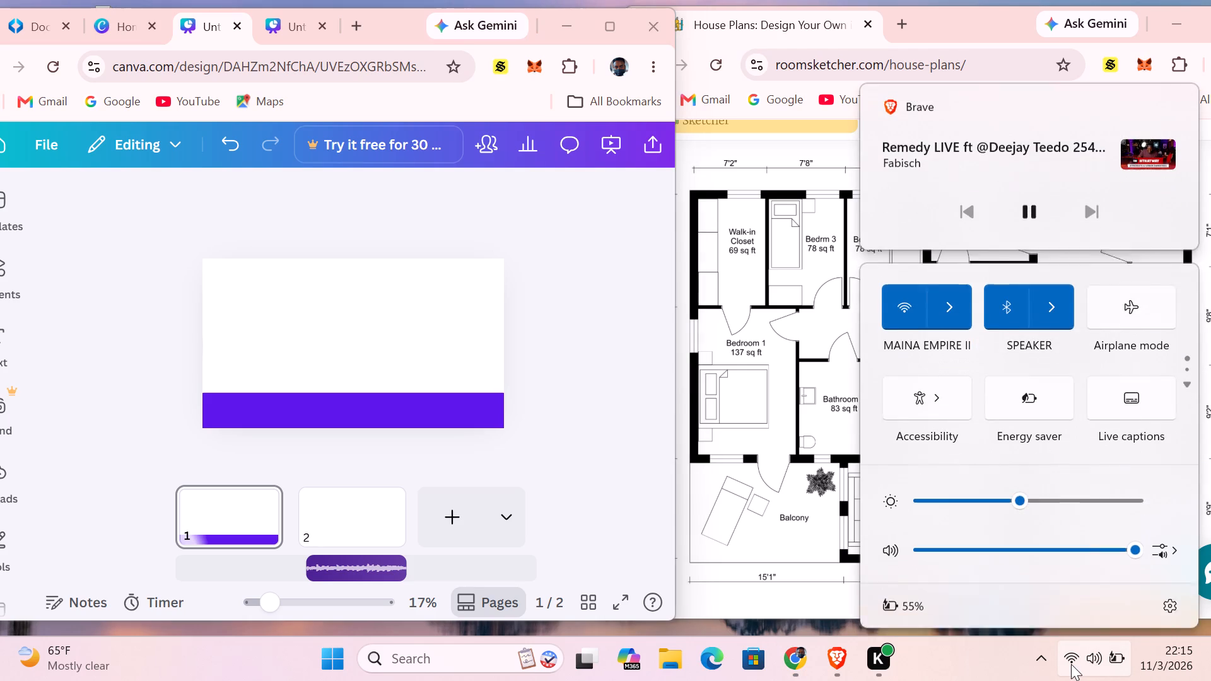
left_click(957, 308)
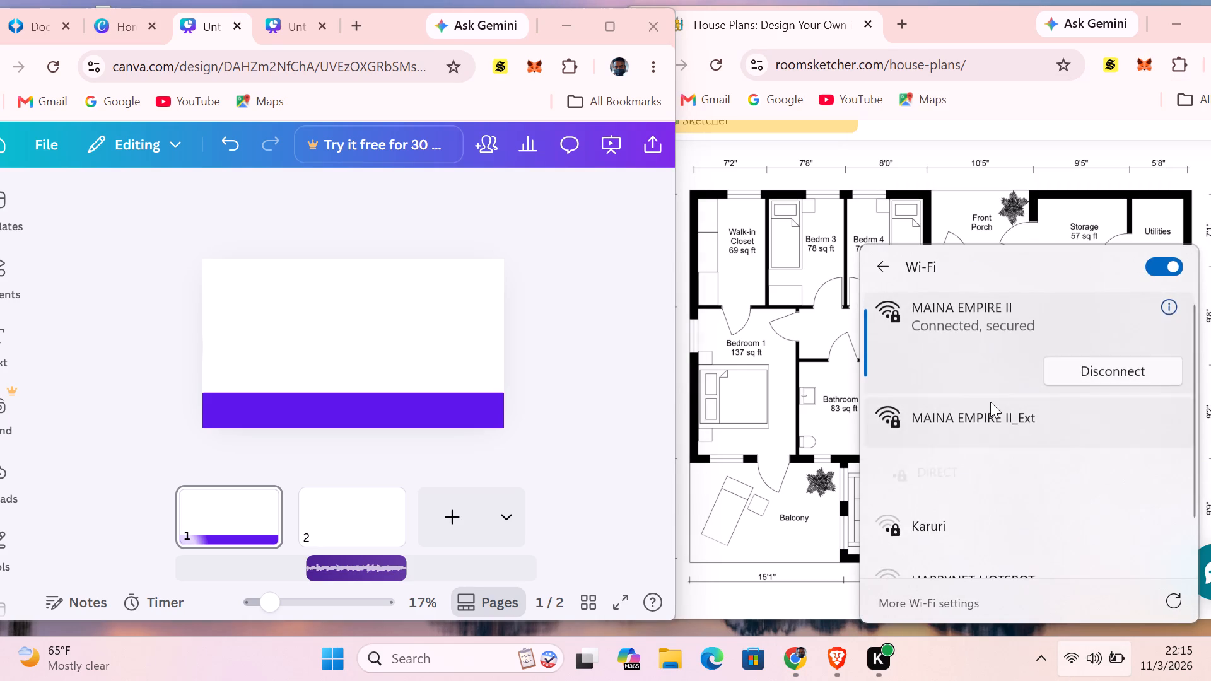
left_click(991, 402)
left_click(1094, 446)
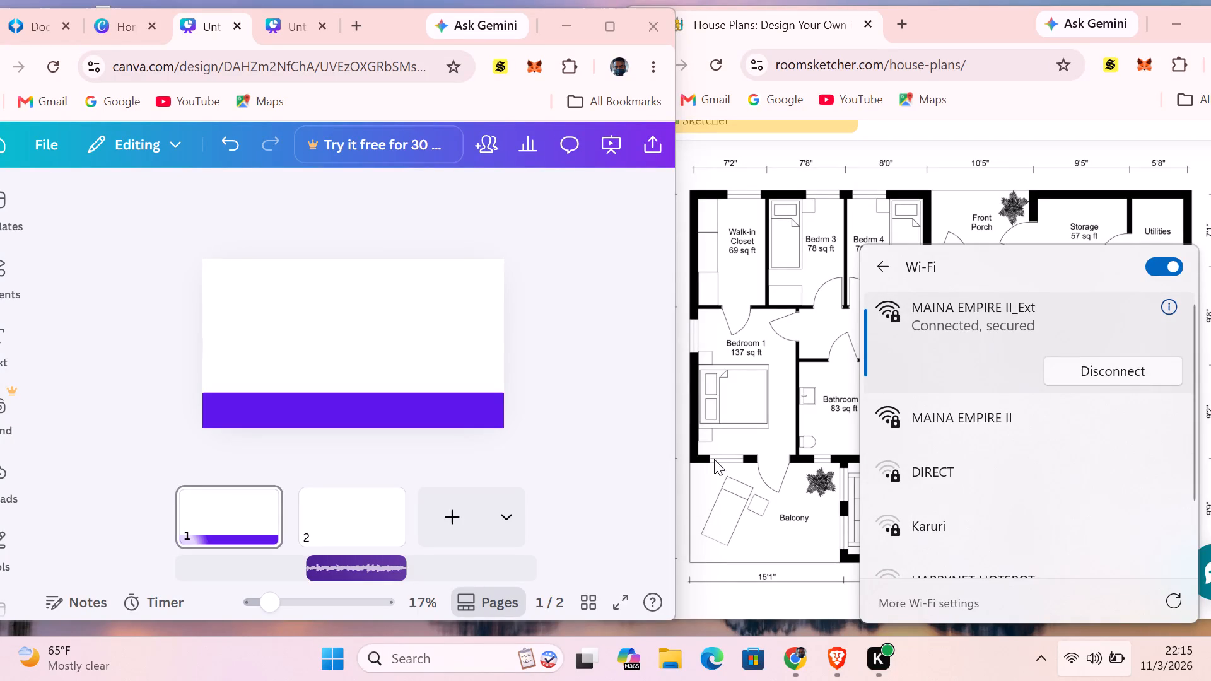
left_click(656, 469)
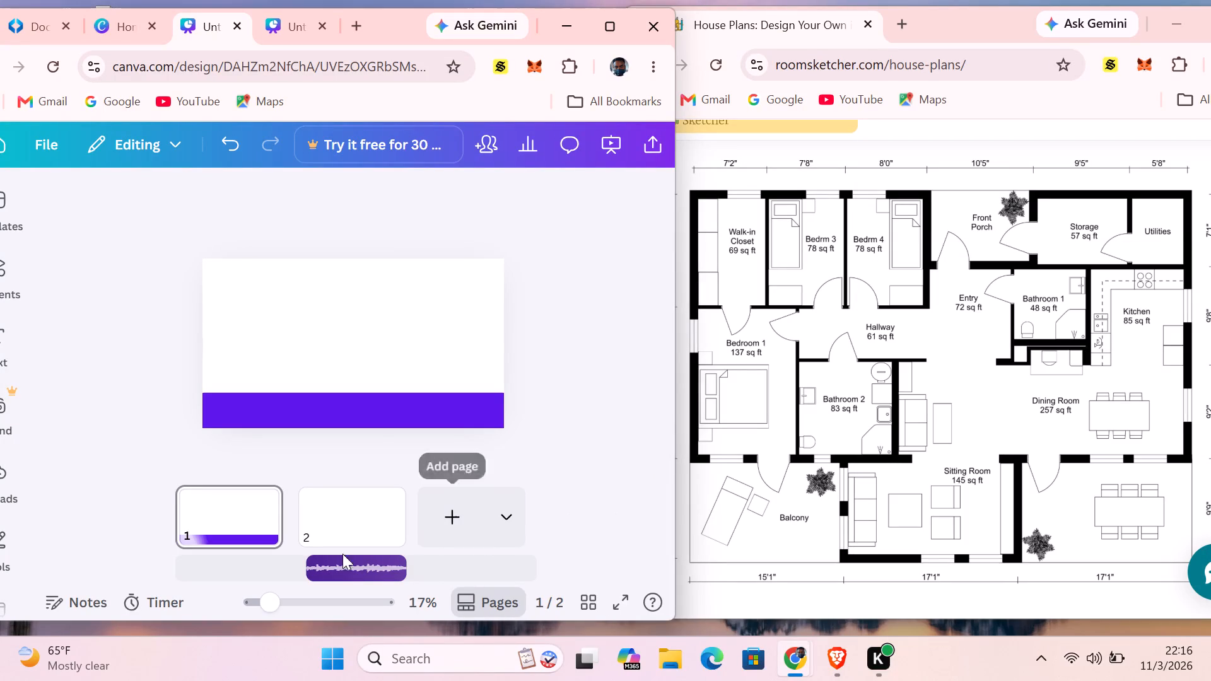
Return from the Canva presentation to the SmartDraw document to check its loading.
left_click(436, 342)
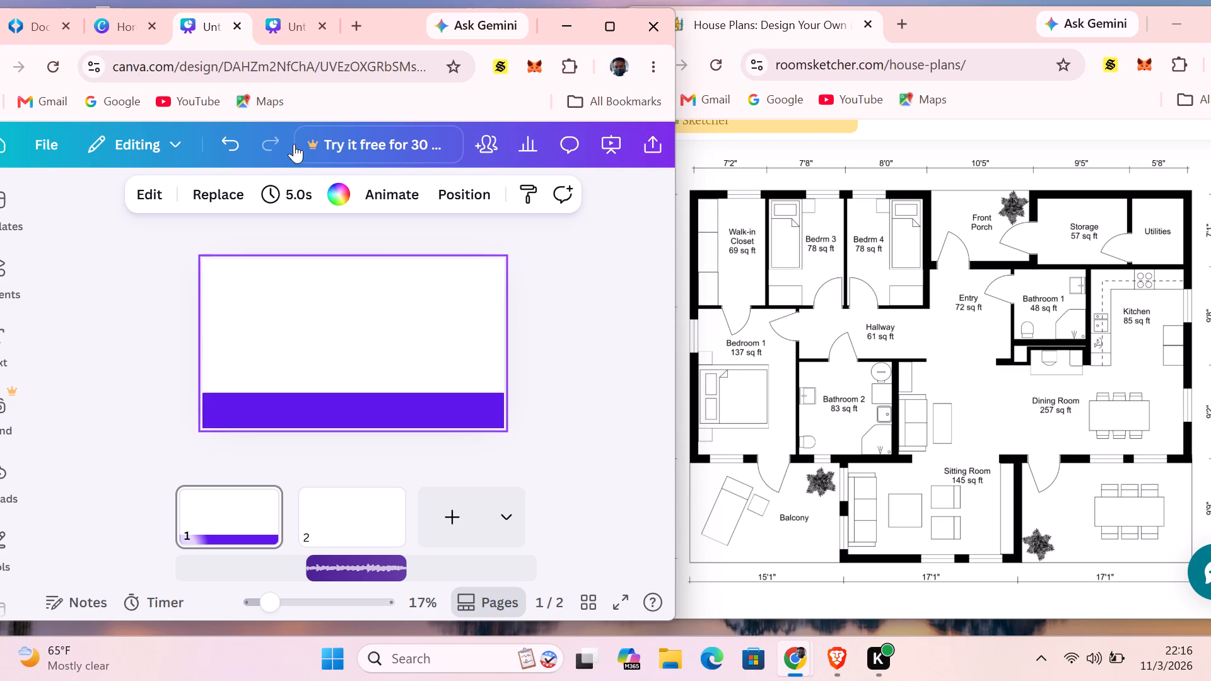
left_click(41, 27)
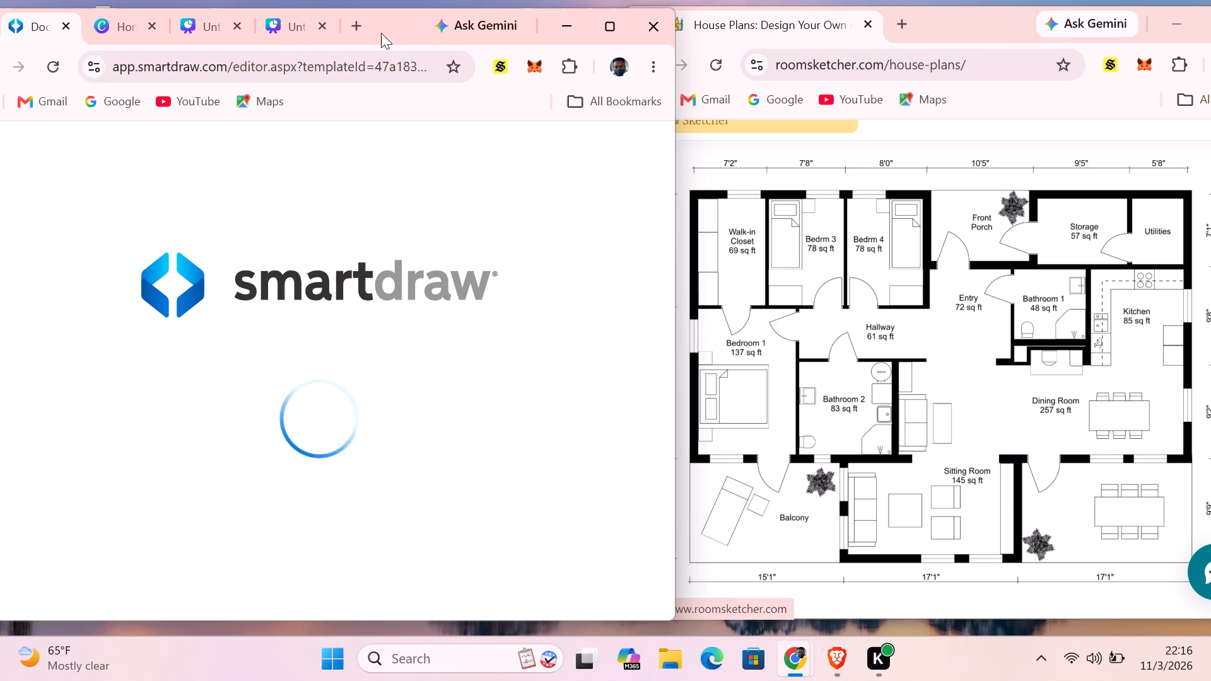
Return to the SmartDraw document and clear the wall selection.
left_click(202, 31)
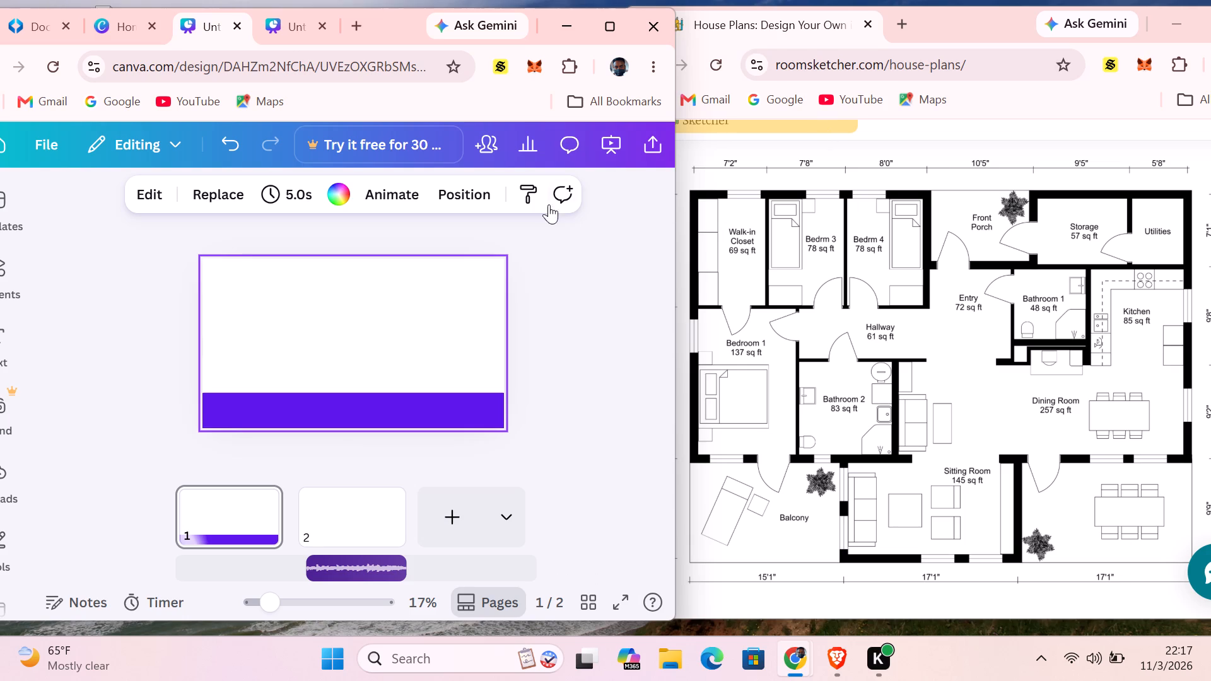
left_click(45, 28)
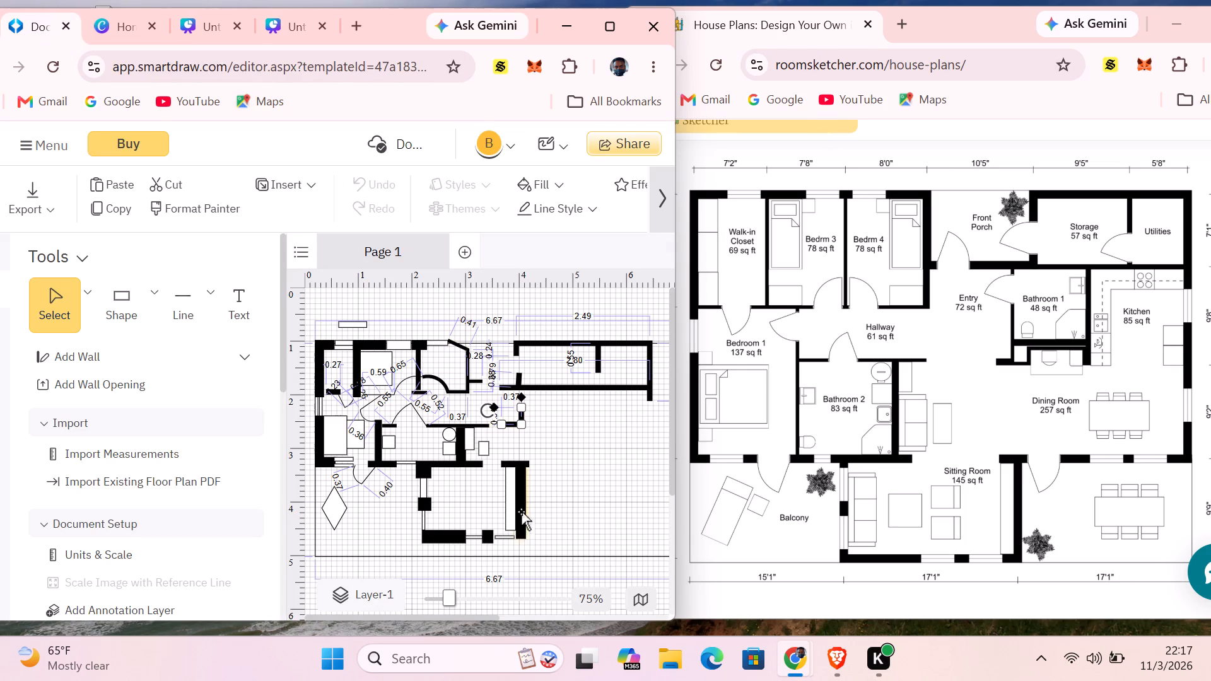
left_click(621, 421)
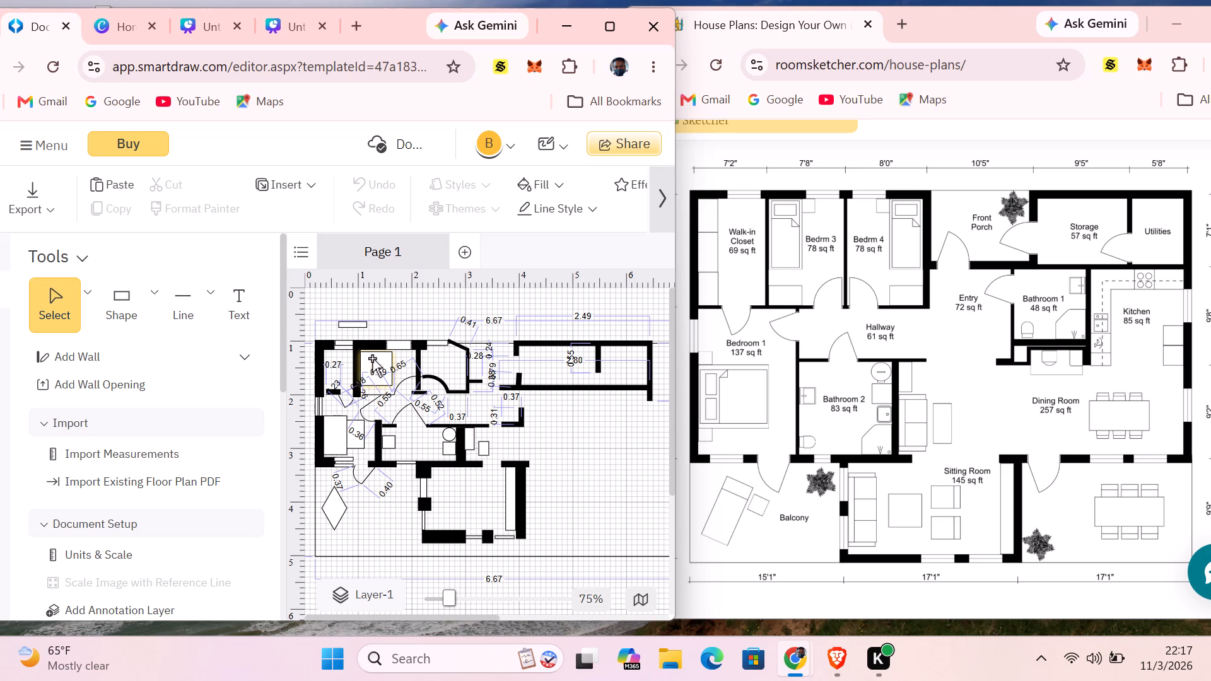
Draw Bathroom 1's lower wall as a horizontal line about 0.8 long, starting at the short vertical entry-side wall.
left_click(191, 303)
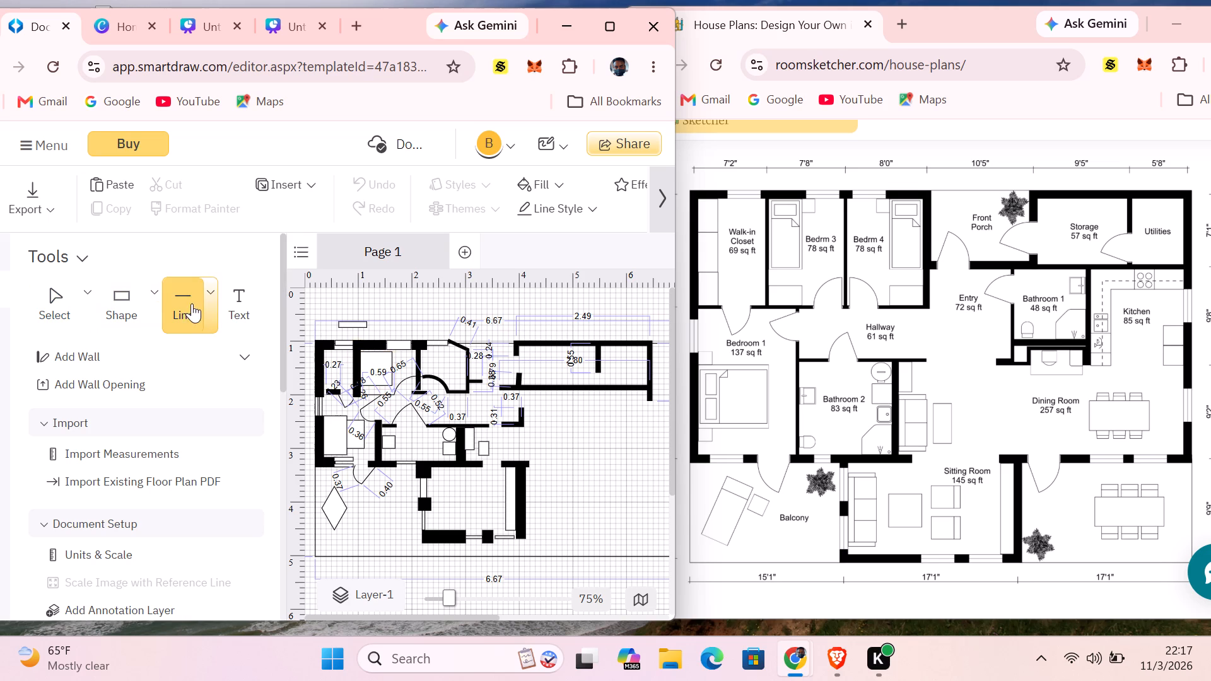
left_click_drag(525, 417, 565, 416)
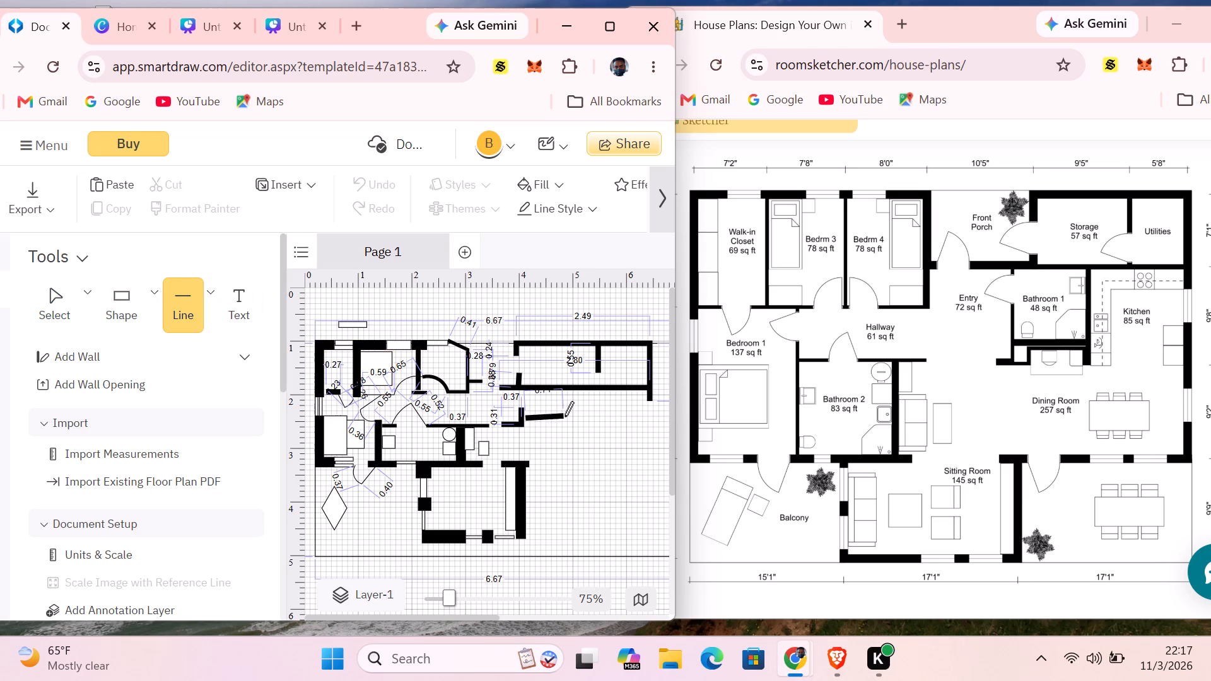
left_click_drag(565, 416, 602, 419)
left_click_drag(602, 419, 573, 419)
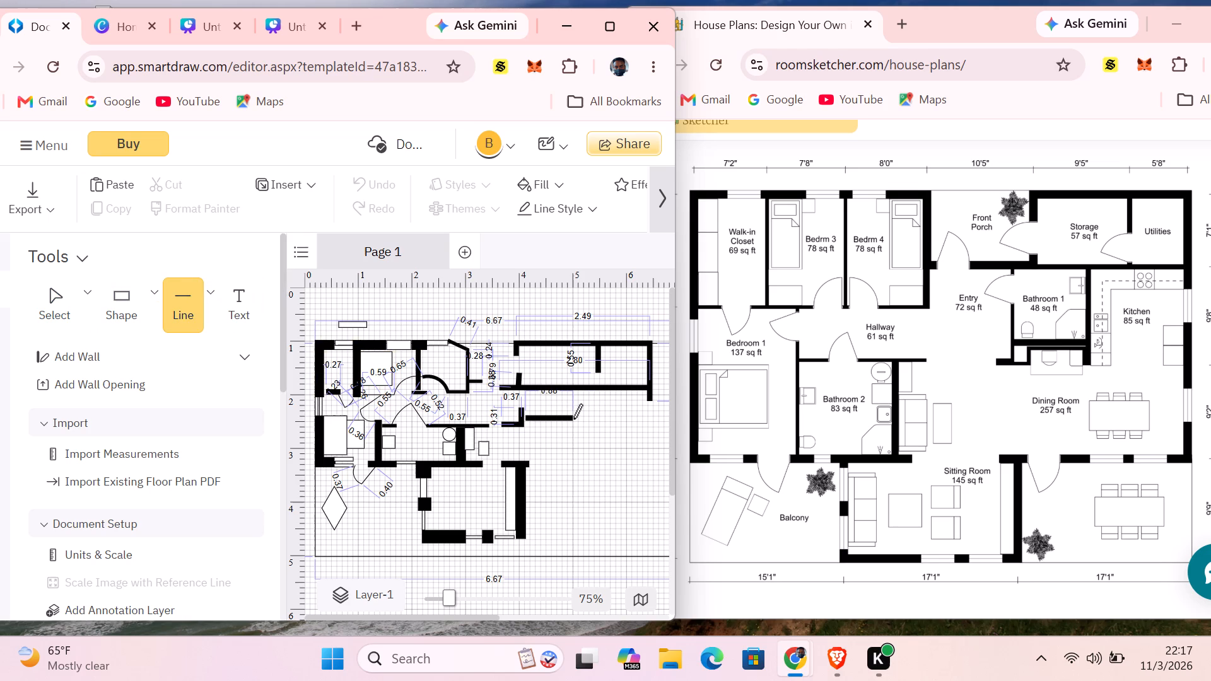
left_click_drag(573, 419, 570, 420)
Draw a vertical line about 0.45 long from the far end of Bathroom 1's lower wall up towards the storage wall.
left_click(171, 302)
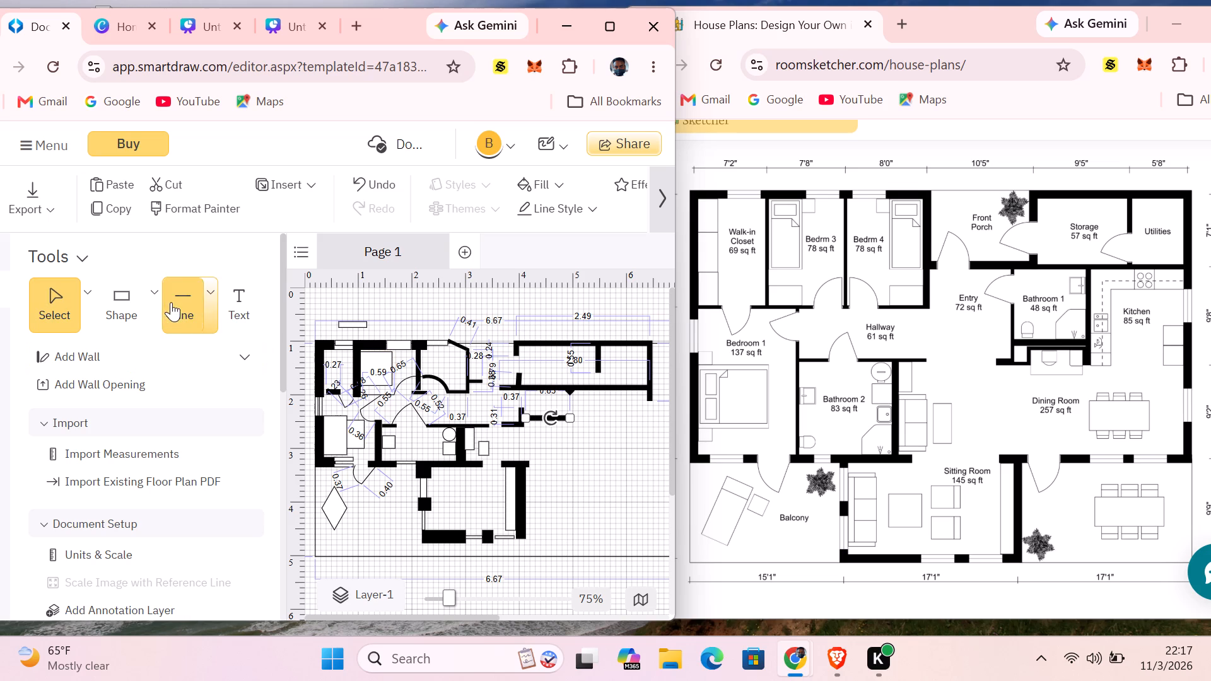
left_click_drag(570, 414, 565, 400)
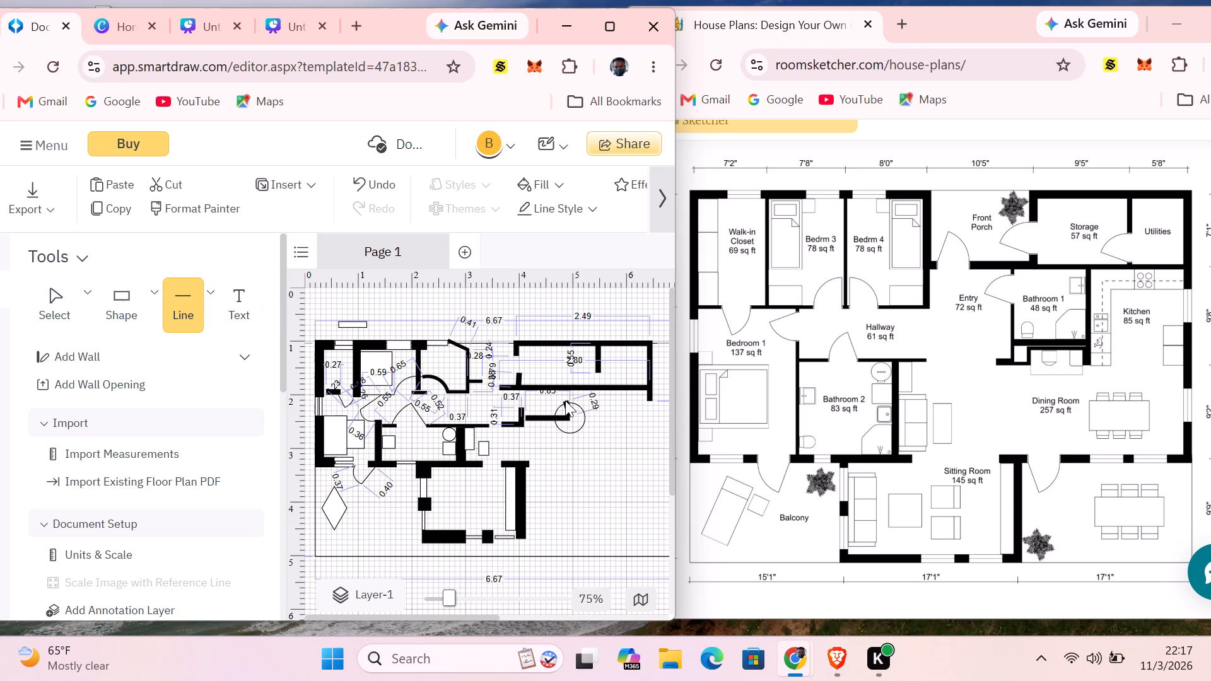
left_click_drag(565, 400, 569, 392)
left_click(599, 416)
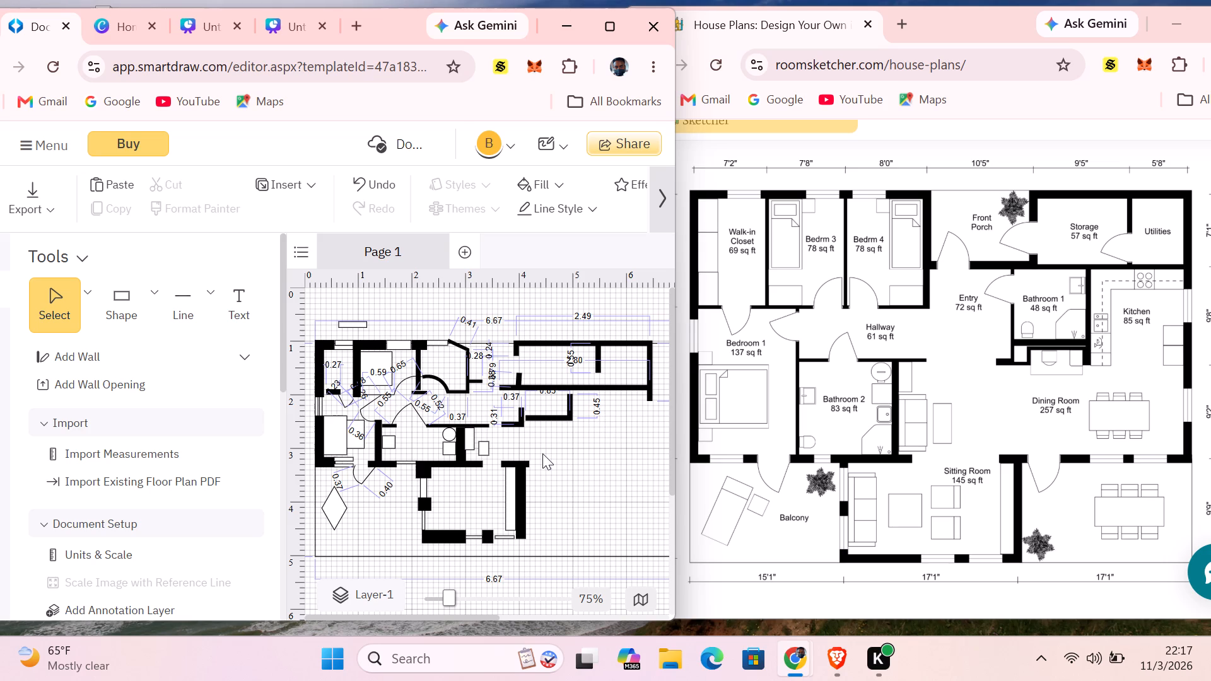
Draw a vertical wall segment about 0.24 long in the kitchen's outer wall, leaving a window gap below the existing wall end.
left_click(180, 302)
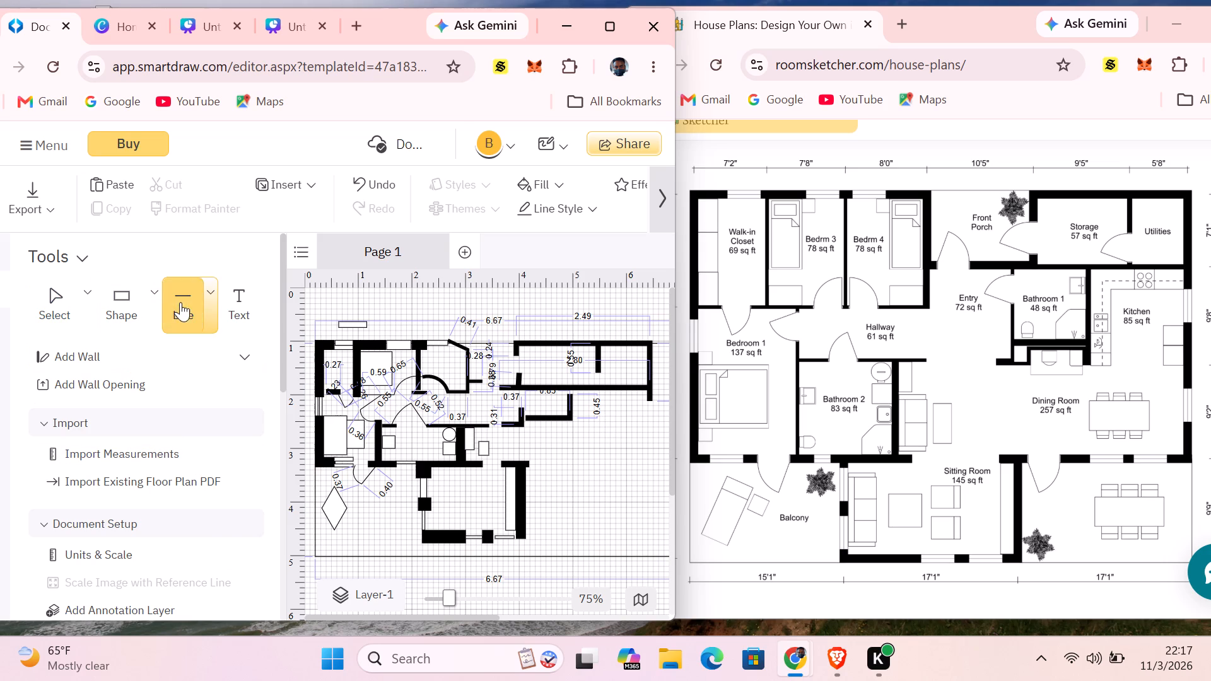
left_click(648, 417)
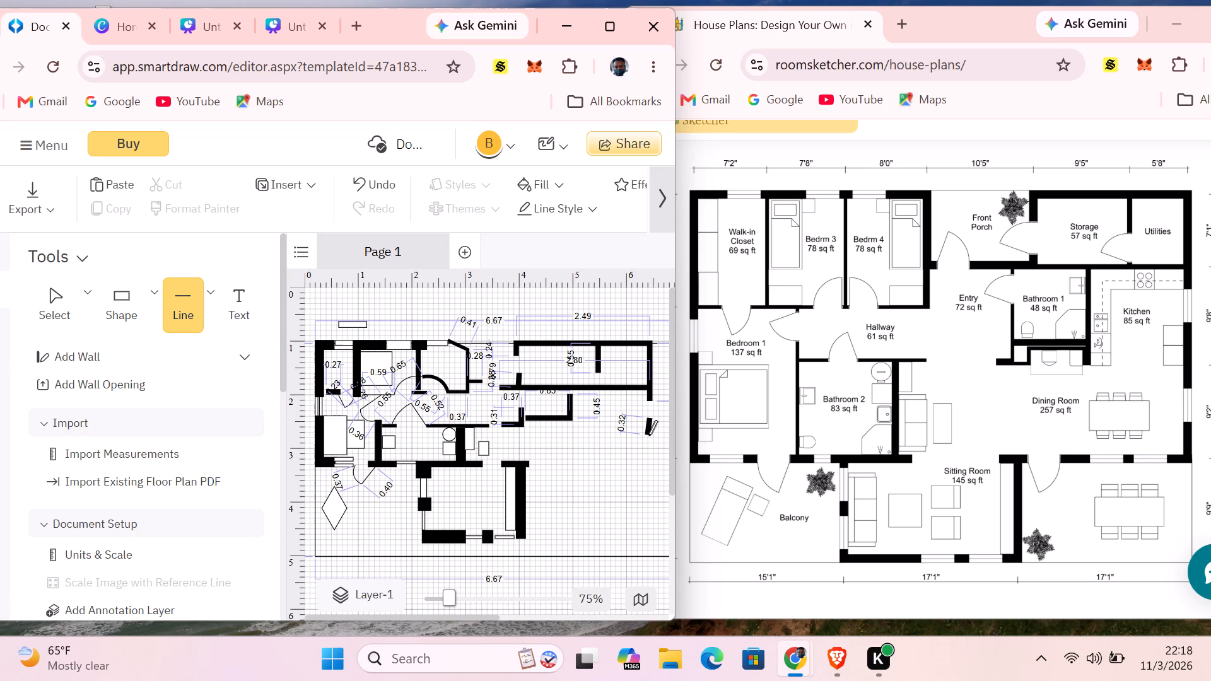
left_click(650, 431)
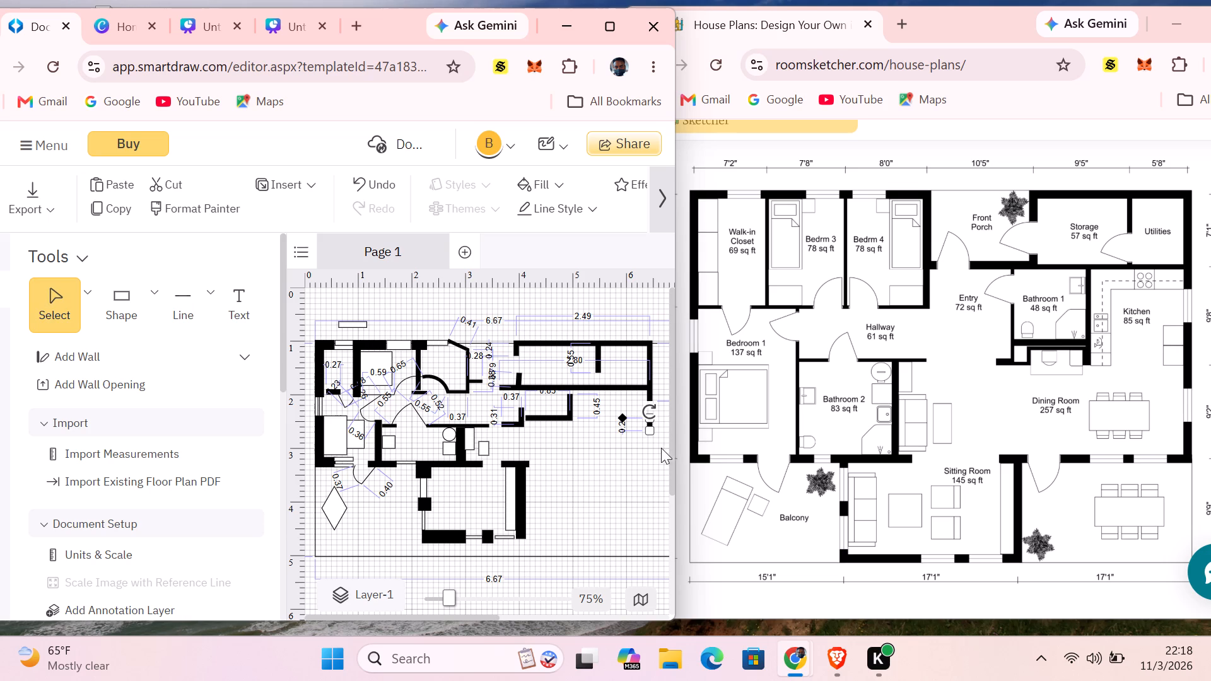
left_click(648, 445)
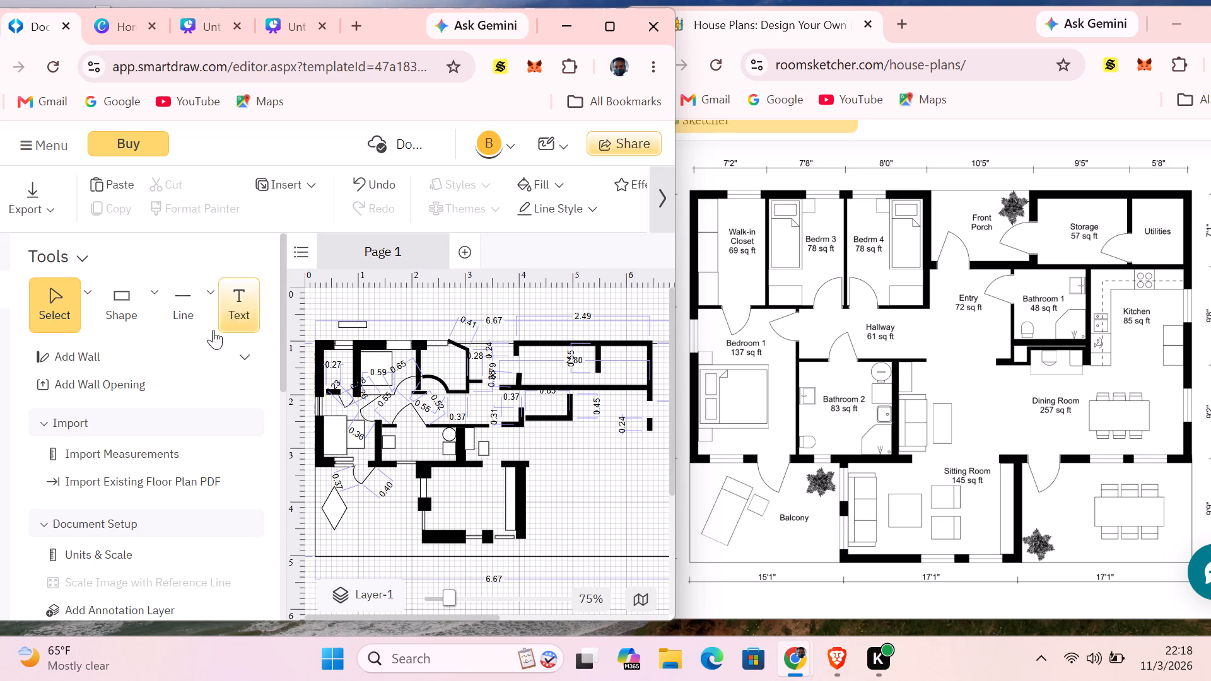
Draw a horizontal wall segment about 0.41 long on the dining room's lower wall line, beyond the door gap from the sitting room.
left_click(197, 304)
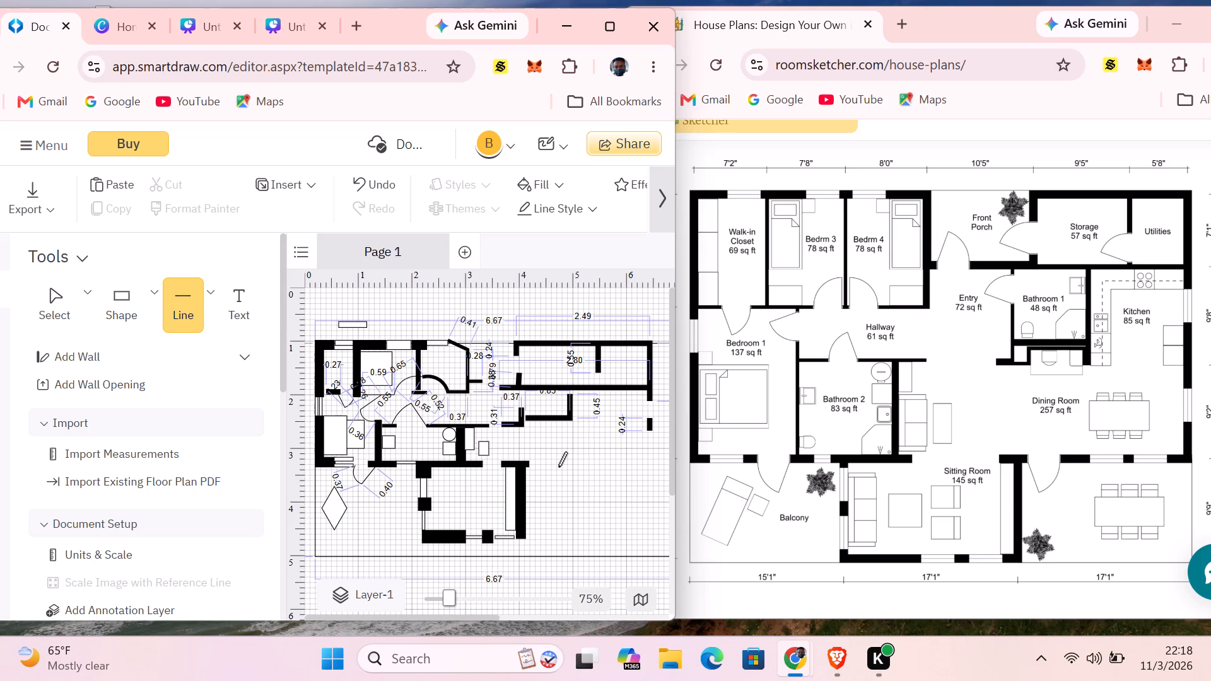
left_click_drag(554, 464, 570, 463)
left_click_drag(570, 463, 575, 465)
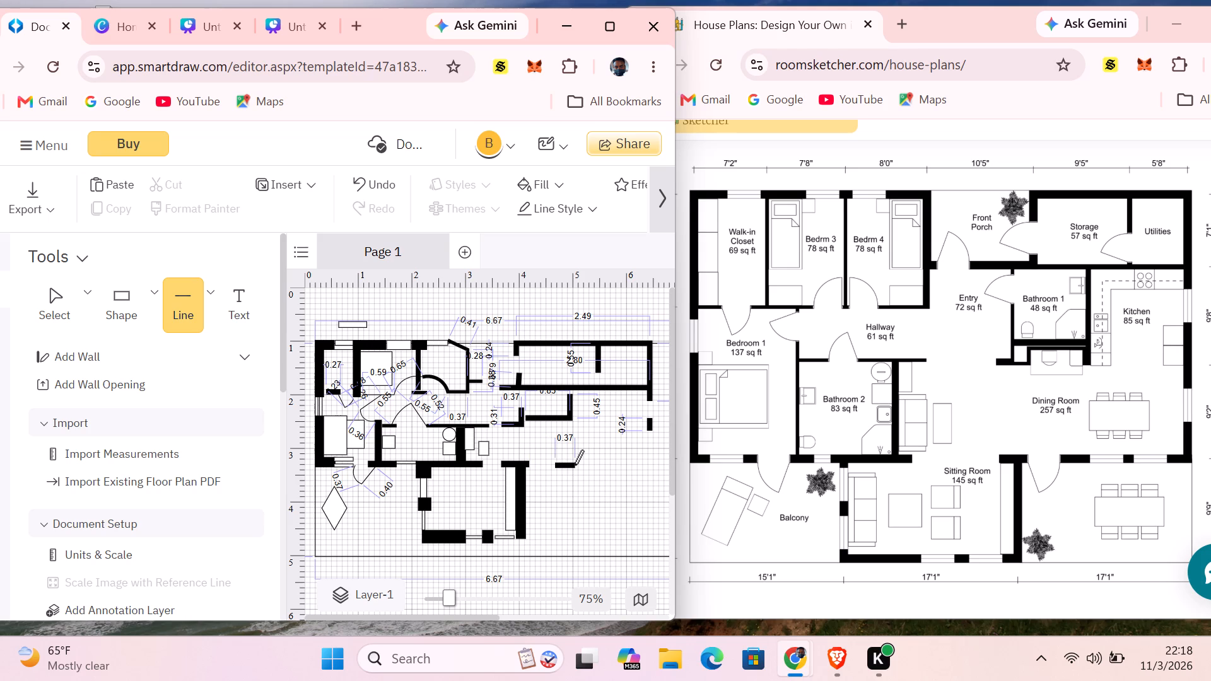
left_click_drag(575, 465, 576, 465)
left_click_drag(576, 465, 576, 465)
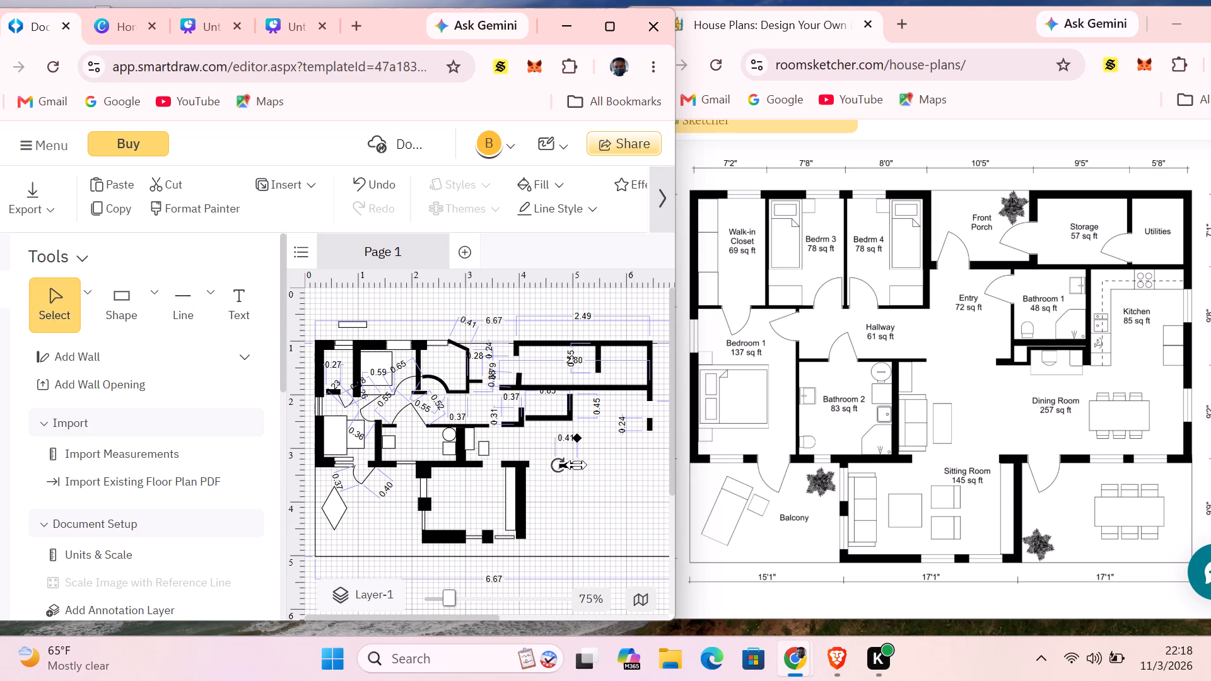
Draw a second horizontal segment about 0.47 long on the dining room's lower wall line, leaving a window gap after the first.
left_click(180, 317)
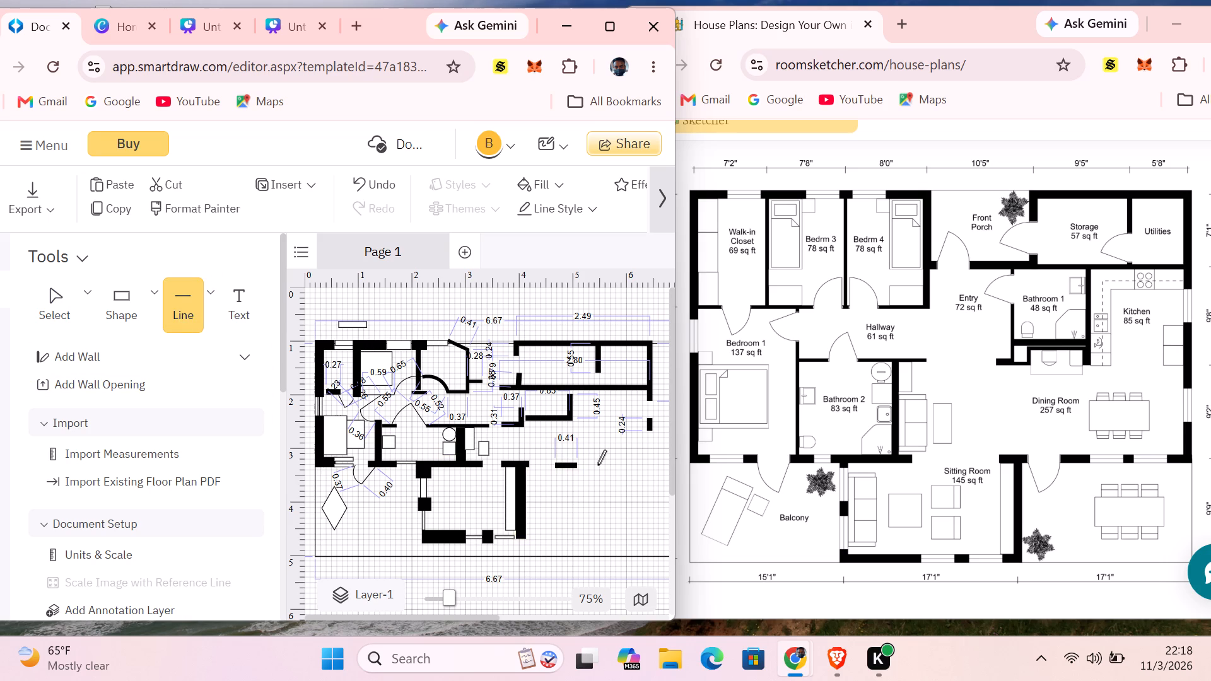
left_click_drag(597, 465, 598, 465)
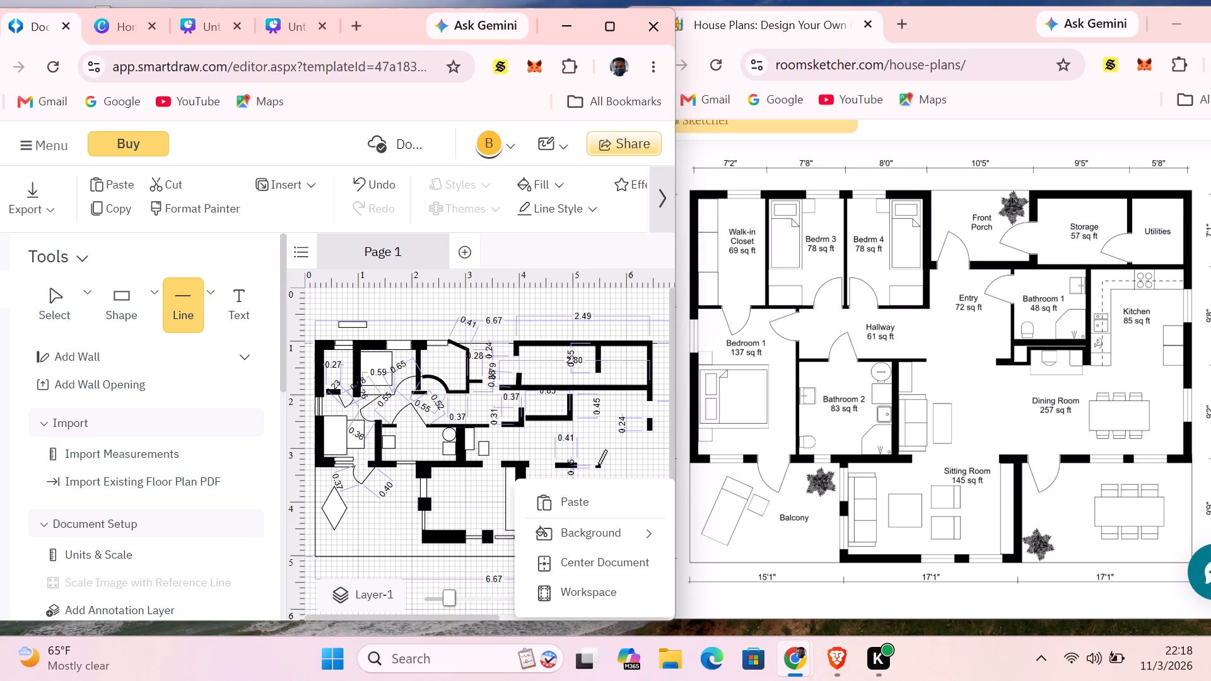
left_click_drag(598, 465, 623, 465)
Draw a vertical wall segment about 0.28 long at the lower end of the dining room's outer wall, leaving a window gap above.
left_click(192, 311)
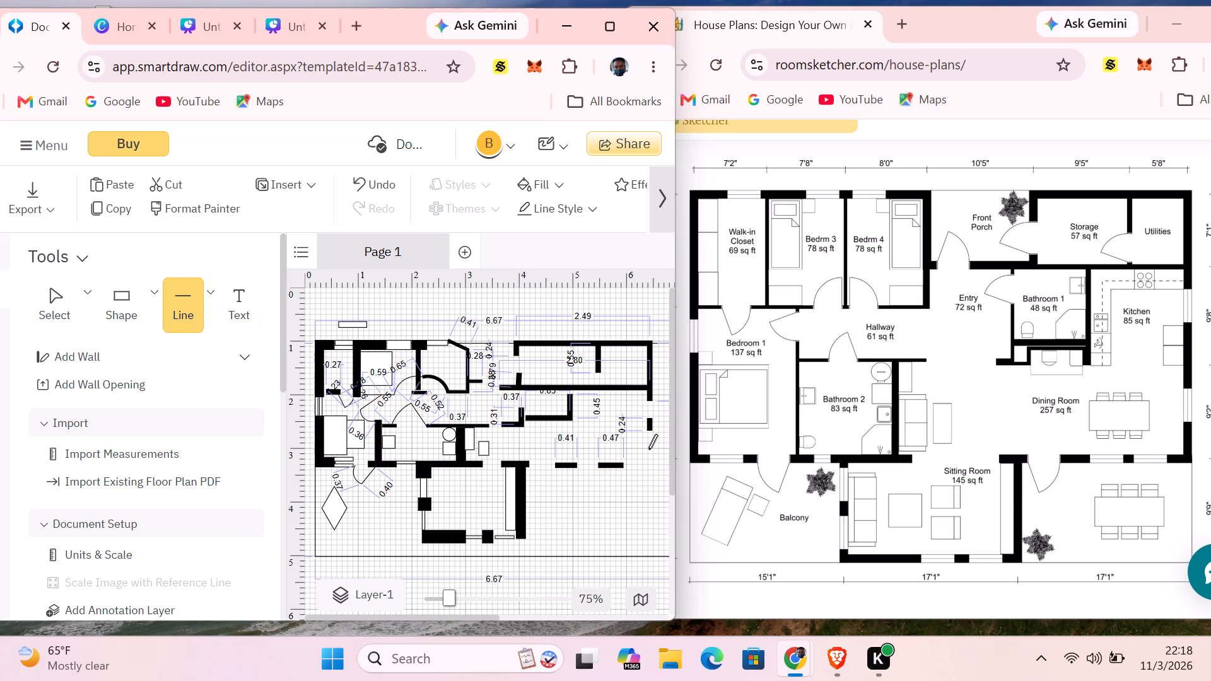
left_click_drag(648, 449, 652, 463)
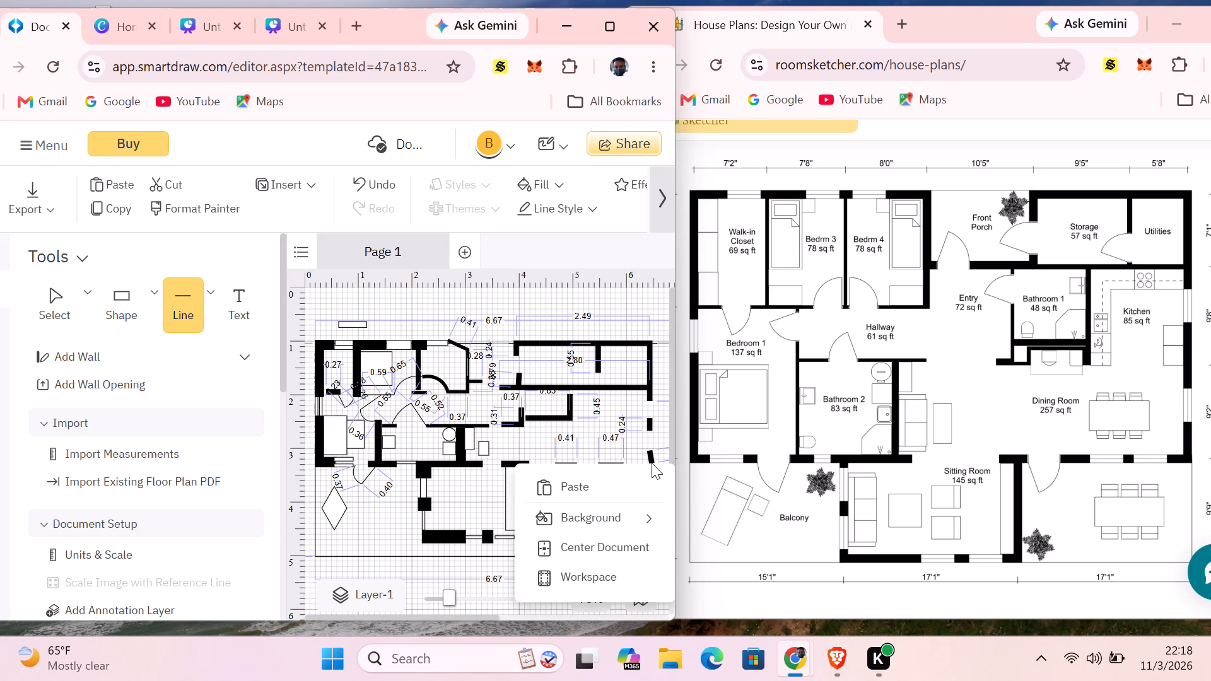
left_click_drag(652, 463, 648, 465)
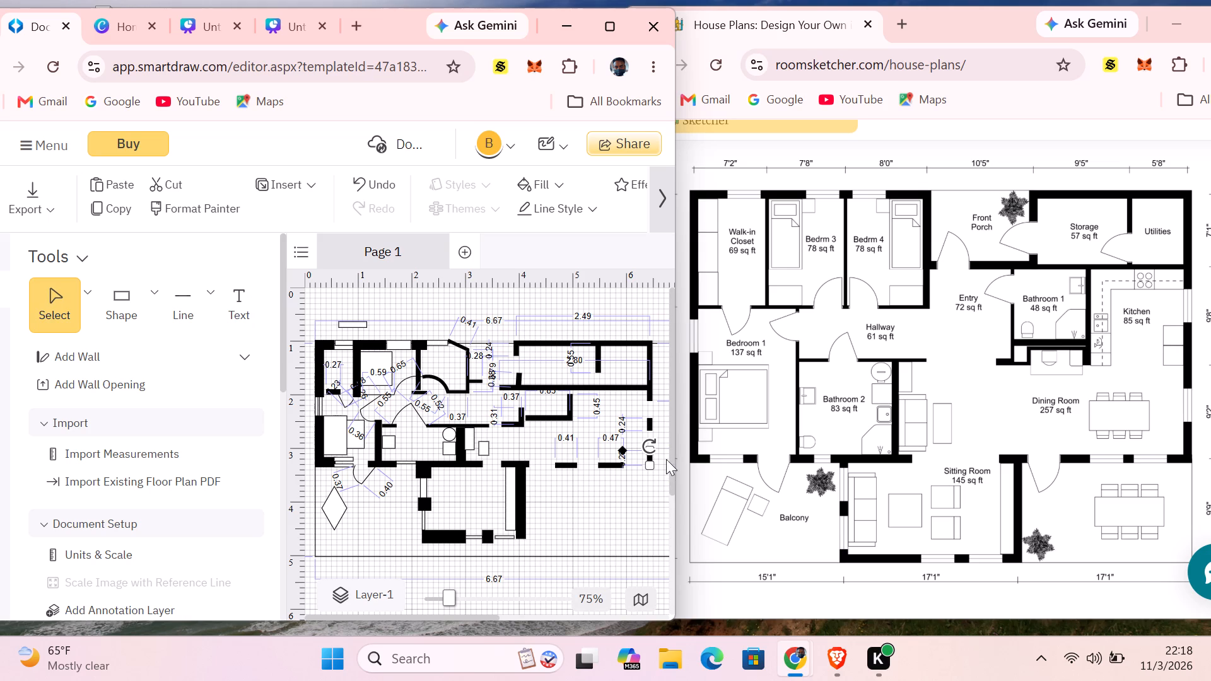
left_click(667, 493)
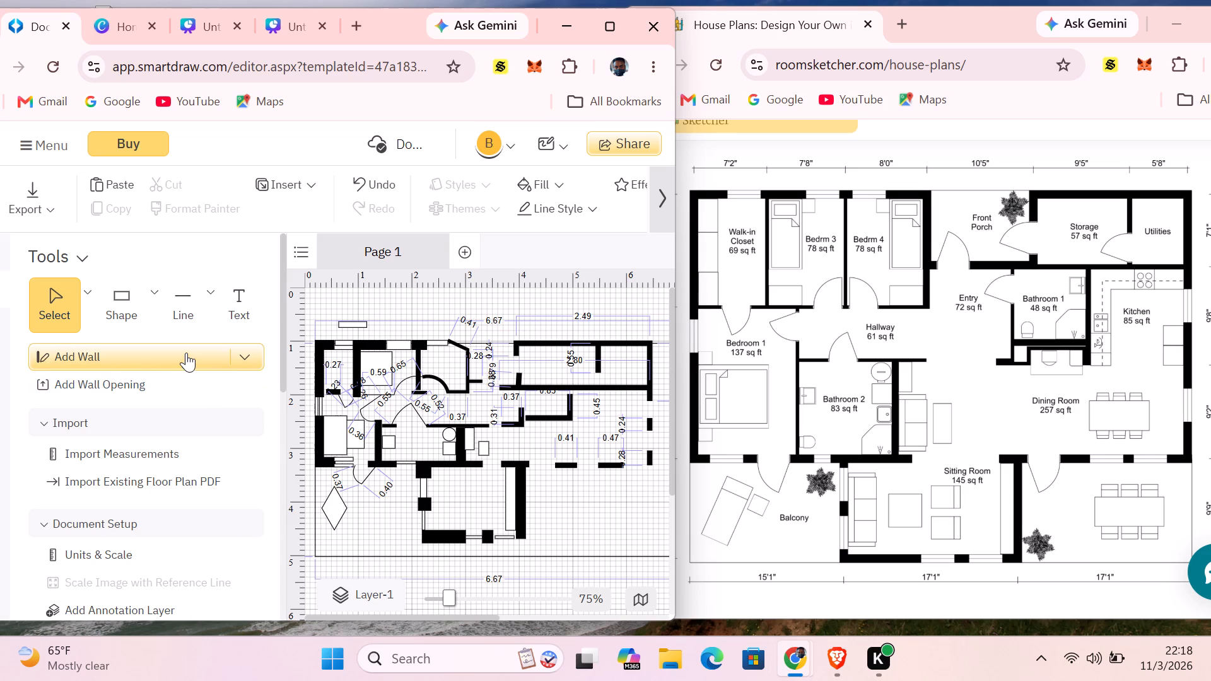
Draw a horizontal wall segment about 0.35 long closing the dining room's outer corner at the base of the vertical outer wall.
left_click(182, 298)
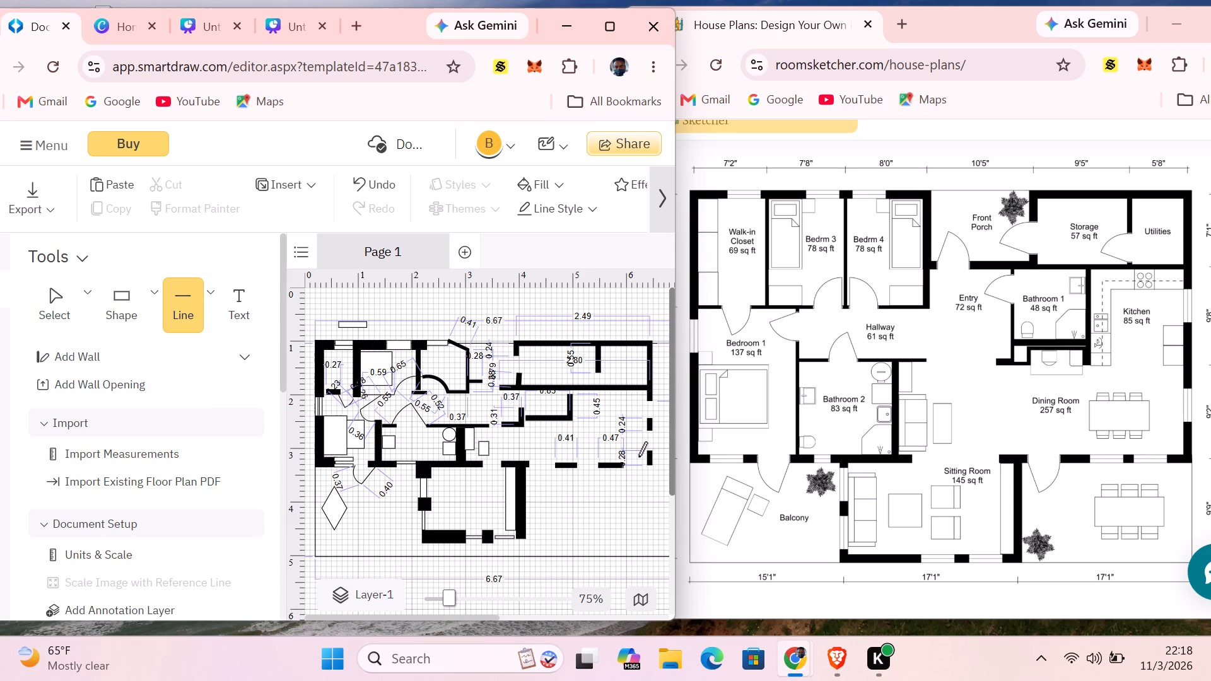
left_click_drag(638, 467, 650, 467)
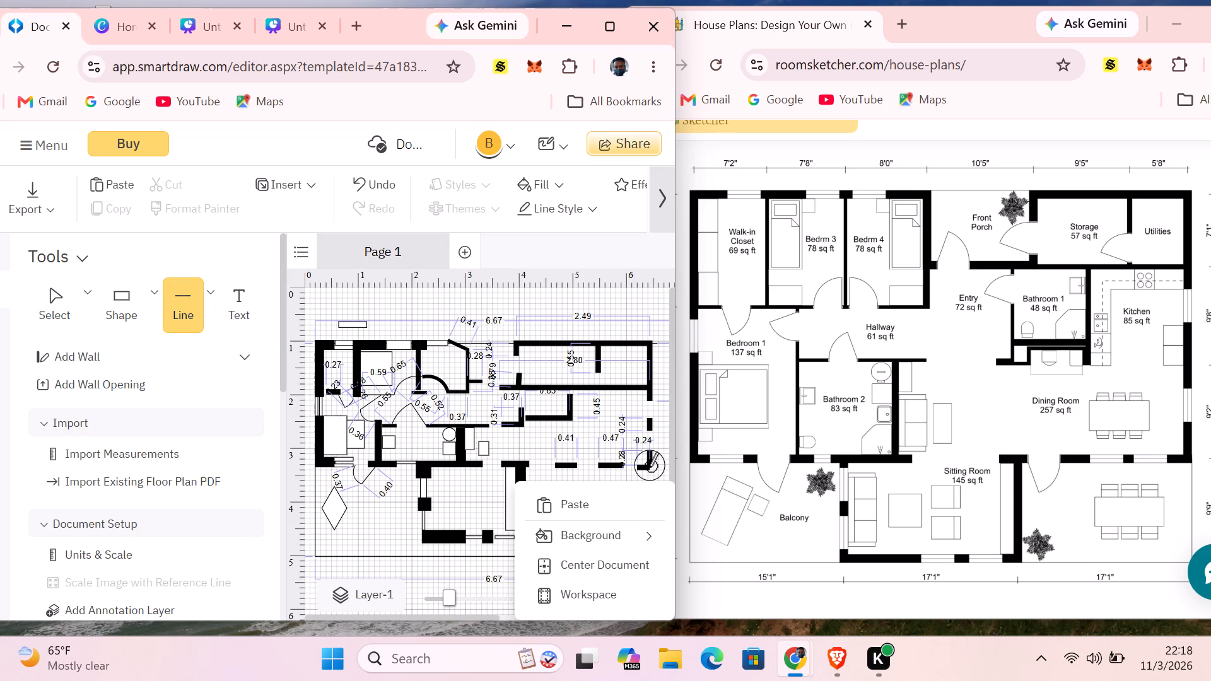
left_click_drag(650, 467, 651, 467)
left_click_drag(651, 467, 656, 467)
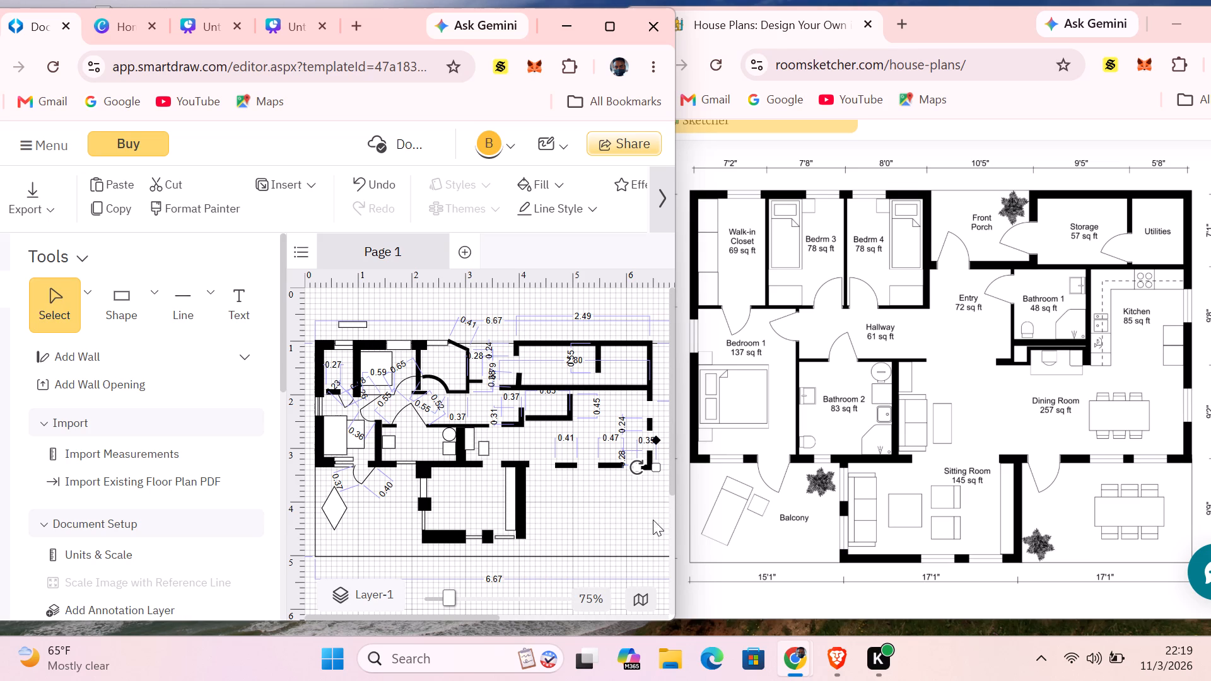
left_click(653, 520)
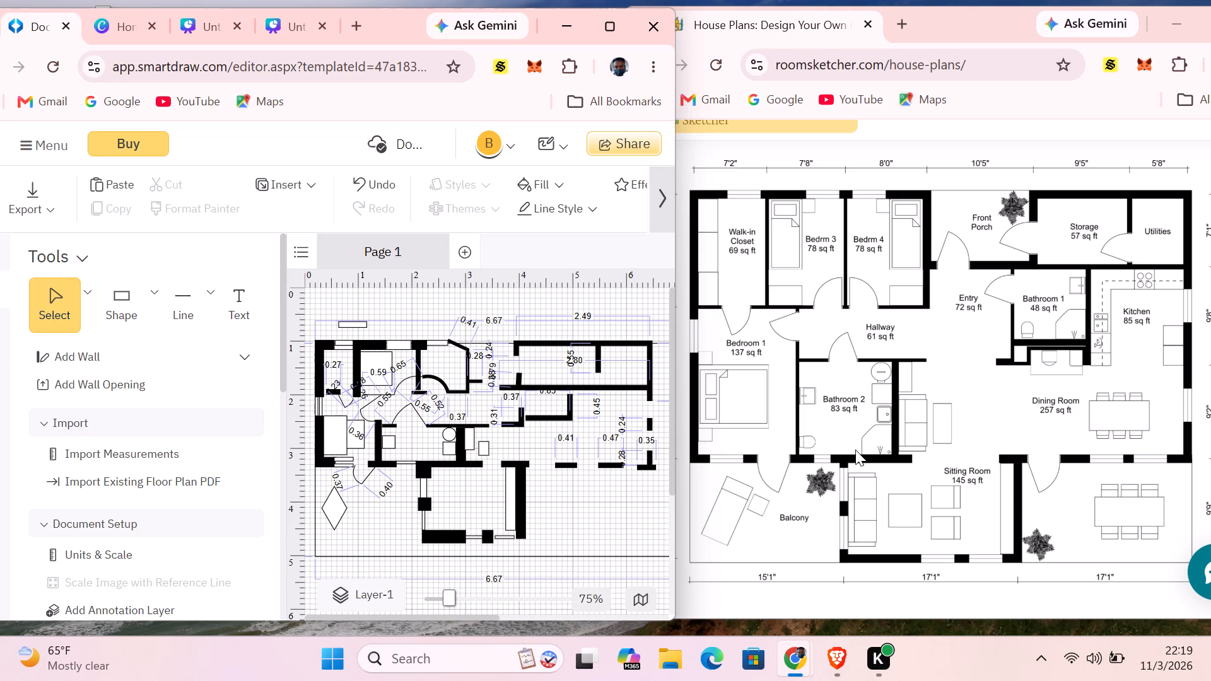
Place a rectangle shape in the empty area below the dining room's lower wall.
left_click(664, 404)
left_click(196, 291)
left_click(149, 307)
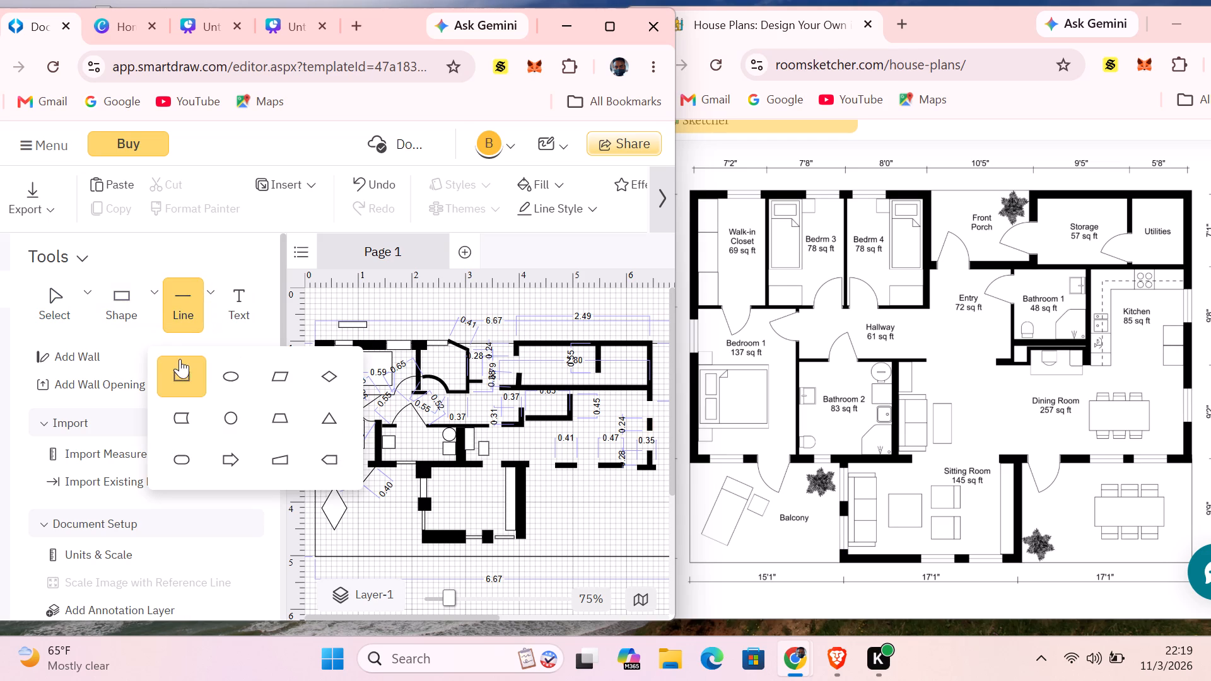
left_click(200, 383)
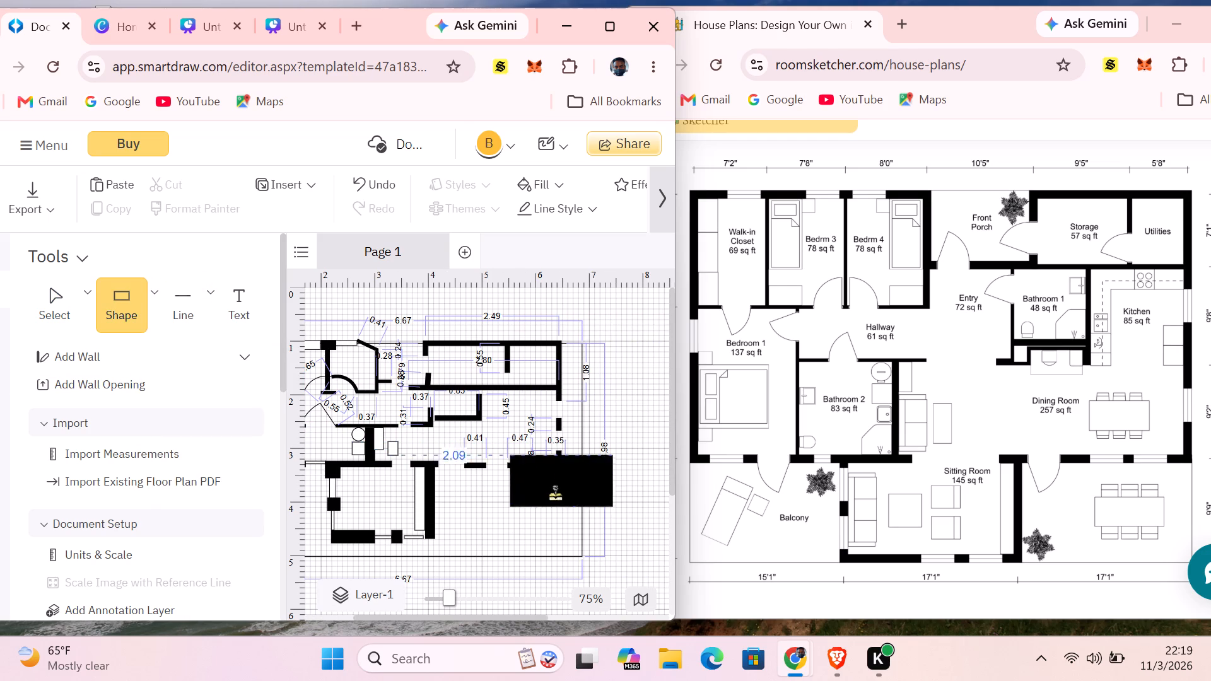
left_click(527, 520)
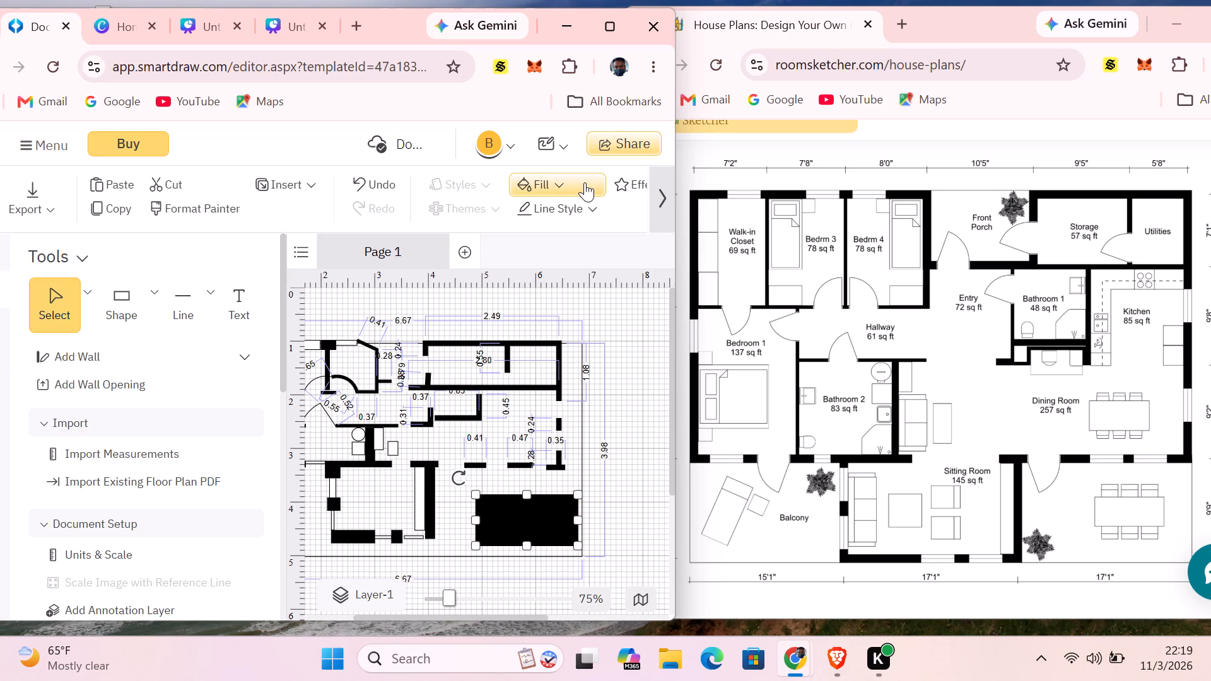
Change the new rectangle's line thickness and fill it with white.
left_click(568, 182)
left_click(500, 263)
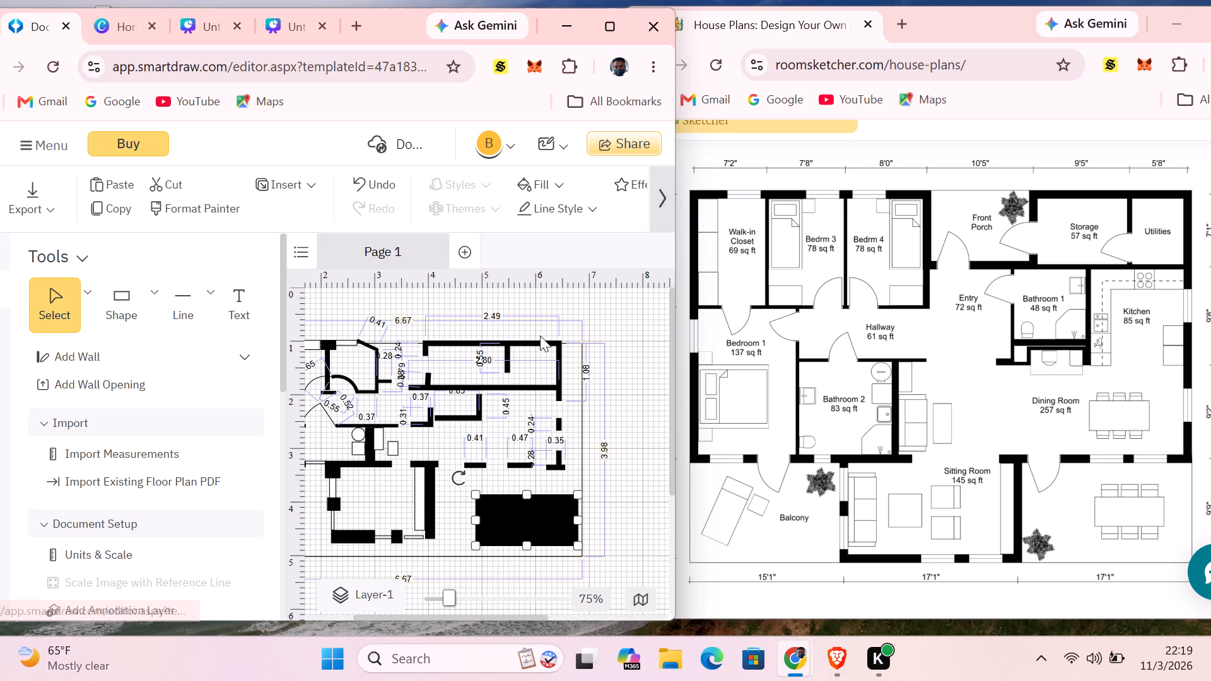
left_click(587, 202)
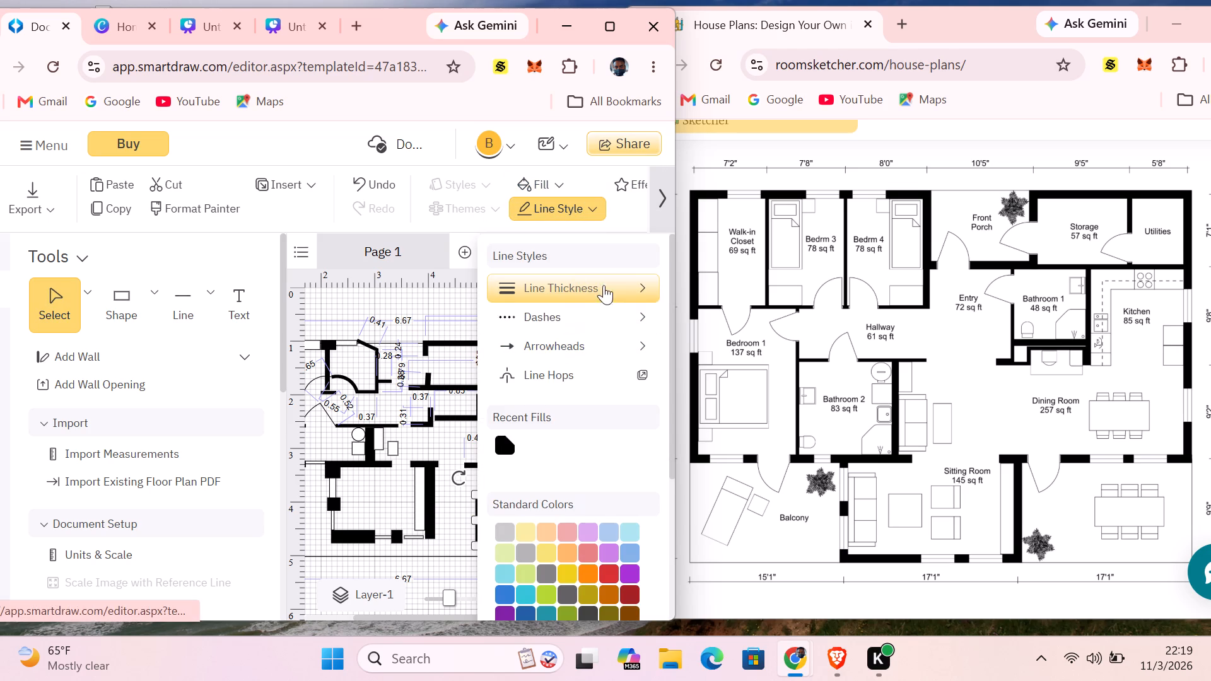
left_click(650, 287)
left_click(454, 330)
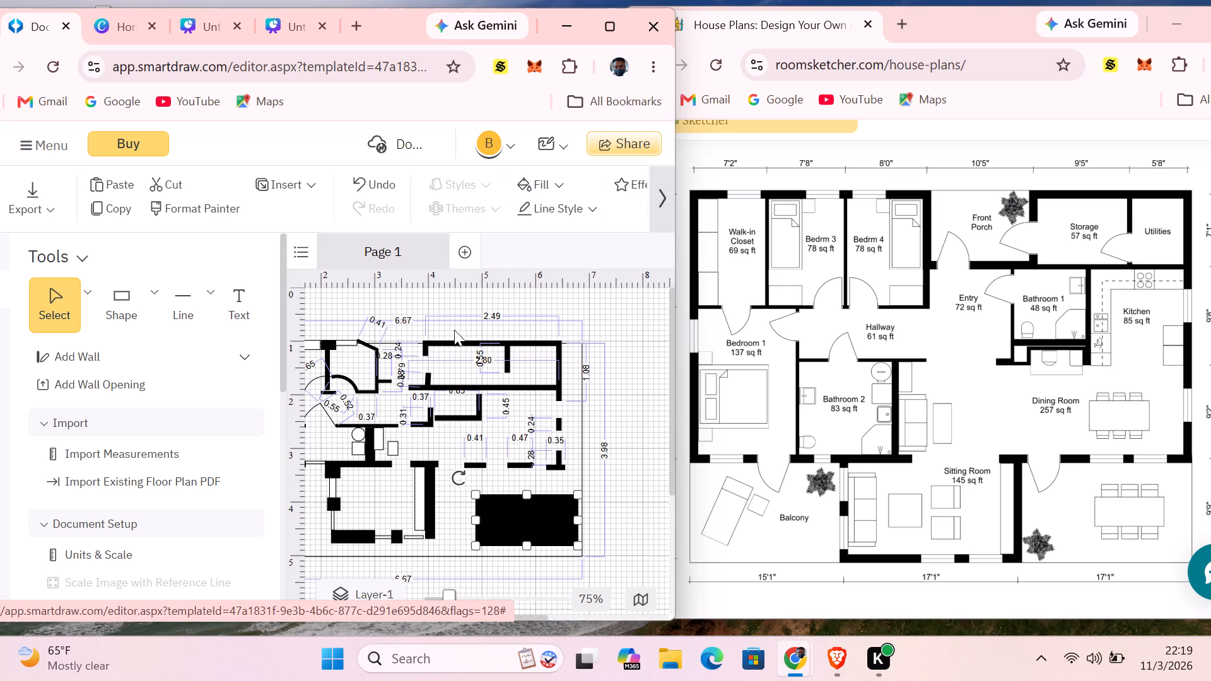
left_click(555, 188)
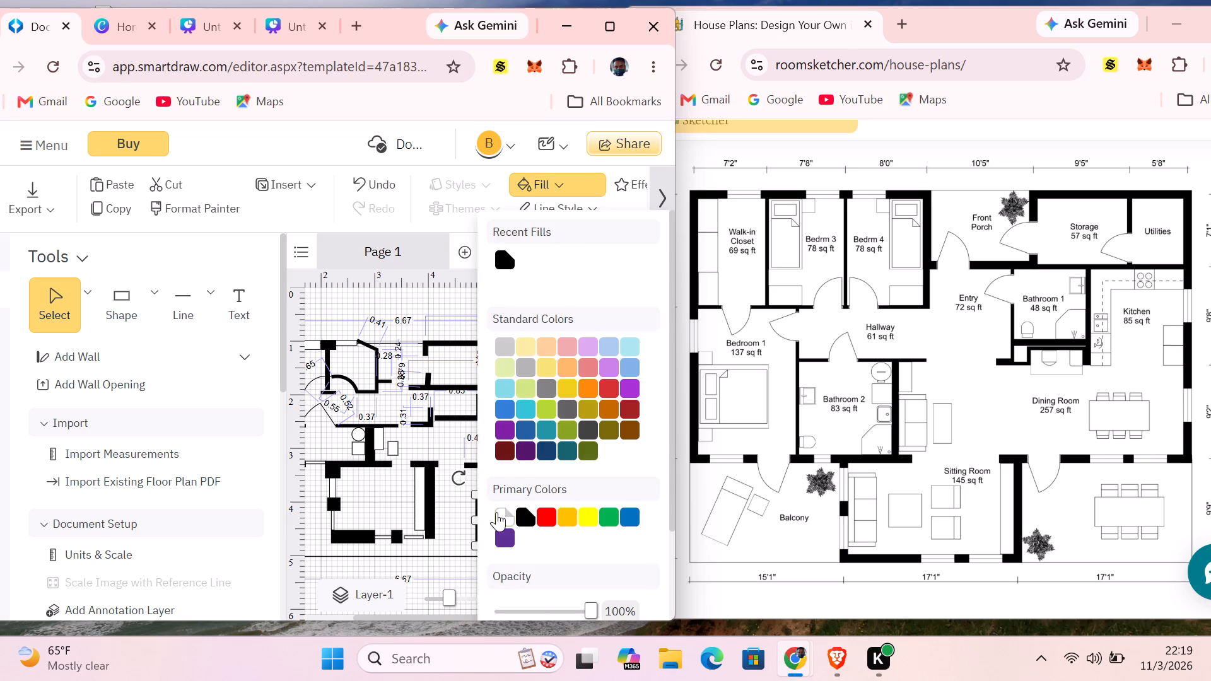
left_click(506, 514)
Shrink the white rectangle's width and height to a small window-sized shape.
left_click(529, 495)
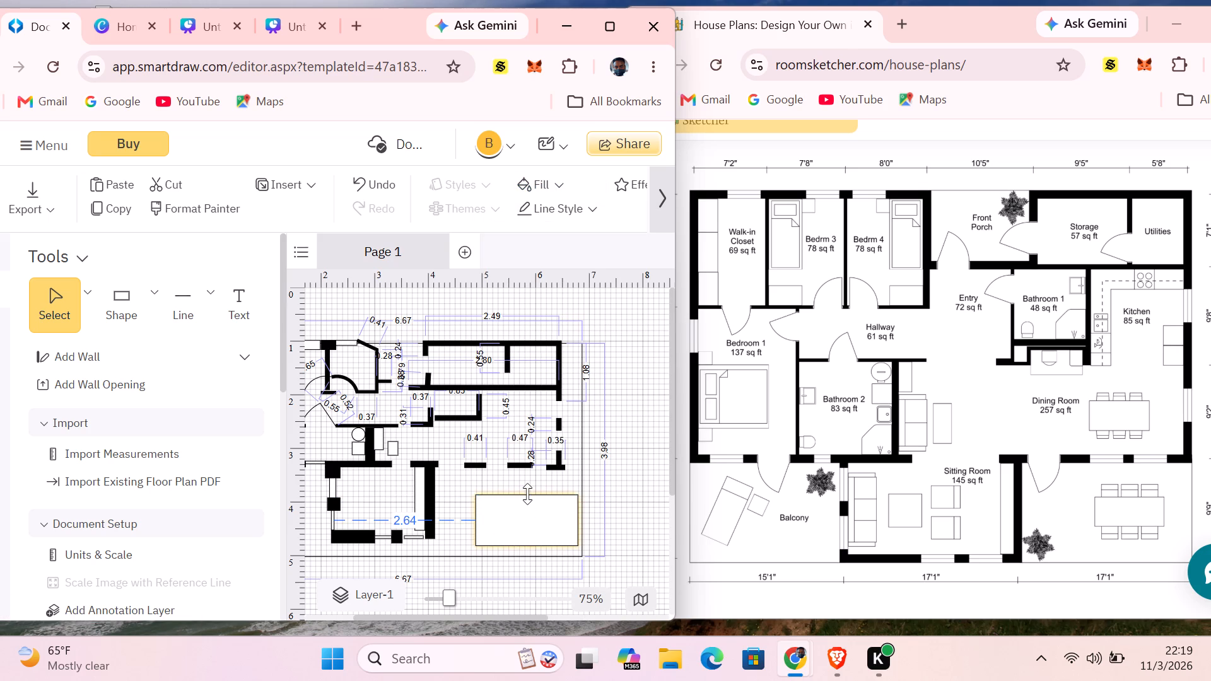
left_click_drag(475, 520, 537, 523)
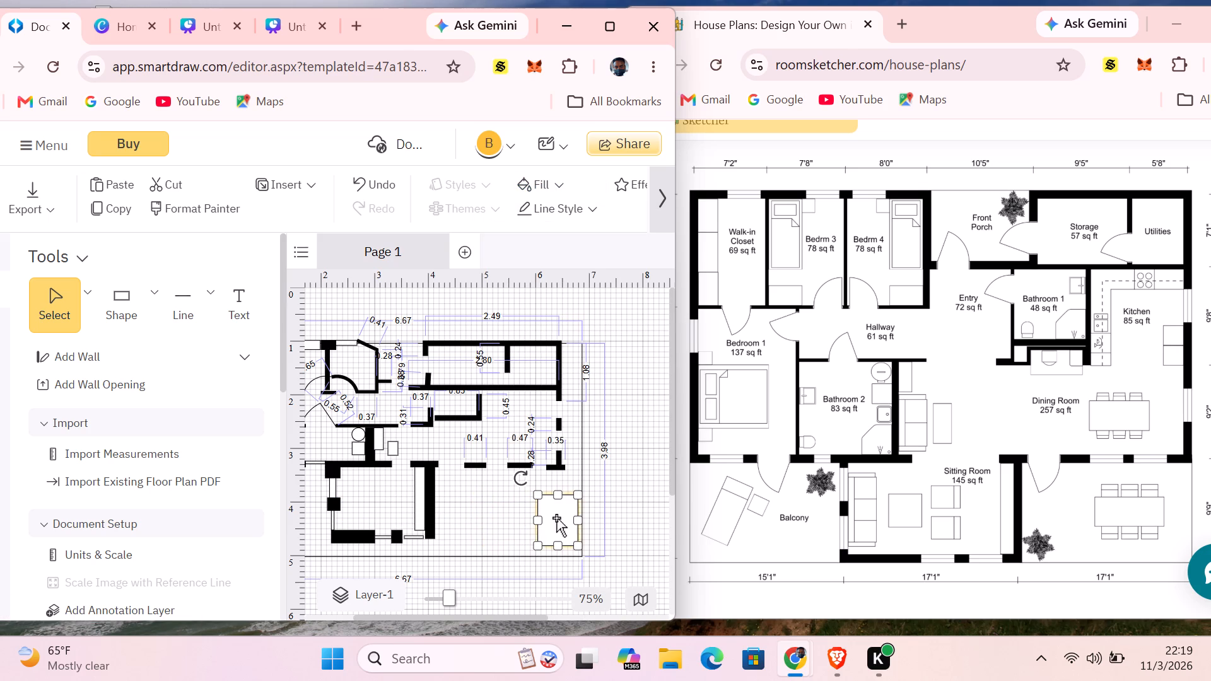
right_click(558, 513)
left_click(496, 570)
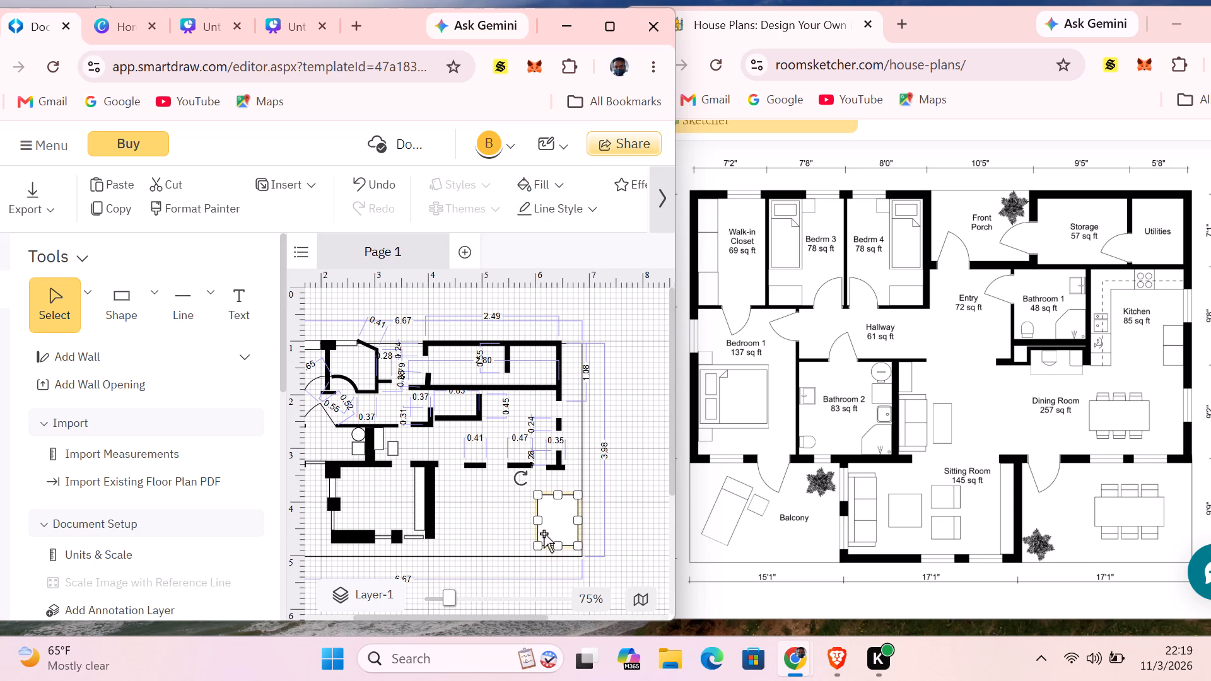
left_click(555, 539)
left_click_drag(557, 542, 552, 499)
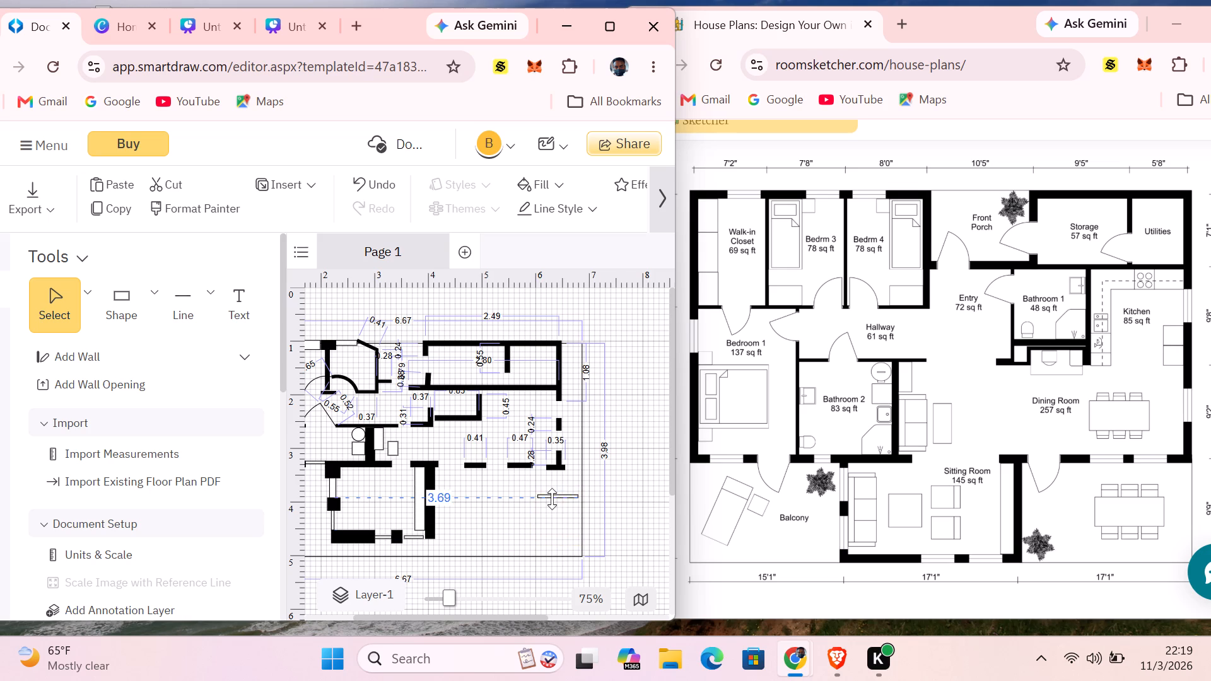
left_click_drag(552, 499, 548, 520)
left_click_drag(575, 507, 550, 506)
Move the white rectangle into the dining room's lower wall gap beside the corner and flatten it to wall thickness as a window.
left_click_drag(544, 509, 540, 477)
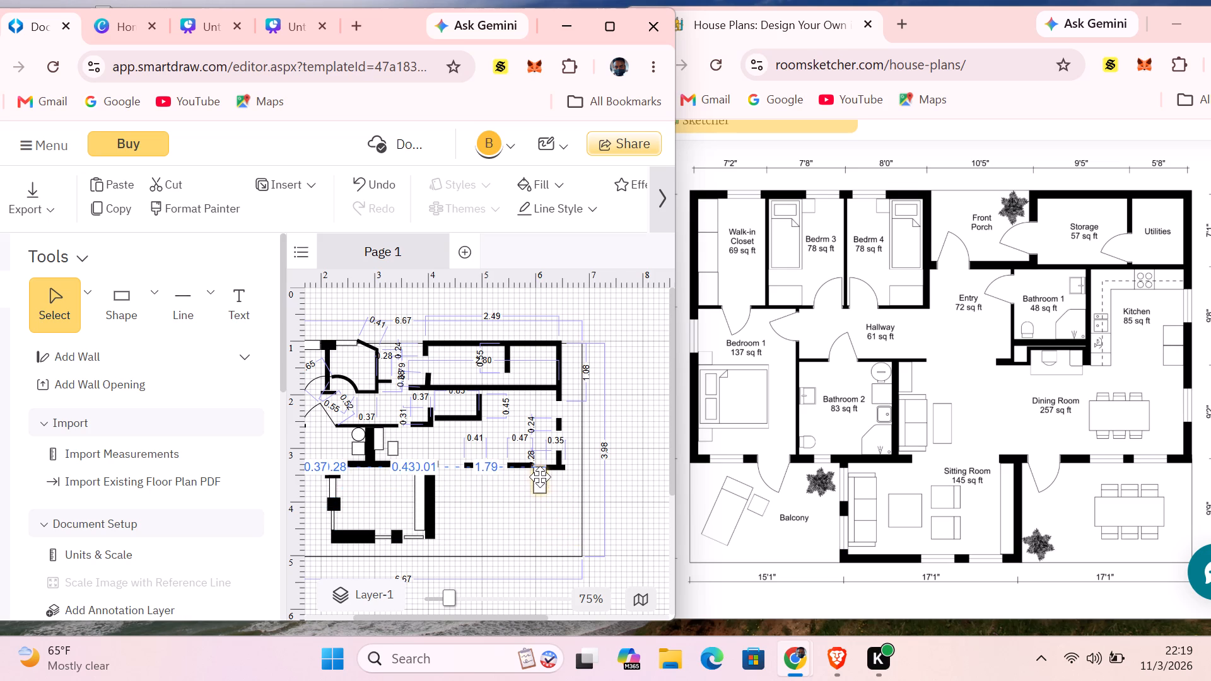
left_click_drag(540, 477, 540, 479)
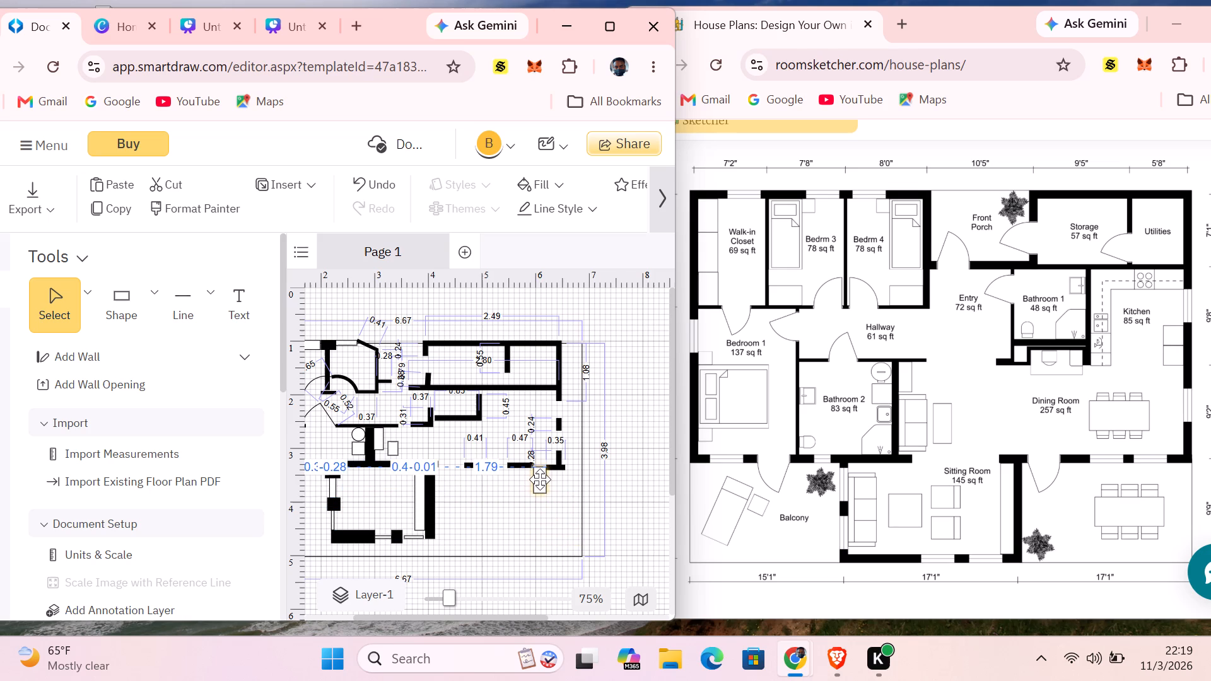
left_click_drag(540, 479, 538, 476)
left_click(536, 490)
left_click_drag(539, 490, 539, 470)
left_click(561, 494)
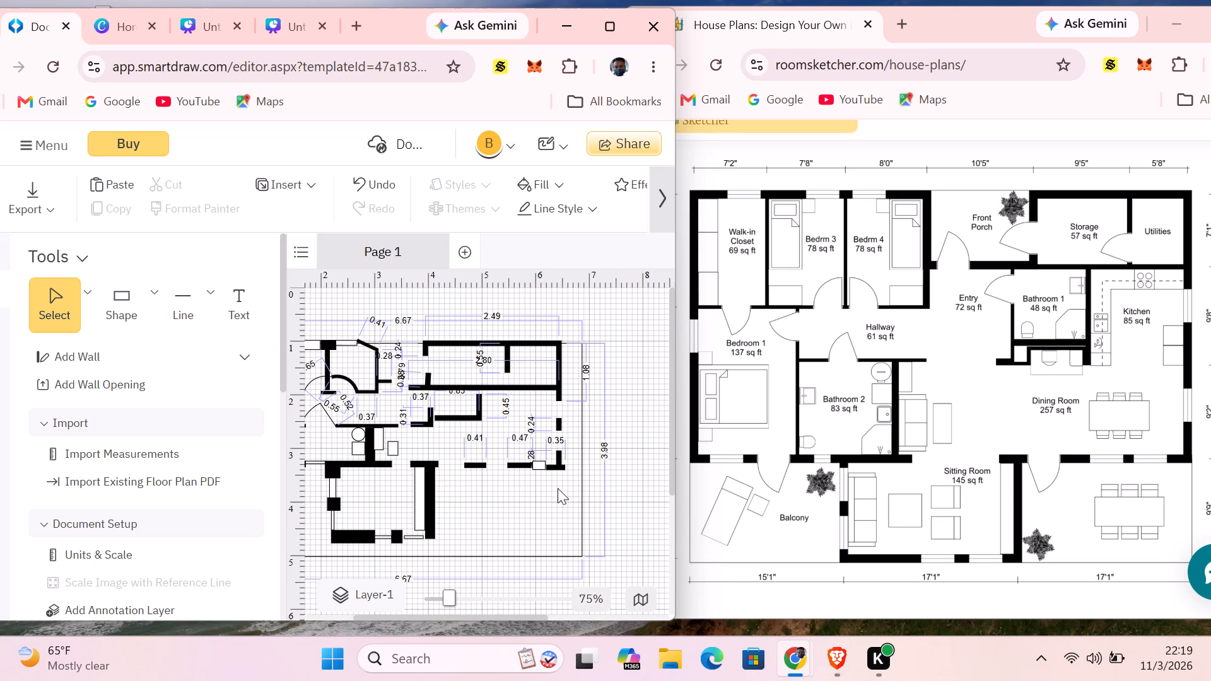
Flatten the window in the dining room's lower wall gap beside the corner to match the wall thickness.
left_click(535, 463)
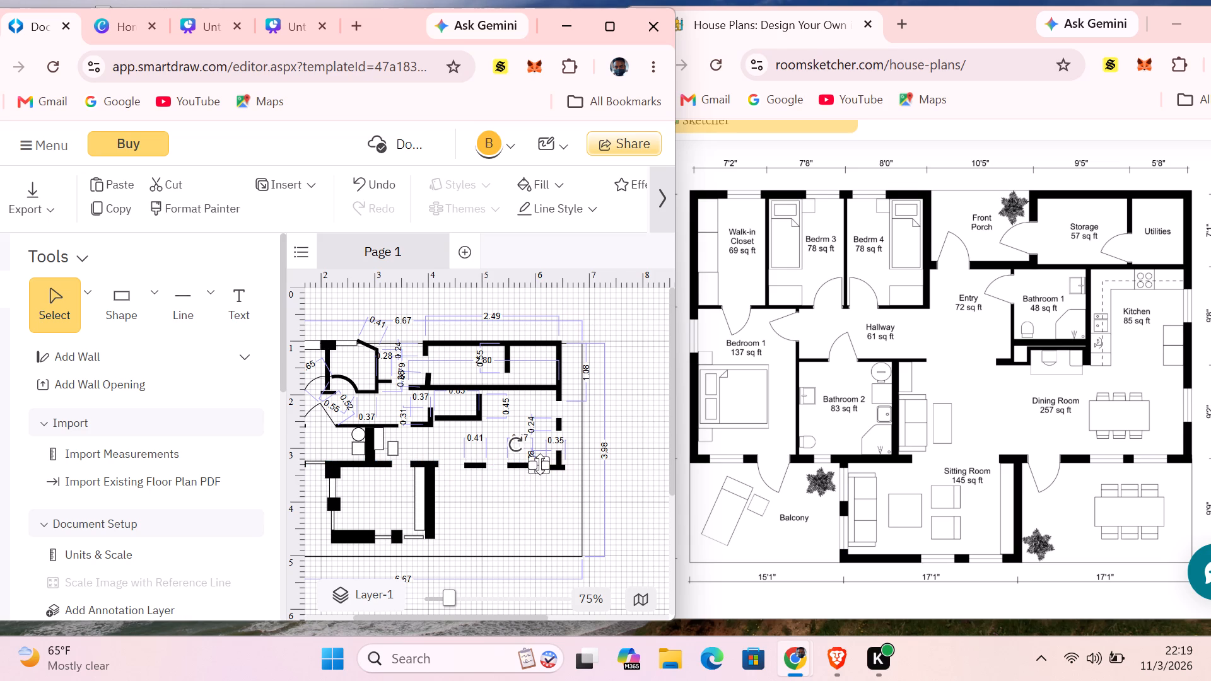
left_click(540, 463)
left_click(539, 499)
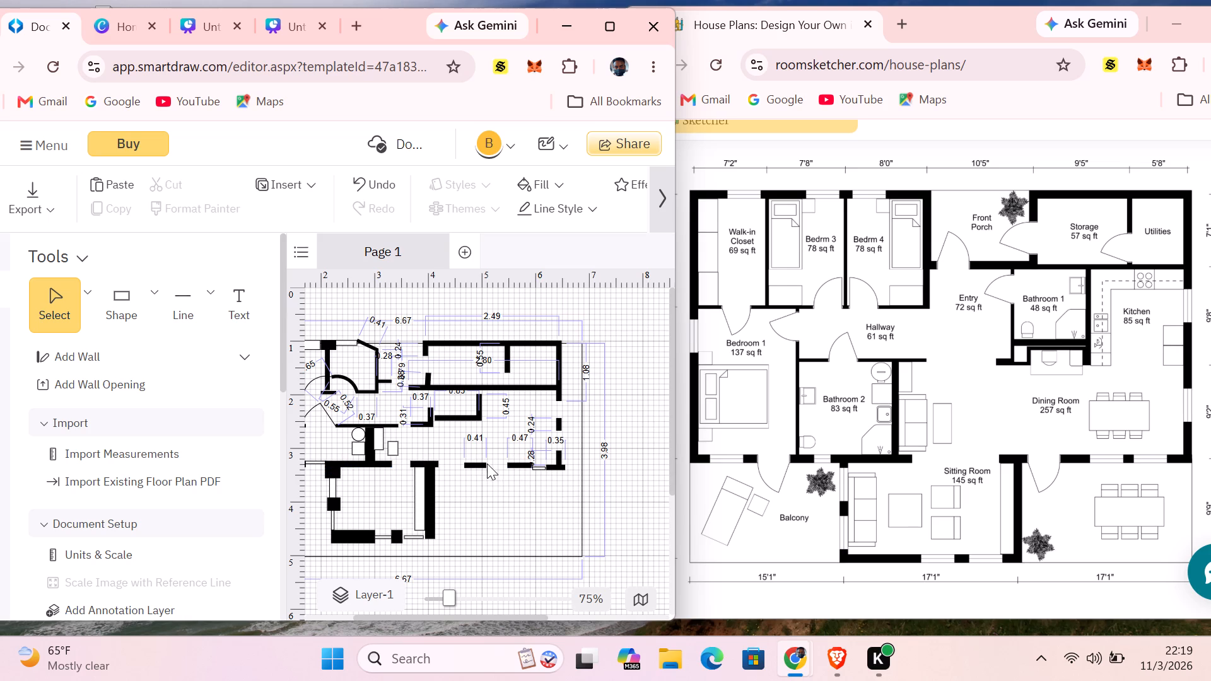
Paste another white rectangle in the empty area below the dining room and shrink it to a small window-sized shape.
right_click(500, 489)
left_click(554, 388)
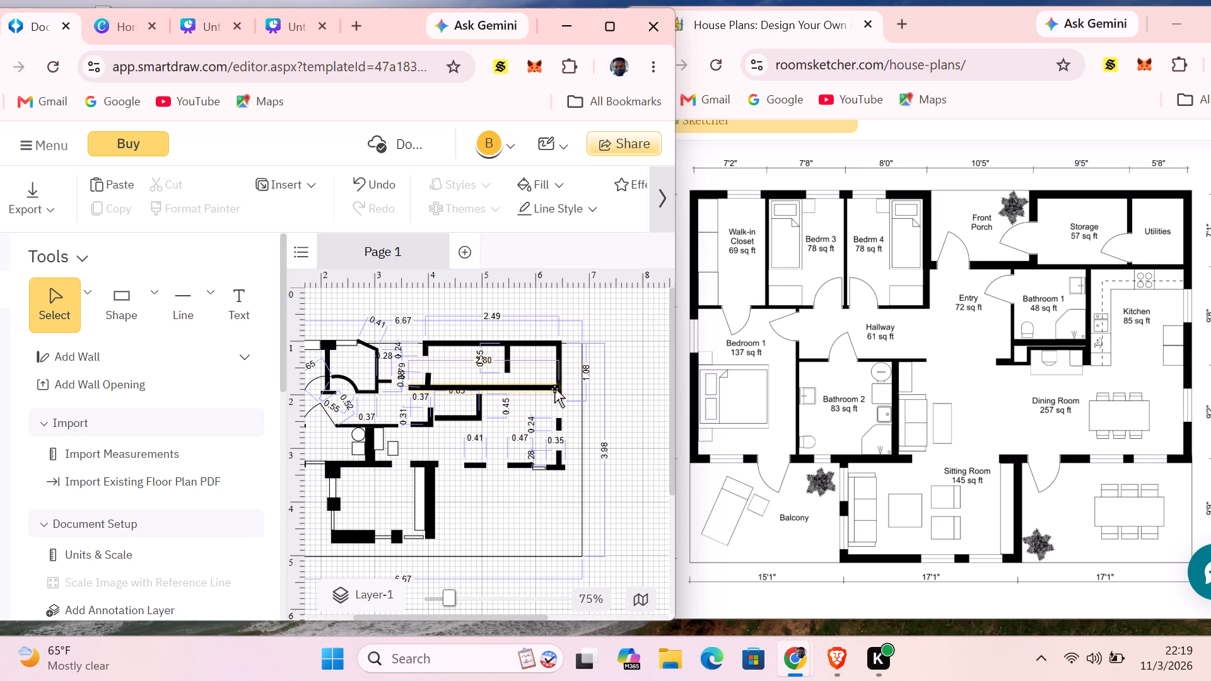
left_click_drag(519, 491, 512, 535)
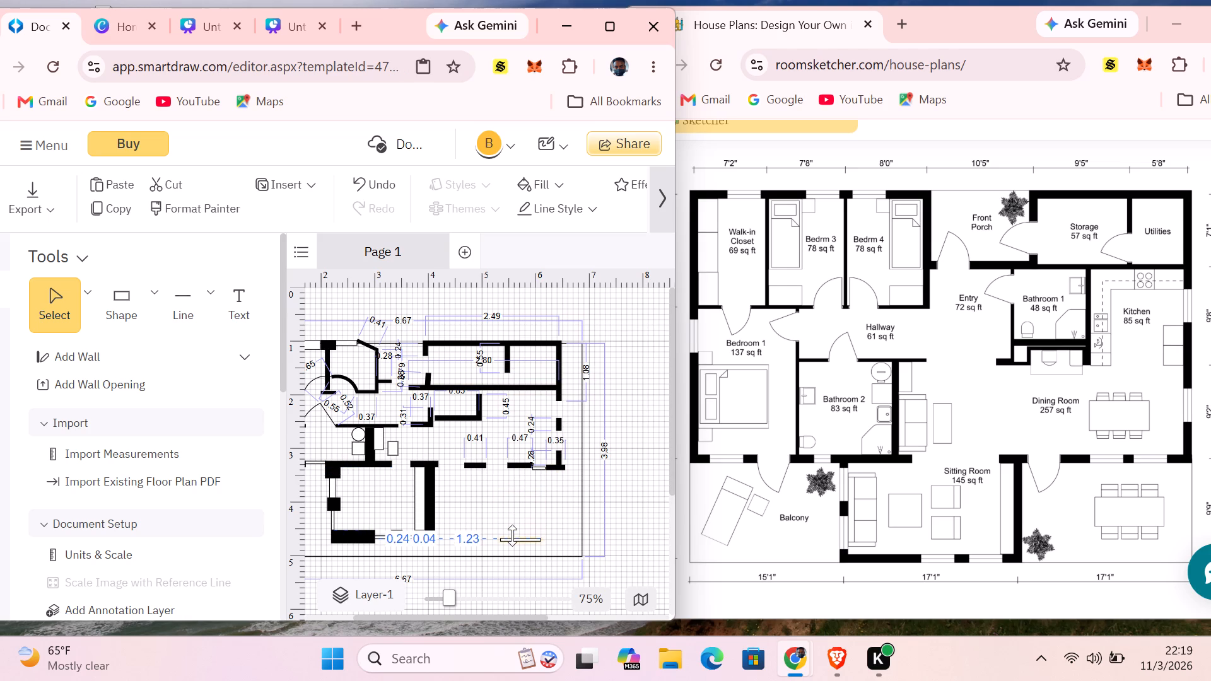
left_click_drag(512, 535, 510, 541)
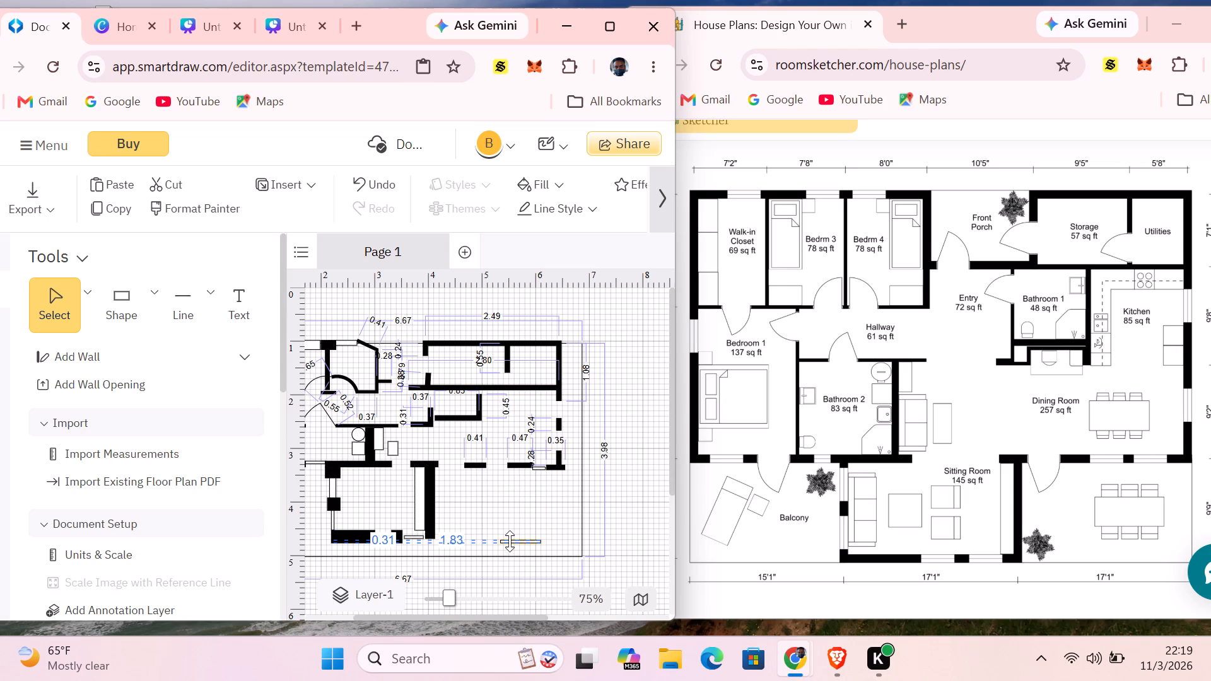
left_click_drag(510, 541, 510, 541)
left_click_drag(542, 544, 510, 544)
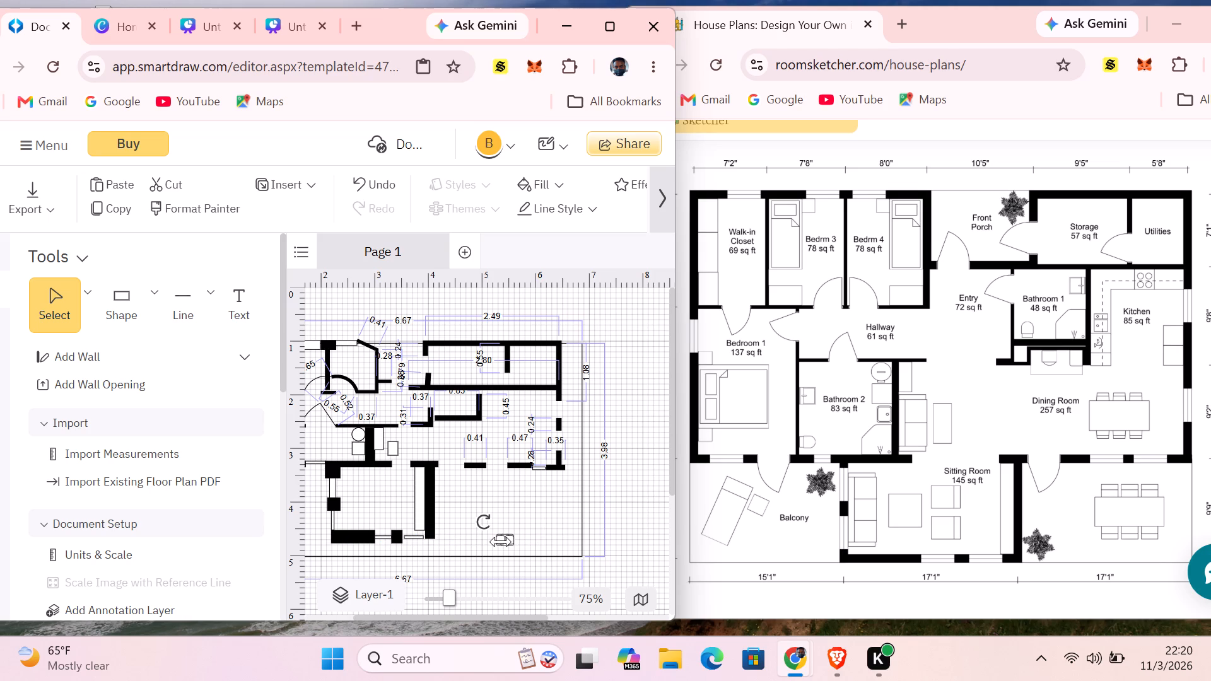
left_click(506, 540)
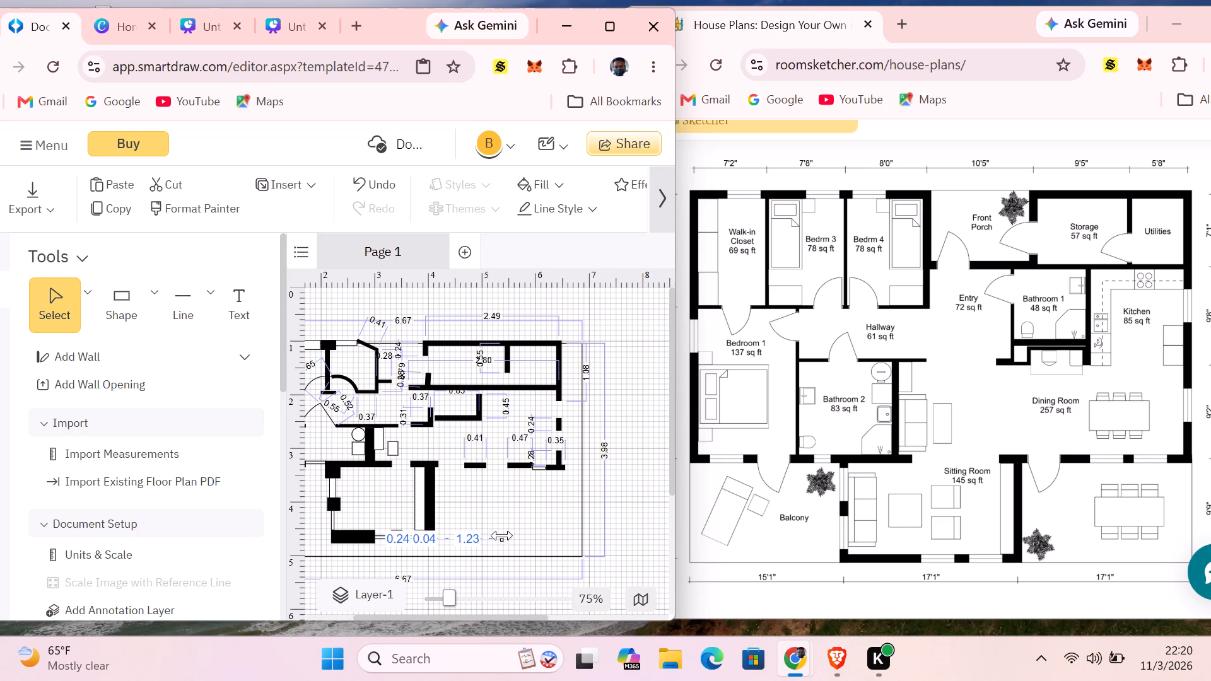
left_click_drag(503, 539, 519, 540)
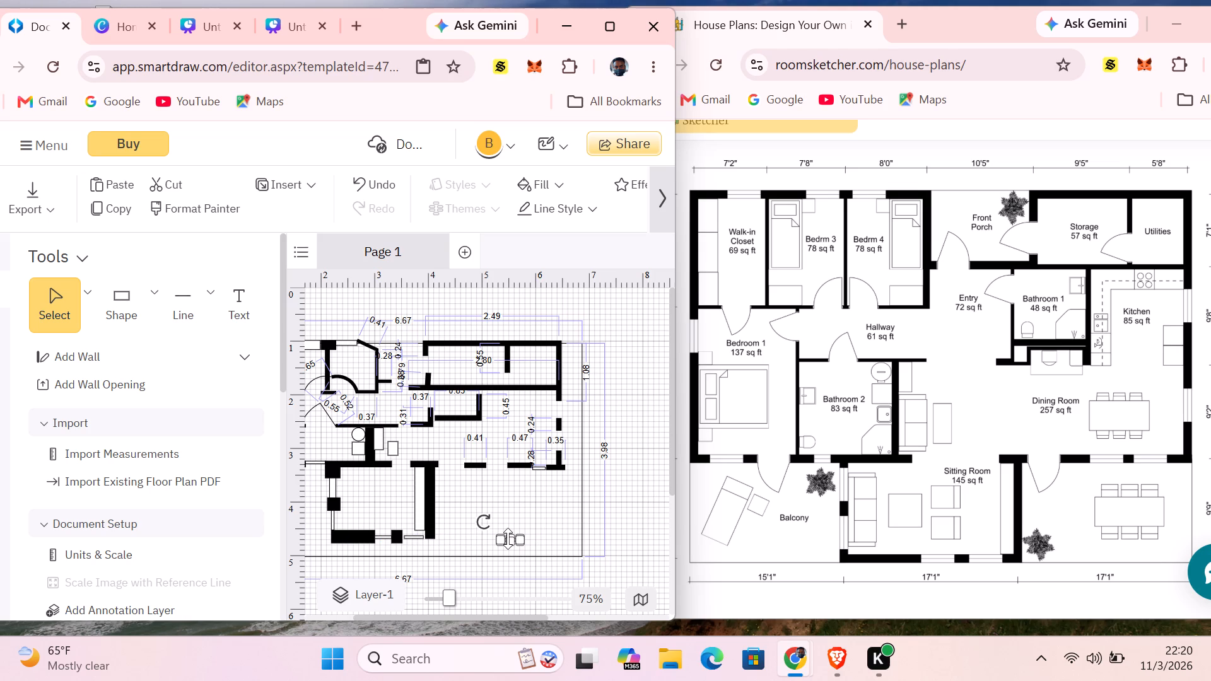
left_click_drag(509, 537, 508, 530)
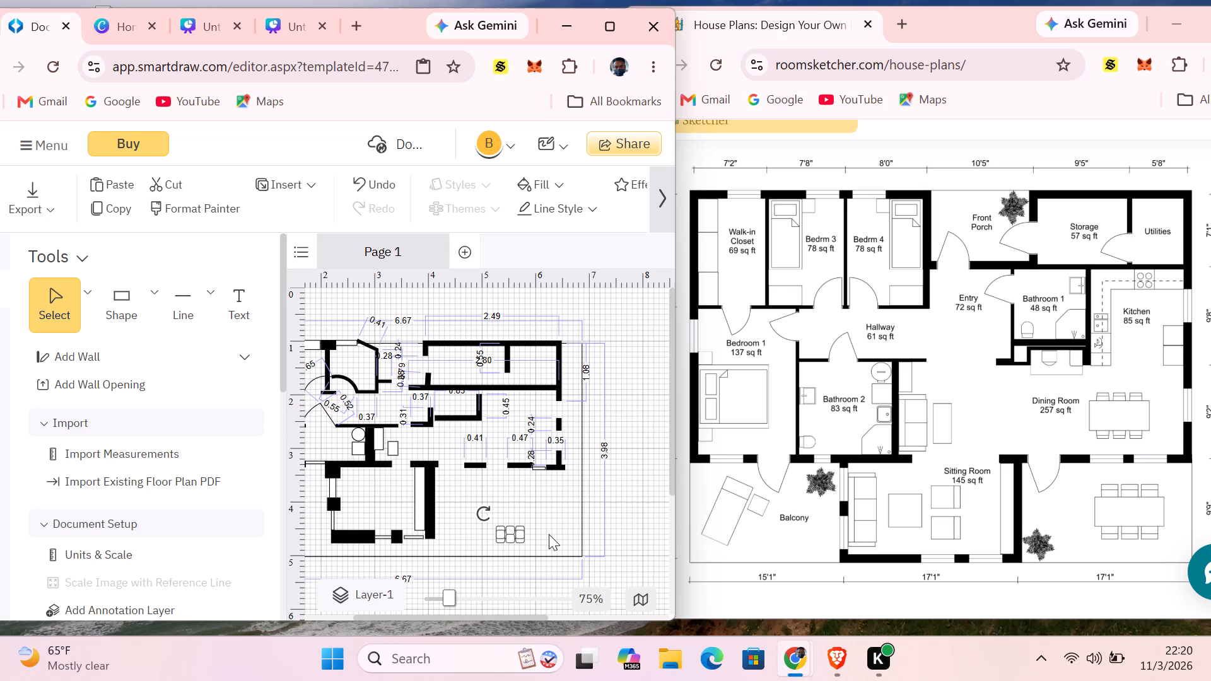
left_click(549, 534)
Move the small rectangle into the remaining gap between the dining room's lower wall segments and flatten it to wall thickness as a window.
left_click_drag(508, 535, 498, 477)
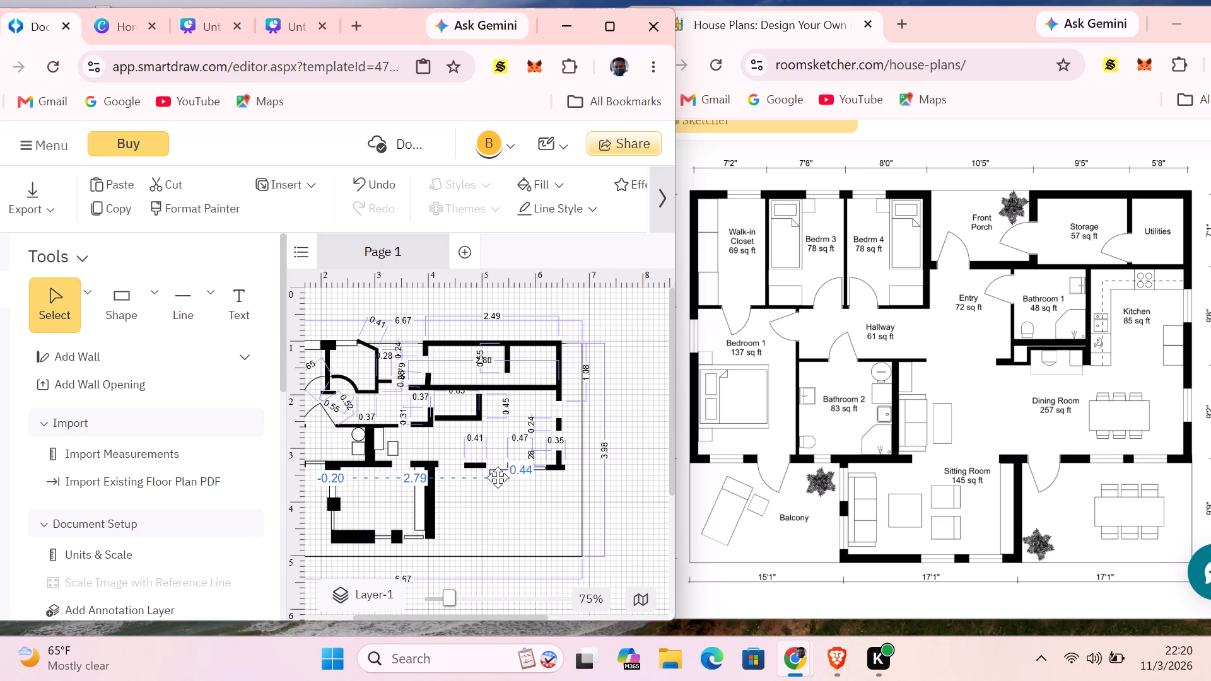
left_click_drag(498, 477, 496, 467)
left_click(509, 522)
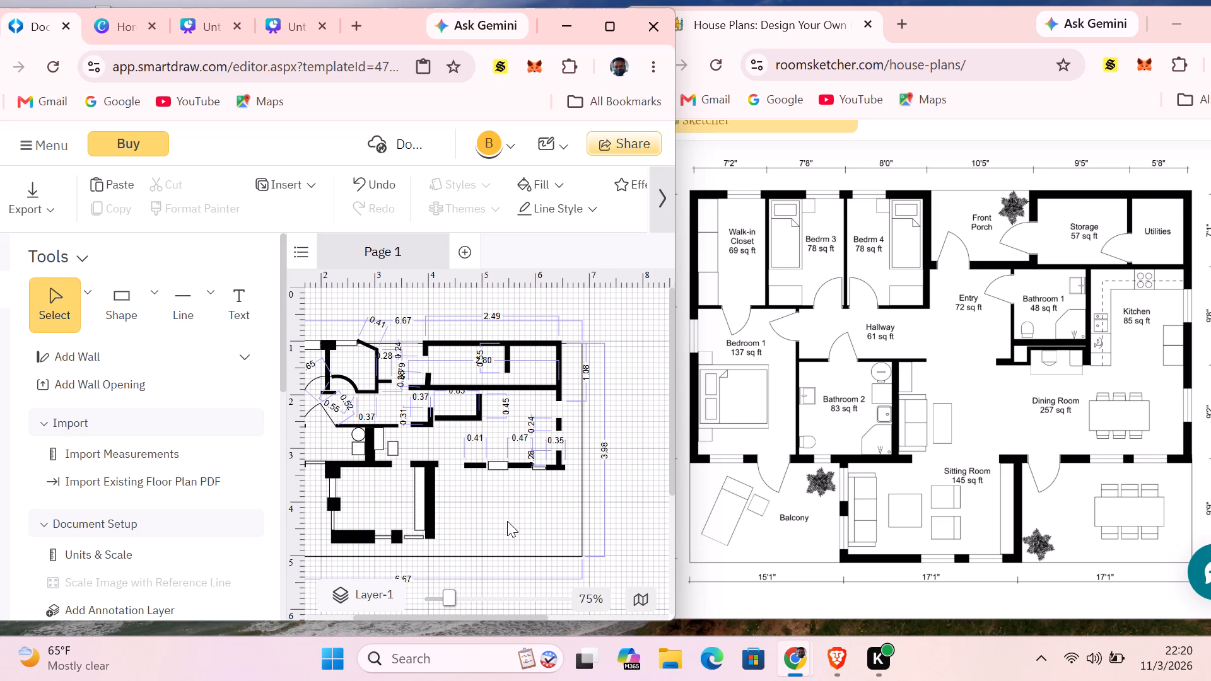
left_click(492, 466)
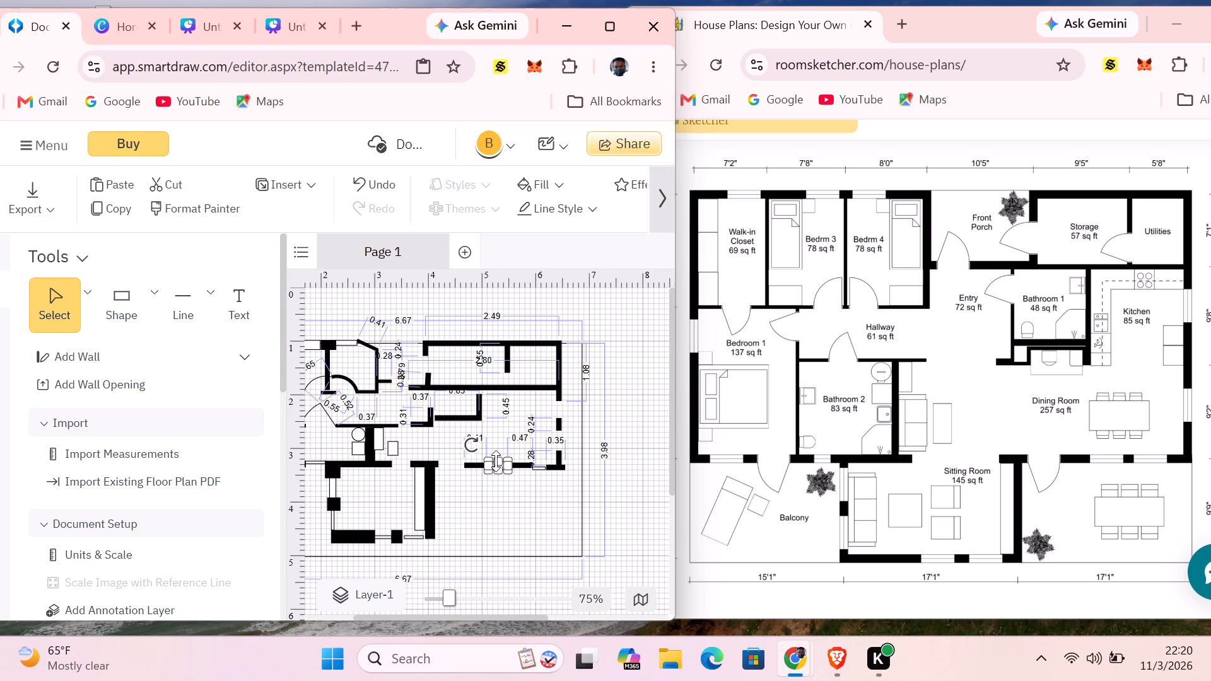
left_click(496, 461)
left_click(541, 505)
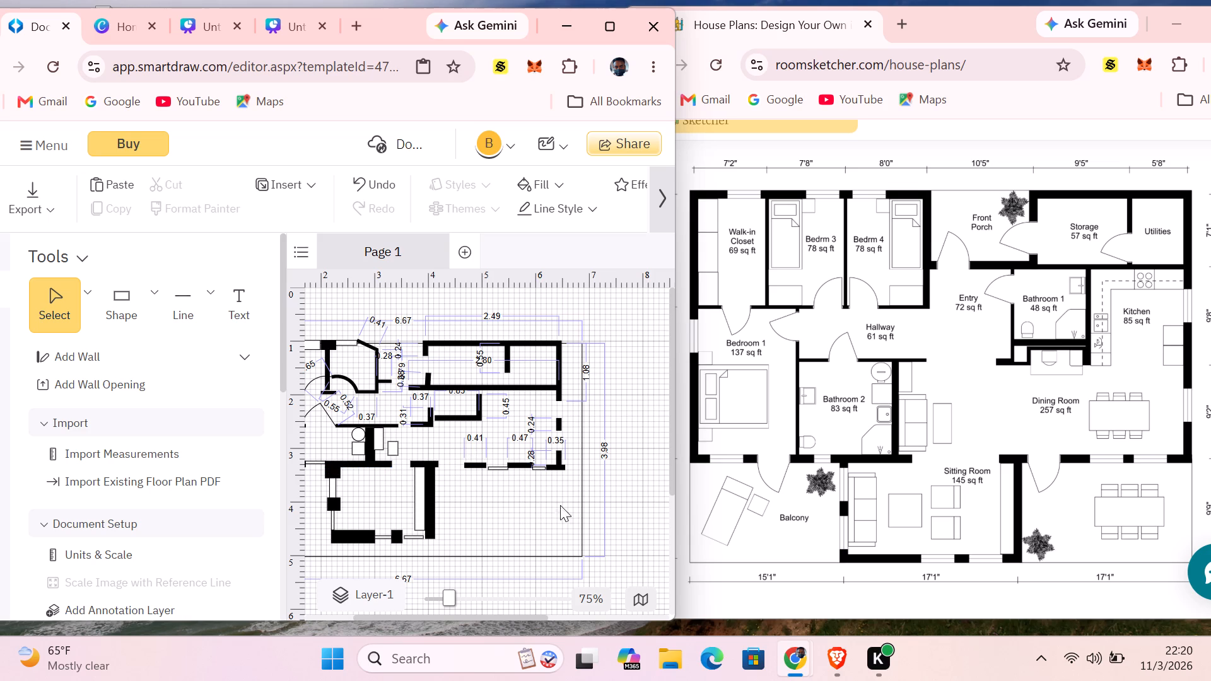
left_click(565, 501)
Paste another white rectangle, reduce its height, and move it over the gap in the dining room's right outer wall near the lower corner.
right_click(511, 508)
left_click(559, 407)
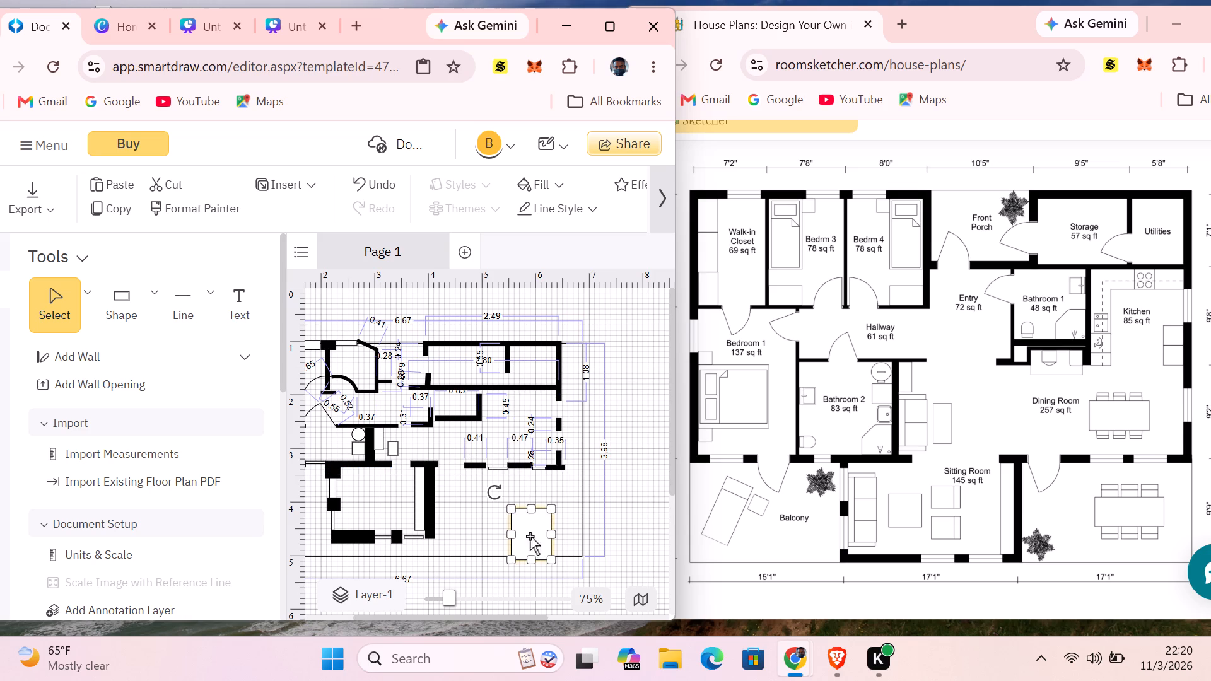
left_click_drag(534, 558, 534, 520)
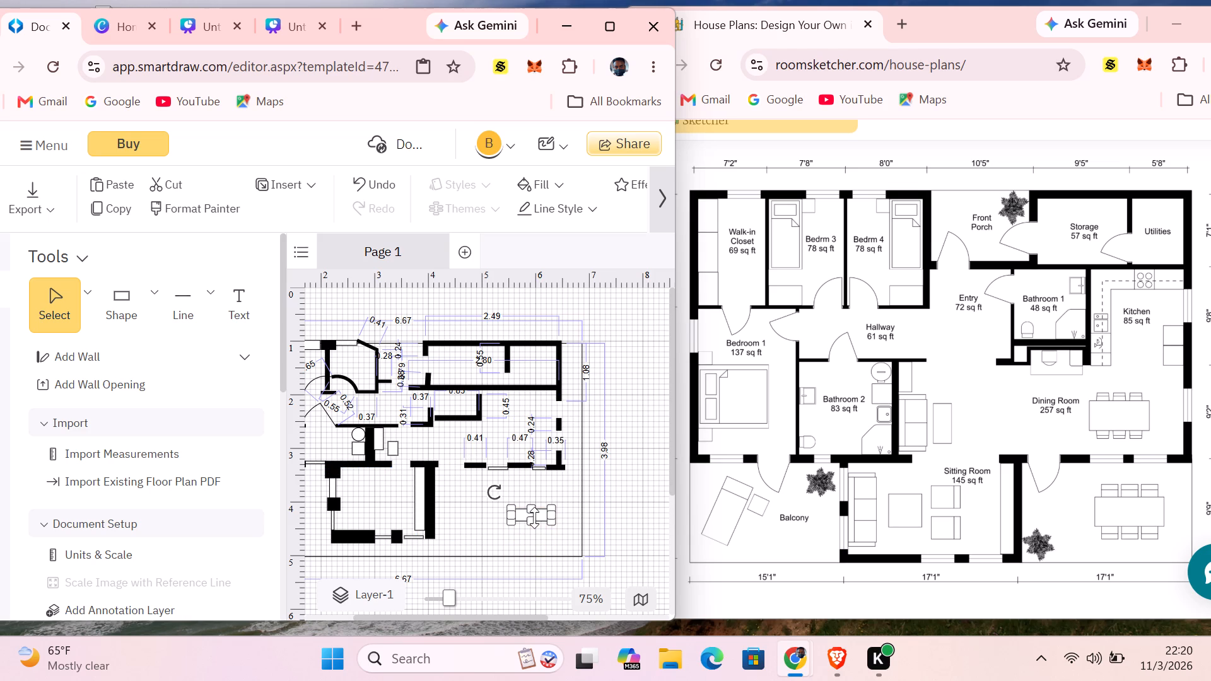
left_click_drag(539, 516, 572, 441)
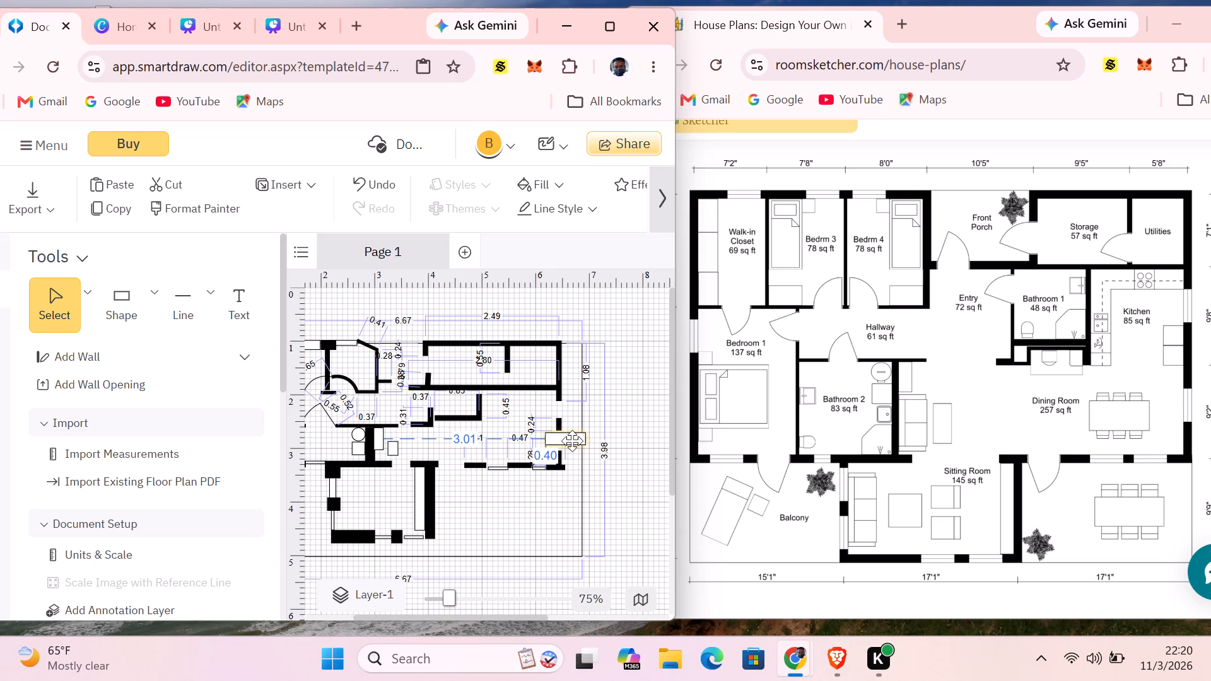
left_click_drag(572, 441, 572, 444)
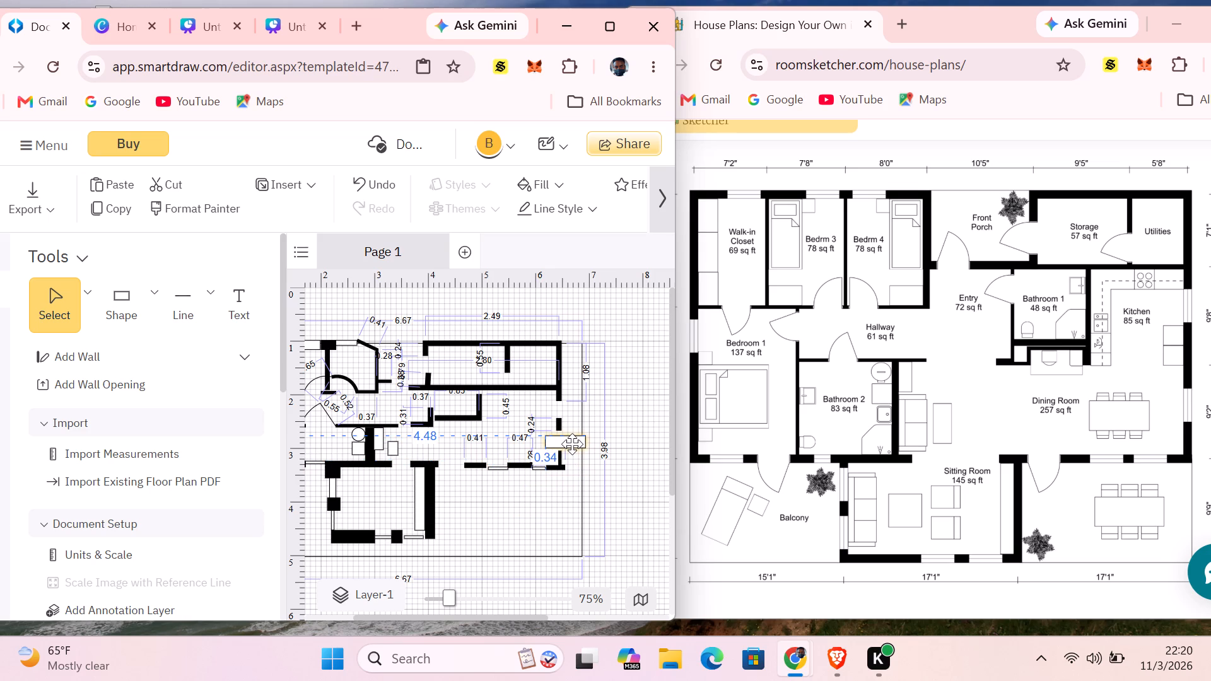
left_click_drag(572, 444, 570, 439)
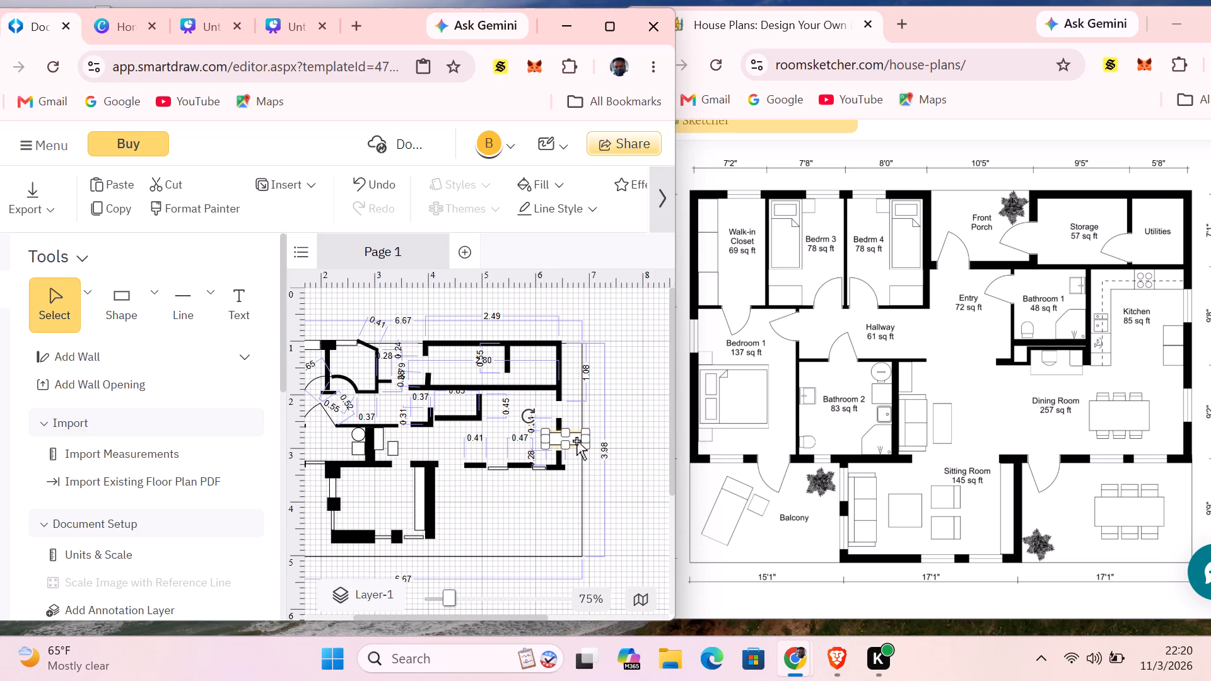
Narrow the rectangle to wall thickness and fit it into the right outer wall's lower gap as a vertical window.
left_click_drag(582, 439, 570, 441)
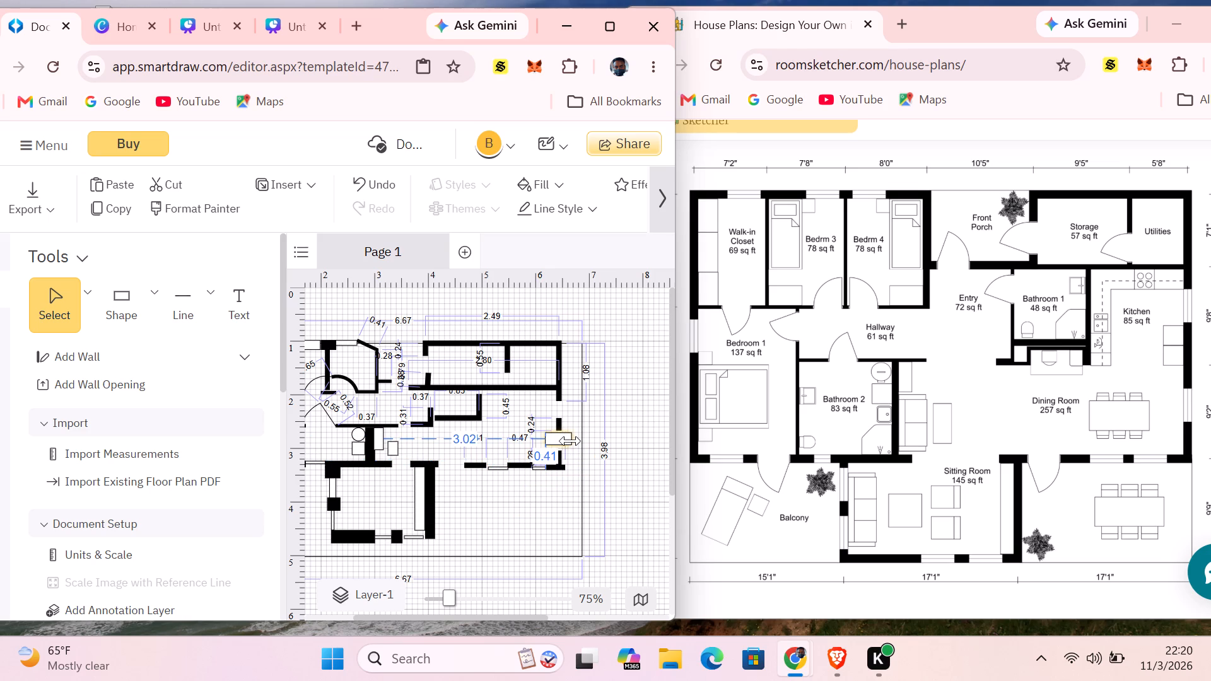
left_click_drag(570, 441, 563, 443)
left_click_drag(563, 443, 568, 443)
left_click_drag(544, 441, 545, 441)
left_click_drag(545, 441, 558, 442)
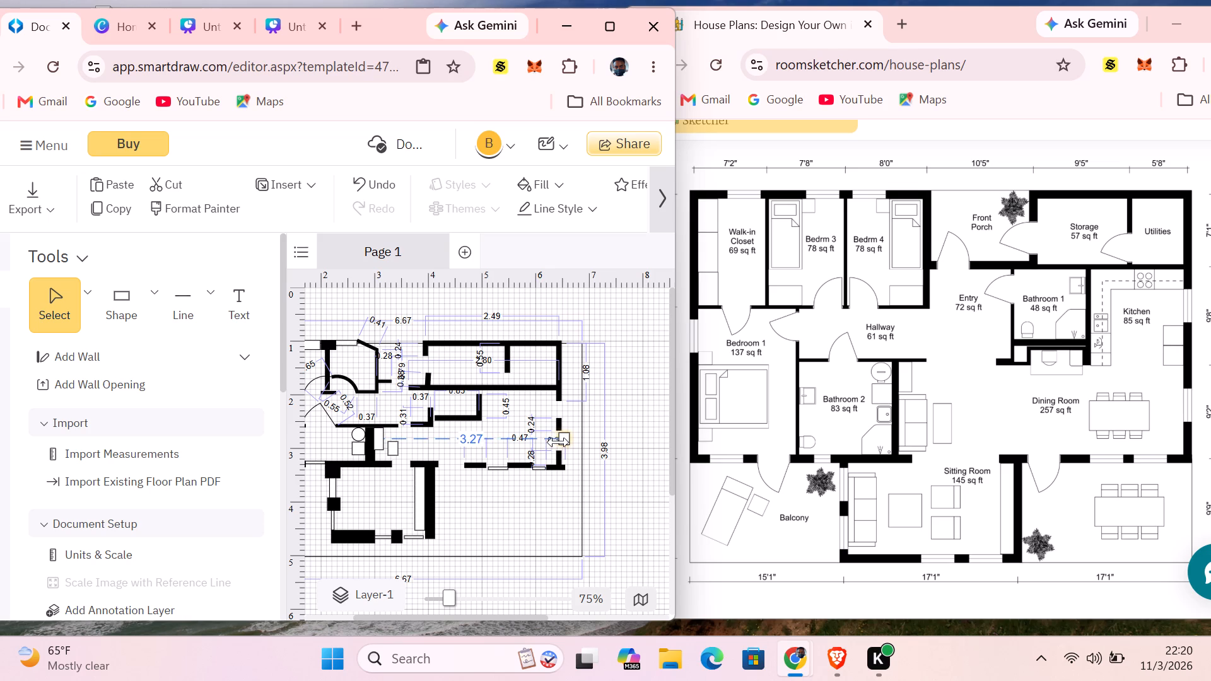
left_click_drag(558, 442, 556, 442)
left_click_drag(567, 441, 559, 441)
left_click_drag(559, 441, 560, 441)
left_click(572, 498)
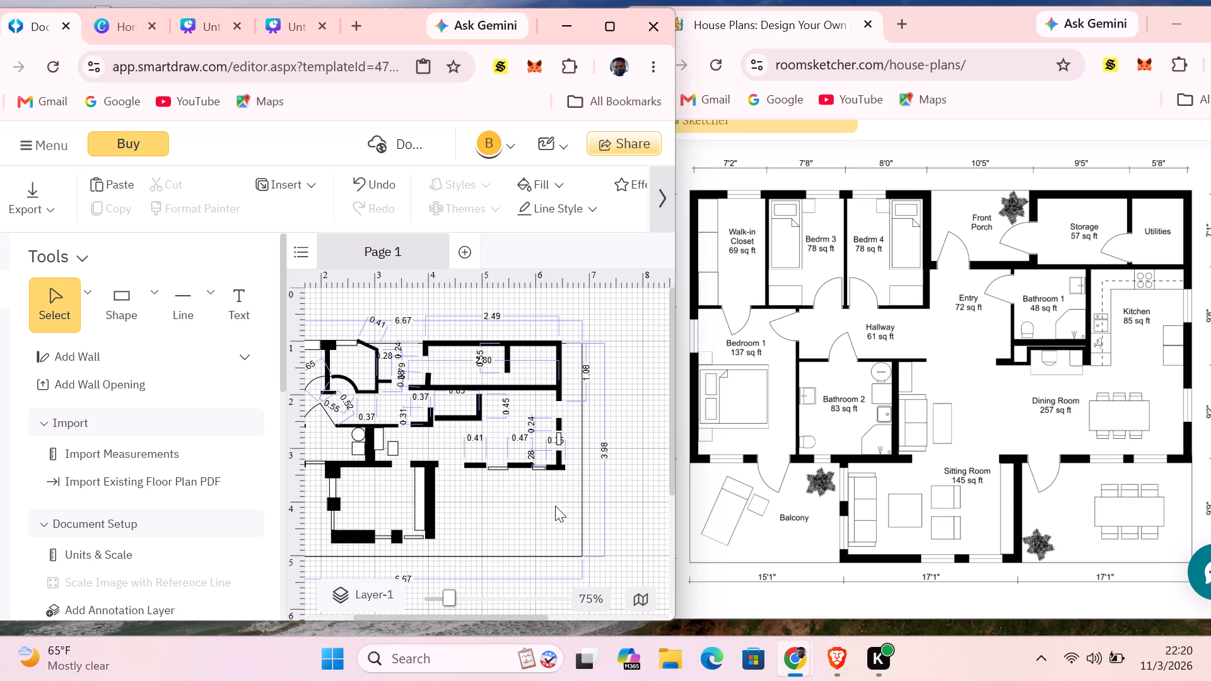
left_click(551, 511)
left_click(561, 440)
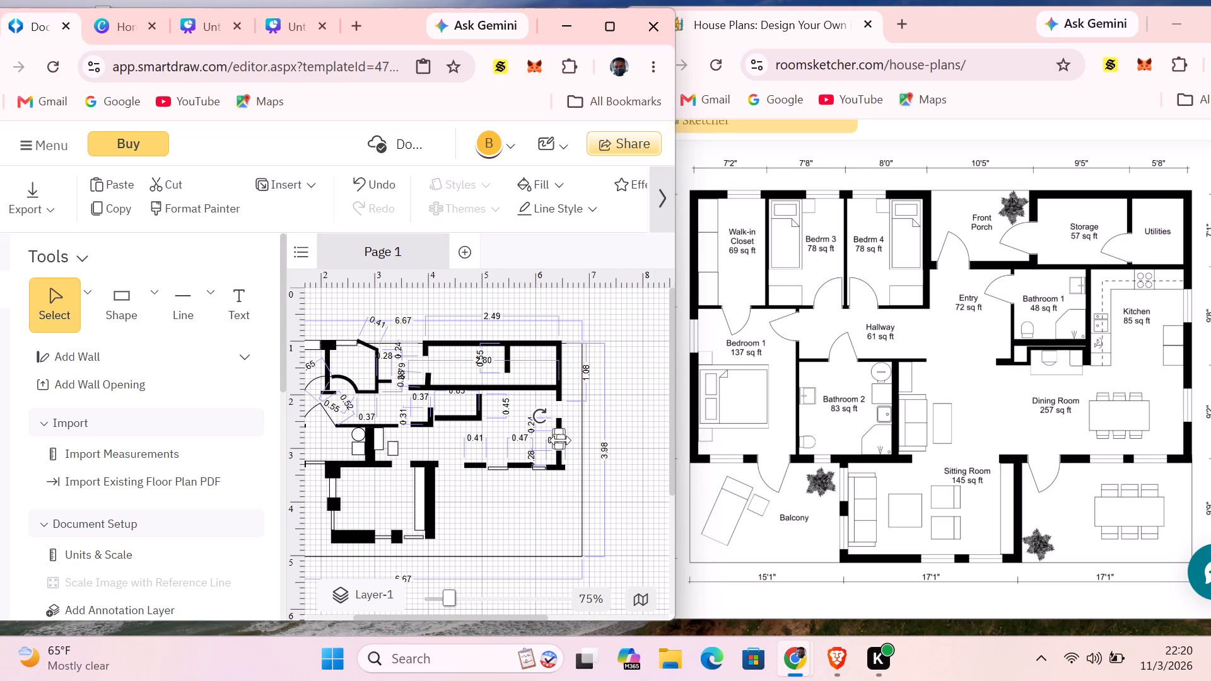
left_click(561, 446)
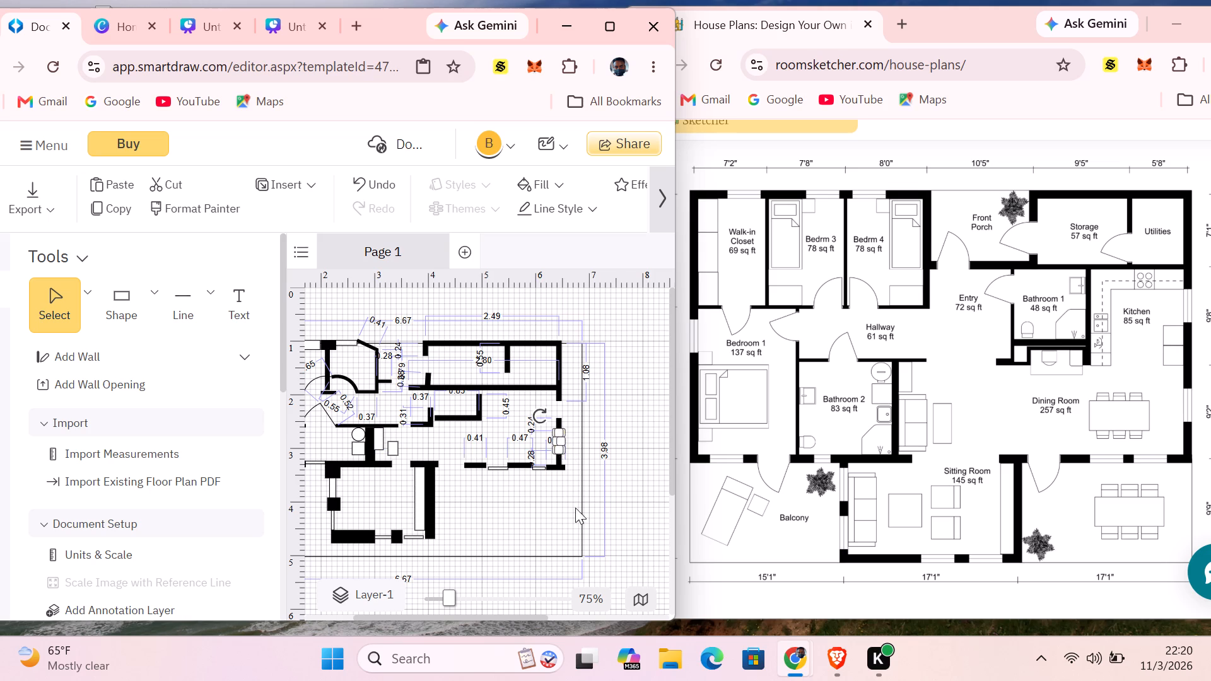
left_click(575, 509)
Paste another white rectangle in the empty area below the dining room and position it beneath the lower wall's corner.
right_click(520, 525)
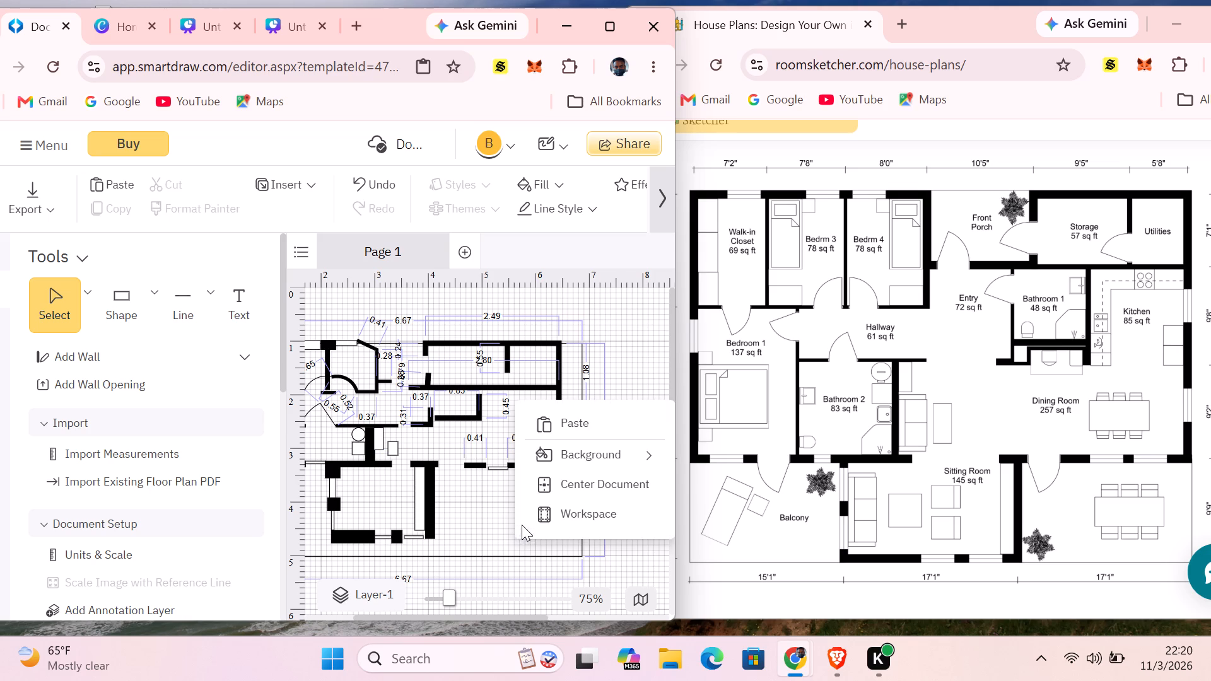
left_click(576, 434)
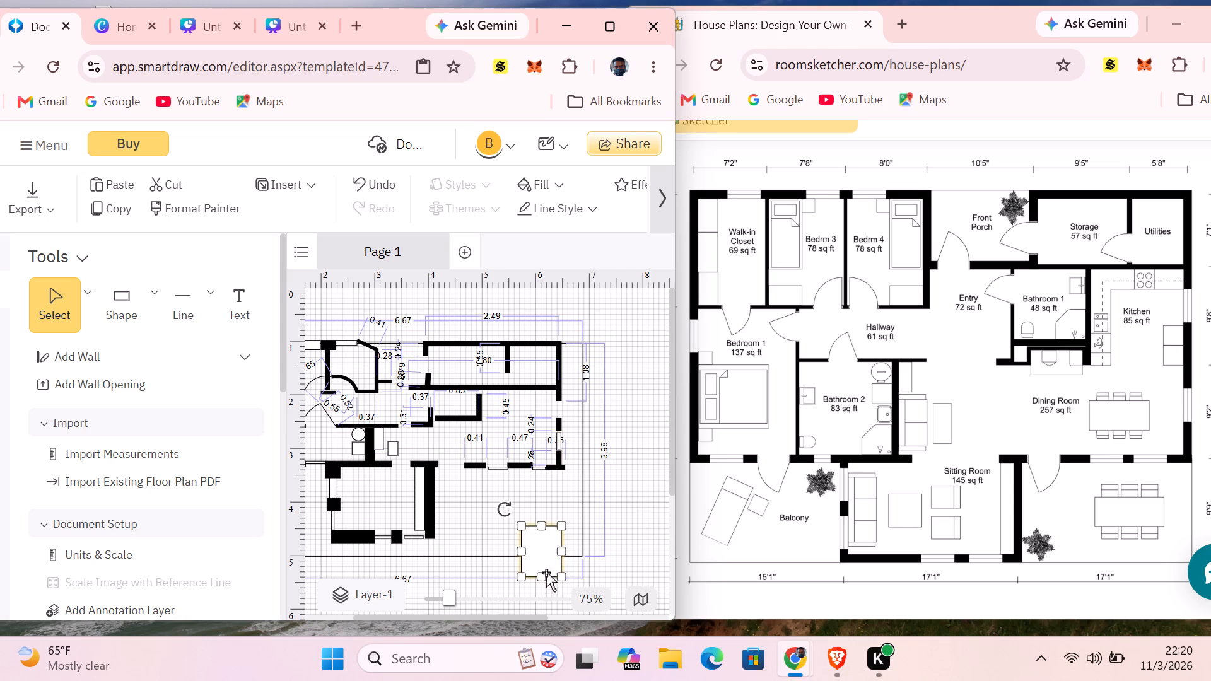
left_click_drag(545, 561, 536, 532)
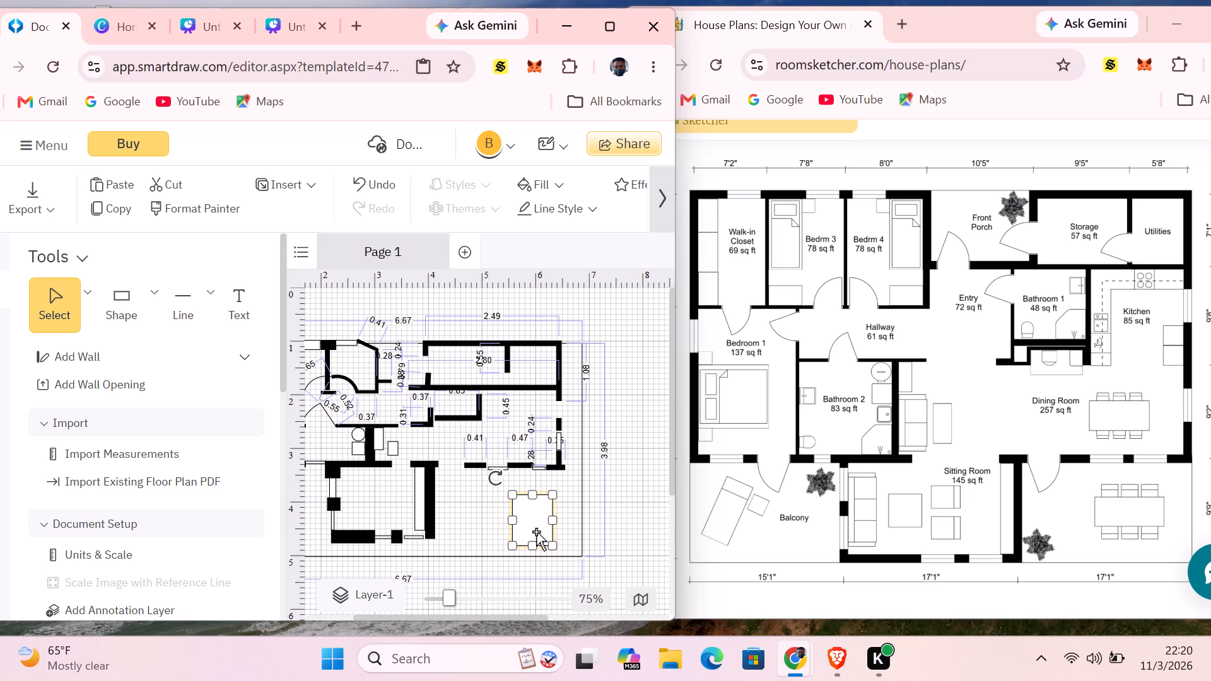
left_click(535, 496)
left_click_drag(518, 524, 520, 524)
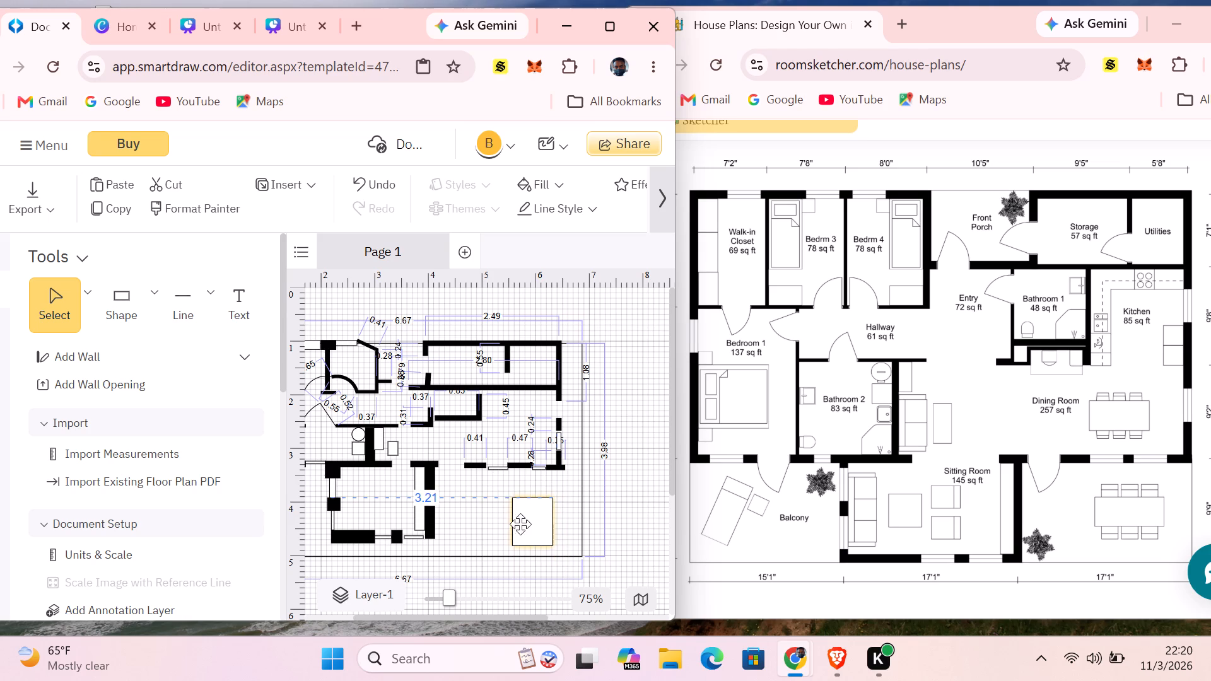
left_click_drag(520, 524, 535, 524)
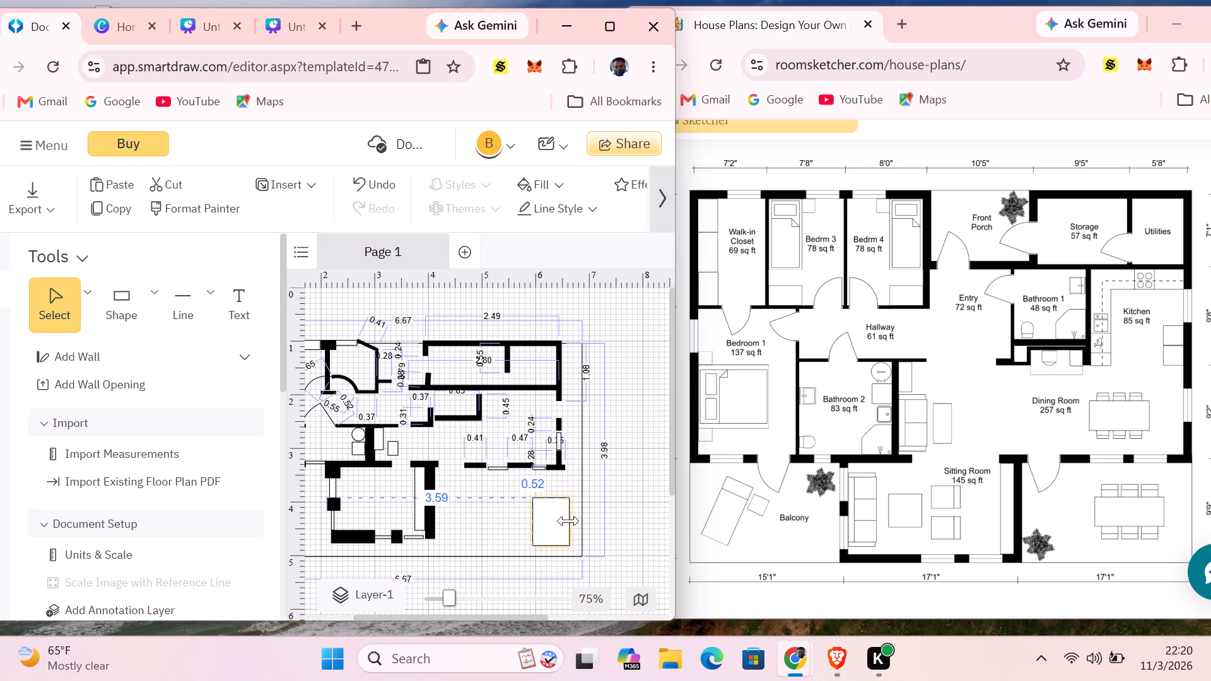
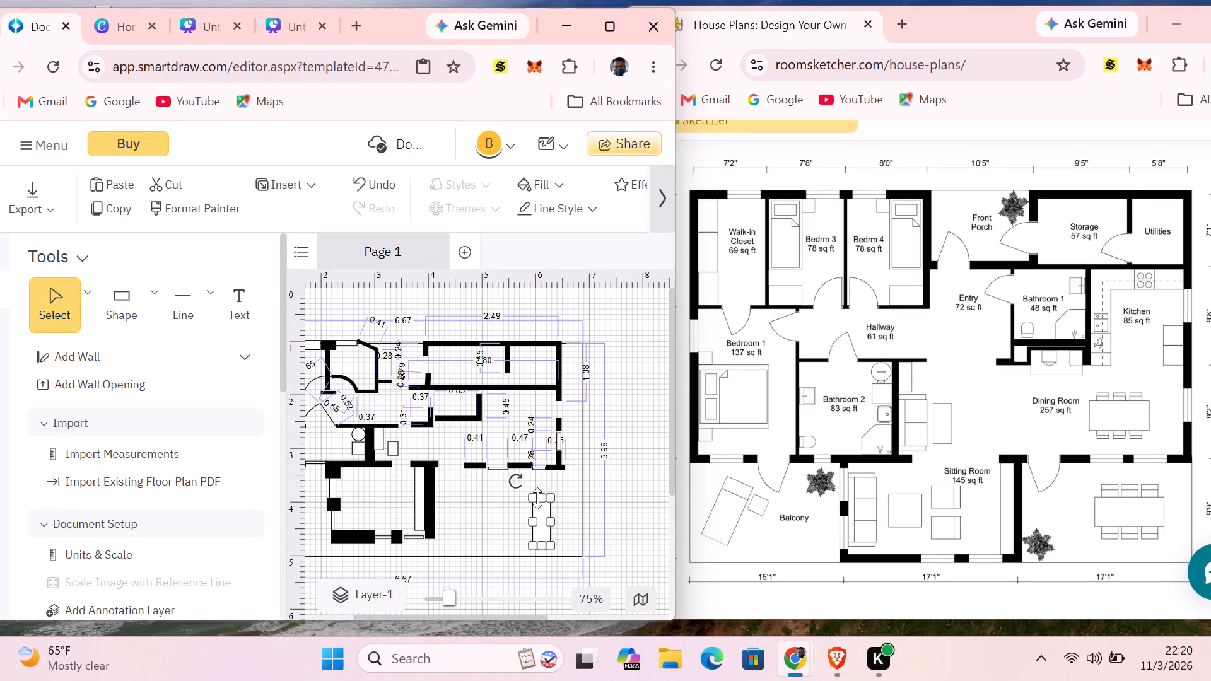
Shorten the loose window rectangle below the house and move it onto the upper gap in the kitchen's east outer wall.
left_click_drag(537, 498, 540, 518)
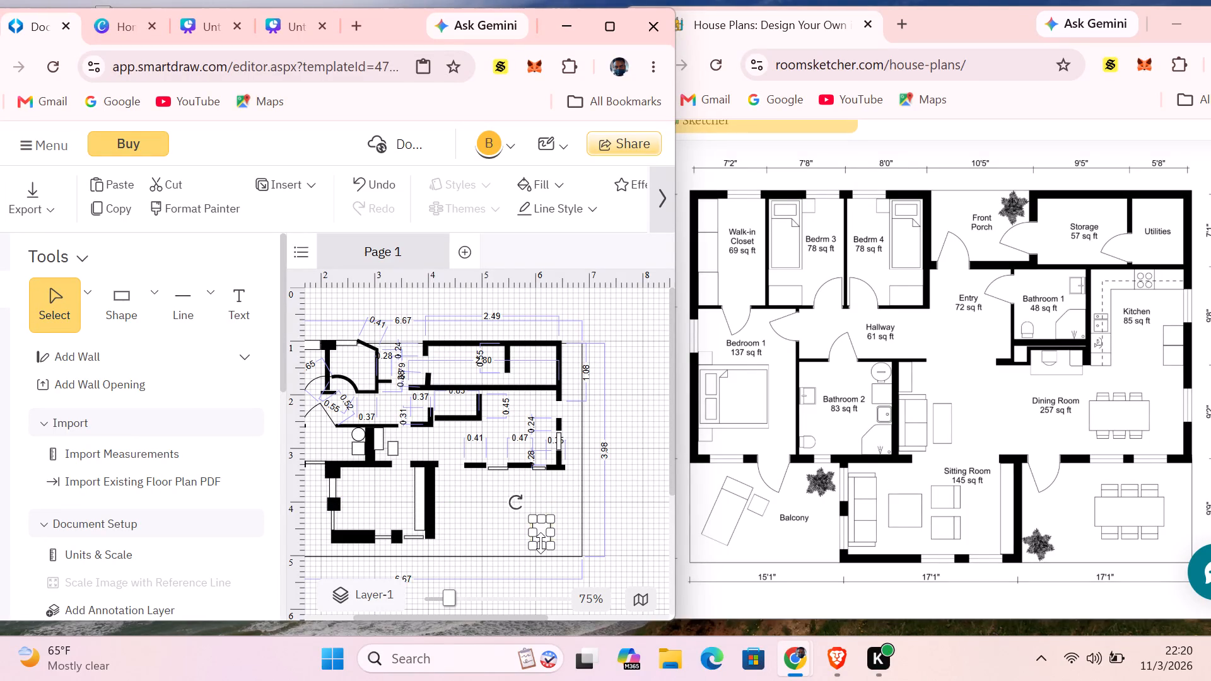
left_click(541, 543)
left_click_drag(542, 532, 562, 487)
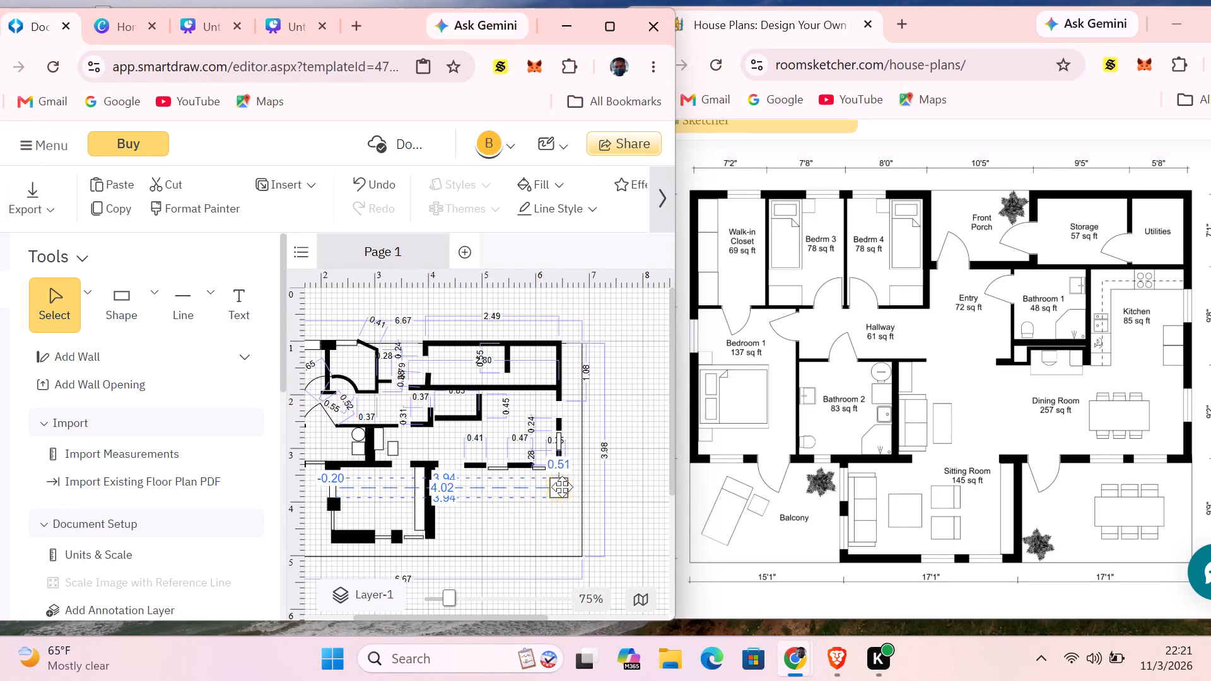
left_click_drag(562, 487, 558, 416)
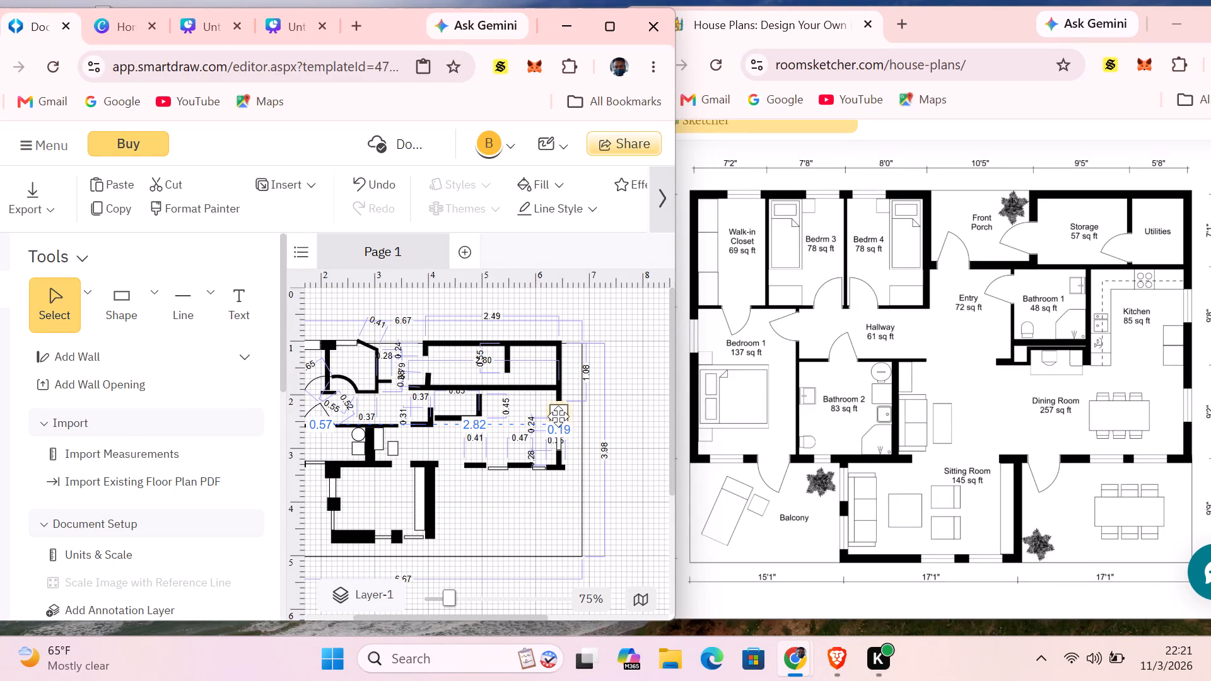
left_click_drag(558, 416, 560, 414)
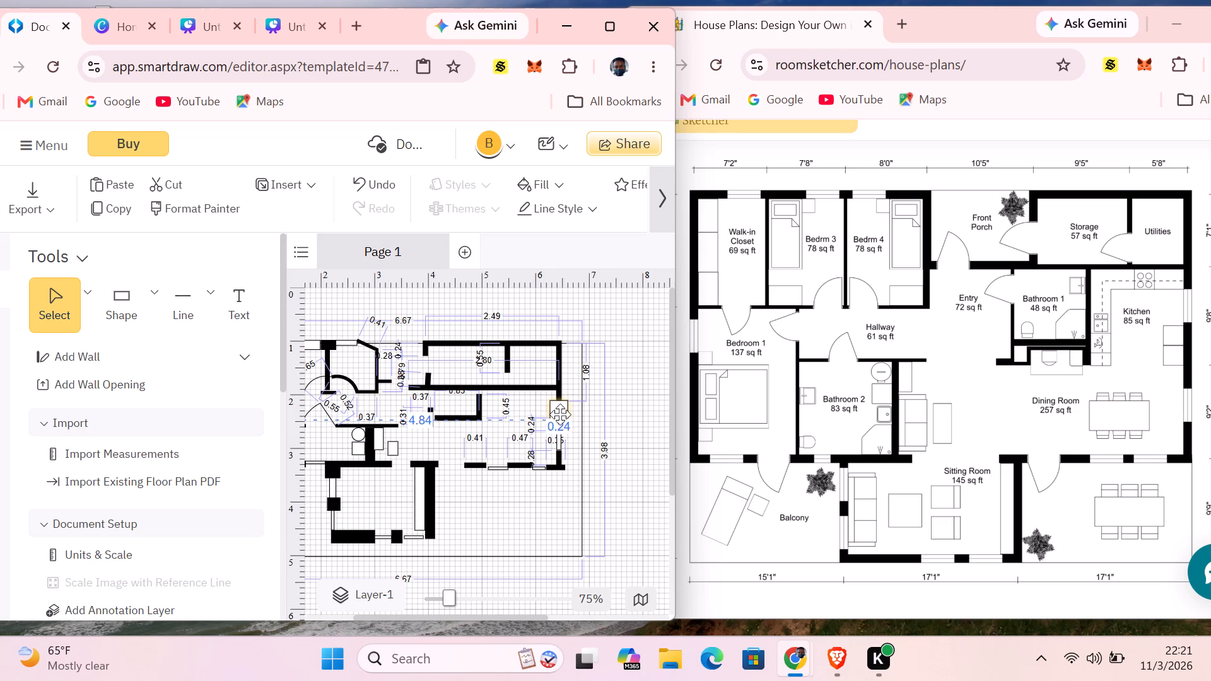
left_click_drag(560, 414, 560, 415)
left_click(559, 512)
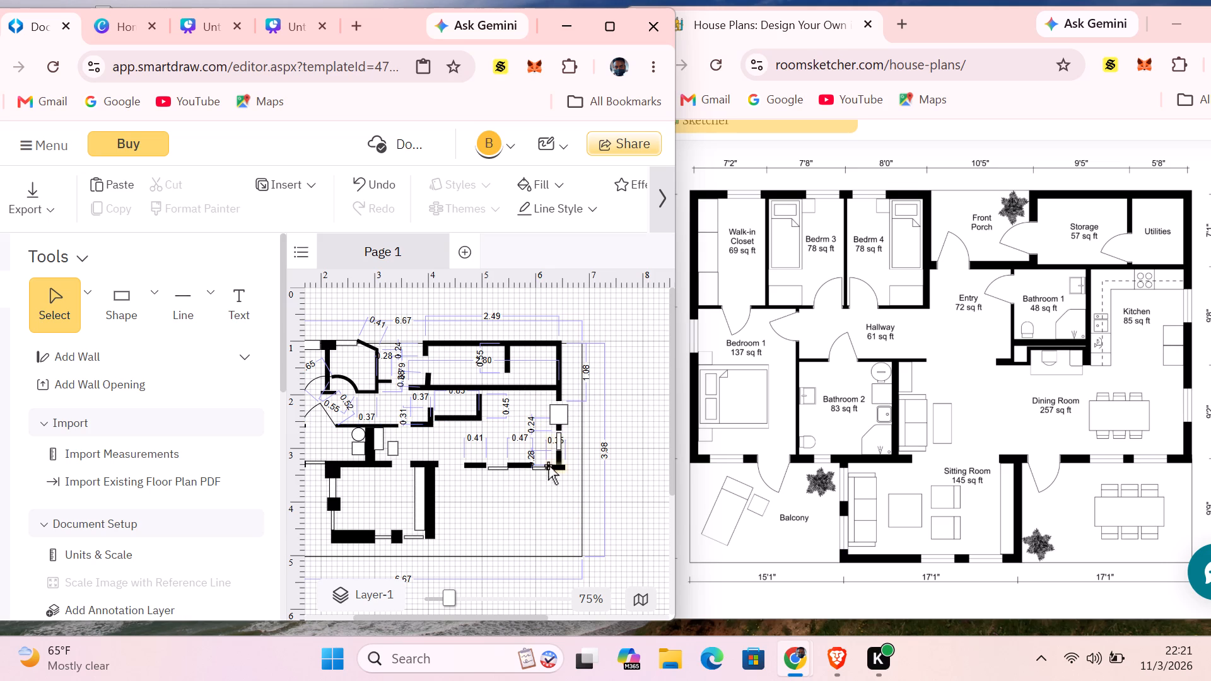
Trim the window rectangle's height and narrow its width to suit the gap in the kitchen's east wall.
left_click(558, 425)
left_click_drag(559, 424, 563, 421)
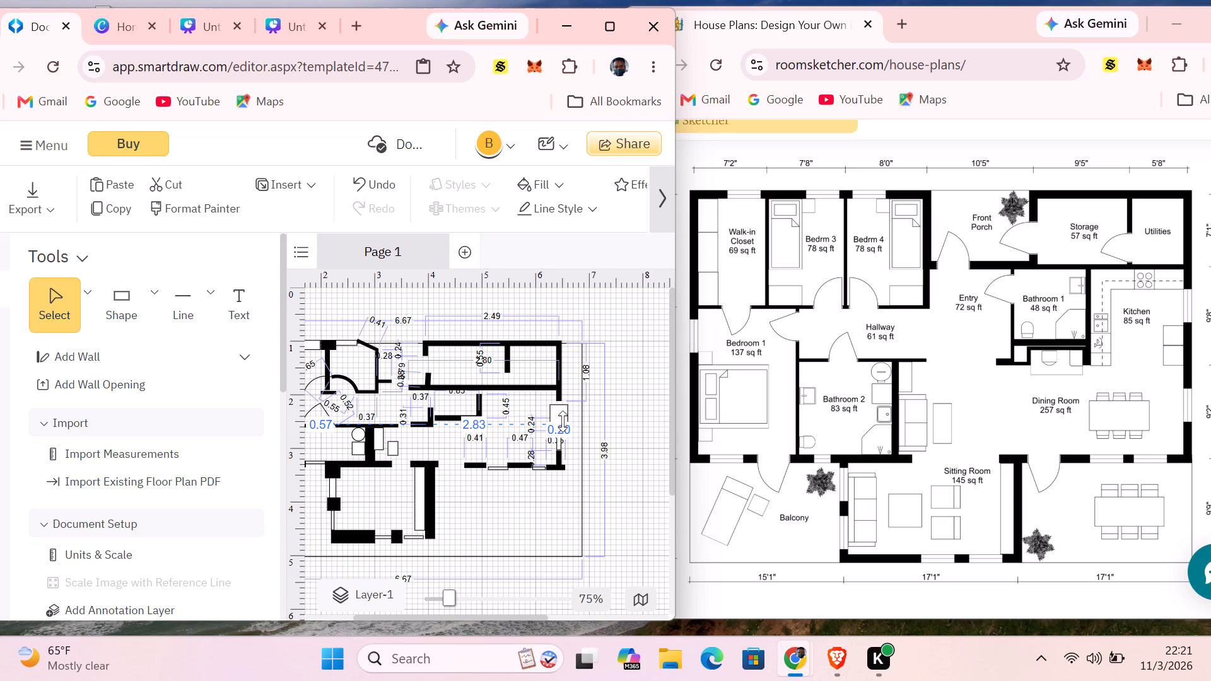
left_click_drag(563, 421, 563, 417)
left_click(549, 516)
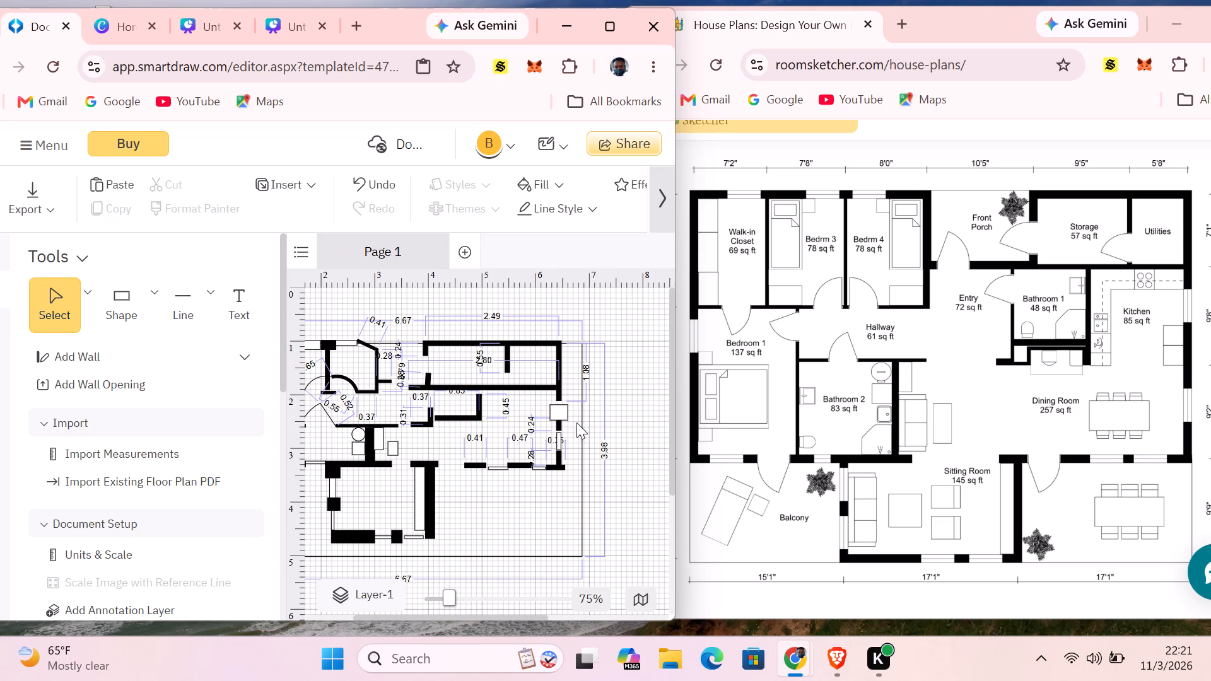
left_click(558, 413)
left_click_drag(564, 412, 553, 411)
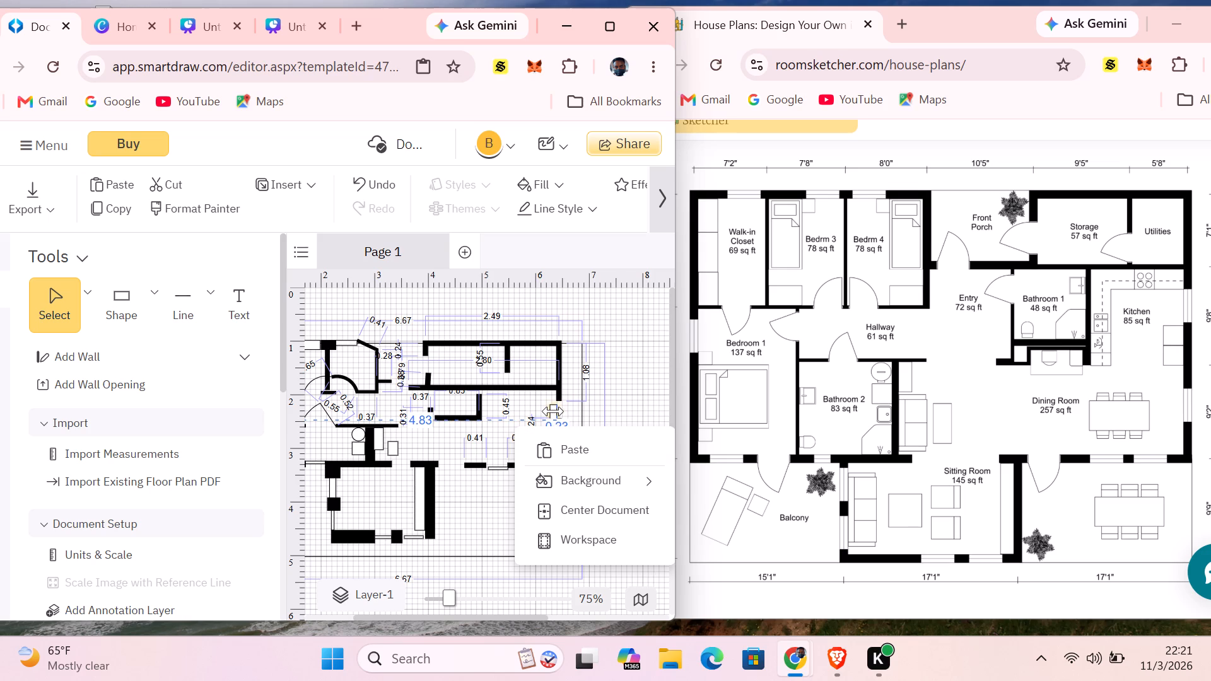
left_click_drag(553, 411, 556, 410)
left_click(523, 551)
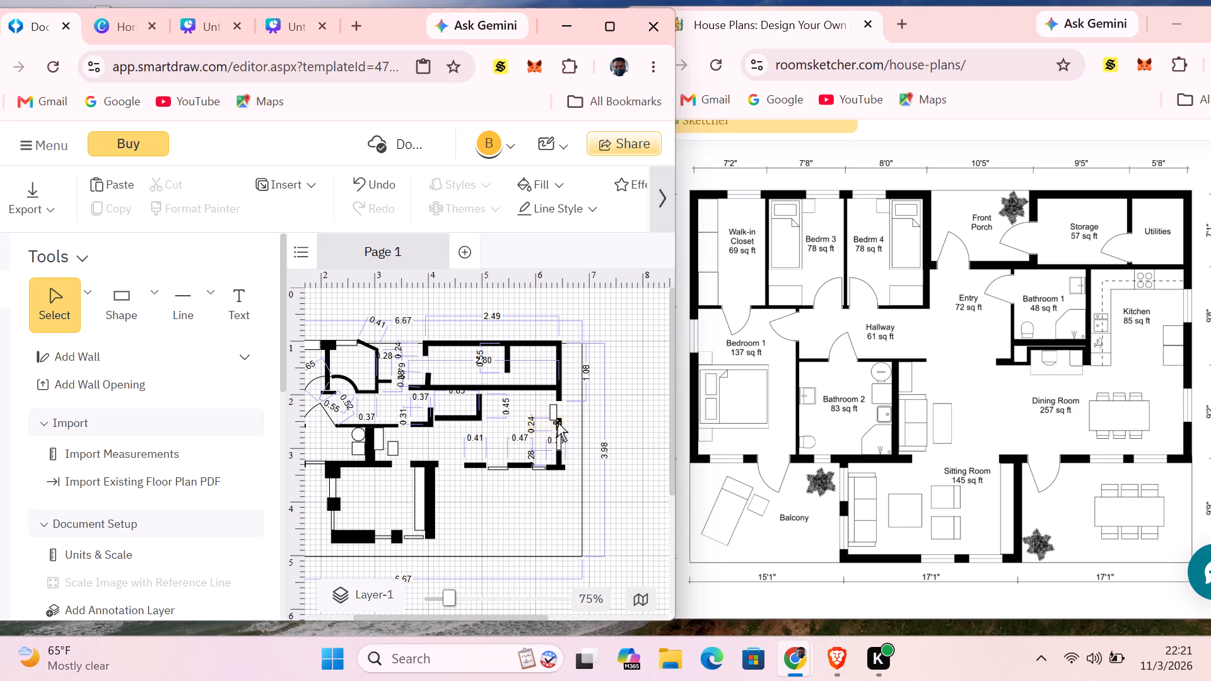
Align the narrowed window rectangle within the thickness of the kitchen's east outer wall.
left_click_drag(554, 415, 560, 410)
left_click(546, 531)
left_click(559, 410)
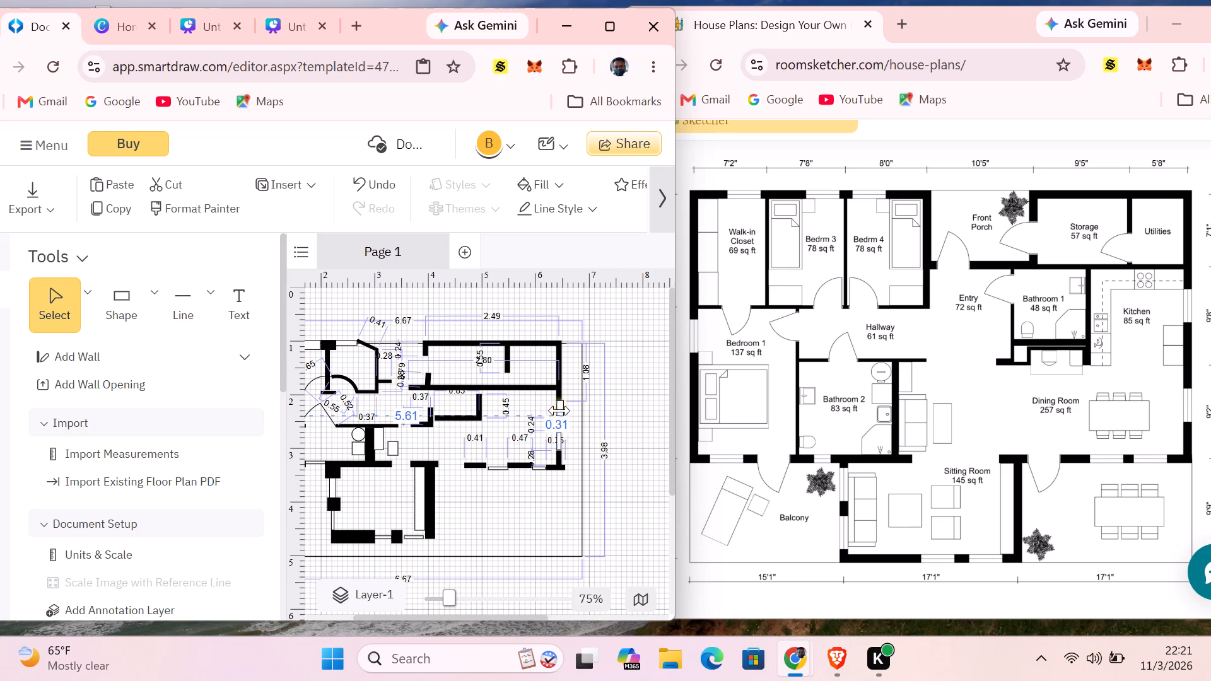
left_click(558, 412)
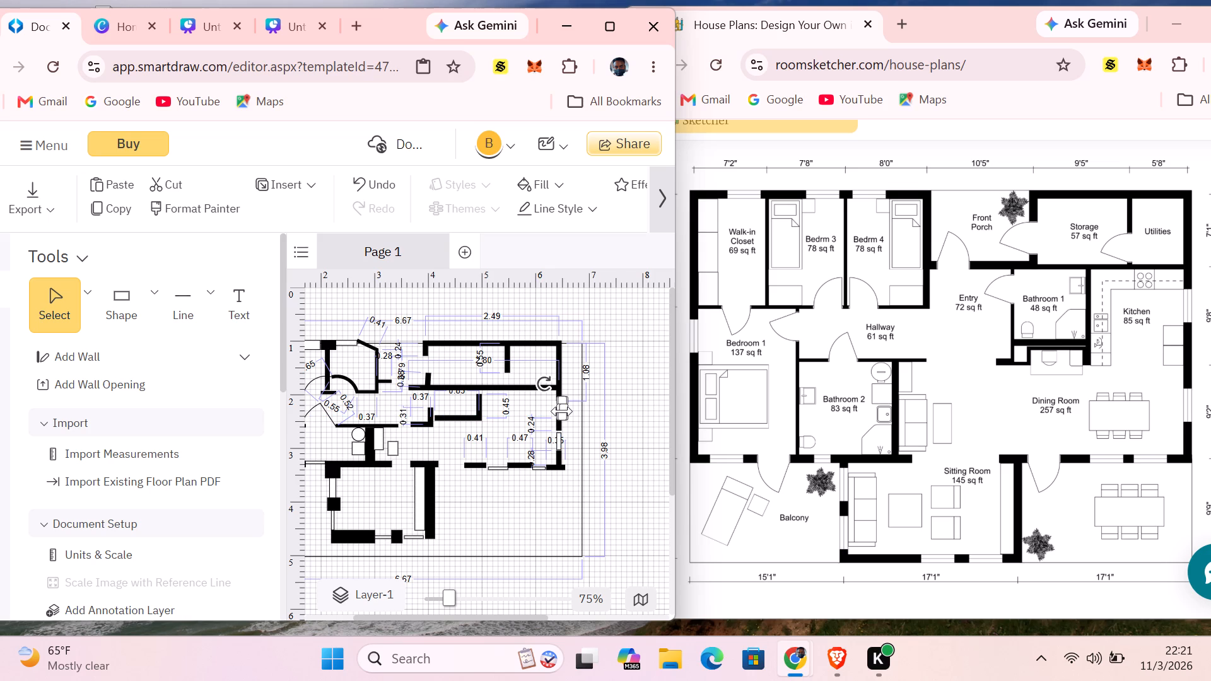
left_click(562, 411)
left_click(573, 470)
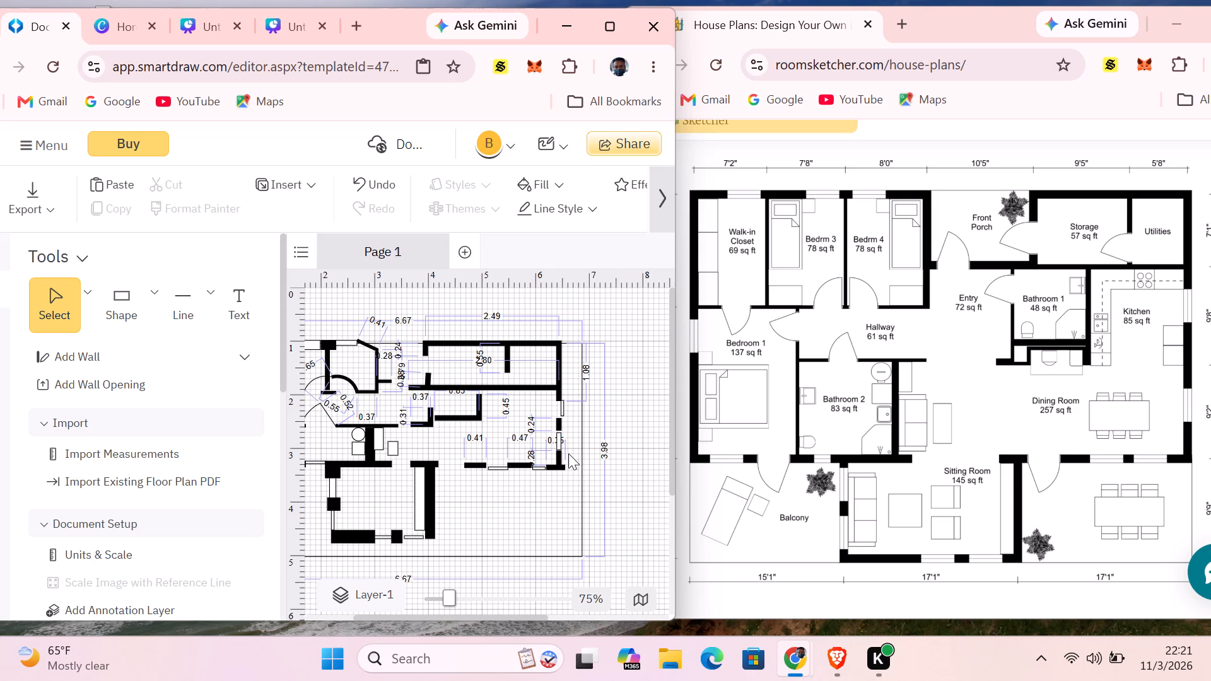
left_click(564, 412)
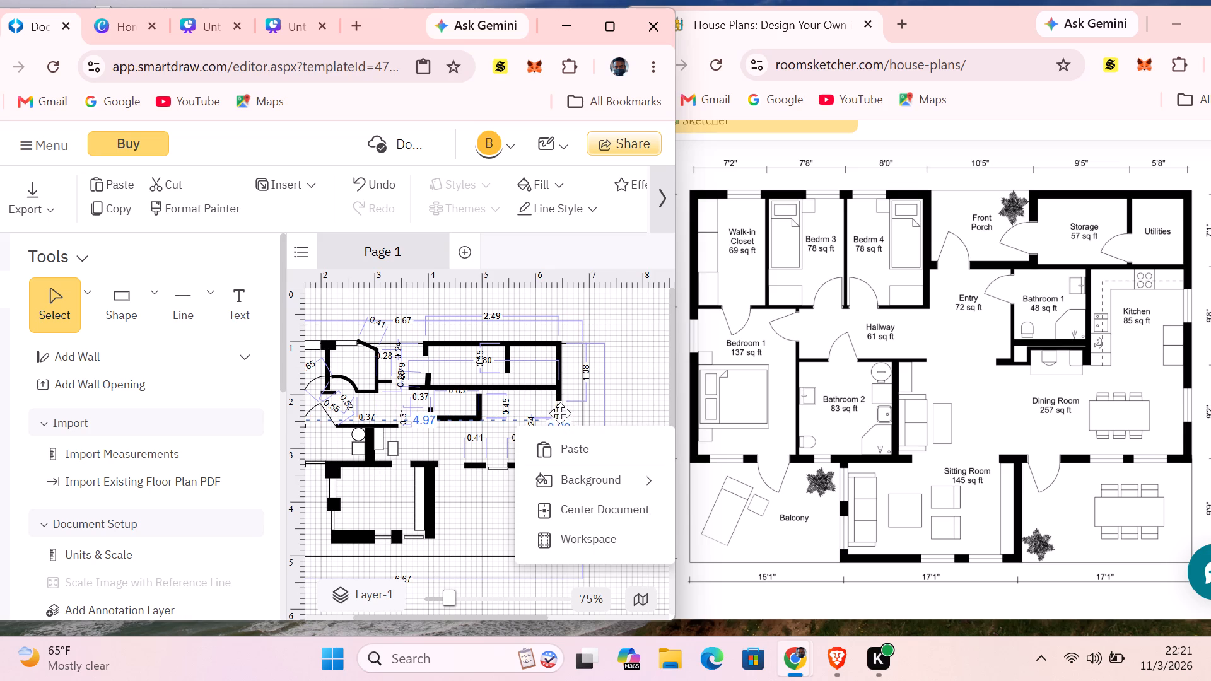
left_click(566, 540)
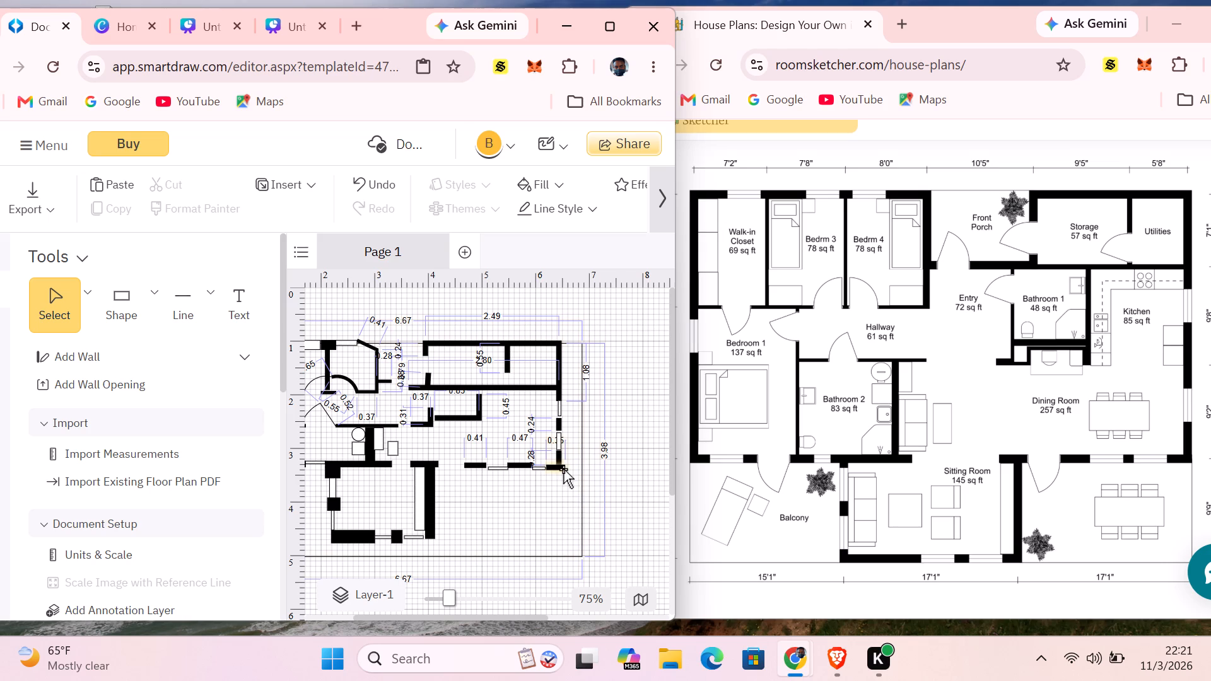
Choose the thinnest line thickness and draw a straight line about 1.24 long southward from the house's southeast corner.
left_click(183, 292)
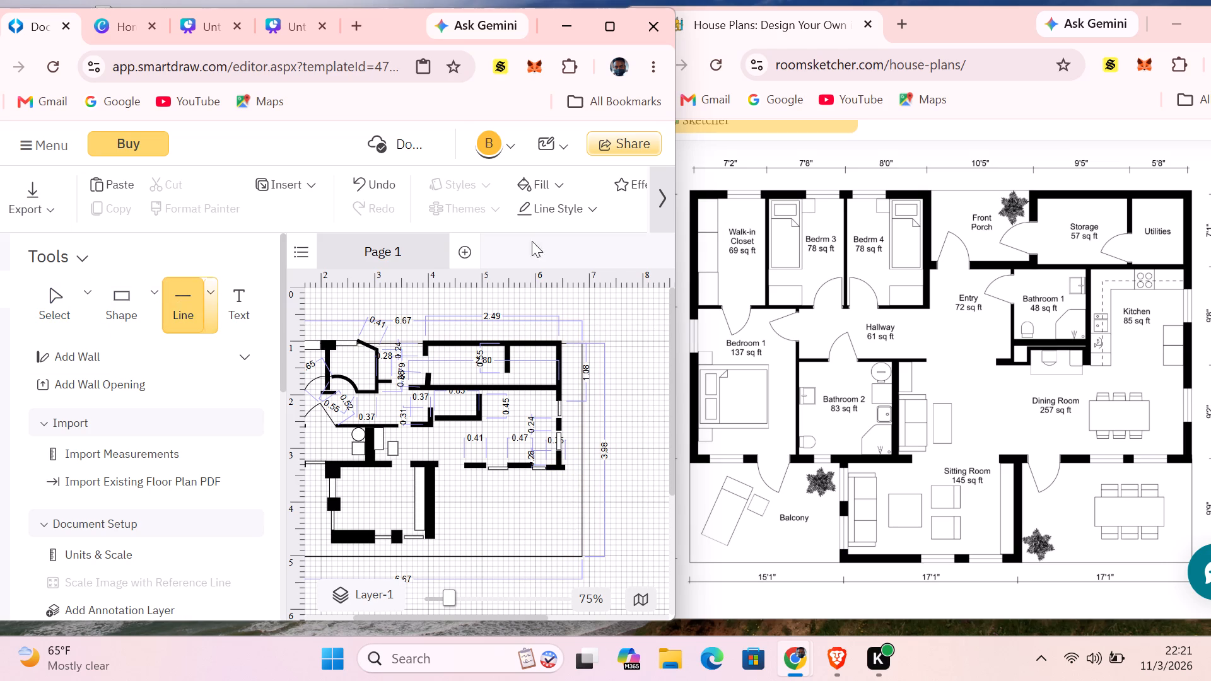
left_click(592, 207)
left_click(645, 287)
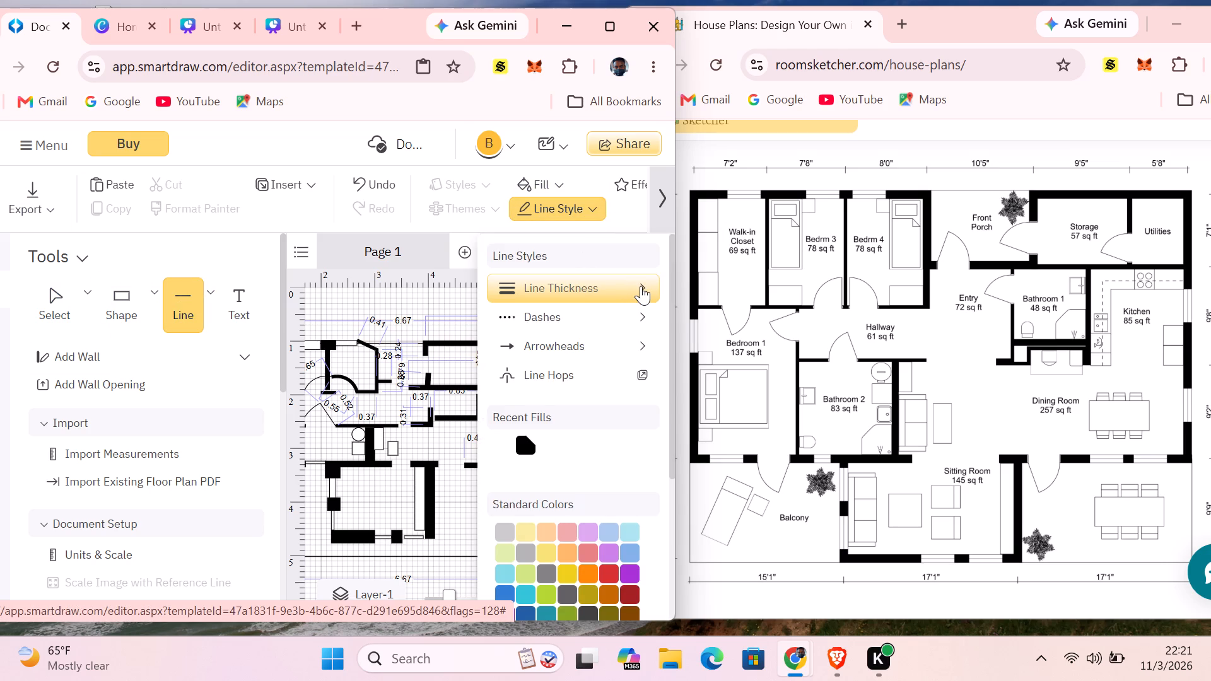
left_click(641, 286)
left_click(455, 346)
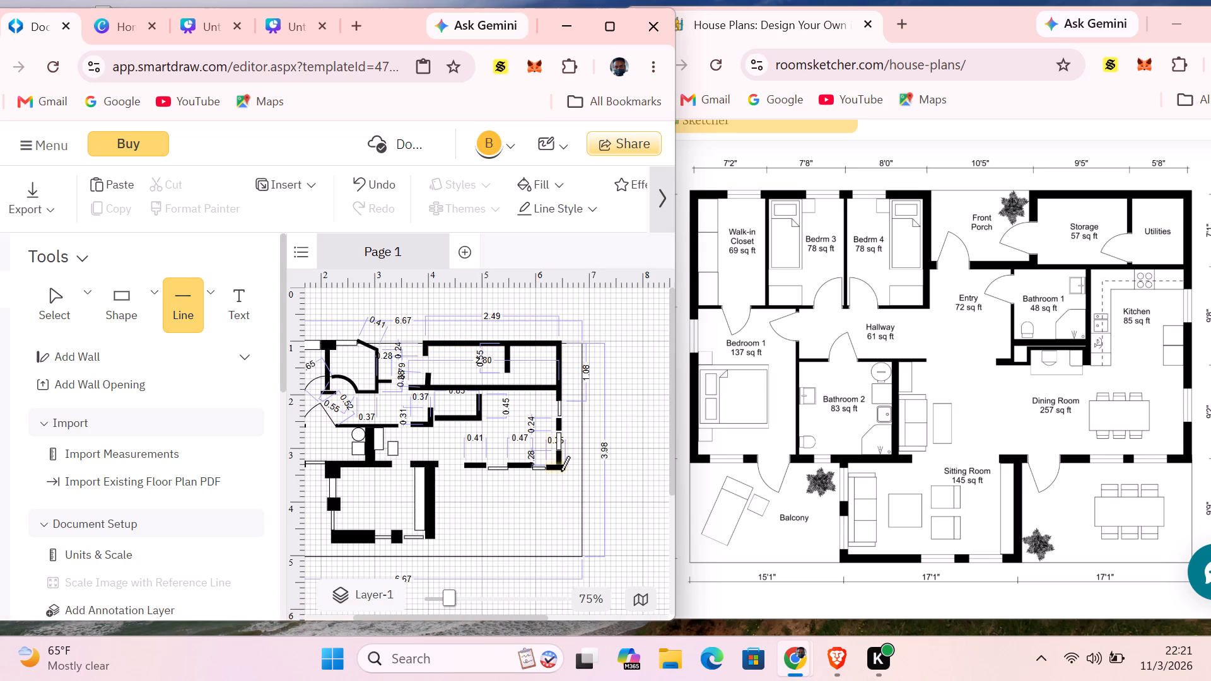
left_click_drag(561, 471, 560, 506)
left_click_drag(560, 506, 561, 536)
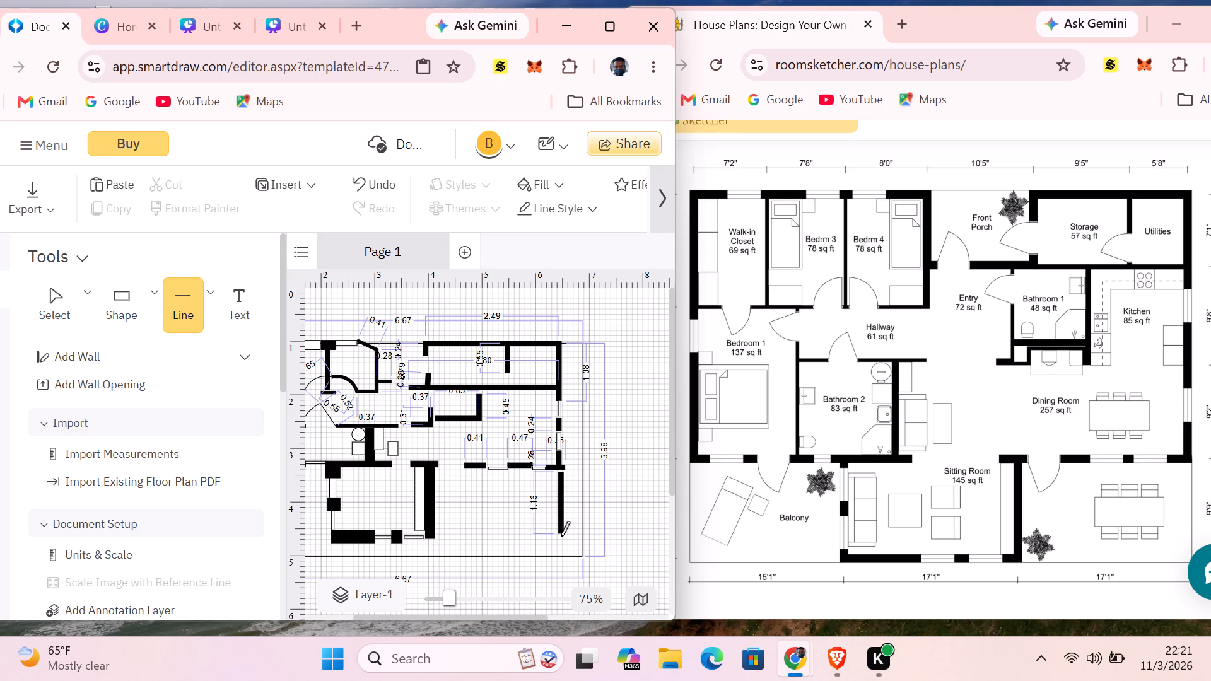
left_click_drag(561, 536, 561, 537)
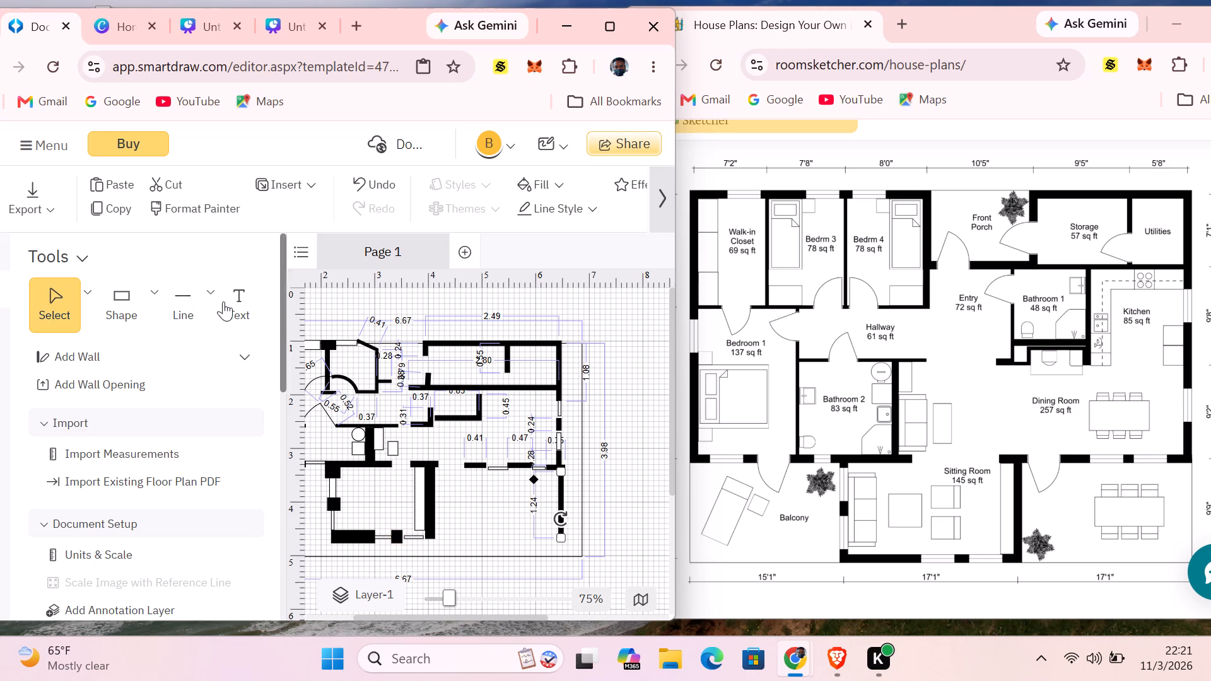
Draw a straight line about 2.39 long from the sitting room's southeast corner to the vertical line's lower end, closing the patio outline.
left_click(193, 300)
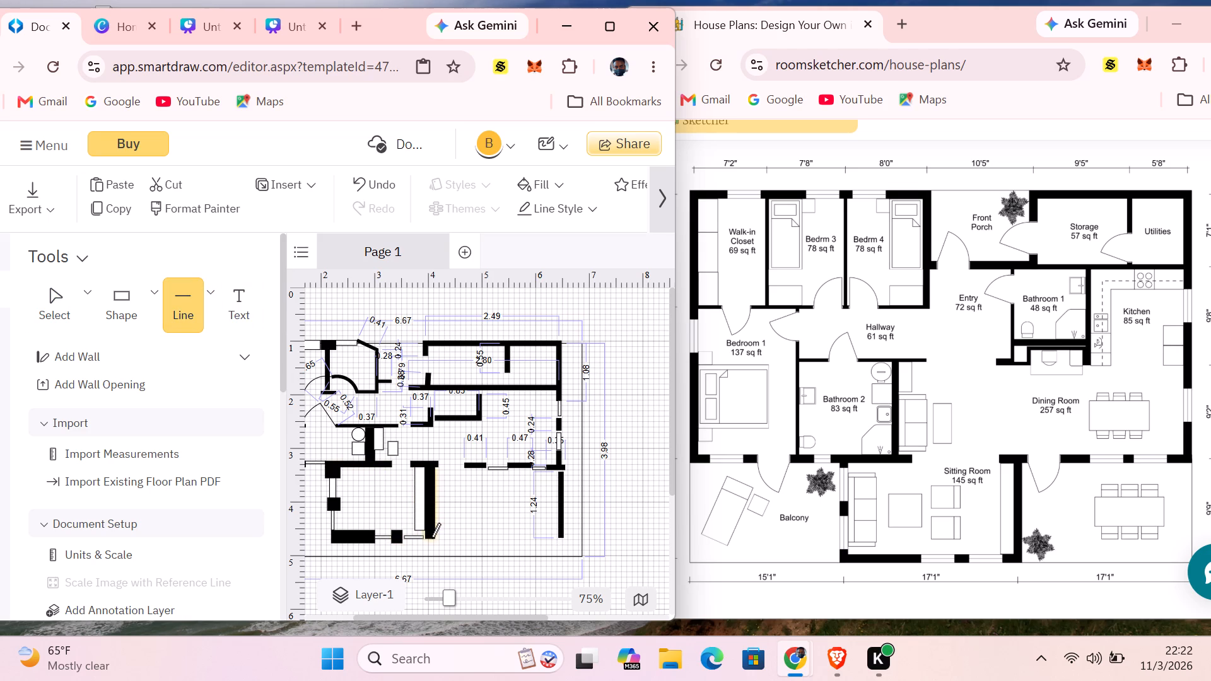
left_click_drag(435, 537, 505, 545)
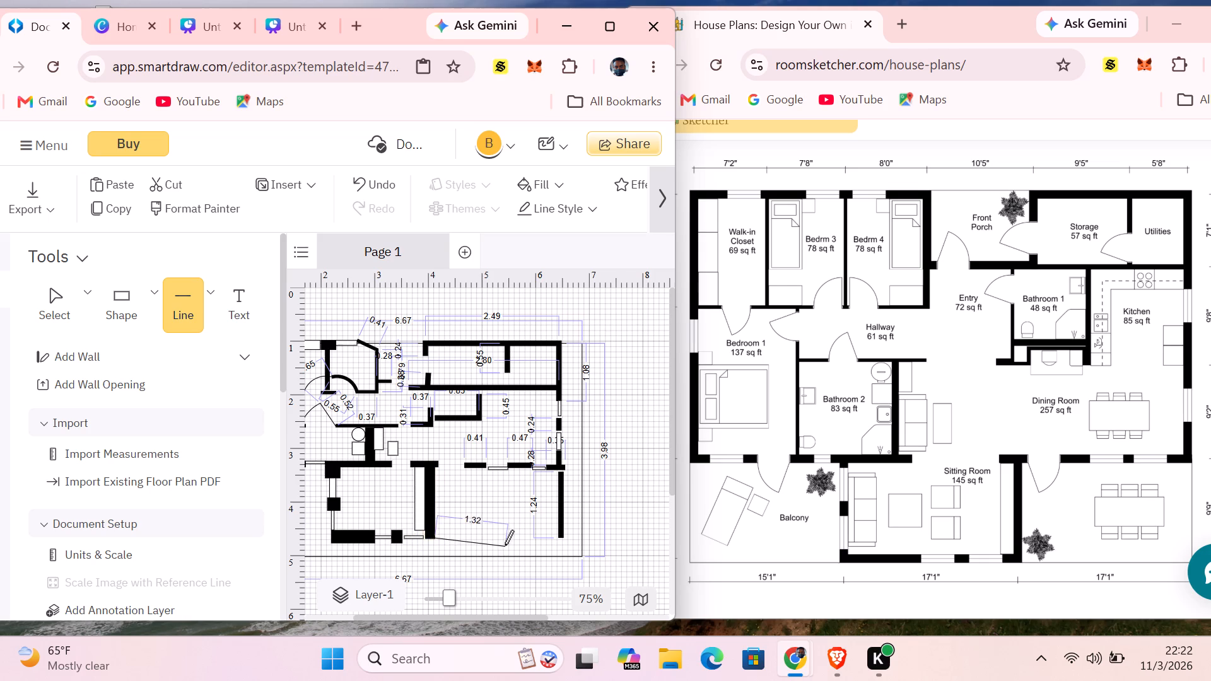
left_click_drag(505, 545, 562, 537)
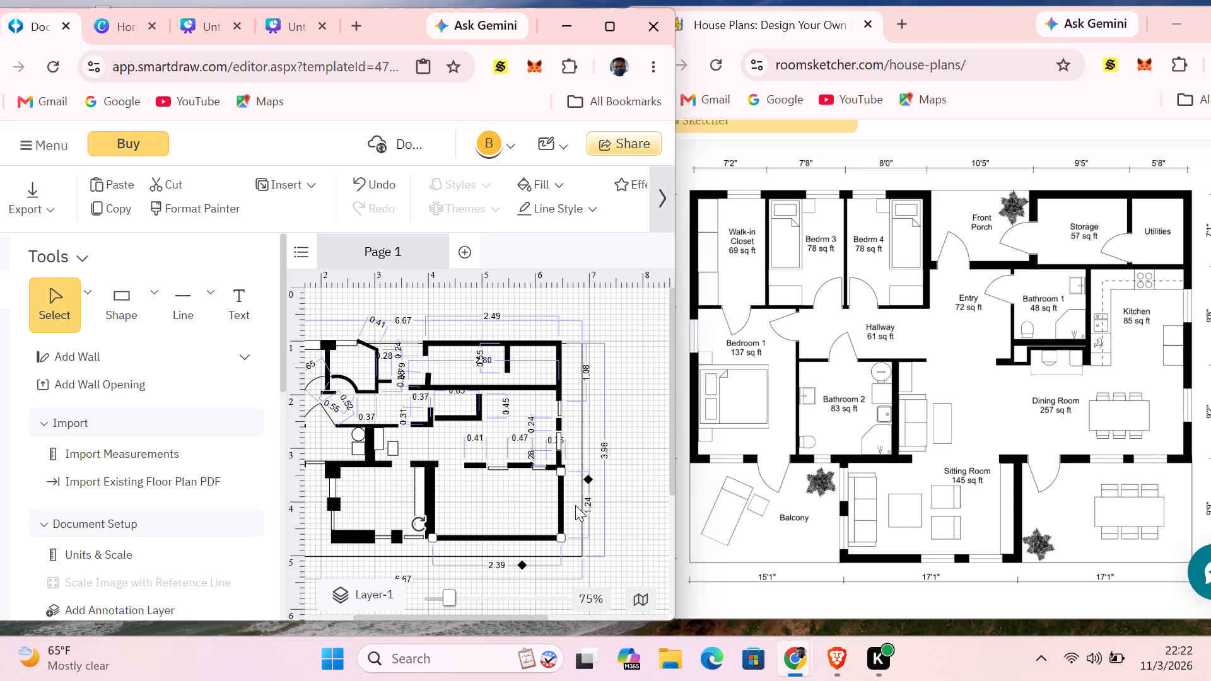
Set the patio outline to the thinnest line thickness.
left_click(599, 213)
left_click(636, 284)
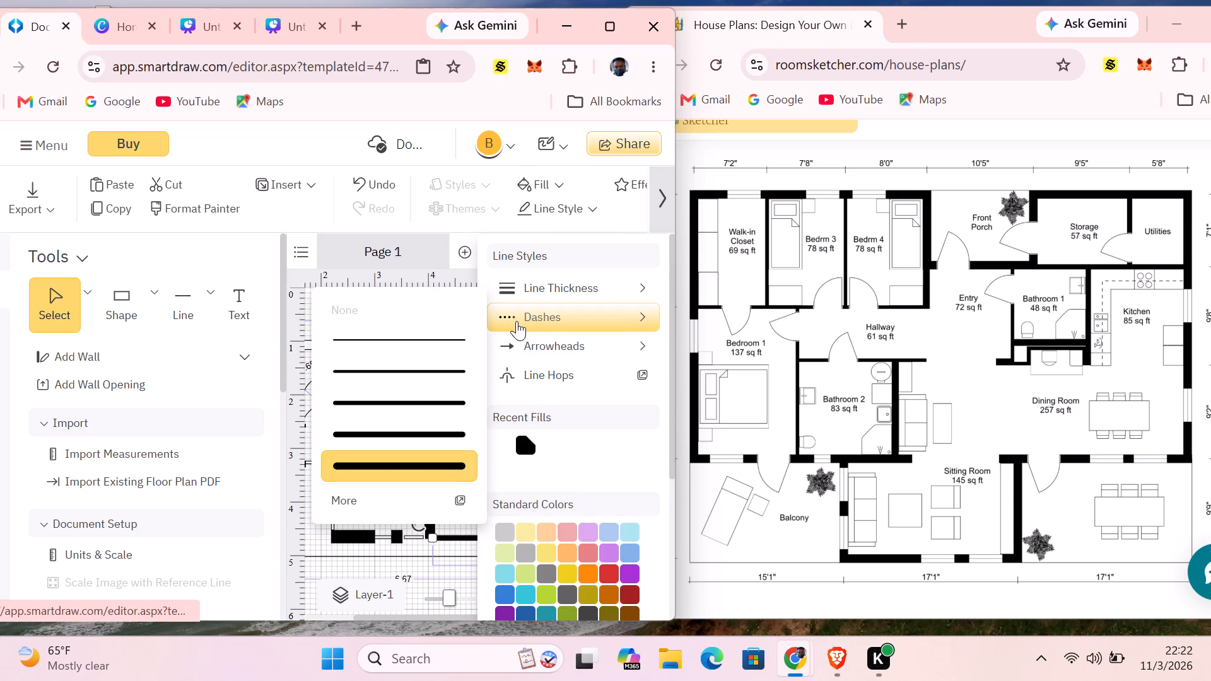
left_click(473, 339)
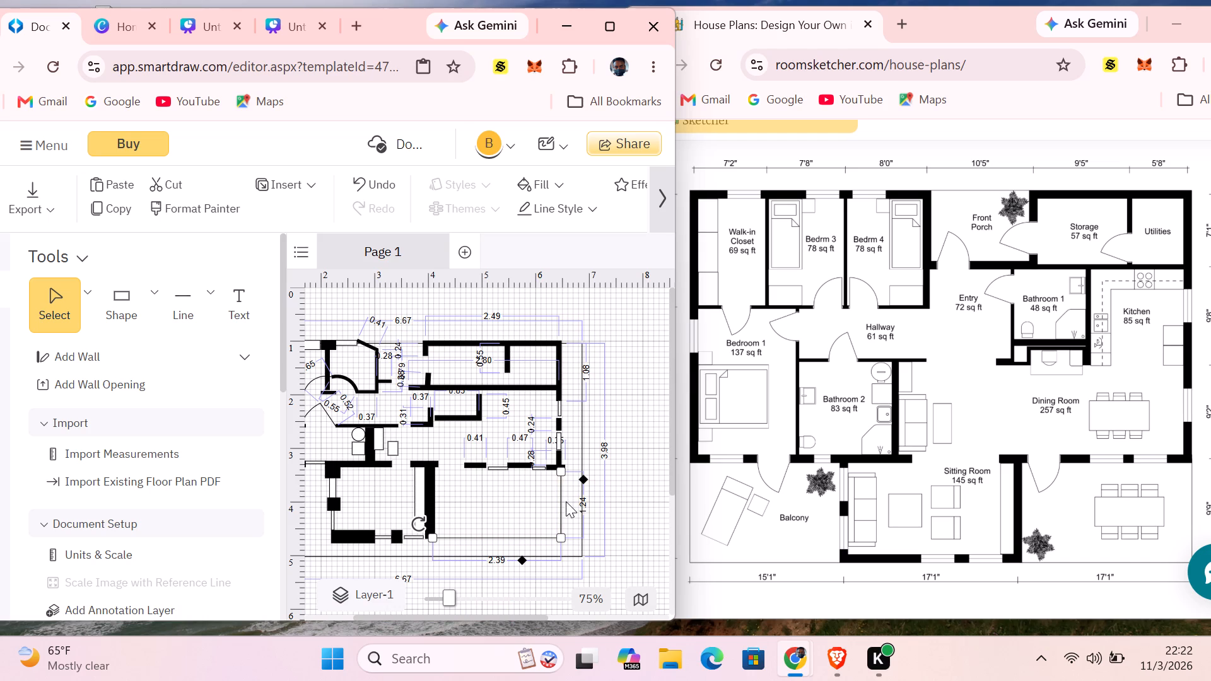
left_click(566, 501)
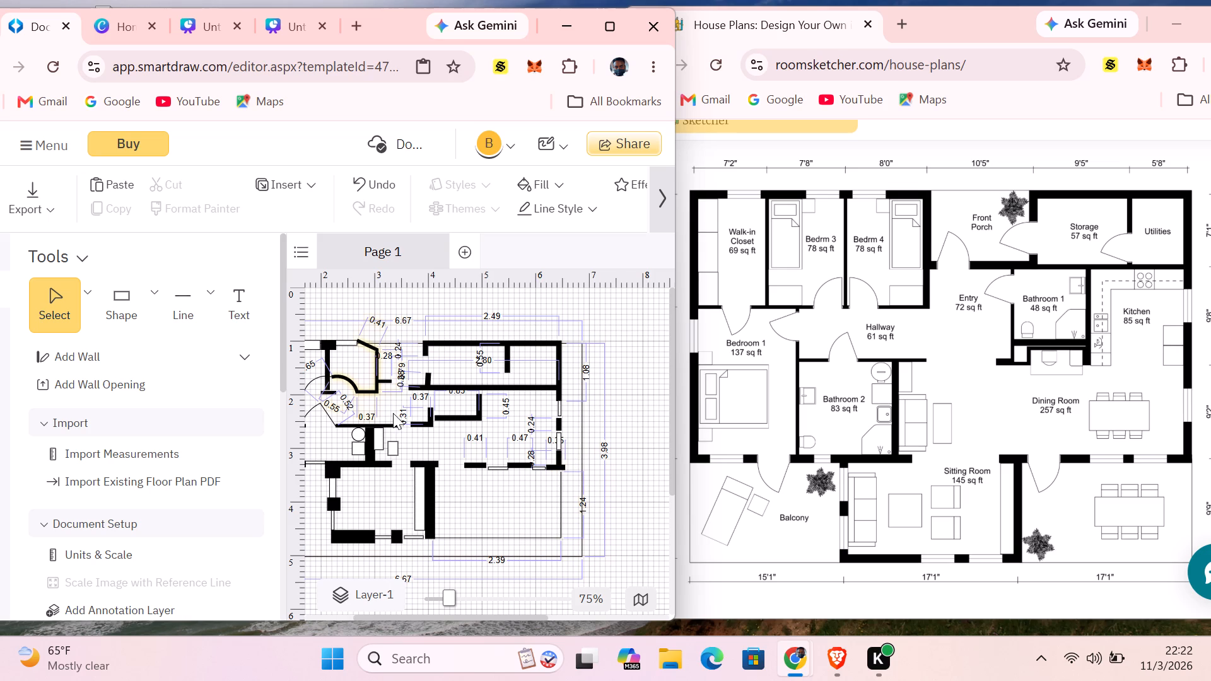
Draw a curved line about 0.38 long from the east side of the dining room's south door opening as the door swing.
left_click(215, 298)
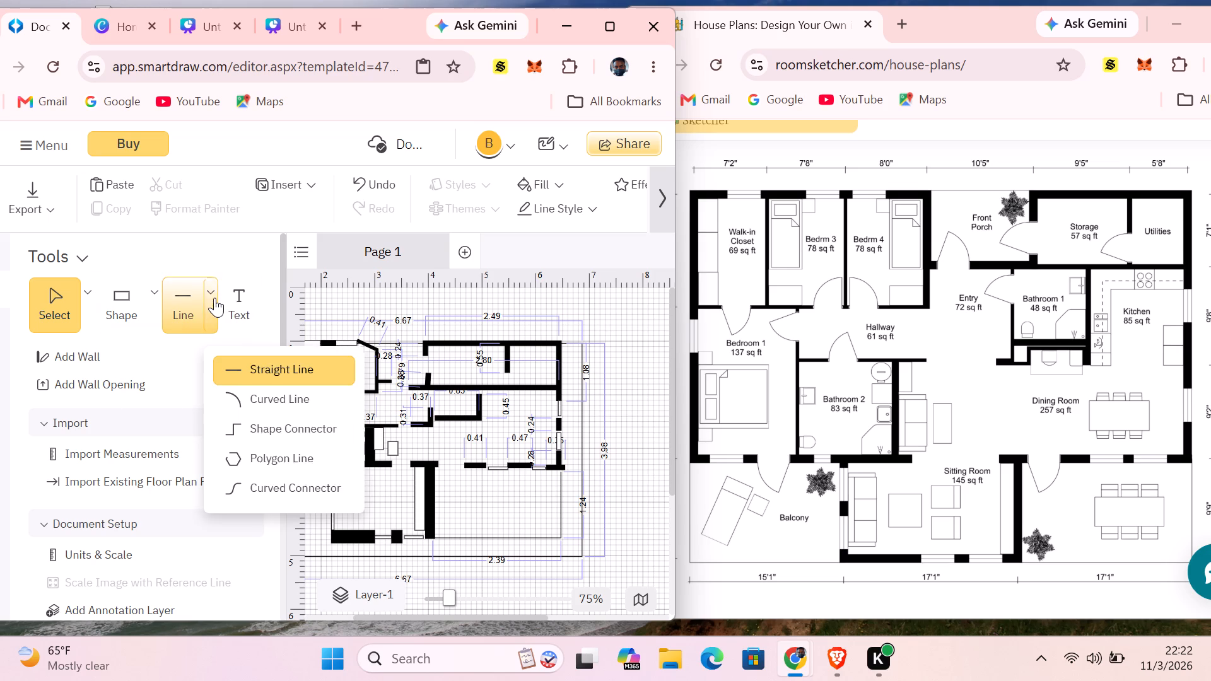
left_click(251, 407)
left_click_drag(464, 469, 457, 480)
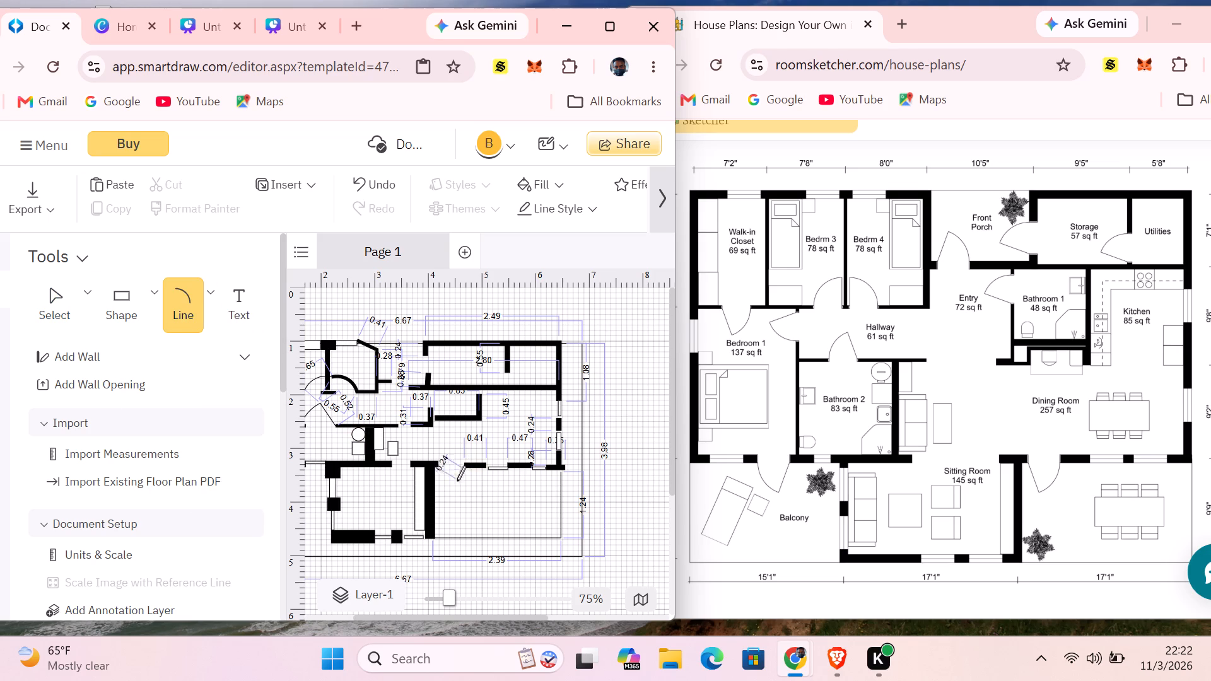
left_click_drag(457, 480, 452, 498)
left_click_drag(452, 498, 453, 486)
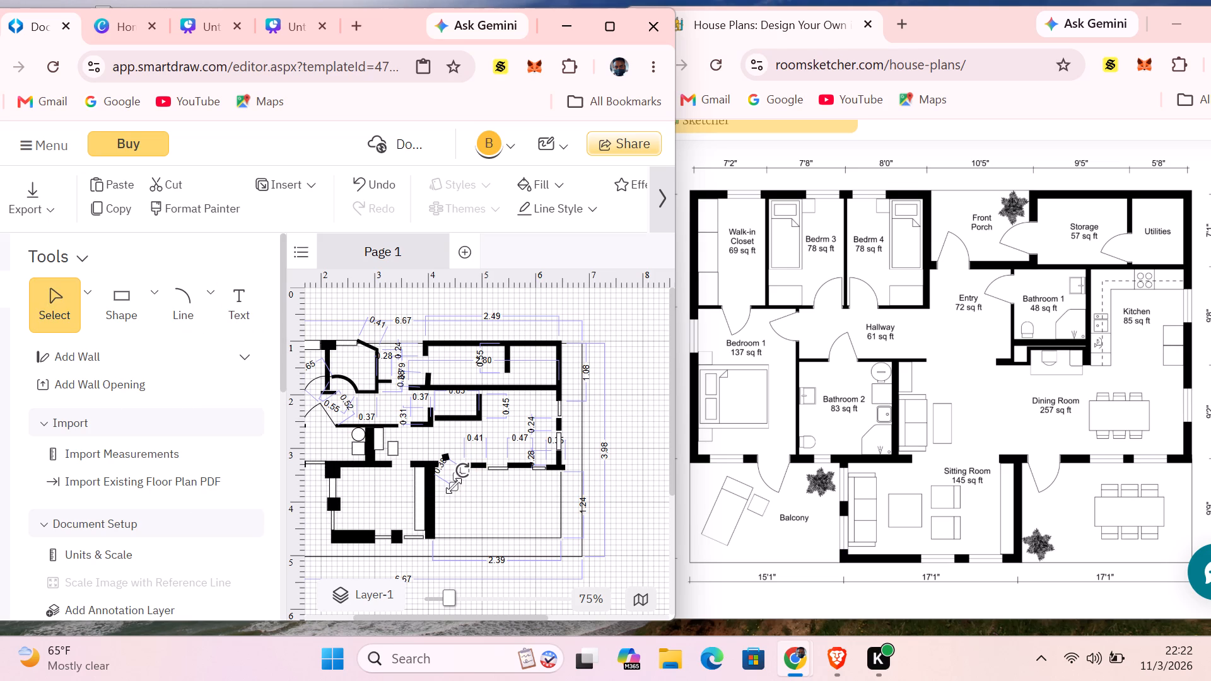
Draw a straight door leaf from the west side of the dining room's south opening to the swing arc's lower end.
left_click(213, 305)
left_click(240, 359)
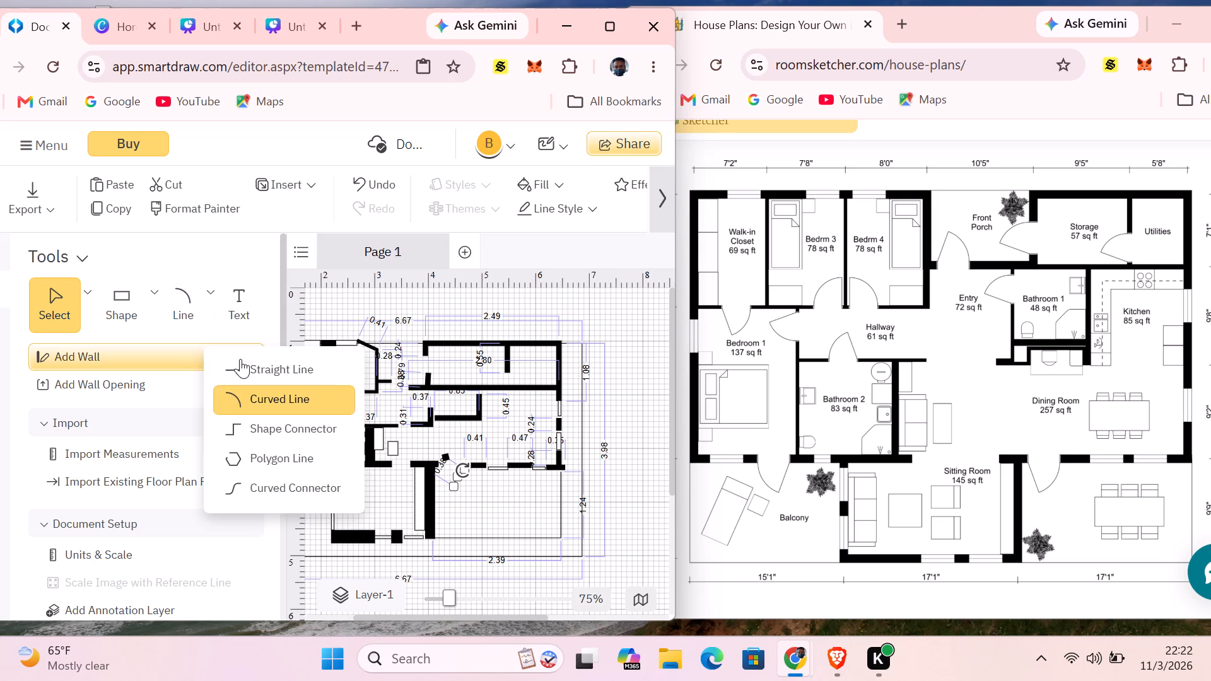
left_click_drag(438, 467, 453, 488)
left_click(512, 496)
Nudge the door leaf and swing arc at the dining room's south opening into place so their ends meet.
left_click(459, 477)
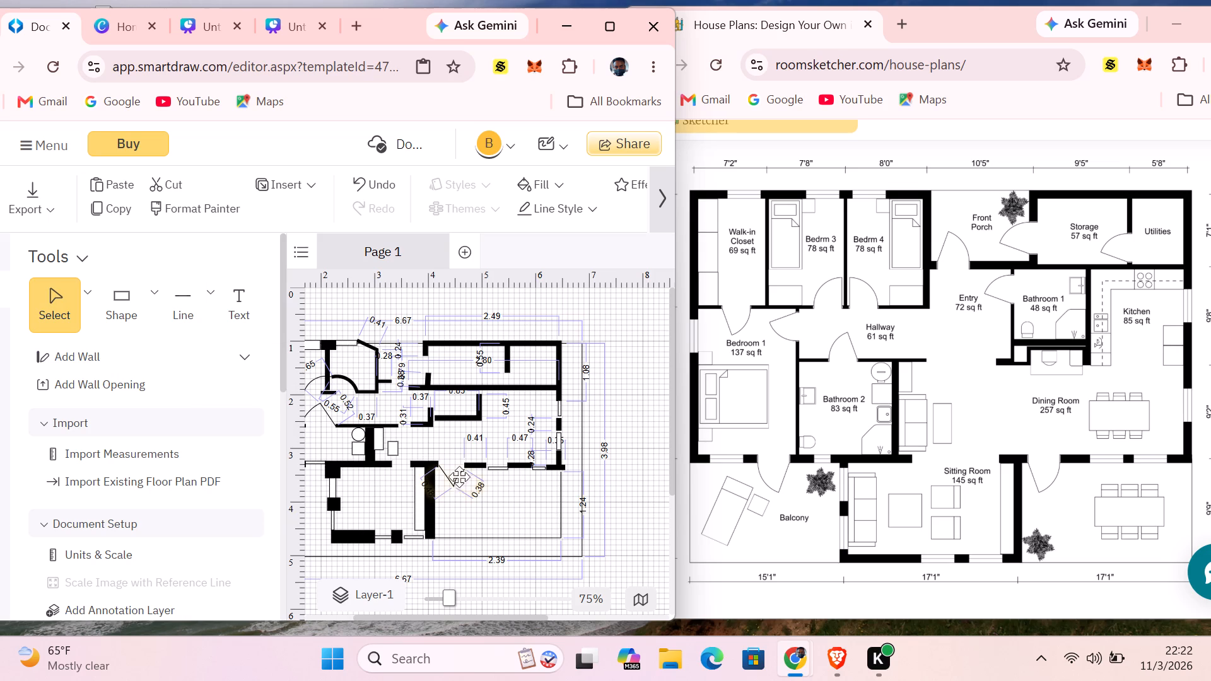
left_click_drag(459, 477, 450, 475)
left_click_drag(450, 475, 455, 484)
left_click_drag(455, 484, 452, 483)
left_click_drag(452, 483, 443, 481)
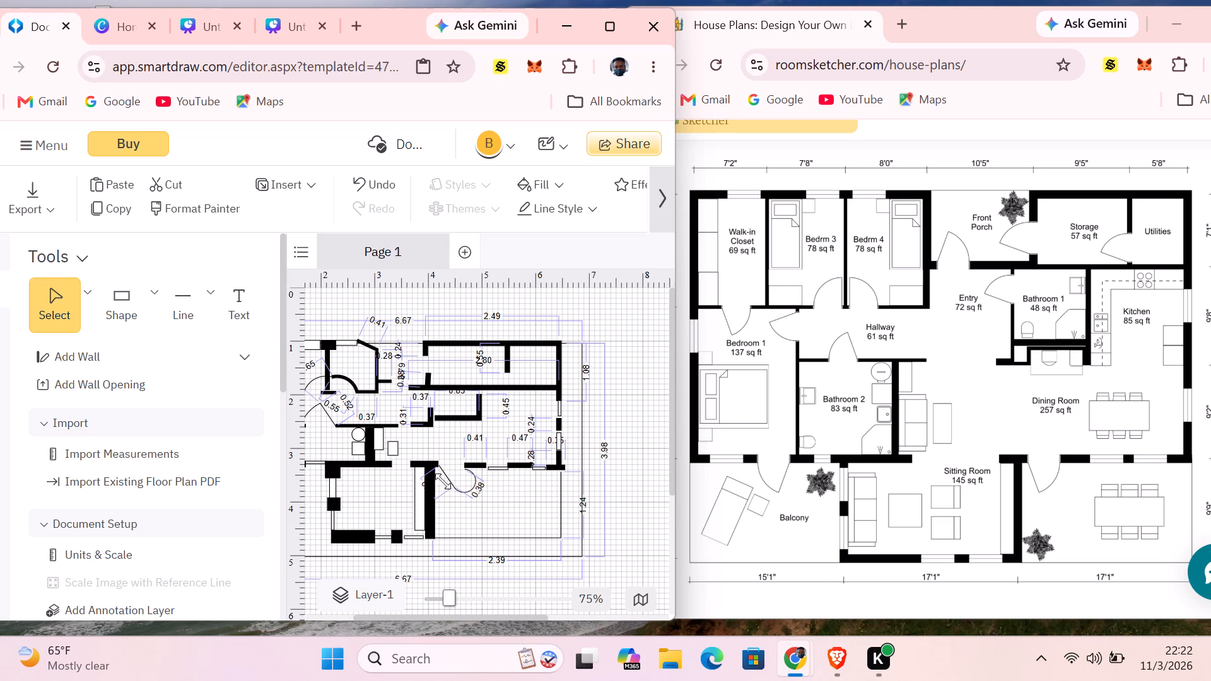
left_click_drag(443, 481, 452, 485)
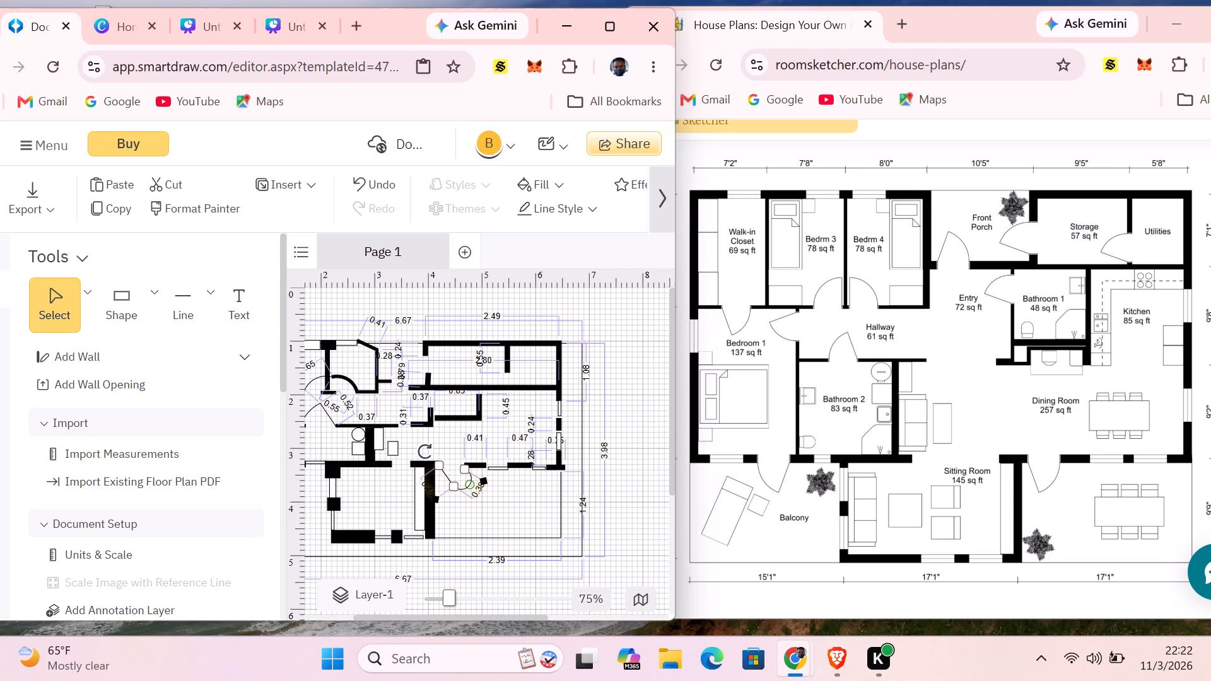
left_click(506, 493)
left_click(469, 484)
left_click_drag(469, 483, 457, 480)
left_click(509, 496)
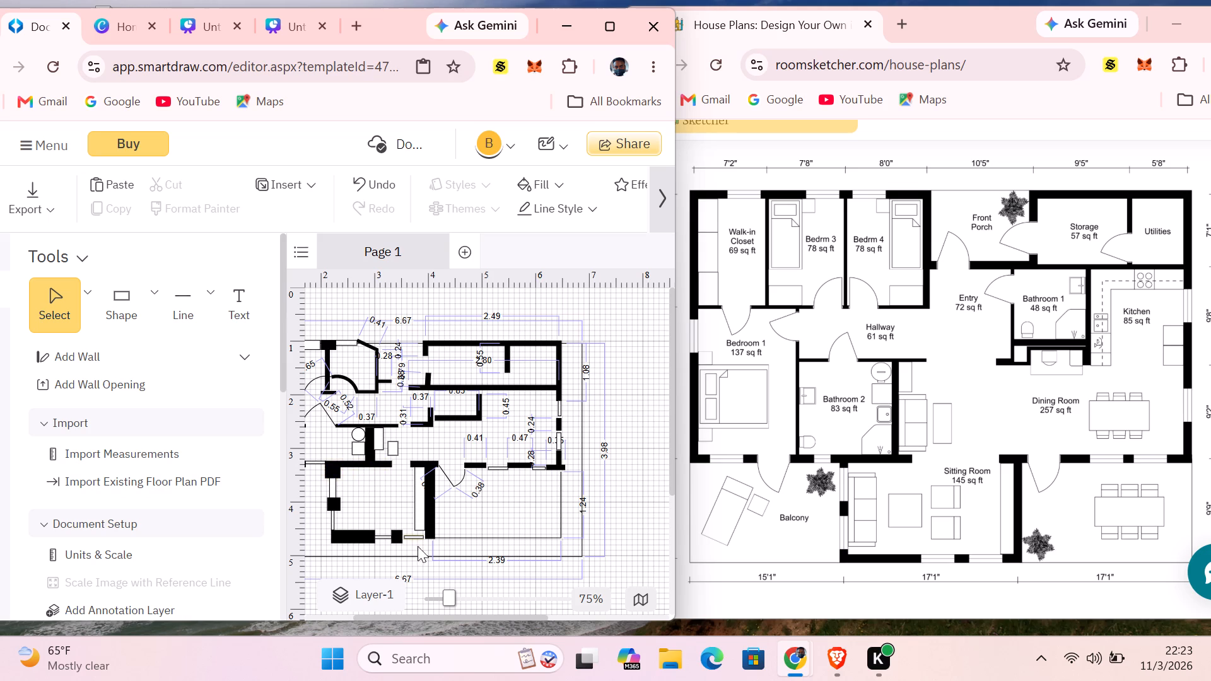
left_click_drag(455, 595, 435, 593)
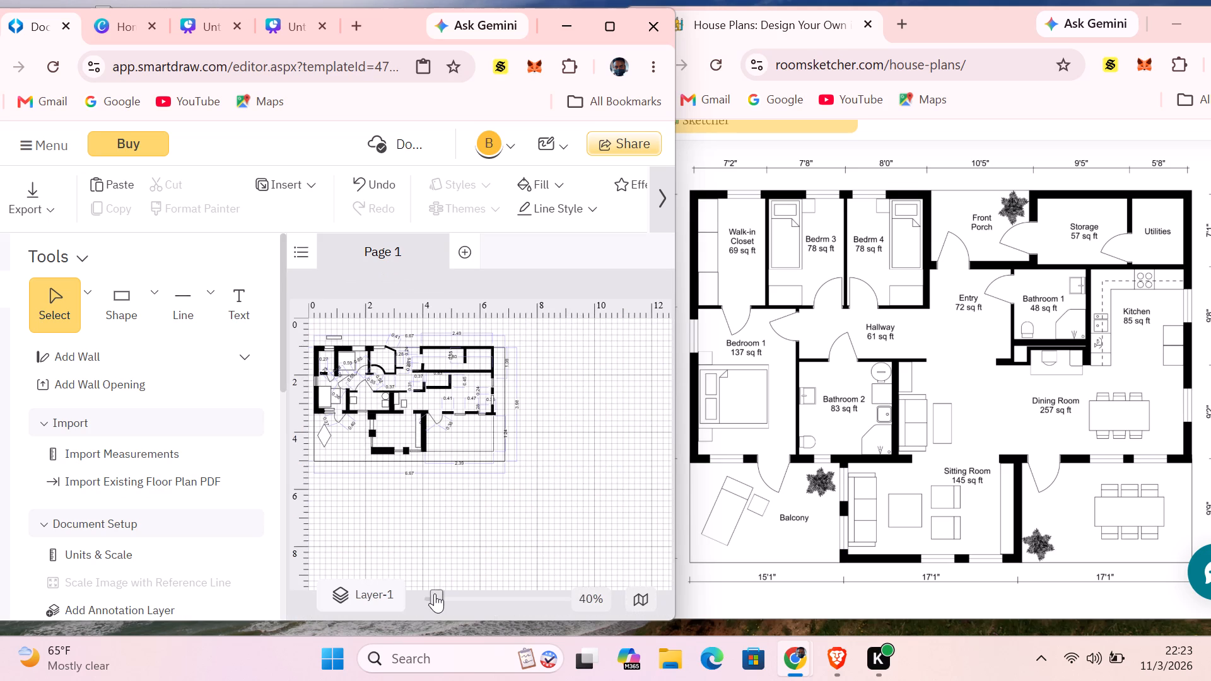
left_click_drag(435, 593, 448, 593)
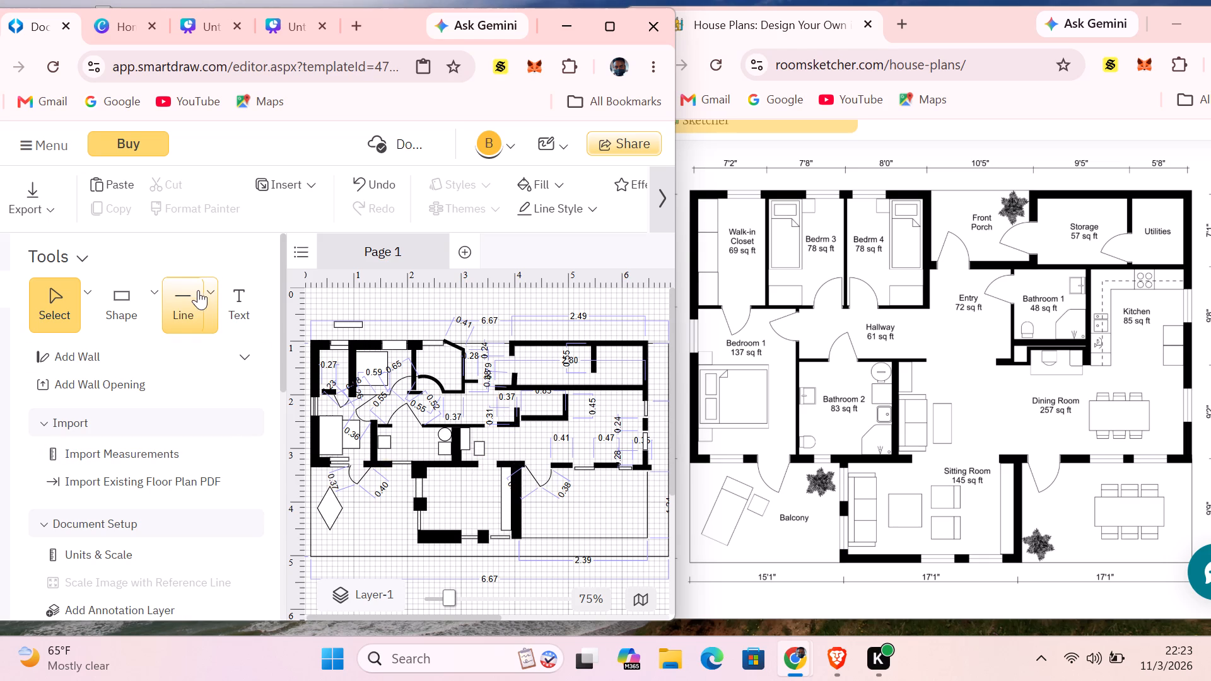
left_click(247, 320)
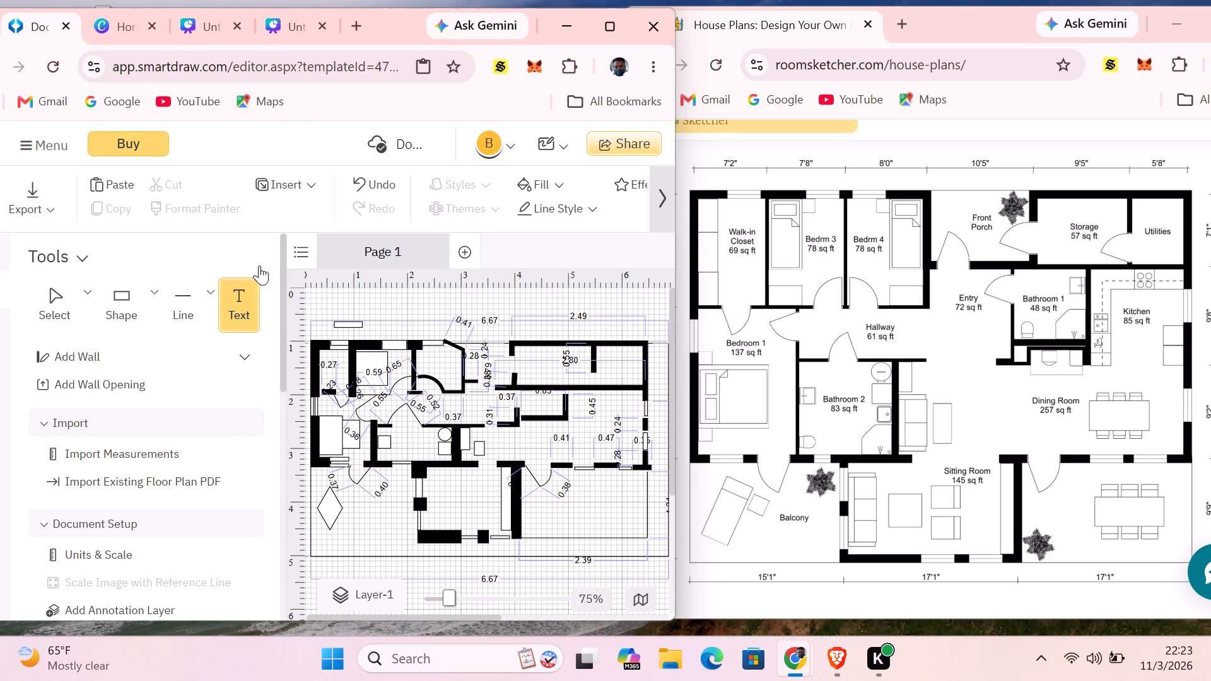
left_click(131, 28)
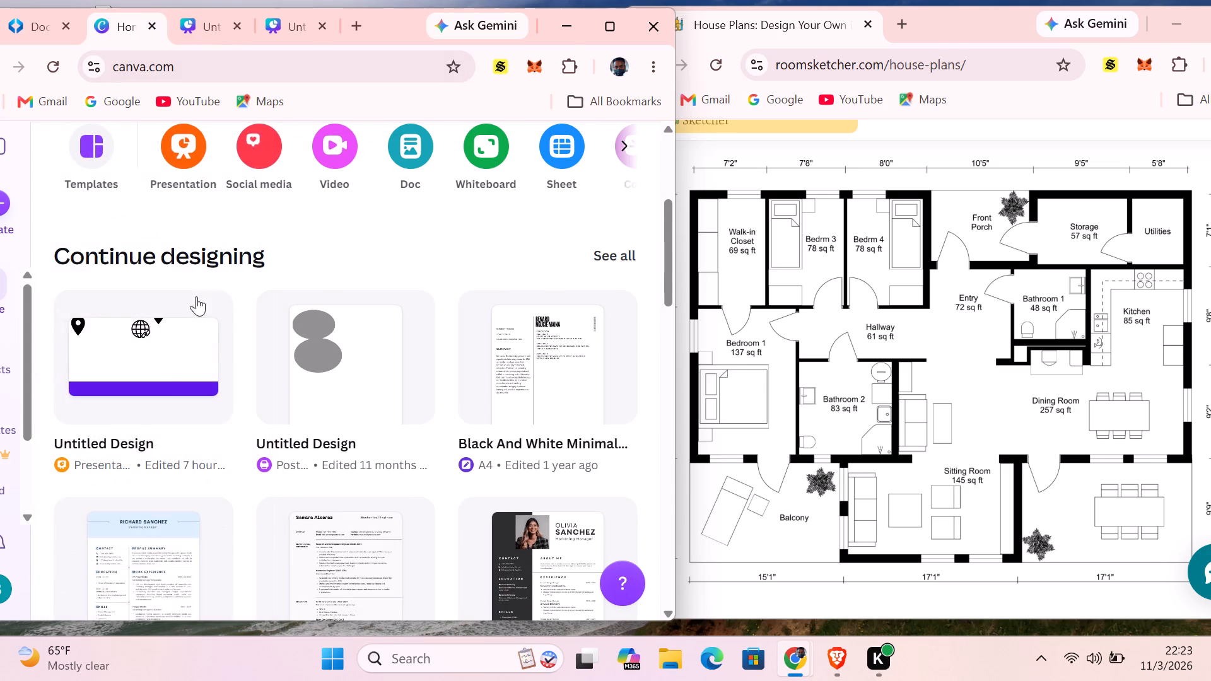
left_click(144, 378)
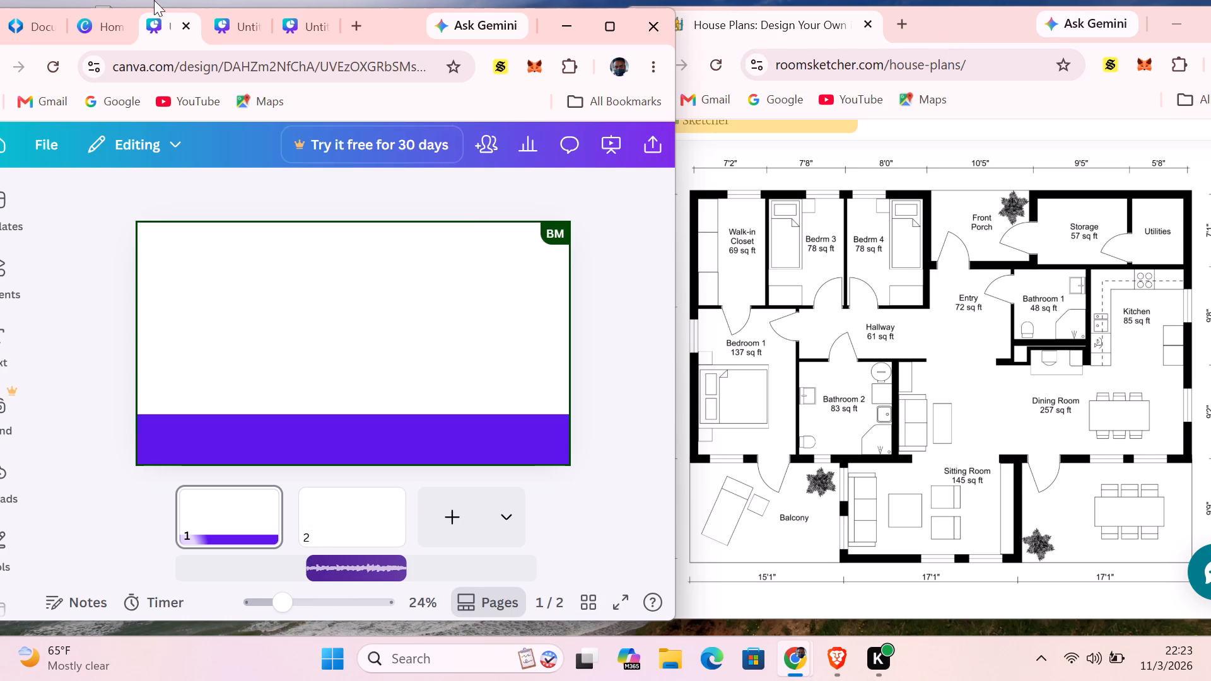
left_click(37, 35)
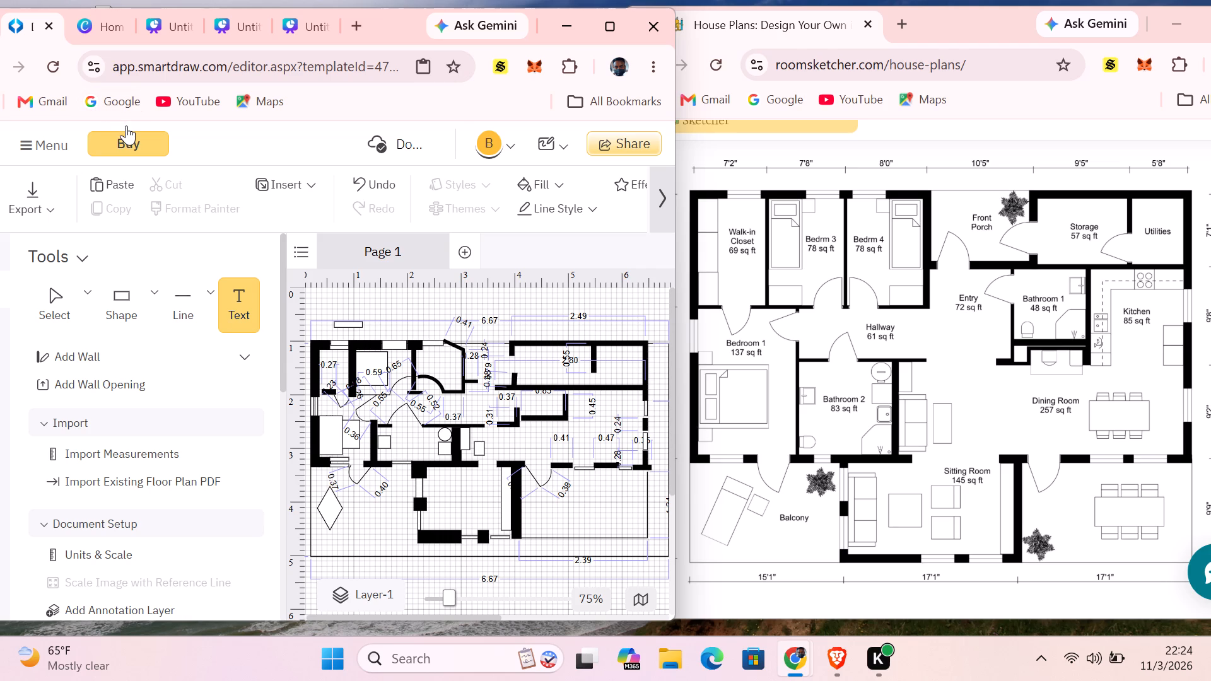
Draw a curved line from the north side of Bathroom 1's west door opening out to the west as the door swing.
left_click(204, 305)
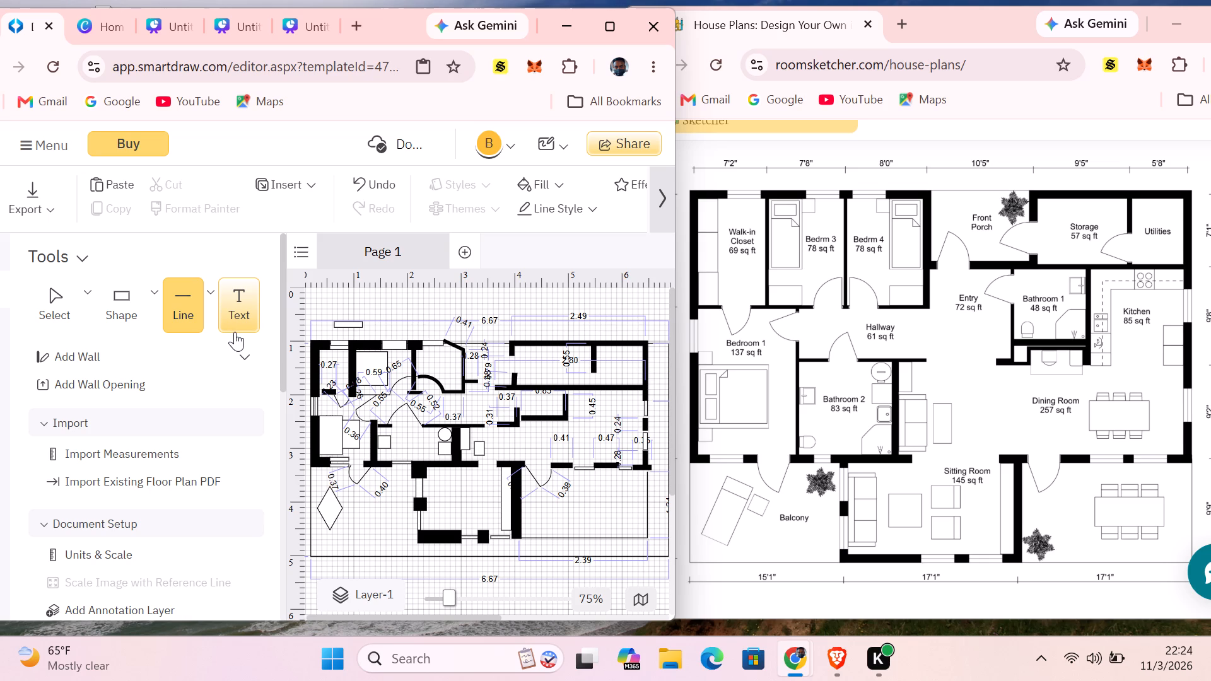
left_click(209, 310)
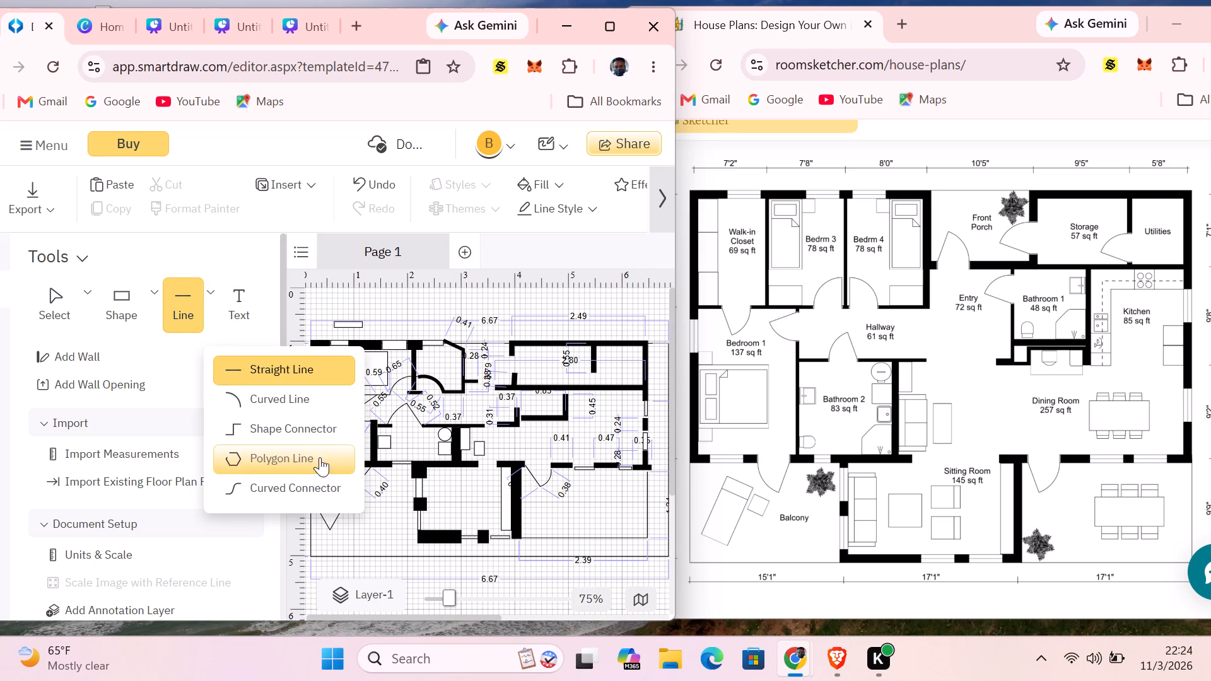
left_click(293, 402)
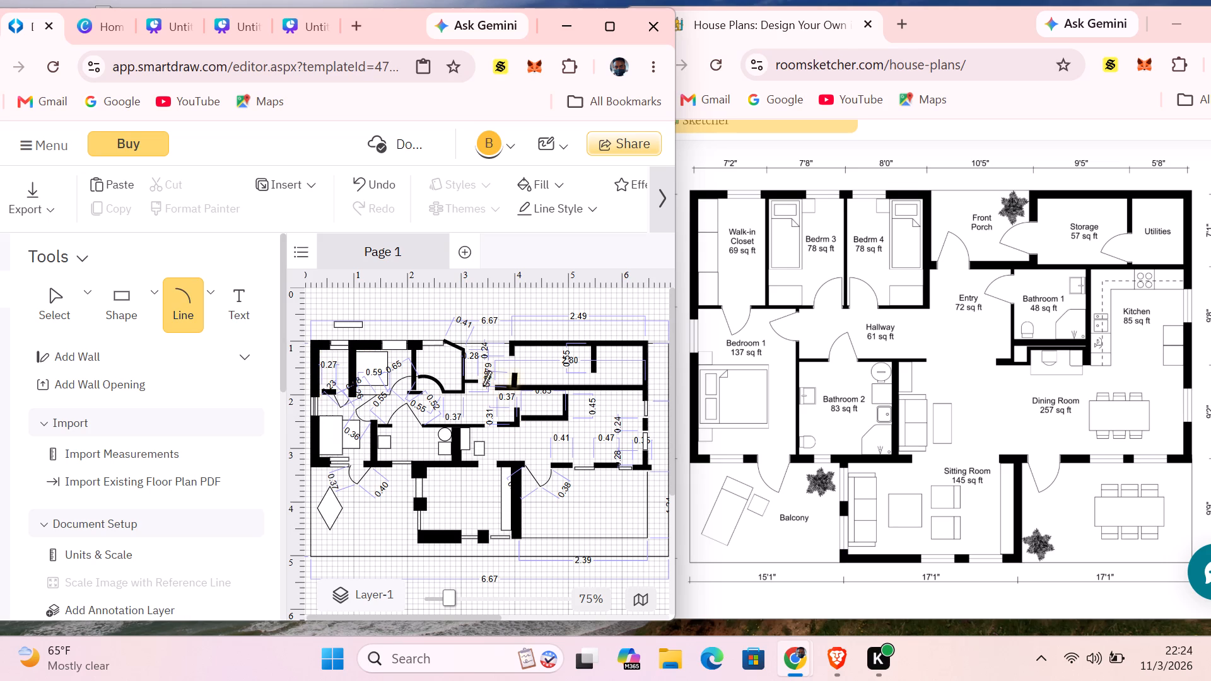
left_click_drag(512, 386, 493, 401)
left_click_drag(493, 401, 489, 404)
left_click(658, 359)
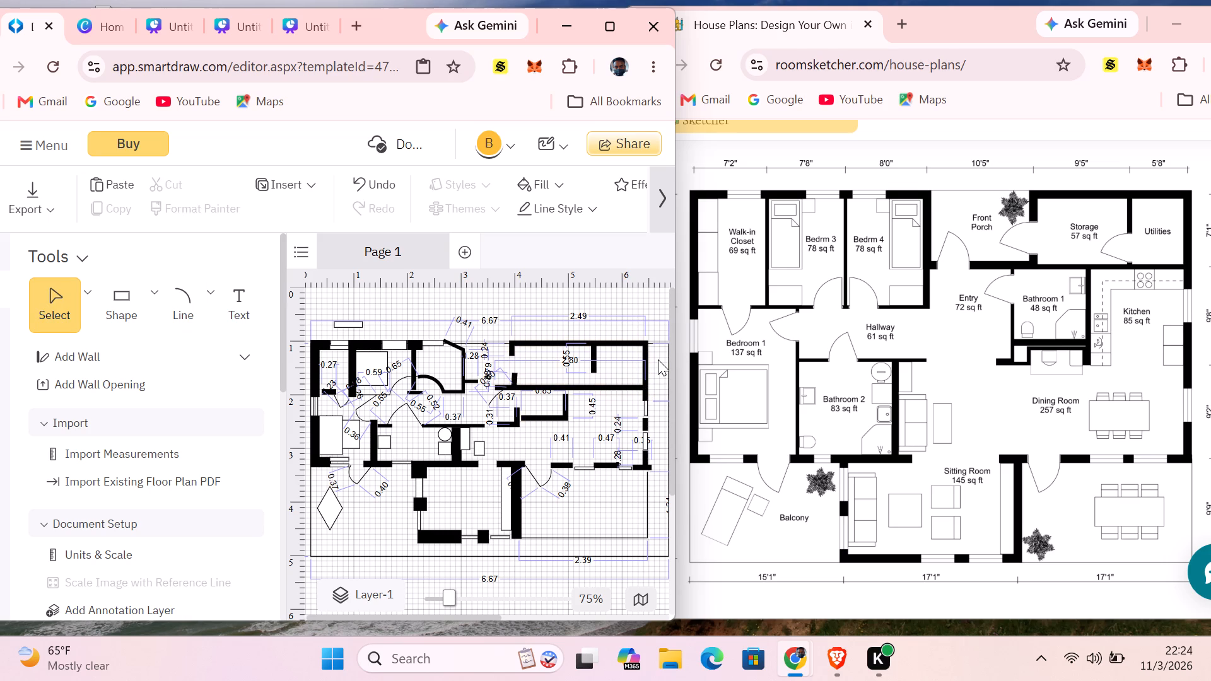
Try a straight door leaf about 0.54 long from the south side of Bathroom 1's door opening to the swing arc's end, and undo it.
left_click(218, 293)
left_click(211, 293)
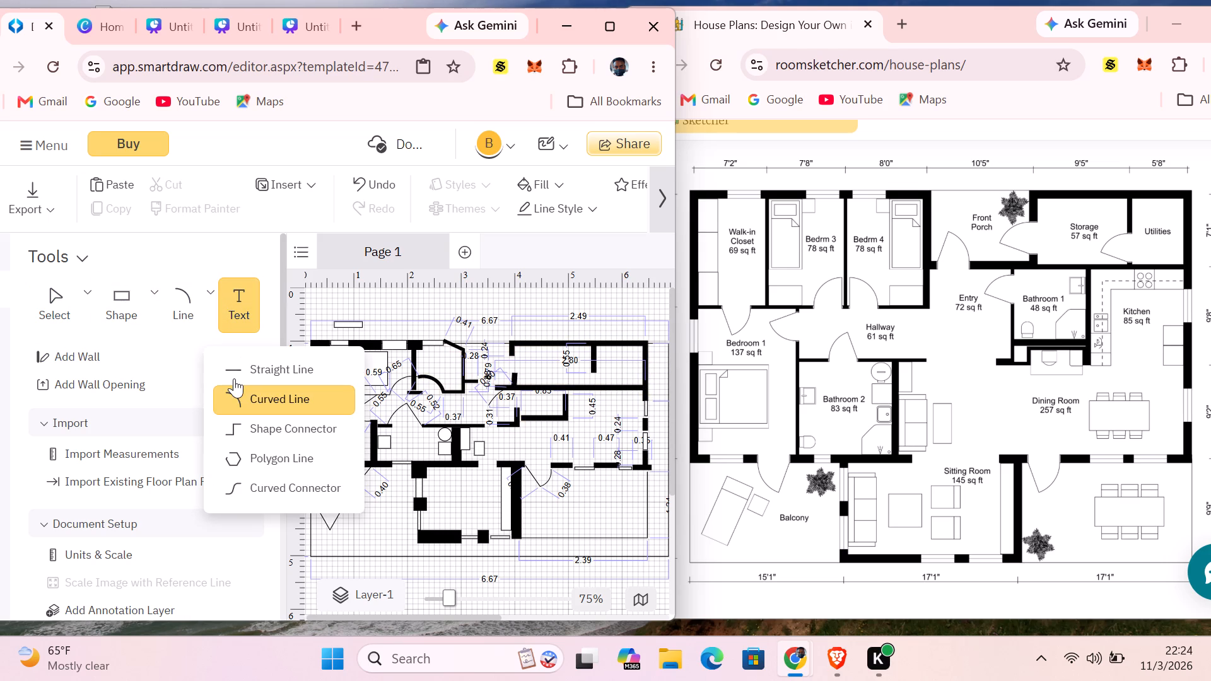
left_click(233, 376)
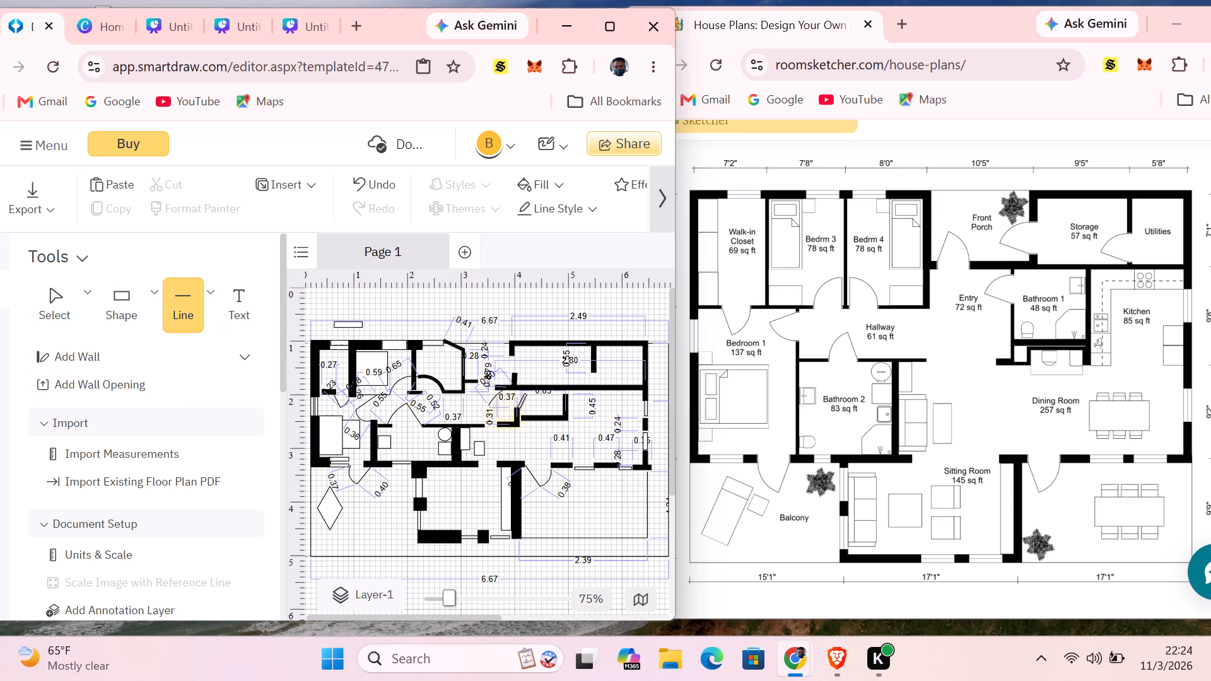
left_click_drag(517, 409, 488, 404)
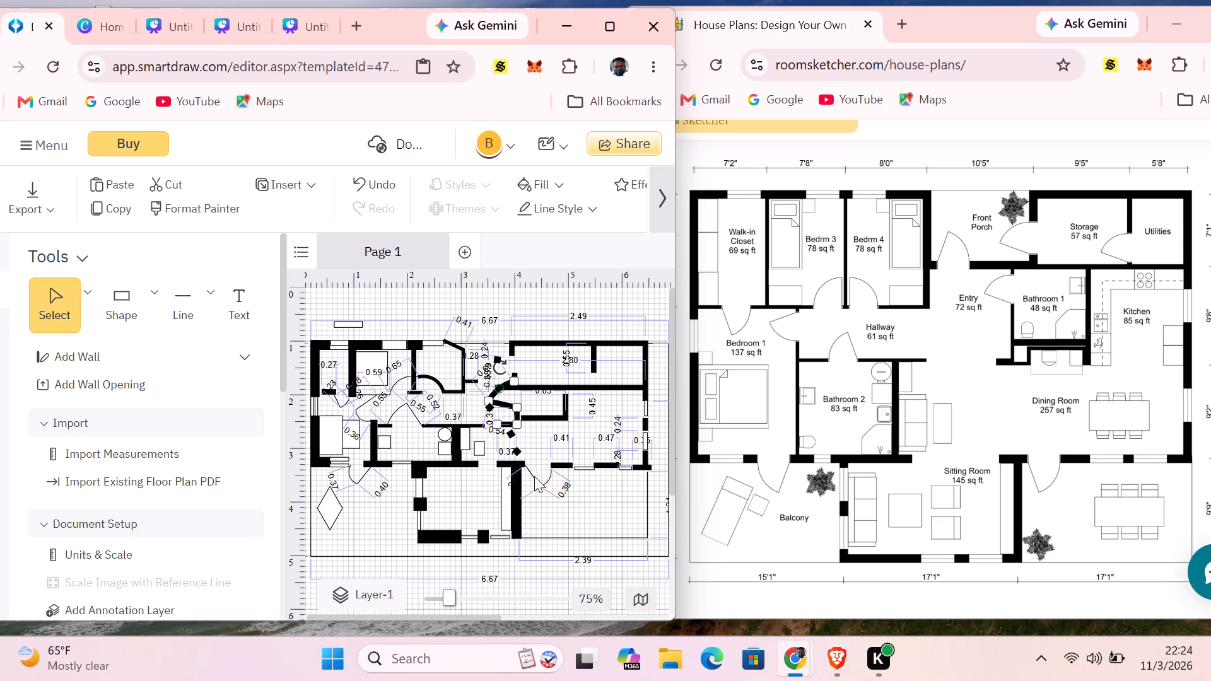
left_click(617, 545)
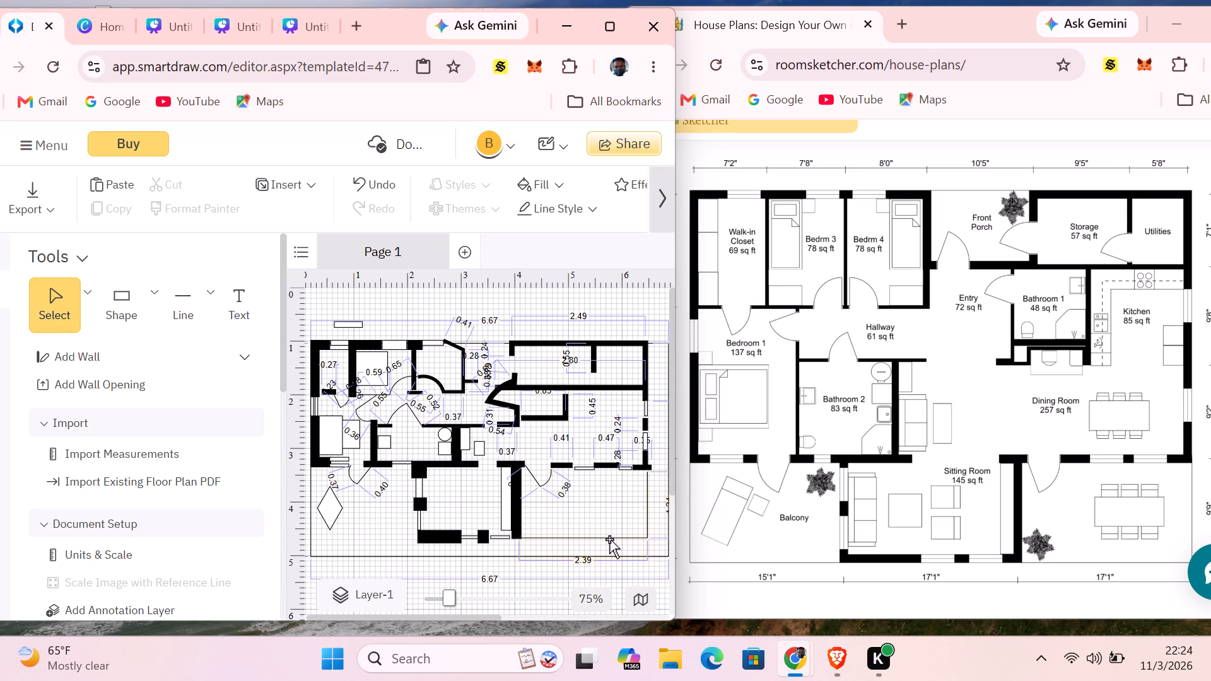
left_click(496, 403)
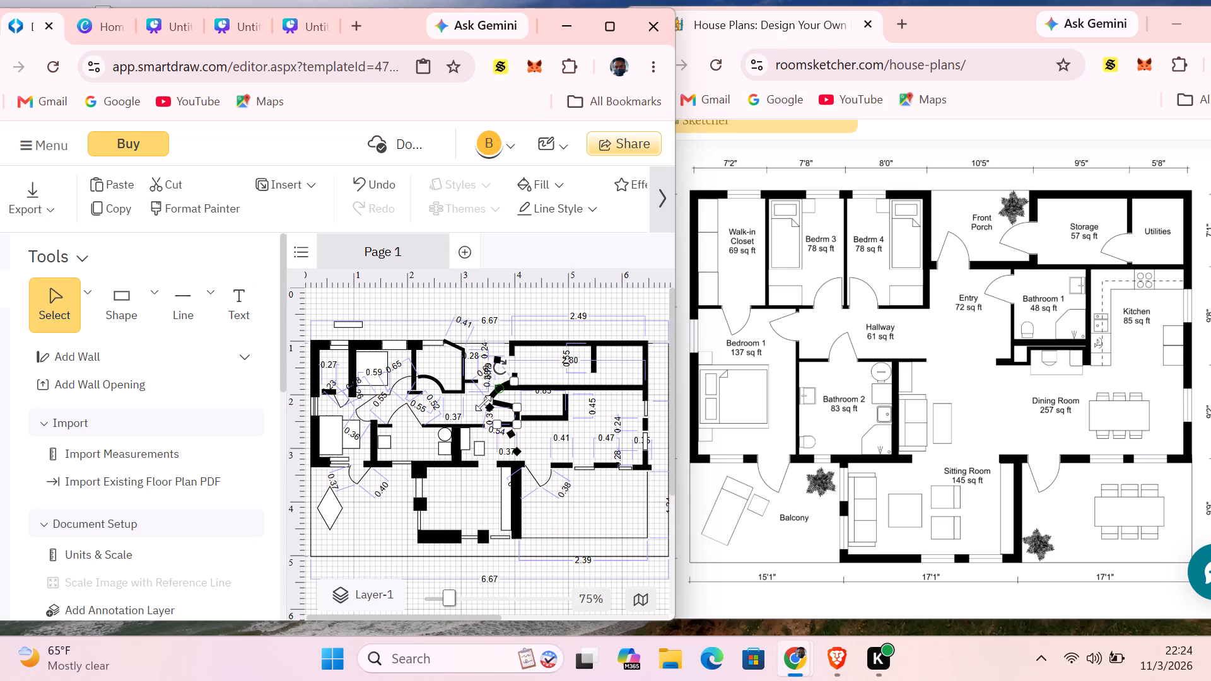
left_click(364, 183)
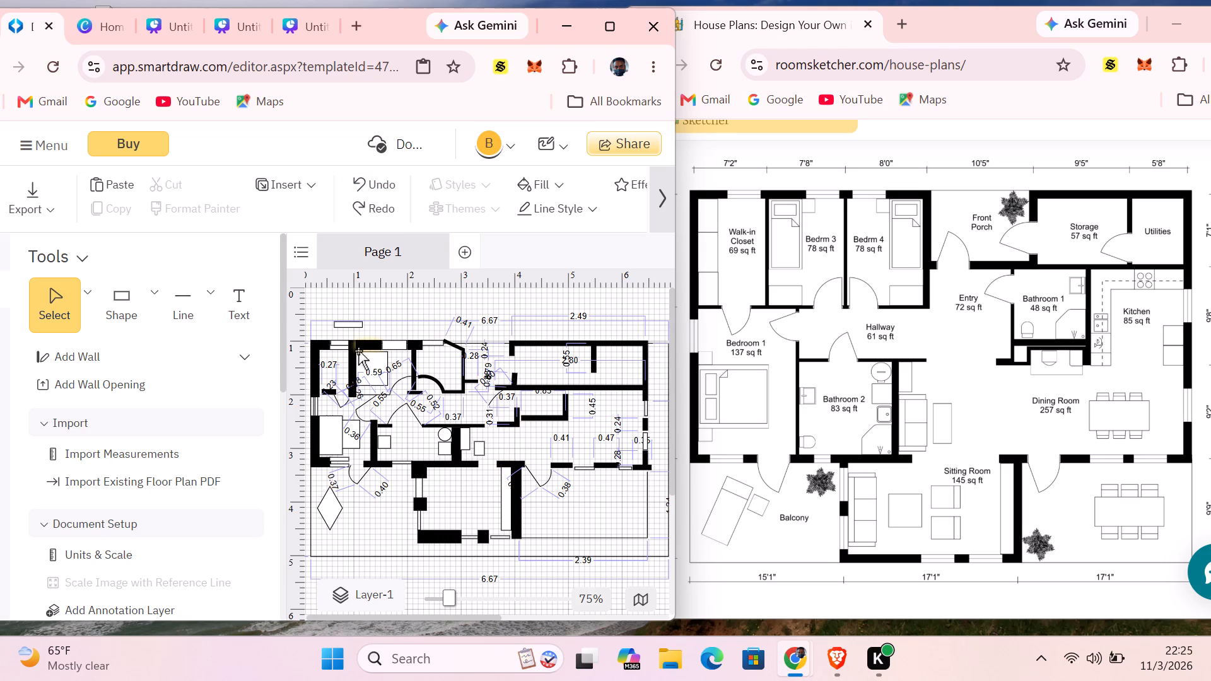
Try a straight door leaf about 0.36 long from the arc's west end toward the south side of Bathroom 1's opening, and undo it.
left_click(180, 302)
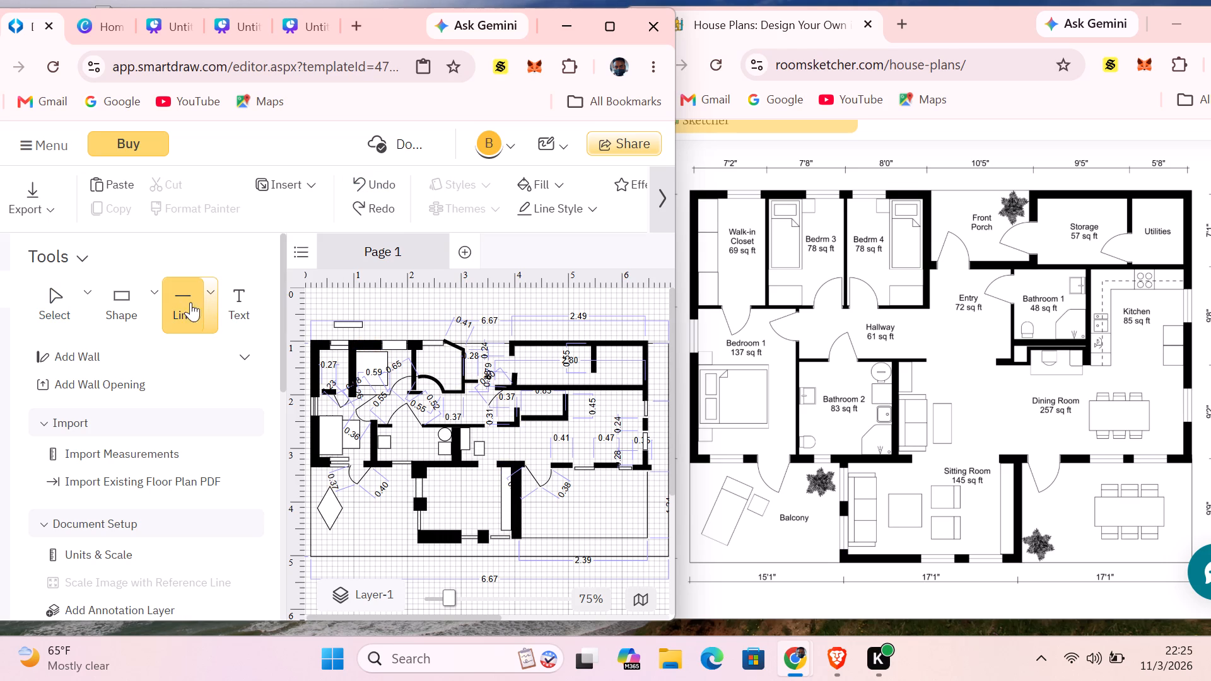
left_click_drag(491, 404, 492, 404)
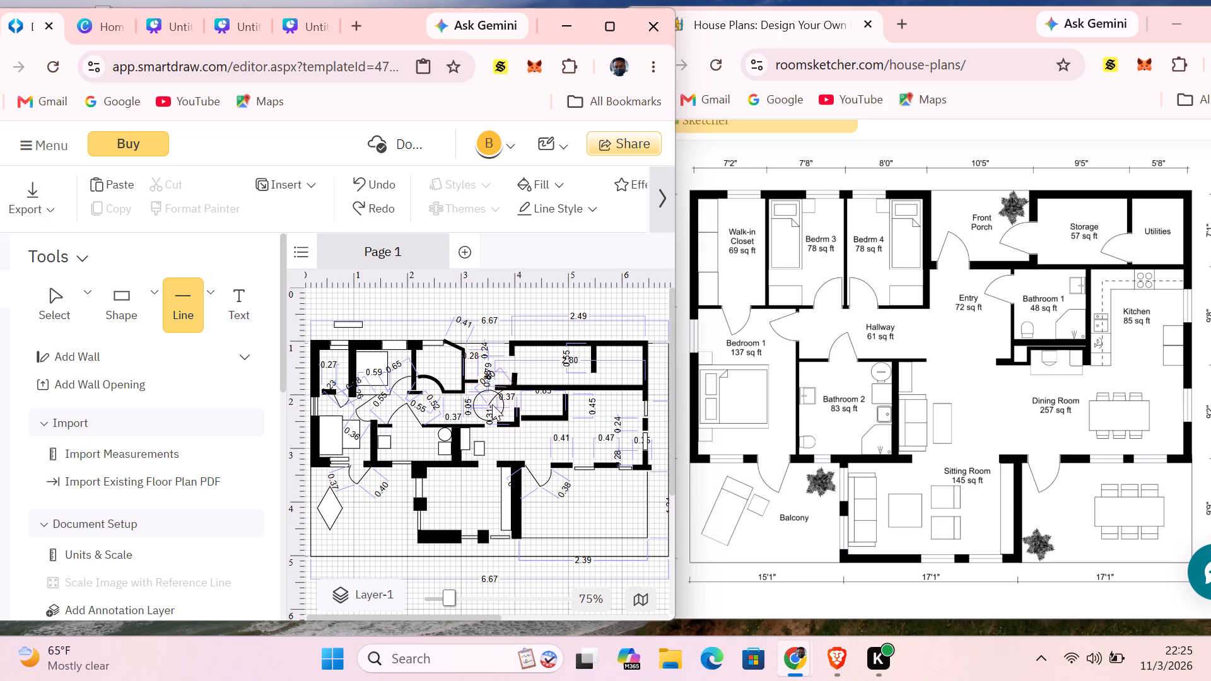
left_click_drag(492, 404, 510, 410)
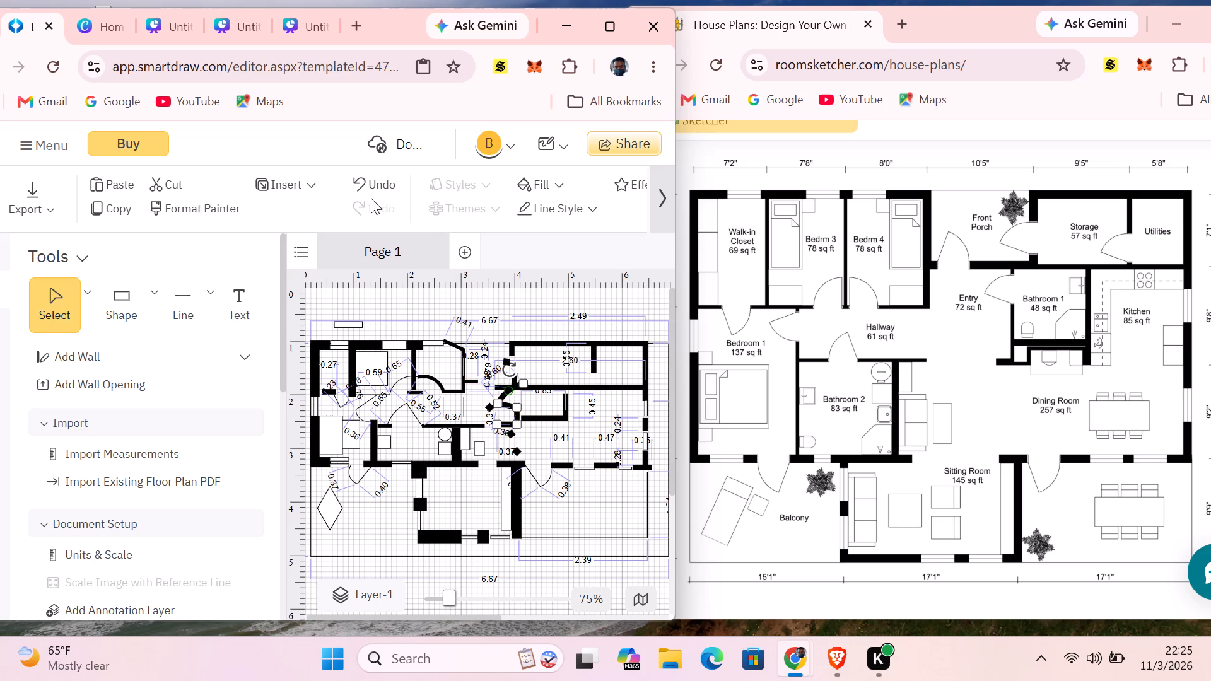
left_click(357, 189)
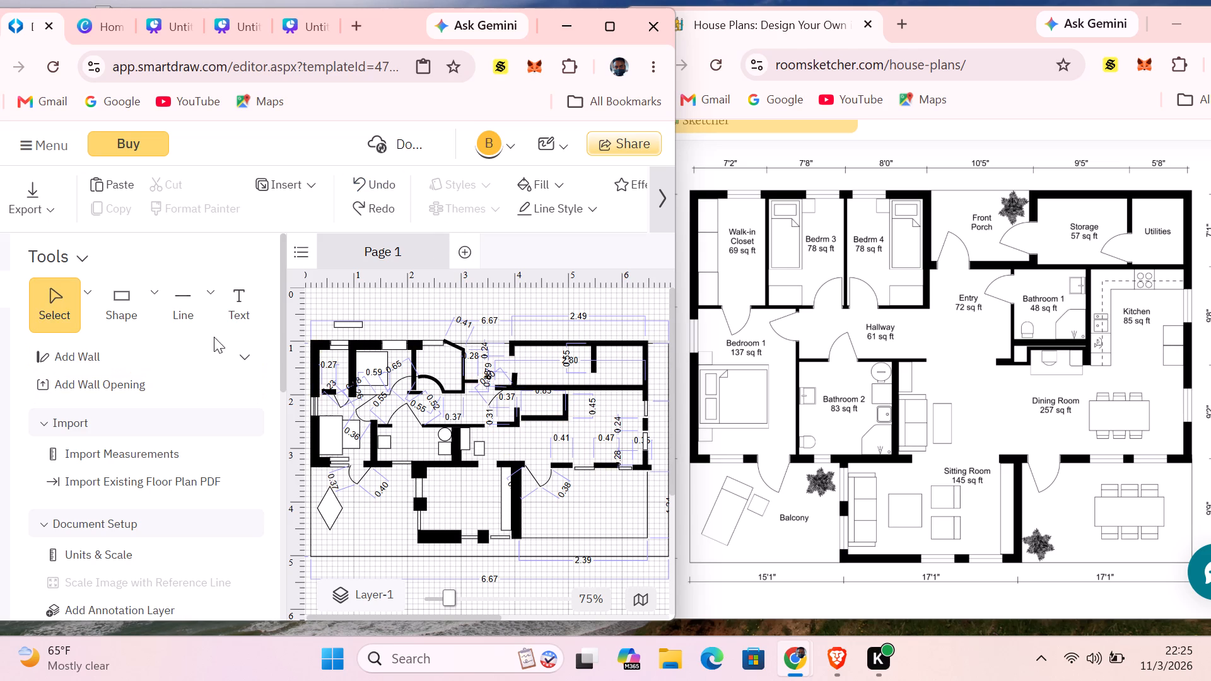
Draw a straight door leaf about 0.36 long from the swing arc's west end to the south side of Bathroom 1's door opening.
left_click(196, 313)
left_click_drag(490, 403, 493, 402)
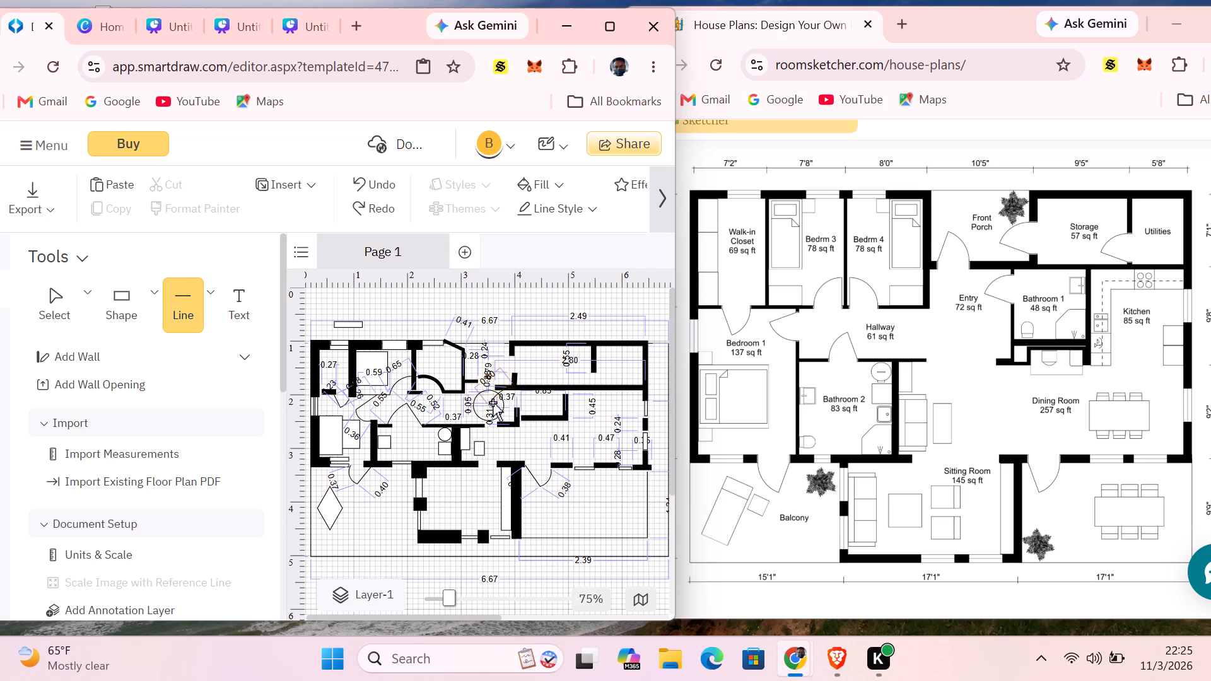
left_click_drag(493, 402, 502, 409)
left_click_drag(502, 409, 508, 406)
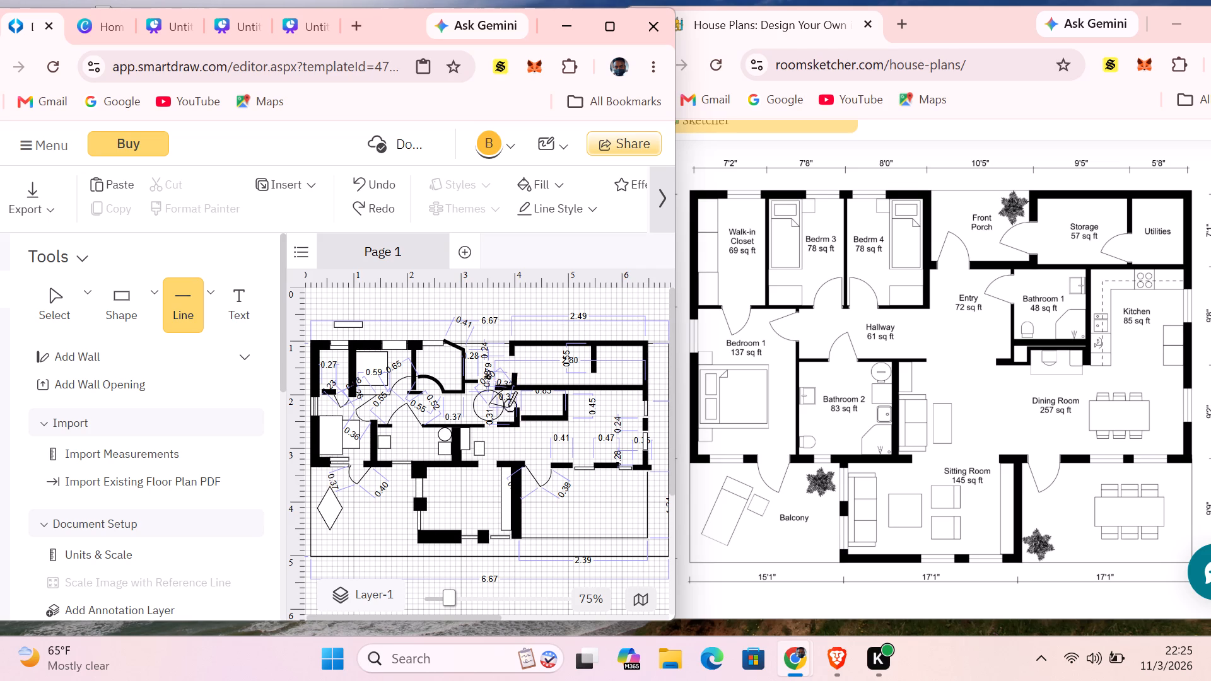
left_click_drag(508, 406, 508, 407)
left_click(608, 508)
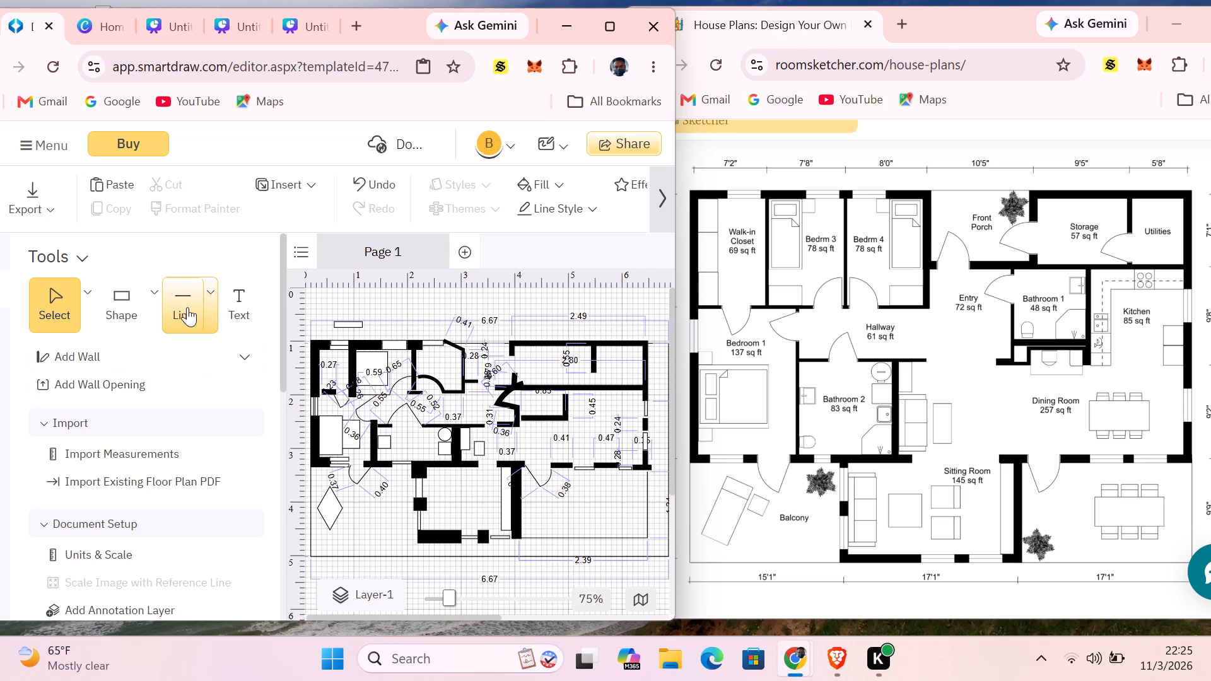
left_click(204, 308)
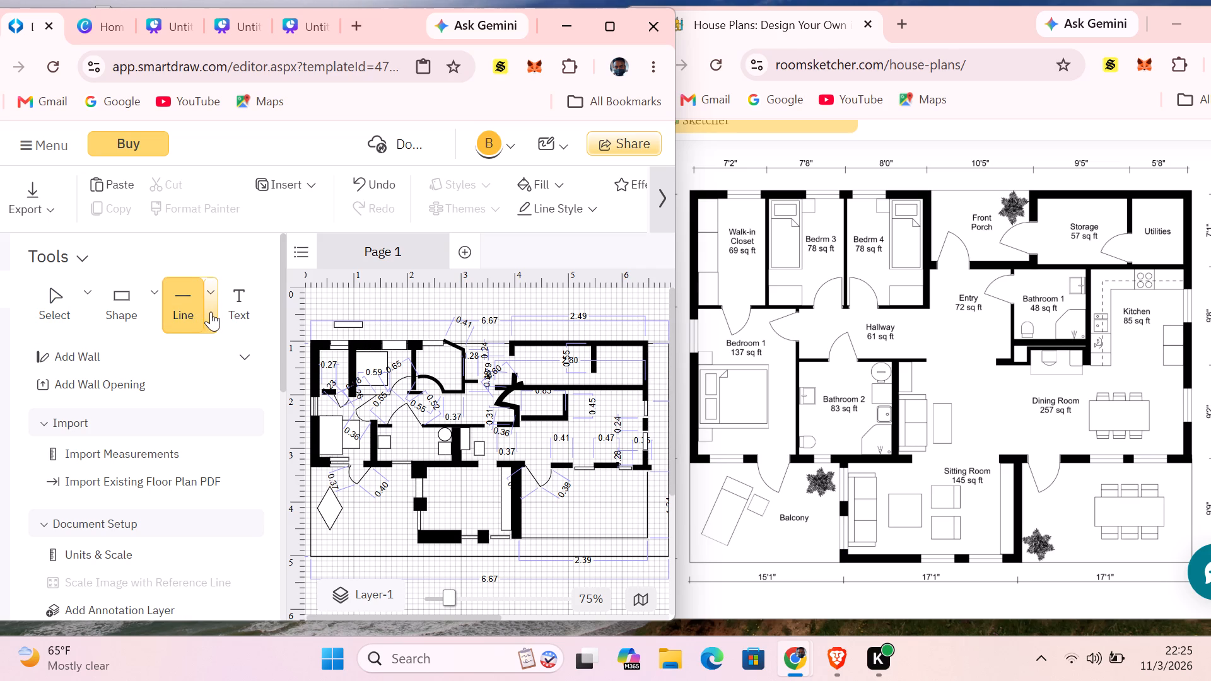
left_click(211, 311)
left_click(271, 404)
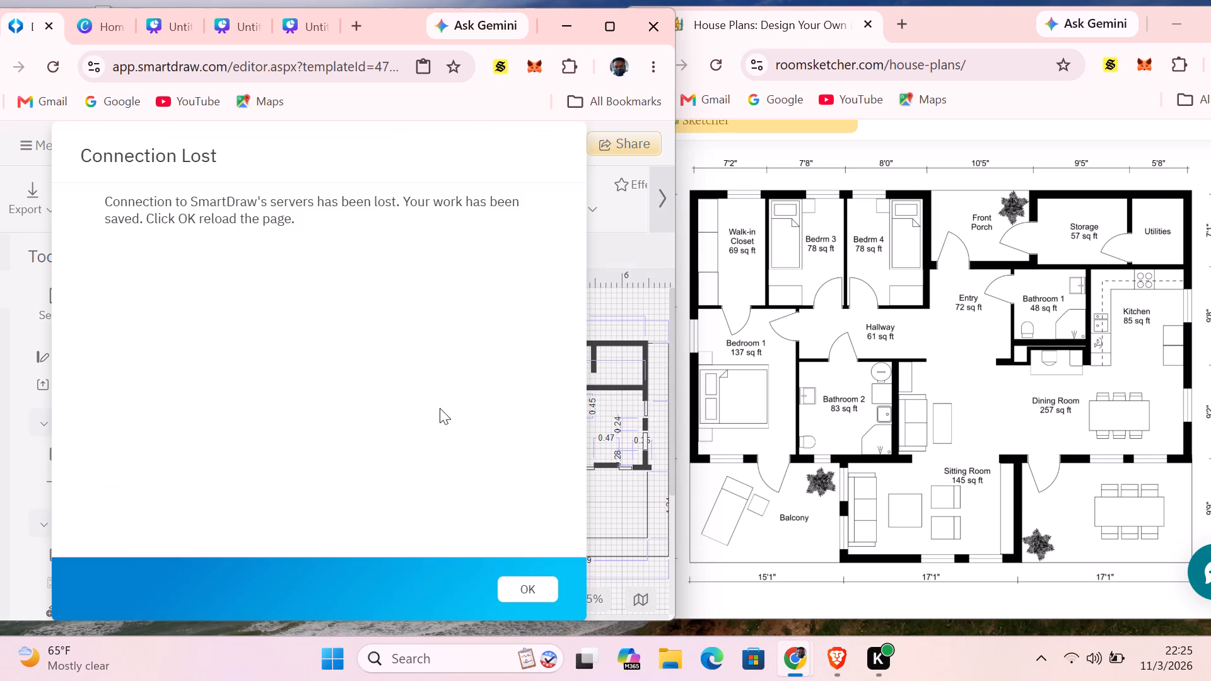
Reload the SmartDraw drawing page to reconnect to the server.
left_click(528, 594)
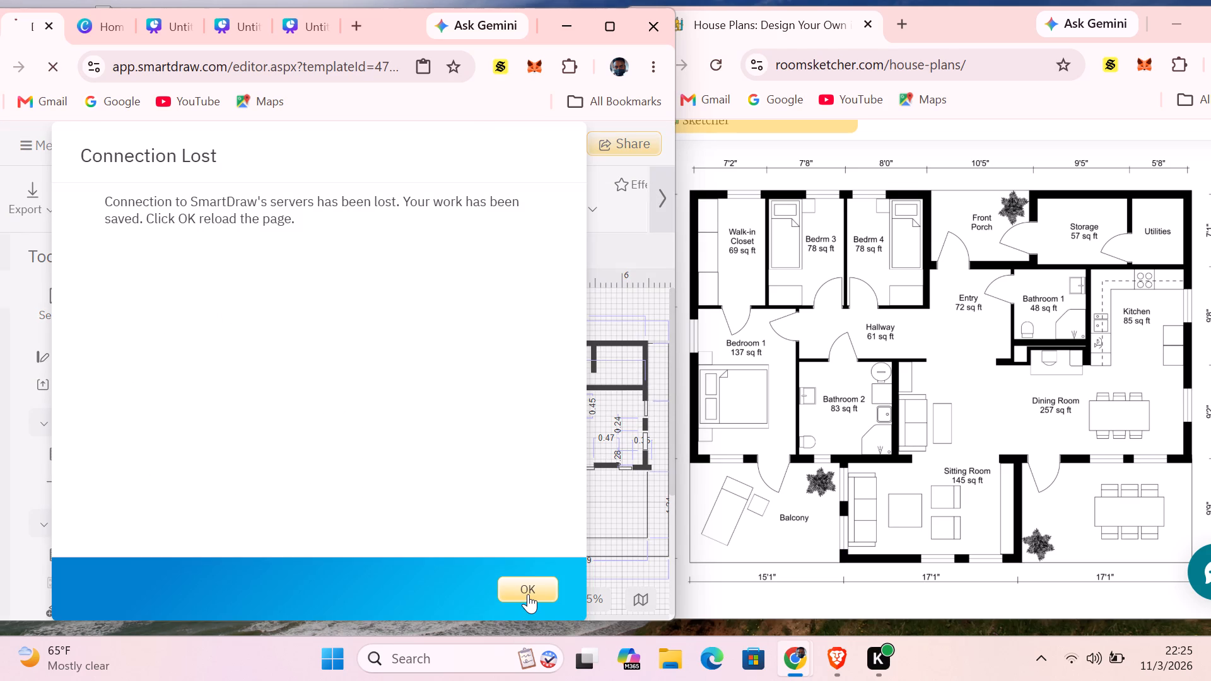
Reload the SmartDraw page to reconnect to the server, and check the computer's network connection.
left_click(528, 593)
left_click(1066, 654)
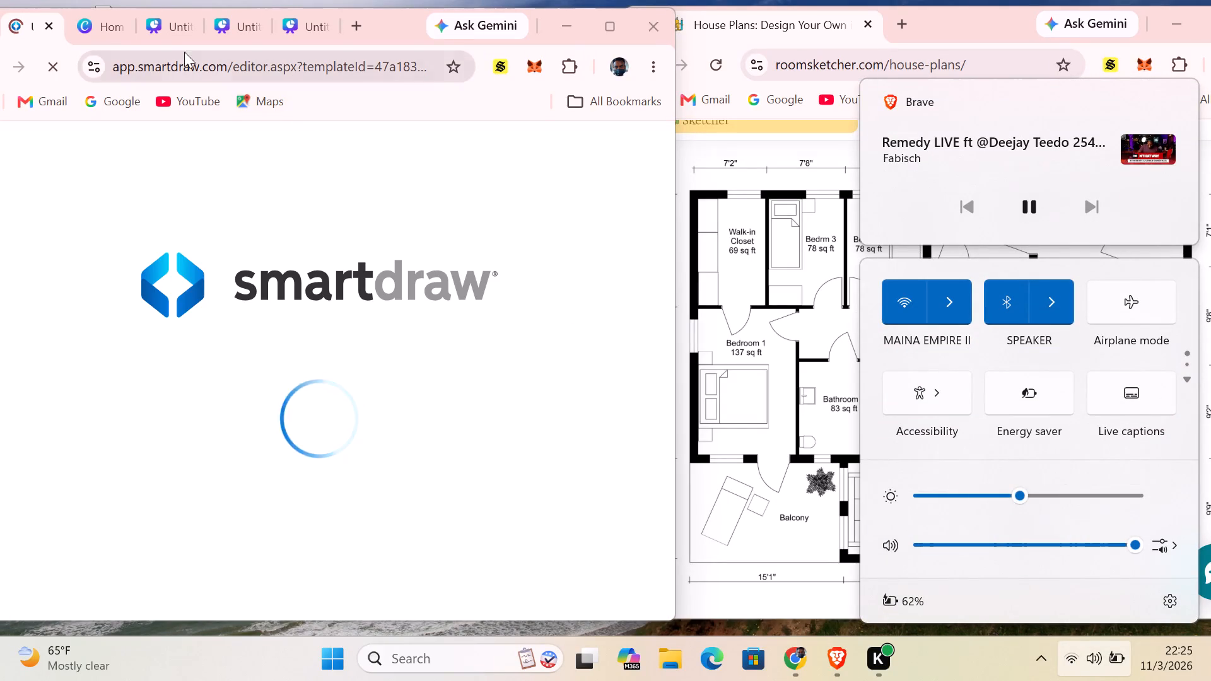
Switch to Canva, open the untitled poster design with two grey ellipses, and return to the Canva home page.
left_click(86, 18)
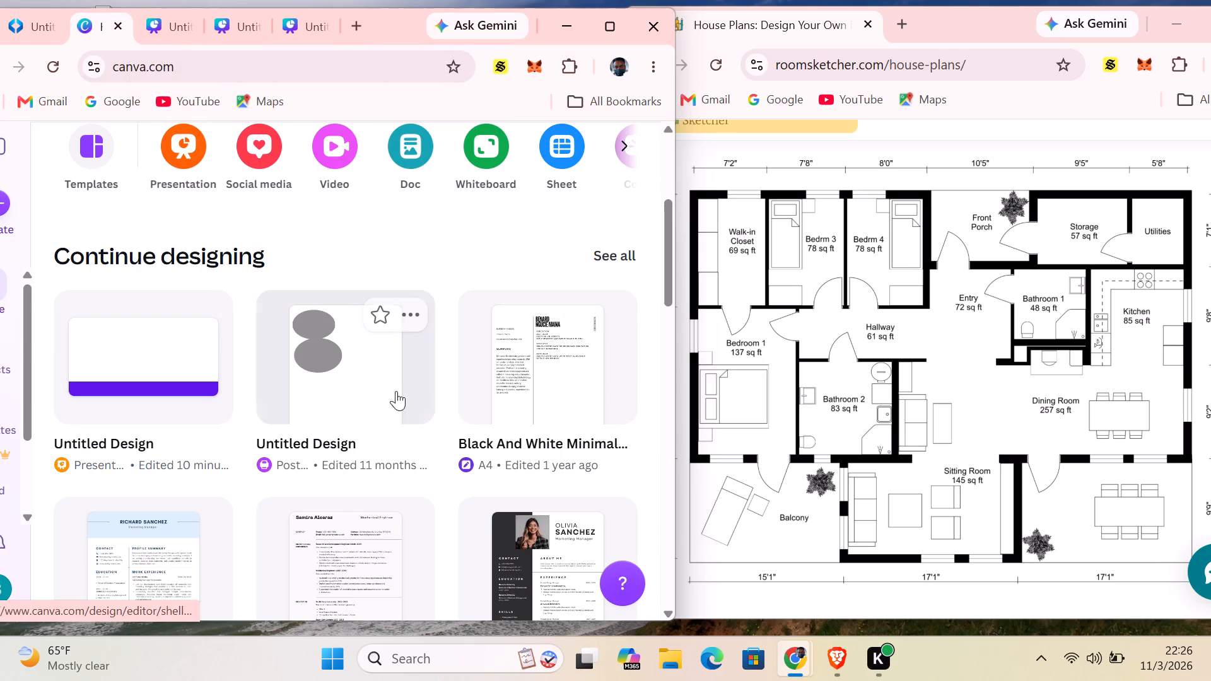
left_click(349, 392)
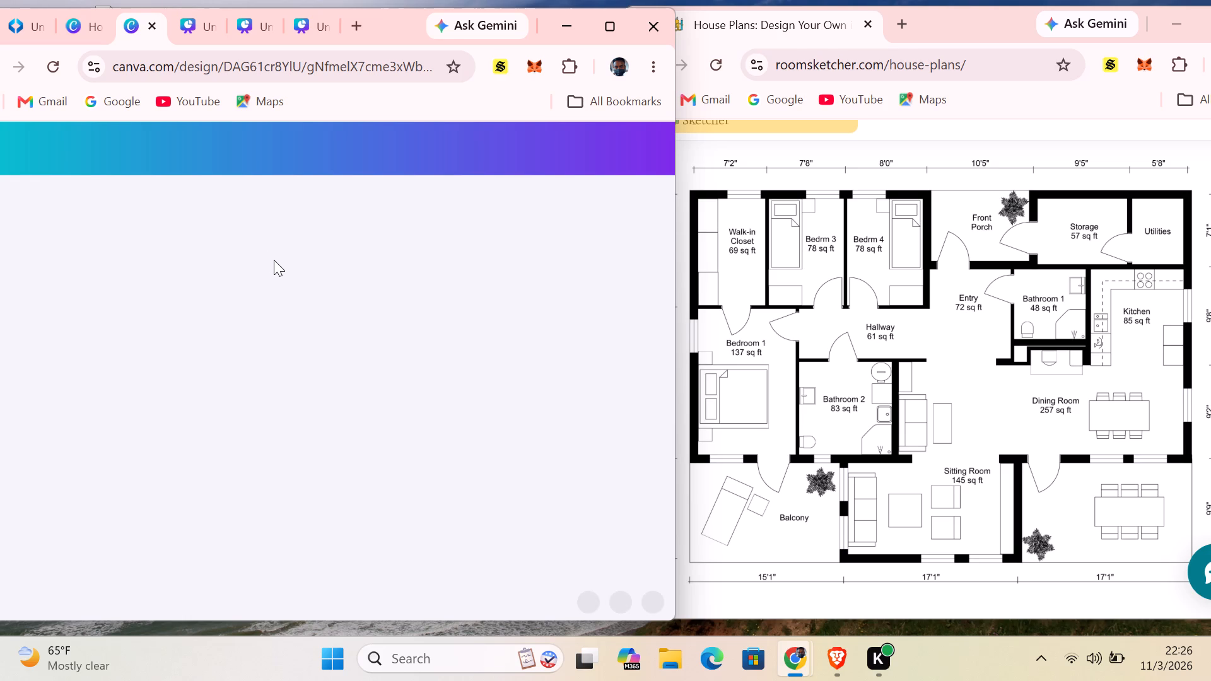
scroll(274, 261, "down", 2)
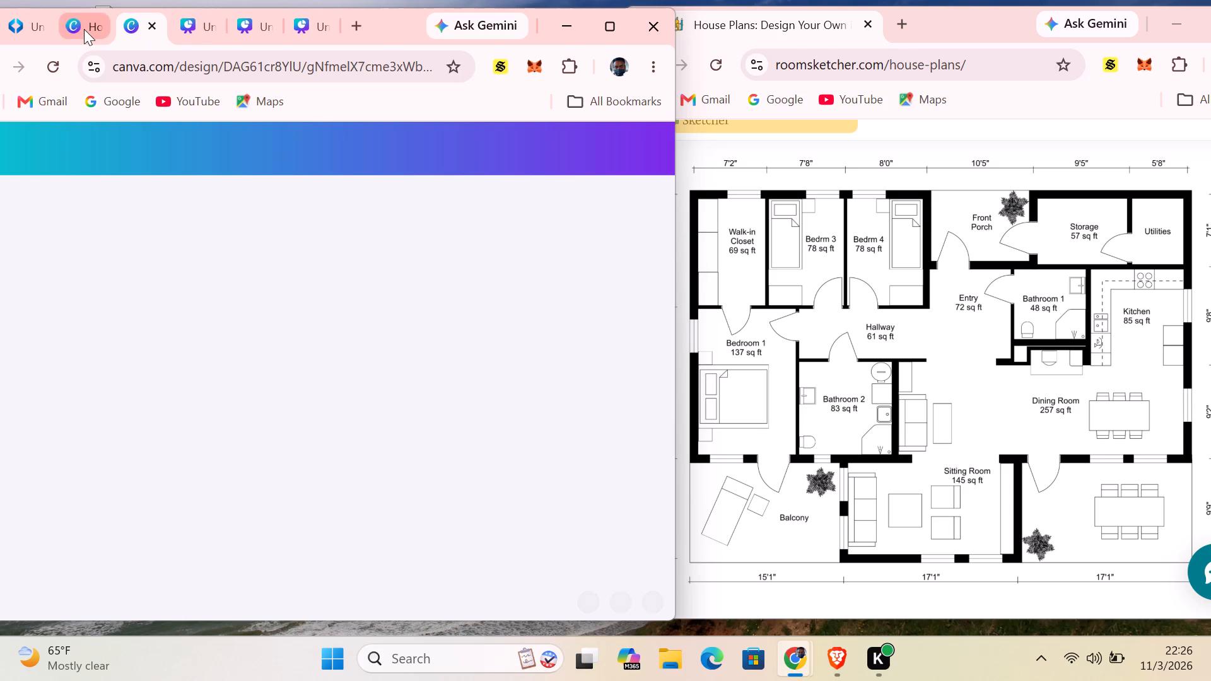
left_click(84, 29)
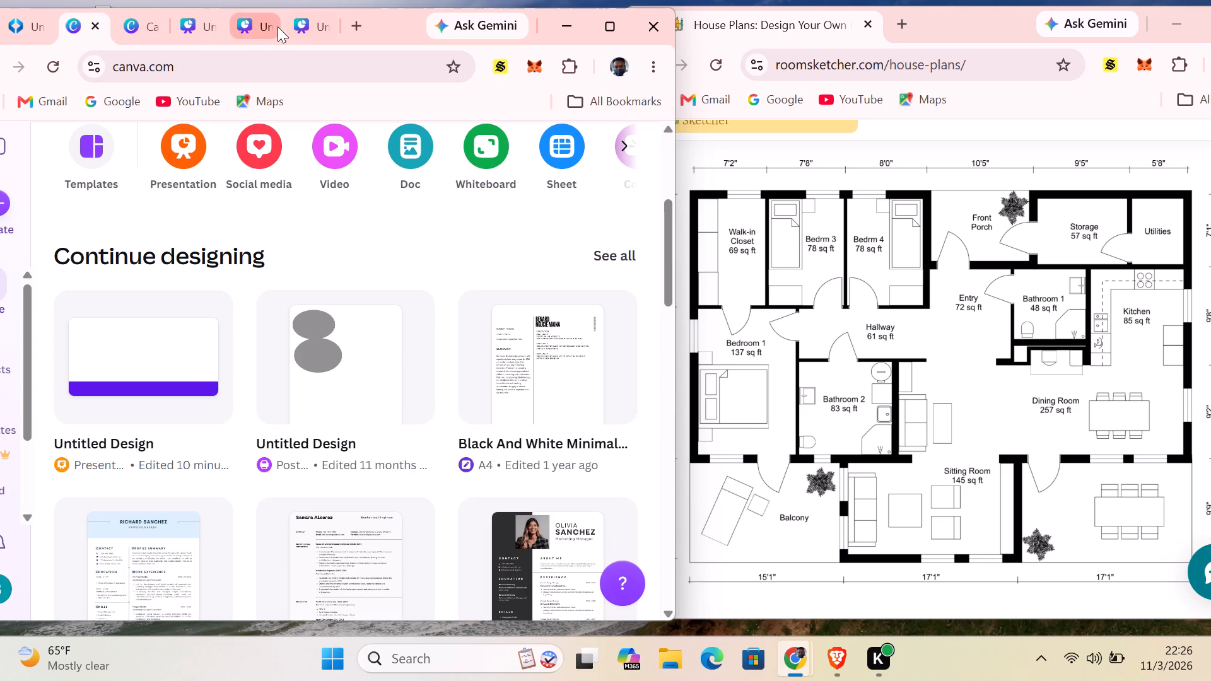
Close the three untitled presentation tabs and the grey-ellipse design tab in Canva.
left_click(278, 26)
left_click(264, 27)
left_click(264, 27)
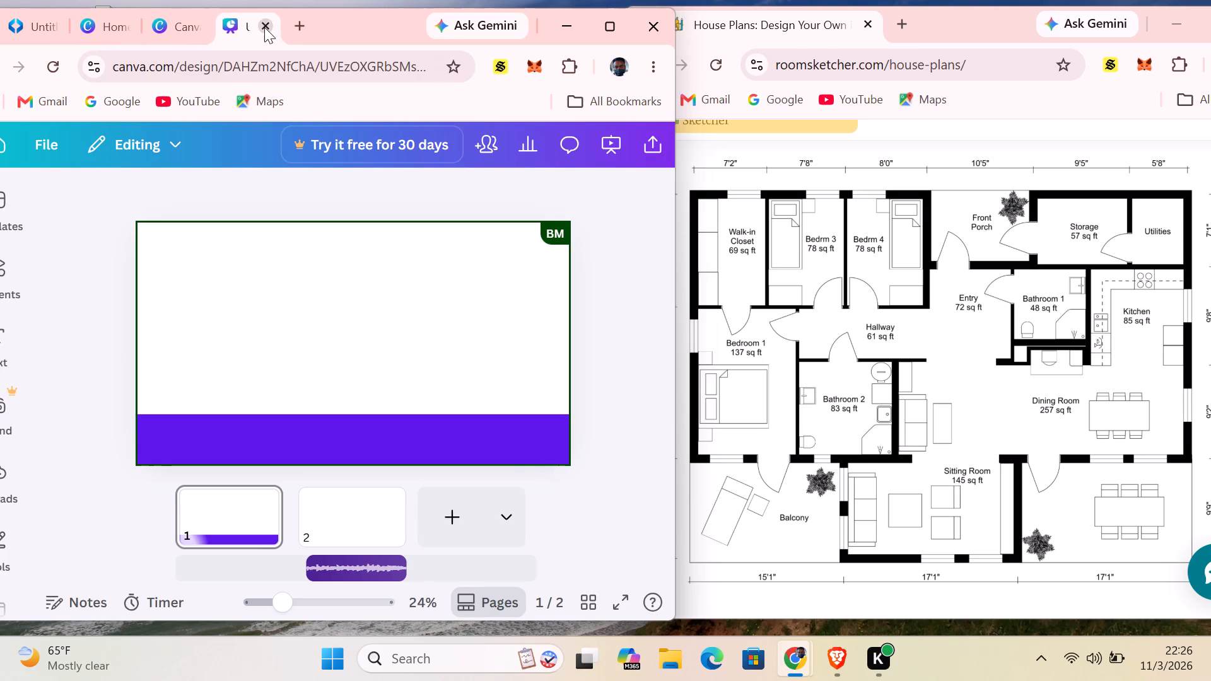
left_click(264, 27)
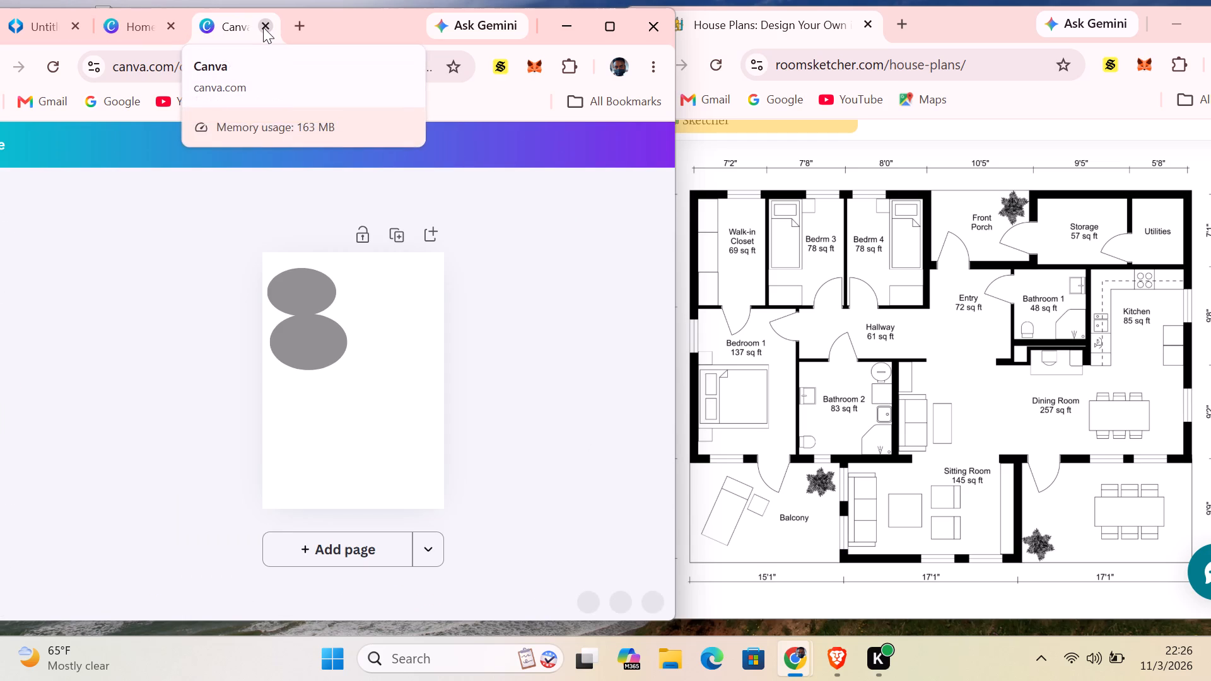
left_click(262, 27)
Open the untitled presentation design with the purple band from the Canva home page.
left_click(143, 347)
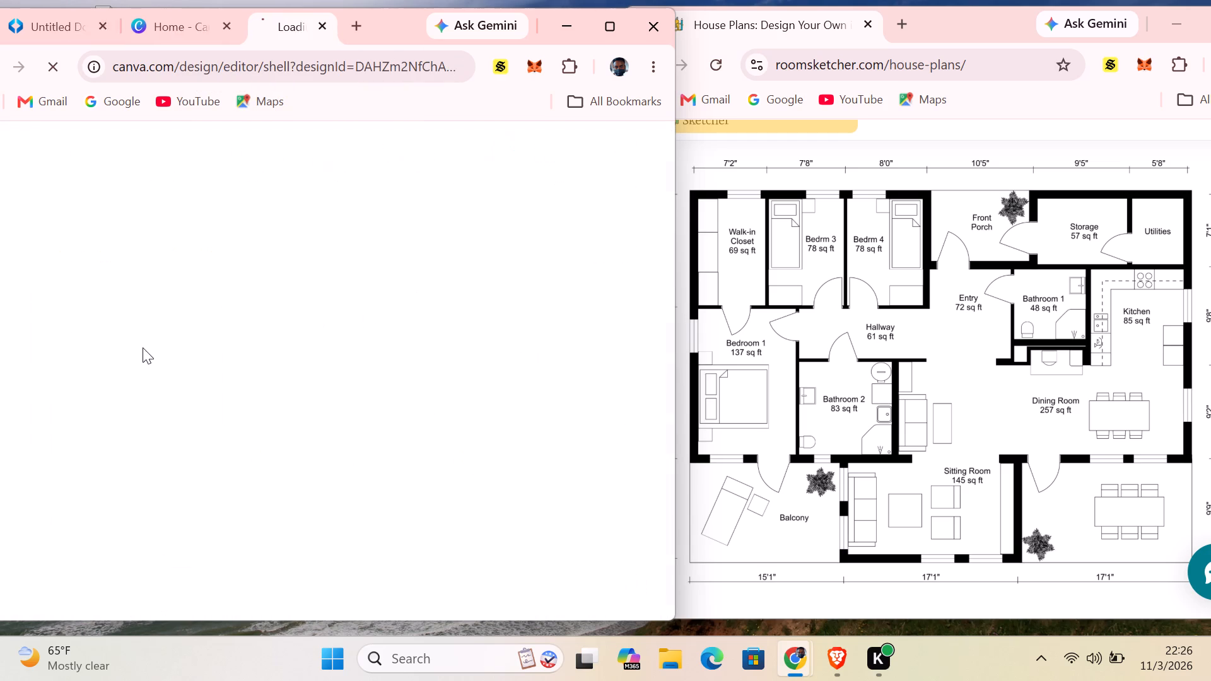
Switch back to SmartDraw and look through the reloaded document's tools and commands for a way back to the floor plan.
left_click(59, 32)
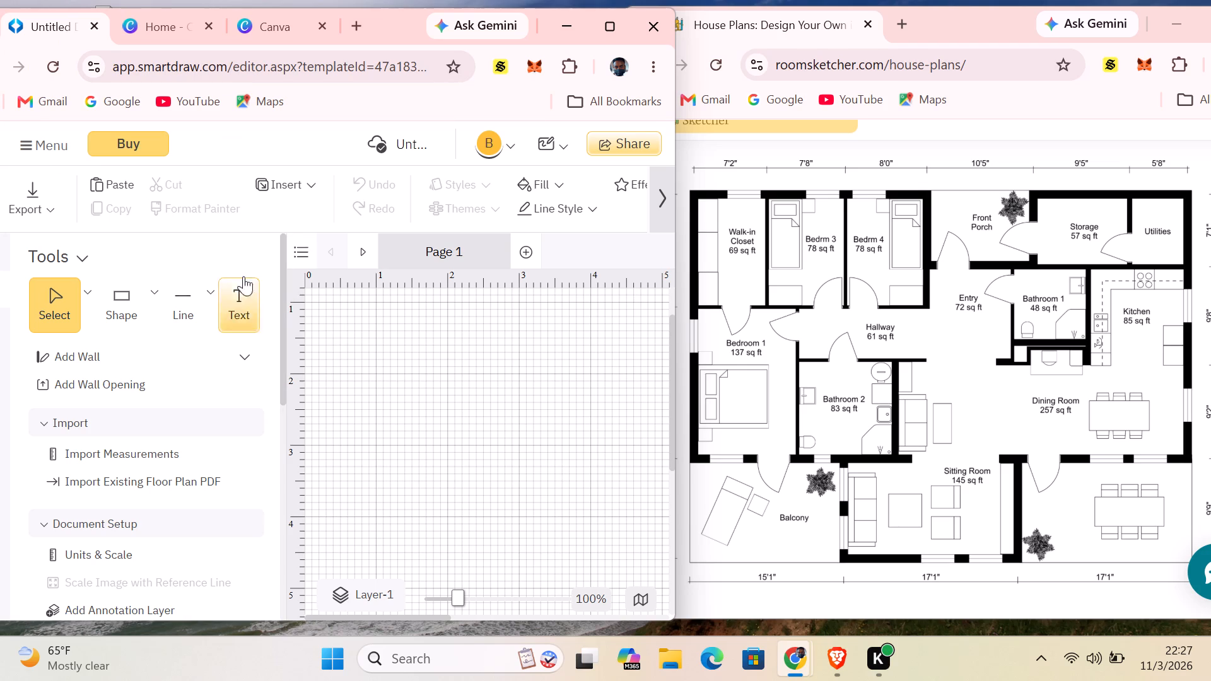
scroll(213, 301, "down", 4)
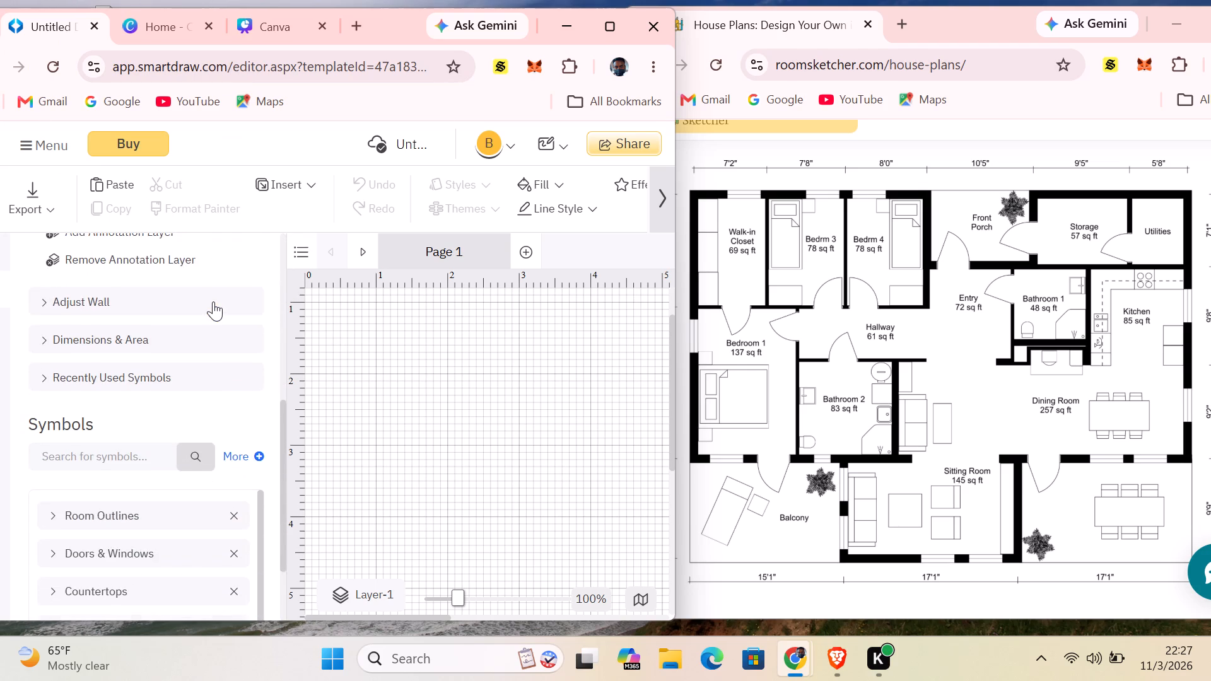
scroll(213, 301, "down", 1)
scroll(213, 301, "up", 3)
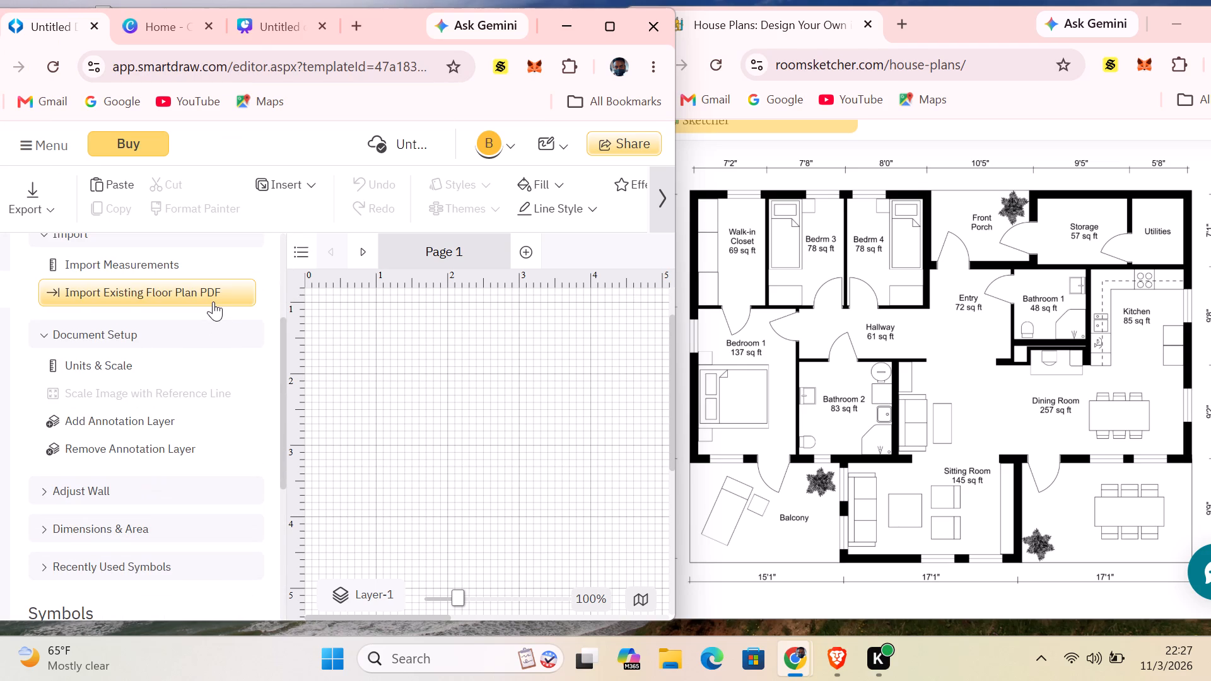
scroll(213, 301, "down", 6)
scroll(213, 301, "up", 4)
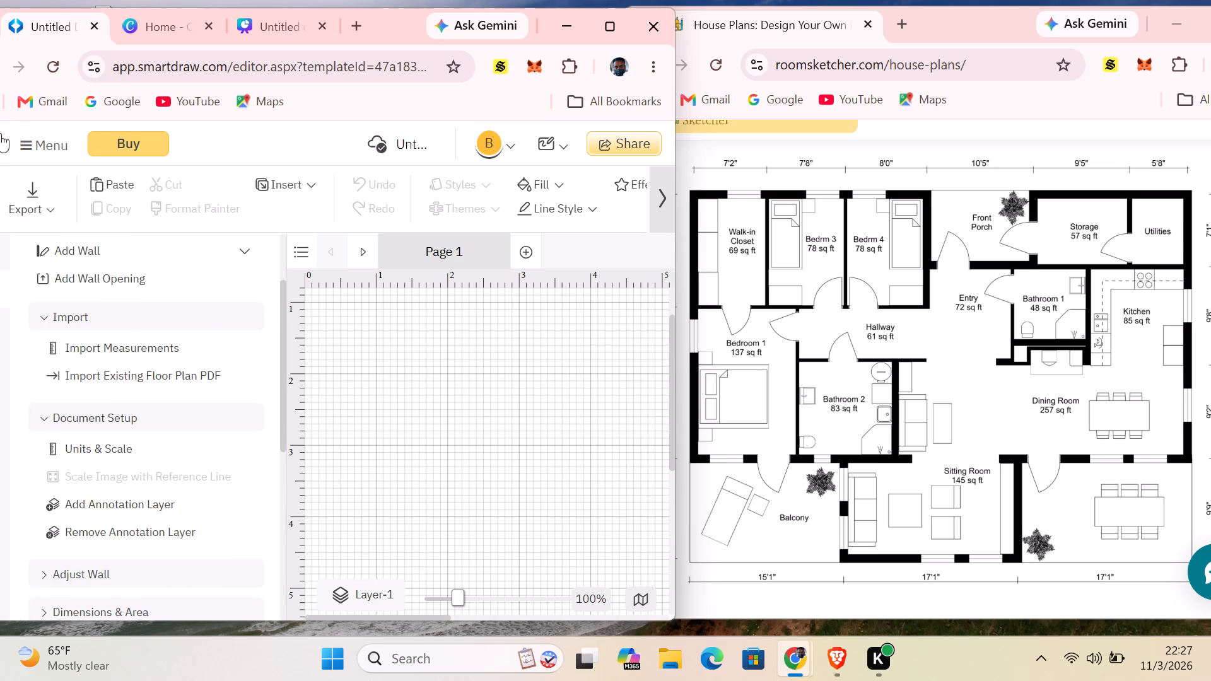
left_click(44, 143)
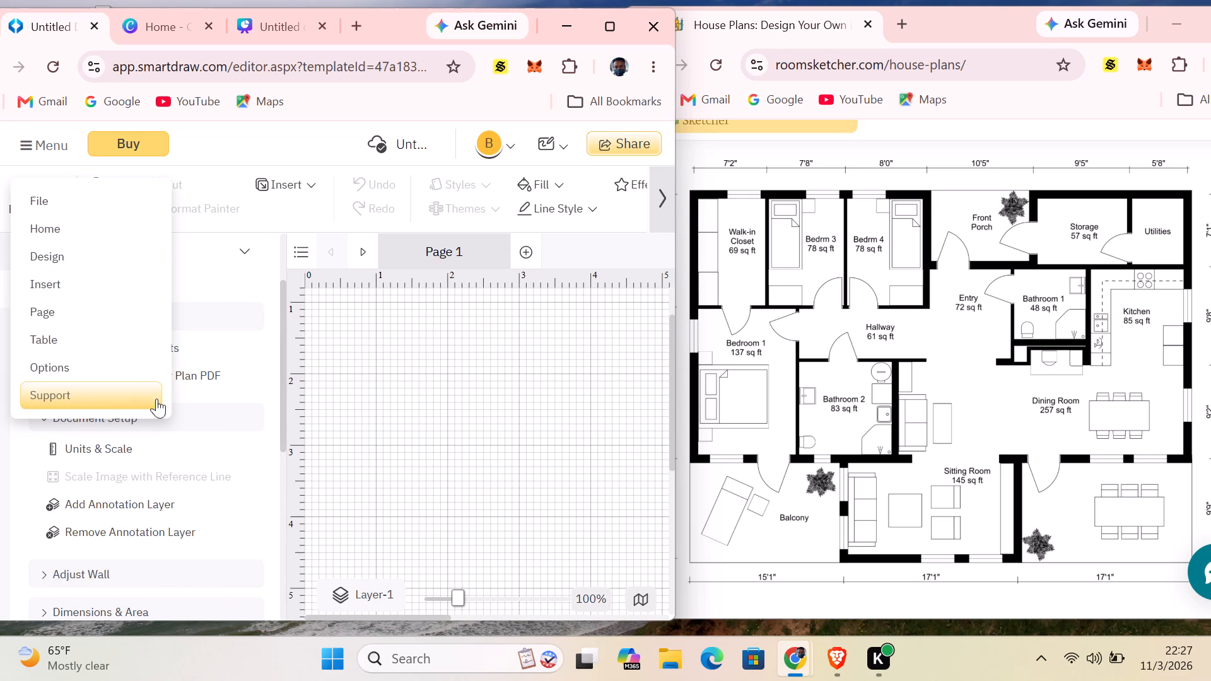
left_click(328, 397)
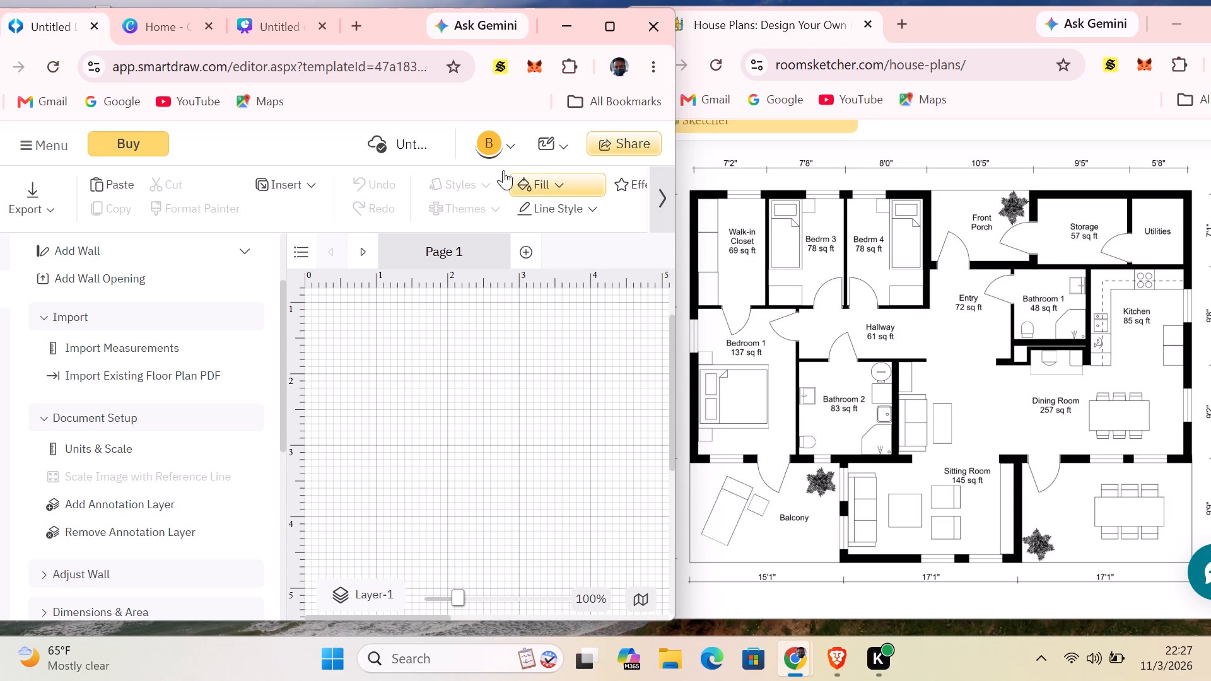
Open the saved drawing Document - 3 from the SmartDraw documents and restore the side-by-side view with the reference plan.
left_click(630, 16)
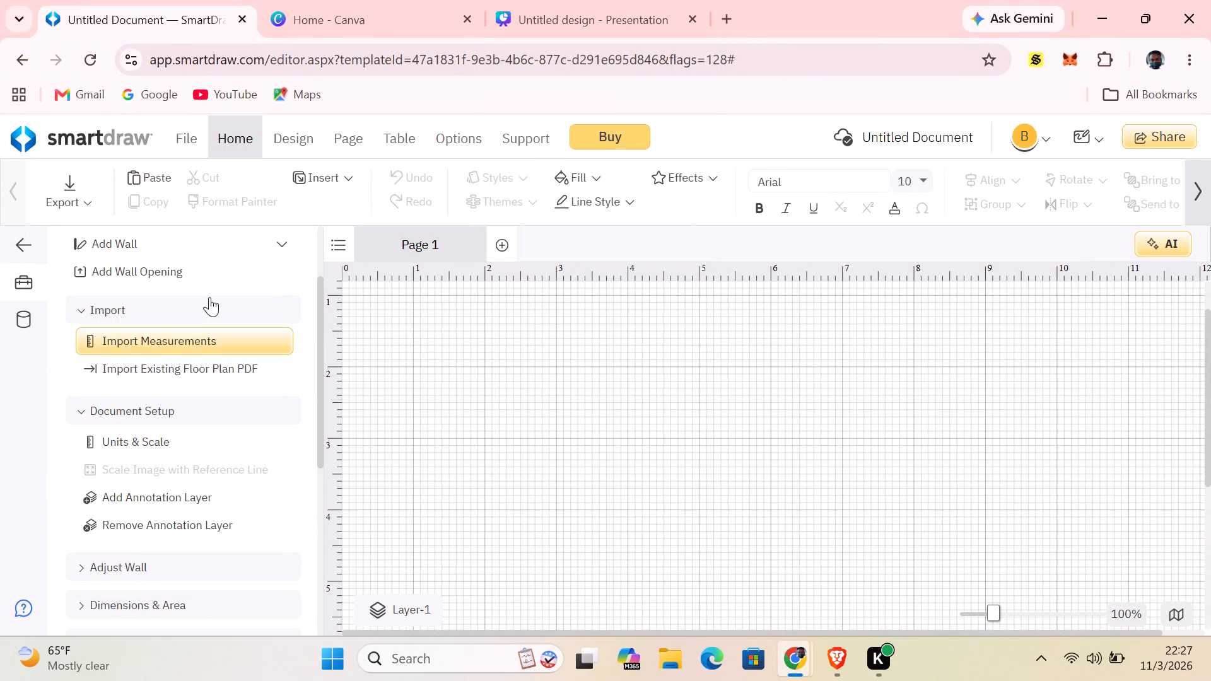
left_click(189, 131)
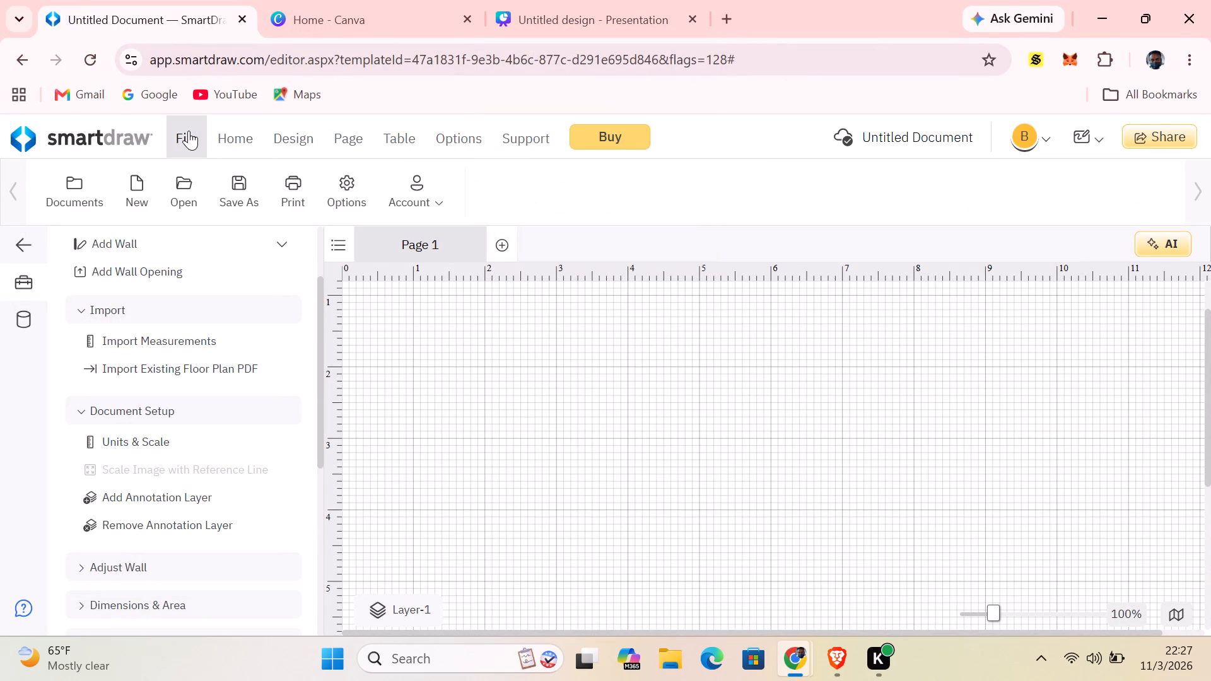
left_click(196, 182)
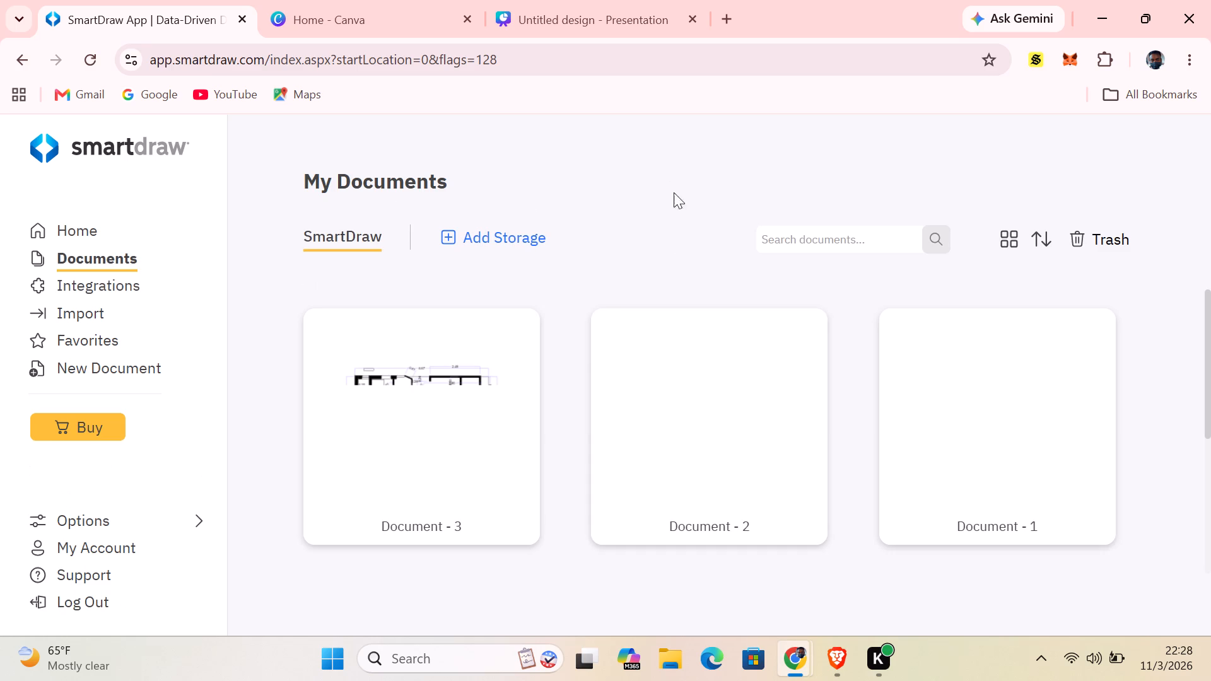
left_click(452, 407)
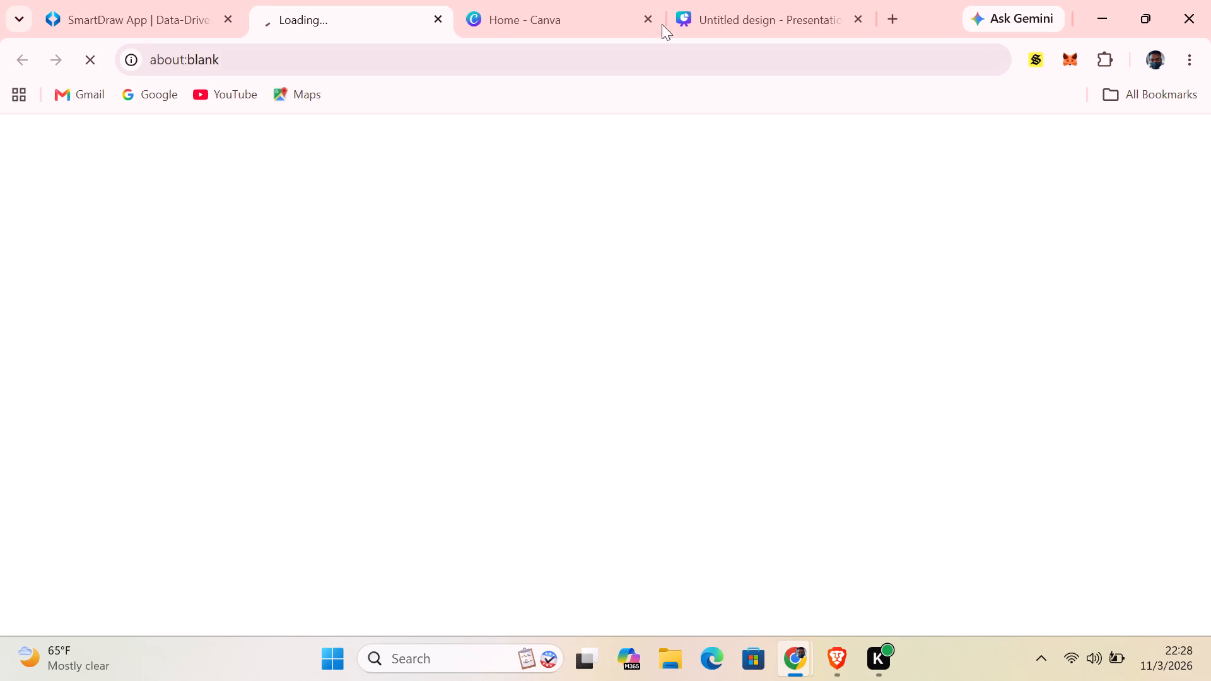
left_click(1138, 20)
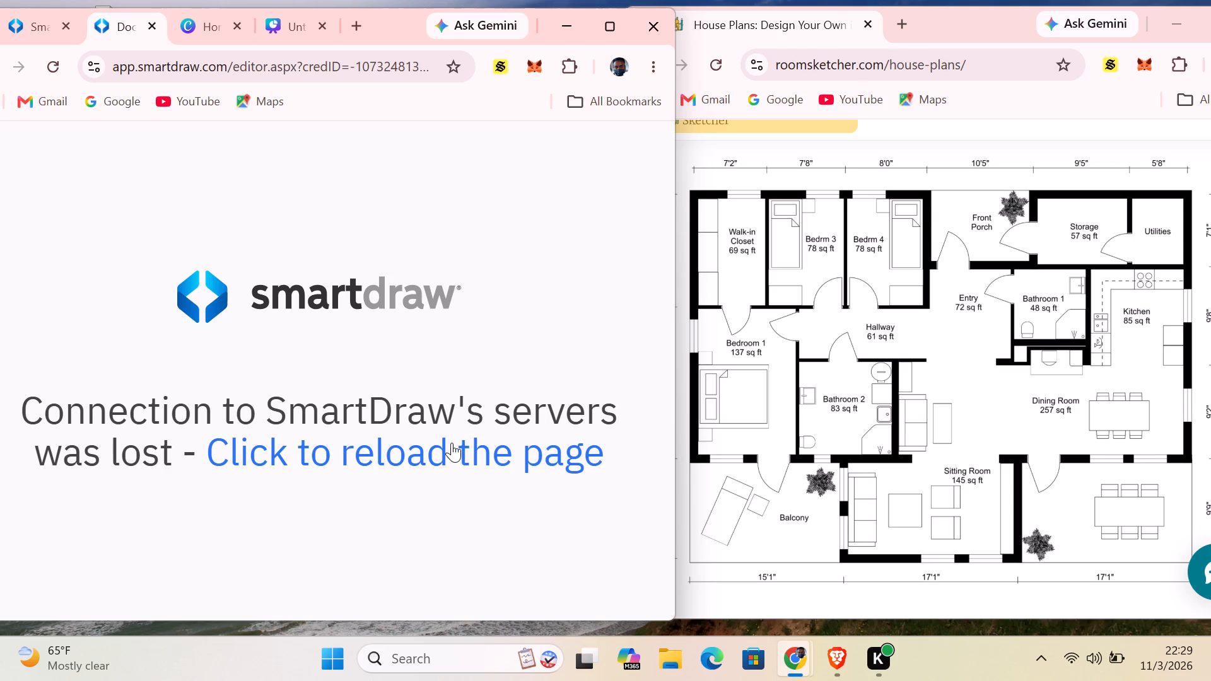
Reload the Document - 3 page to reconnect to SmartDraw's servers and load the floor plan.
left_click(442, 460)
left_click(216, 20)
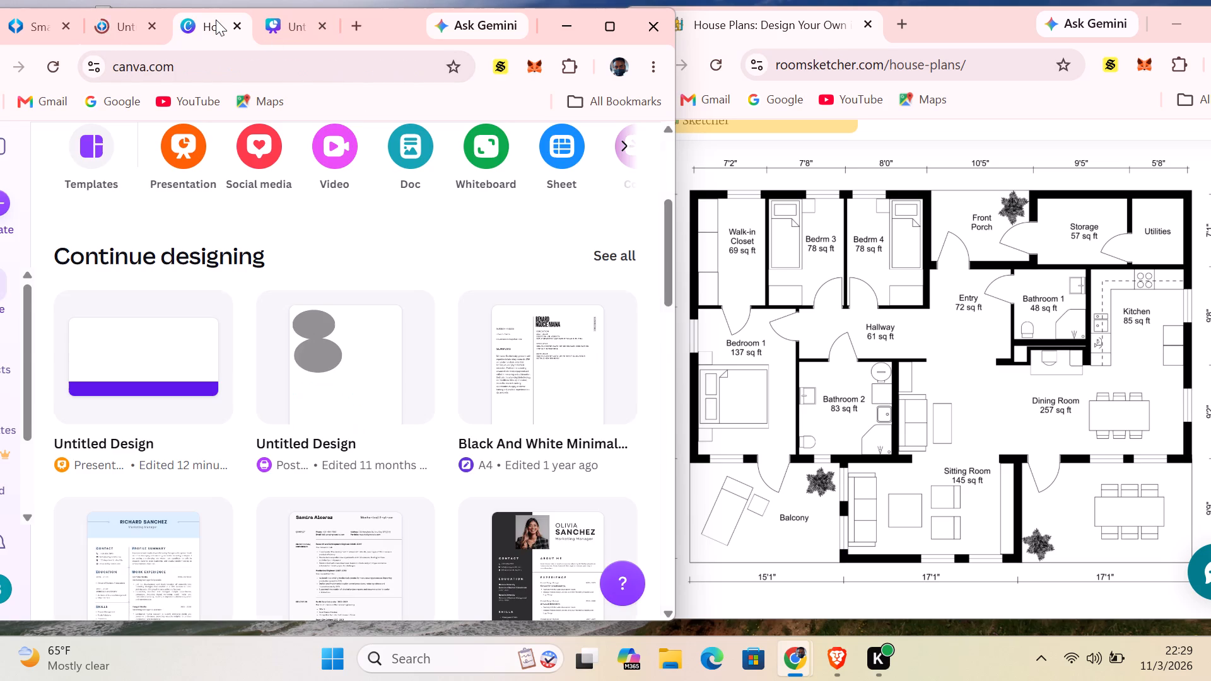
left_click(119, 36)
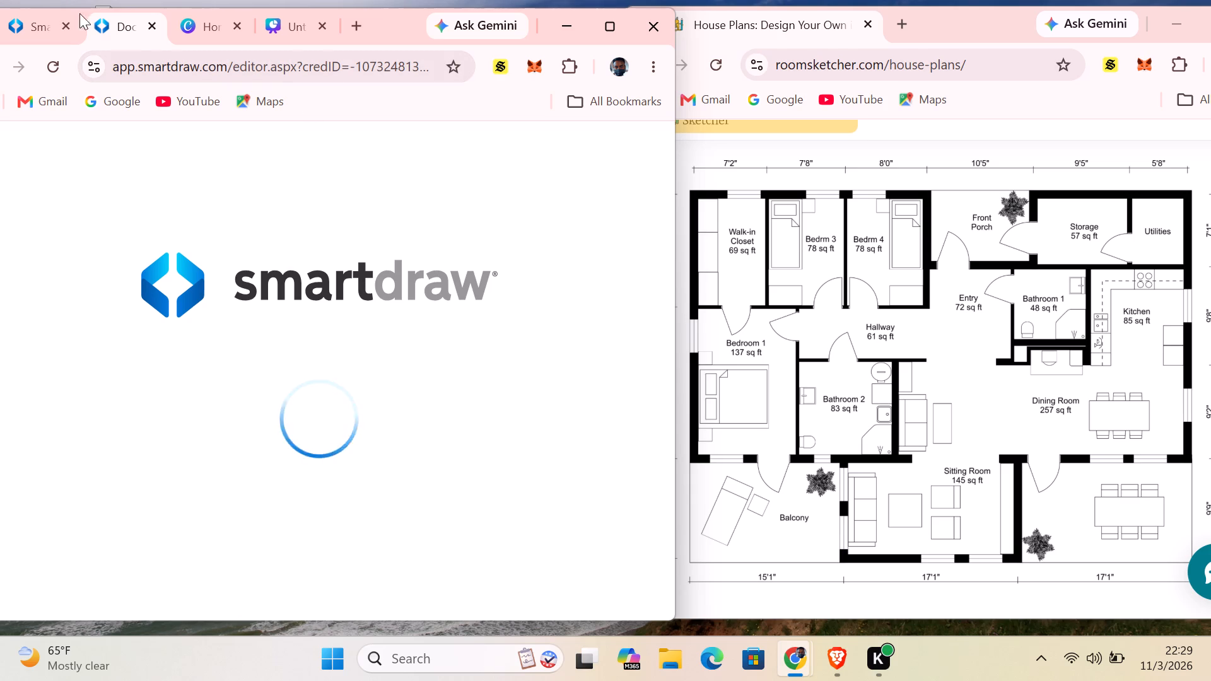
left_click(388, 332)
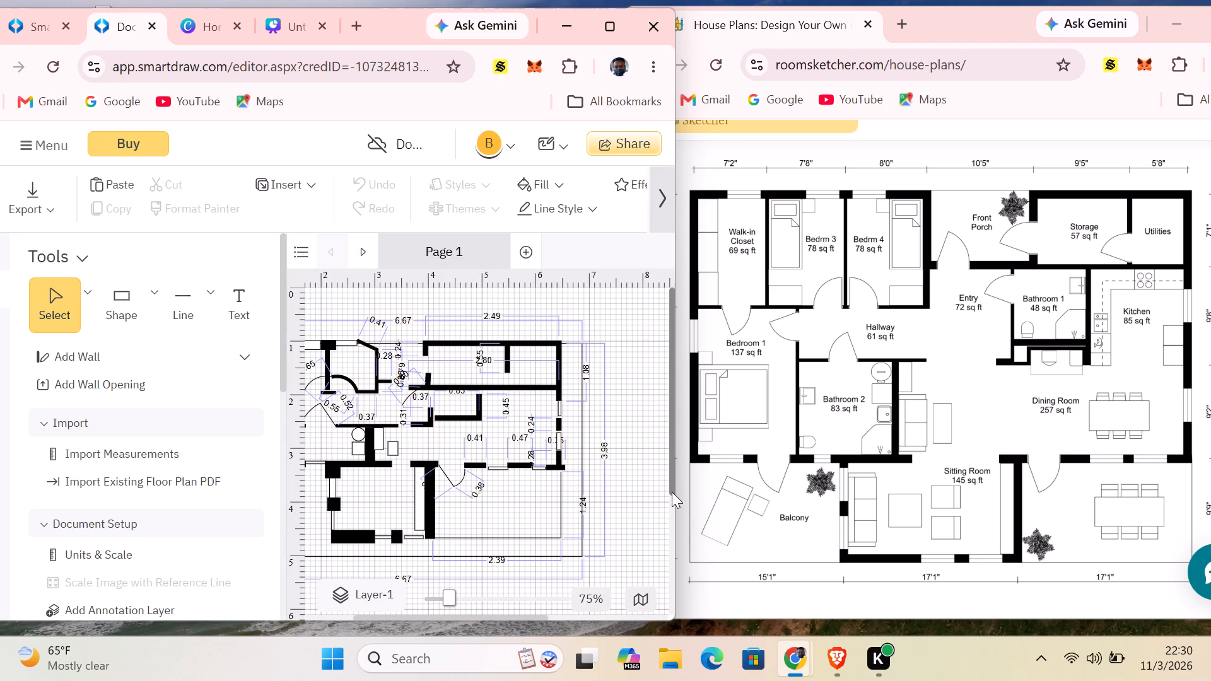
Examine the reloaded floor plan in Document - 3, from the upper rooms down to the patio outline and overall dimensions.
left_click(593, 499)
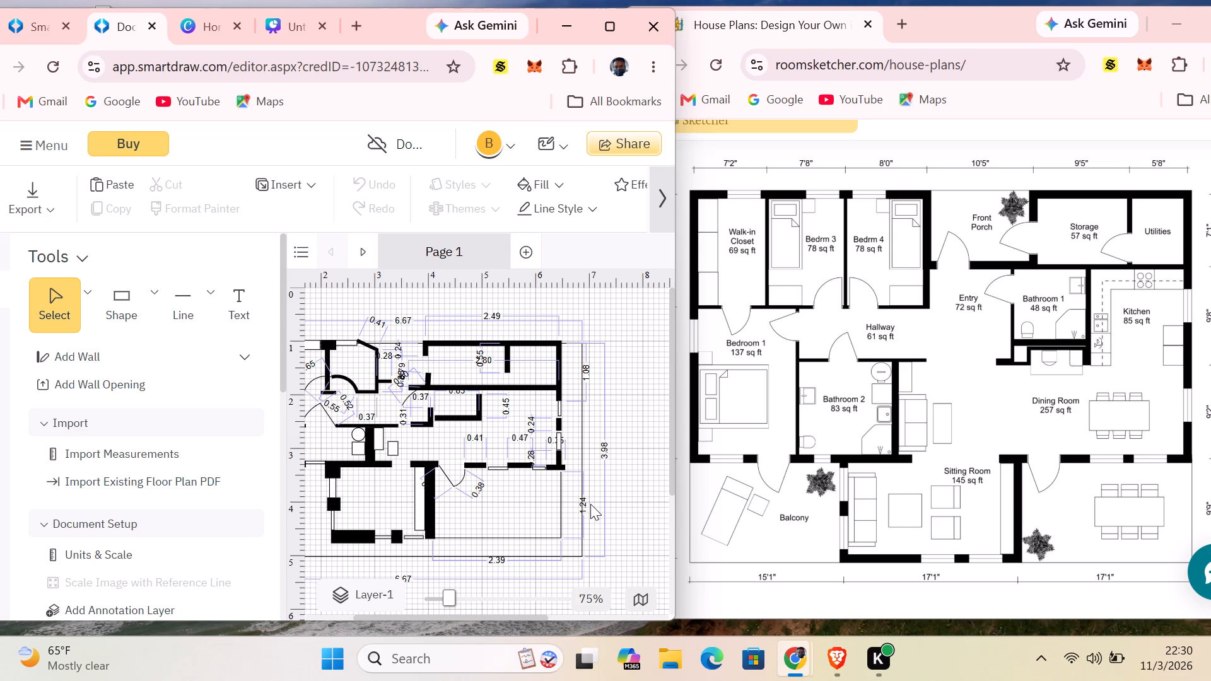
left_click(589, 507)
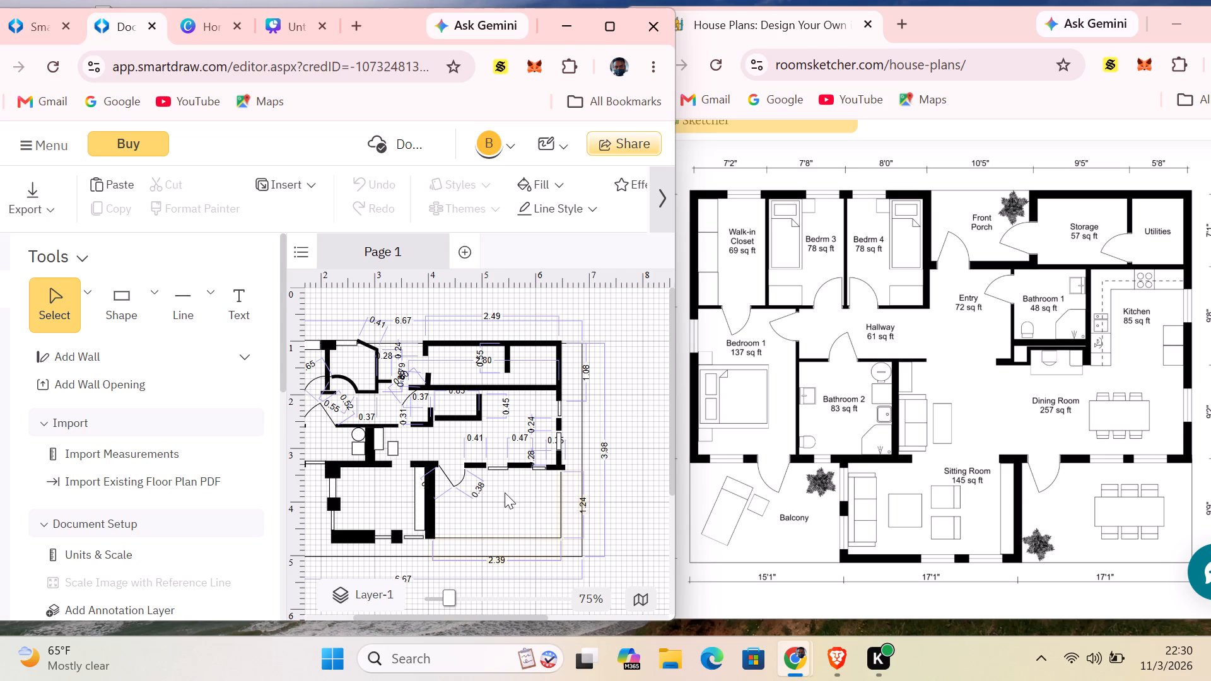
scroll(508, 490, "down", 1)
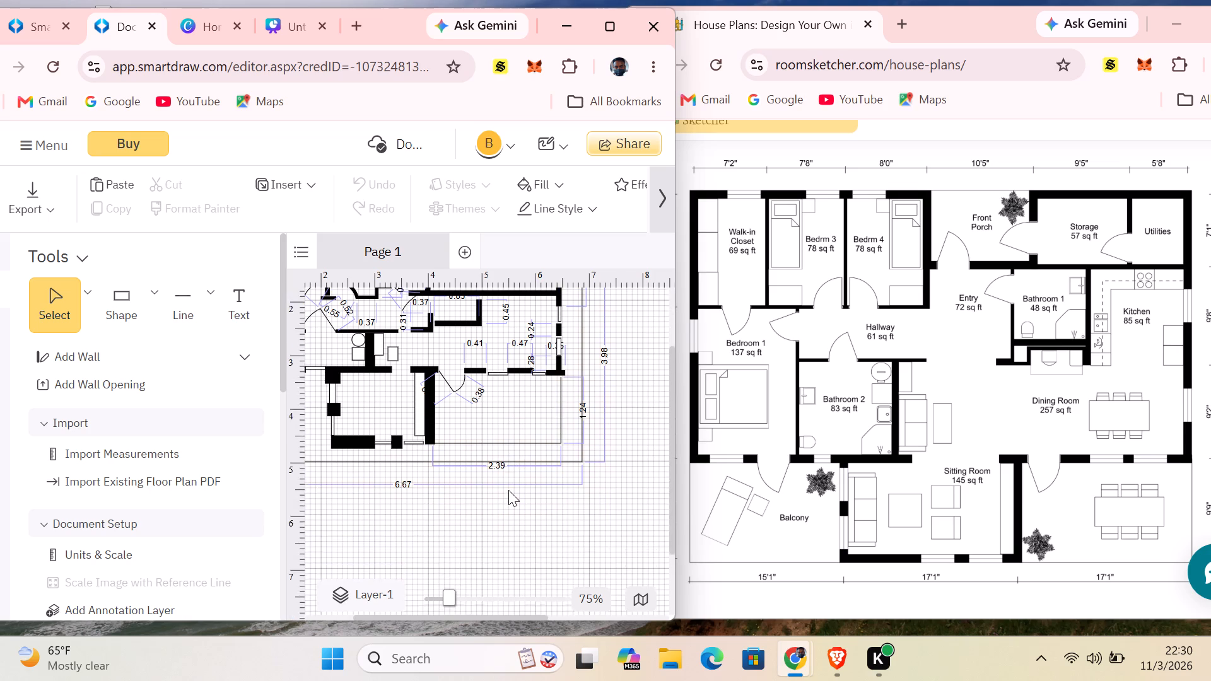
scroll(508, 490, "down", 1)
scroll(505, 478, "up", 7)
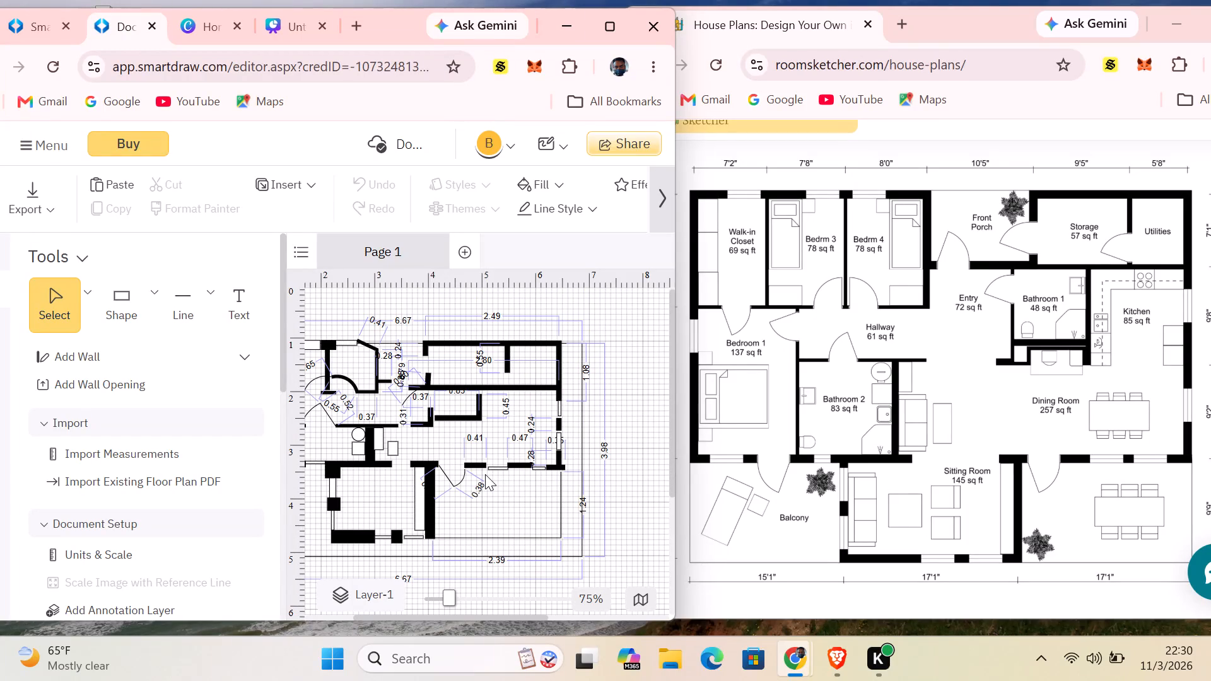
scroll(488, 475, "up", 1)
scroll(487, 475, "down", 3)
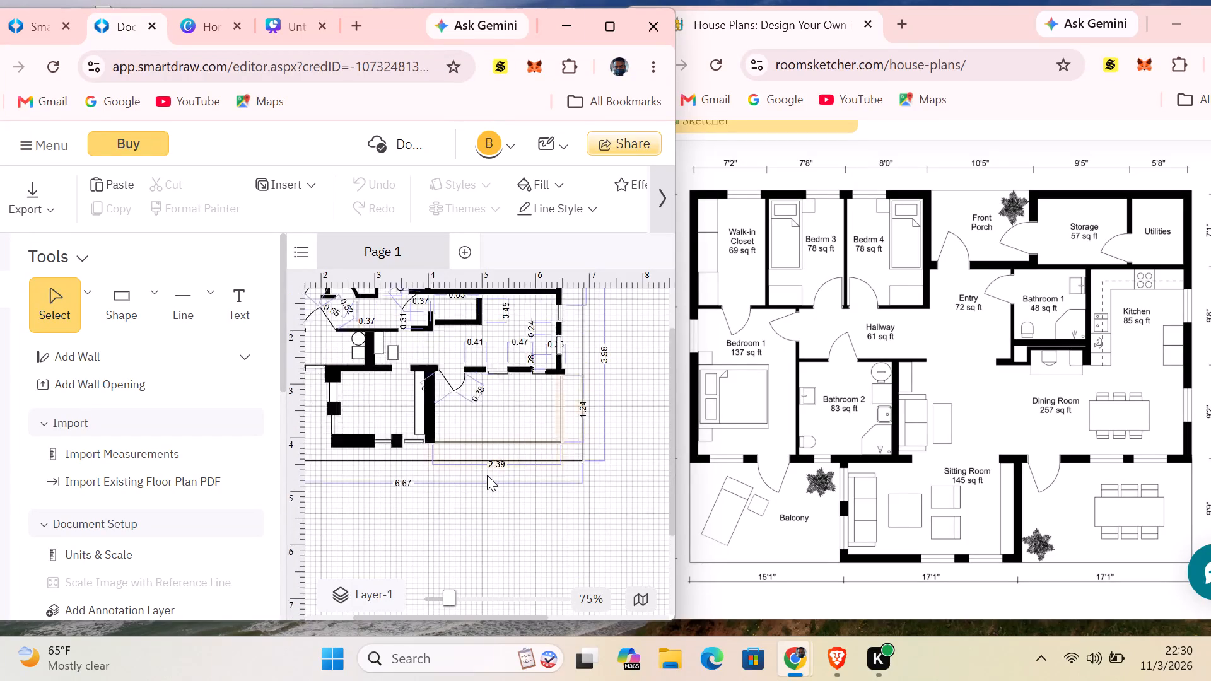
scroll(488, 474, "down", 4)
scroll(487, 457, "up", 2)
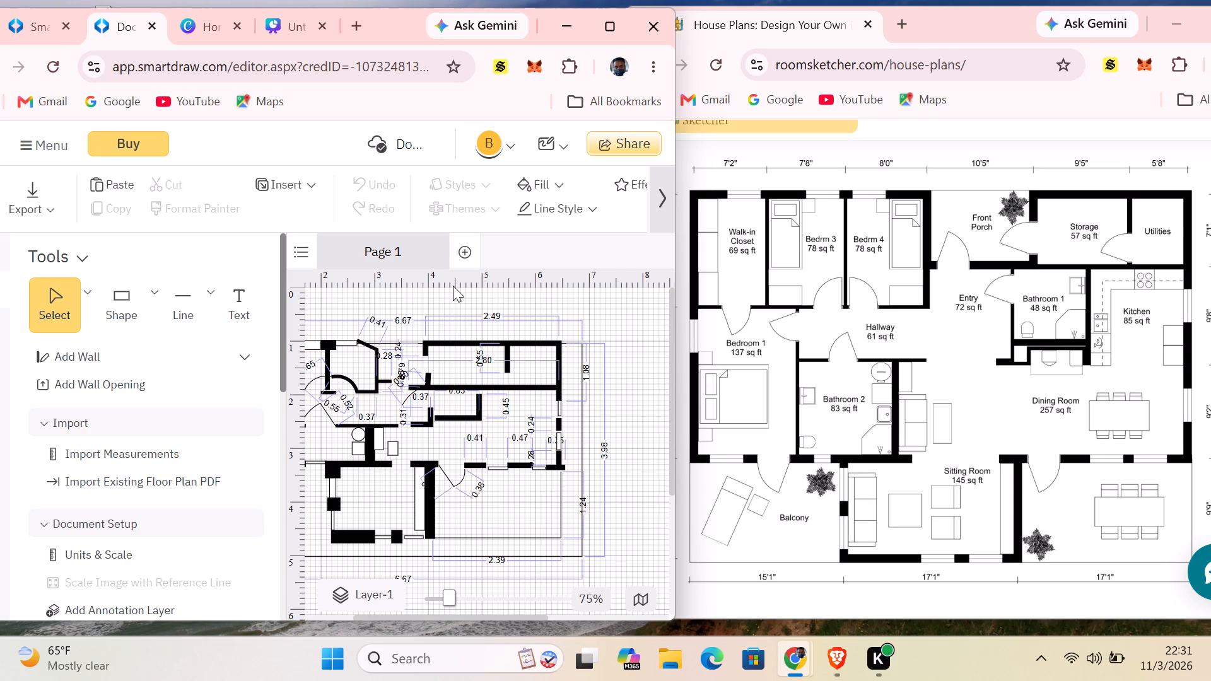
Add a new page to Document - 3 after Page 1.
left_click(465, 255)
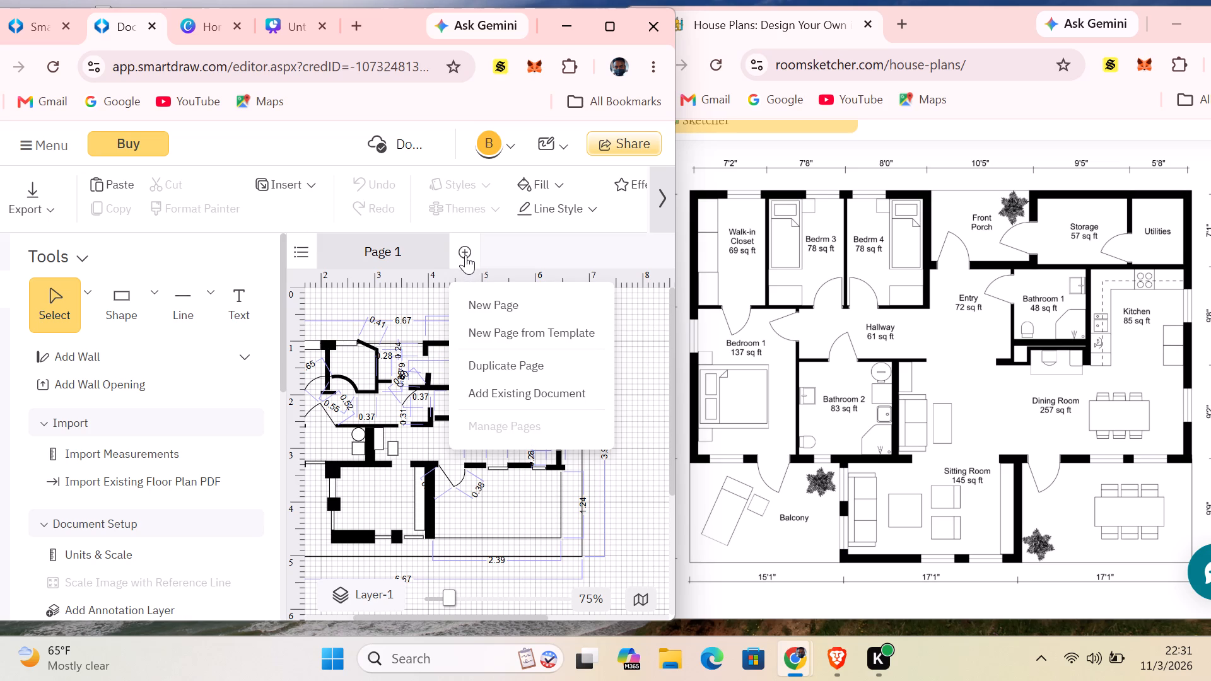
left_click(525, 292)
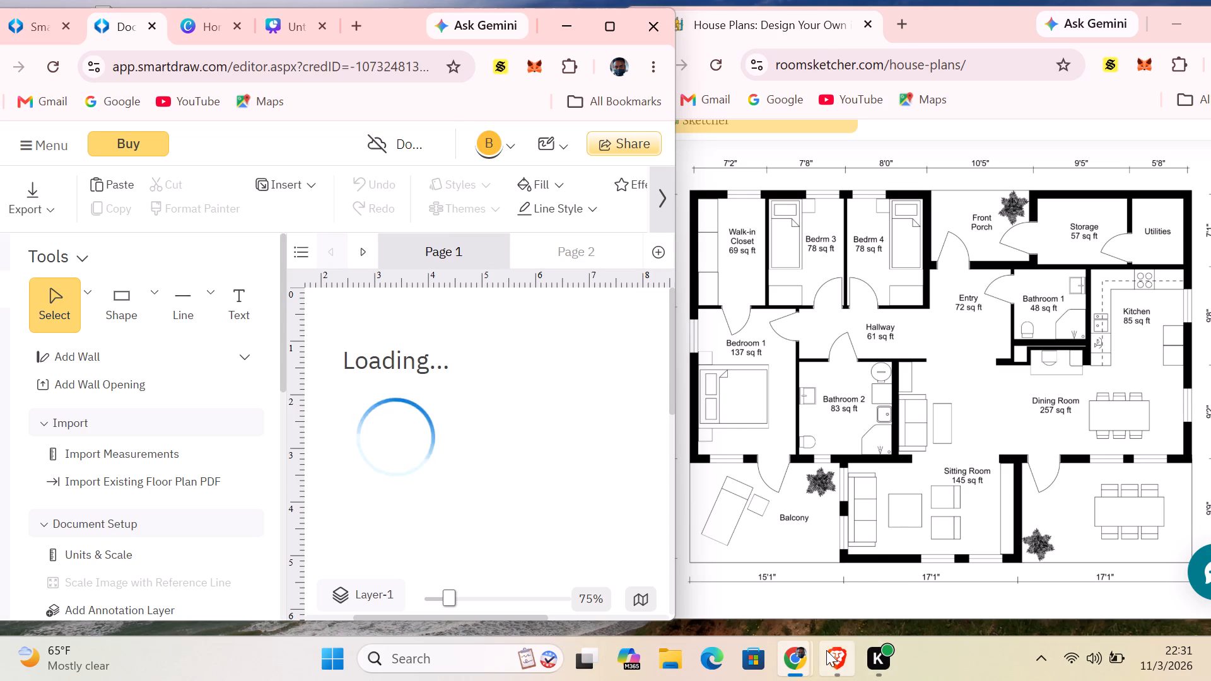
Close the Brave browser window.
left_click(885, 491)
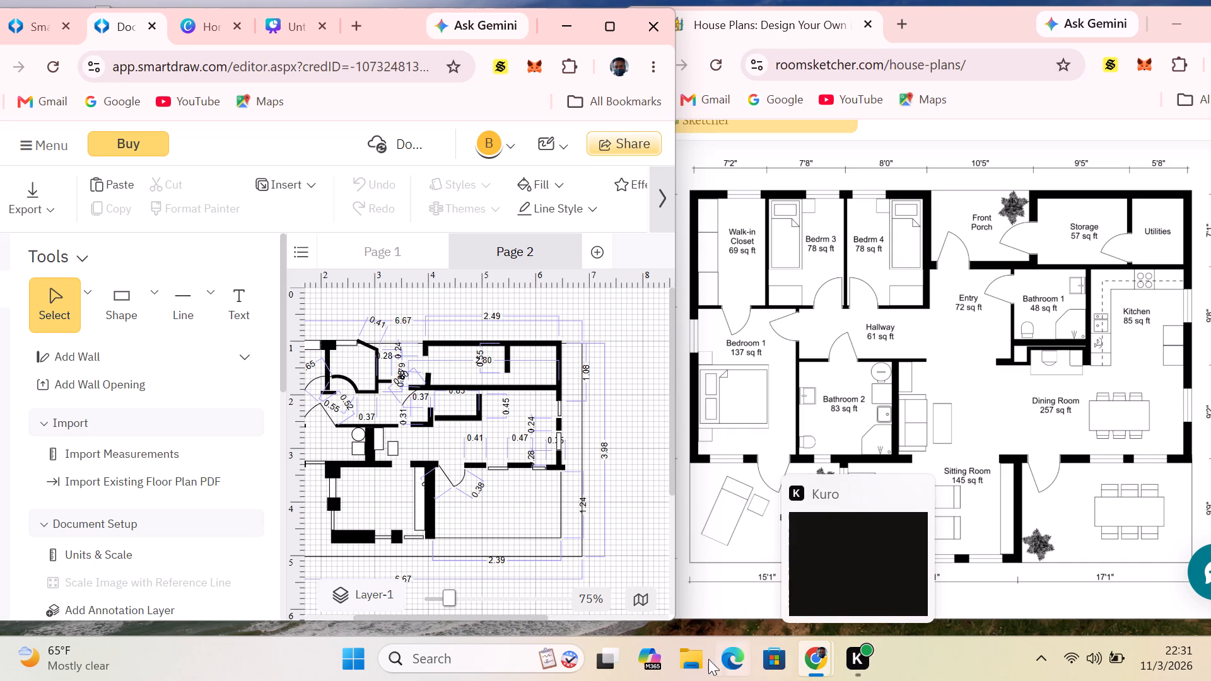
Examine the Document - 3 floor plan on Page 2, from the patio and lower dimensions to the dining room's bottom-wall window.
scroll(496, 475, "down", 1)
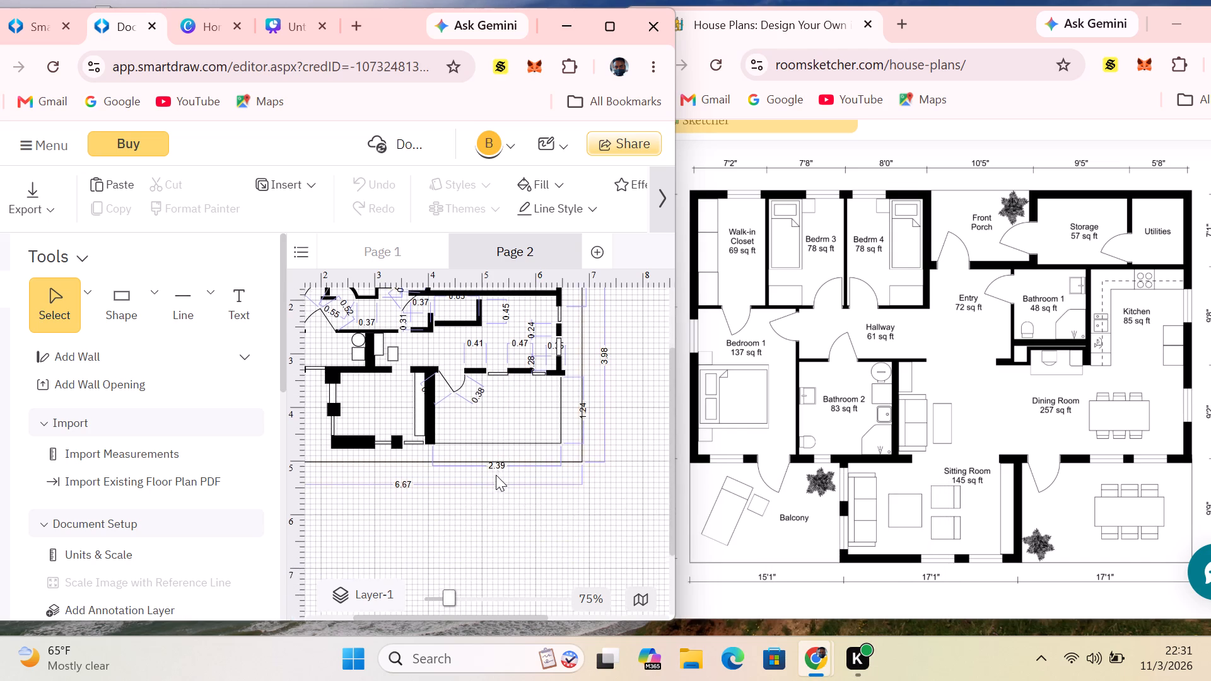
scroll(496, 475, "down", 1)
scroll(496, 475, "up", 7)
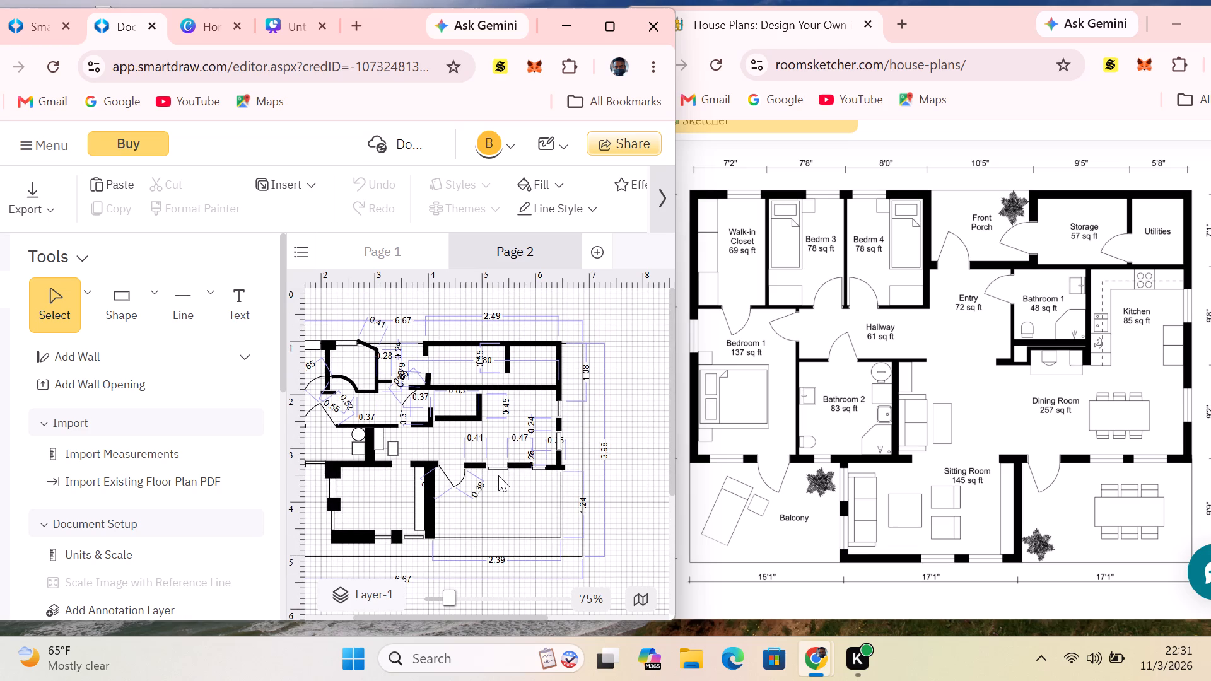
scroll(500, 475, "up", 8)
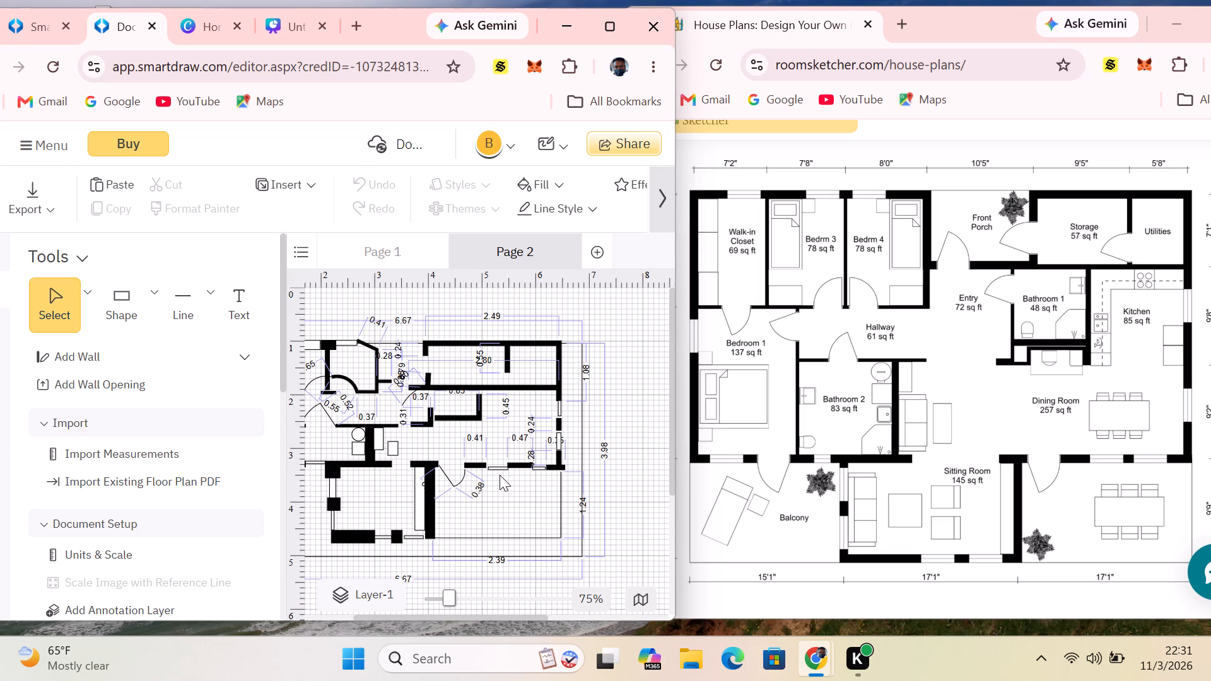
left_click(503, 465)
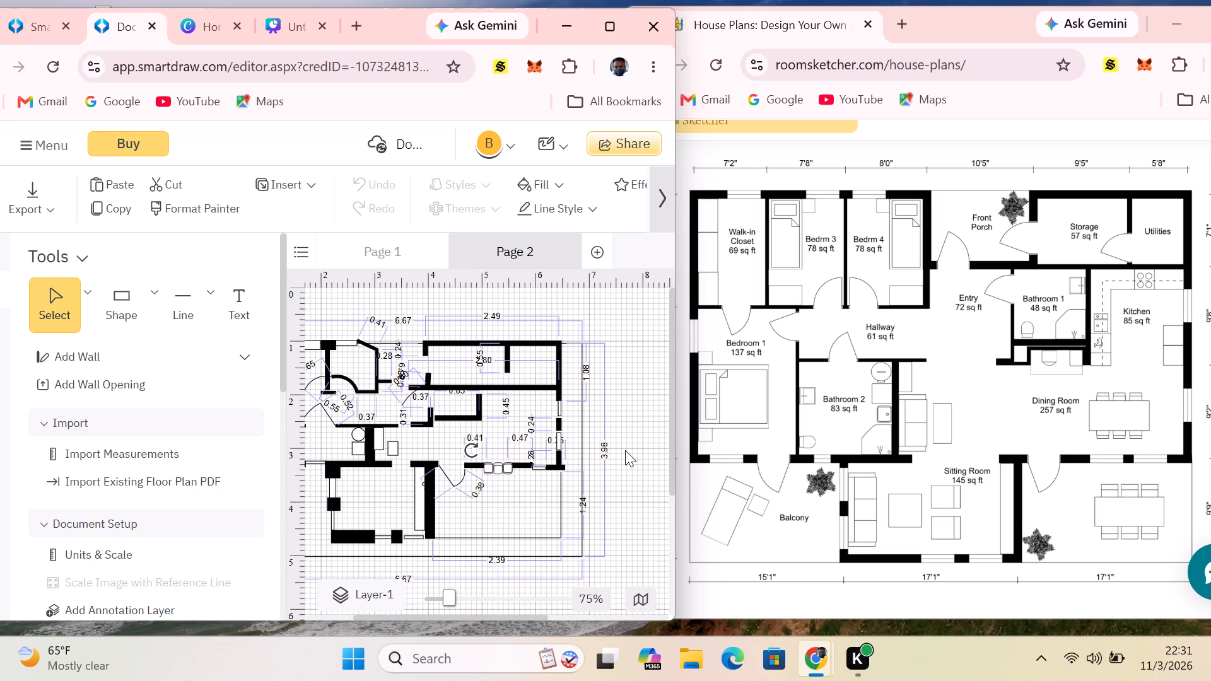
left_click(626, 450)
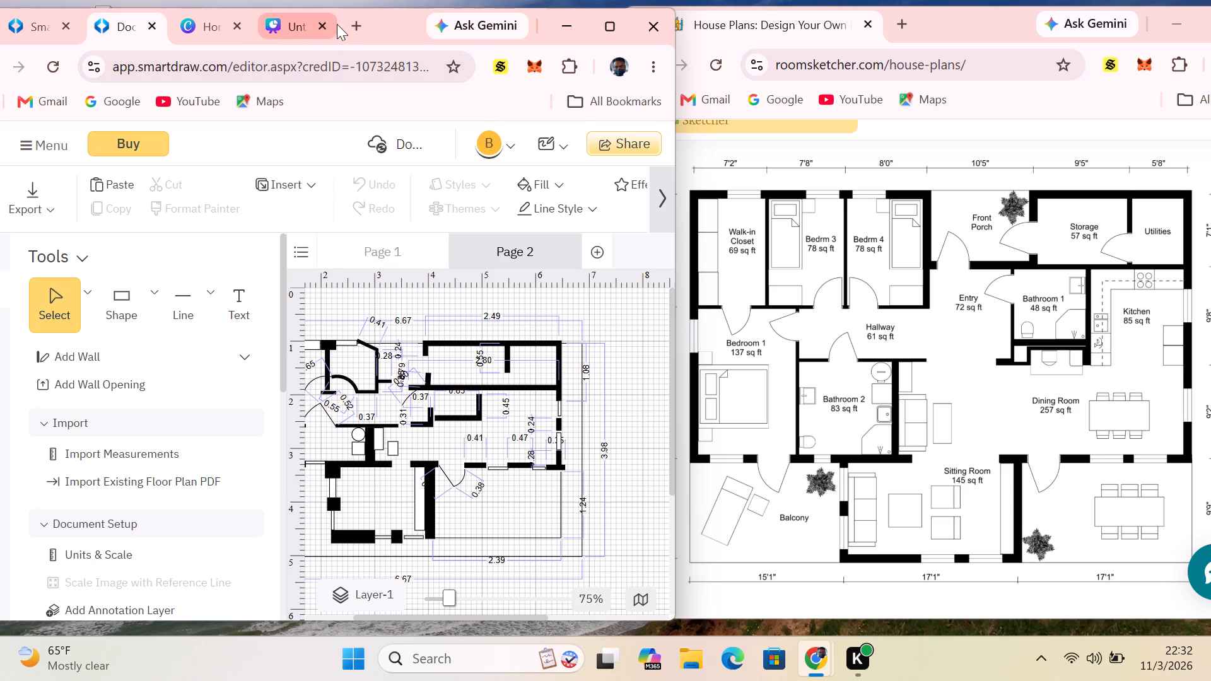
View Page 1 of Document - 3 and return to the floor plan on Page 2.
left_click(535, 239)
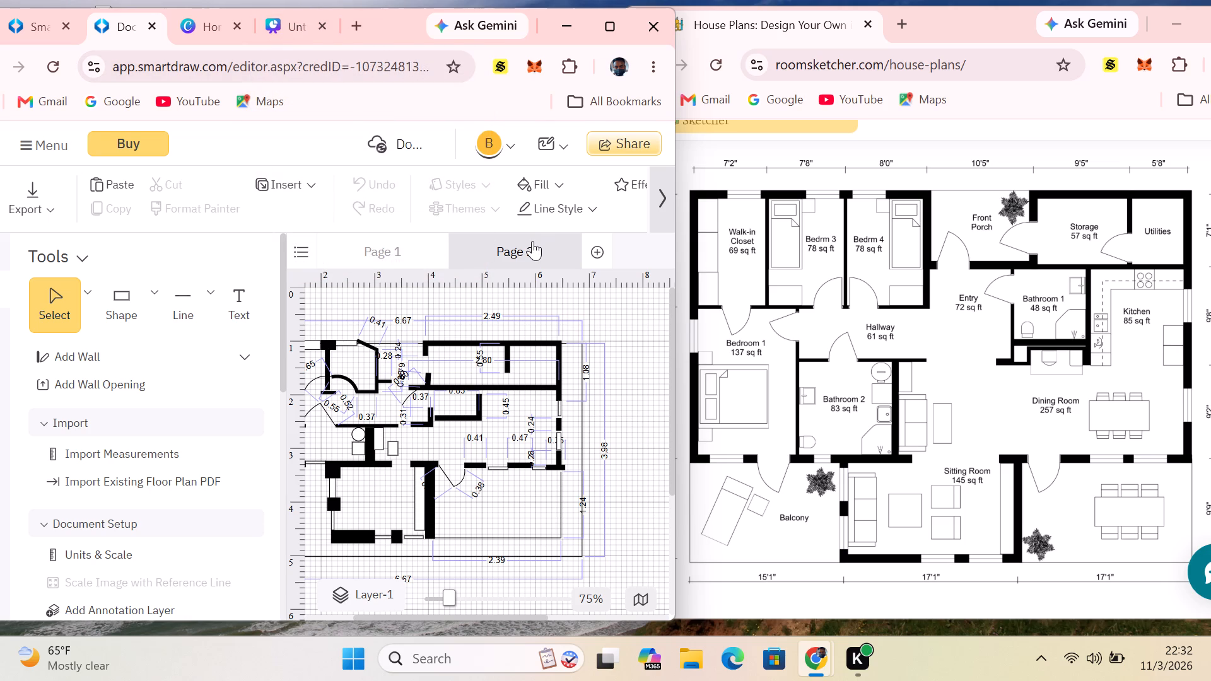
left_click(380, 254)
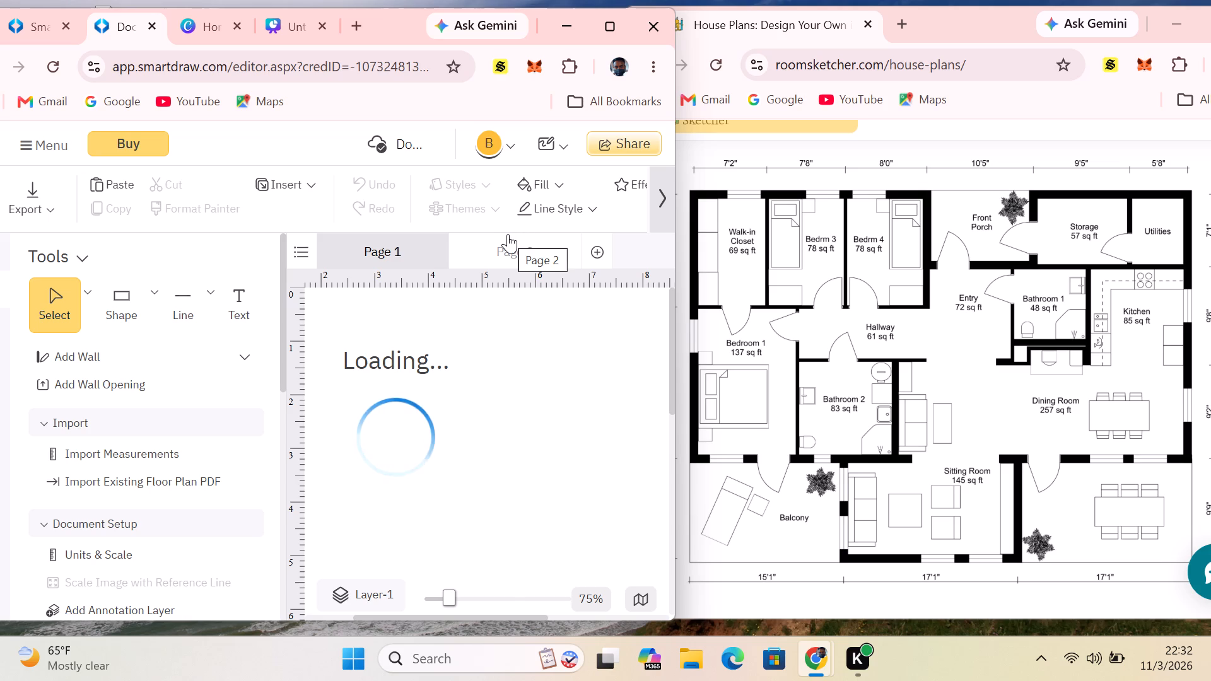
left_click(544, 244)
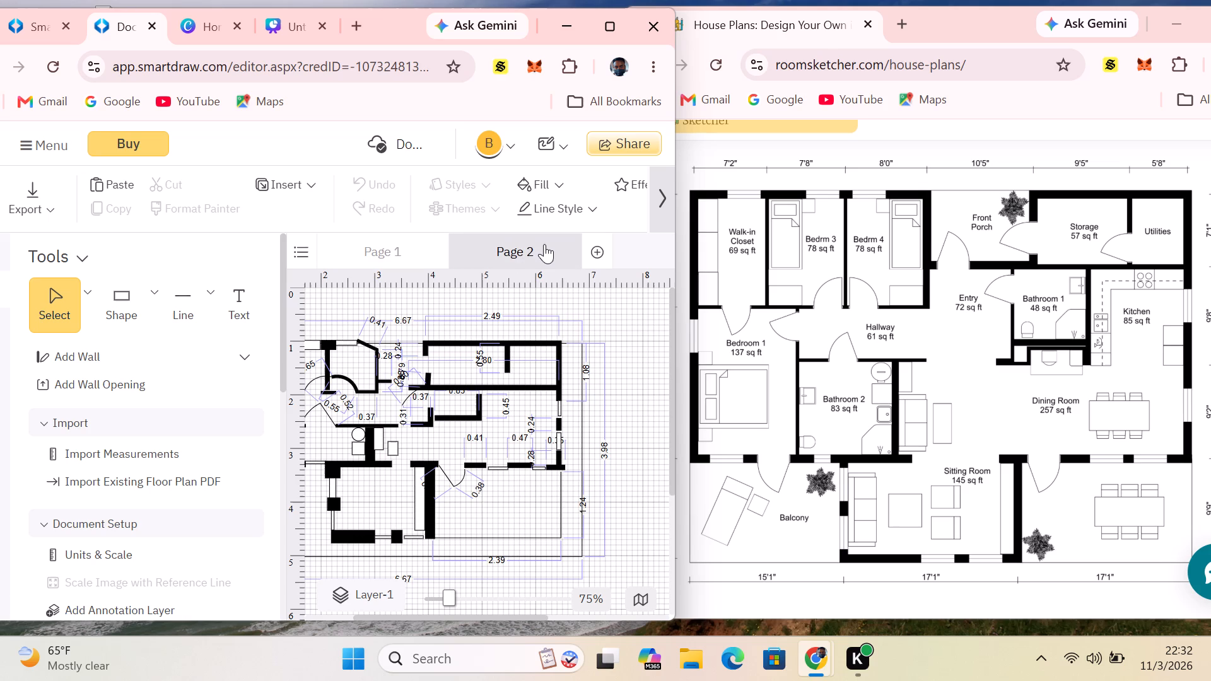
left_click(541, 245)
left_click(524, 248)
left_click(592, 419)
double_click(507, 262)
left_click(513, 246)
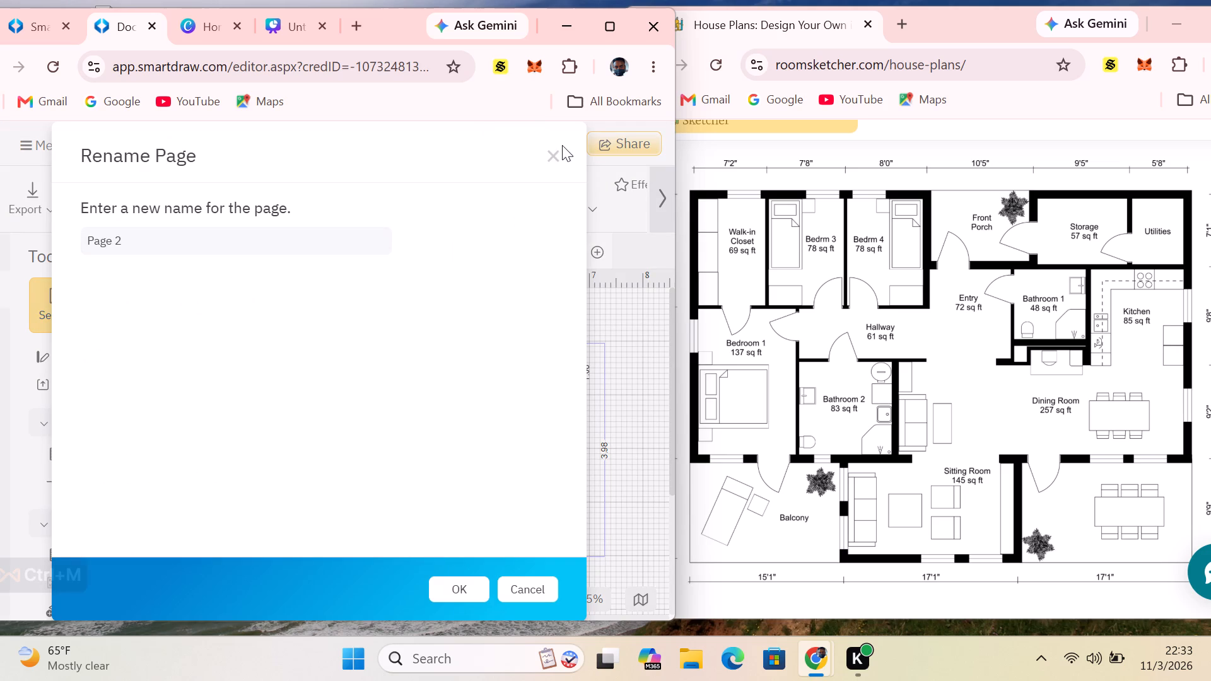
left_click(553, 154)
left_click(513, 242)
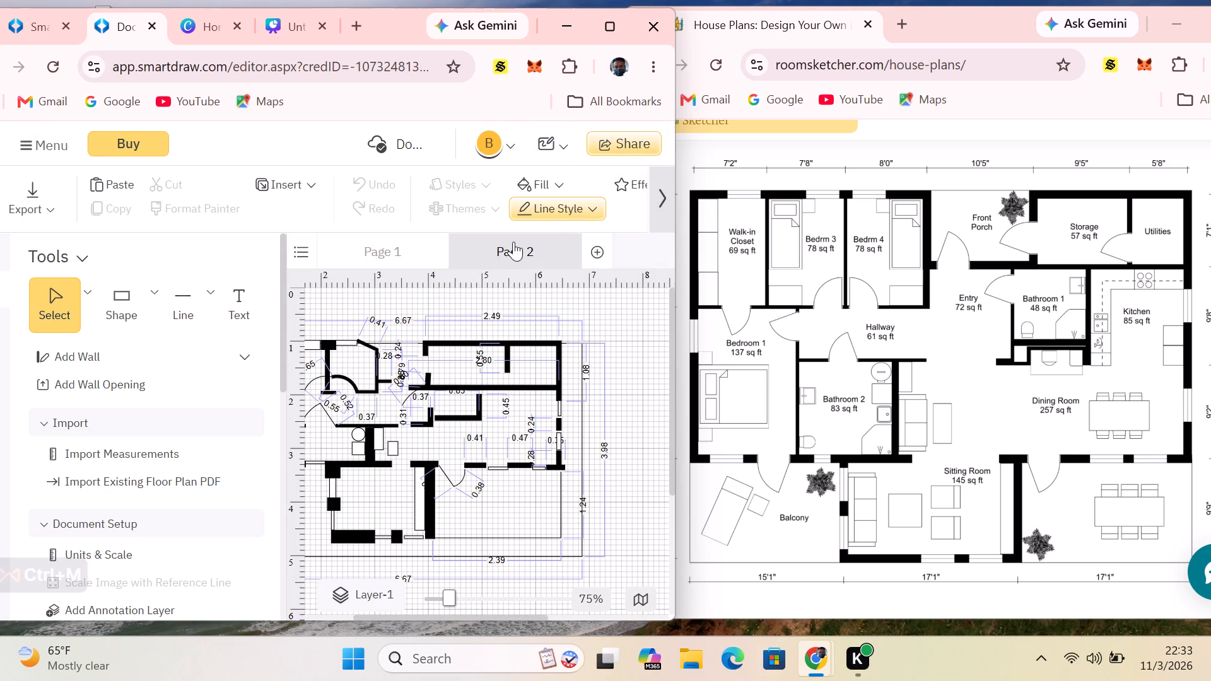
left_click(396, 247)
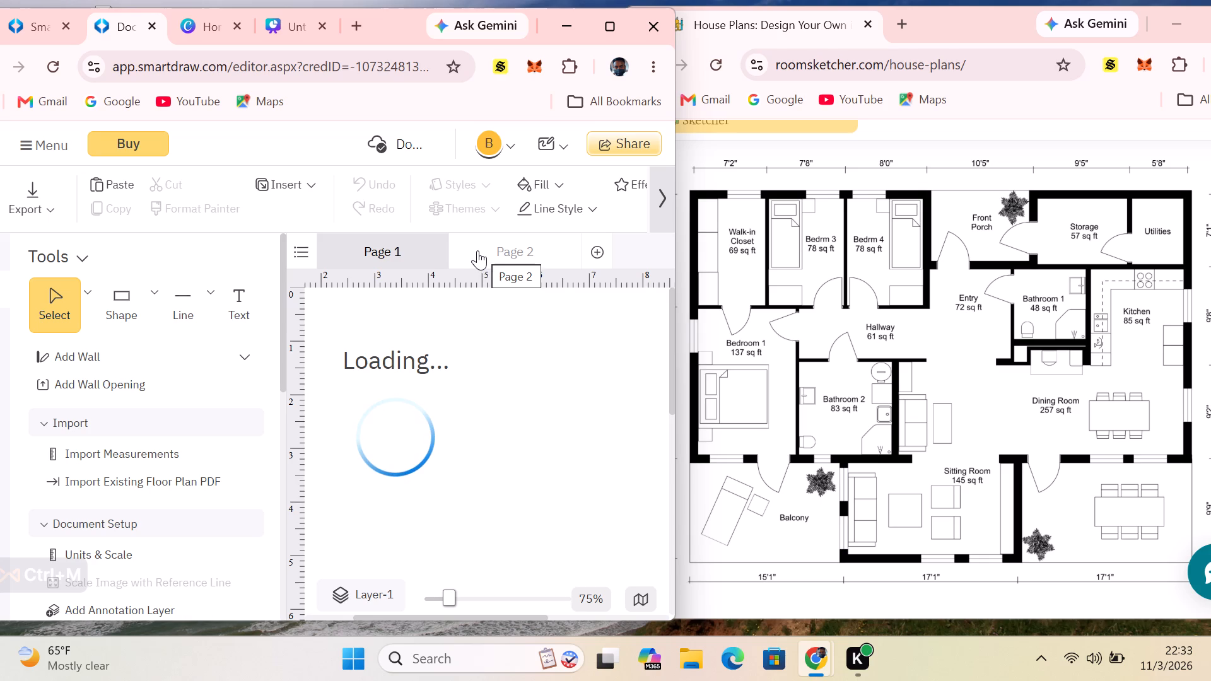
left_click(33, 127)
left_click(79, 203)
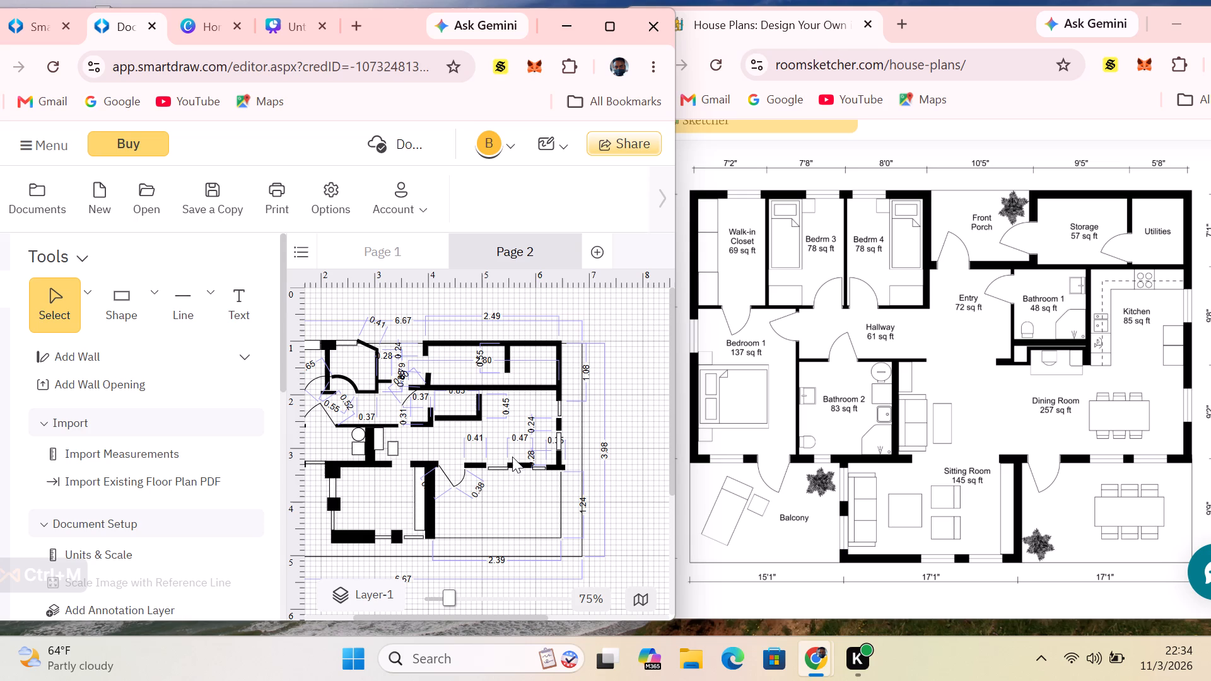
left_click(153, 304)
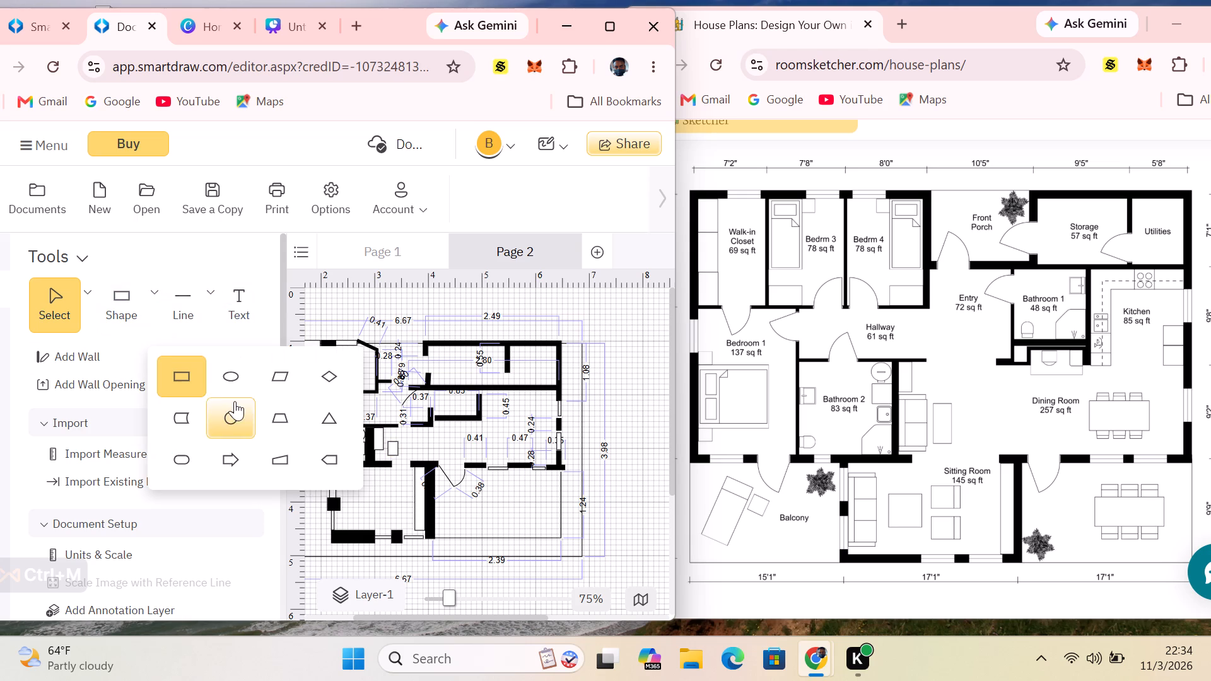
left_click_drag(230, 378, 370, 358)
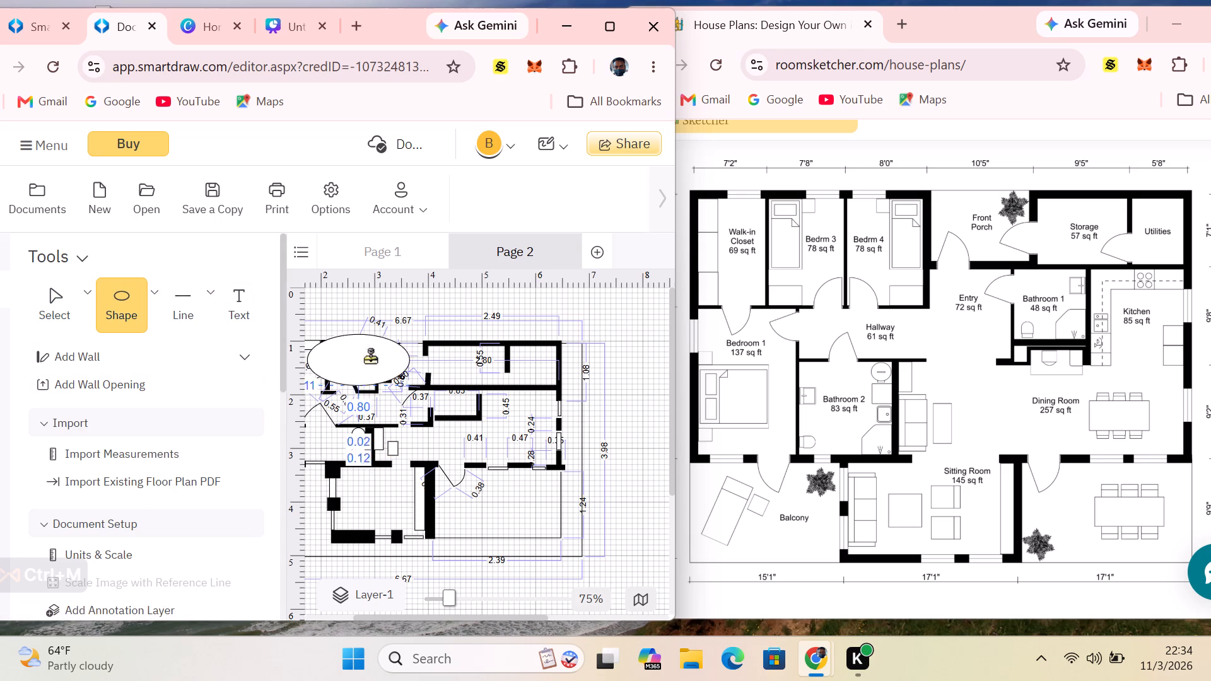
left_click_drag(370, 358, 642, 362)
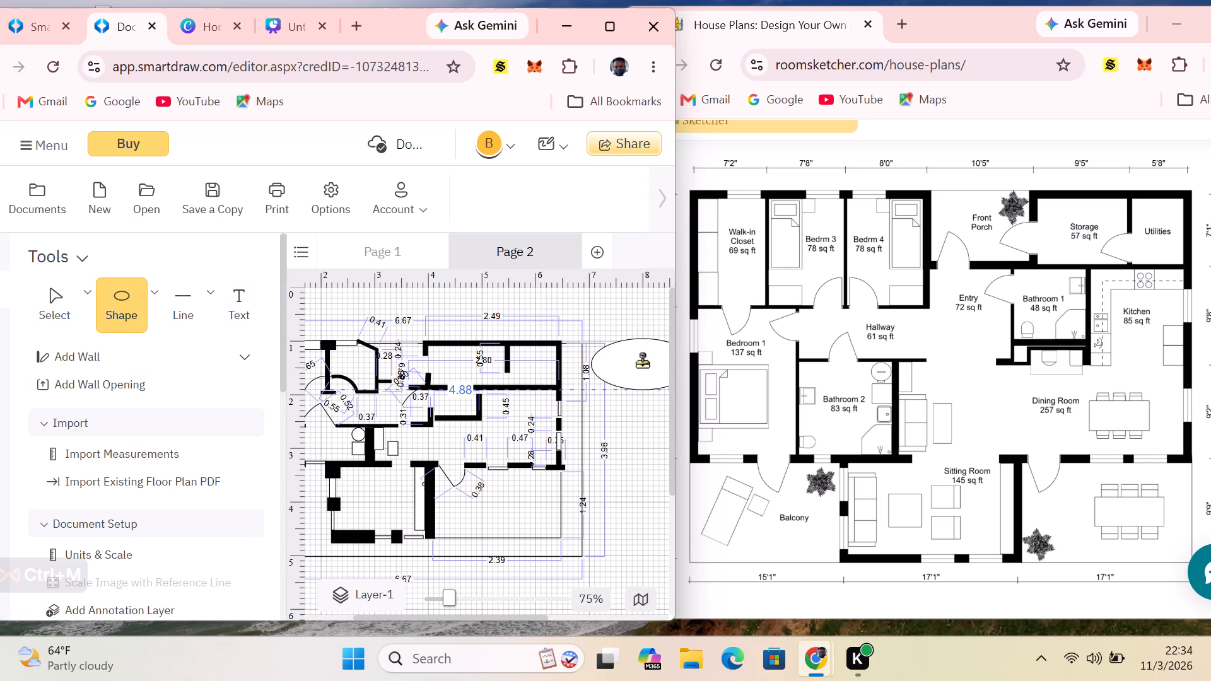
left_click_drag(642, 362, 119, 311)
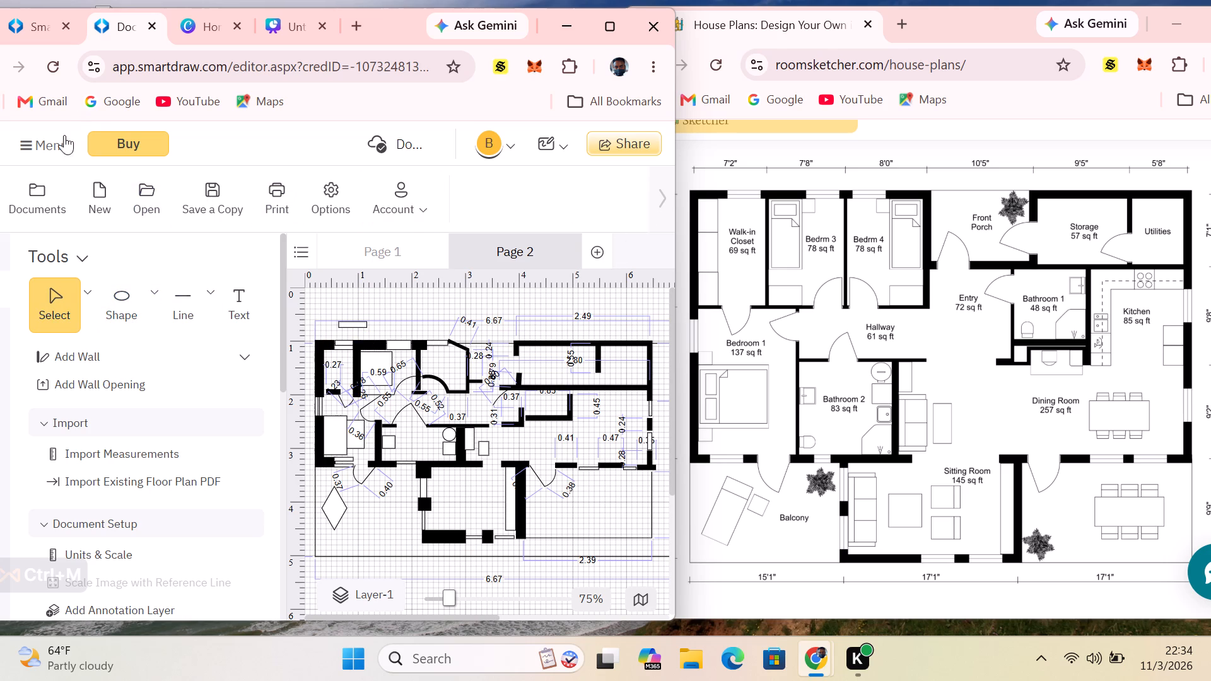
Open Document - 2 from the SmartDraw document list.
left_click(27, 149)
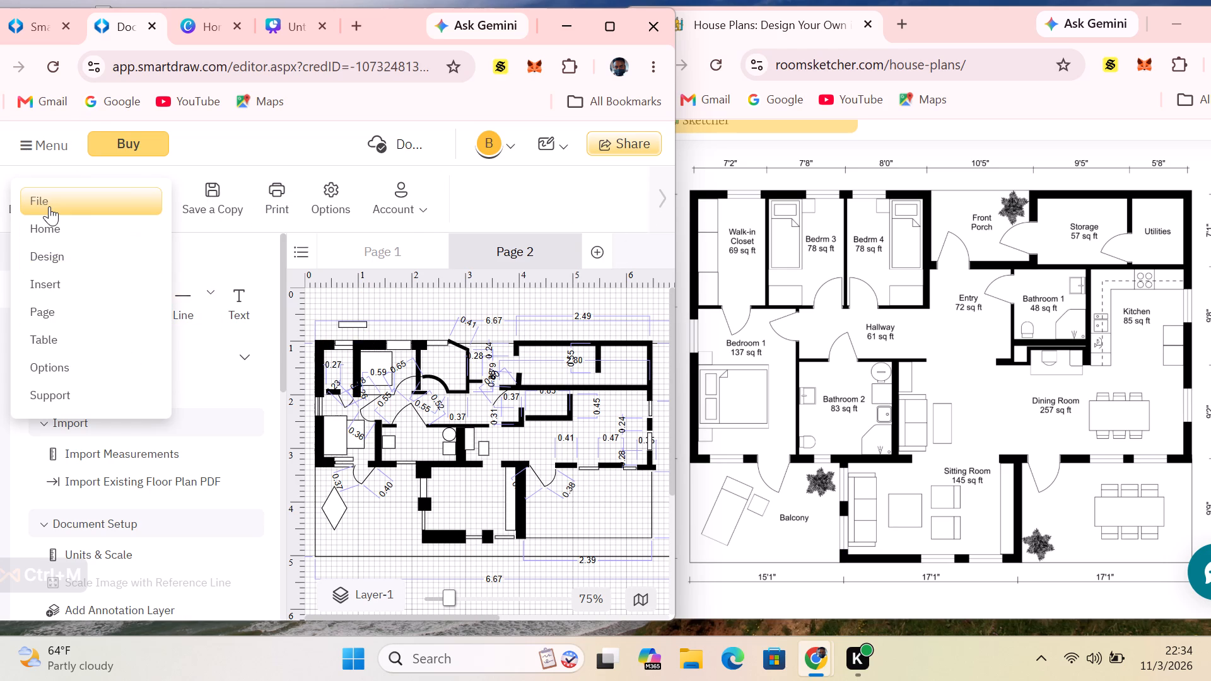
left_click(49, 206)
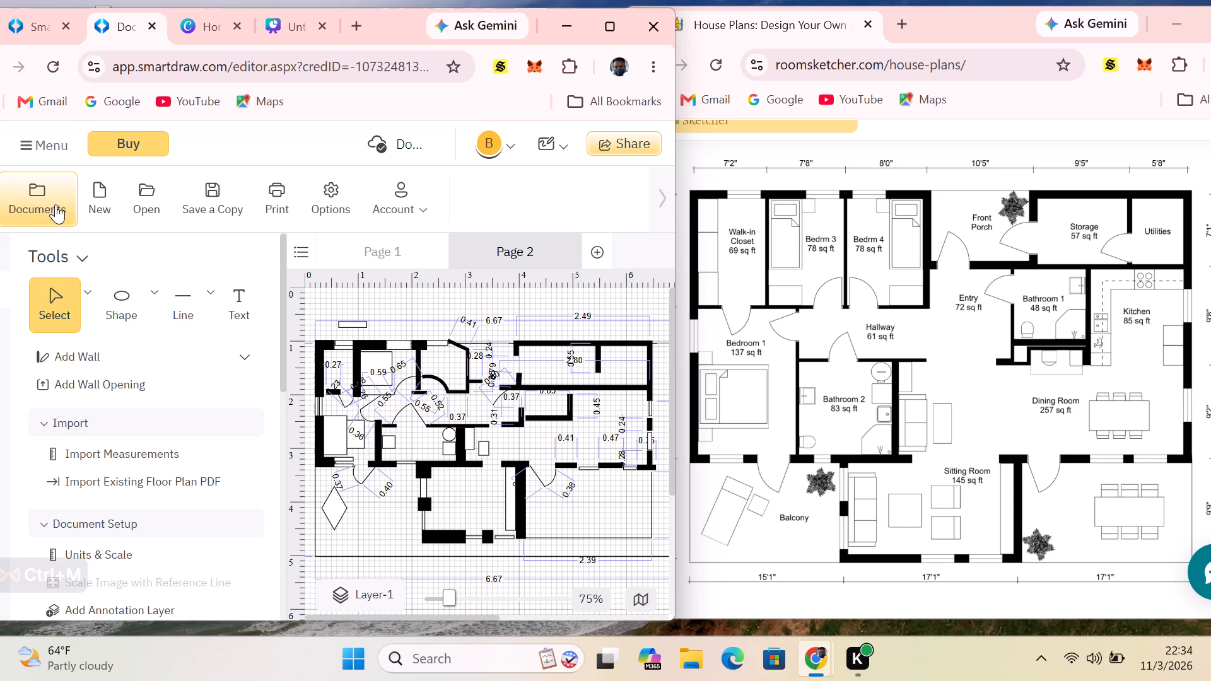
left_click(138, 194)
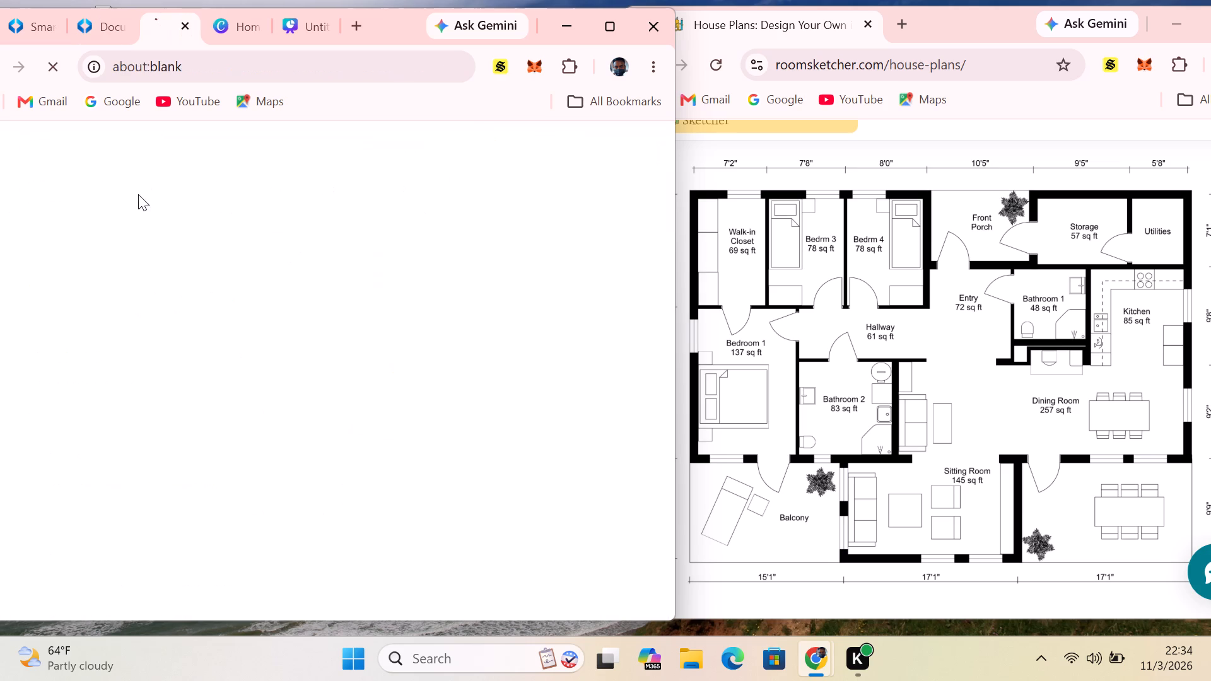
left_click(98, 28)
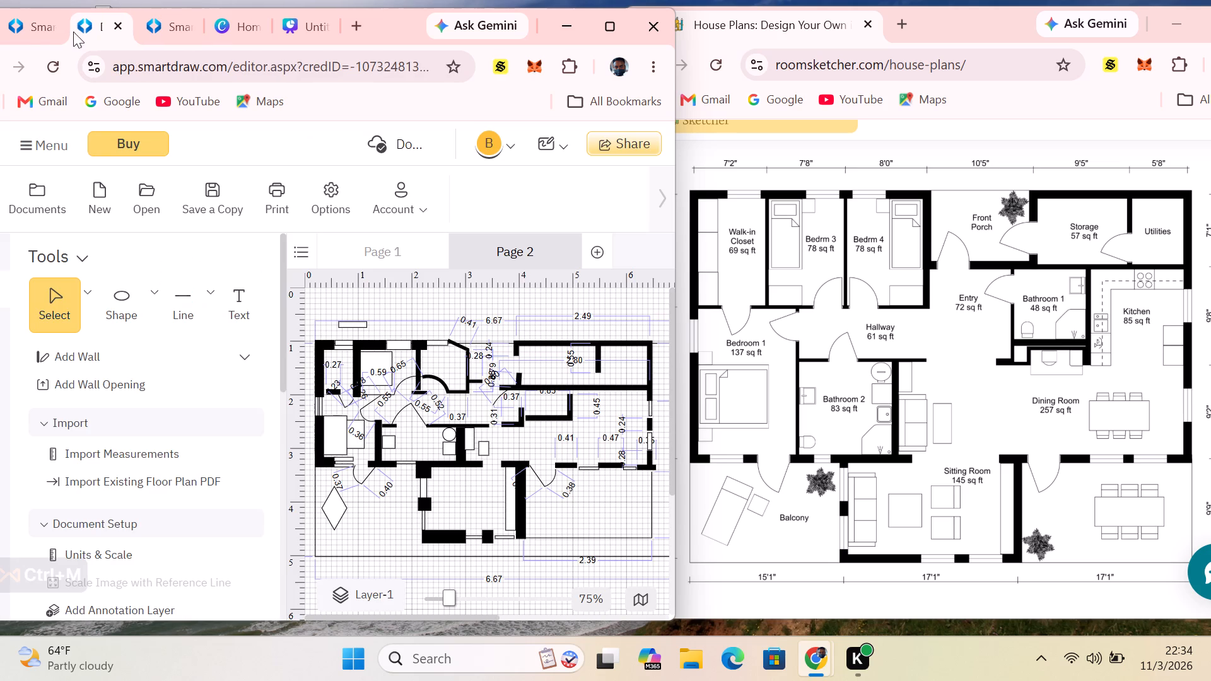
left_click(33, 33)
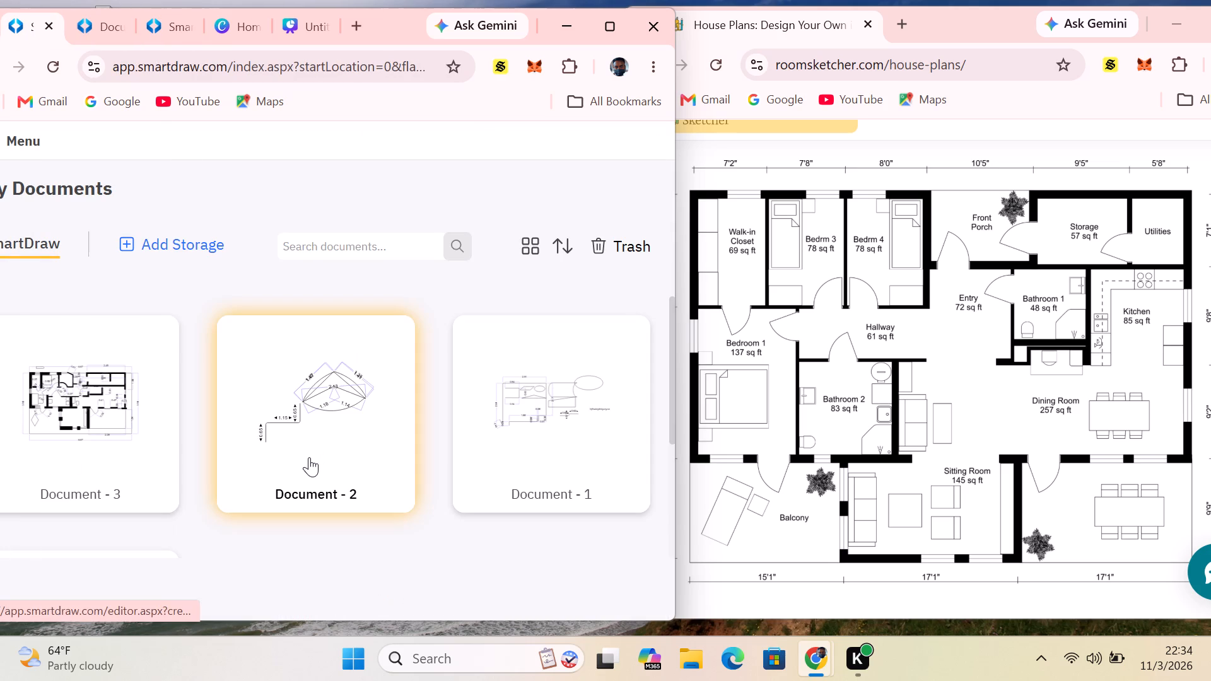
left_click(309, 457)
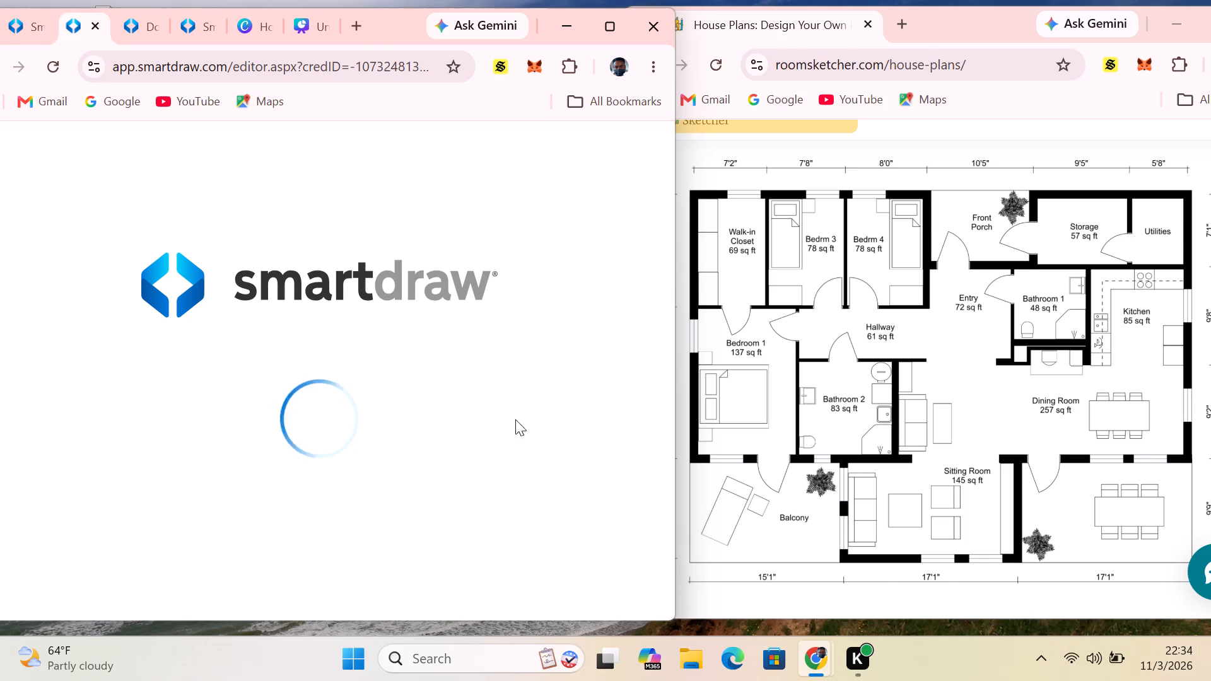
Go back to the "house design sketch plan" search results and reopen RoomSketcher's House Plans page.
left_click(850, 144)
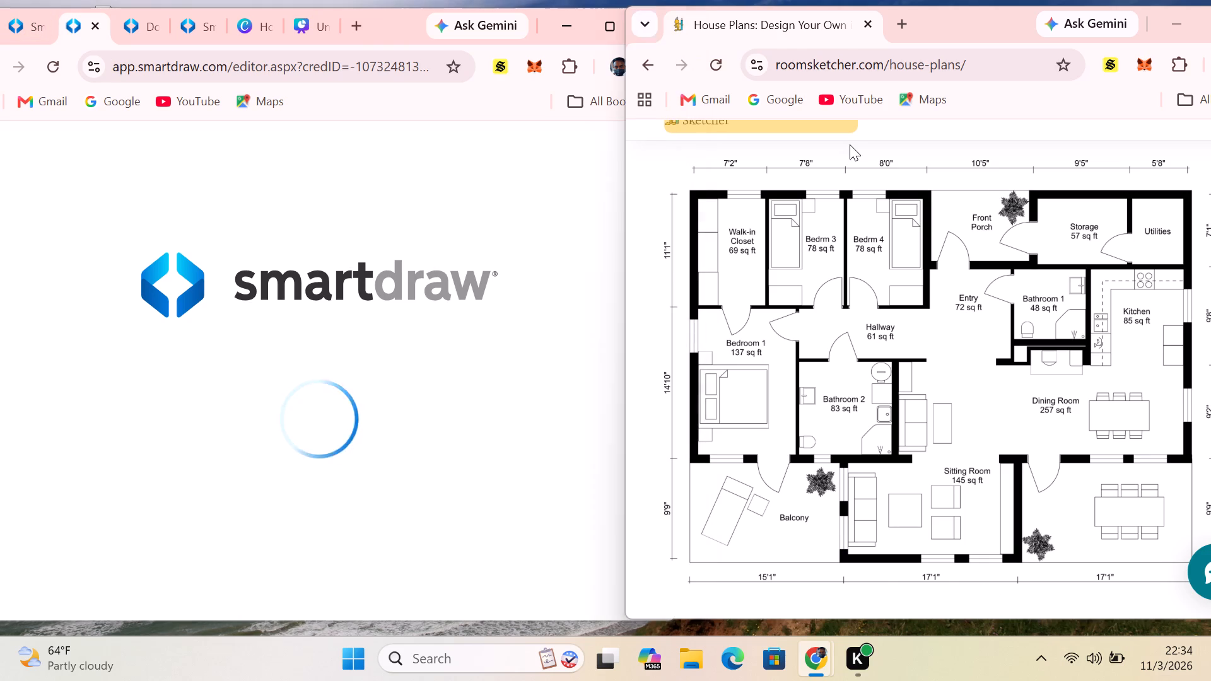
left_click(650, 67)
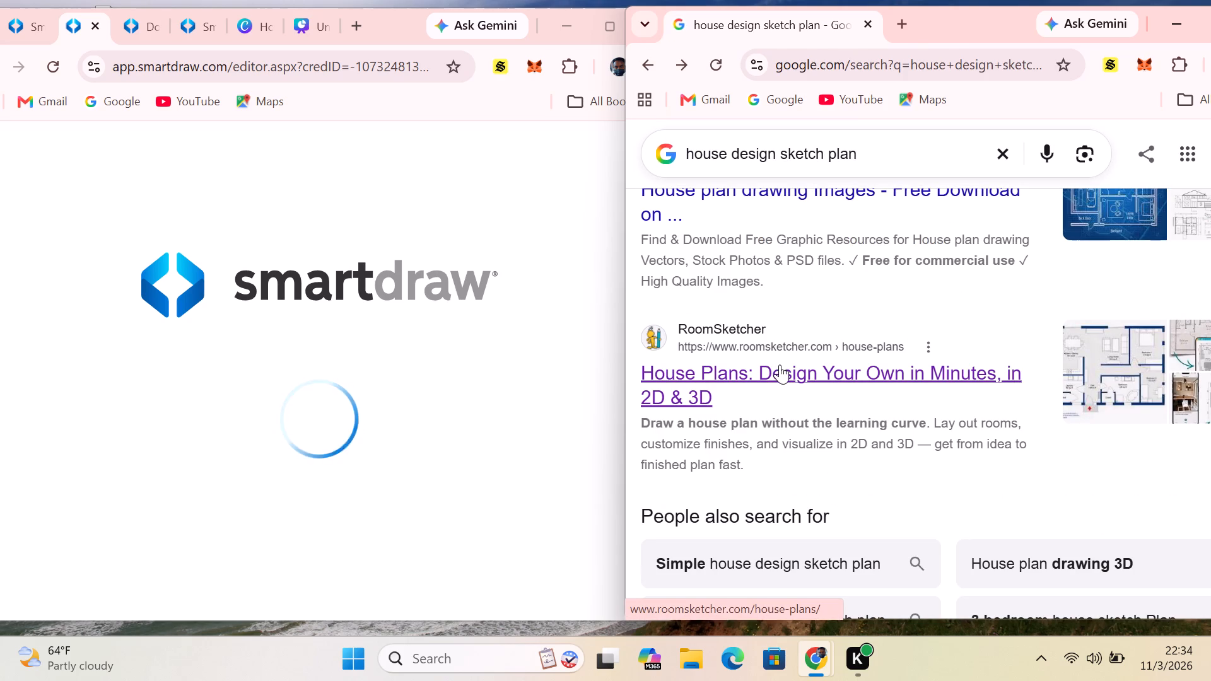
scroll(805, 388, "down", 5)
scroll(802, 389, "up", 5)
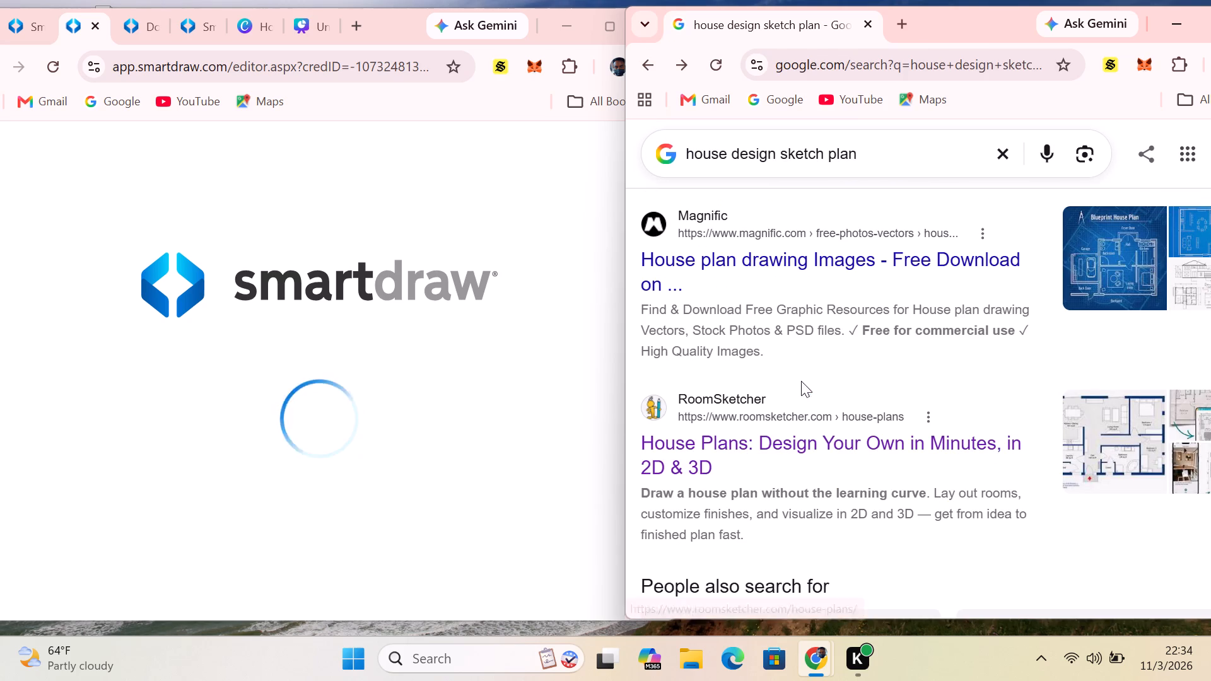
left_click(819, 443)
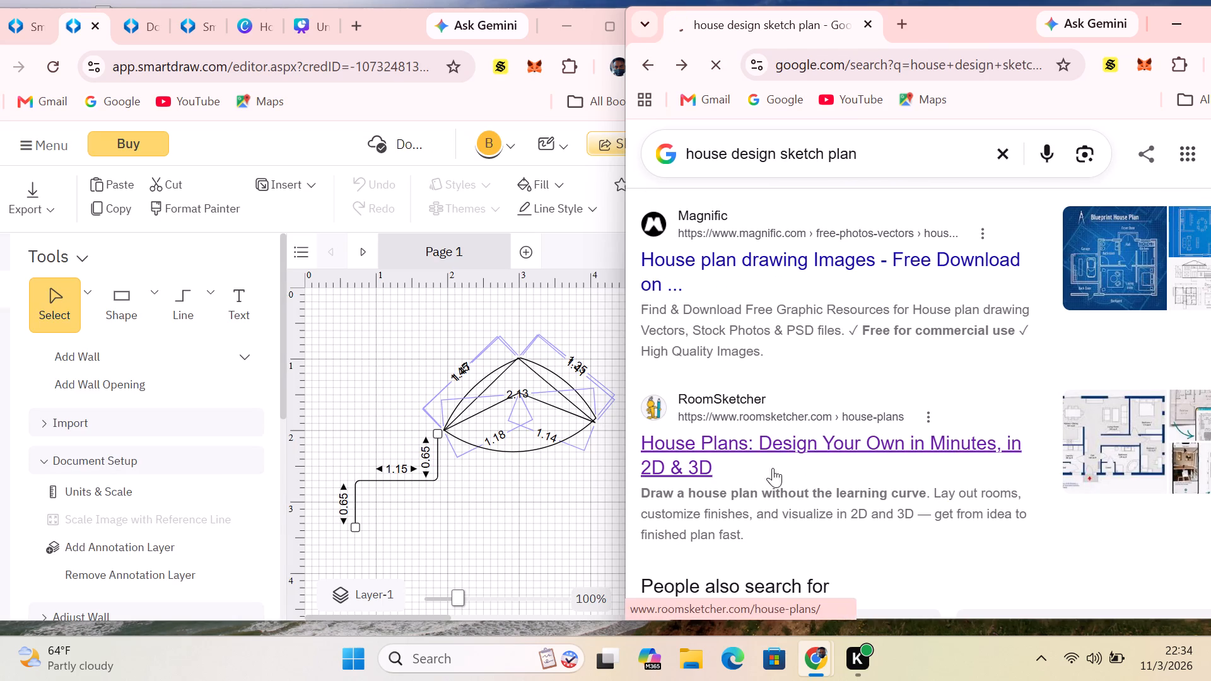
Delete the fan-shaped figure of arcs and lines, with its dimensions, from Page 1 of Document - 2.
left_click(476, 378)
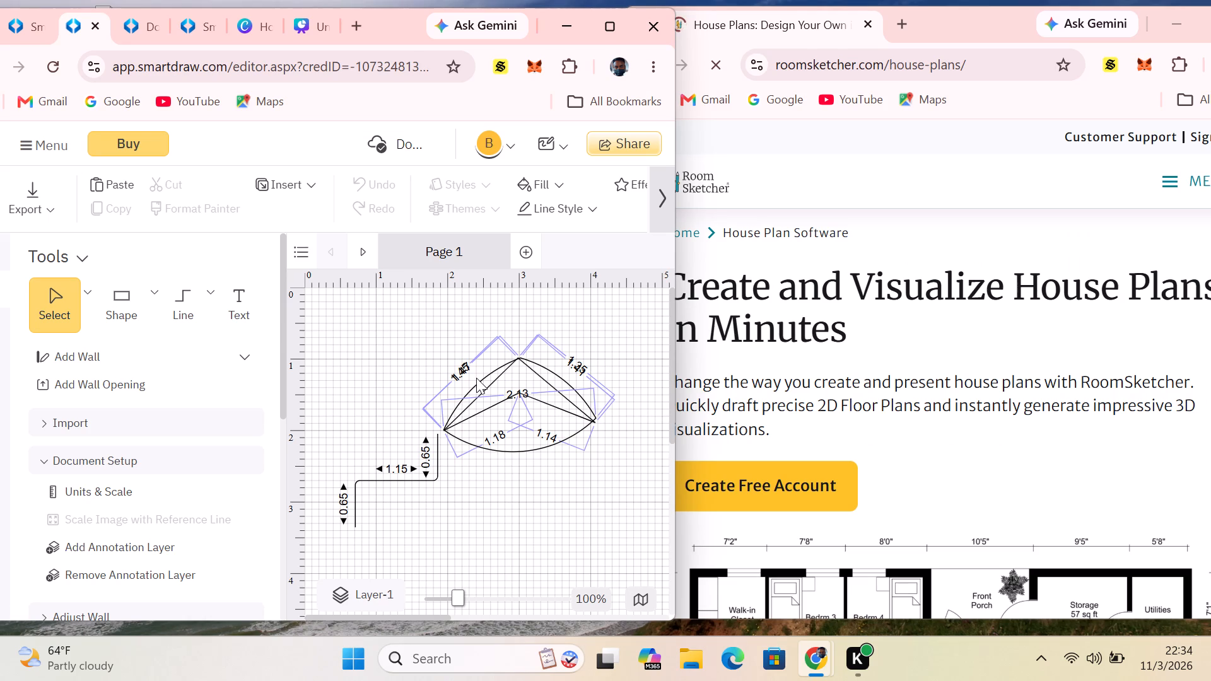
key("Delete")
left_click_drag(360, 338, 528, 617)
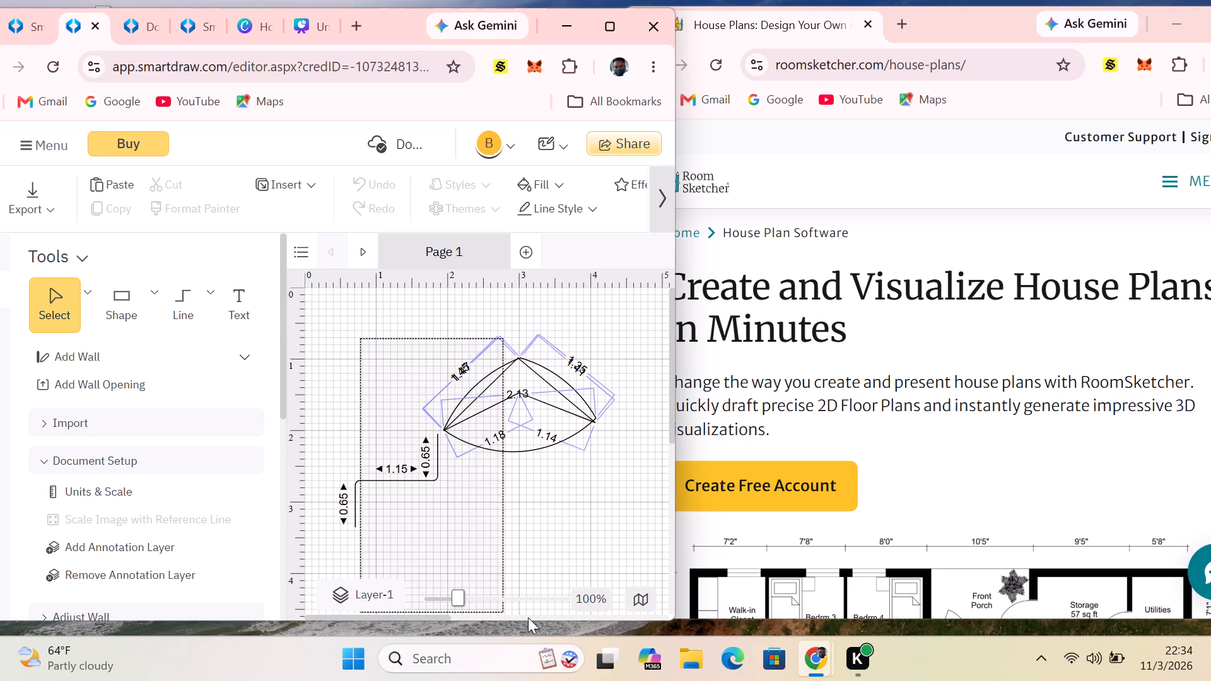
left_click_drag(528, 617, 597, 493)
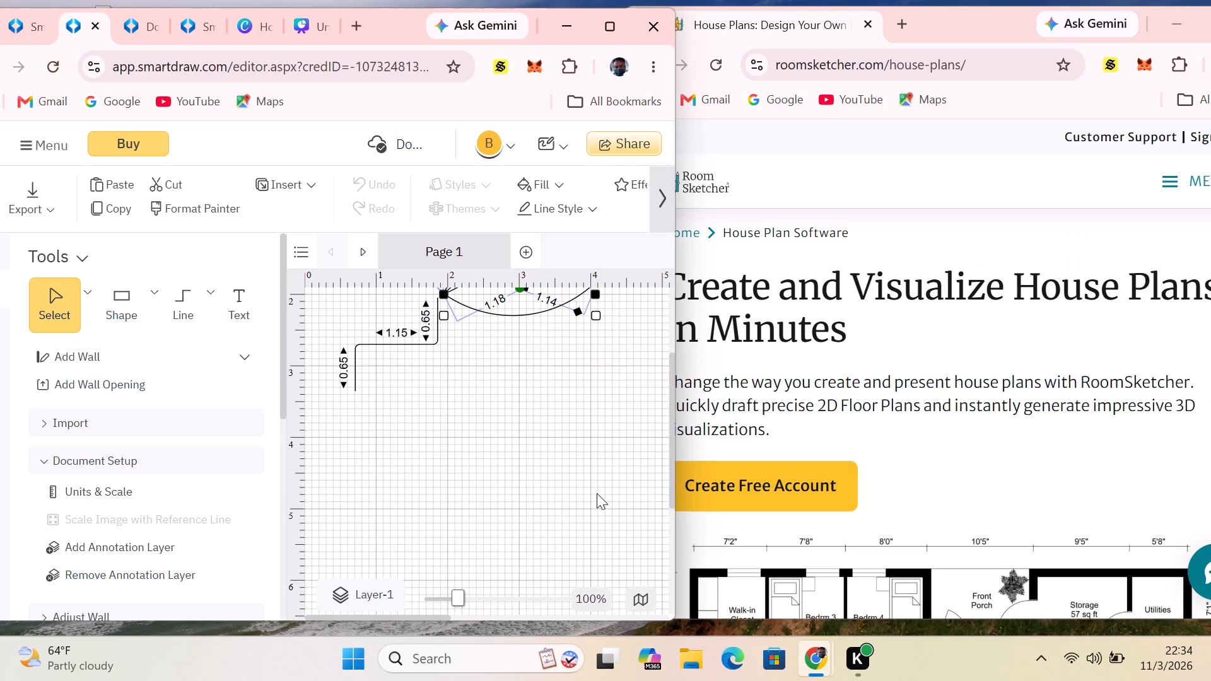
key("Delete")
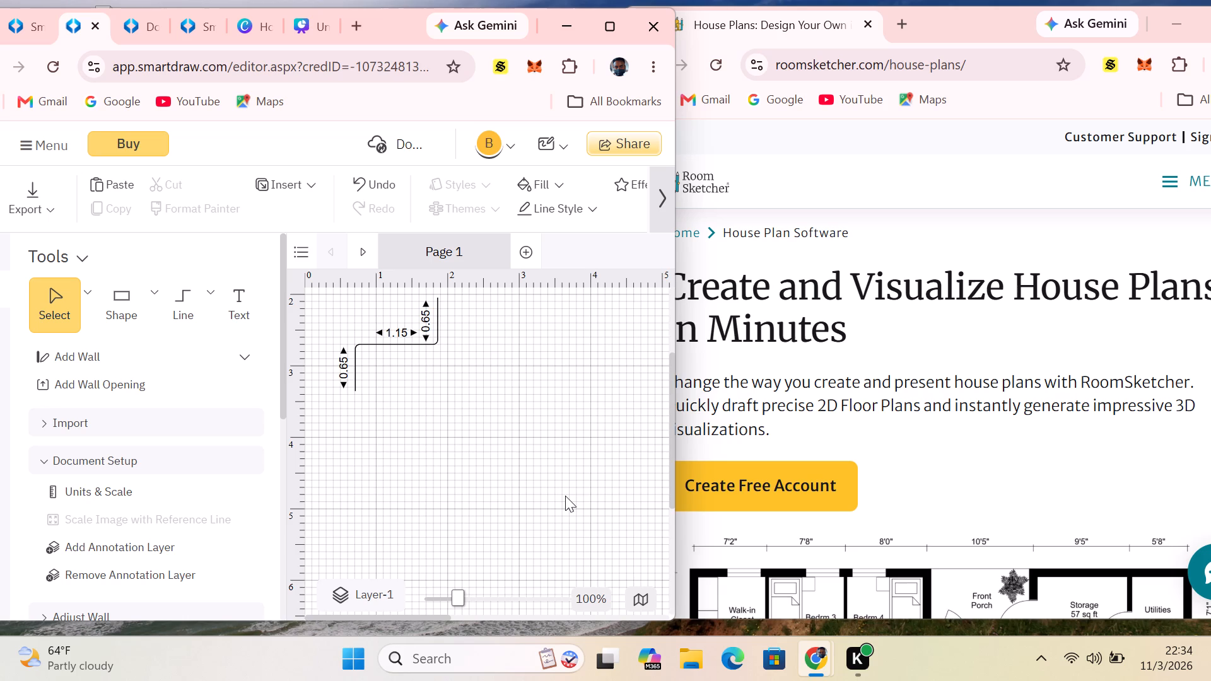
Delete the stepped line and its dimensions from Page 1 of Document - 2.
scroll(565, 496, "up", 3)
left_click_drag(479, 426, 321, 521)
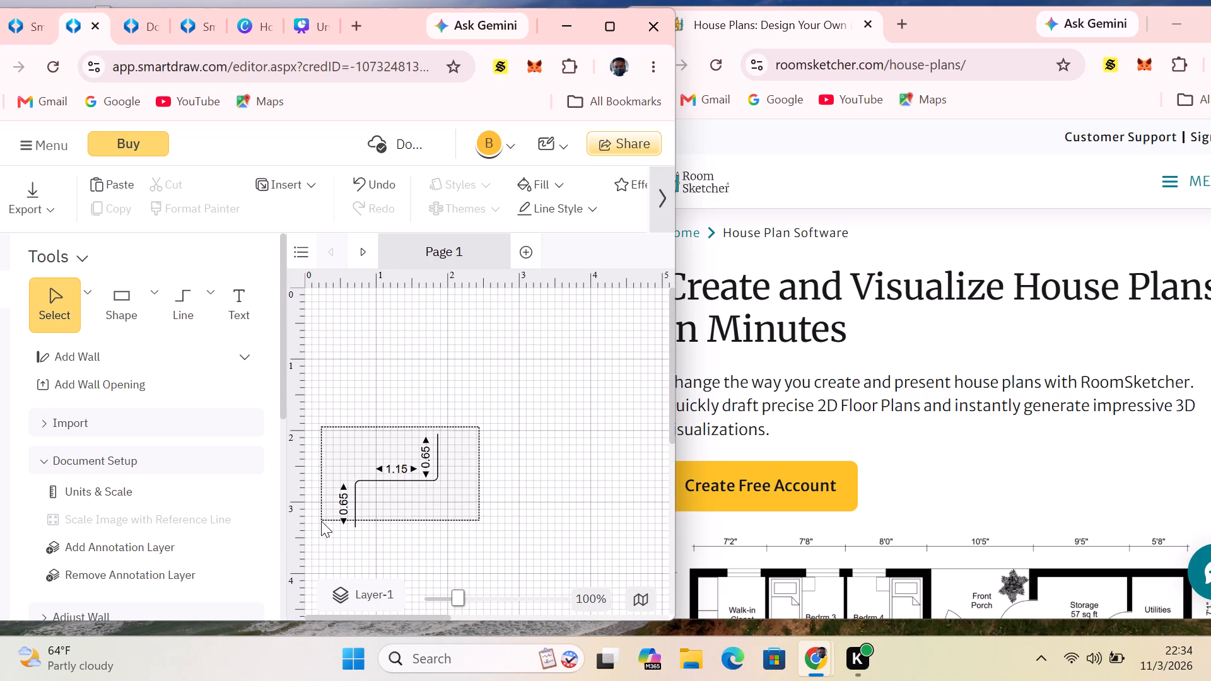
left_click_drag(321, 521, 316, 541)
key("Delete")
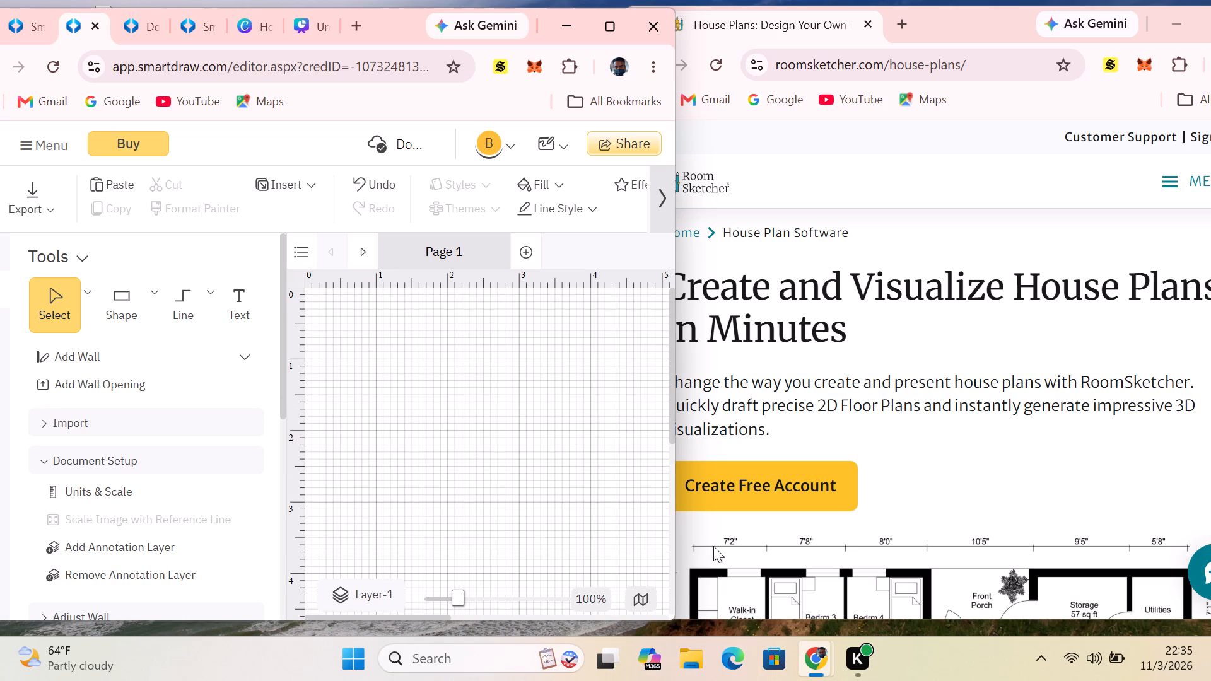
Browse RoomSketcher's House Plans page down to the 2D House Plans section and open its 2D floor plans page.
scroll(889, 474, "down", 10)
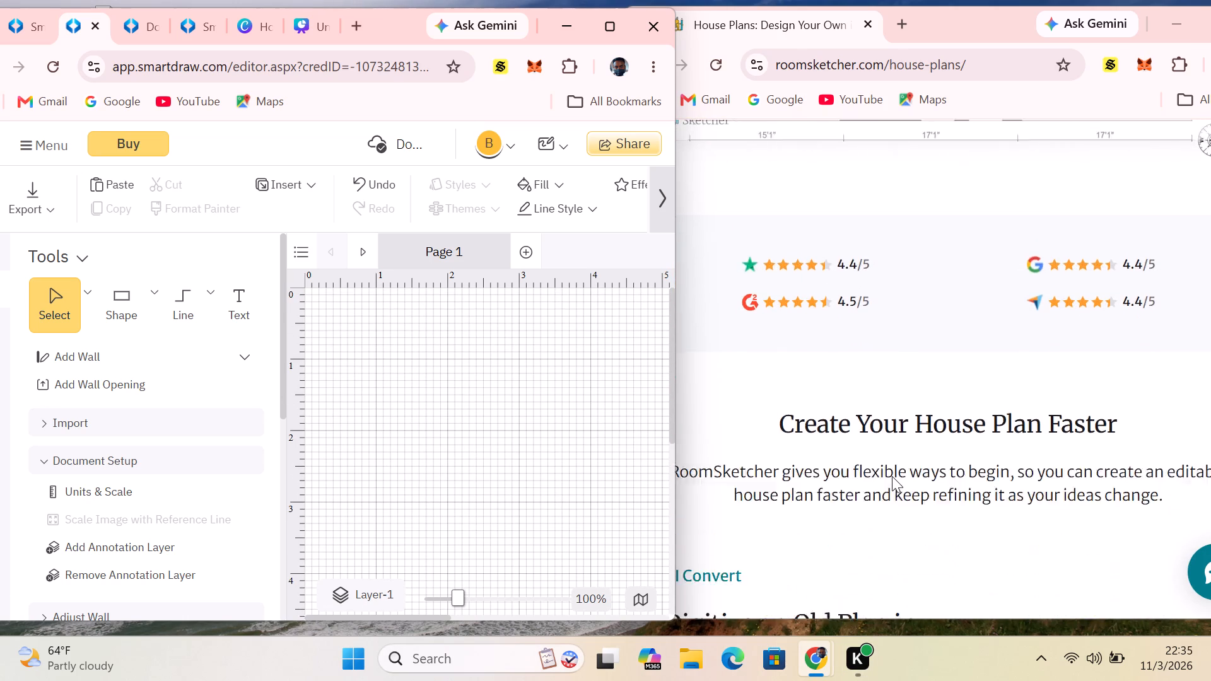
scroll(892, 476, "down", 8)
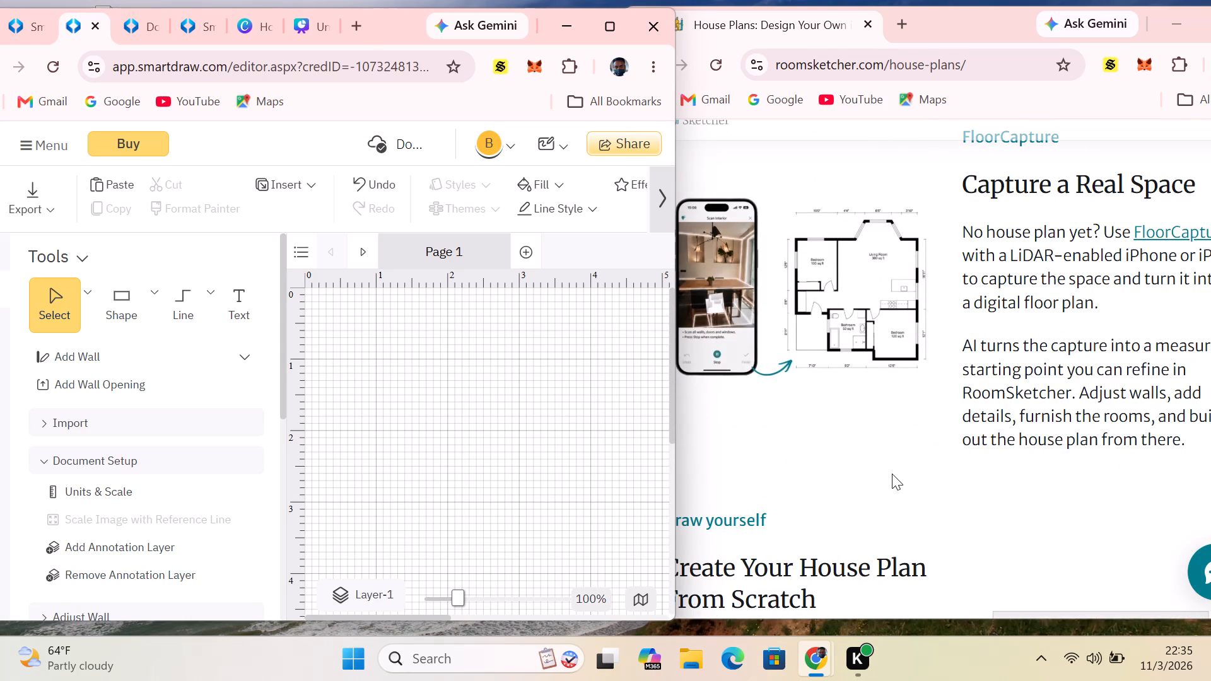
scroll(892, 474, "down", 8)
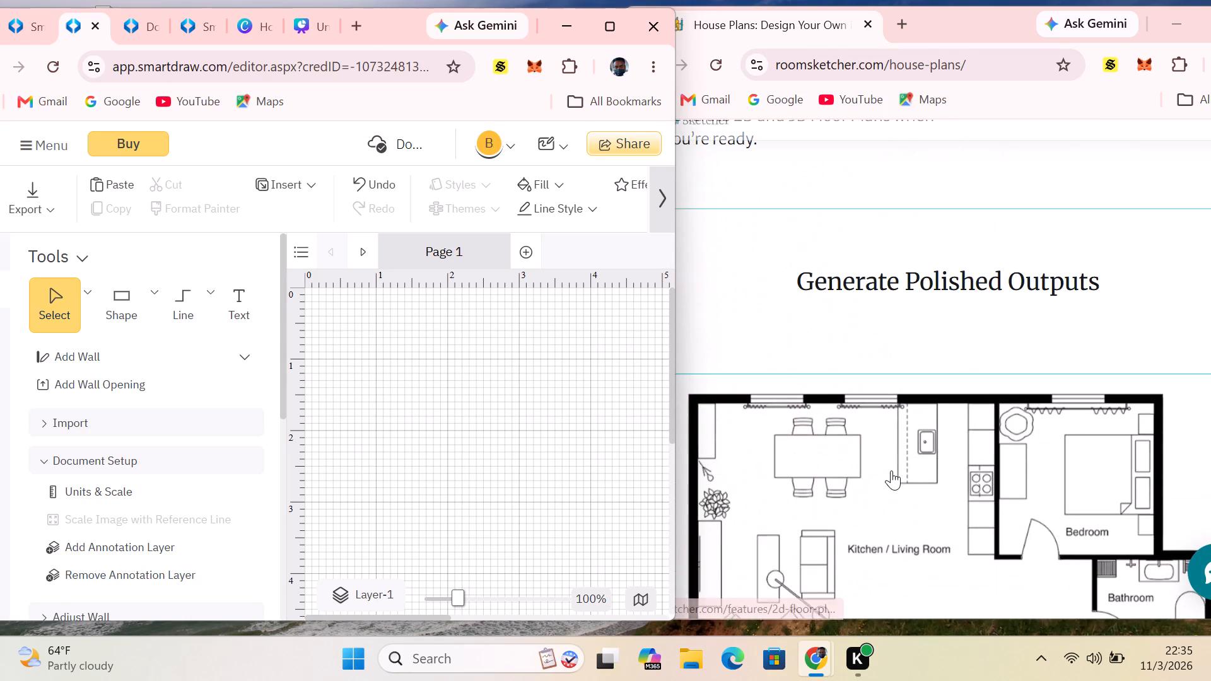
scroll(891, 470, "down", 2)
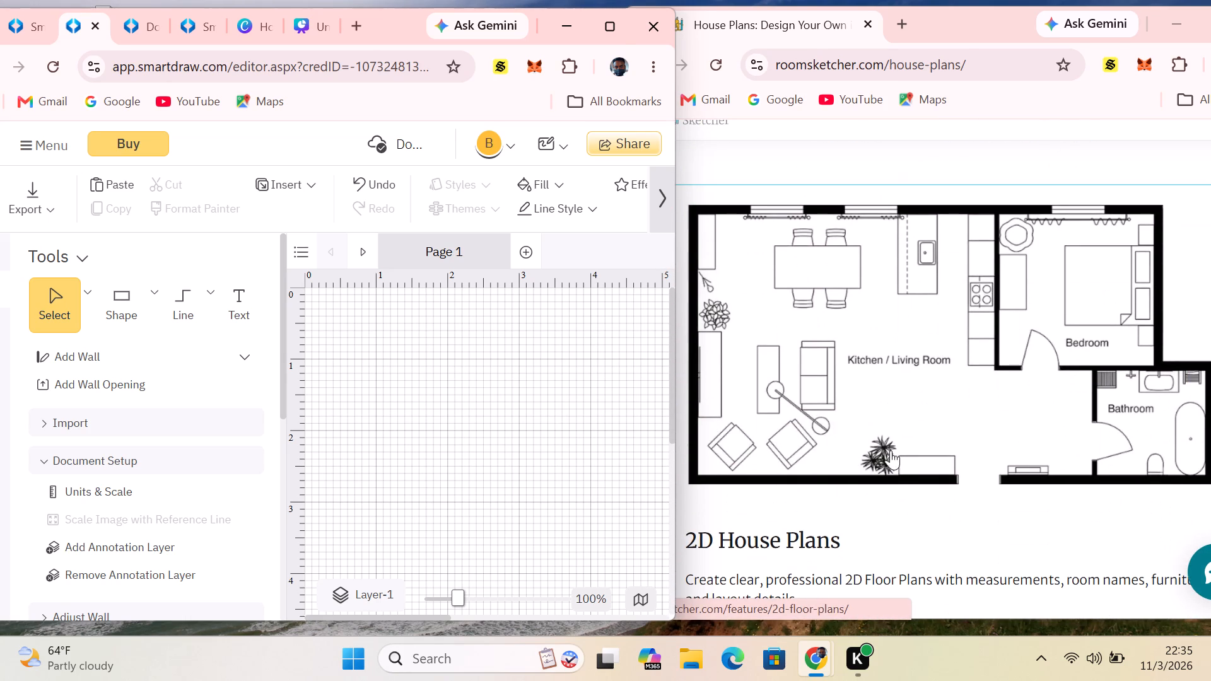
left_click(877, 417)
scroll(869, 429, "down", 5)
scroll(869, 431, "up", 2)
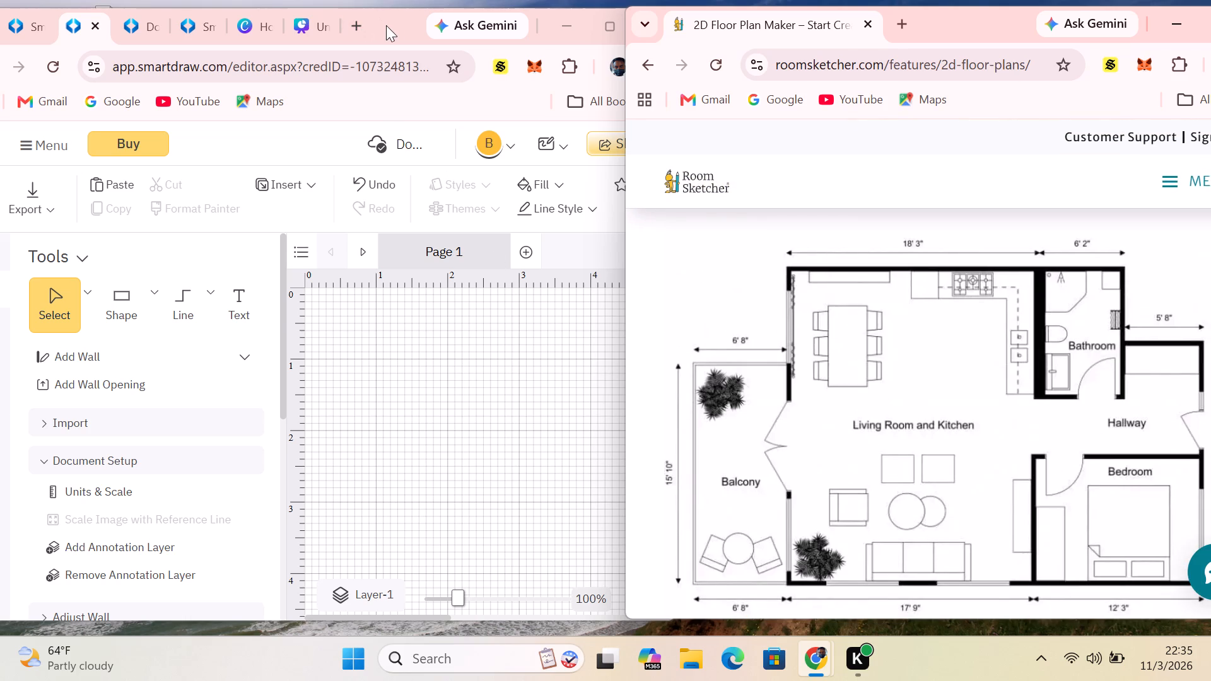
Arrange the drawing window beside the RoomSketcher window and bring the whole dimensioned 2D floor plan into view.
left_click_drag(387, 25, 296, 22)
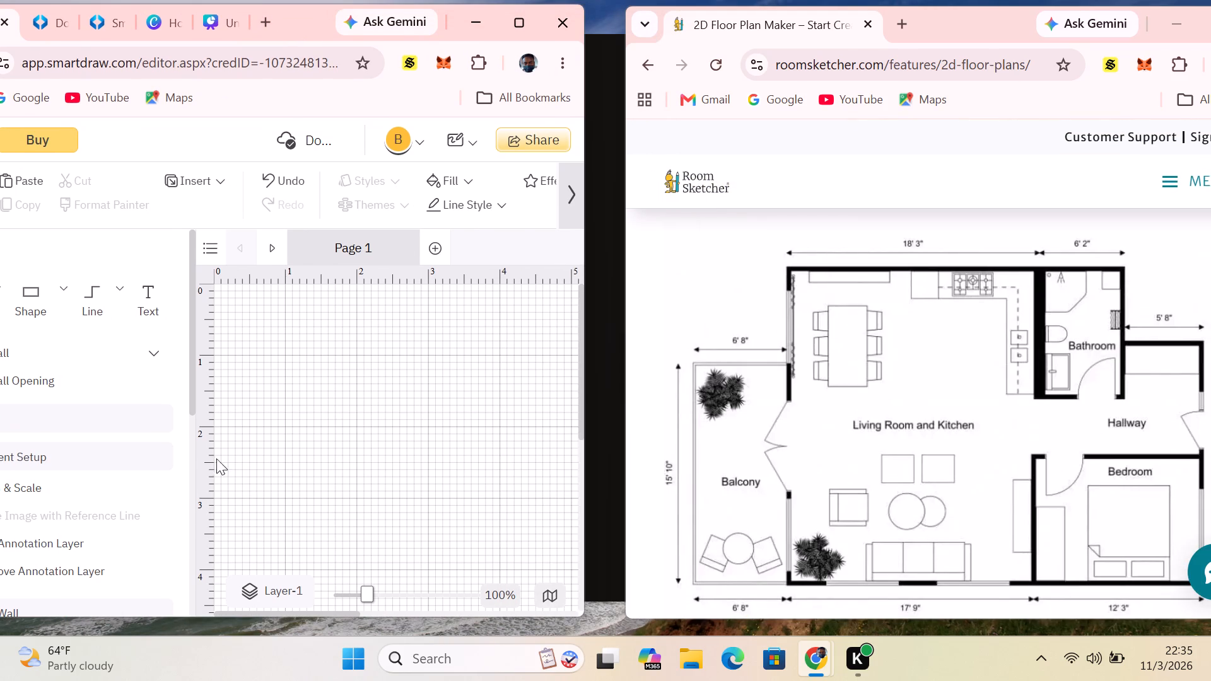
left_click_drag(307, 14, 337, 13)
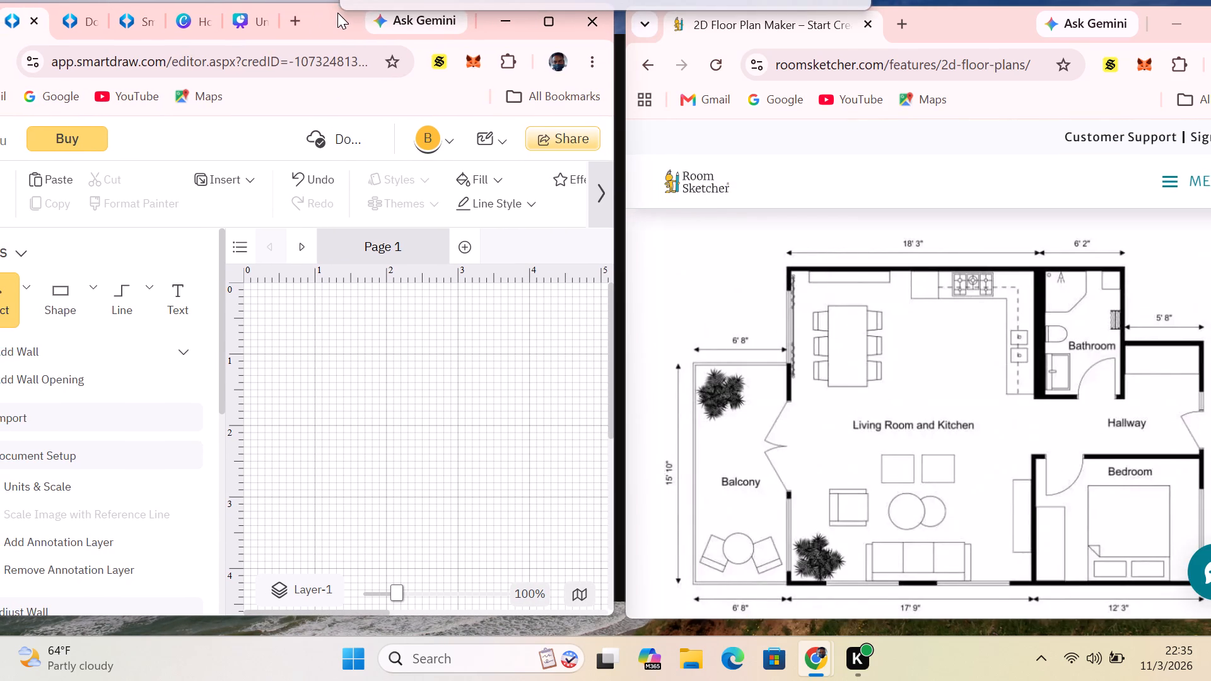
left_click_drag(337, 13, 339, 13)
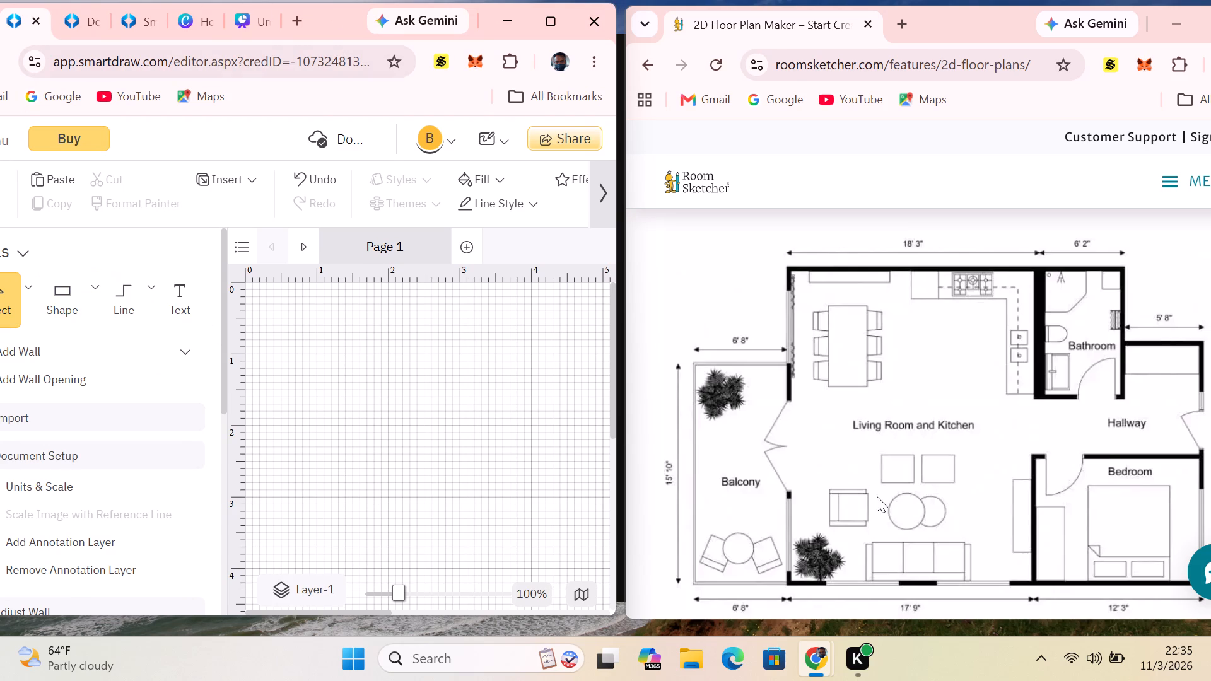
scroll(877, 496, "down", 1)
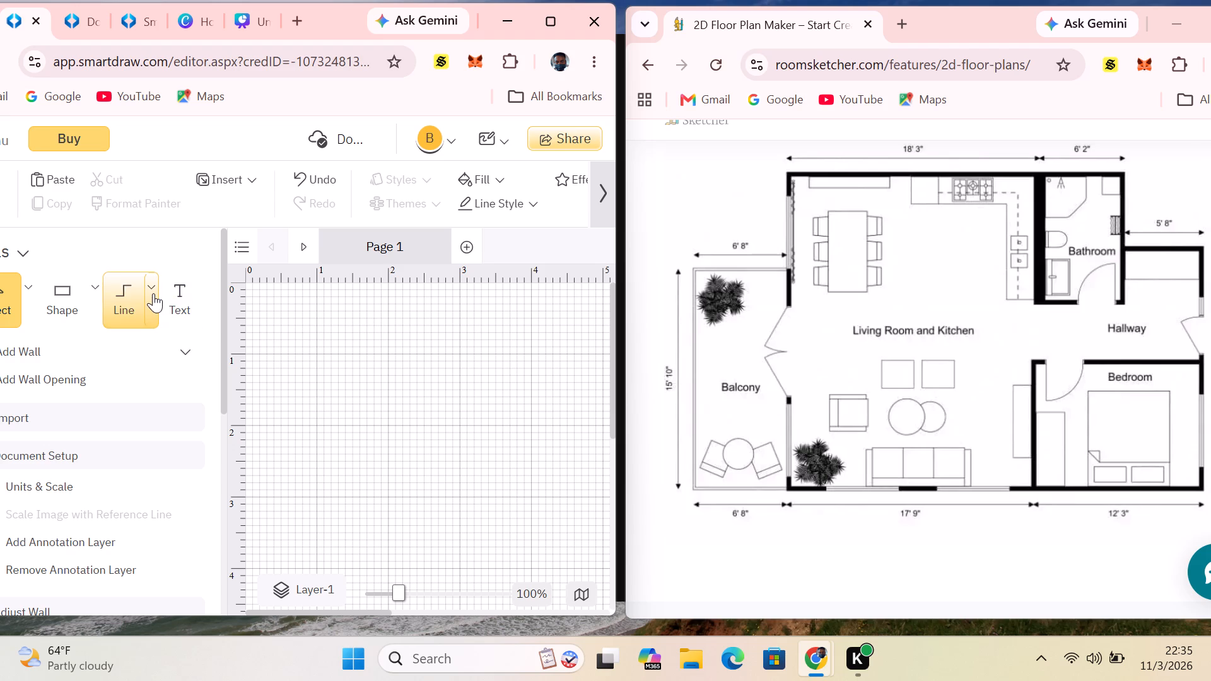
Draw a thin vertical rectangle about 2.6 units long near the page's left edge as the balcony's outer wall.
left_click(93, 291)
left_click(145, 370)
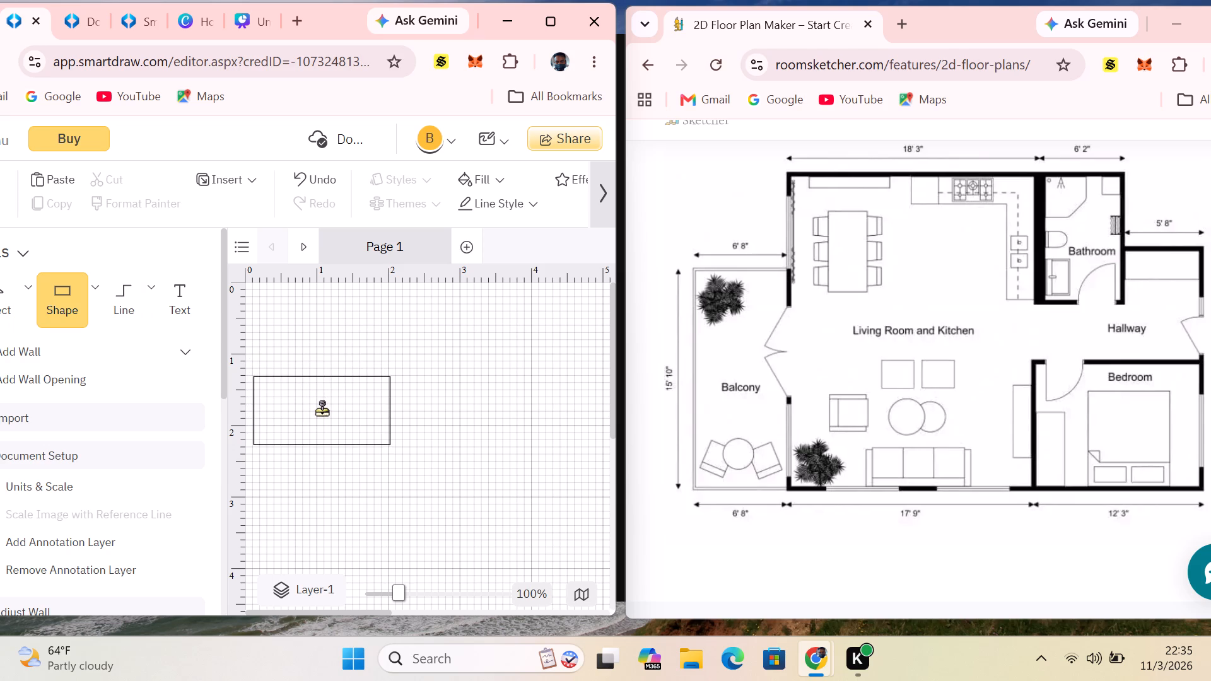
left_click(322, 409)
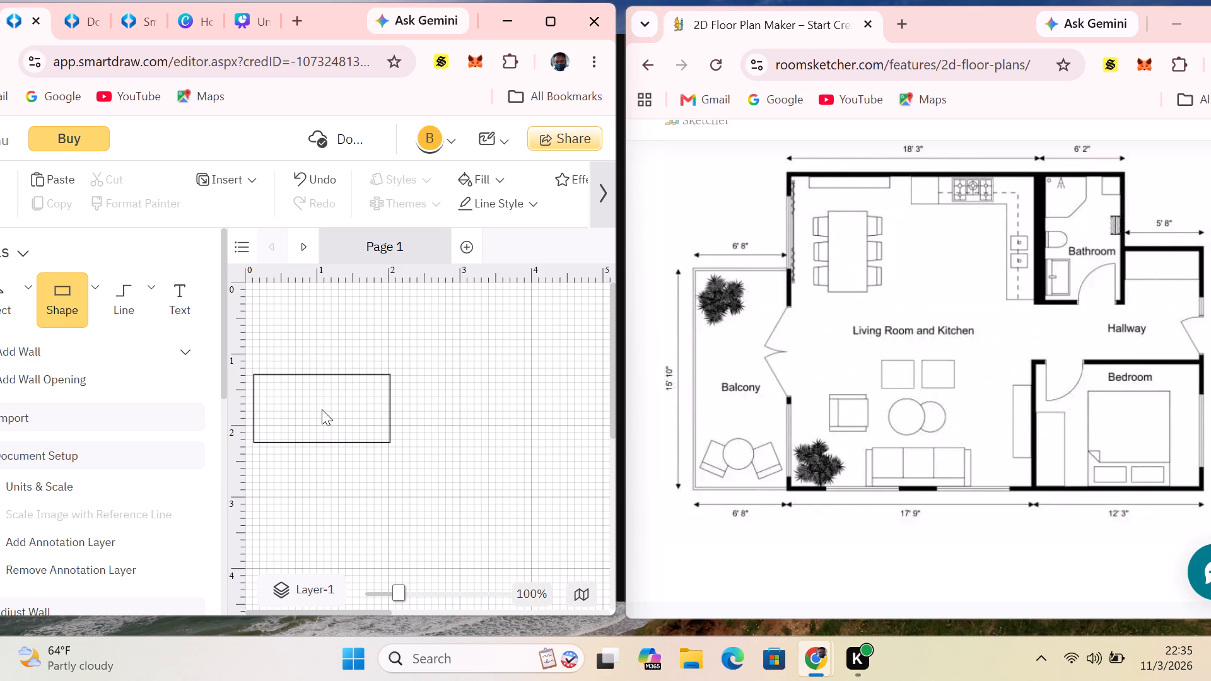
left_click_drag(391, 412, 264, 408)
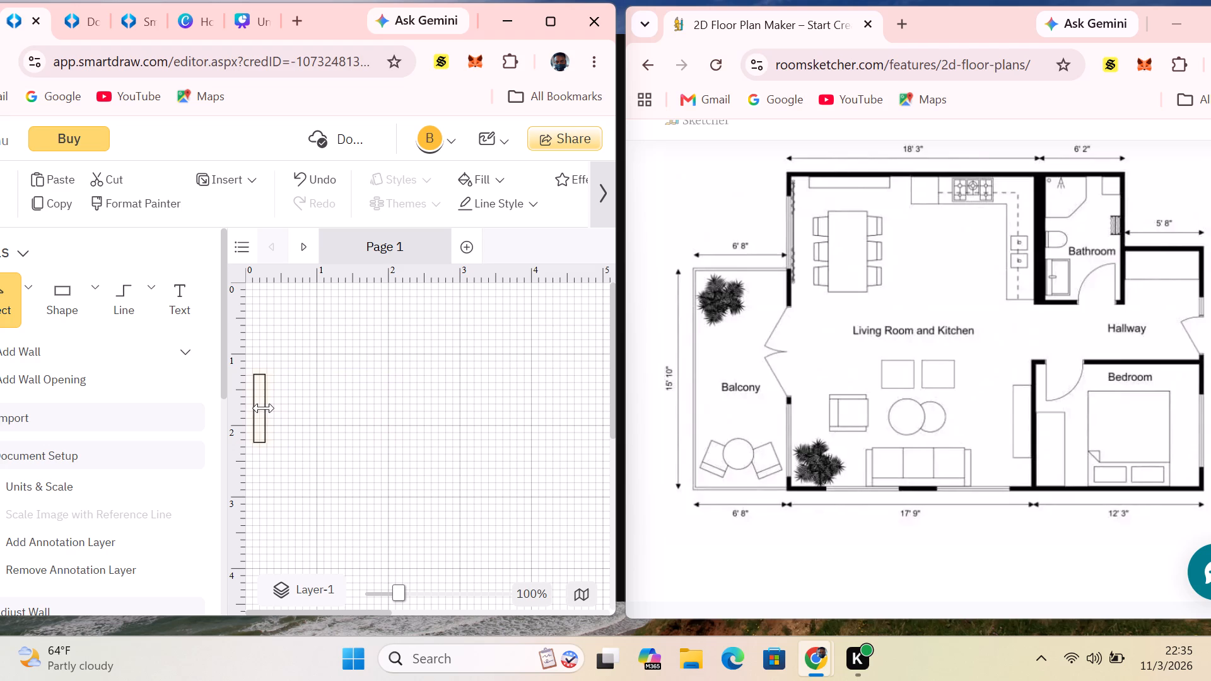
left_click_drag(264, 408, 255, 408)
left_click_drag(254, 441, 244, 548)
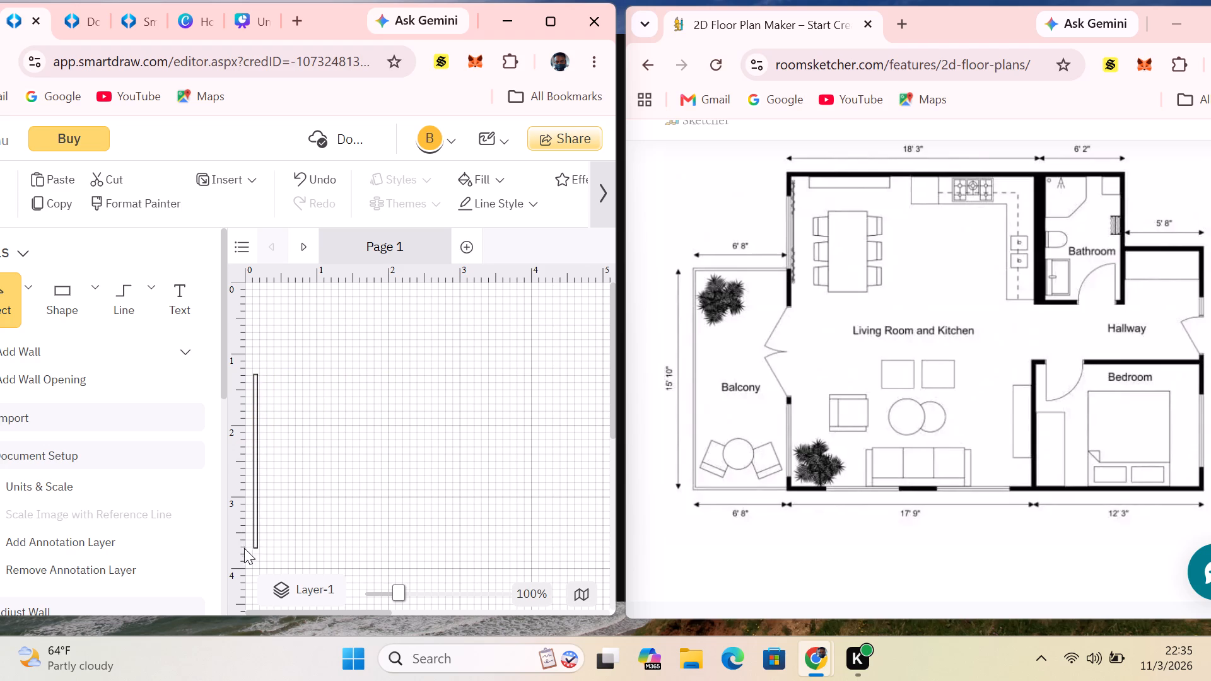
left_click_drag(244, 548, 248, 561)
left_click_drag(248, 561, 249, 561)
left_click(336, 496)
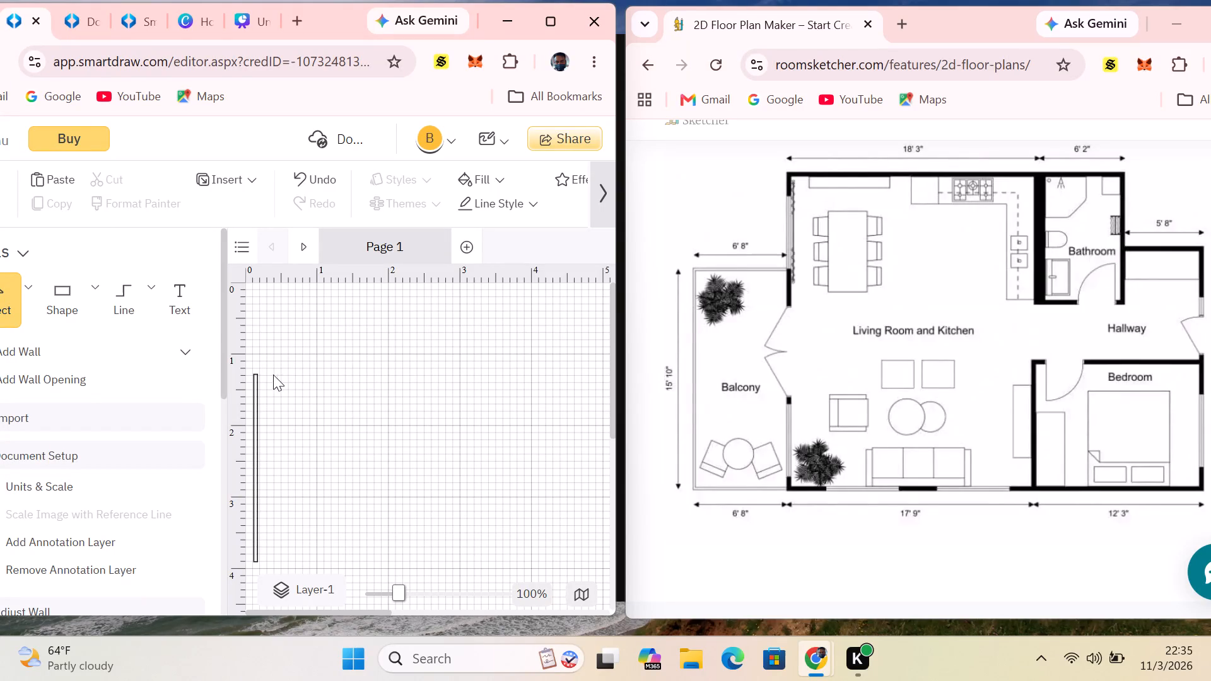
left_click(66, 298)
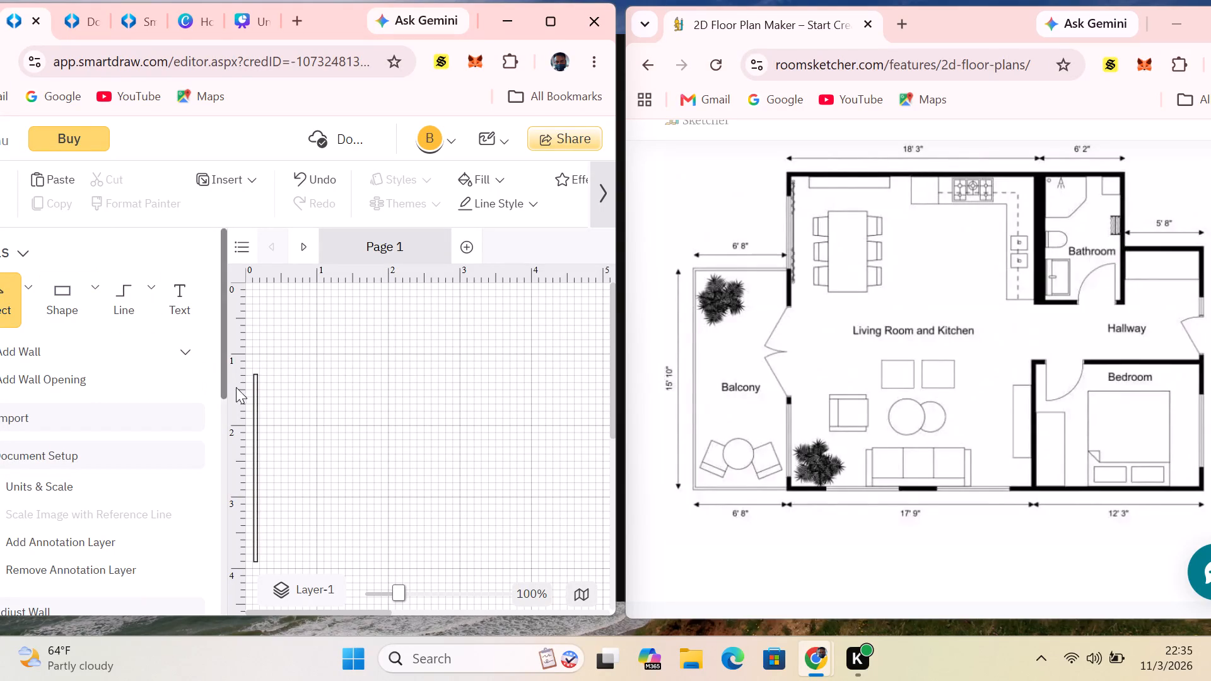
left_click(259, 375)
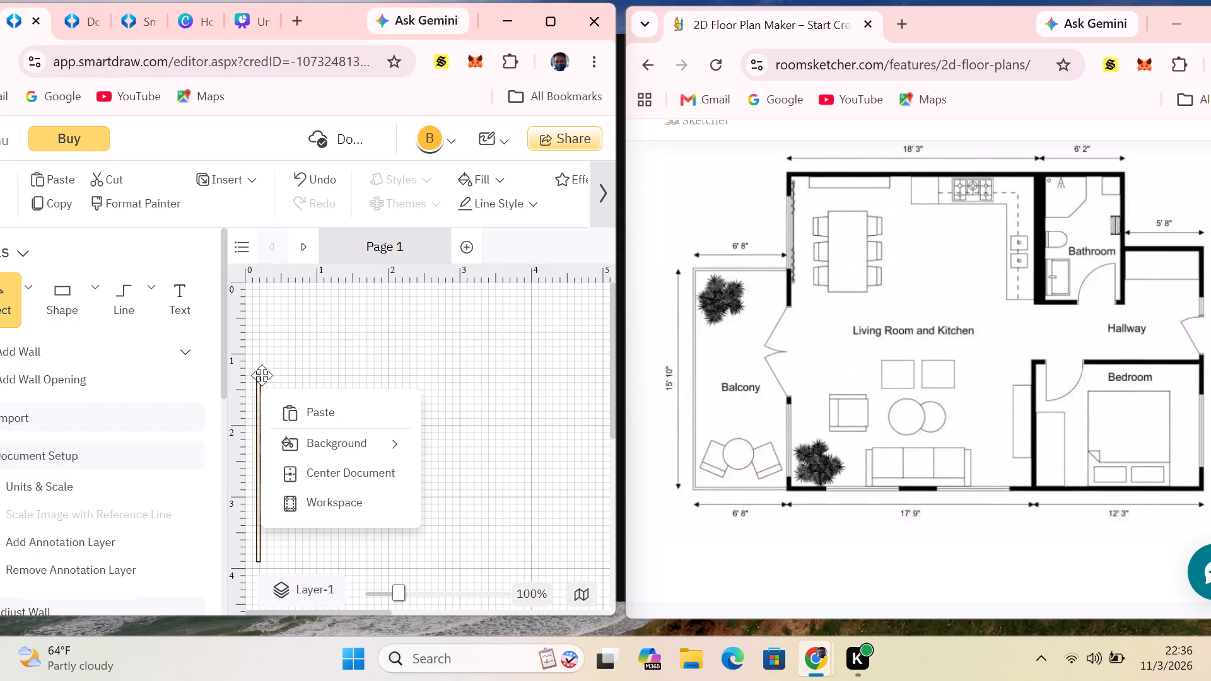
Place a rectangle about 1.8 by 0.9 units directly above the vertical wall, lining up its left edge with the wall.
left_click(93, 284)
left_click(131, 358)
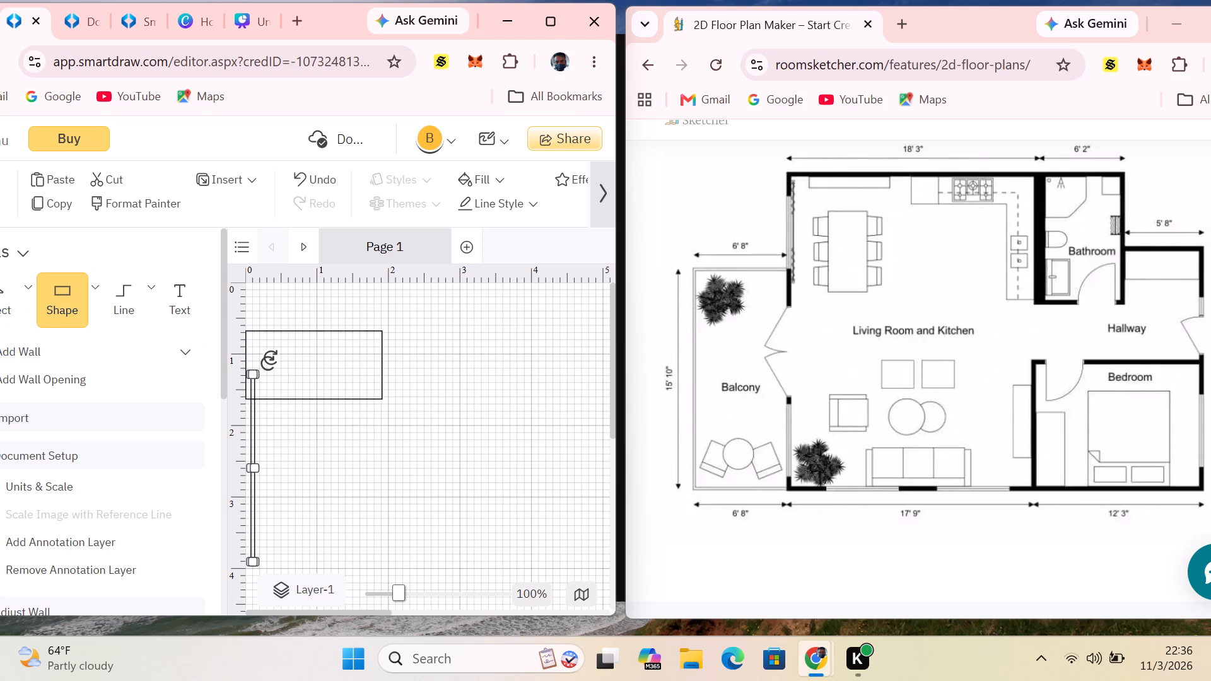
left_click(270, 342)
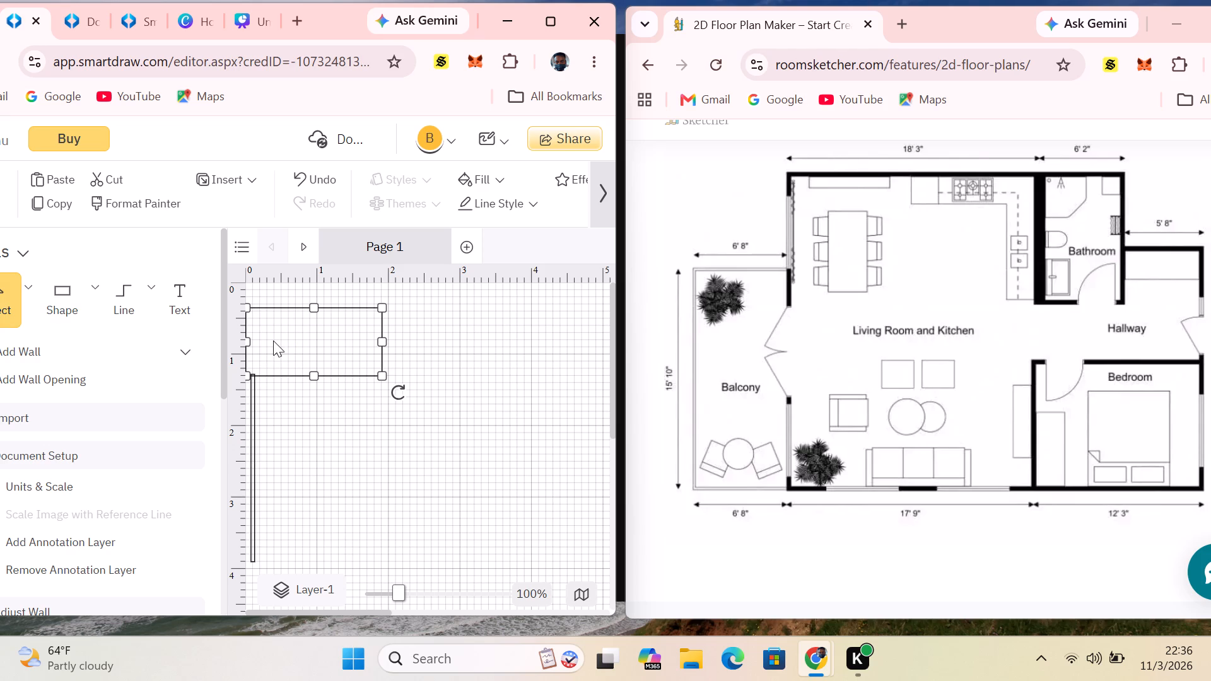
left_click_drag(247, 340, 256, 342)
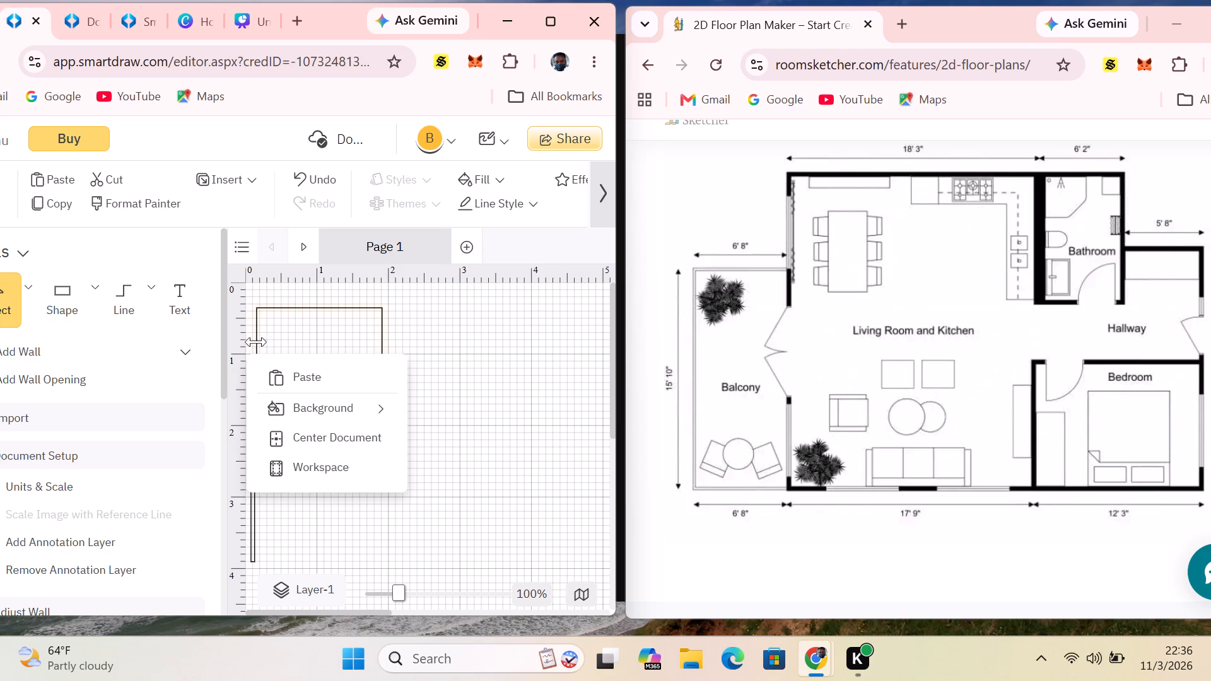
left_click_drag(256, 342, 259, 345)
left_click(257, 374)
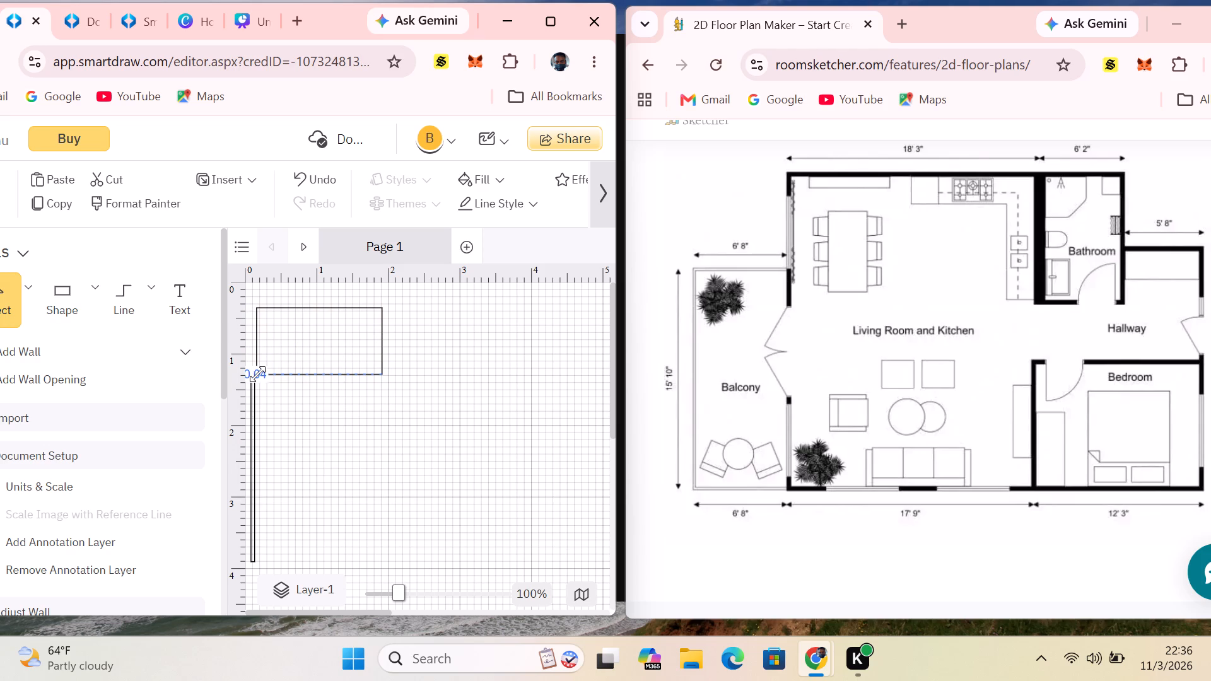
left_click(465, 366)
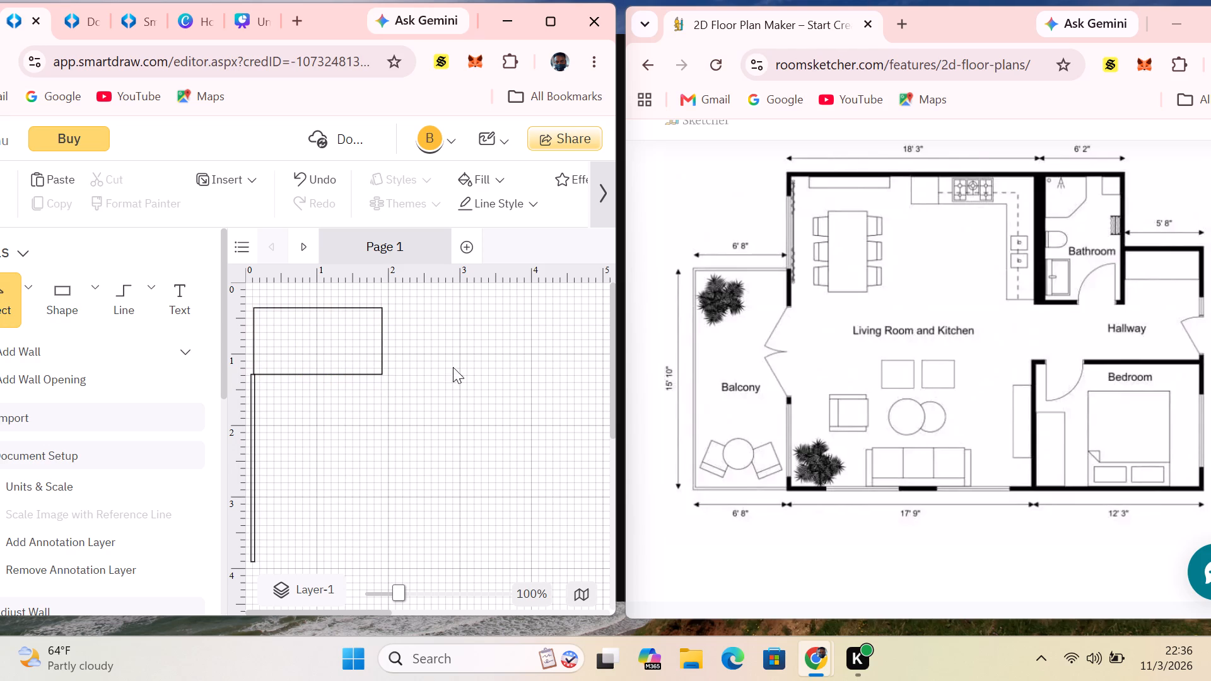
Flatten the rectangle into a thin horizontal wall about 1 unit long, flush with the vertical wall's outer edge.
left_click(310, 313)
left_click(315, 306)
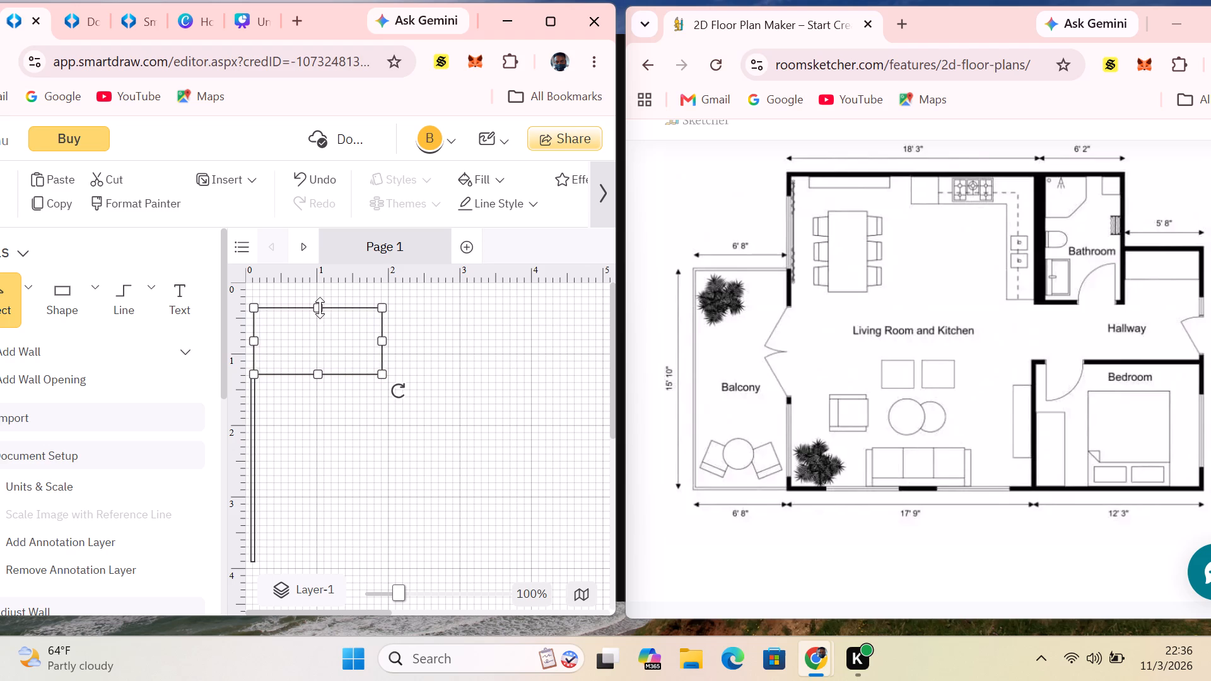
left_click_drag(320, 308, 307, 370)
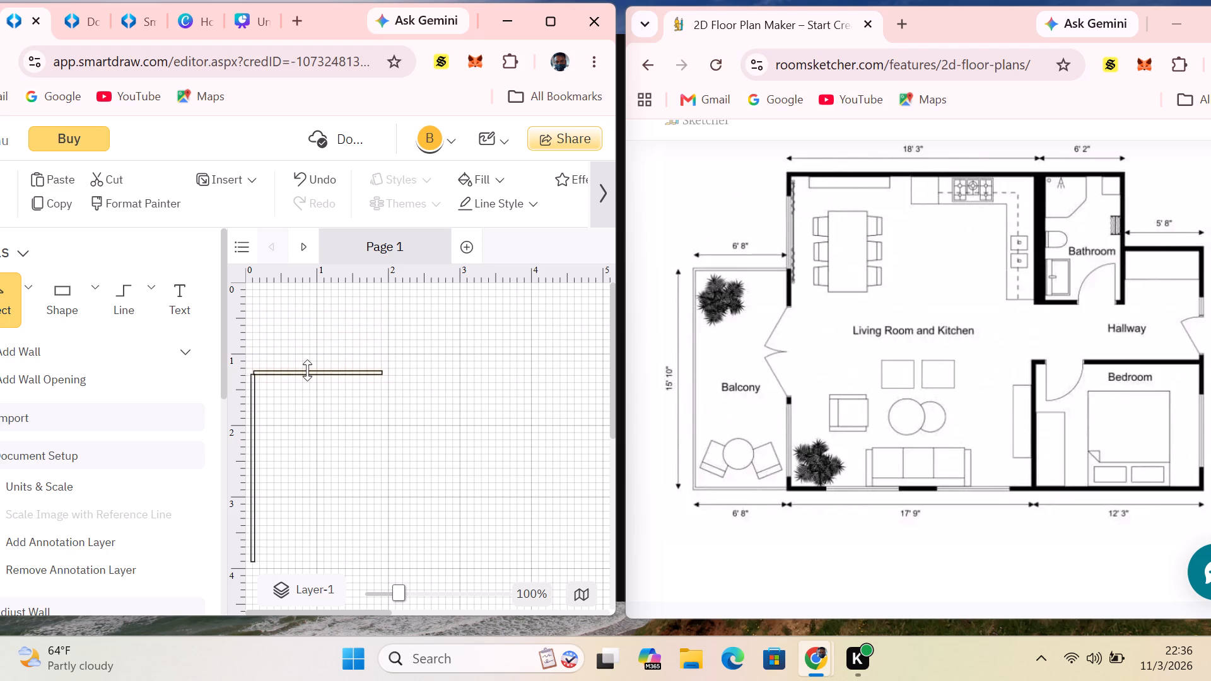
left_click_drag(307, 370, 308, 370)
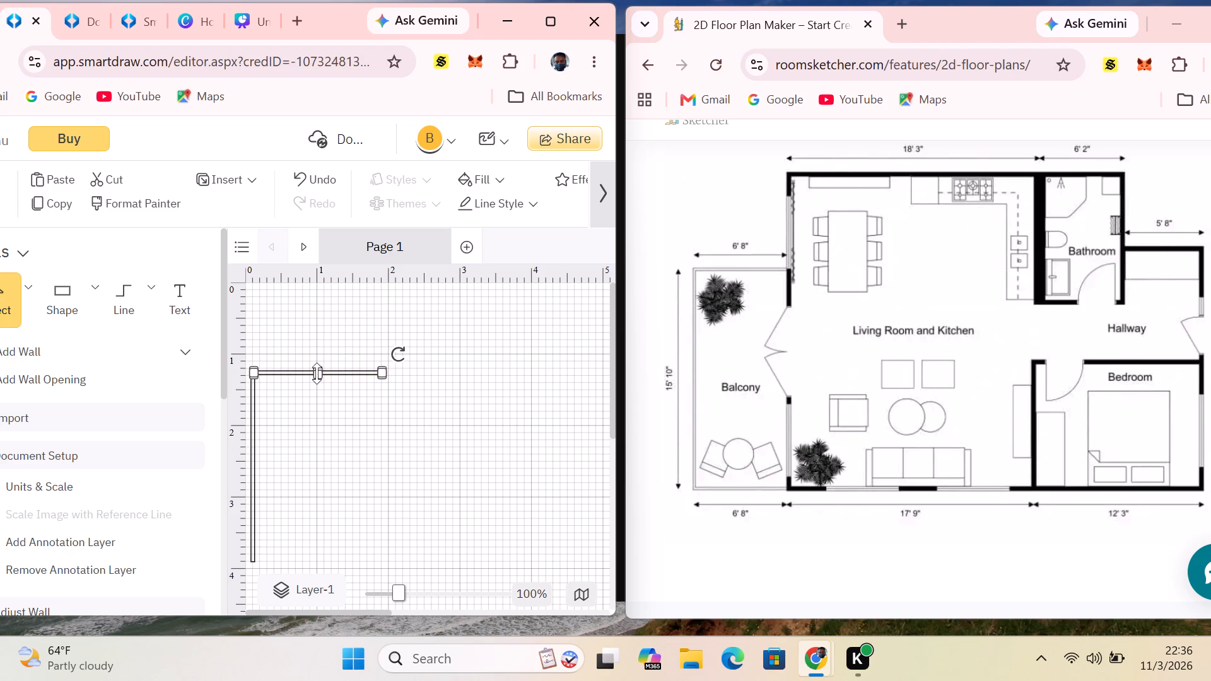
left_click(317, 373)
left_click(252, 370)
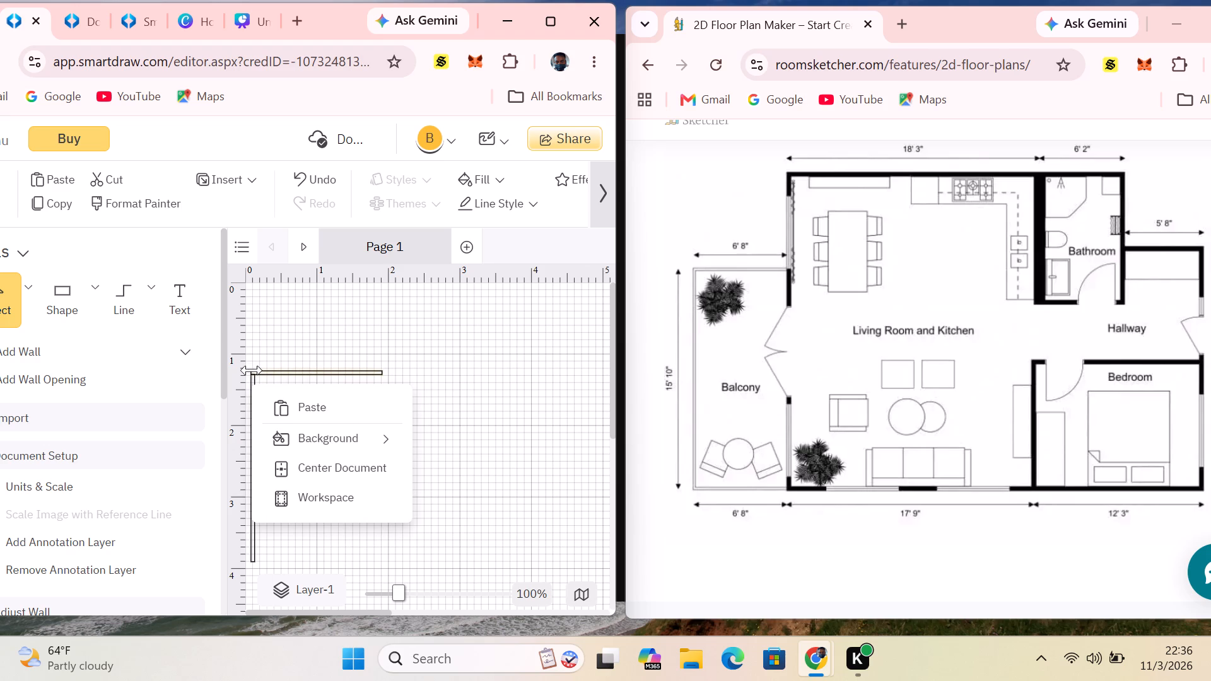
left_click(305, 346)
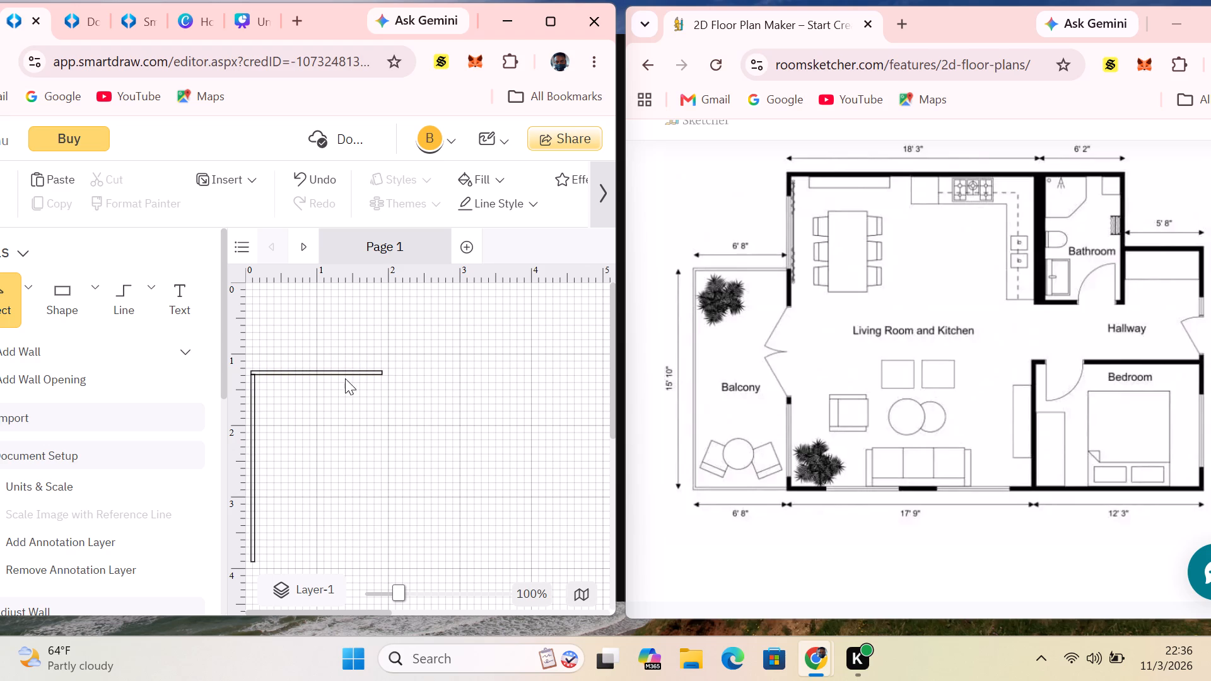
left_click(334, 375)
left_click_drag(384, 372, 316, 370)
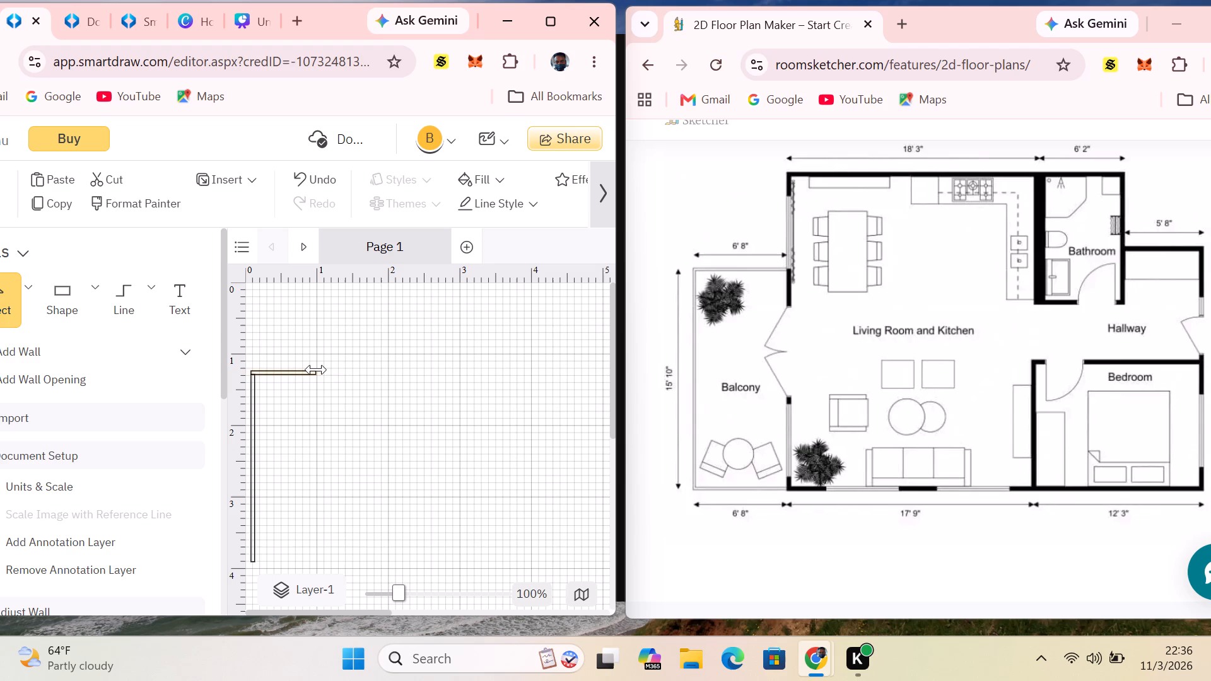
left_click_drag(316, 370, 320, 370)
left_click(441, 443)
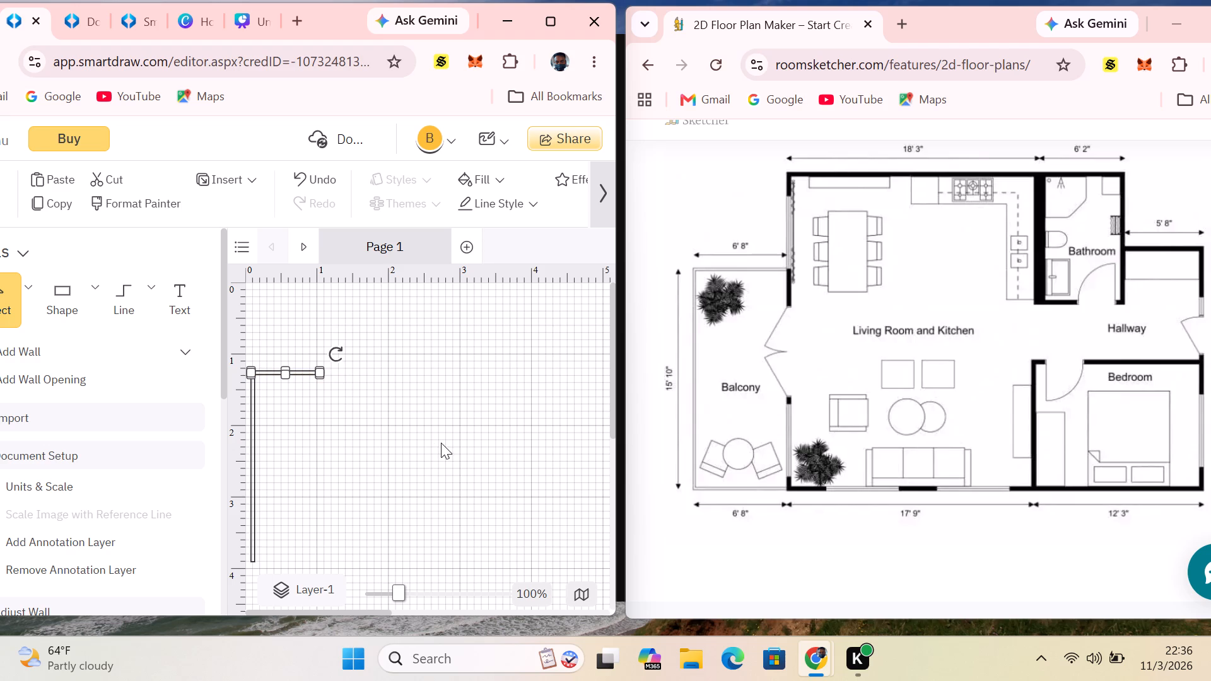
Draw a thin vertical rectangle about 0.85 units long, rising from the inner end of the balcony's top wall.
left_click(74, 298)
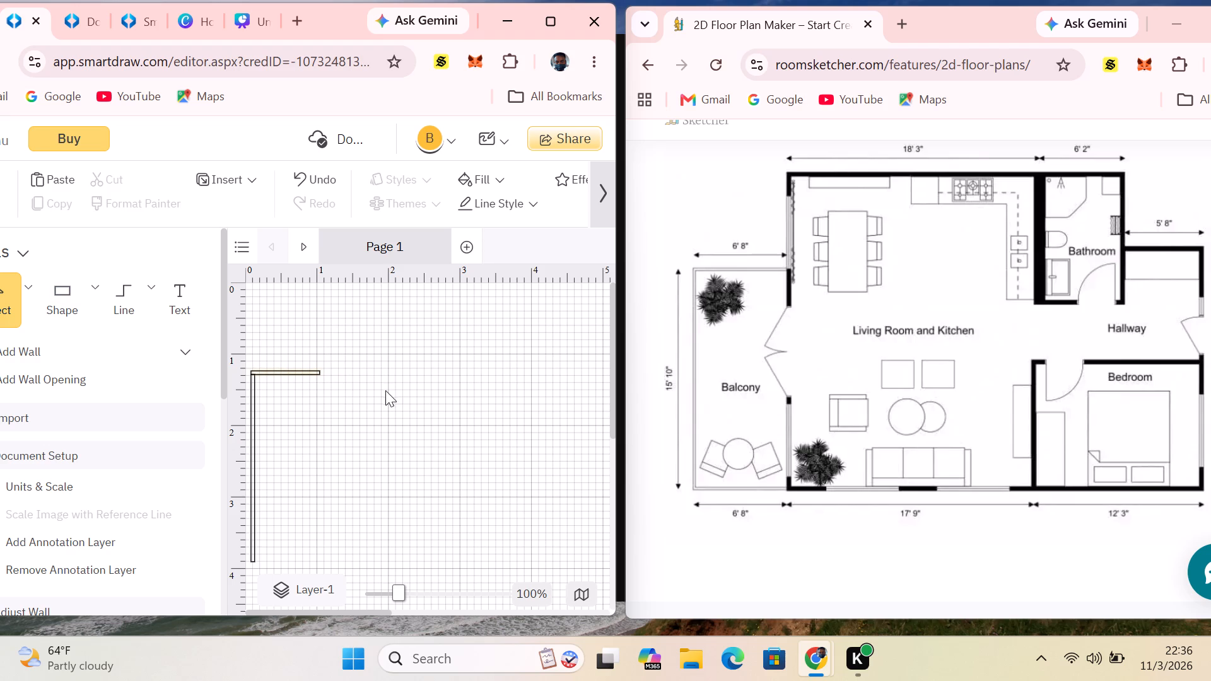
left_click(100, 289)
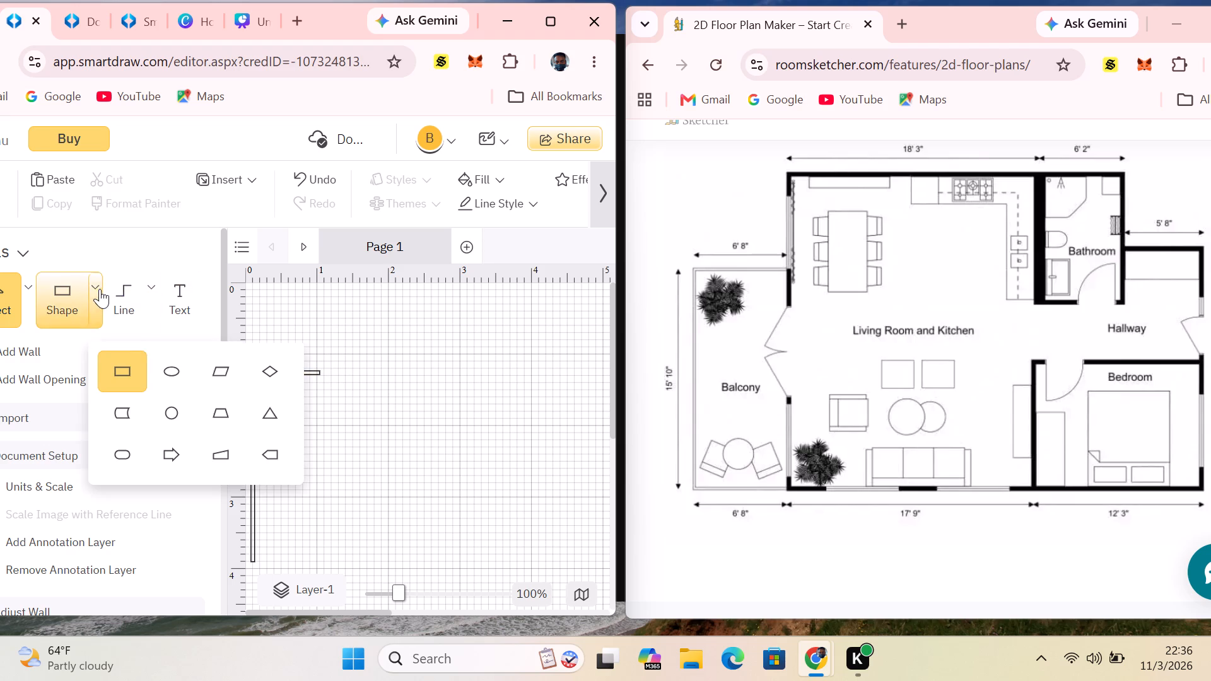
left_click(139, 364)
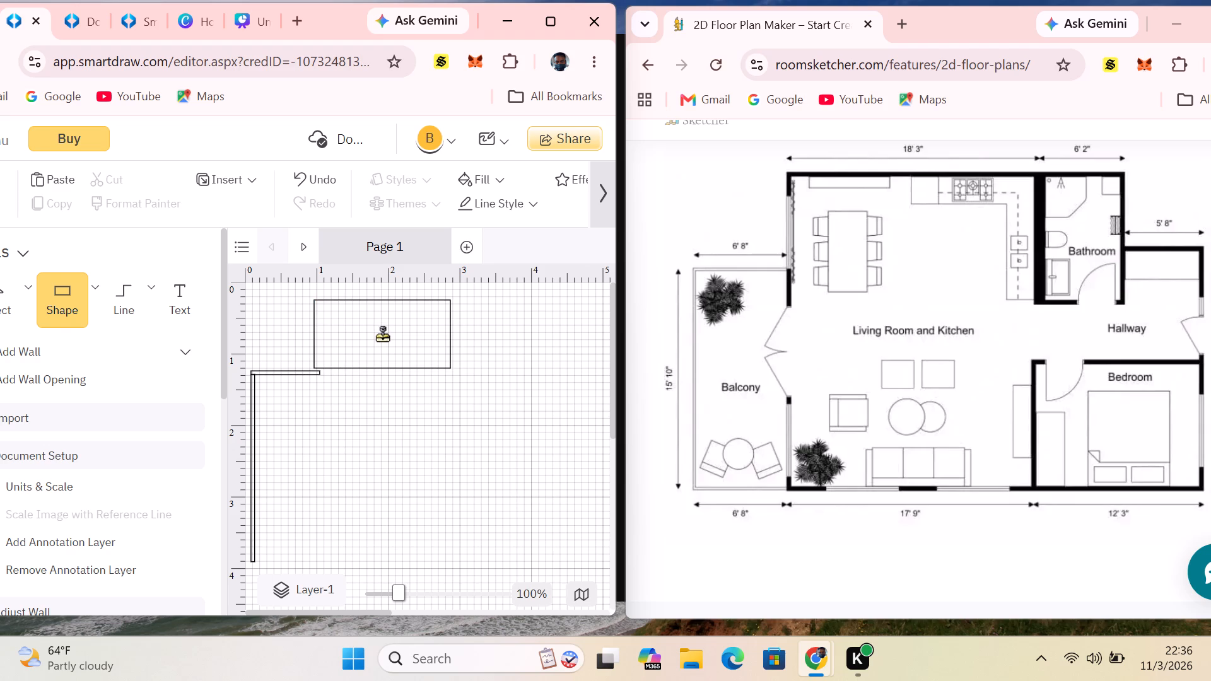
left_click(382, 335)
left_click_drag(448, 334, 353, 337)
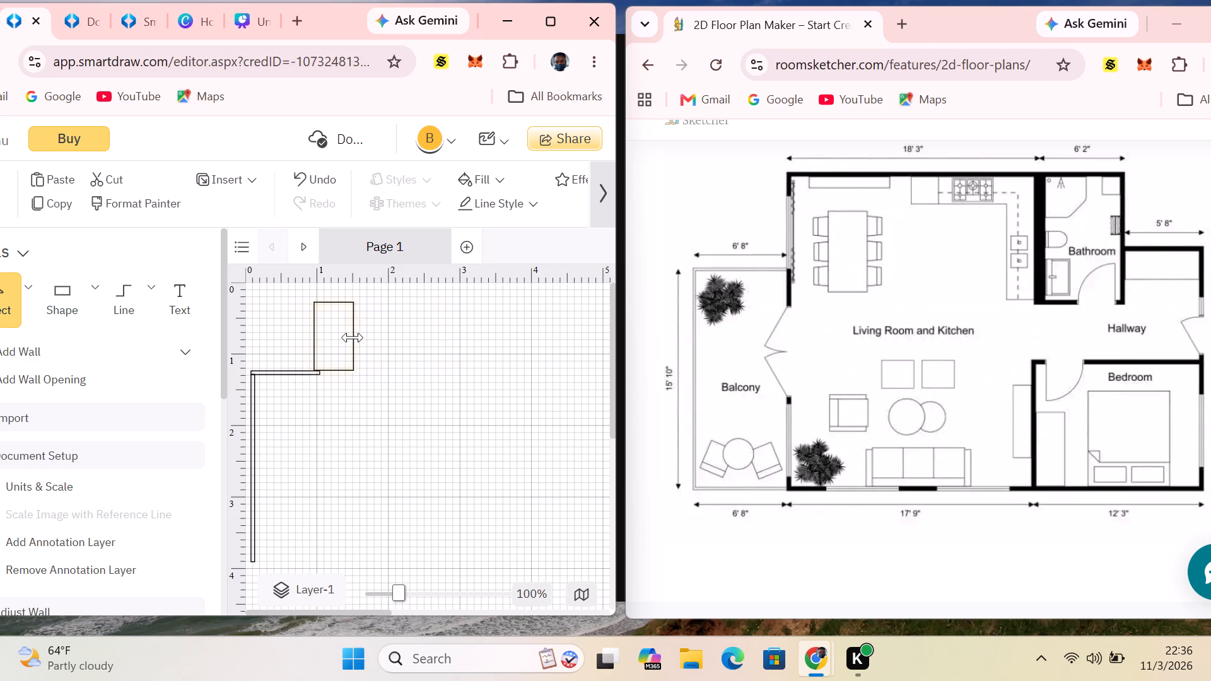
left_click_drag(353, 337, 315, 339)
left_click_drag(315, 339, 314, 340)
left_click_drag(314, 305, 314, 308)
left_click_drag(314, 308, 317, 315)
left_click_drag(317, 315, 316, 311)
left_click(403, 347)
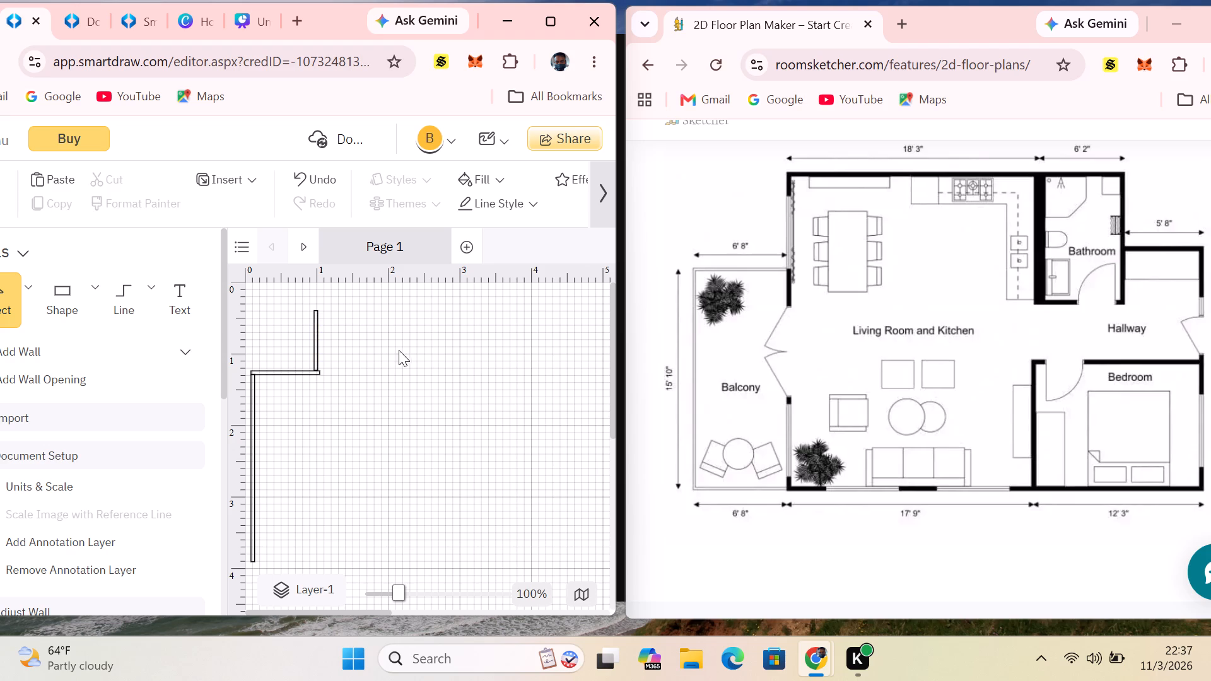
Draw a thin horizontal rectangle about 3.2 units long as the living room and bathroom's top wall, starting above the short vertical wall.
left_click(102, 286)
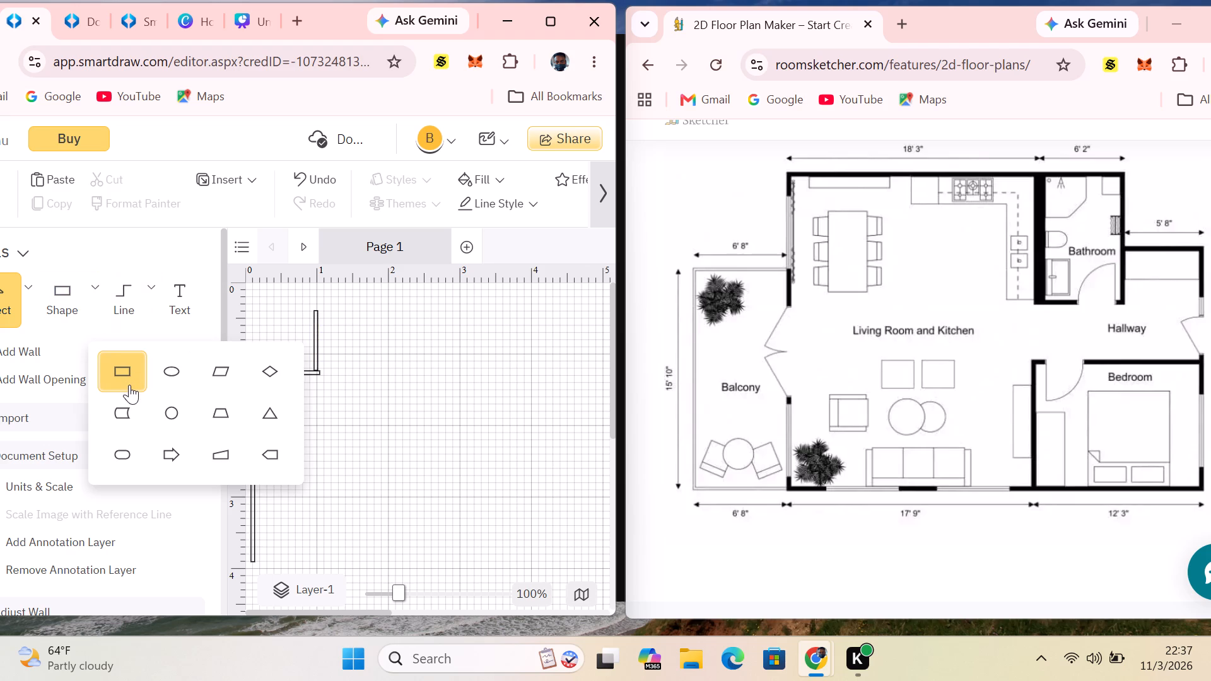
left_click(129, 385)
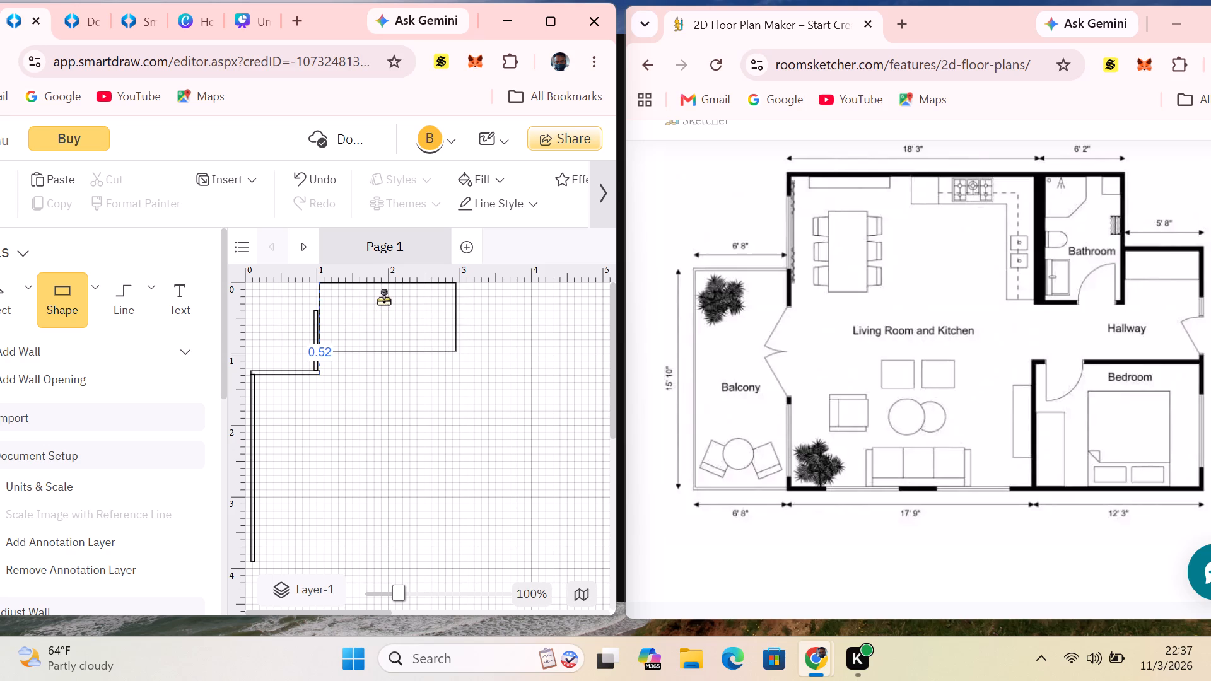
left_click(382, 299)
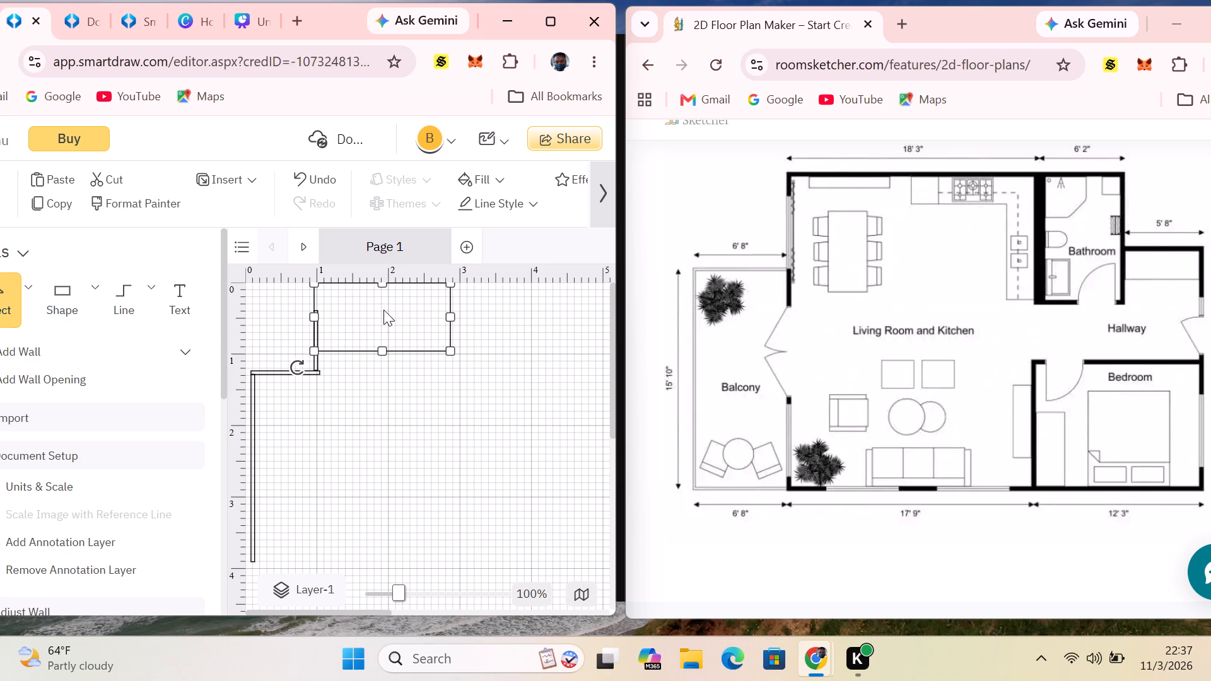
left_click_drag(384, 350, 378, 313)
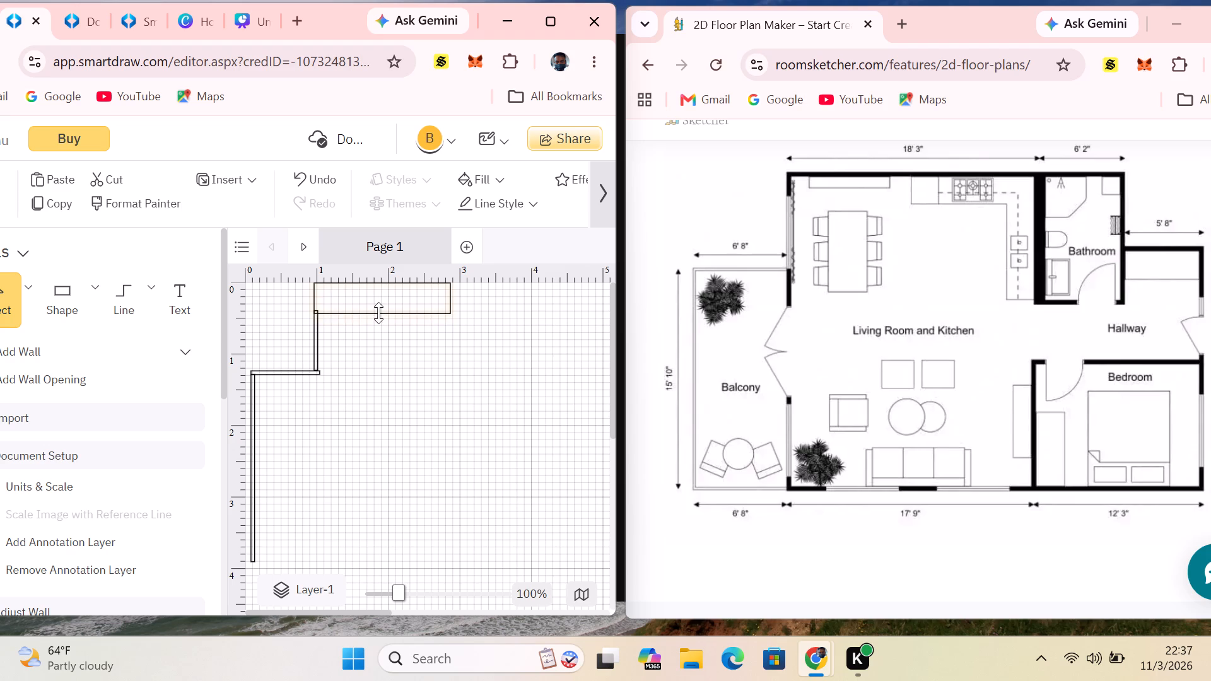
left_click_drag(378, 313, 379, 310)
left_click_drag(381, 285, 382, 294)
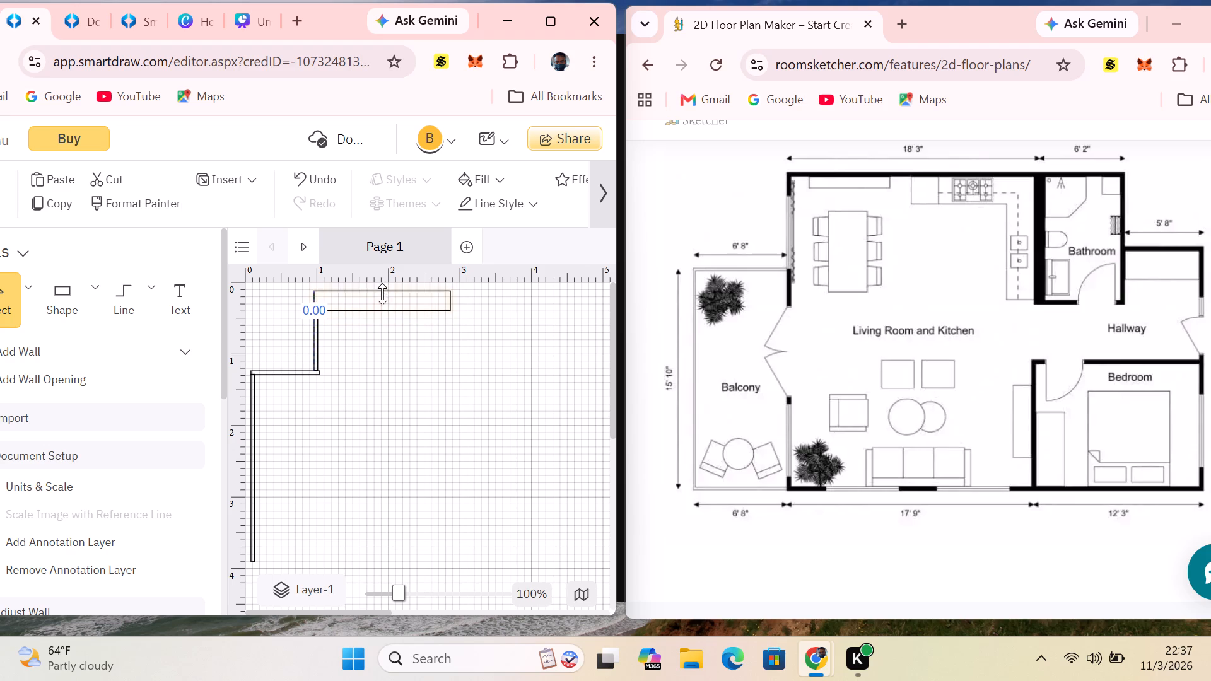
left_click_drag(382, 294, 384, 305)
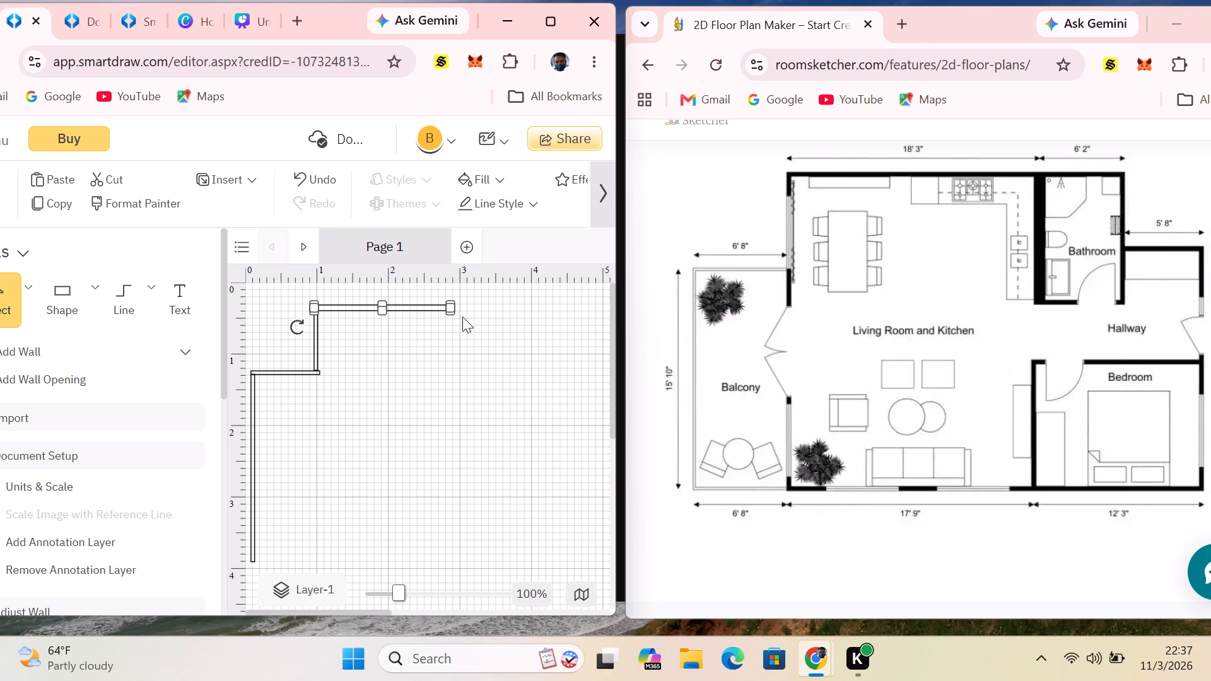
left_click_drag(452, 308, 484, 305)
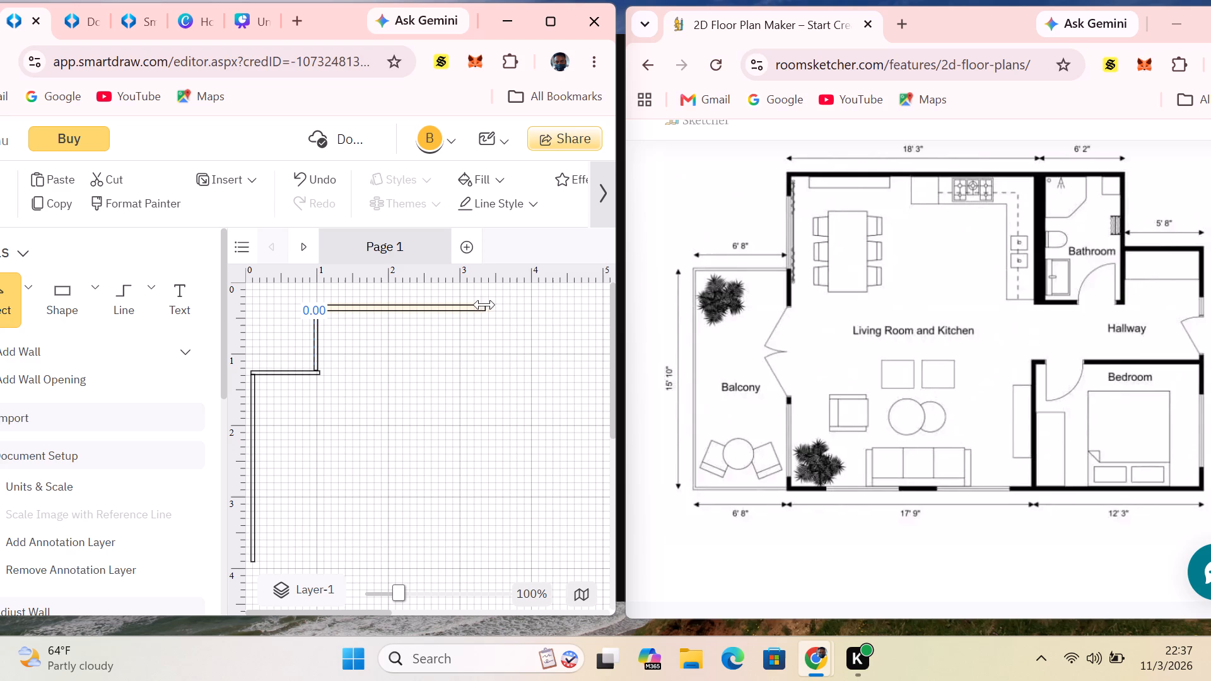
left_click_drag(484, 305, 575, 320)
left_click_drag(575, 320, 536, 320)
left_click_drag(536, 320, 542, 322)
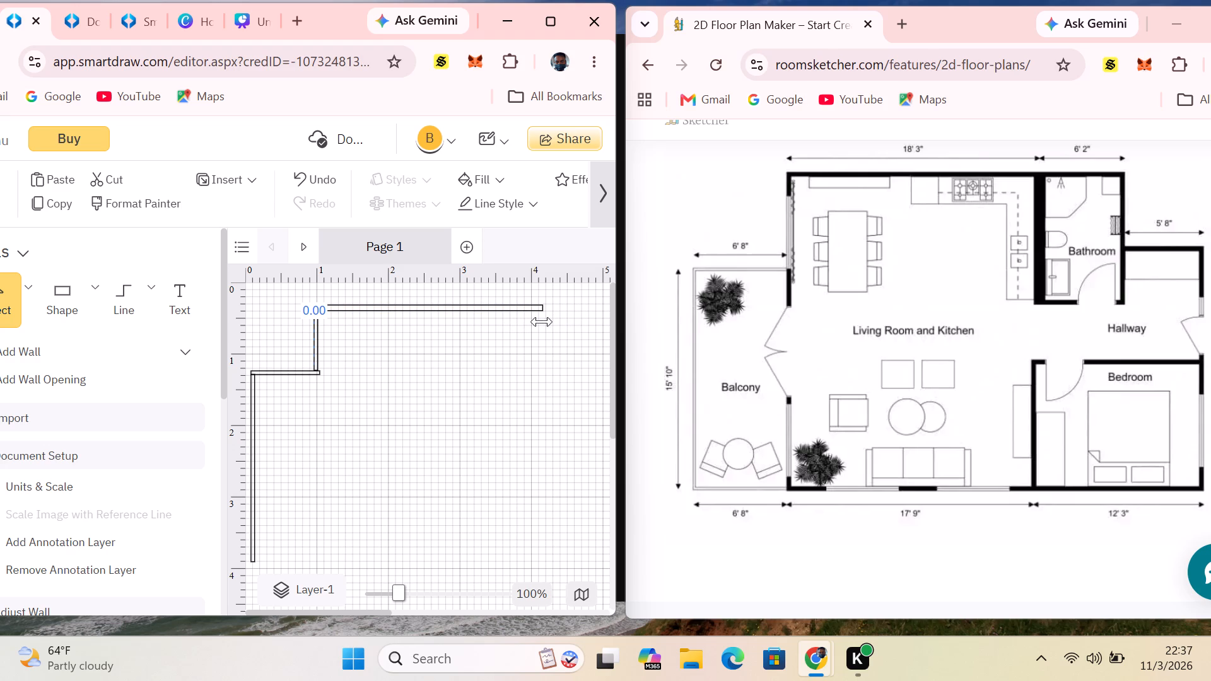
left_click_drag(542, 322, 539, 322)
left_click(534, 332)
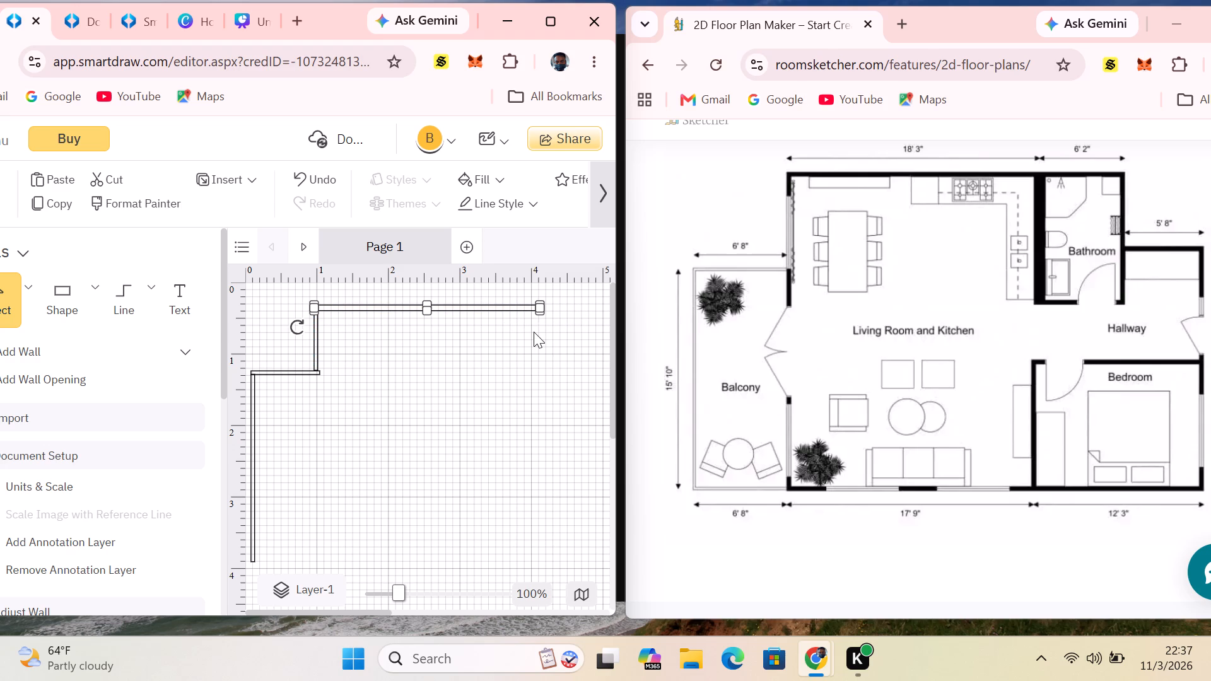
Draw a vertical rectangle about 0.2 by 1 units below the top wall, near 3 on the ruler, as the thick living room–bathroom partition.
left_click(97, 293)
left_click(138, 373)
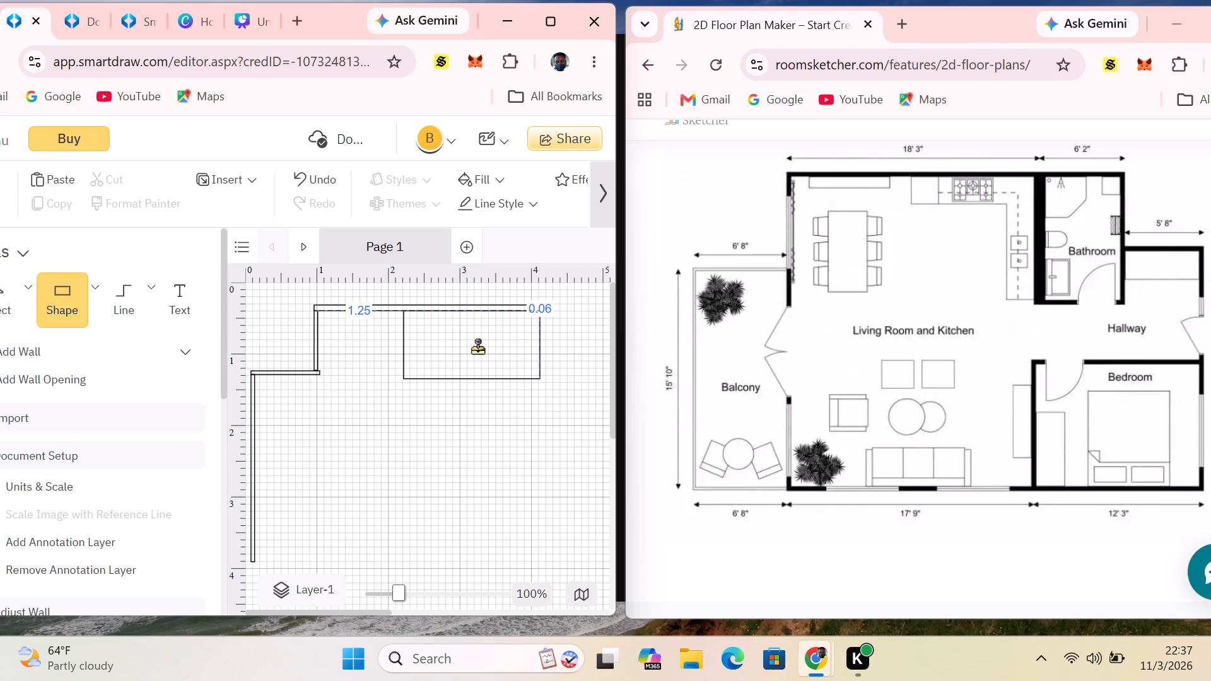
left_click(477, 348)
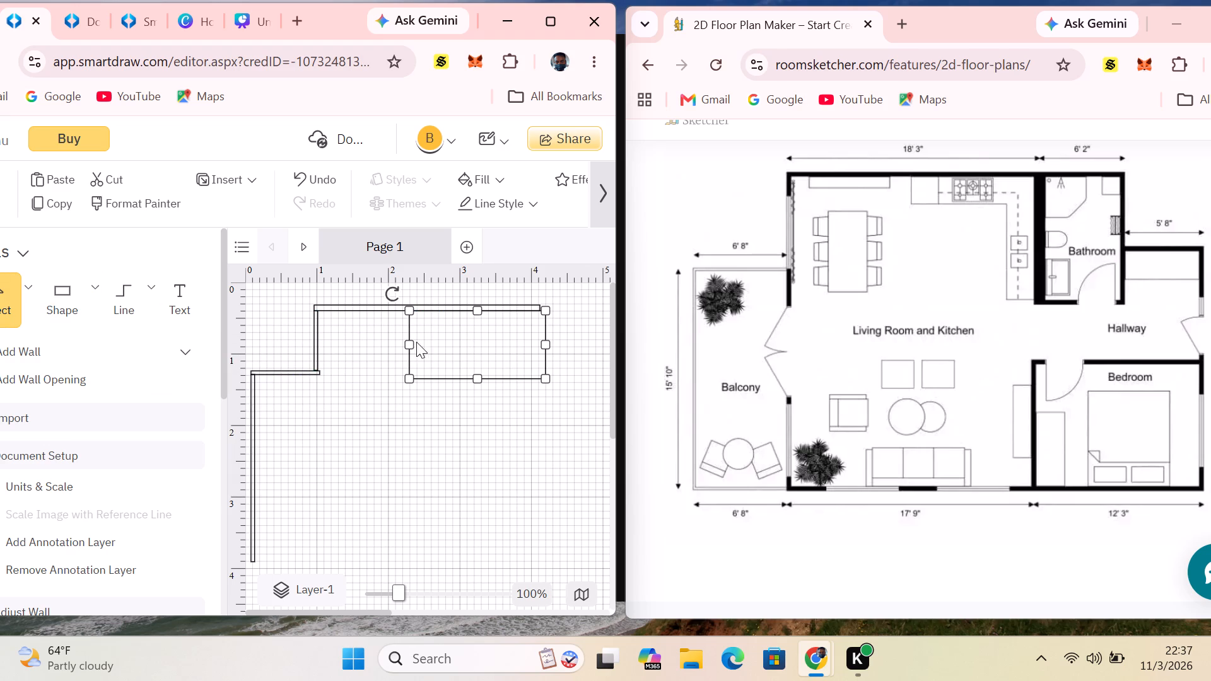
left_click_drag(408, 343, 450, 344)
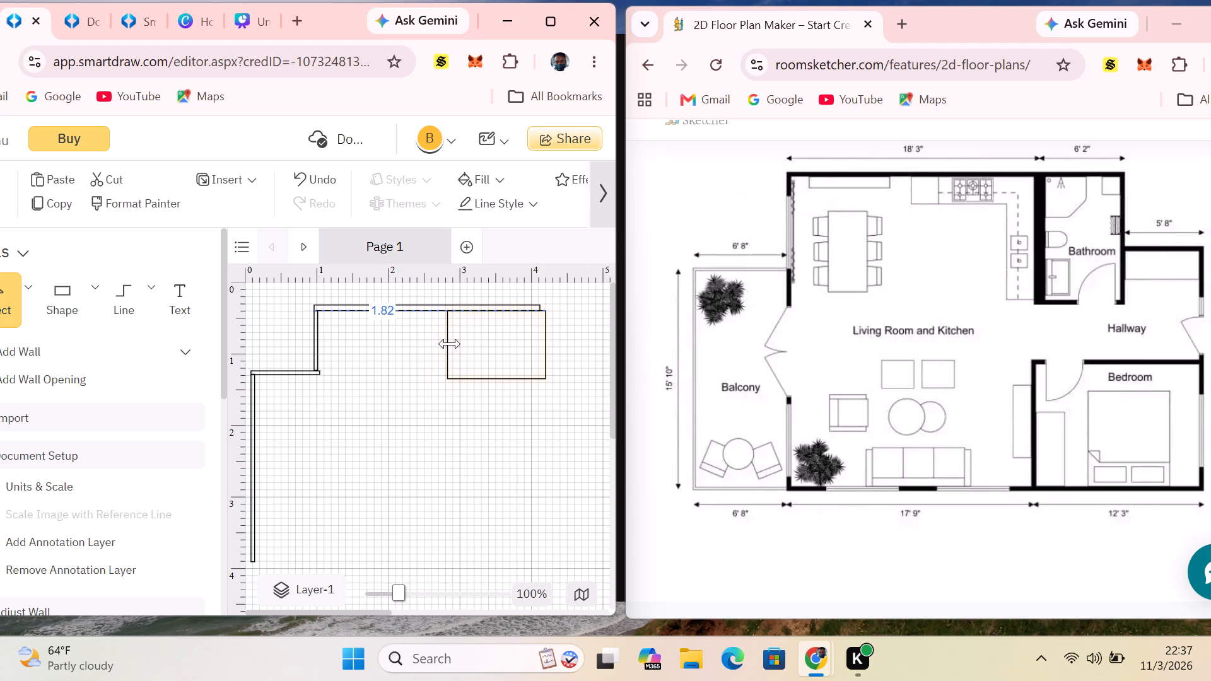
left_click_drag(450, 344, 451, 345)
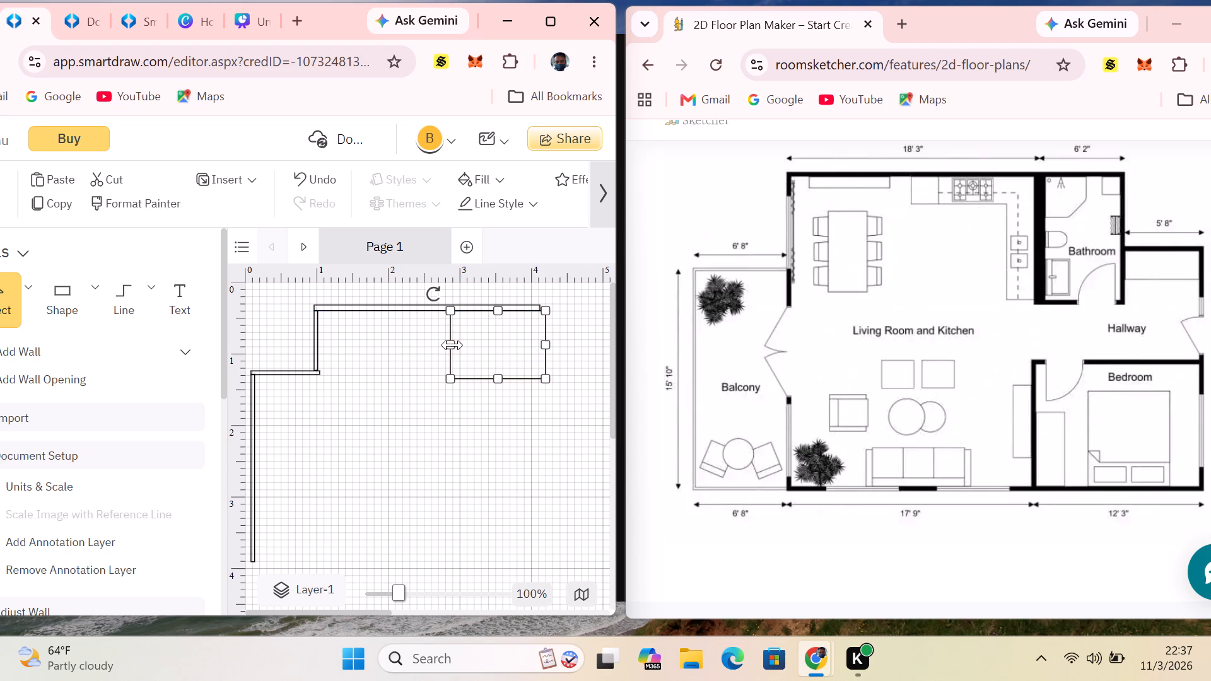
left_click_drag(542, 343, 518, 349)
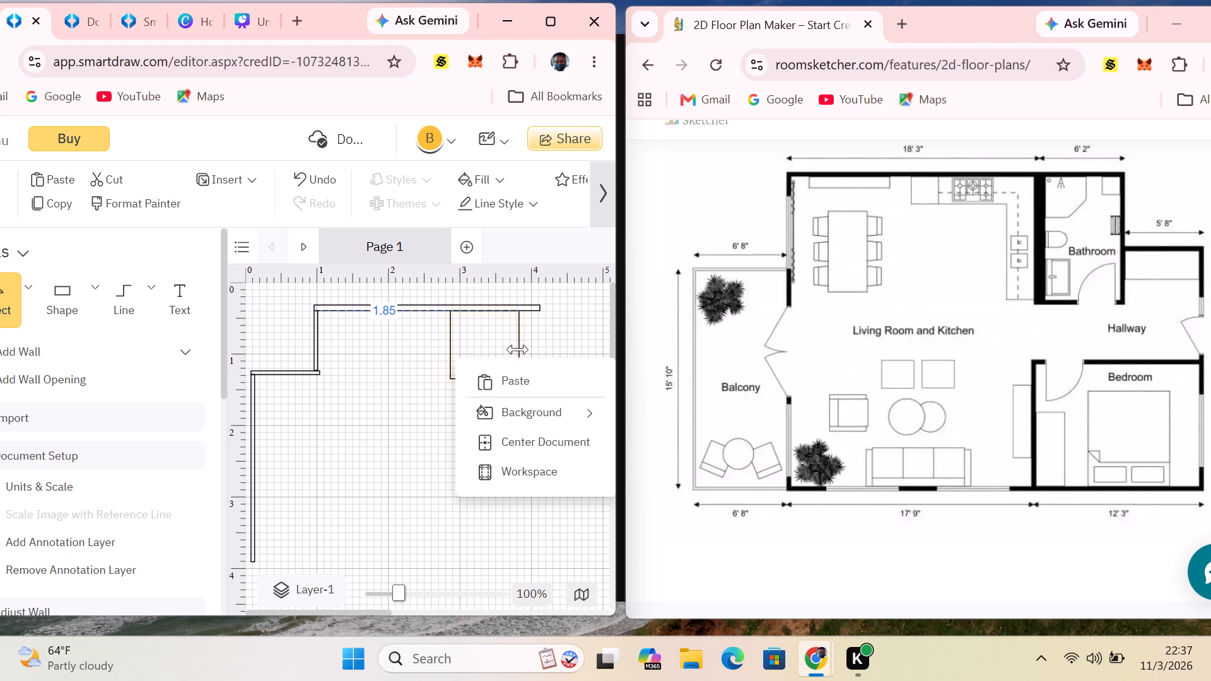
left_click_drag(518, 349, 464, 351)
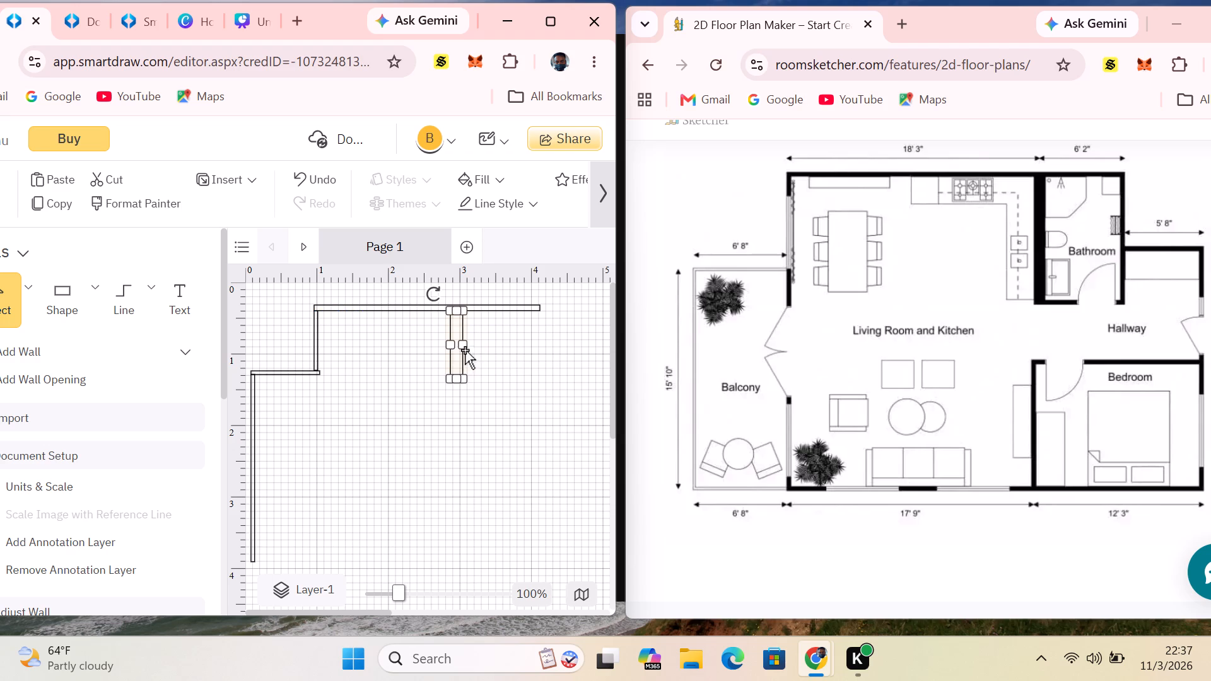
left_click(513, 347)
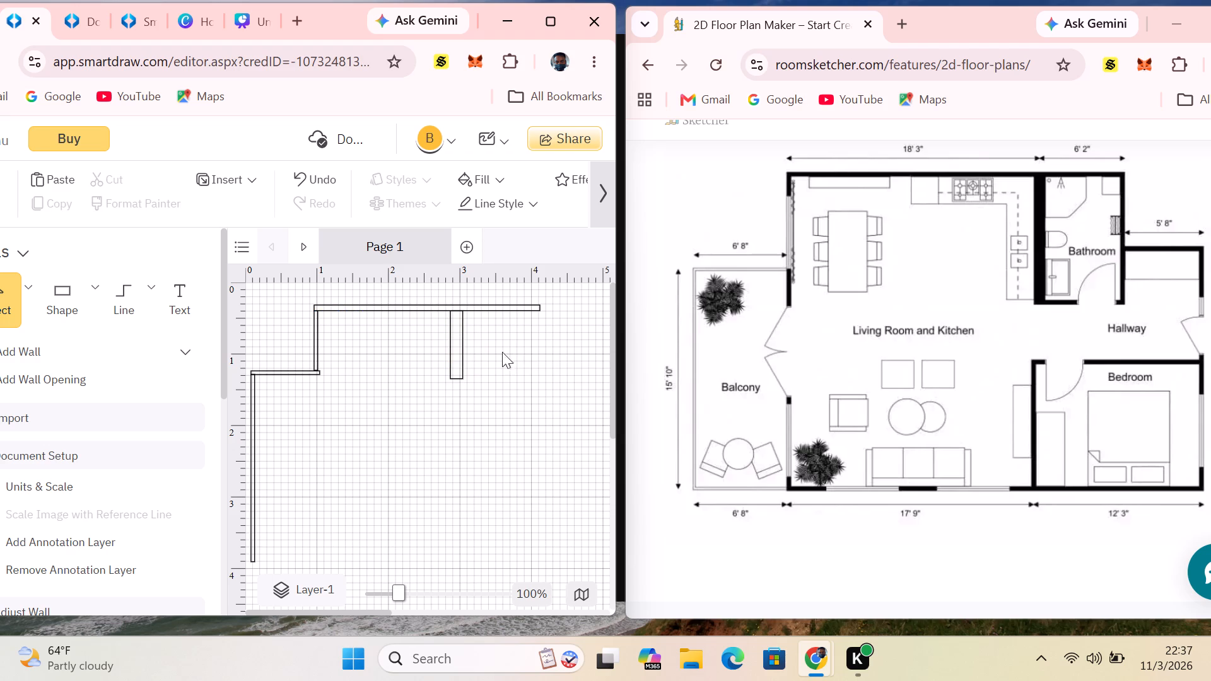
Paste a rectangle and reshape it into a thin vertical wall about 0.5 units long beneath the inner end of the balcony's top wall.
right_click(457, 342)
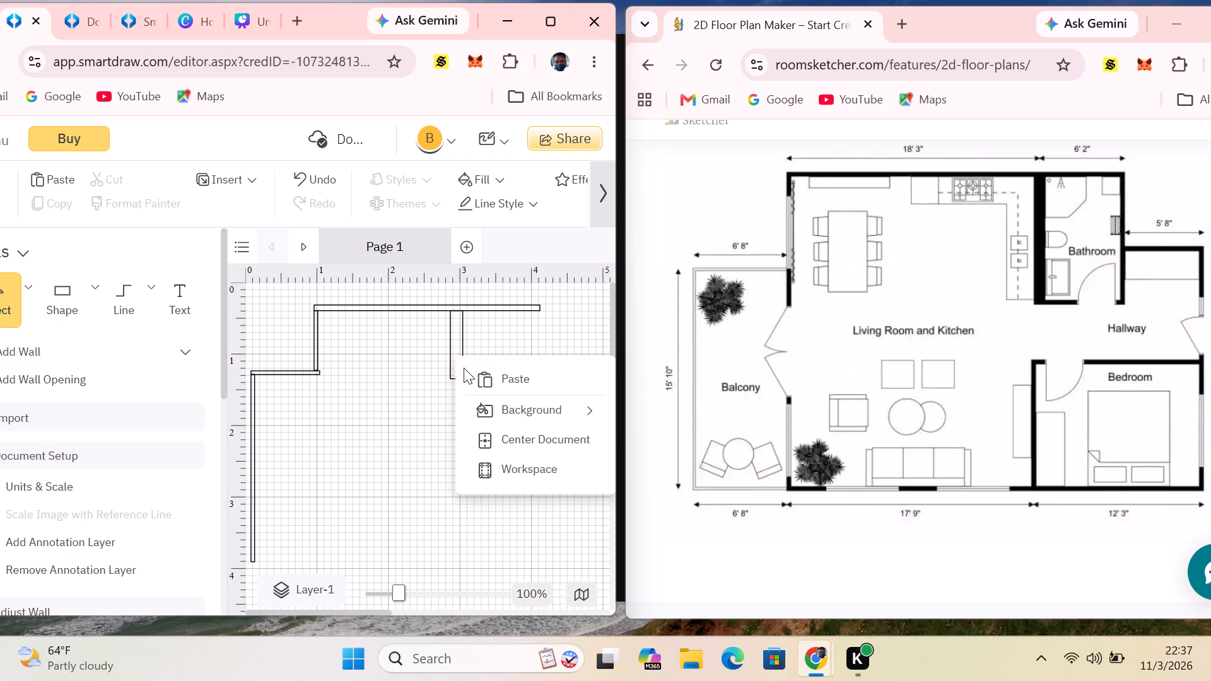
right_click(387, 381)
left_click(424, 420)
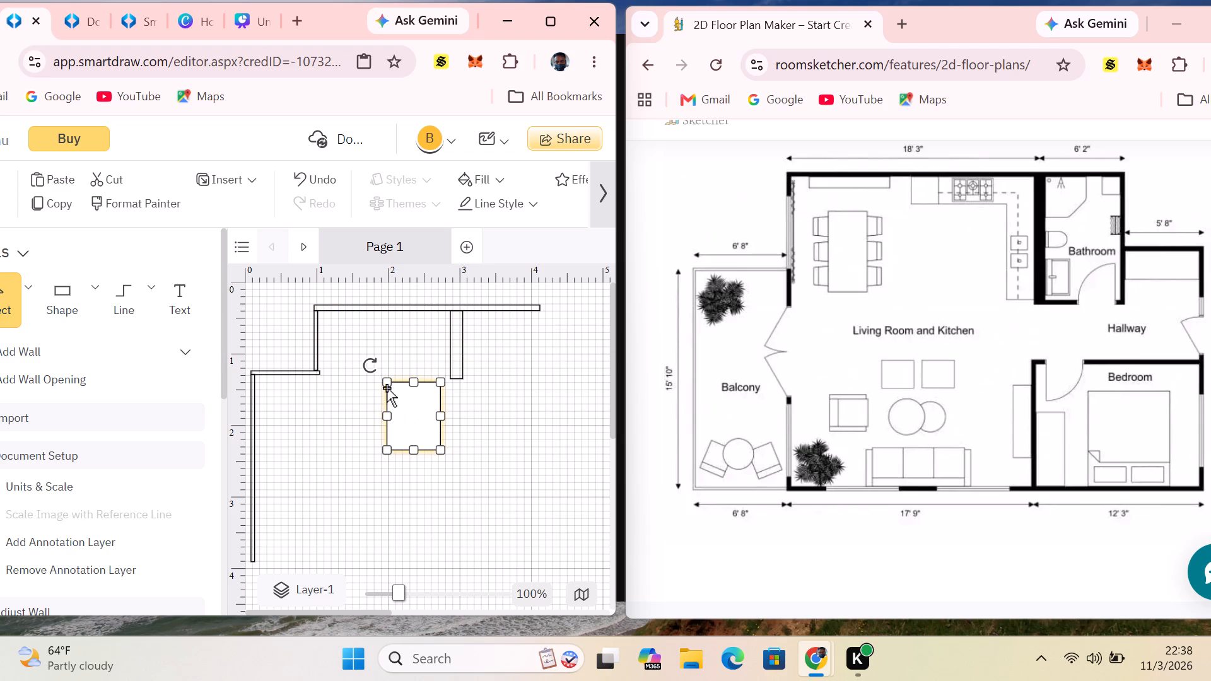
left_click_drag(387, 385, 320, 376)
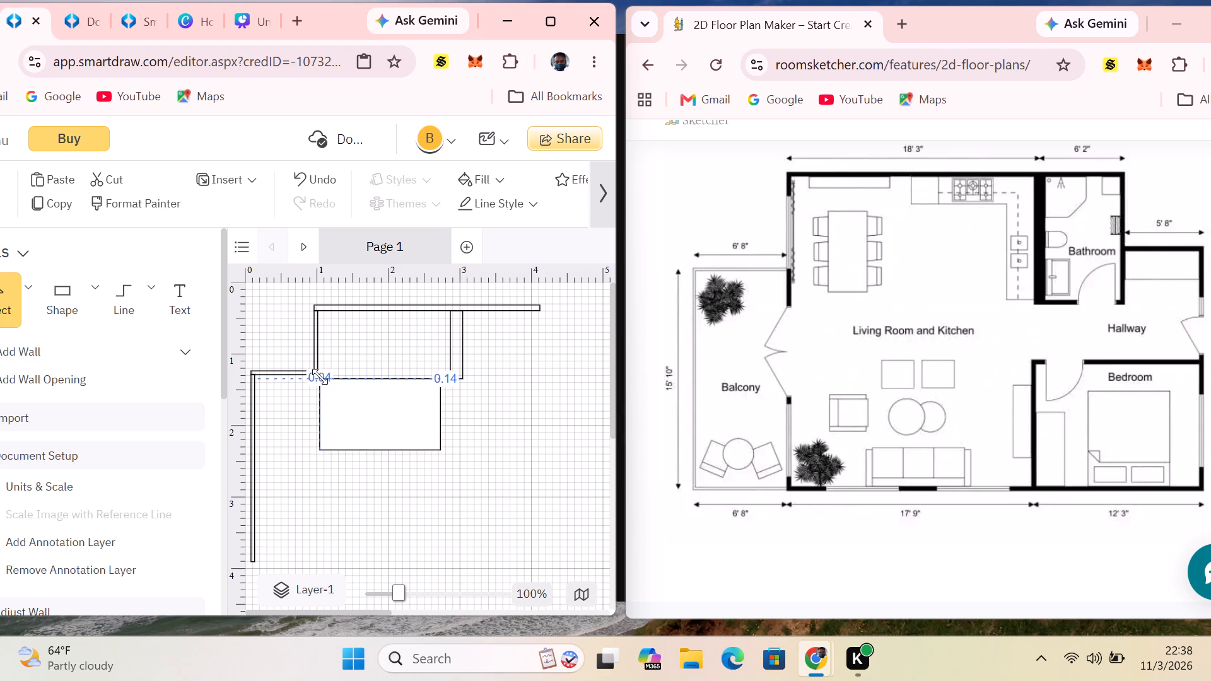
left_click_drag(320, 376, 307, 376)
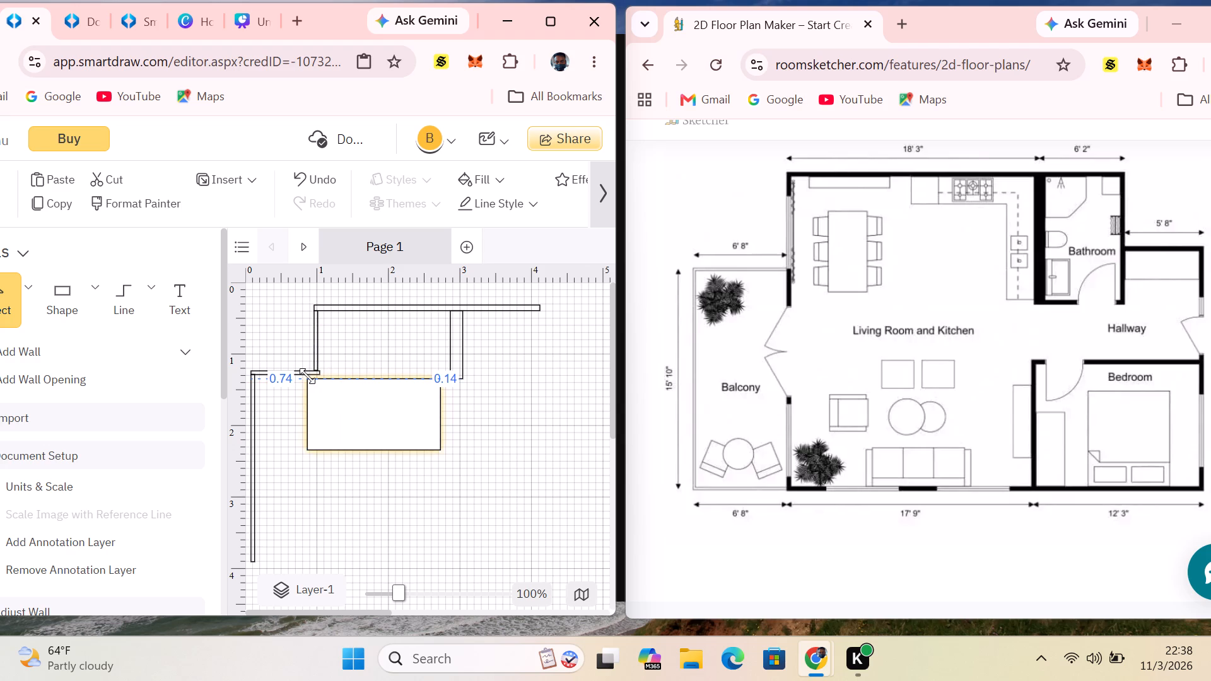
left_click_drag(307, 376, 303, 371)
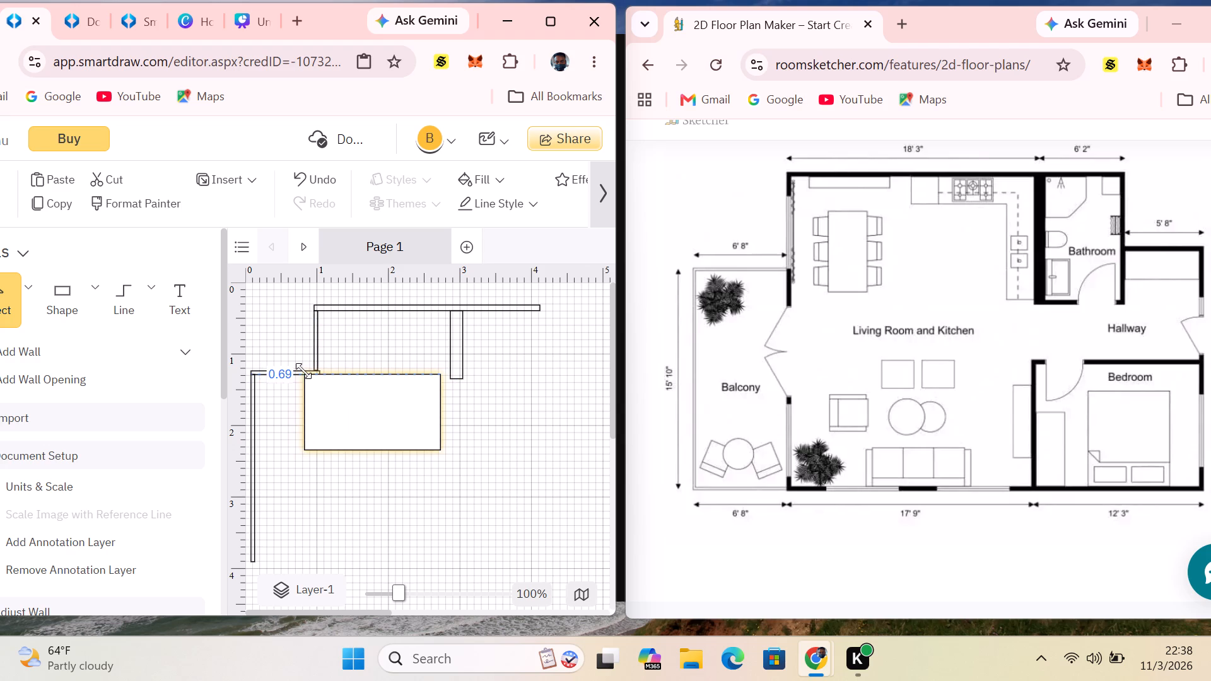
left_click_drag(303, 371, 304, 372)
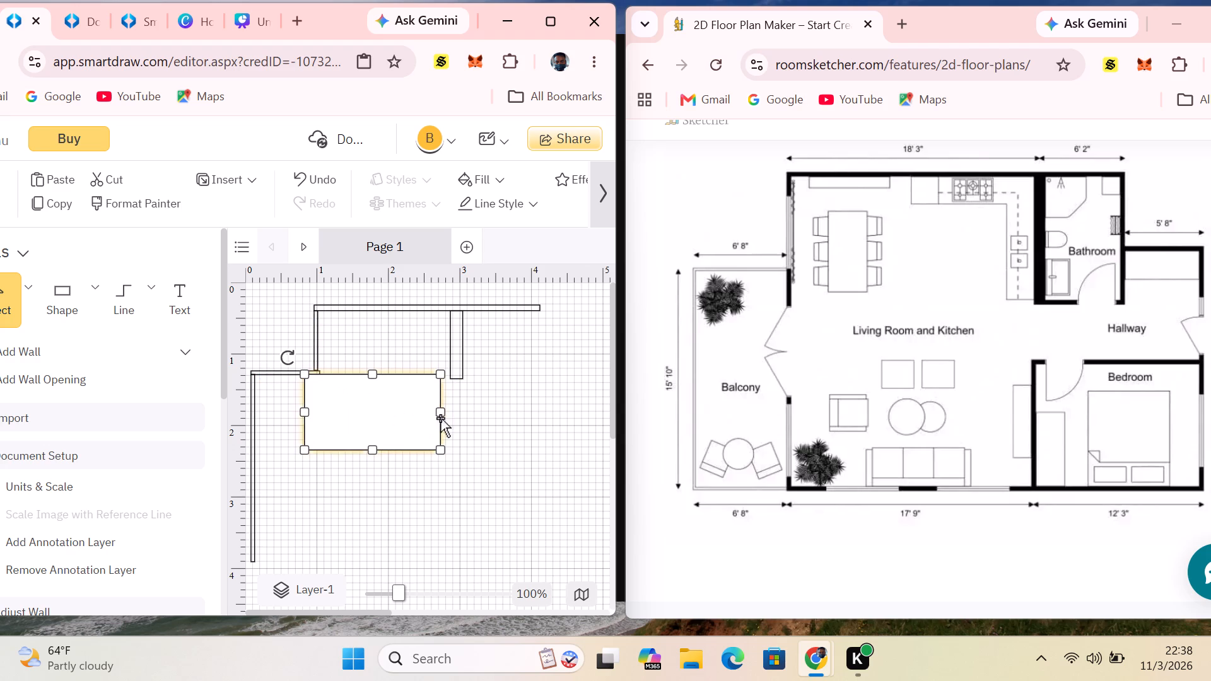
left_click_drag(440, 414, 311, 399)
left_click_drag(301, 409, 307, 408)
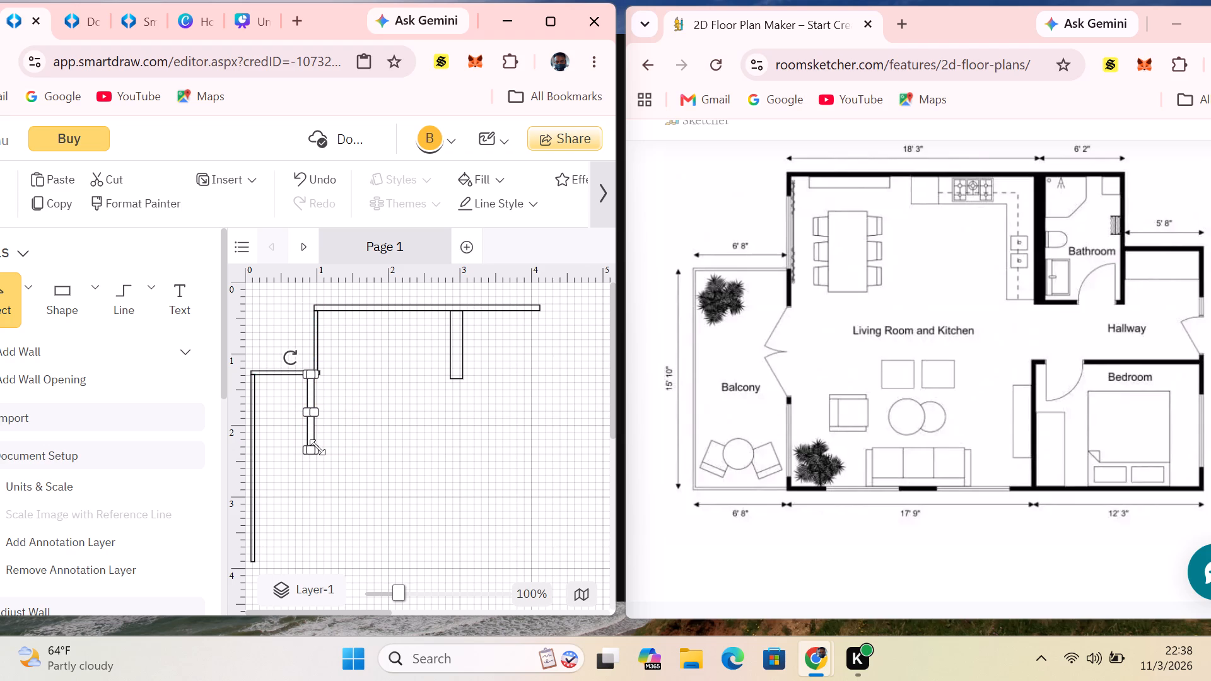
left_click_drag(313, 454, 319, 421)
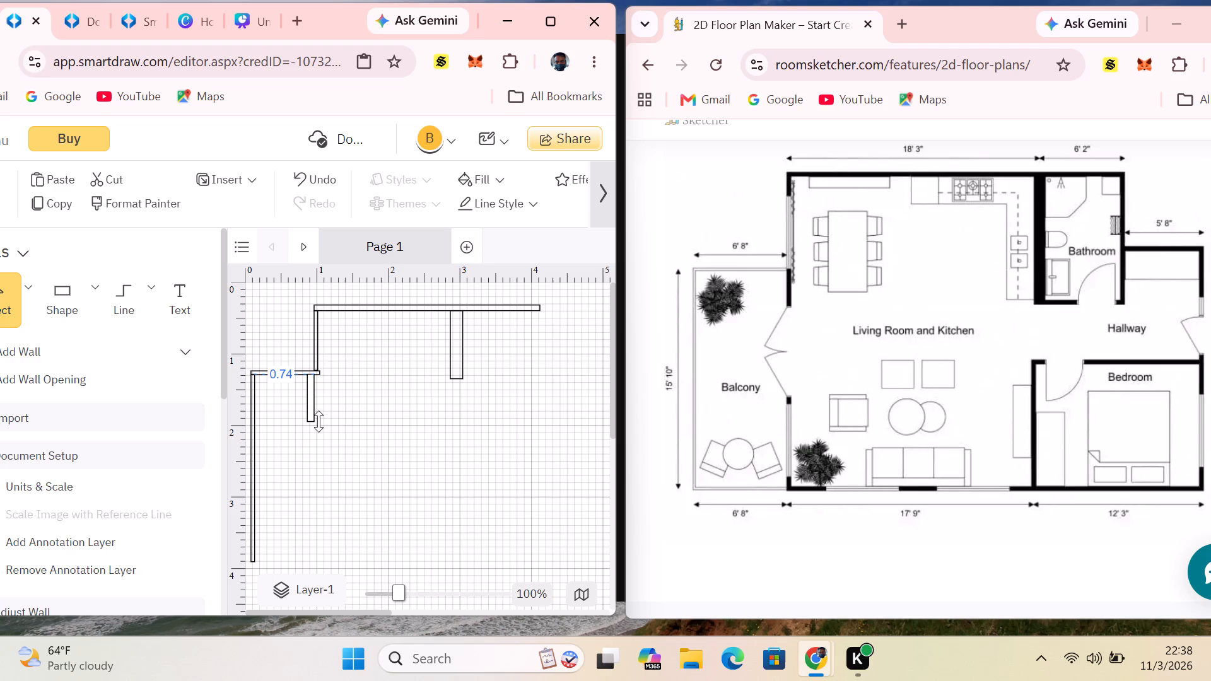
left_click_drag(319, 421, 320, 409)
left_click(363, 390)
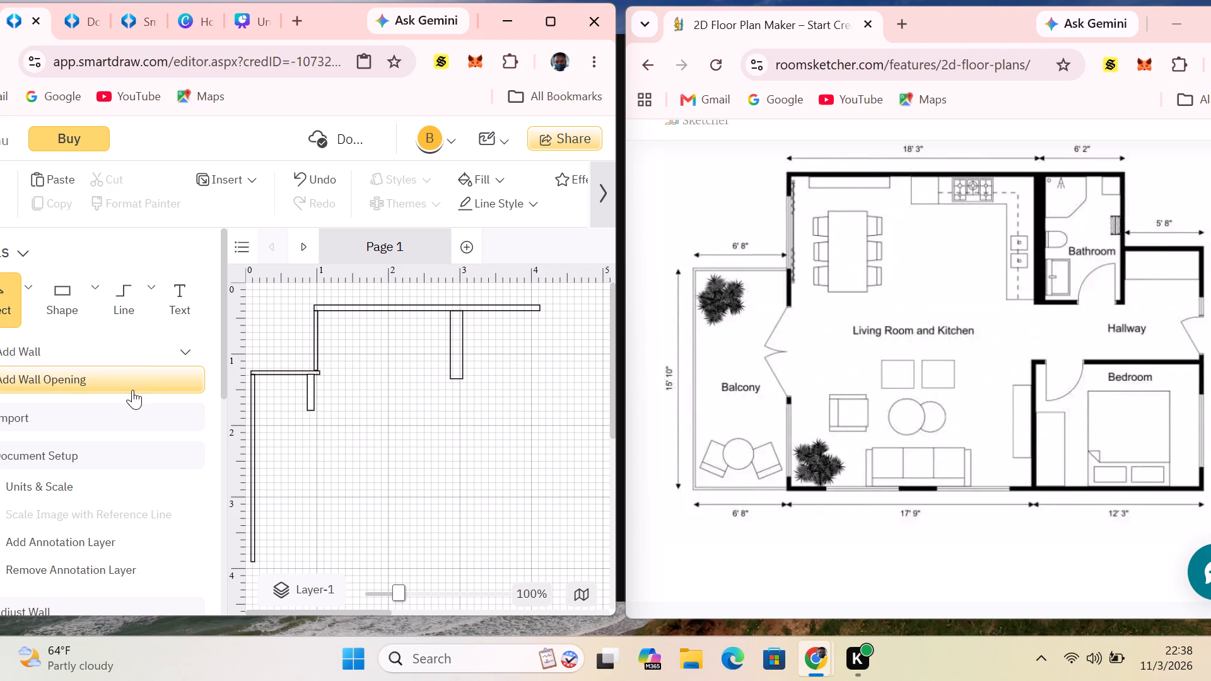
Draw a thin vertical rectangle about 1 unit long below the outer end of the top wall, as the bathroom's outer wall.
left_click(97, 291)
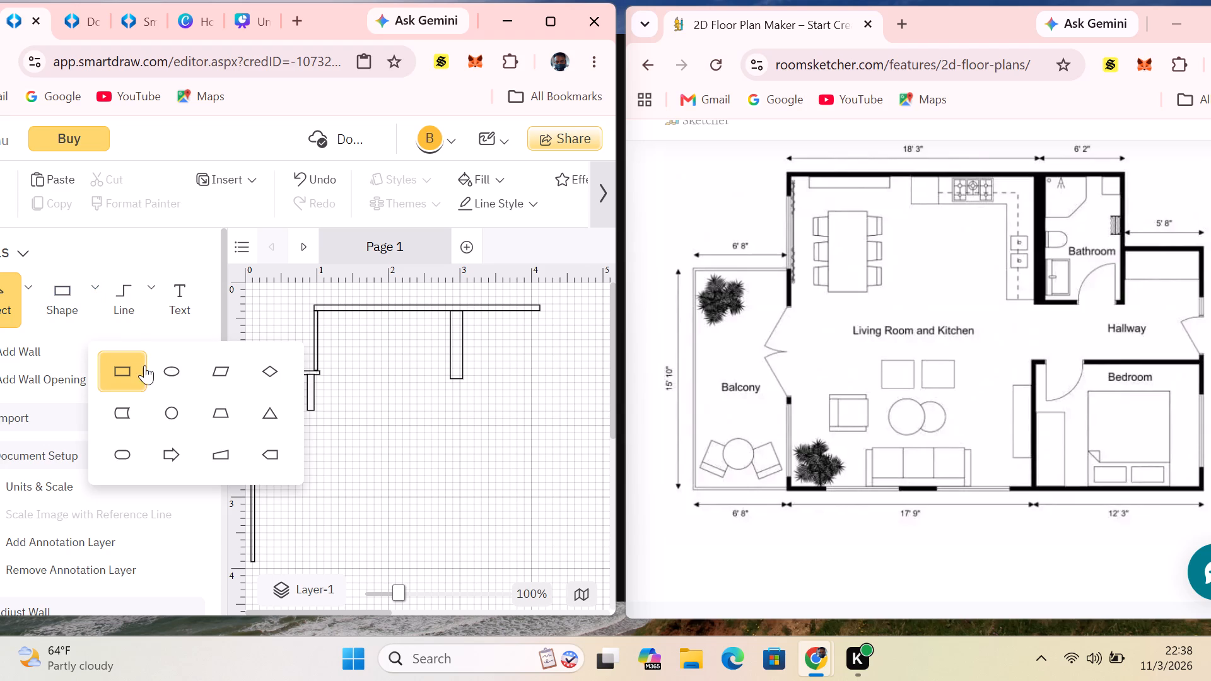
left_click(137, 373)
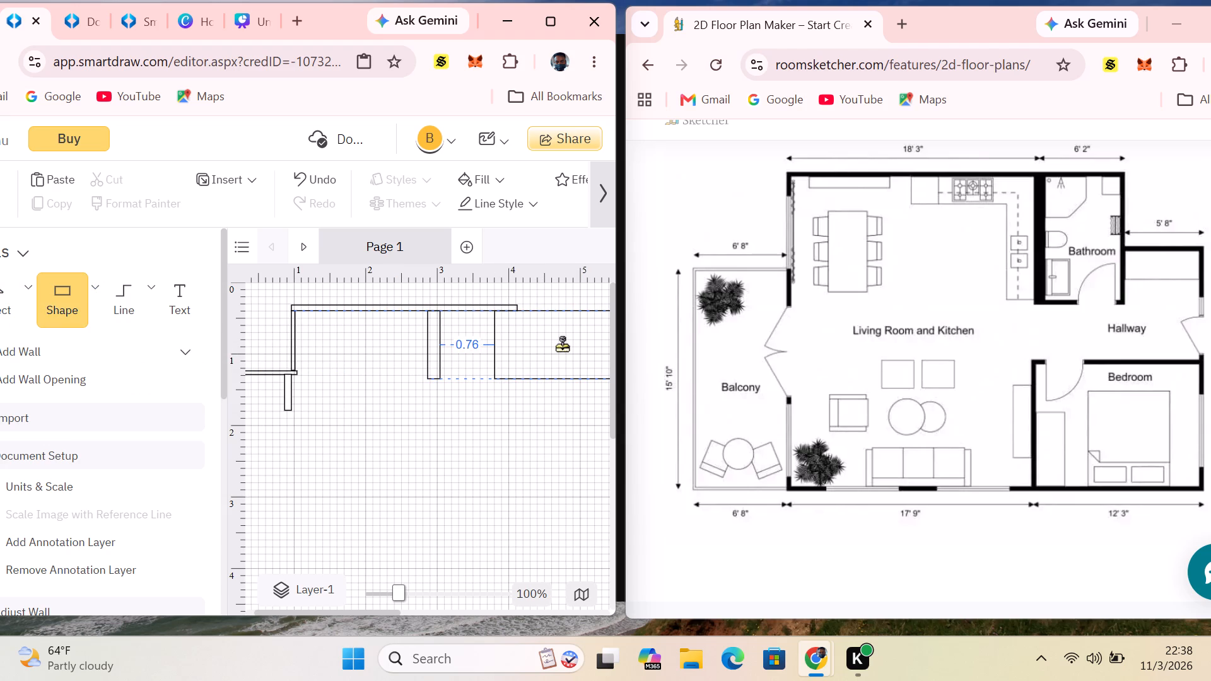
left_click(575, 346)
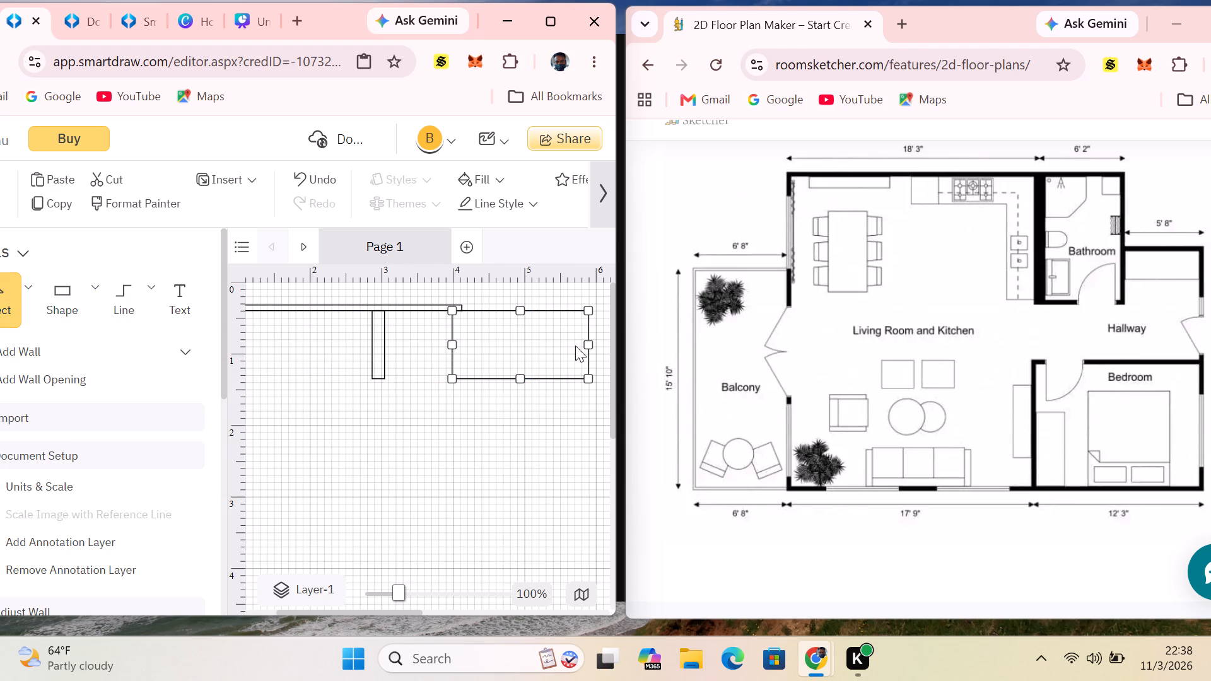
left_click_drag(587, 343, 459, 352)
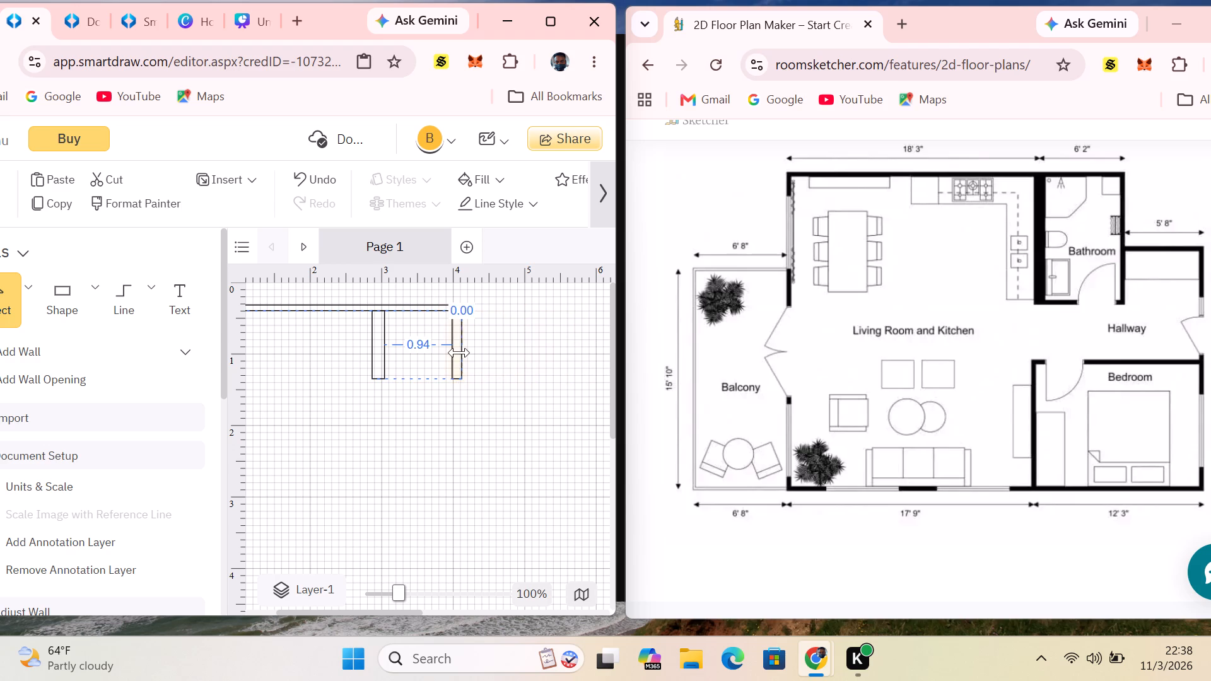
left_click_drag(459, 352, 458, 352)
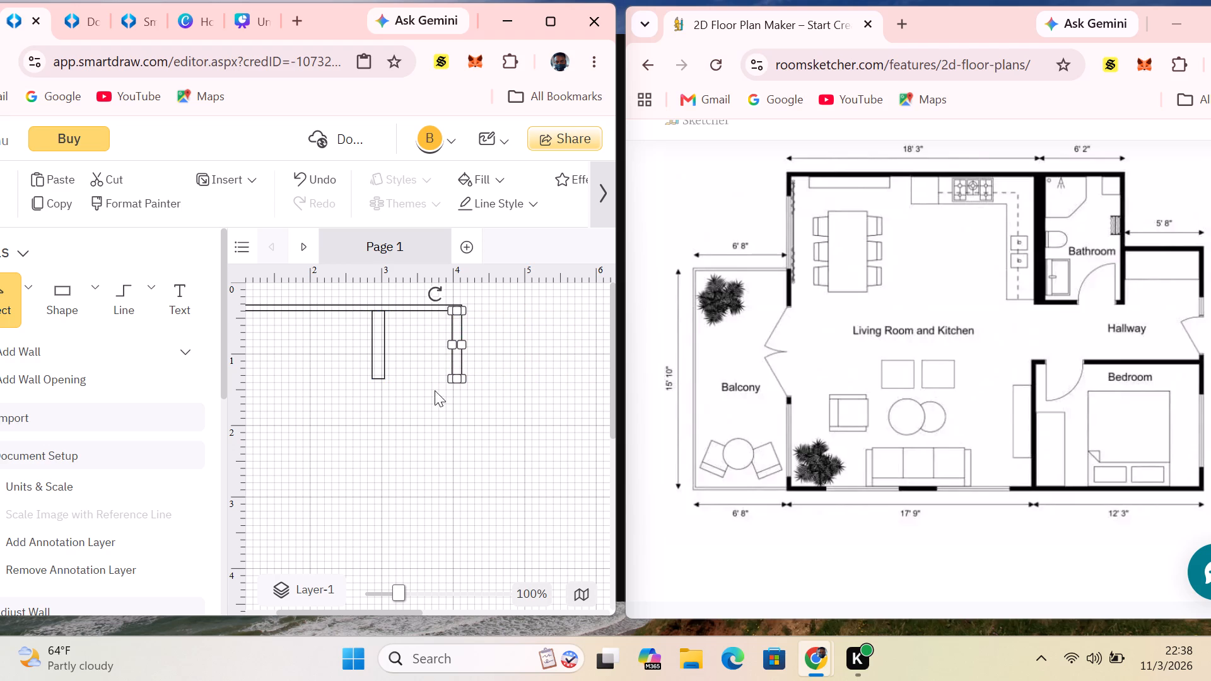
left_click(484, 351)
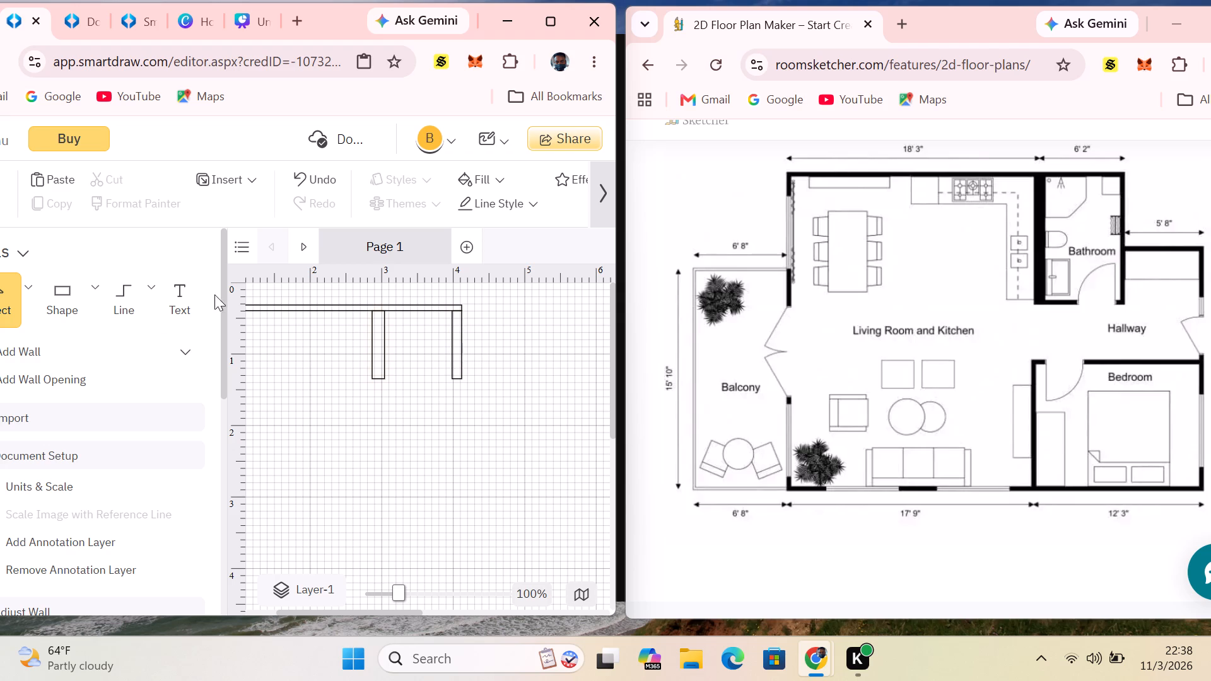
Draw a thin horizontal rectangle about 0.75 units long outward from the bathroom's outer wall, about 0.43 units below the top wall.
left_click(91, 298)
left_click(119, 364)
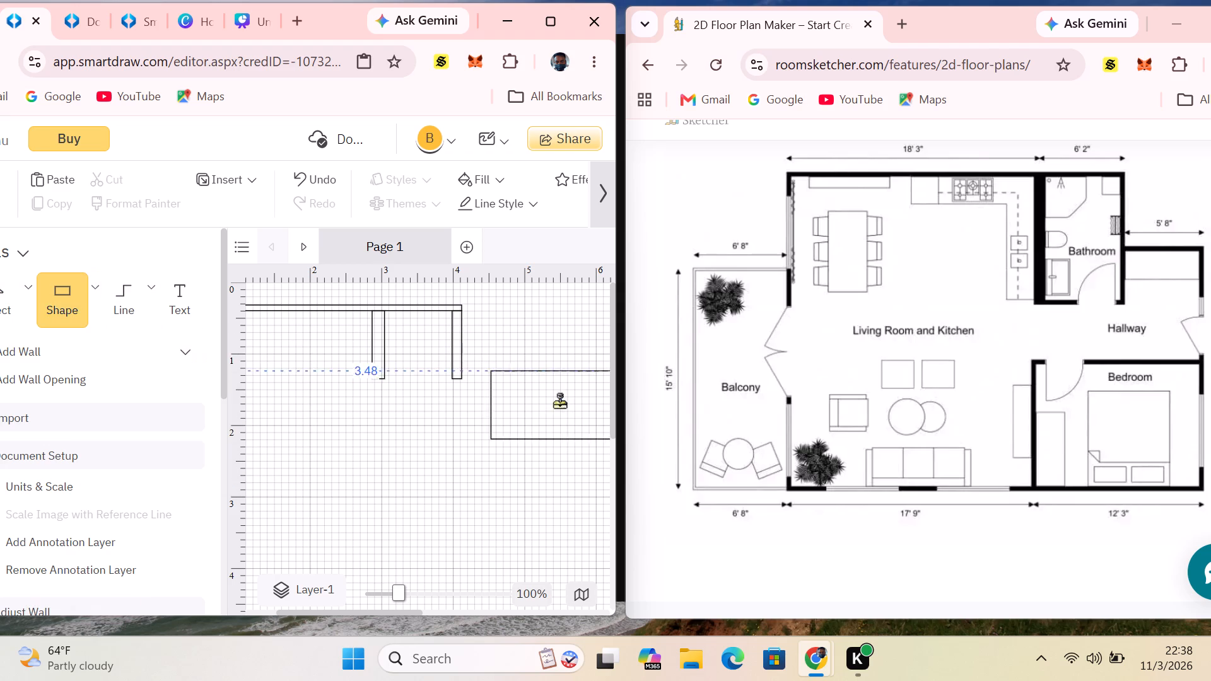
left_click(527, 356)
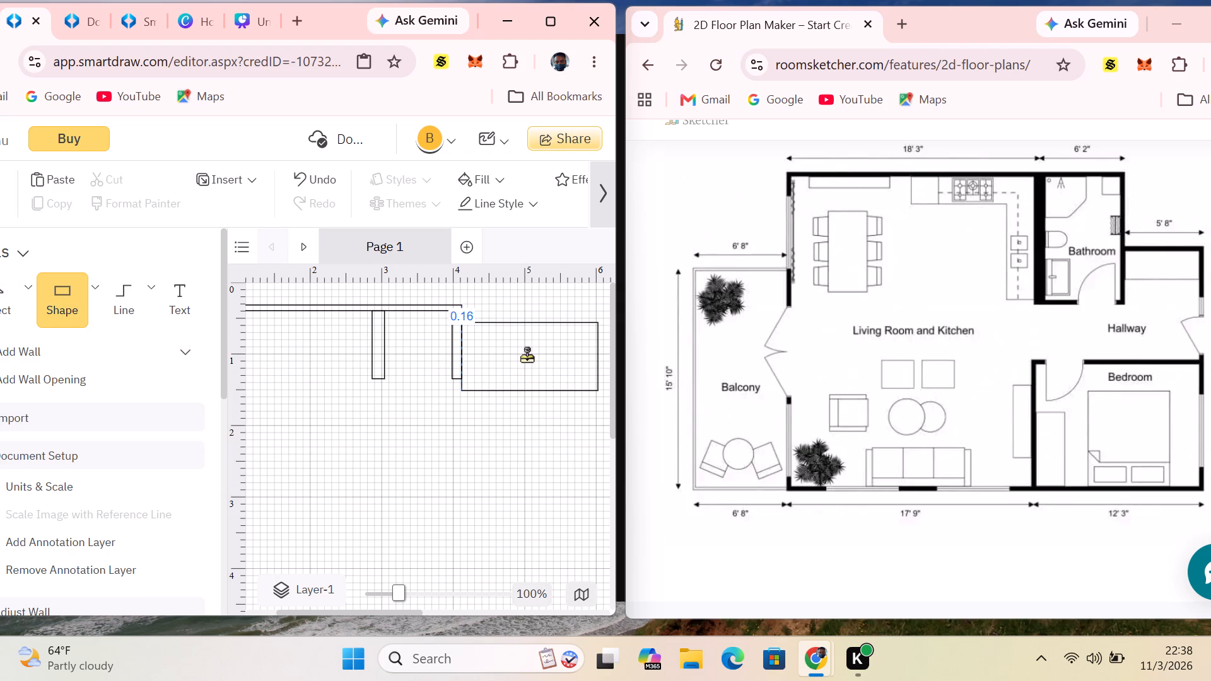
left_click_drag(530, 391, 530, 347)
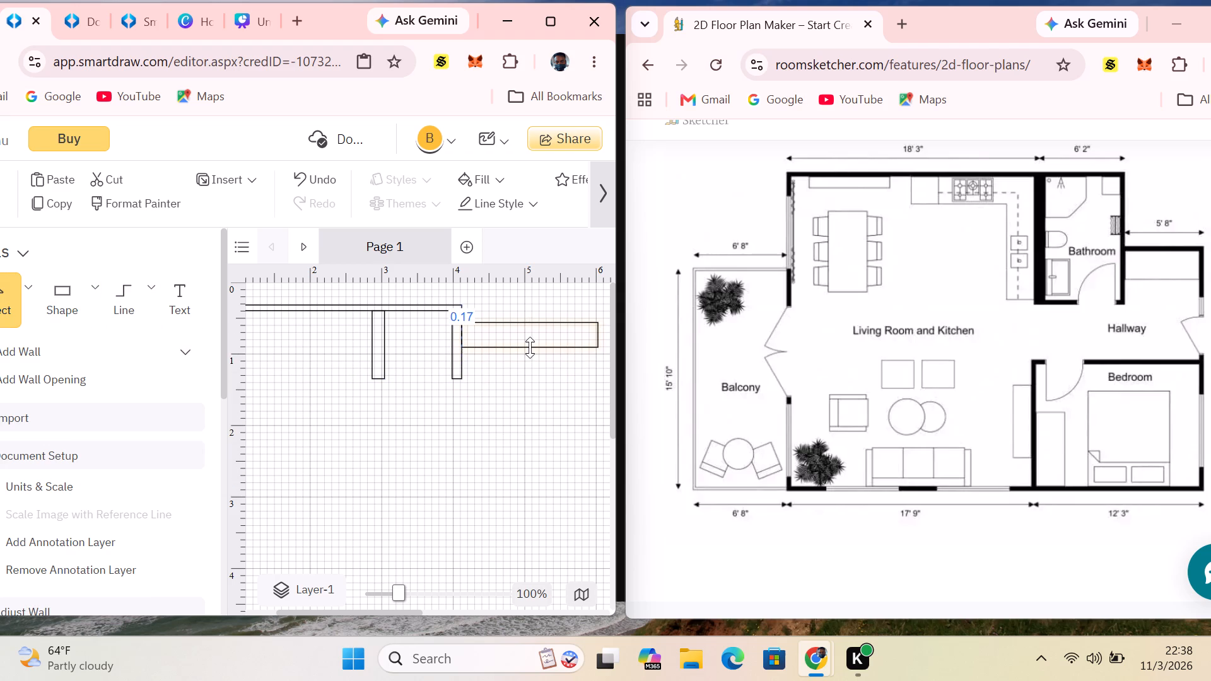
left_click_drag(530, 347, 529, 362)
left_click_drag(526, 320, 522, 351)
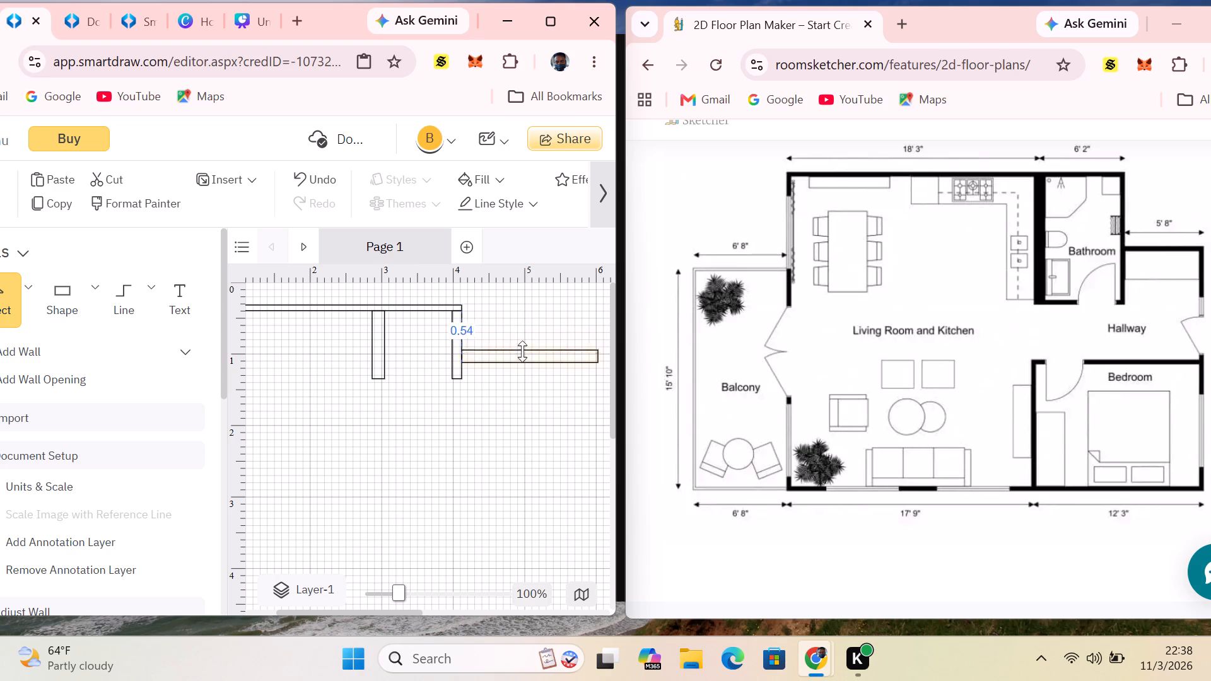
left_click_drag(522, 351, 518, 342)
left_click_drag(527, 364, 525, 361)
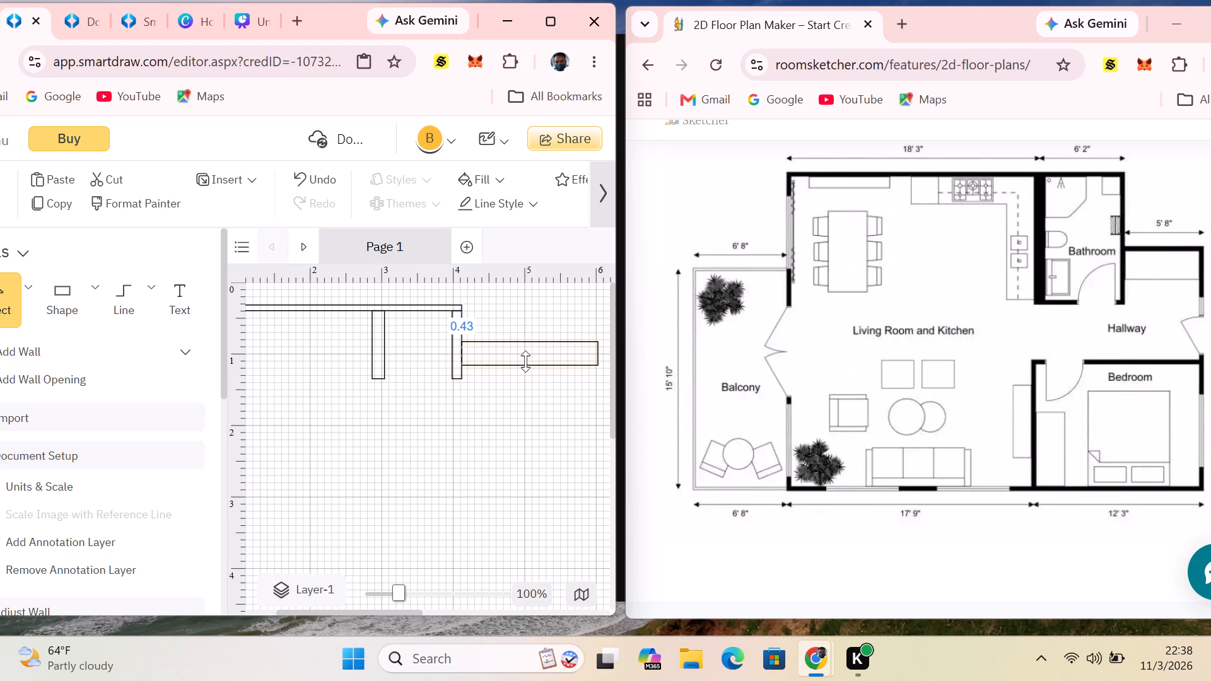
left_click_drag(525, 361, 522, 348)
left_click_drag(595, 347, 547, 354)
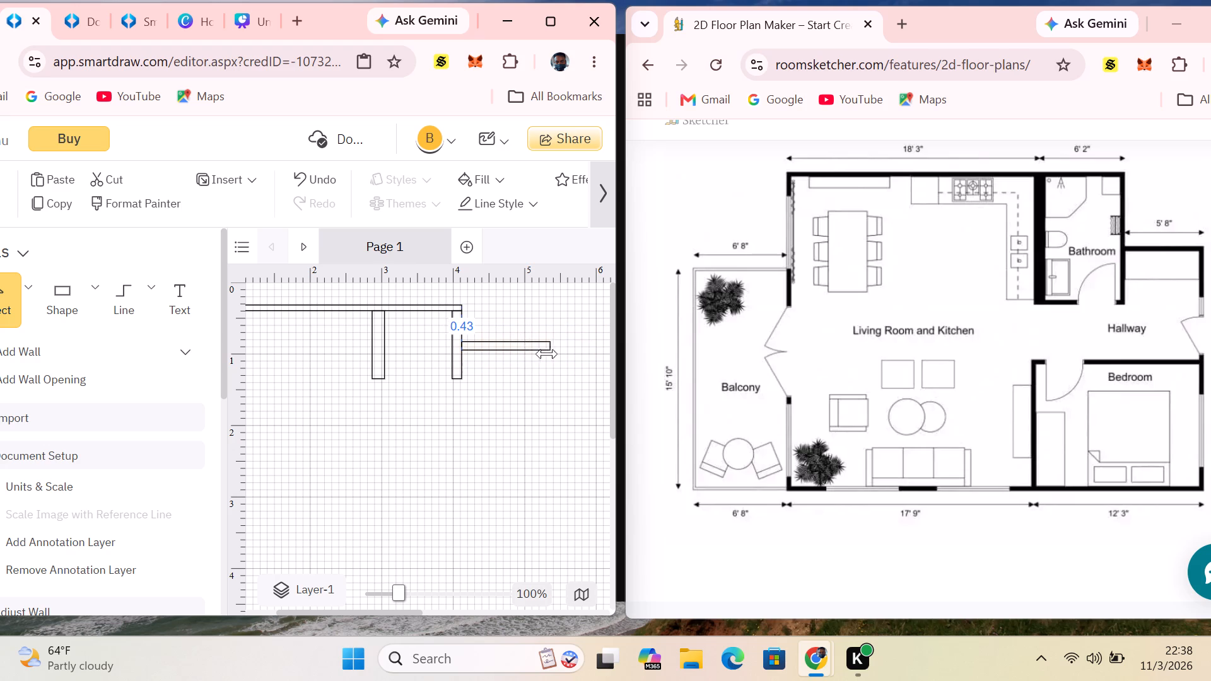
left_click_drag(547, 354, 513, 351)
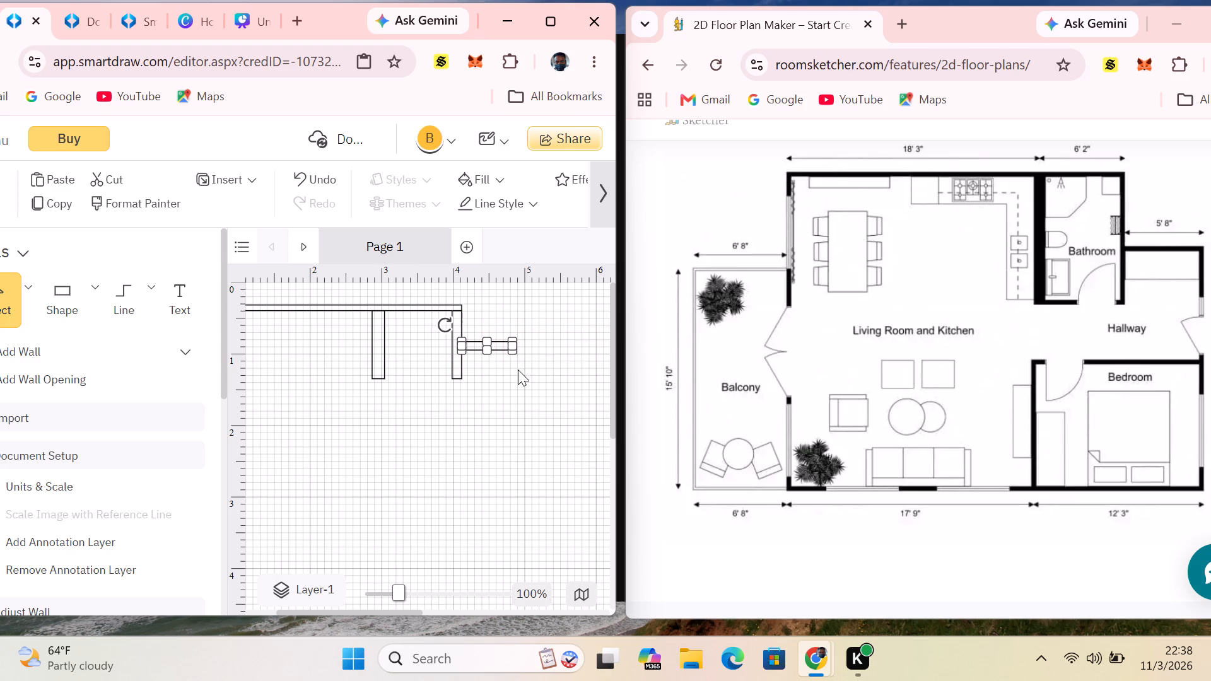
Extend the hallway's top wall outward to a length of about 1.5 units.
left_click_drag(399, 590, 385, 591)
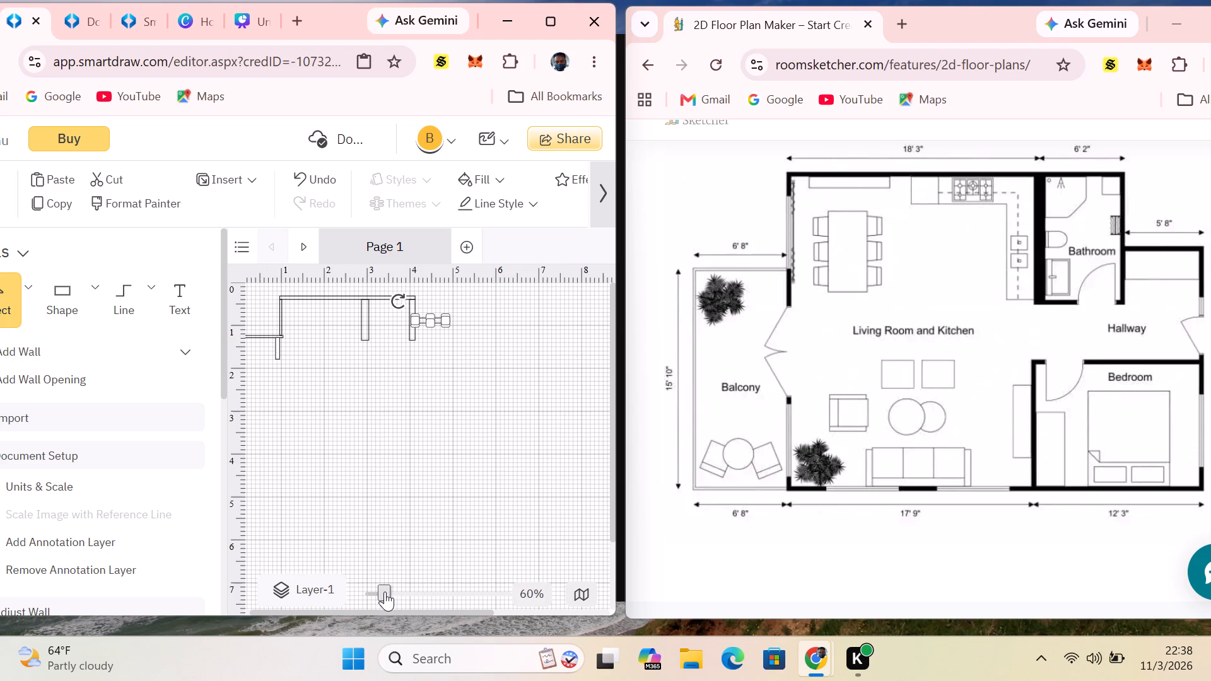
left_click_drag(385, 591, 386, 591)
scroll(413, 477, "up", 1)
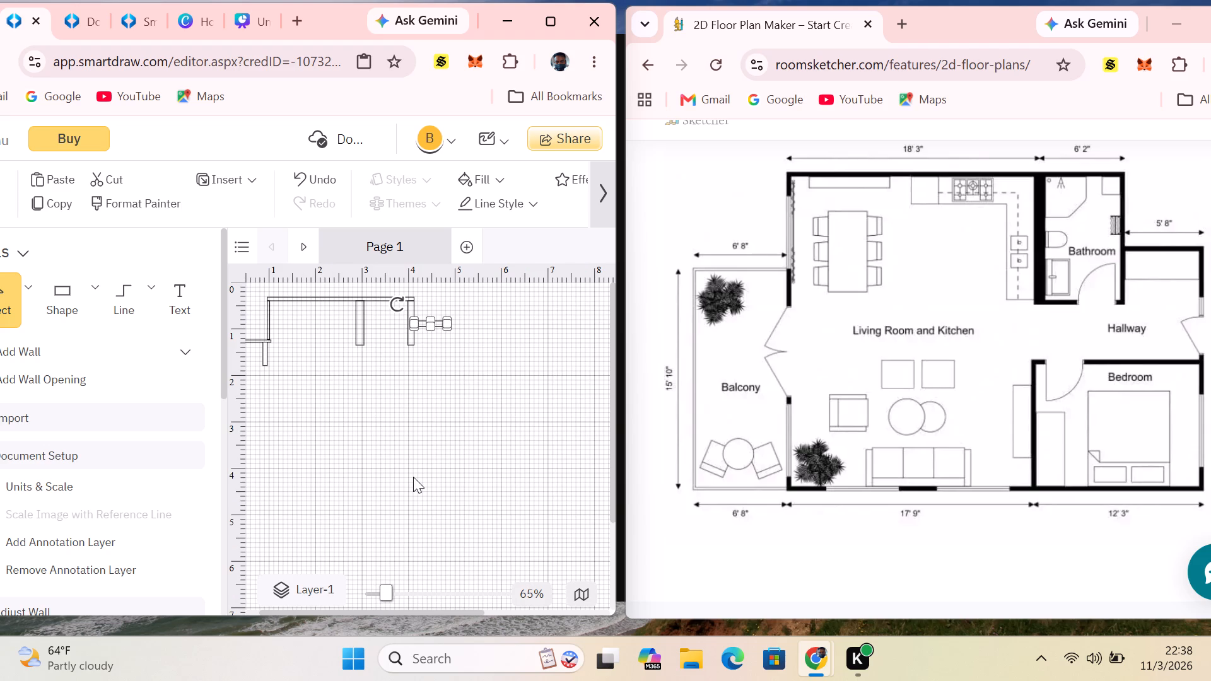
left_click_drag(462, 614, 453, 612)
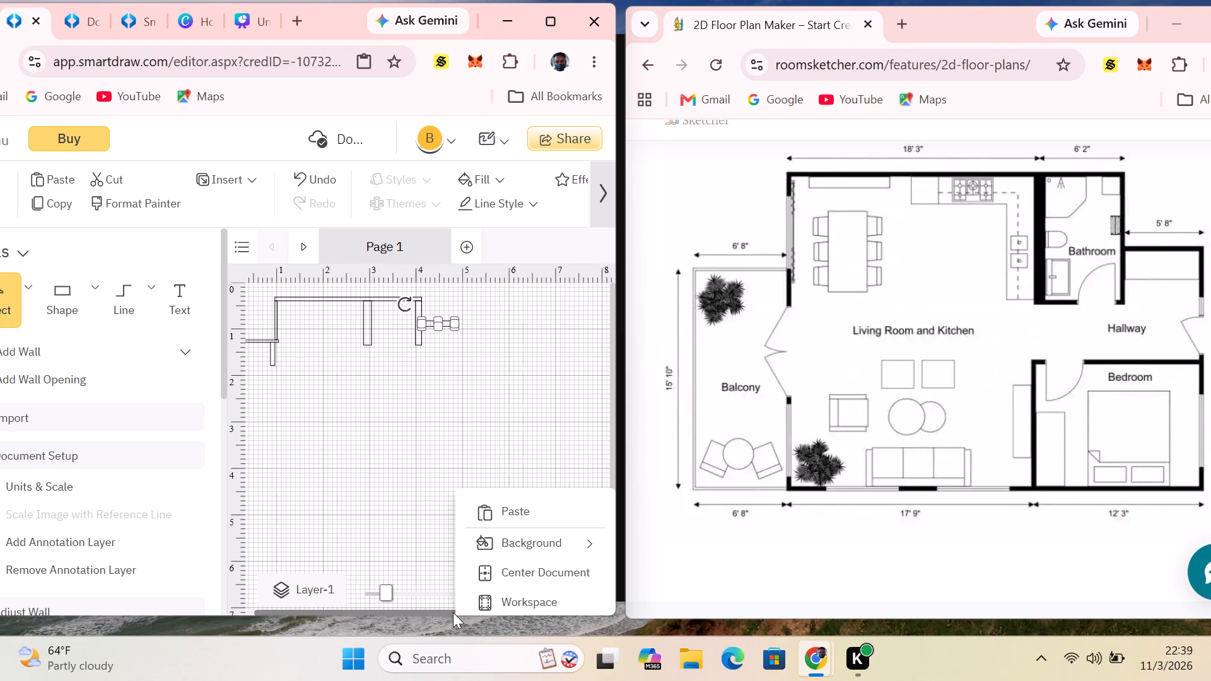
left_click_drag(453, 612, 429, 611)
left_click(451, 460)
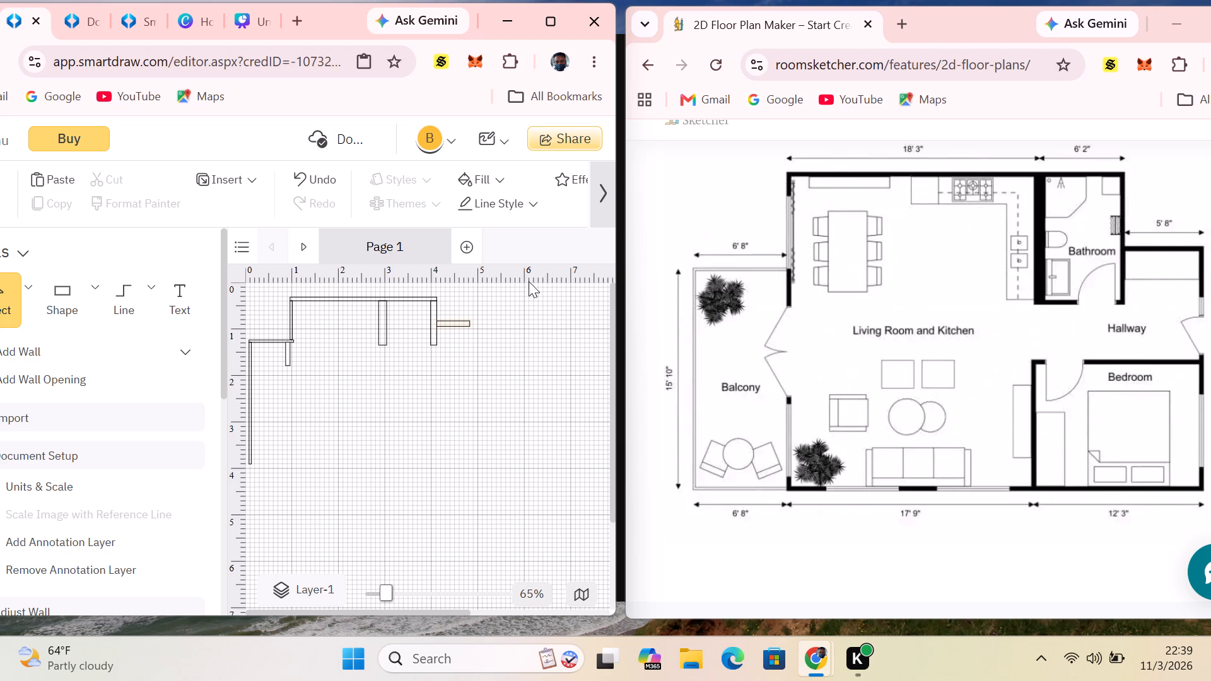
left_click(454, 323)
left_click(461, 323)
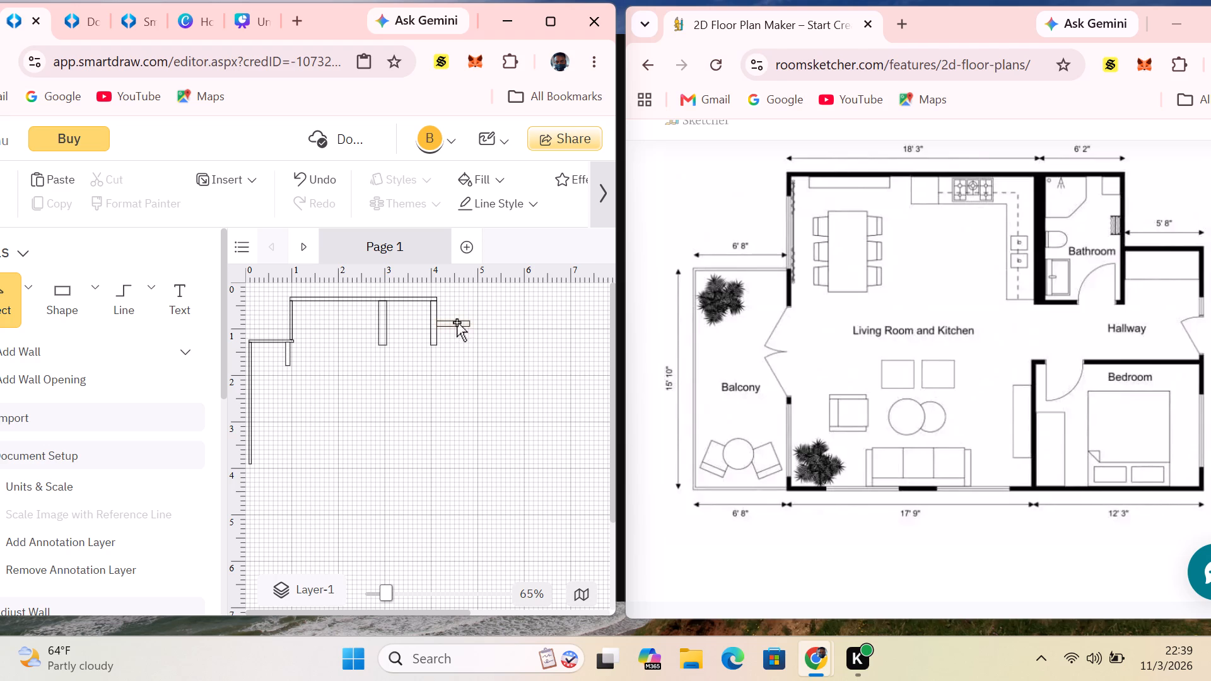
left_click(452, 322)
left_click_drag(469, 323, 496, 329)
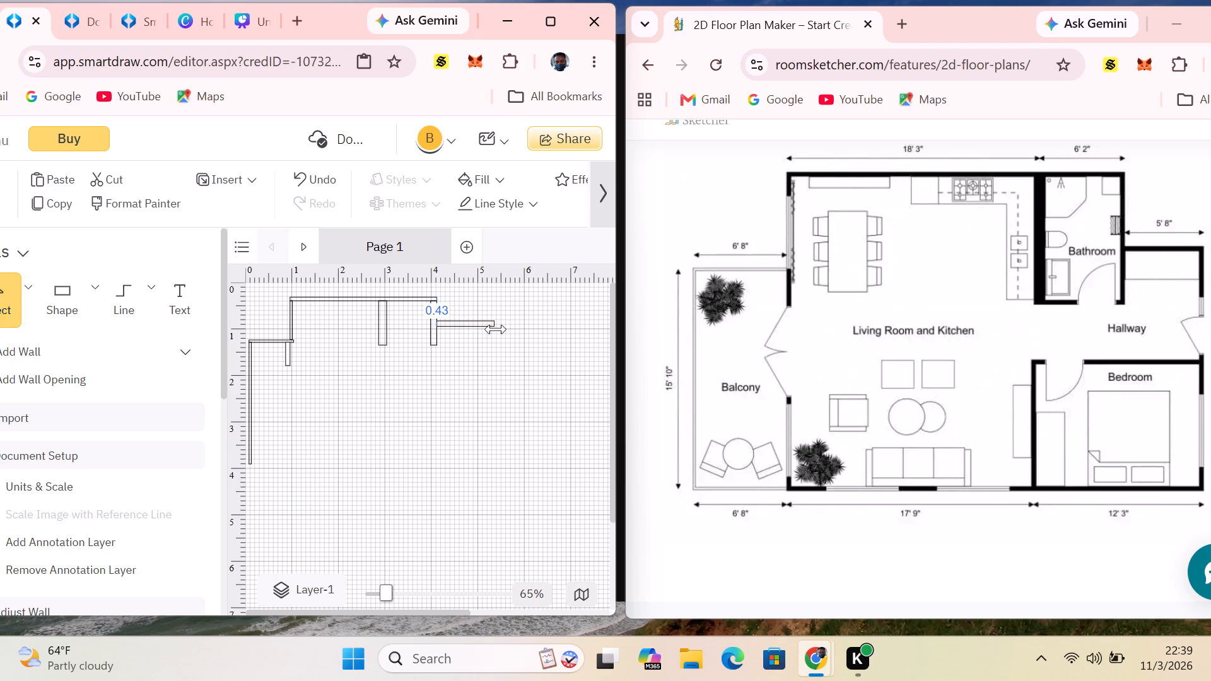
left_click_drag(496, 329, 498, 329)
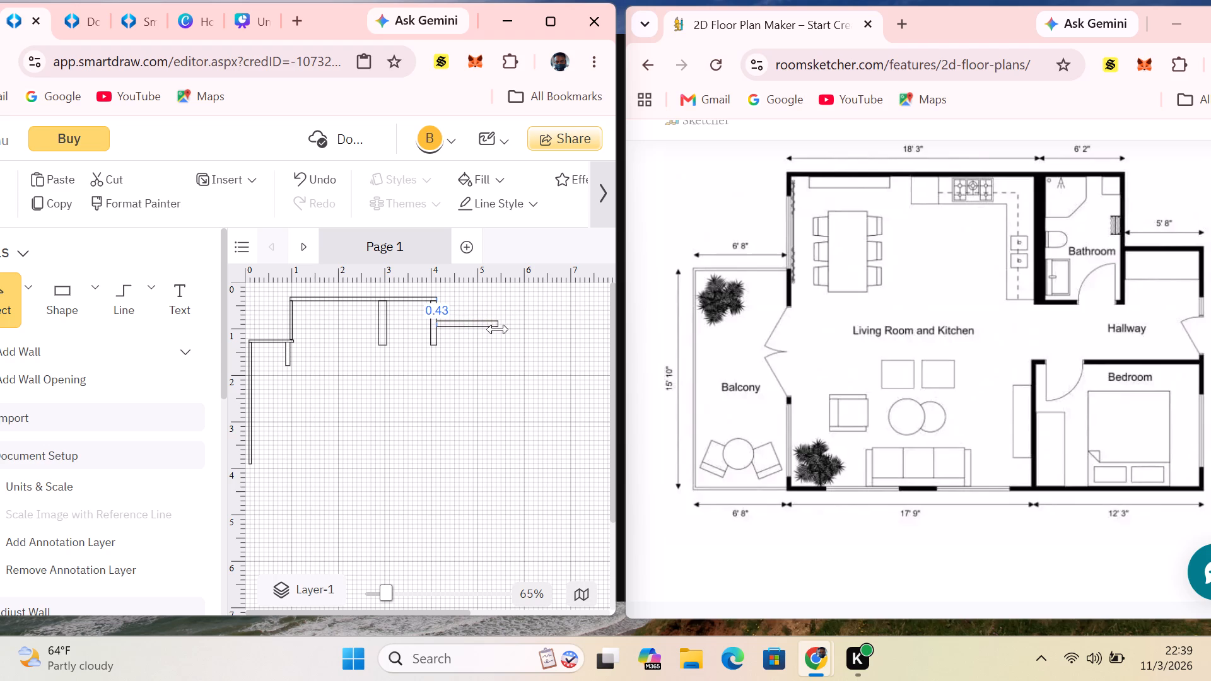
left_click_drag(498, 329, 506, 333)
left_click(499, 341)
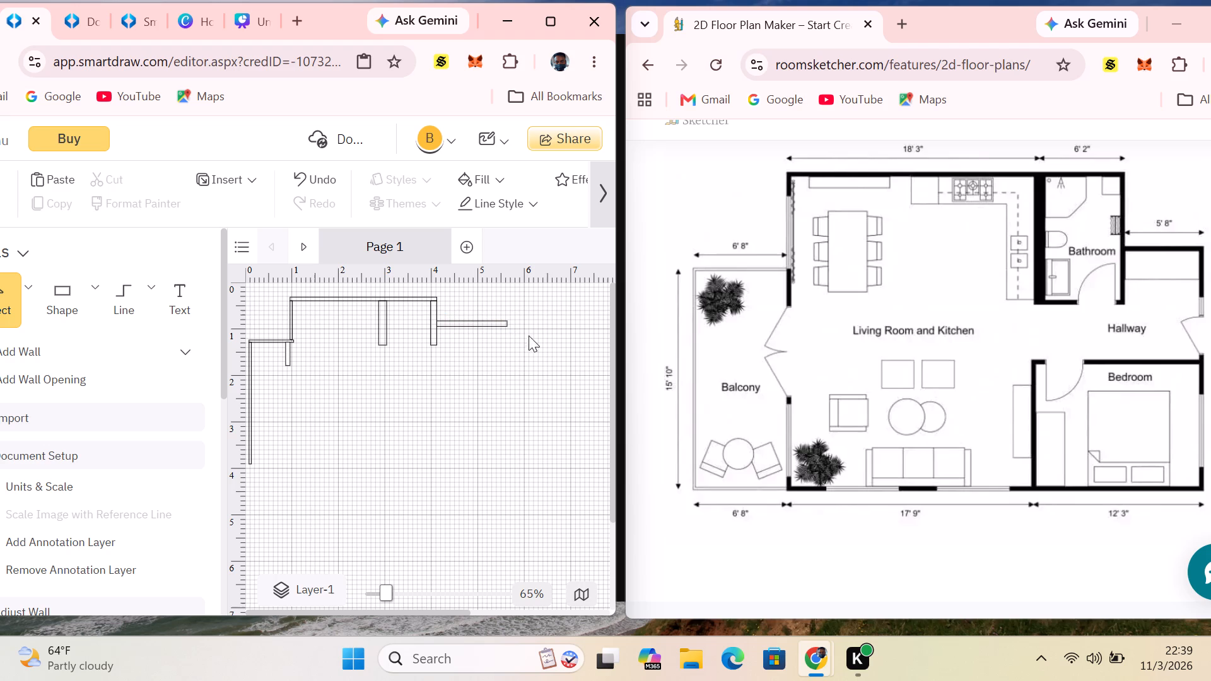
Paste a rectangle and reshape it into a thin vertical wall about 1 unit long beneath the outer end of the hallway's top wall.
right_click(499, 349)
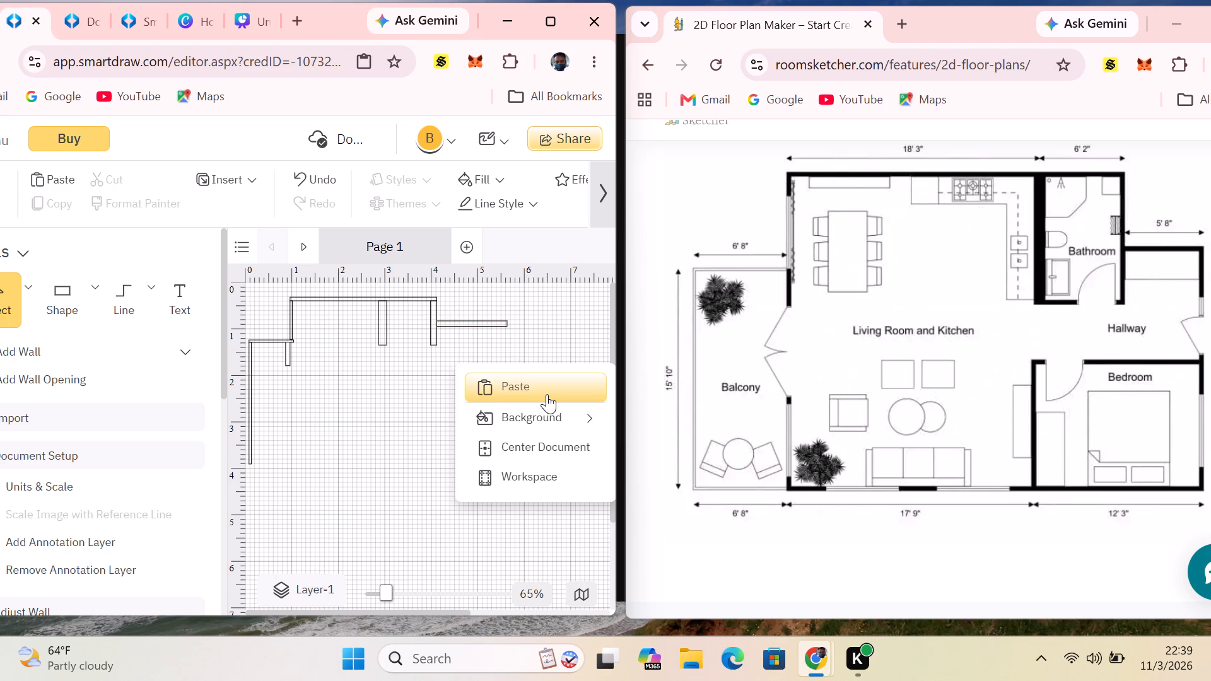
left_click(547, 394)
left_click_drag(519, 353, 510, 345)
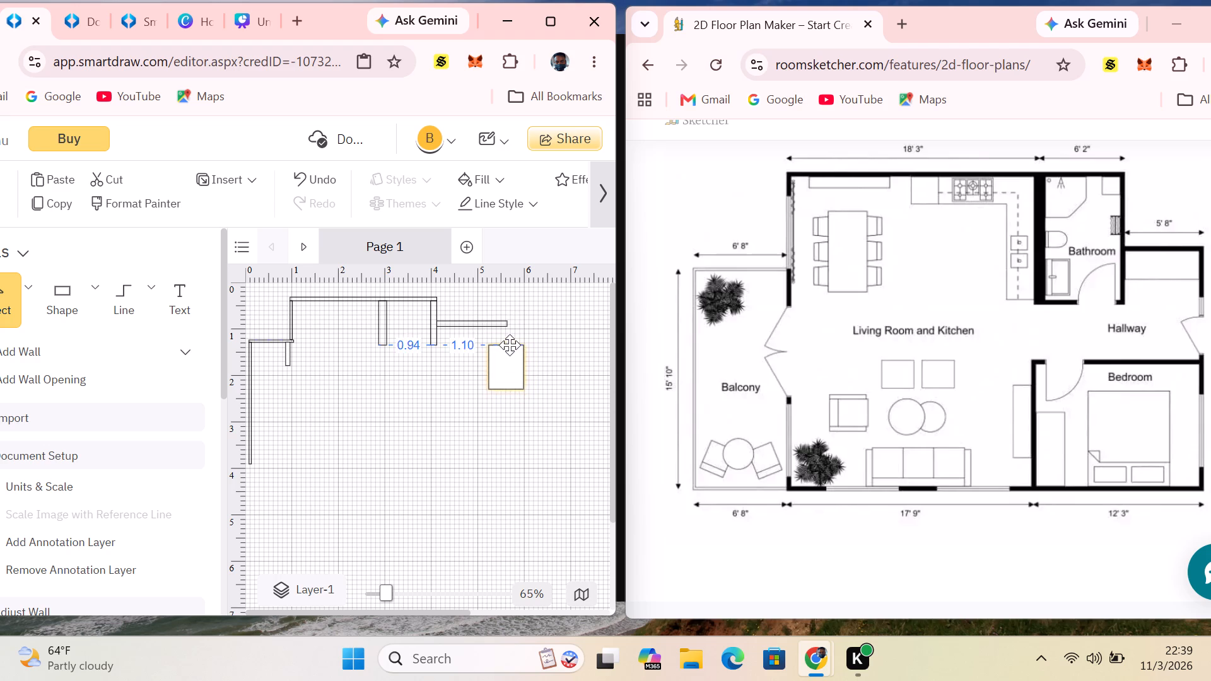
left_click_drag(510, 345, 514, 330)
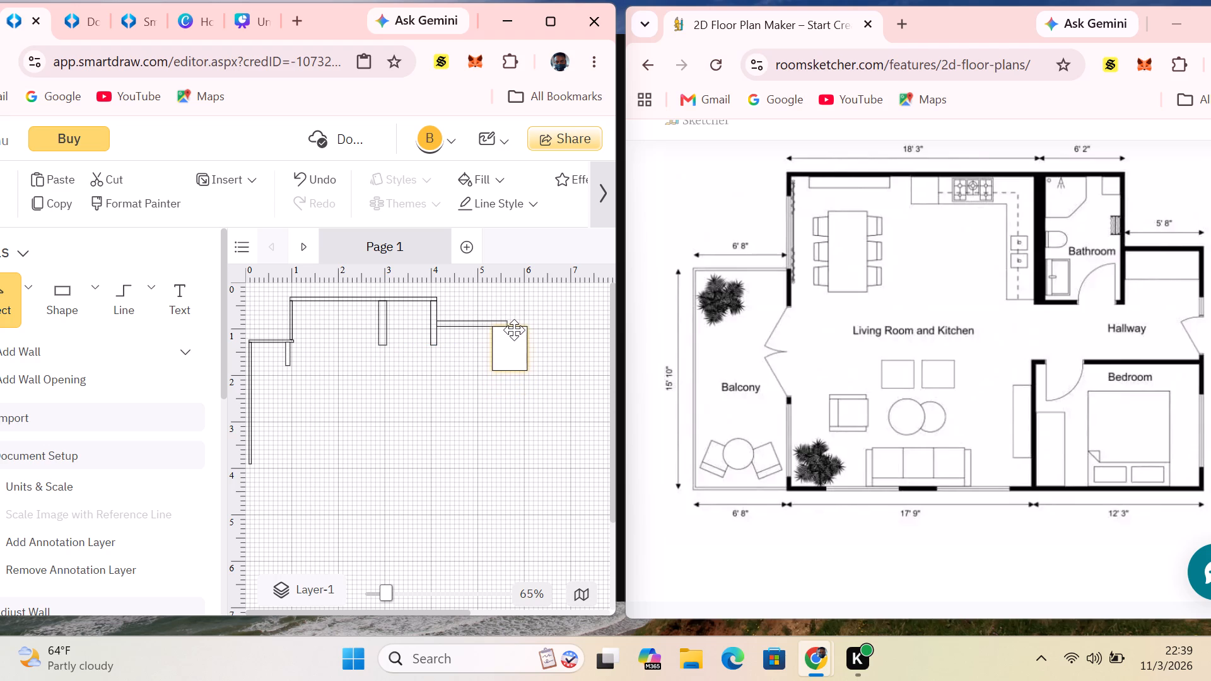
left_click_drag(514, 330, 515, 330)
left_click(575, 306)
left_click(524, 346)
left_click_drag(527, 347, 508, 345)
left_click_drag(508, 345, 508, 345)
left_click_drag(508, 345, 507, 345)
left_click_drag(495, 349, 498, 349)
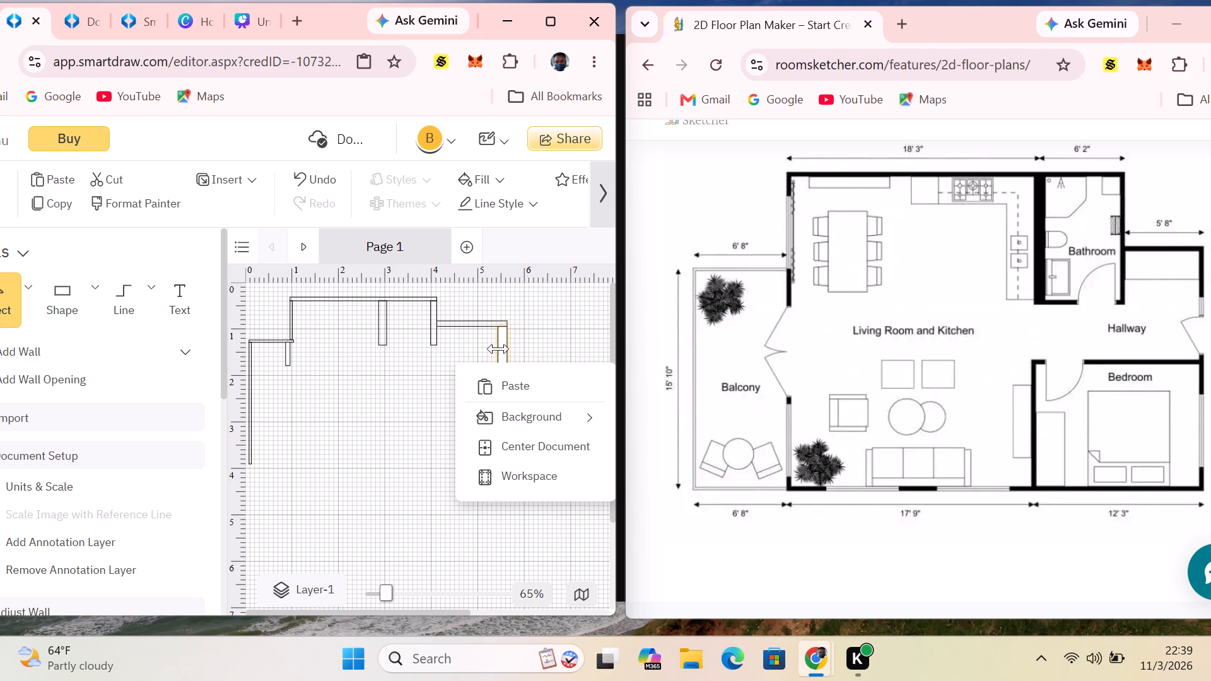
left_click_drag(498, 349, 501, 348)
left_click(537, 332)
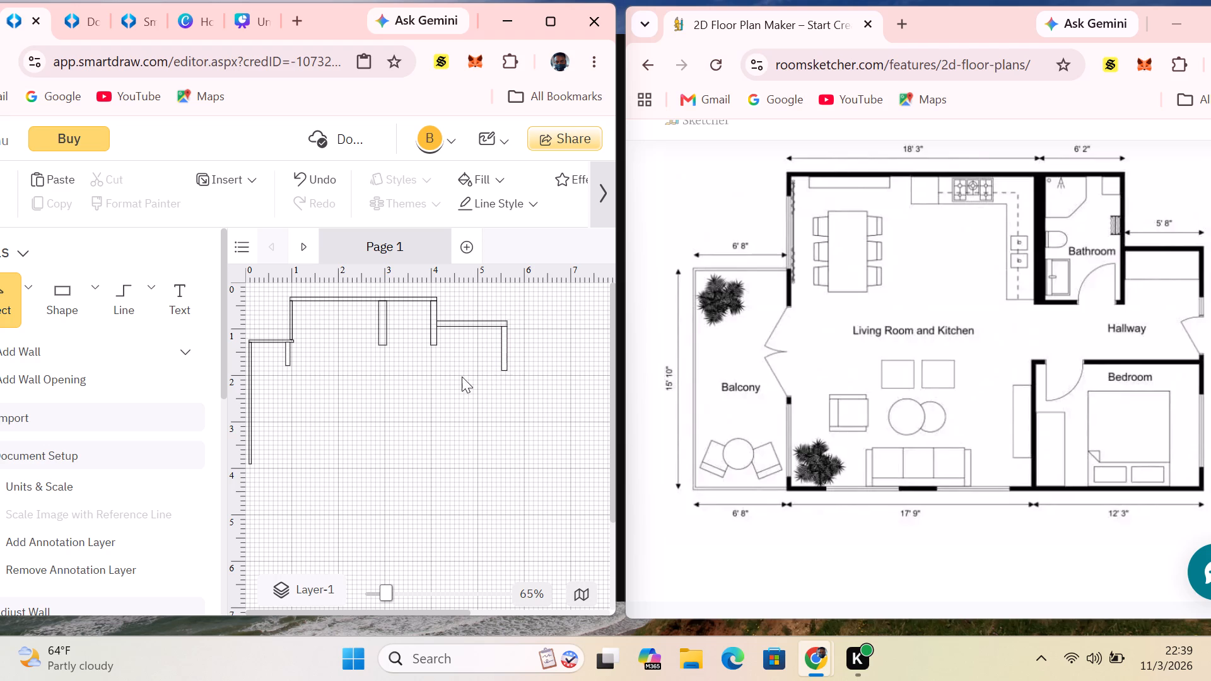
Shorten the hallway's outer vertical wall to about 0.65 units.
left_click(505, 359)
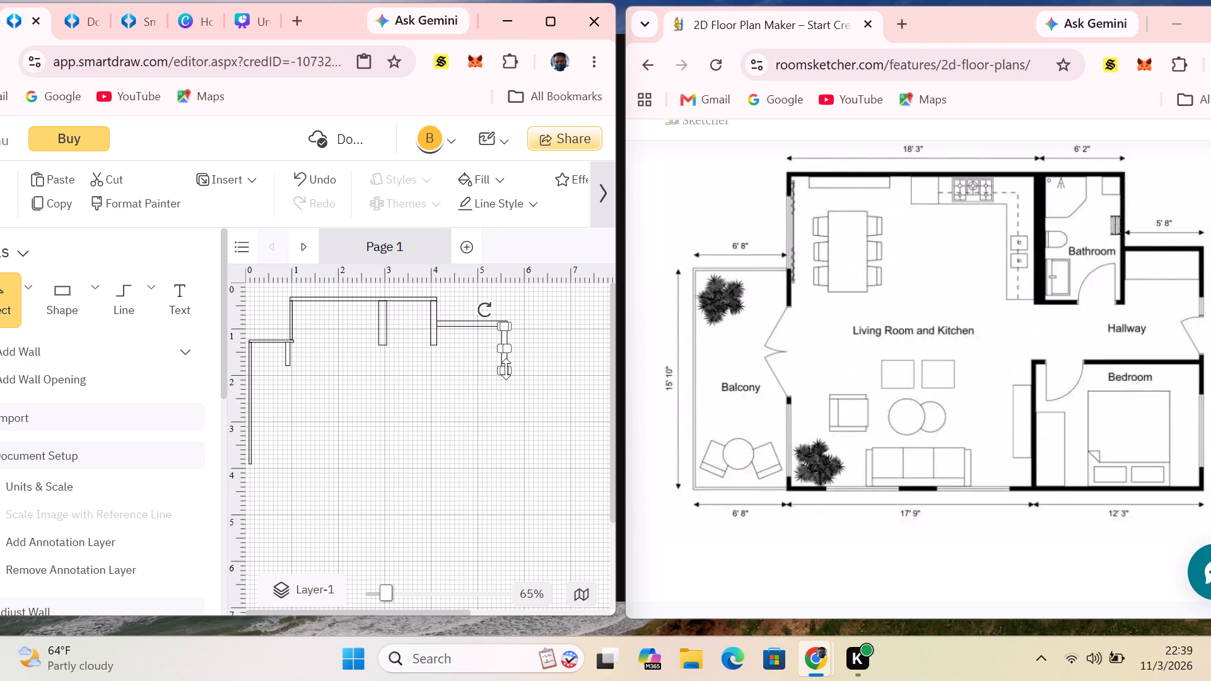
left_click_drag(503, 373, 503, 368)
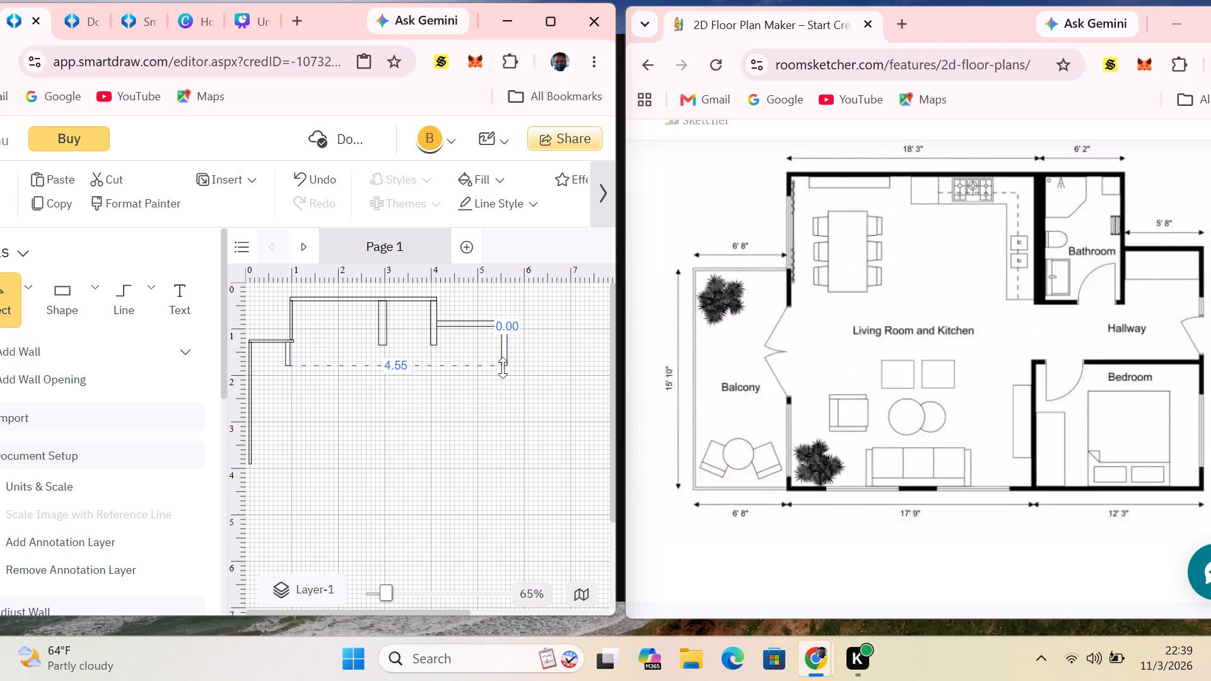
left_click_drag(503, 368, 502, 356)
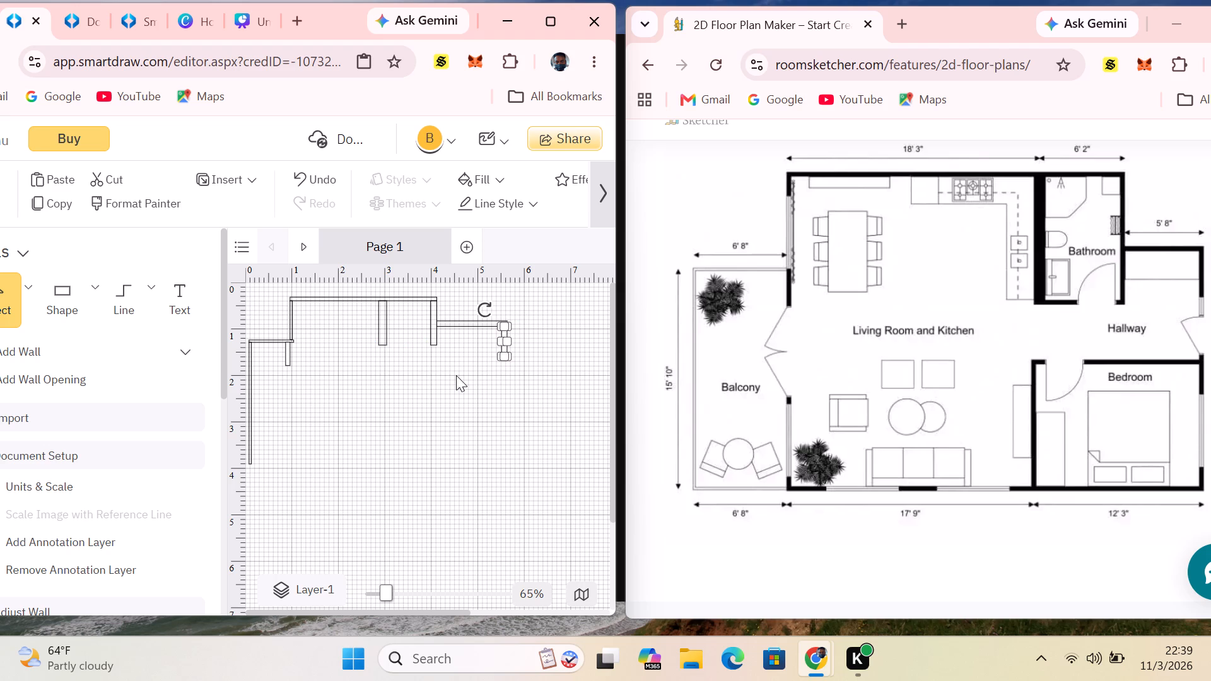
Lengthen the bathroom's outer wall and the thick living room–bathroom partition downward to about 1.4 units each.
left_click(433, 337)
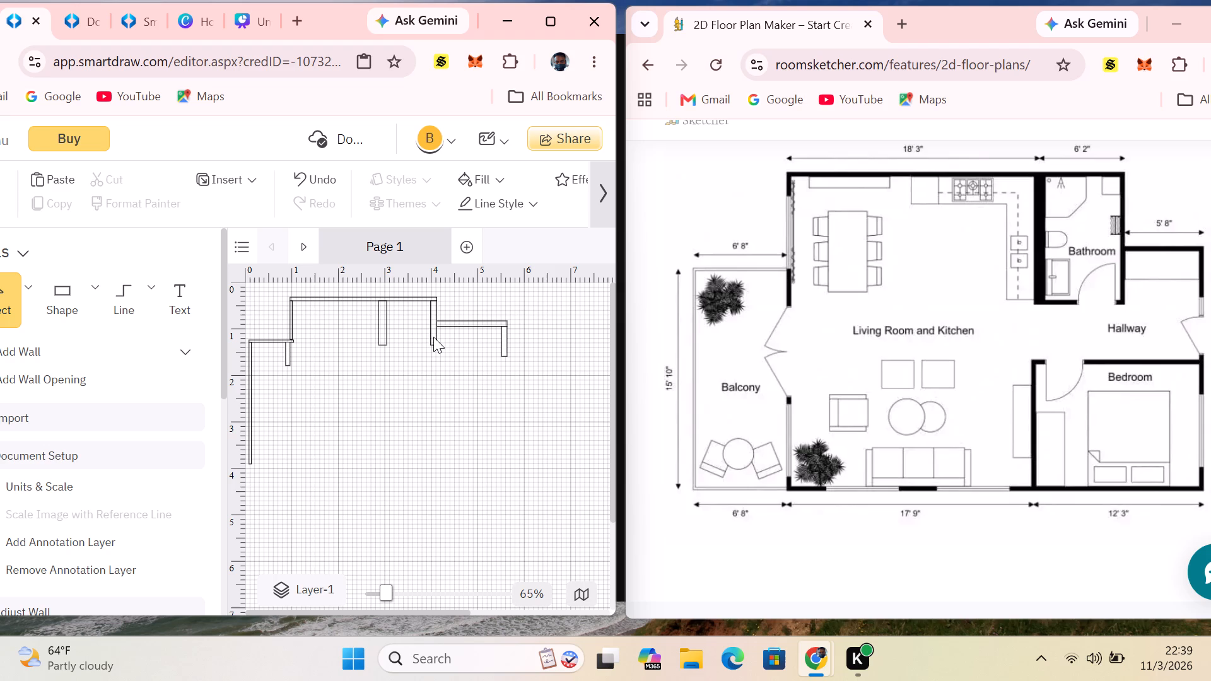
left_click(430, 335)
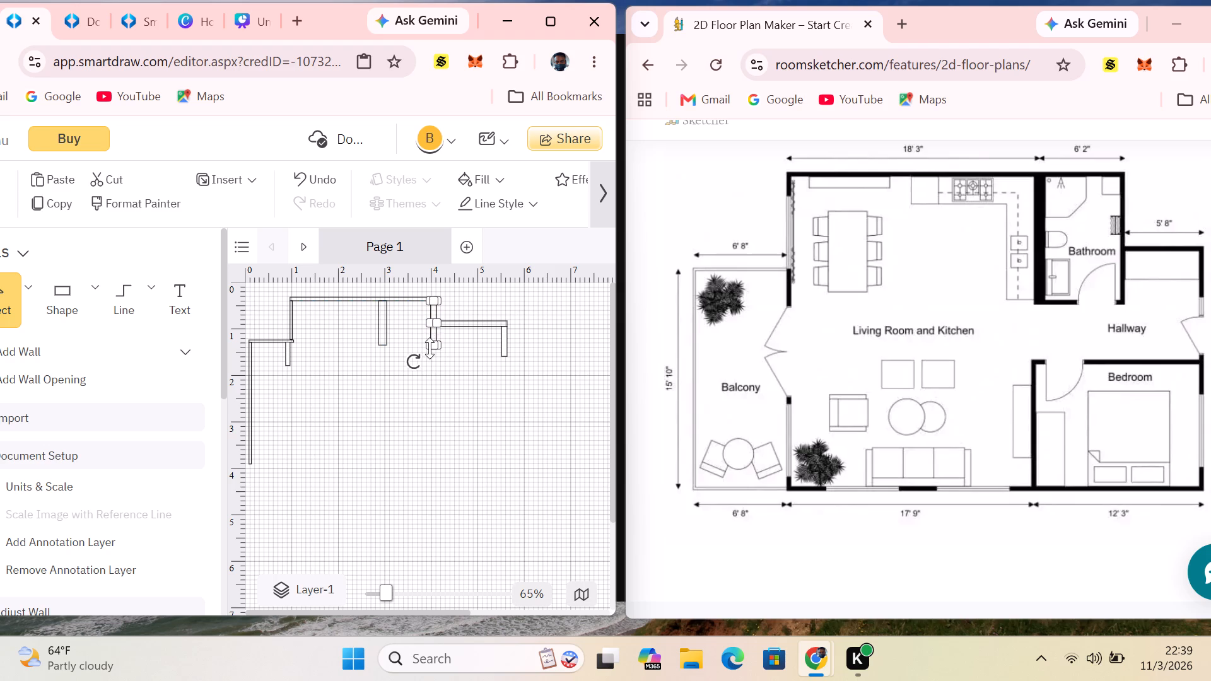
left_click_drag(432, 348, 435, 367)
left_click(382, 330)
left_click(382, 327)
left_click(376, 333)
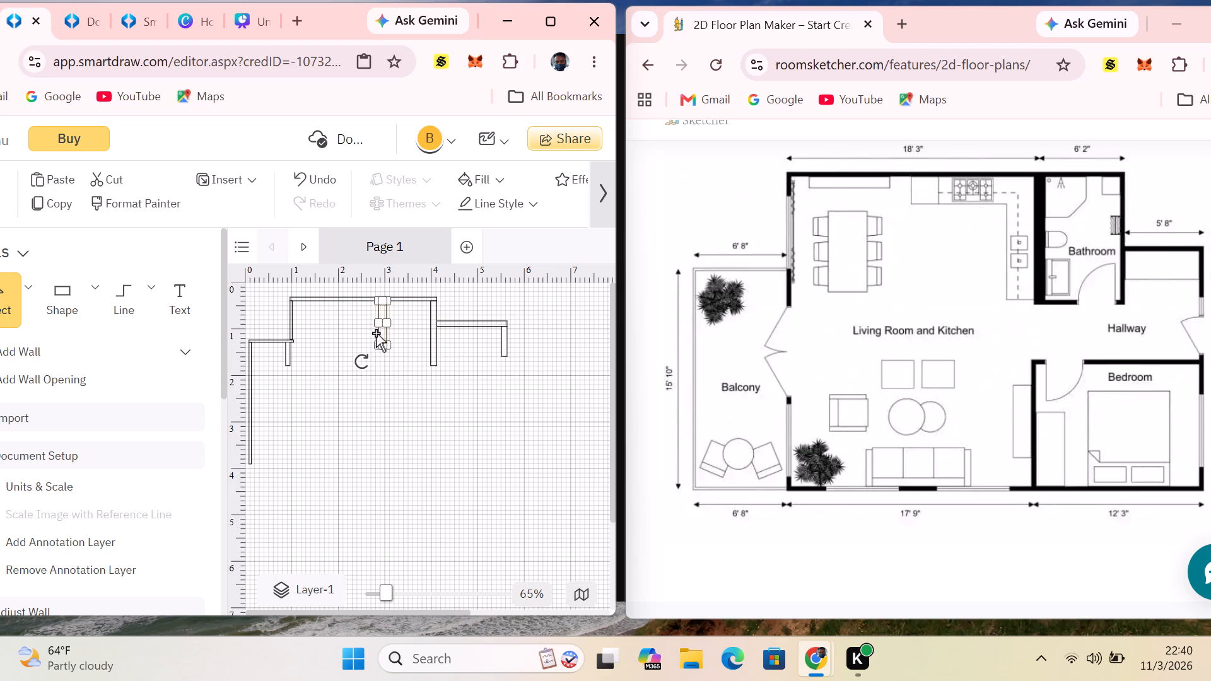
left_click_drag(382, 346, 383, 364)
left_click(424, 377)
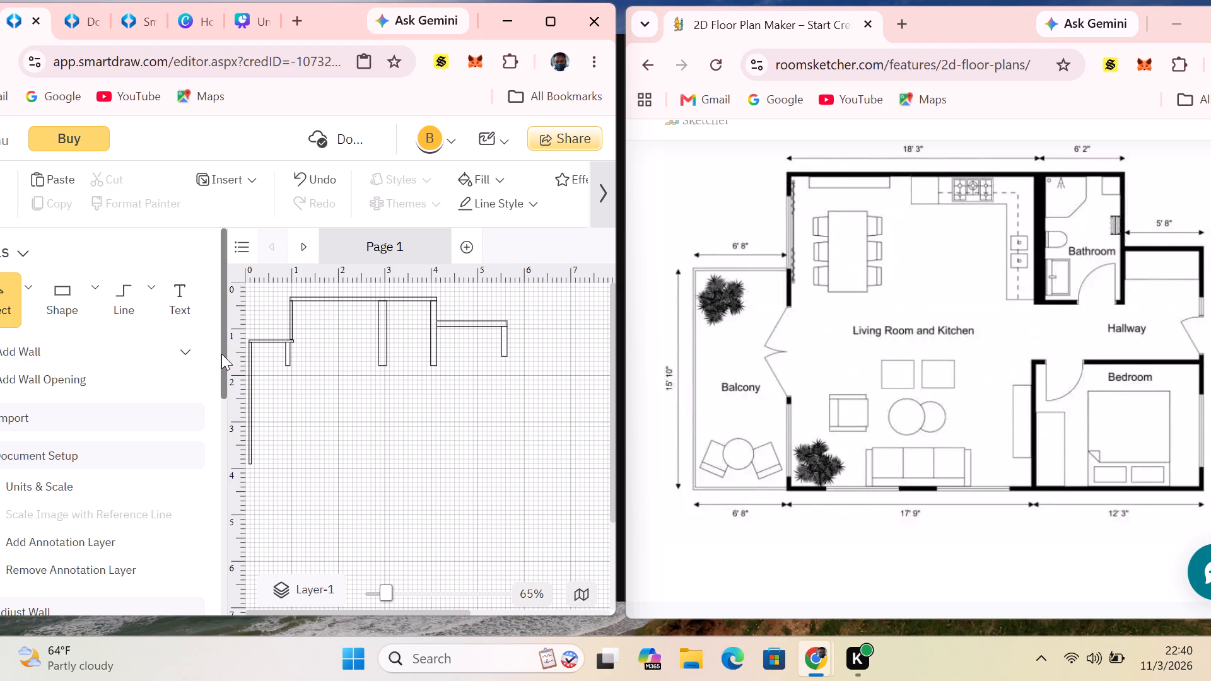
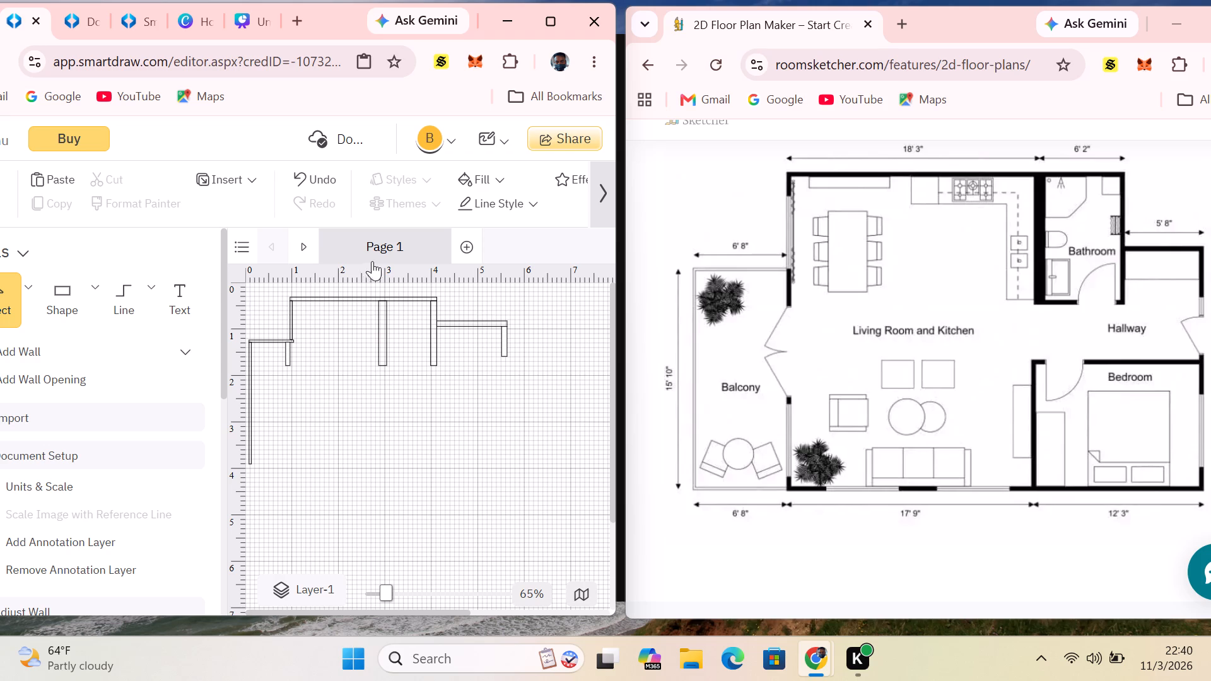
Paste a rectangle and reshape it into a thin horizontal wall about 0.5 units long at the foot of the living room–bathroom partition.
right_click(312, 384)
left_click(369, 412)
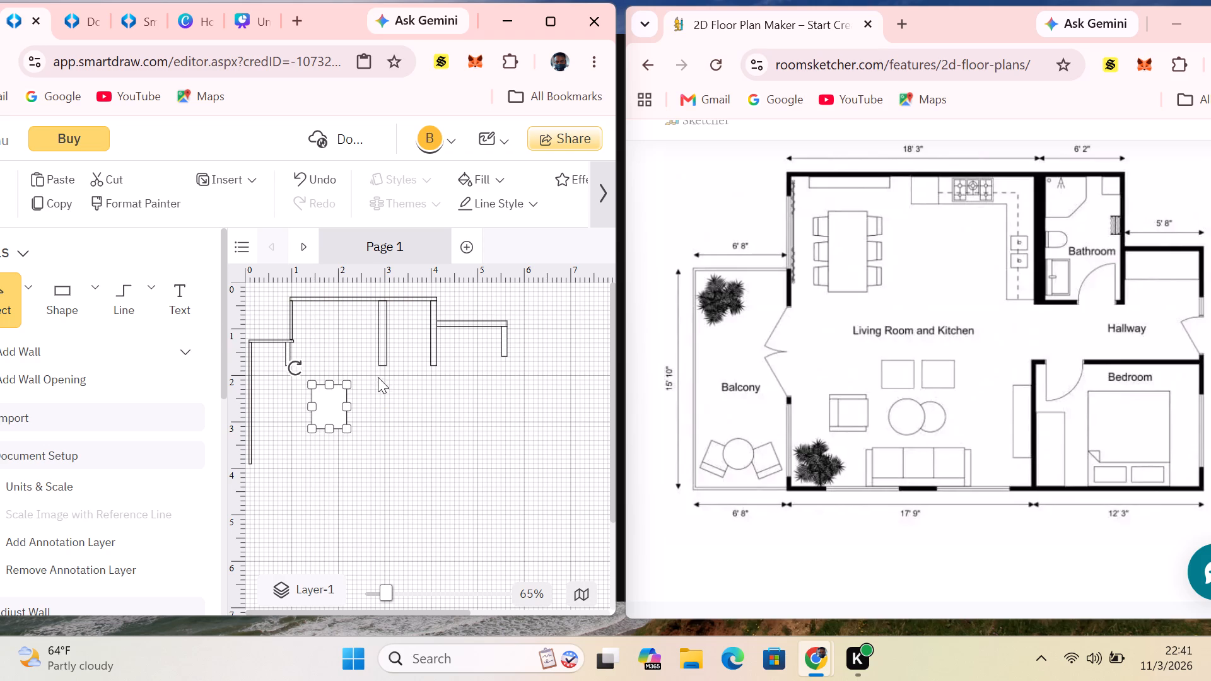
left_click_drag(347, 384, 449, 373)
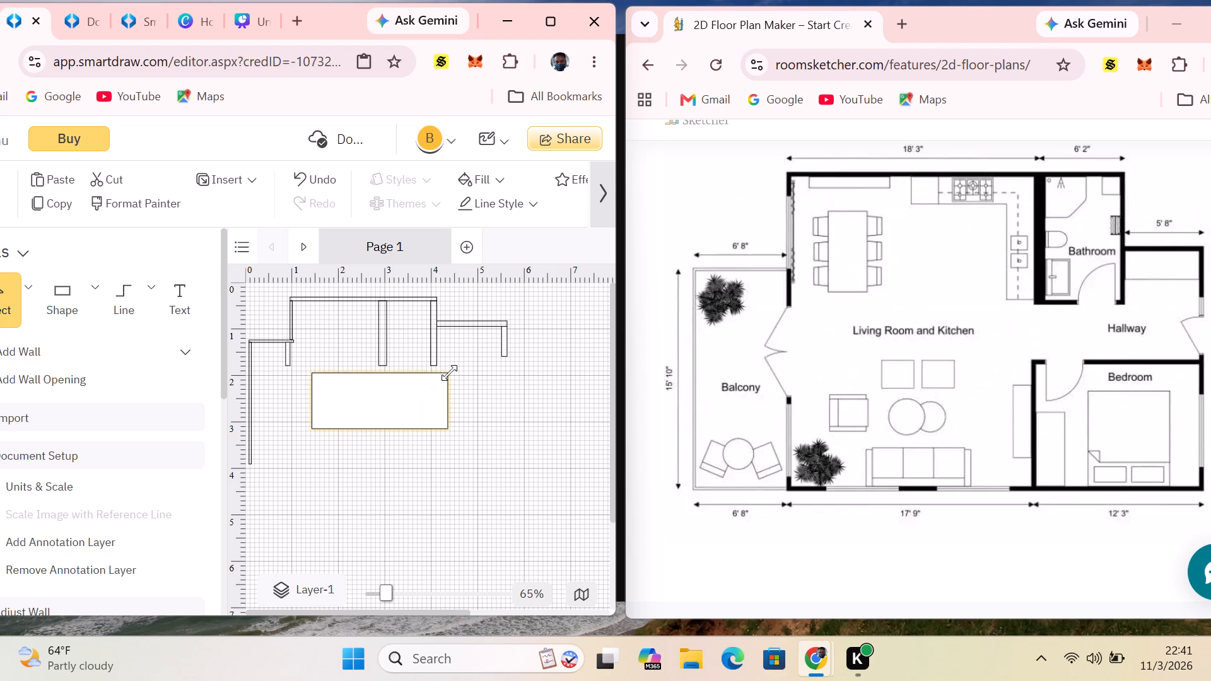
left_click_drag(449, 373, 436, 363)
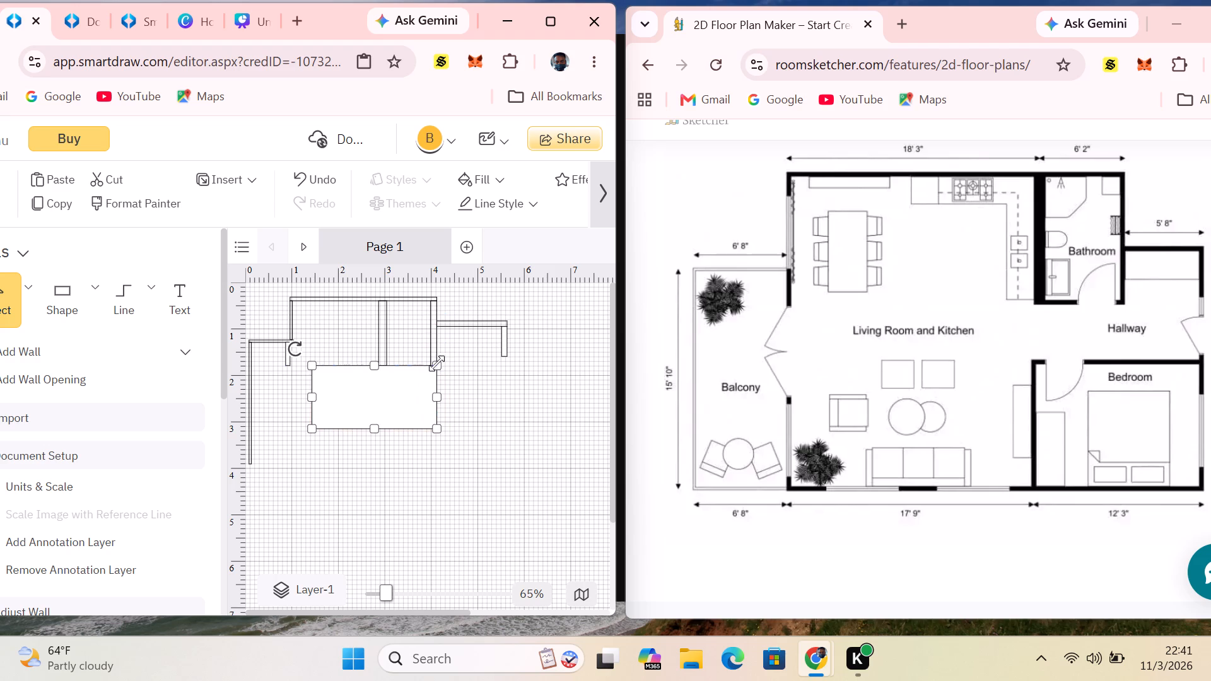
left_click_drag(435, 397, 416, 391)
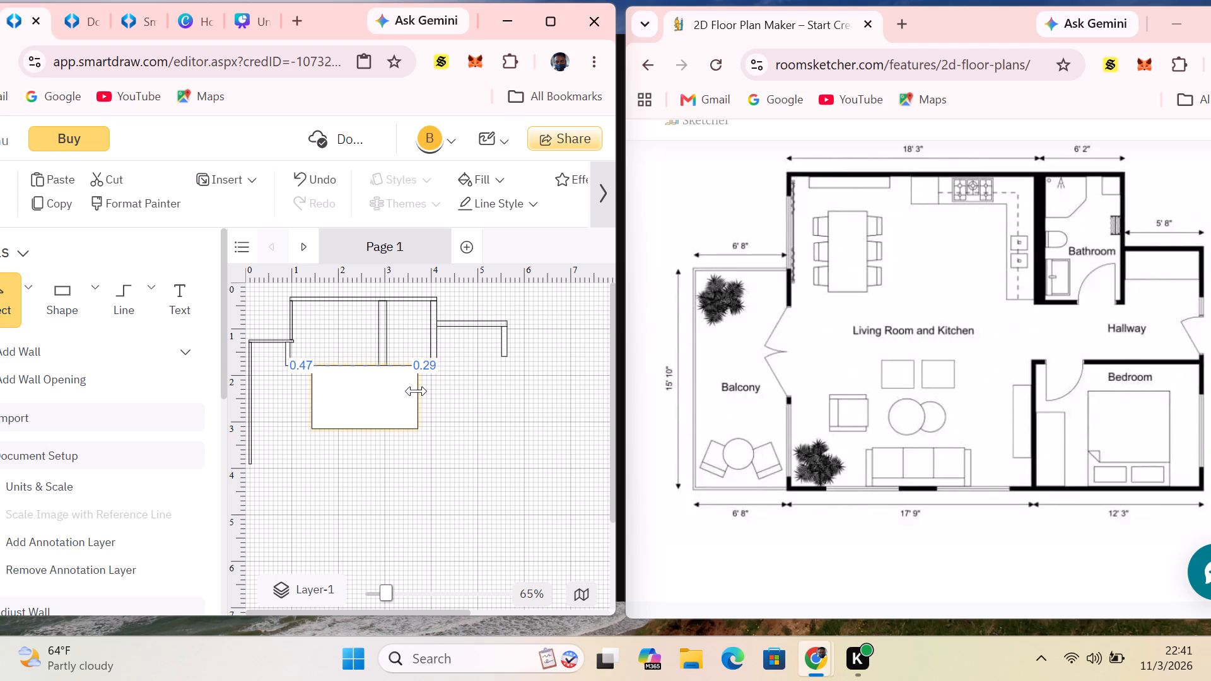
left_click_drag(416, 391, 402, 392)
left_click(473, 408)
left_click(313, 392)
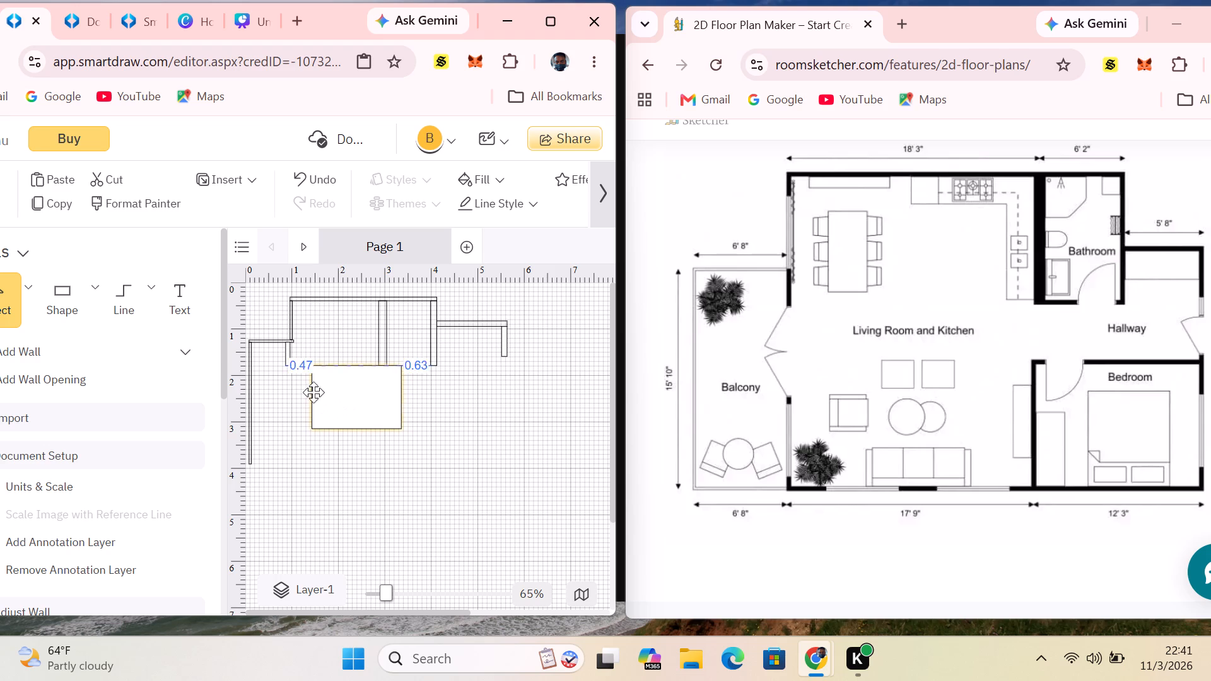
left_click_drag(313, 392, 355, 388)
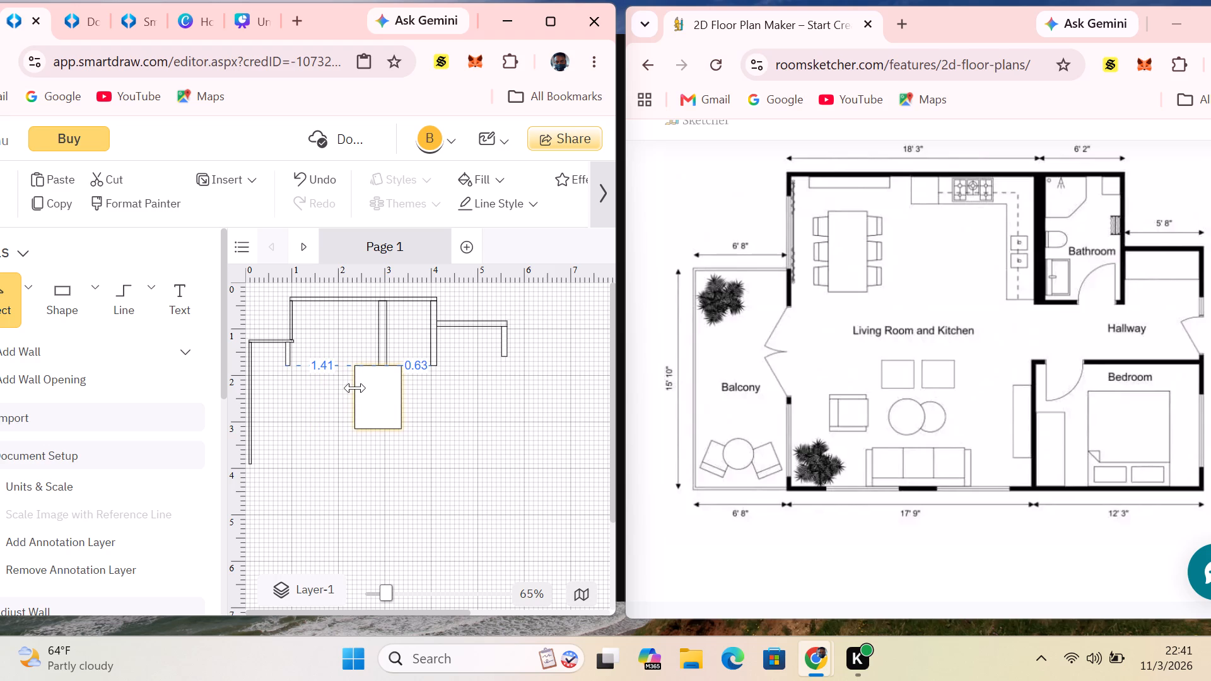
left_click_drag(355, 388, 378, 390)
left_click(539, 423)
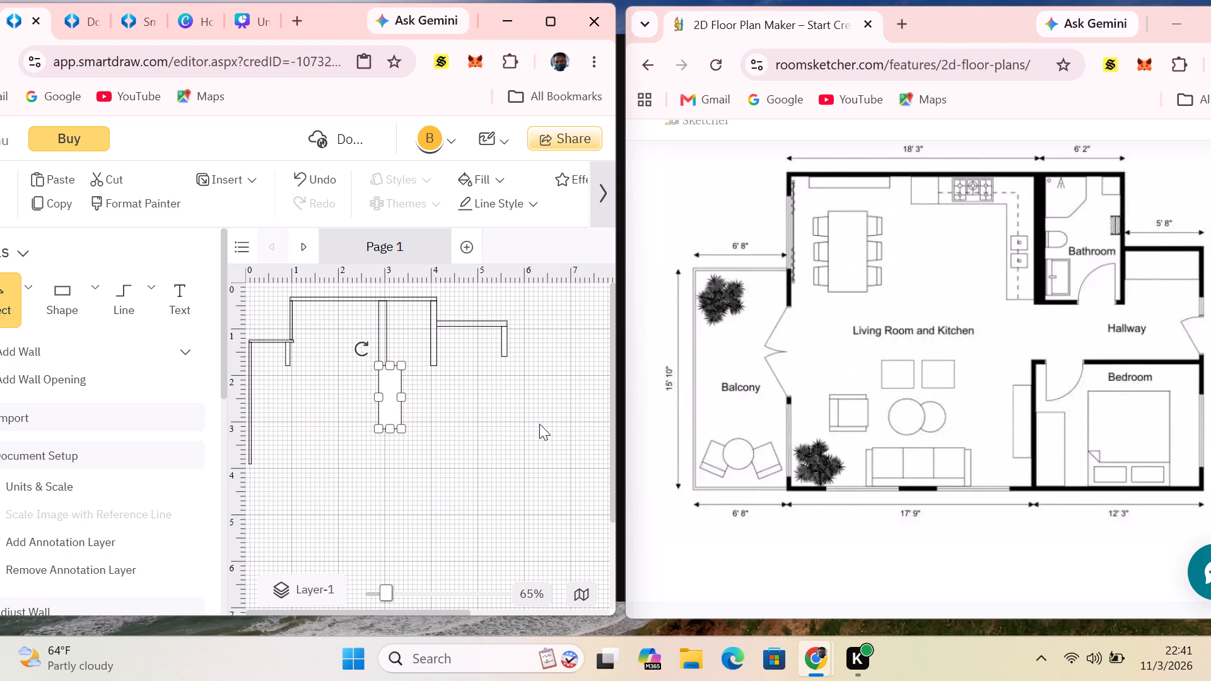
left_click(395, 421)
left_click_drag(390, 430, 400, 373)
left_click(453, 381)
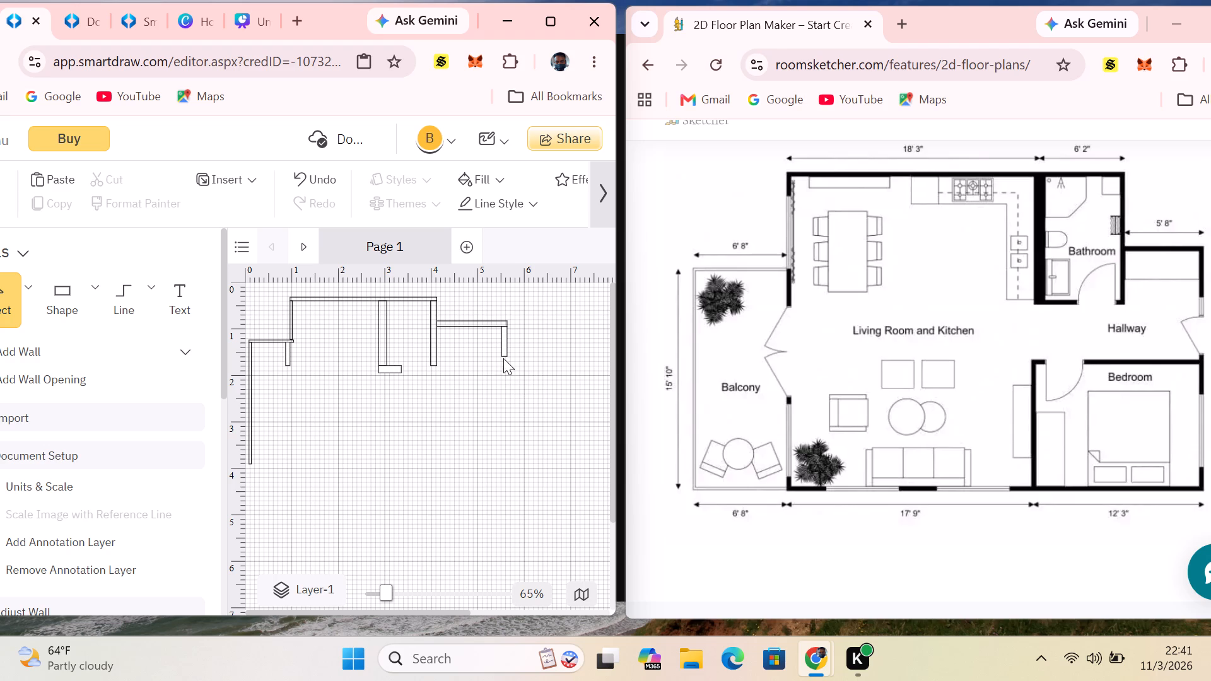
Paste a rectangle and reshape it into a thin vertical segment about 0.75 units long directly beneath the hallway's outer wall.
right_click(469, 379)
left_click(496, 404)
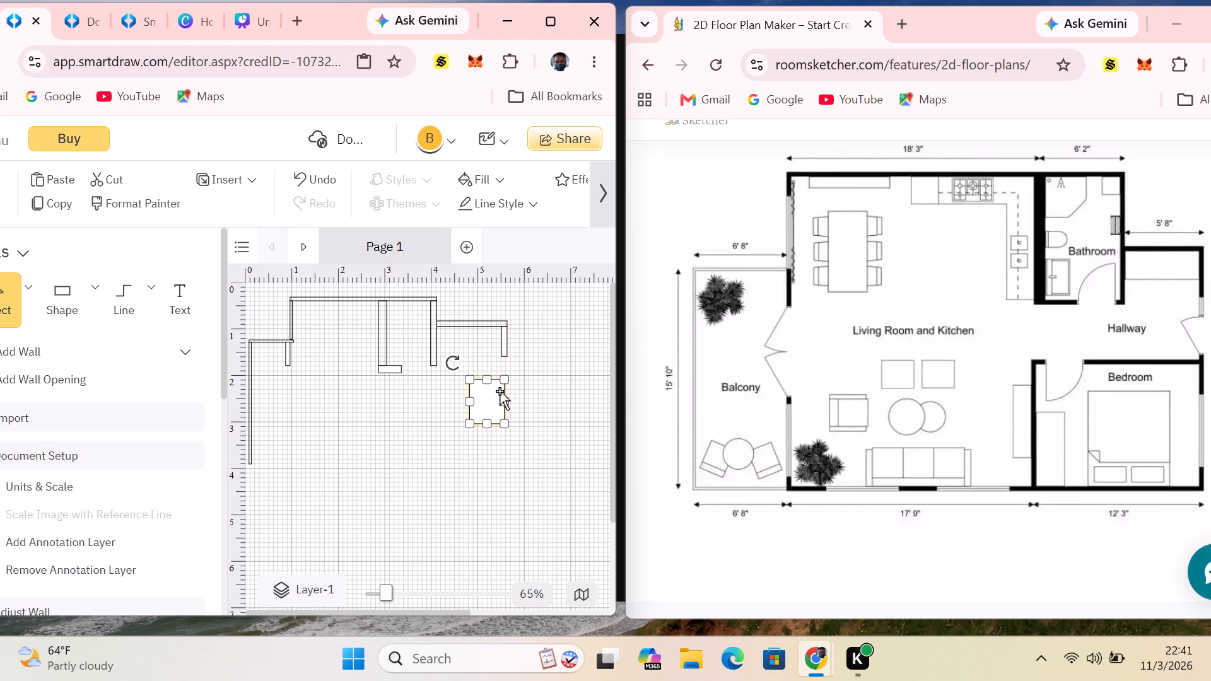
left_click_drag(503, 381, 518, 356)
left_click_drag(470, 391, 503, 390)
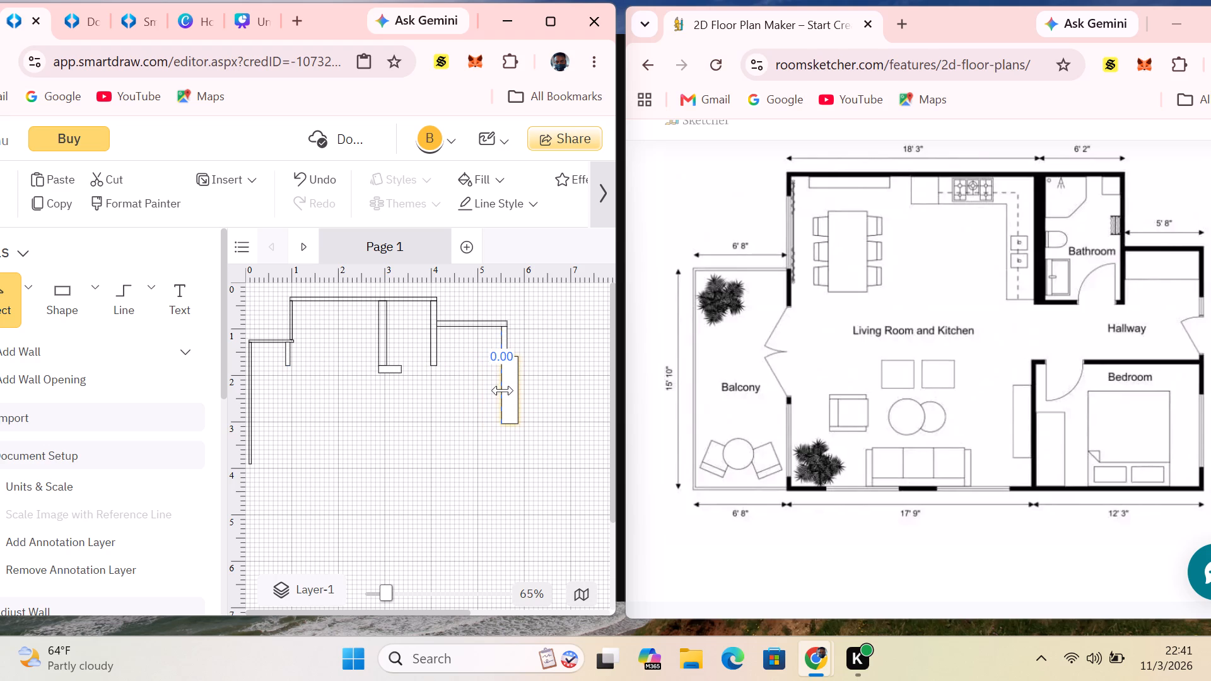
left_click_drag(503, 390, 502, 390)
left_click_drag(518, 388, 508, 389)
left_click(532, 361)
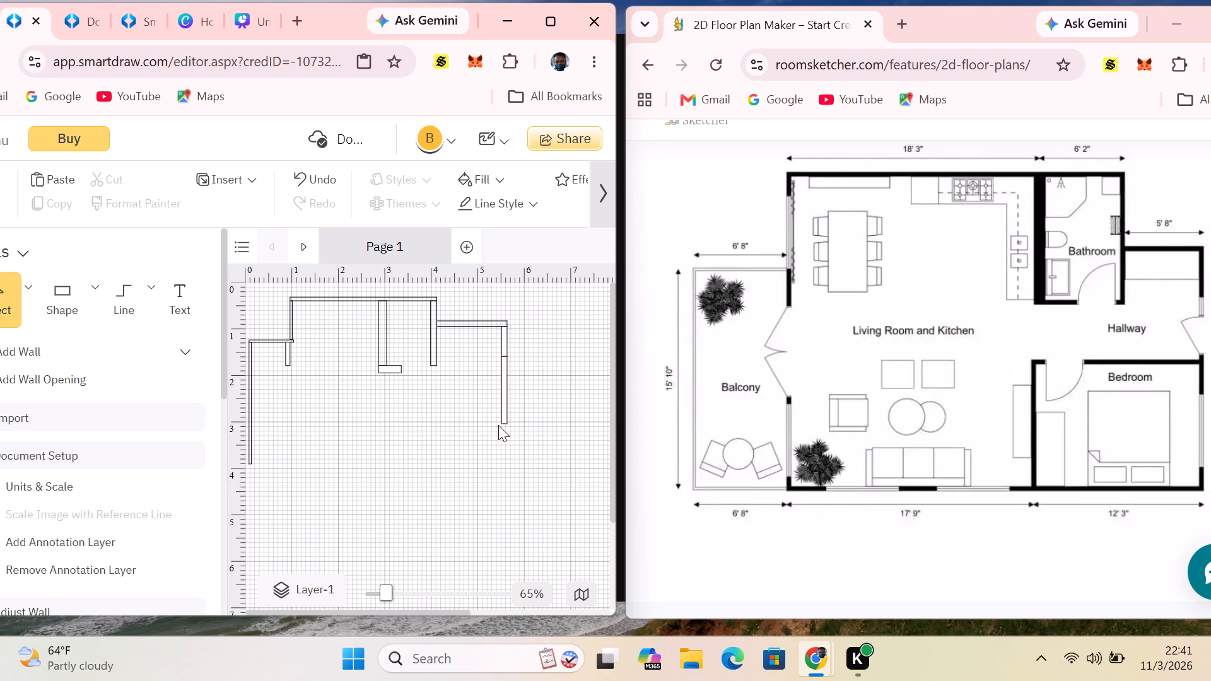
left_click(505, 421)
left_click_drag(505, 421, 505, 392)
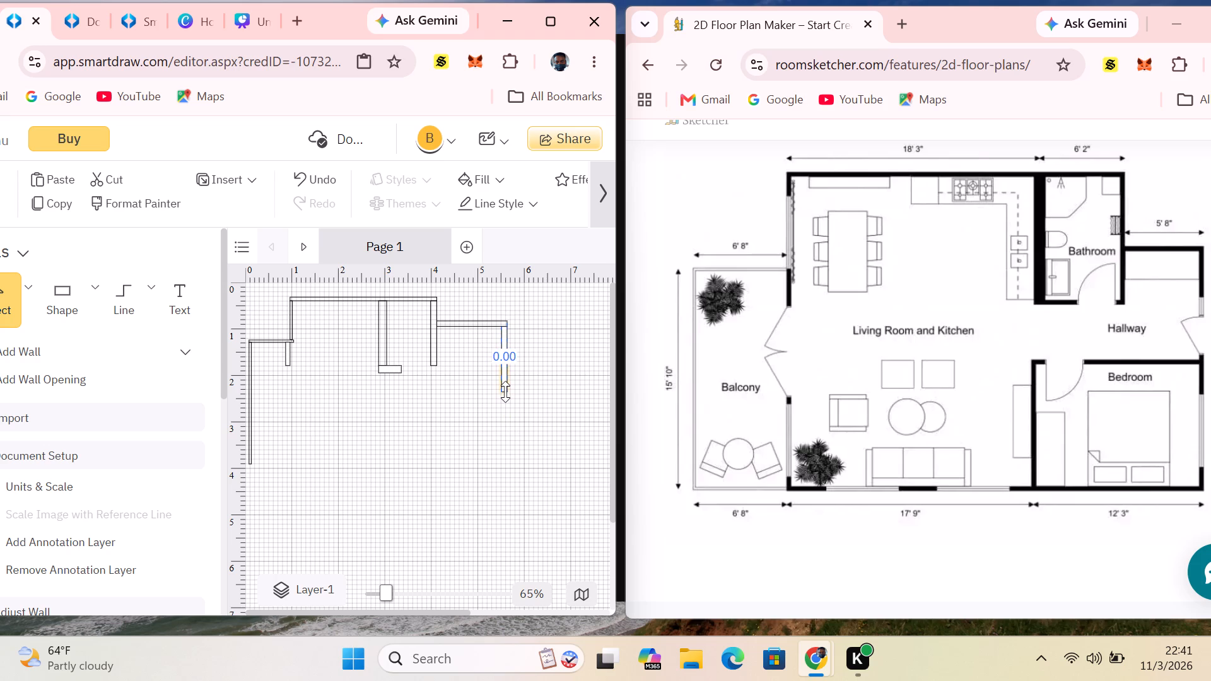
left_click_drag(505, 392, 505, 390)
left_click(531, 338)
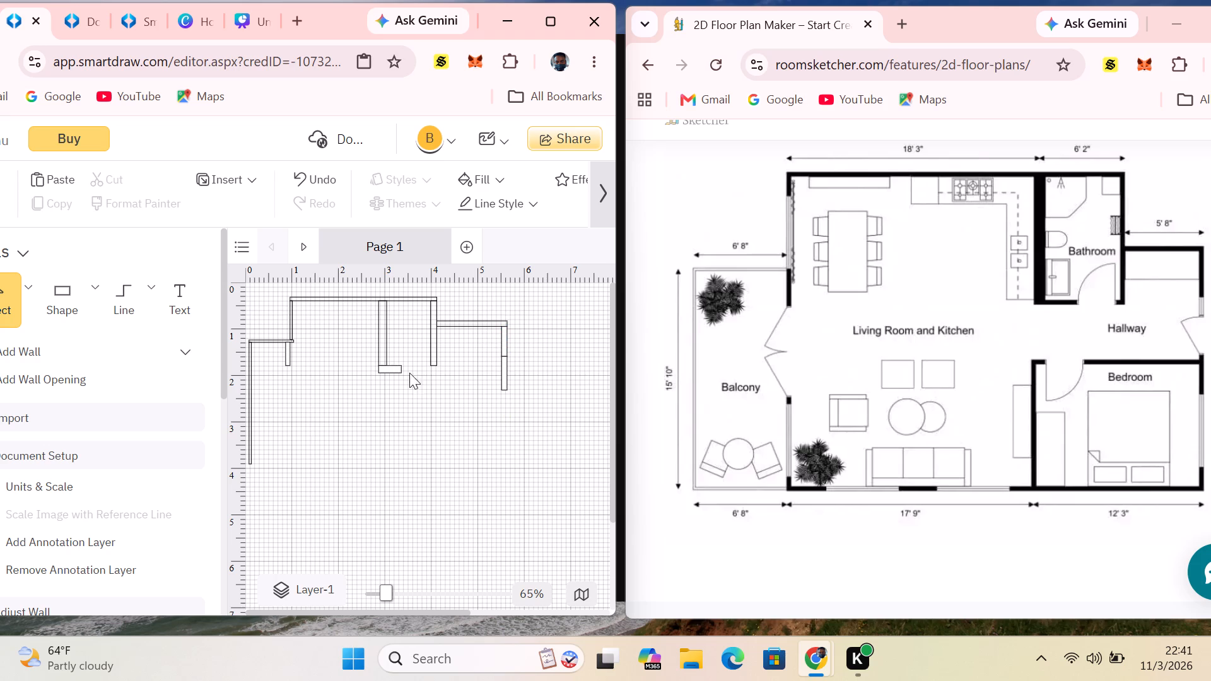
Fill the top wall spanning the living room and bathroom with black.
left_click(300, 298)
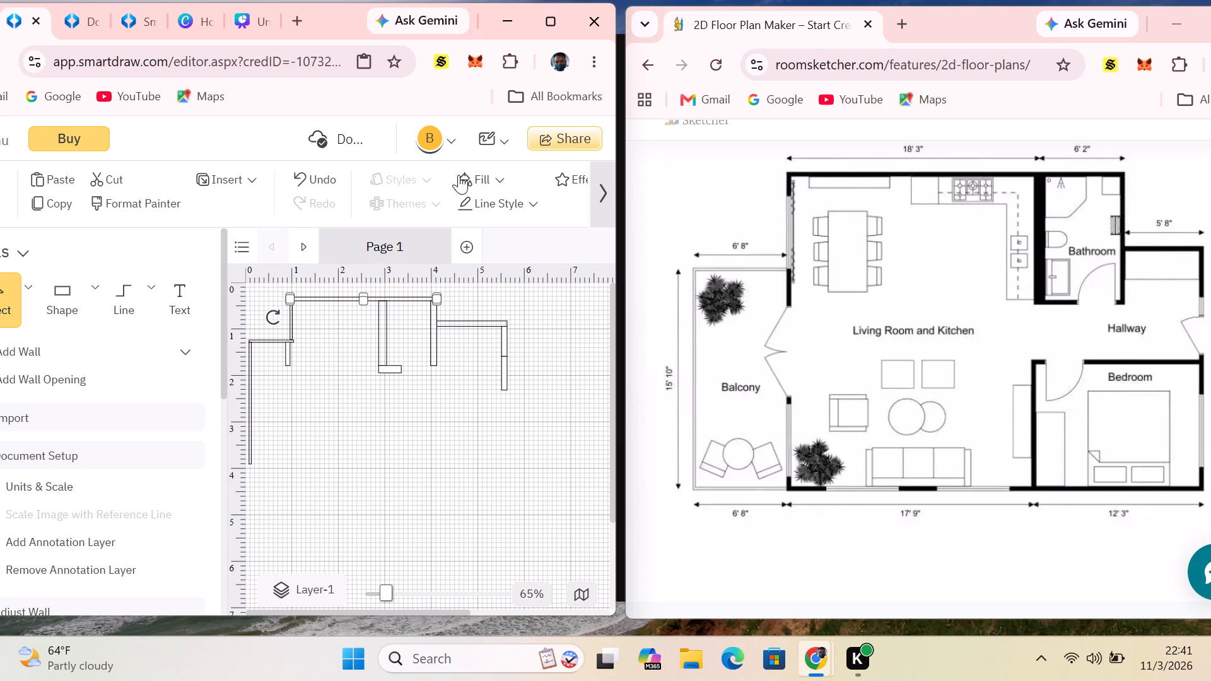
left_click(491, 172)
left_click(462, 250)
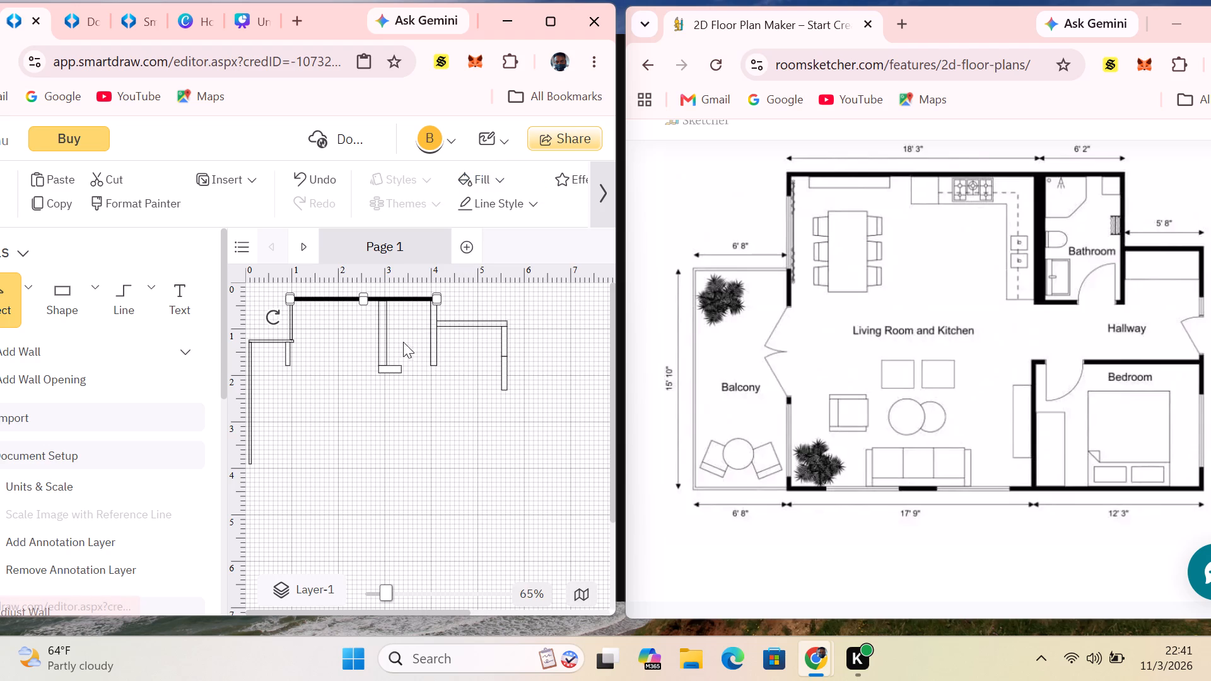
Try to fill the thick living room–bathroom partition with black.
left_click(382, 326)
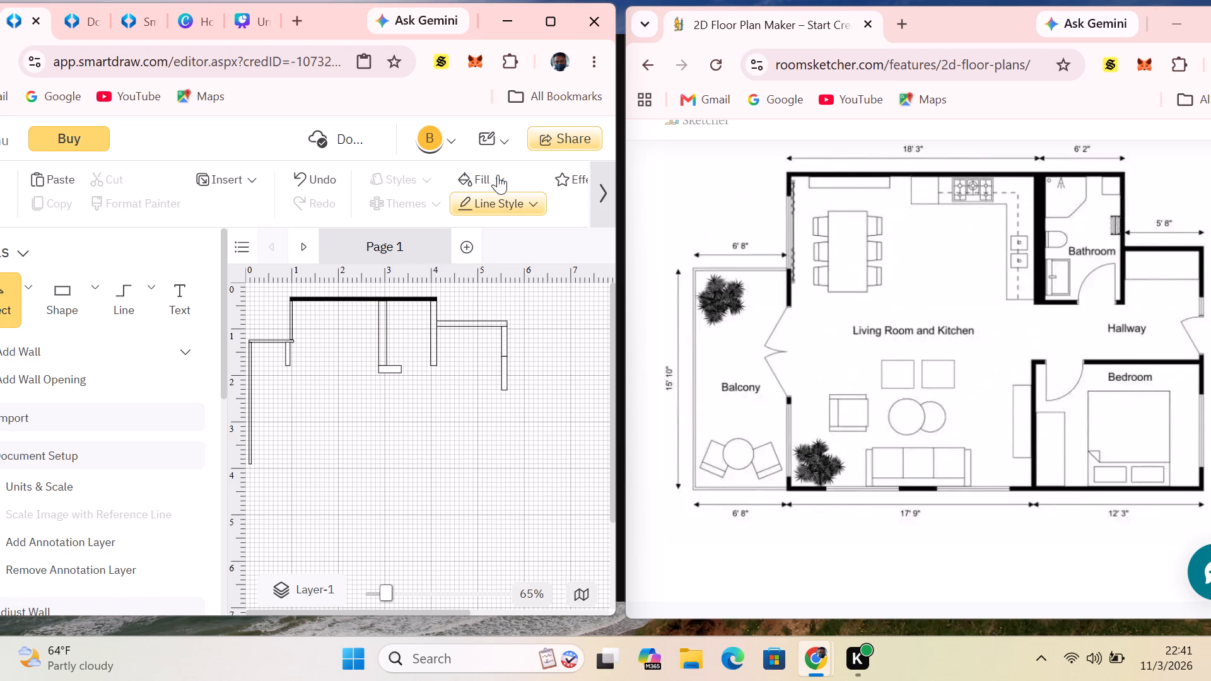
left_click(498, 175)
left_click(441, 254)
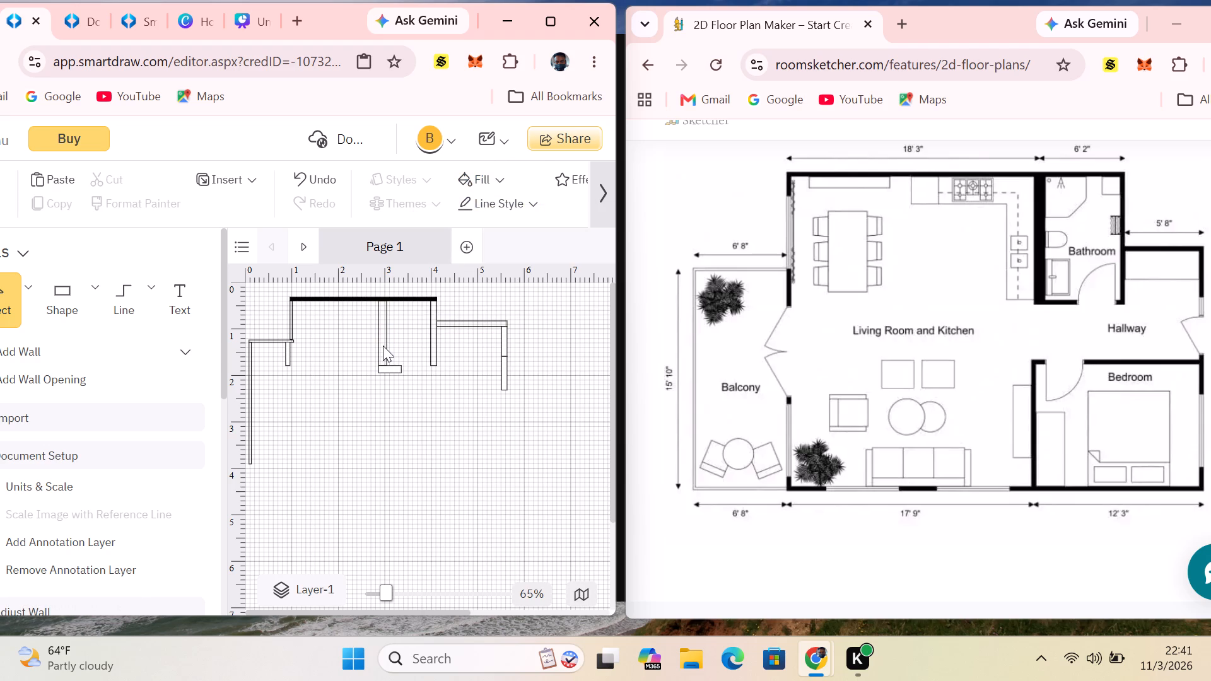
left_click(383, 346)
Fill the hallway's top wall, the bathroom's outer wall and the upper segment of the hallway's outer wall with black.
left_click(438, 320)
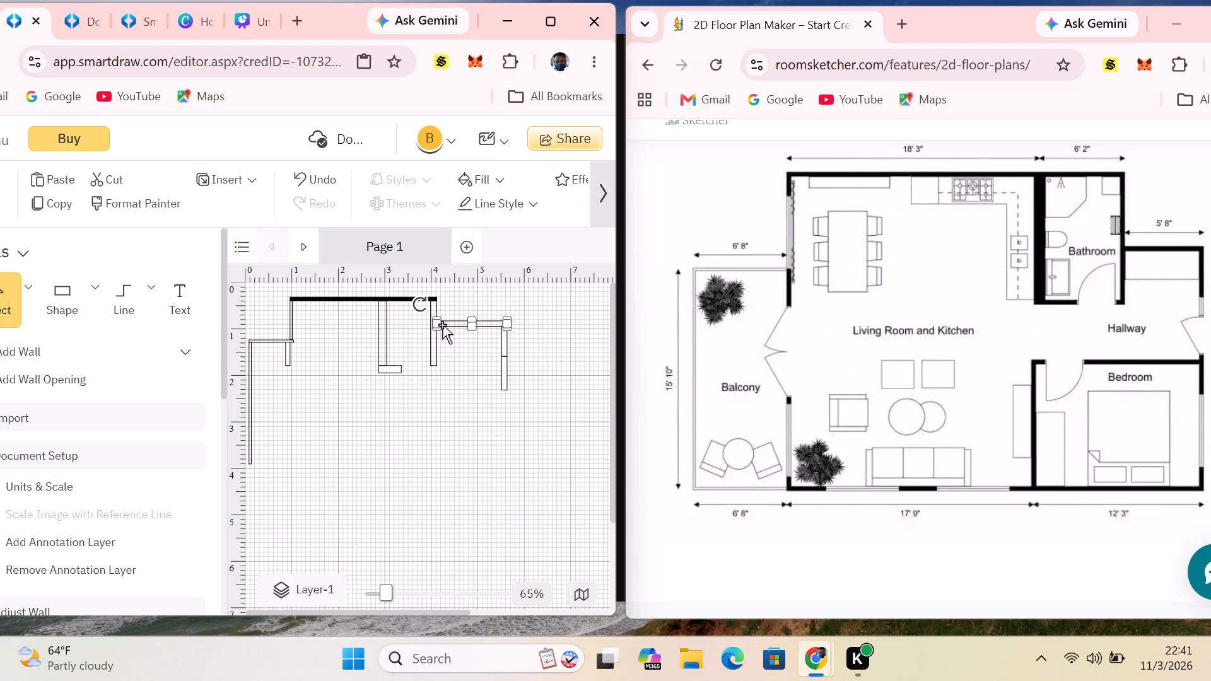
left_click(494, 180)
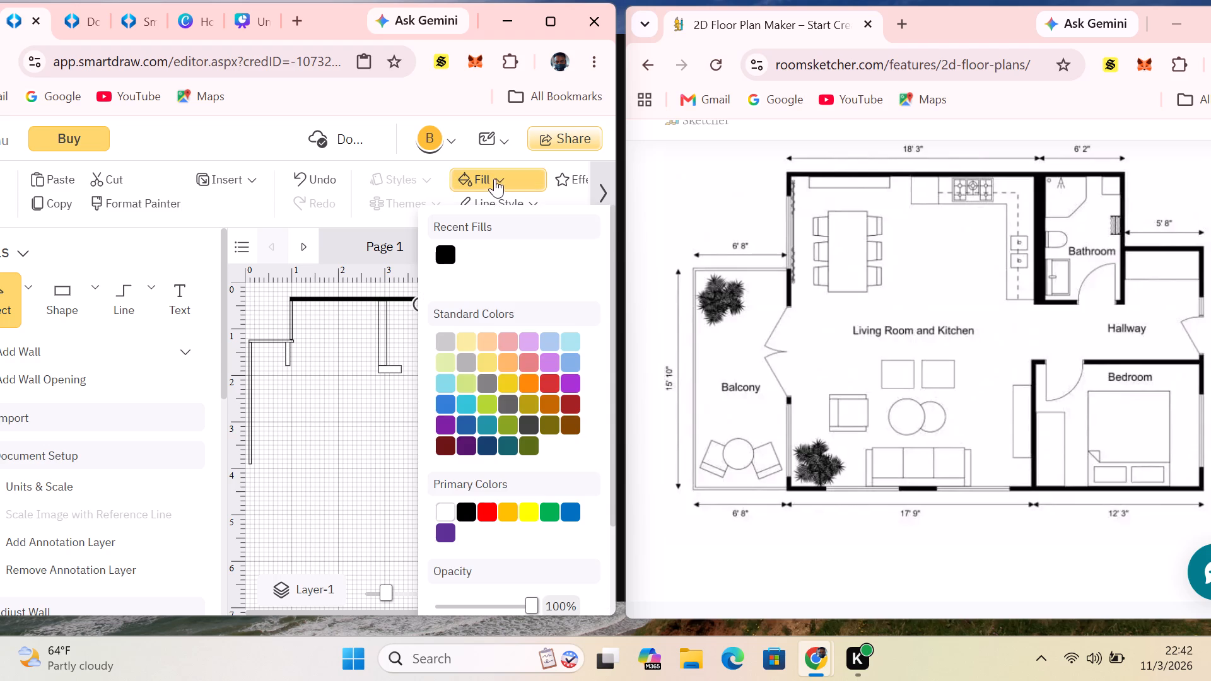
left_click(441, 264)
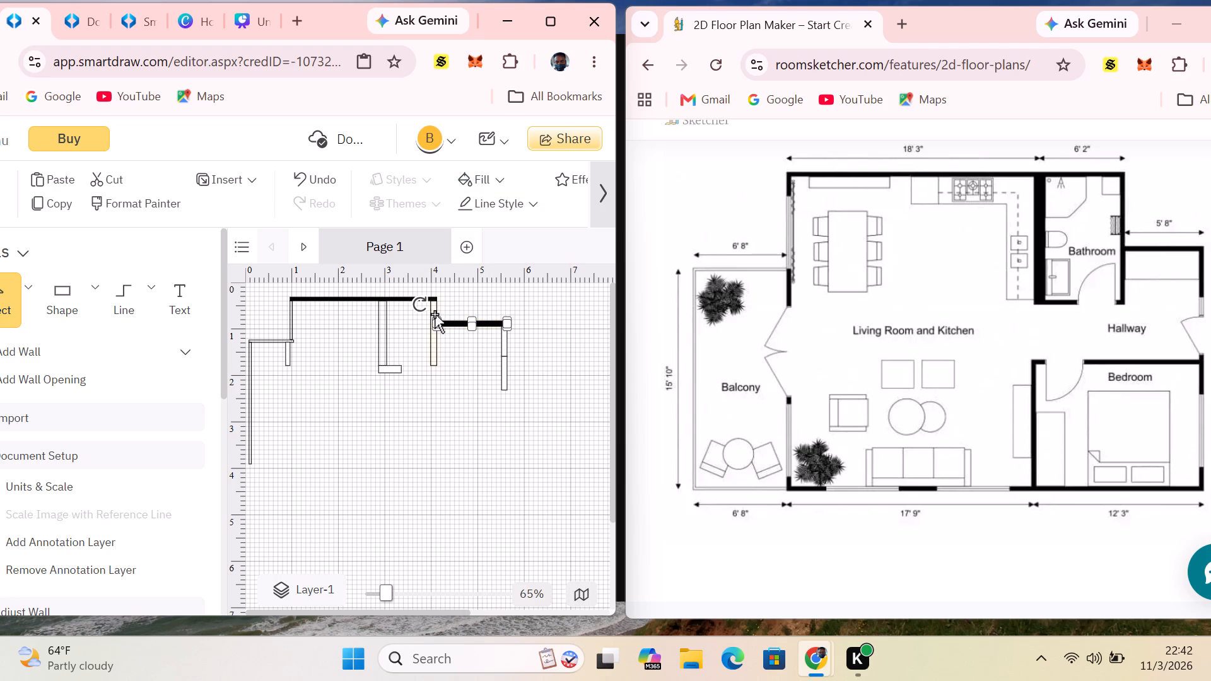
left_click(435, 314)
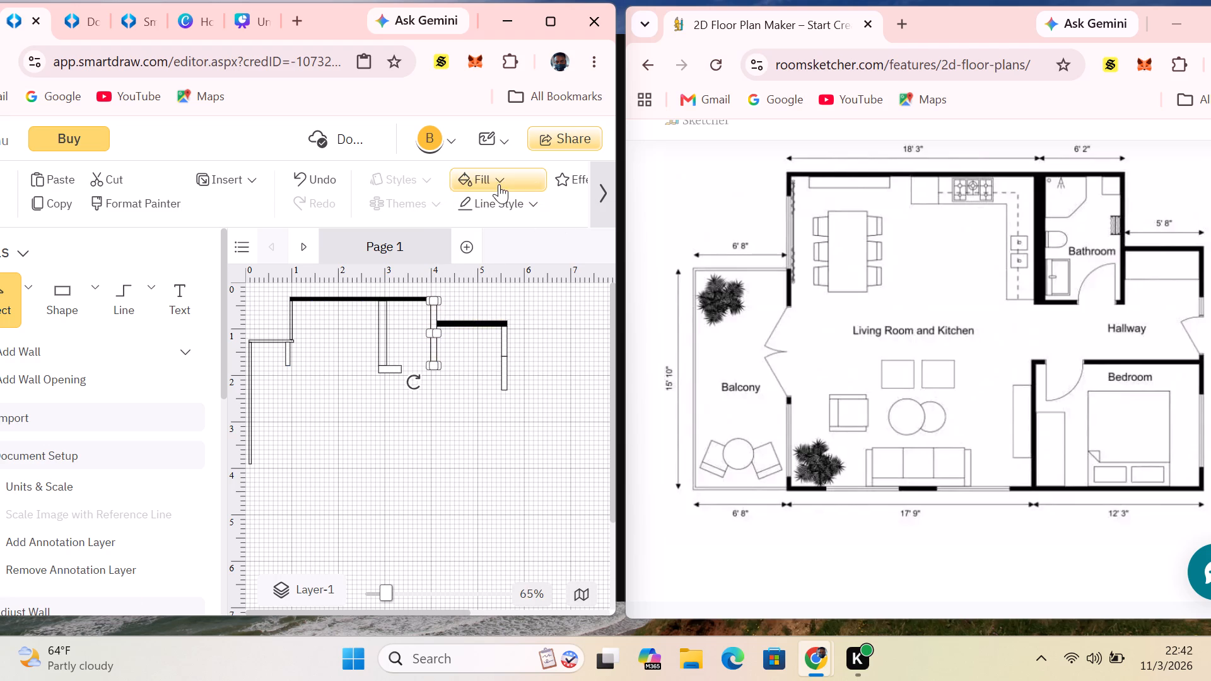
left_click(499, 184)
left_click(450, 262)
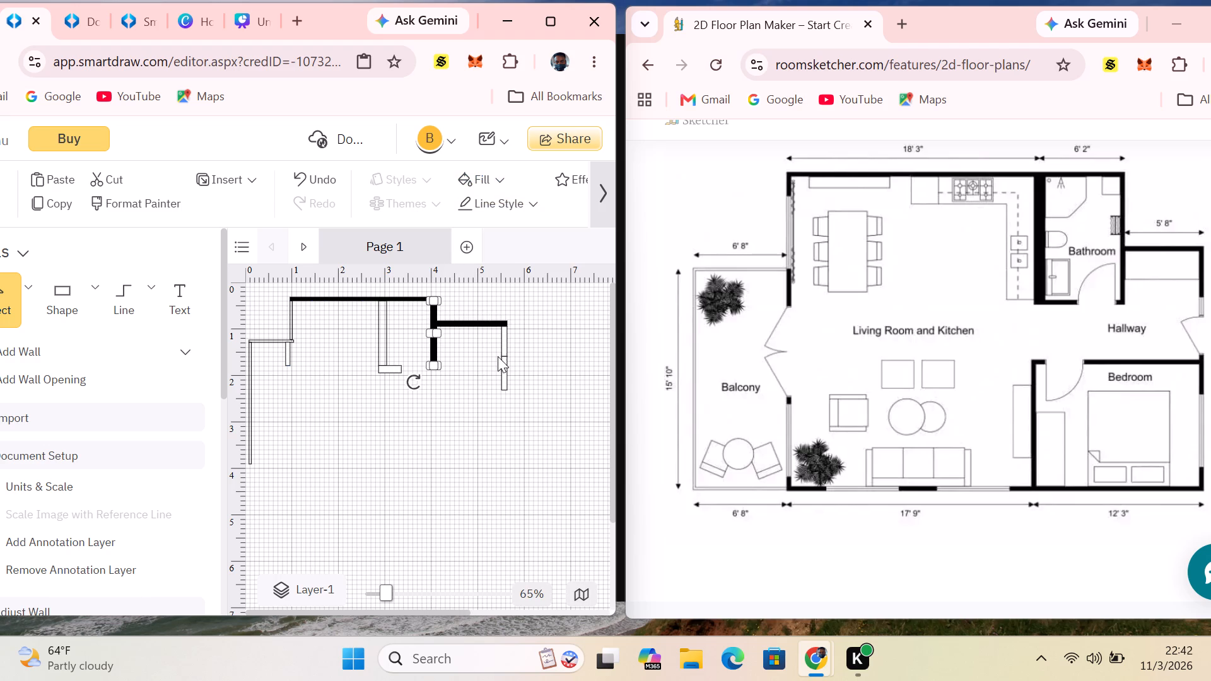
left_click(506, 348)
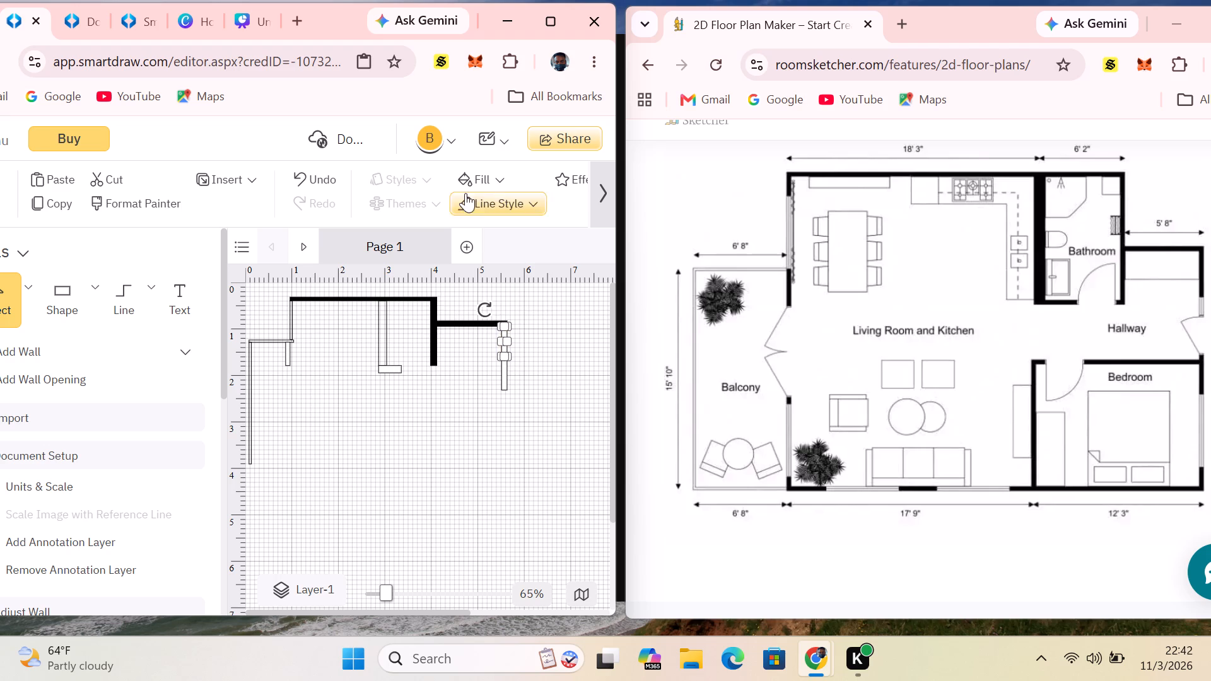
left_click(490, 179)
left_click(445, 258)
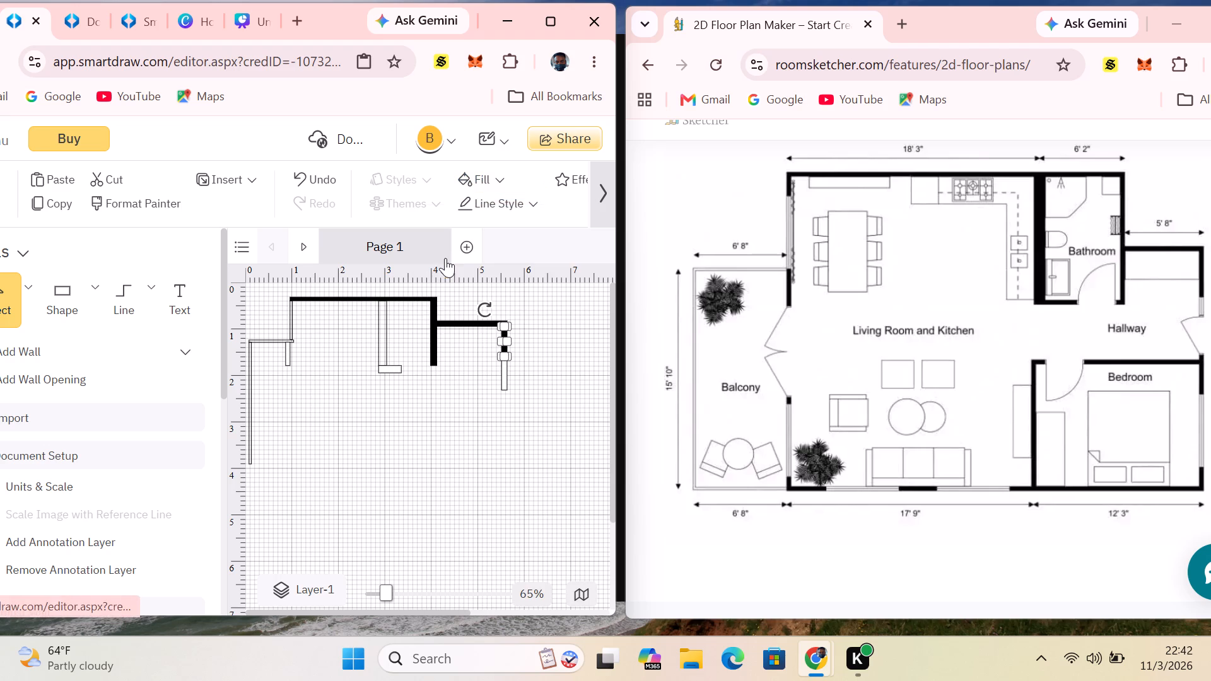
left_click(447, 404)
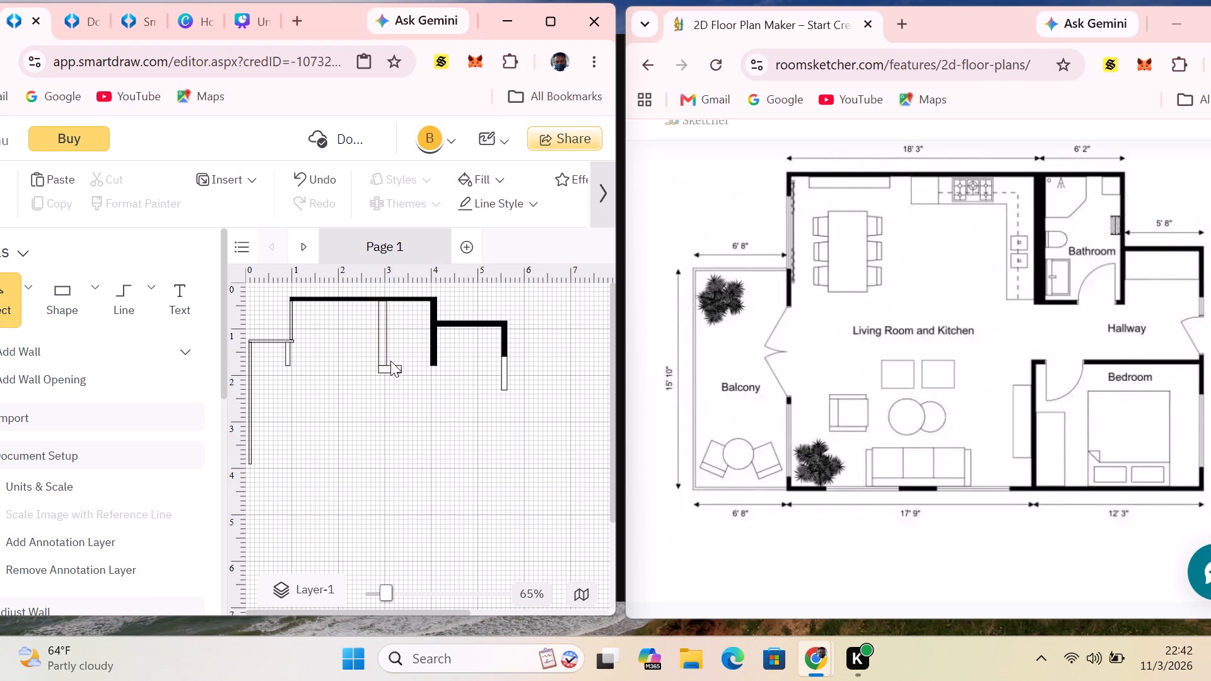
Fill the living room–bathroom partition, the short wall at its foot and the wall stub beneath the balcony's top wall with black.
left_click(392, 368)
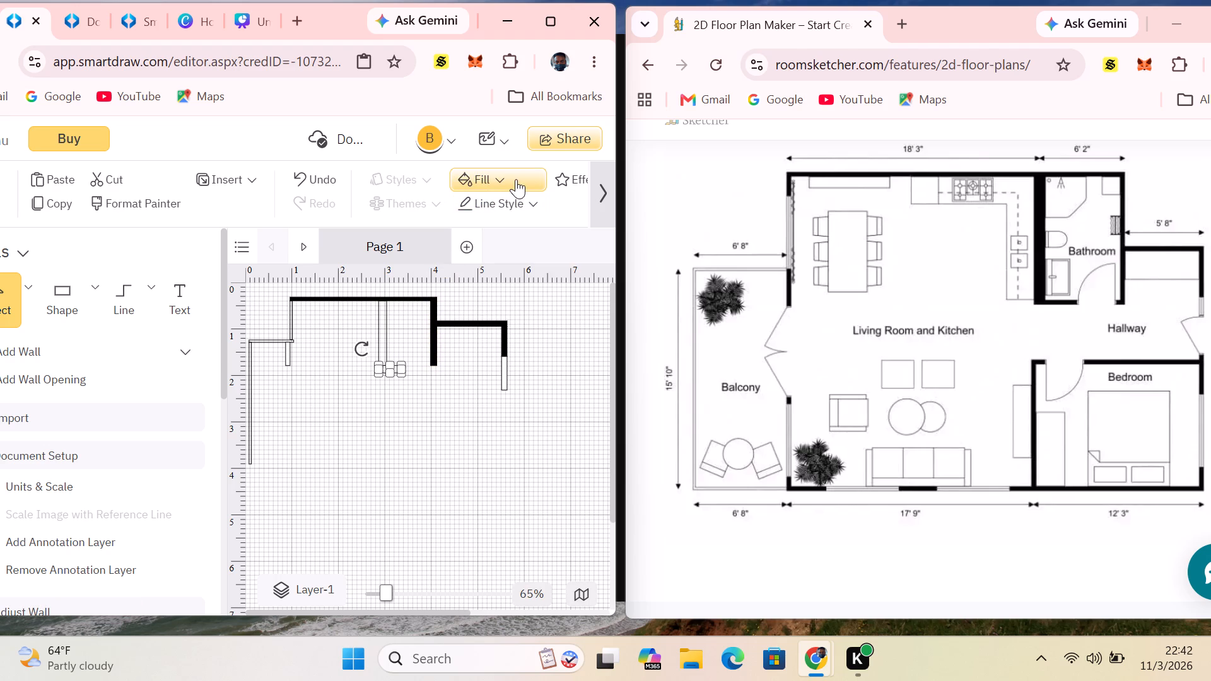
left_click(501, 182)
left_click(447, 249)
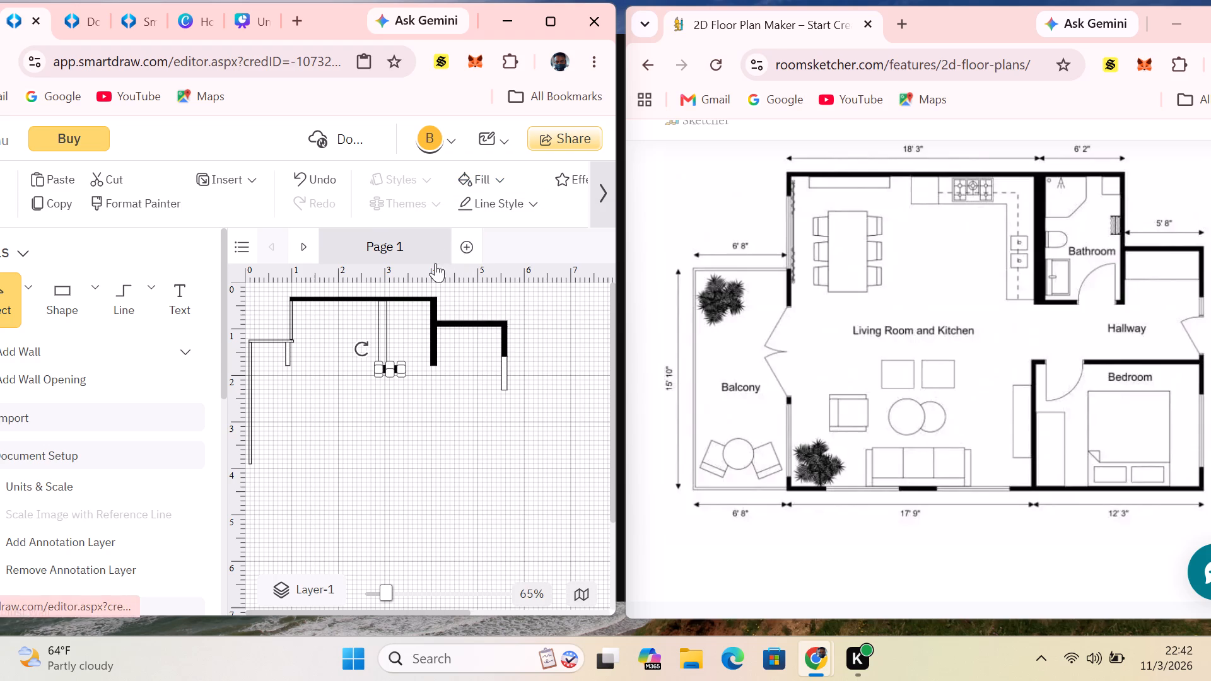
left_click(385, 322)
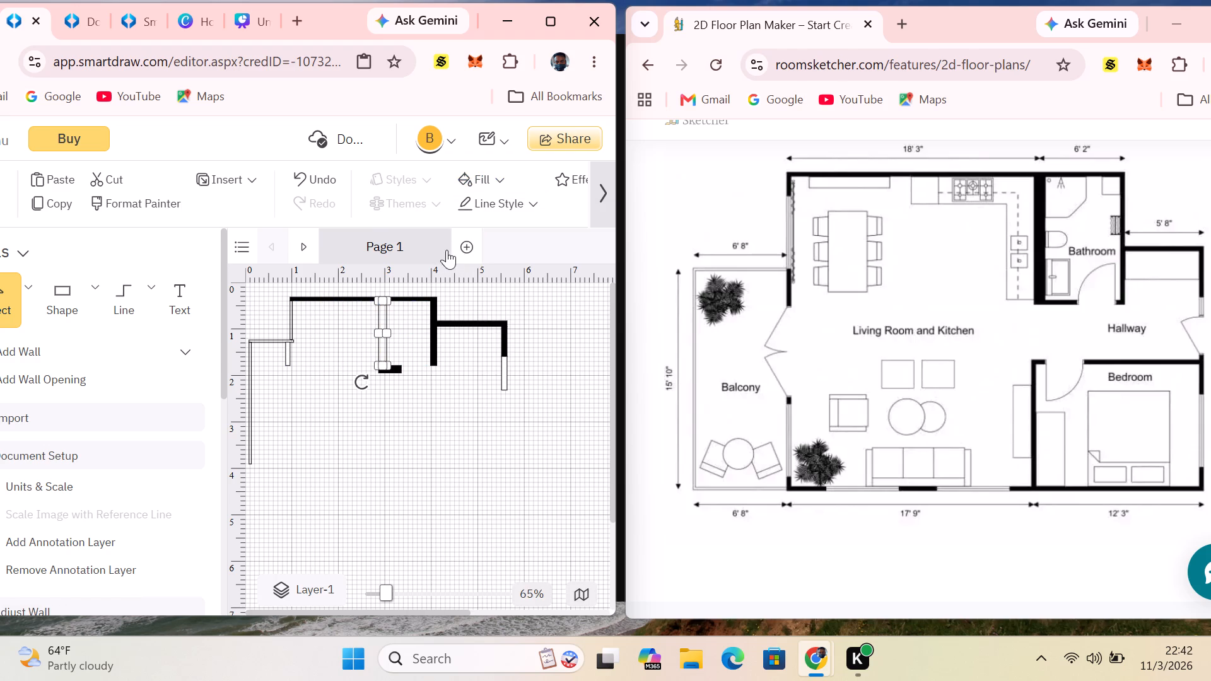
left_click(492, 176)
left_click(447, 255)
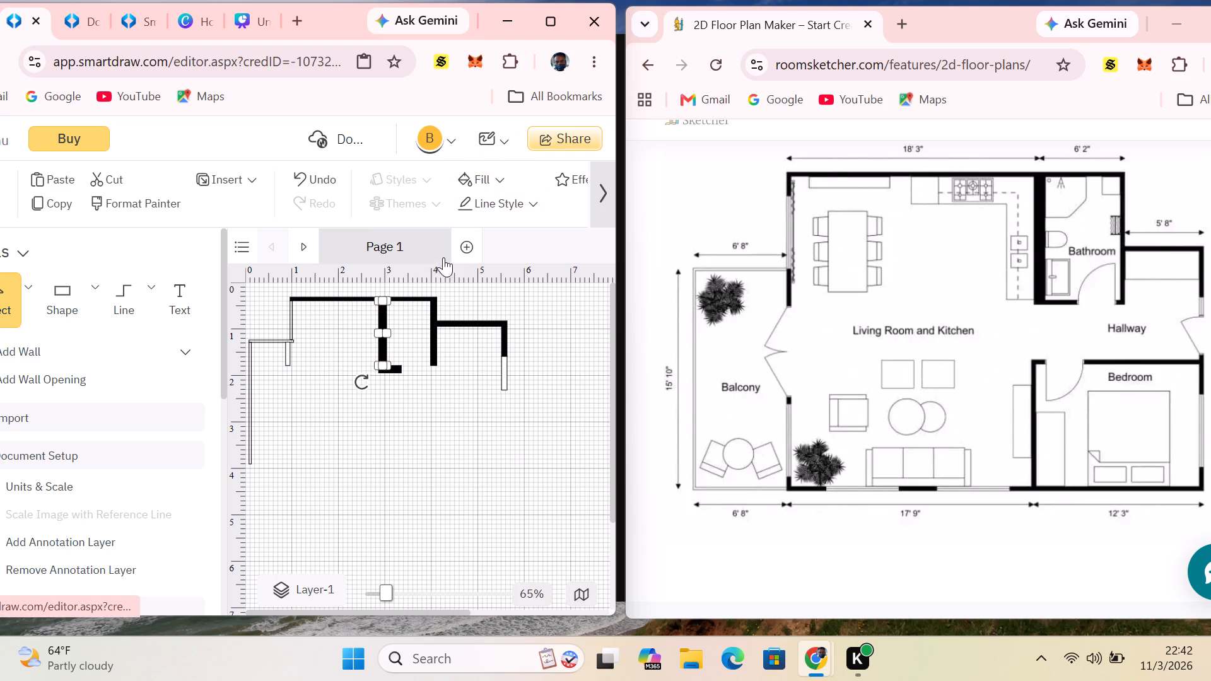
left_click(288, 362)
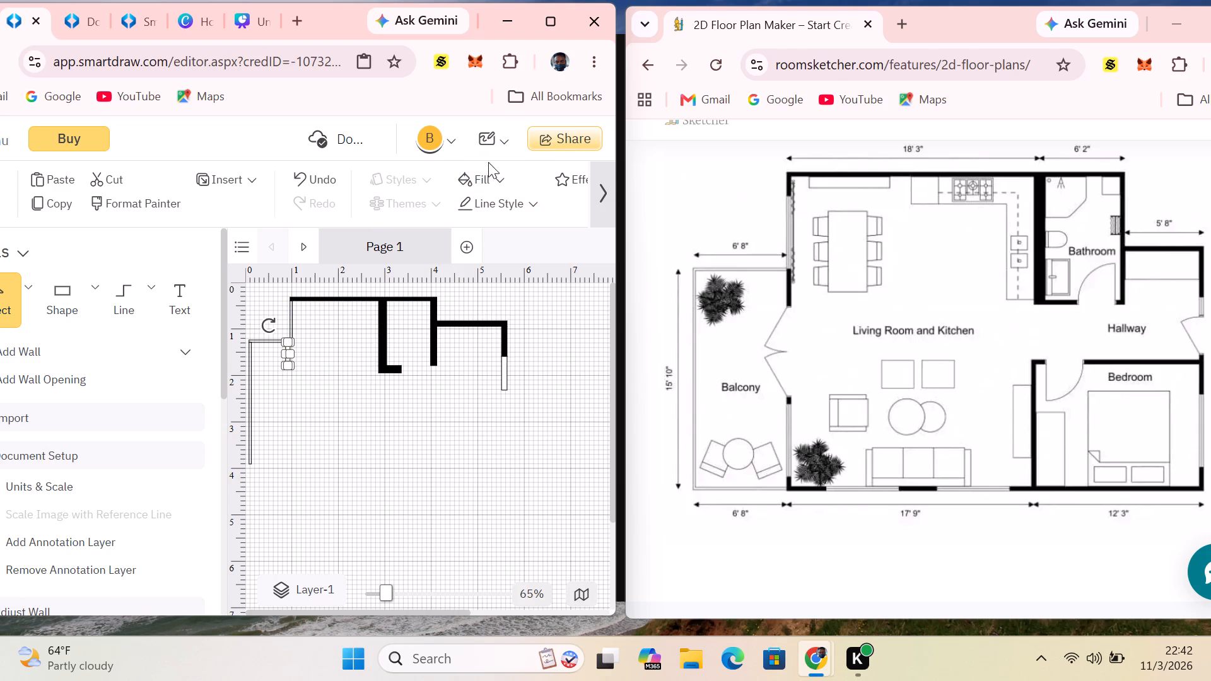
left_click(489, 176)
left_click(453, 257)
left_click(431, 443)
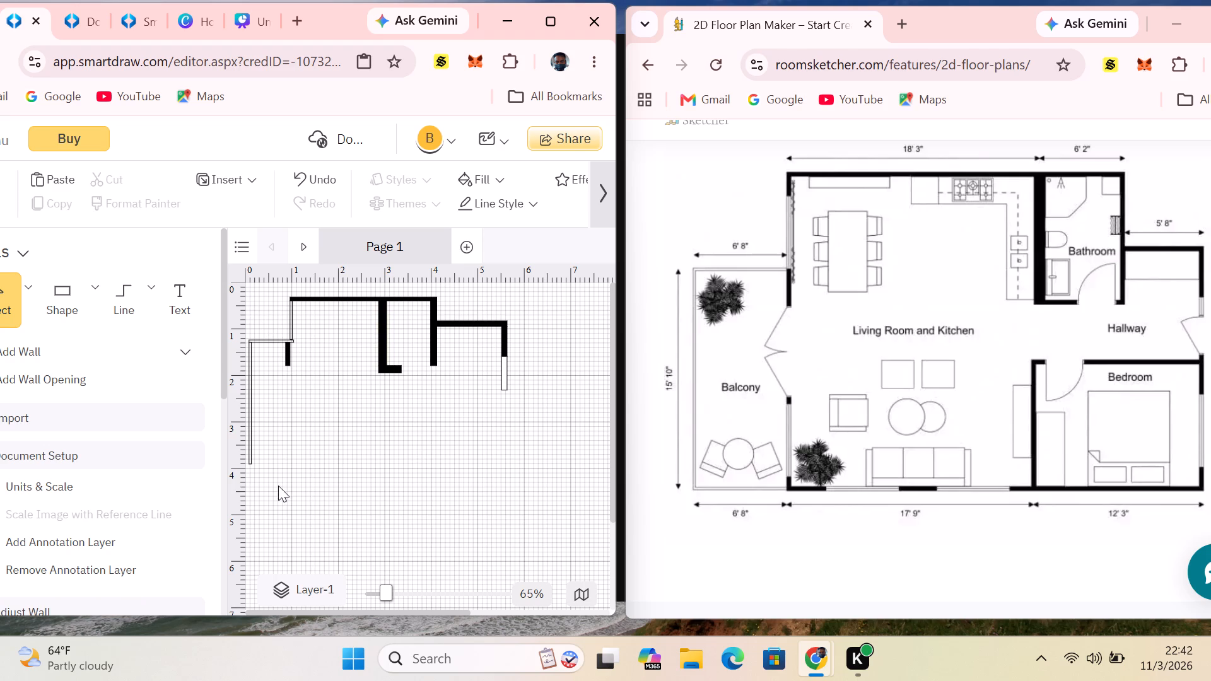
Lengthen the balcony's outer vertical wall downward to about 3.4 units.
left_click(251, 441)
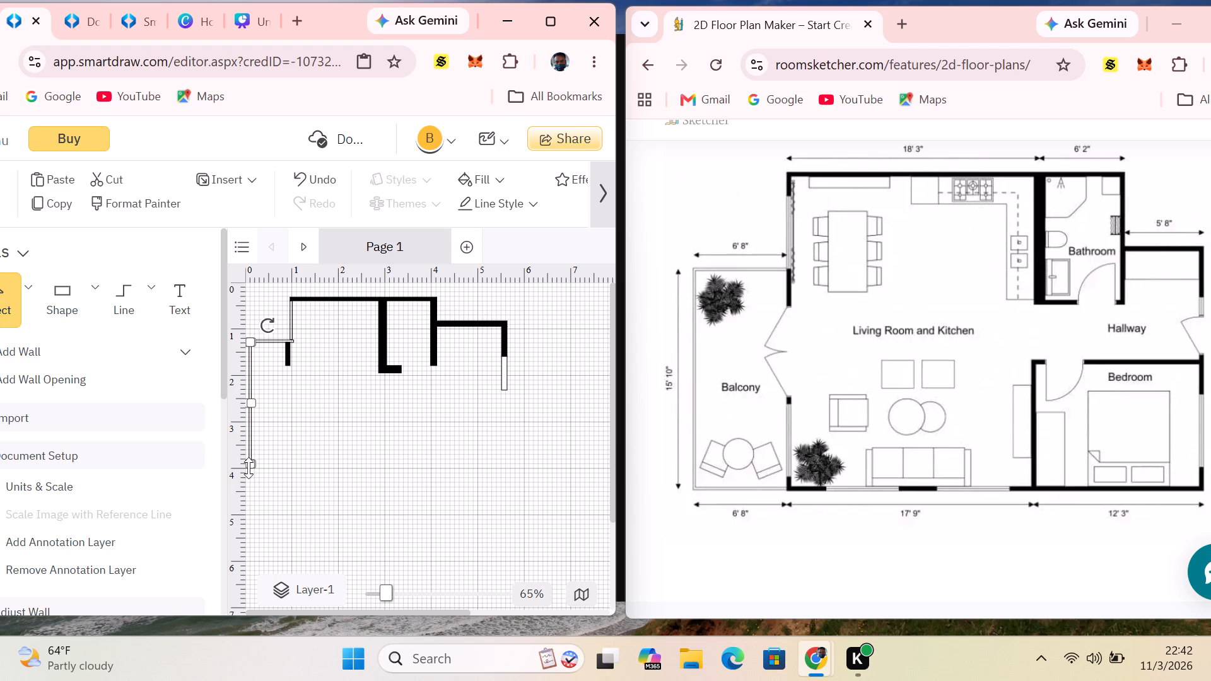
left_click_drag(249, 467, 253, 501)
left_click(355, 498)
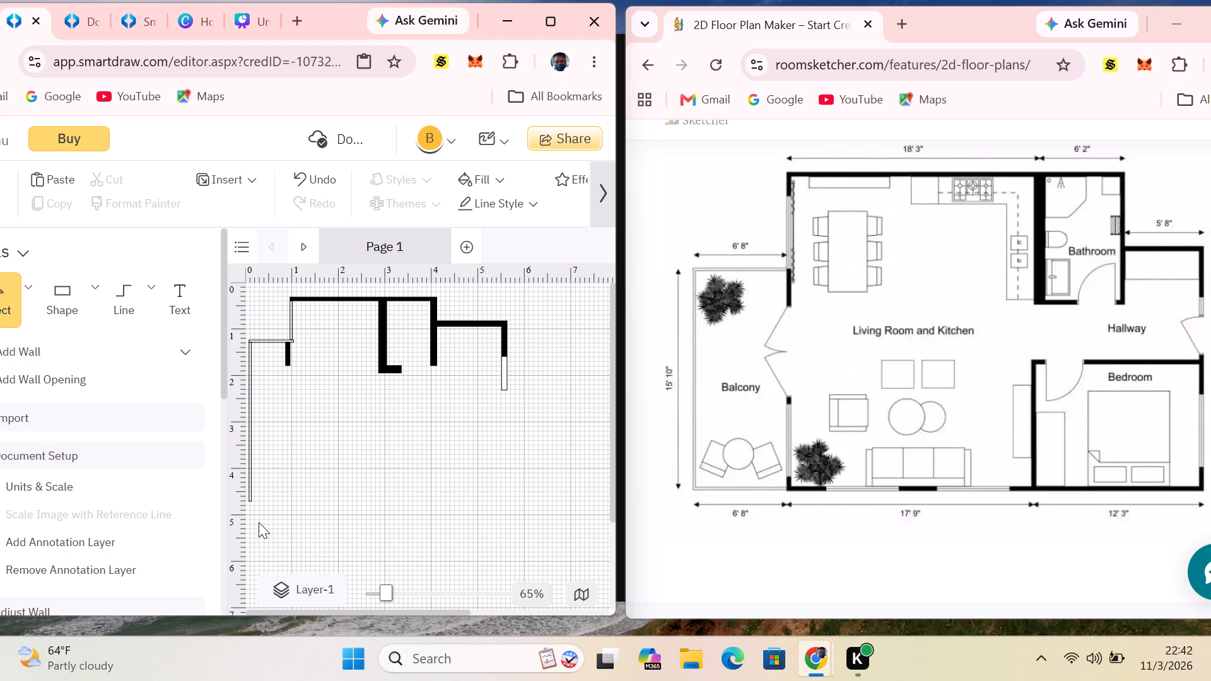
Paste a rectangle at the foot of the balcony's outer wall and shape it into a thin horizontal bottom wall about 0.6 units long.
left_click(341, 508)
right_click(275, 503)
left_click(370, 393)
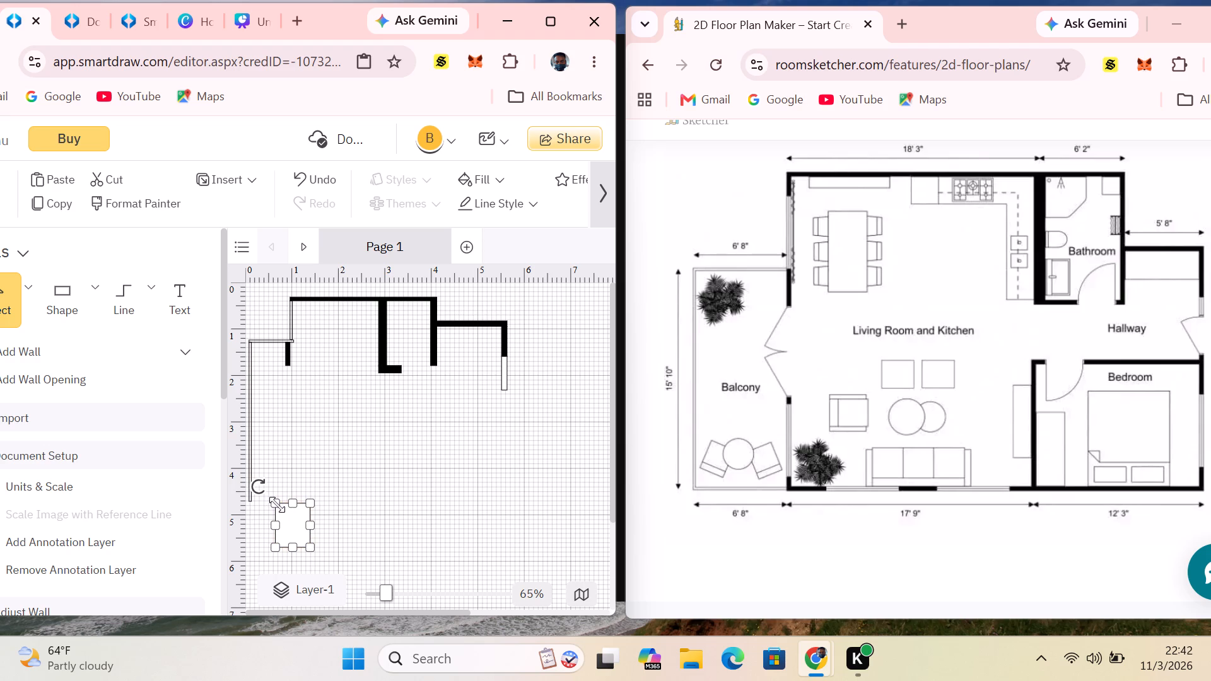
left_click_drag(277, 504, 248, 498)
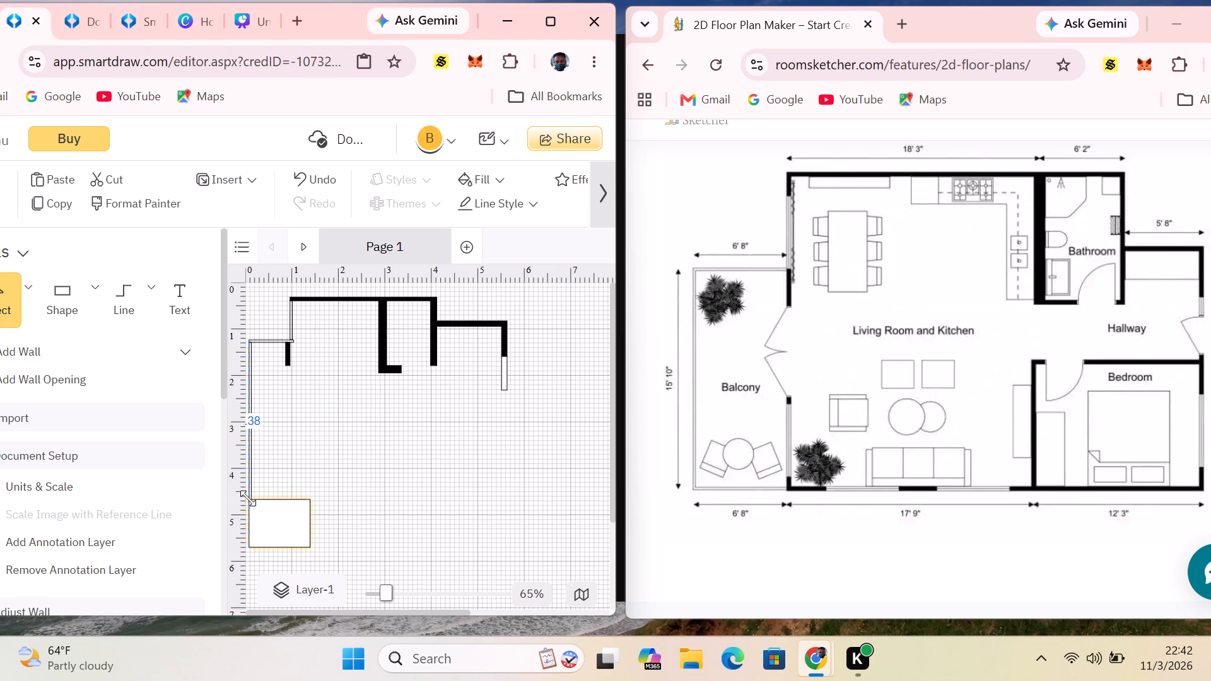
left_click_drag(248, 498, 256, 498)
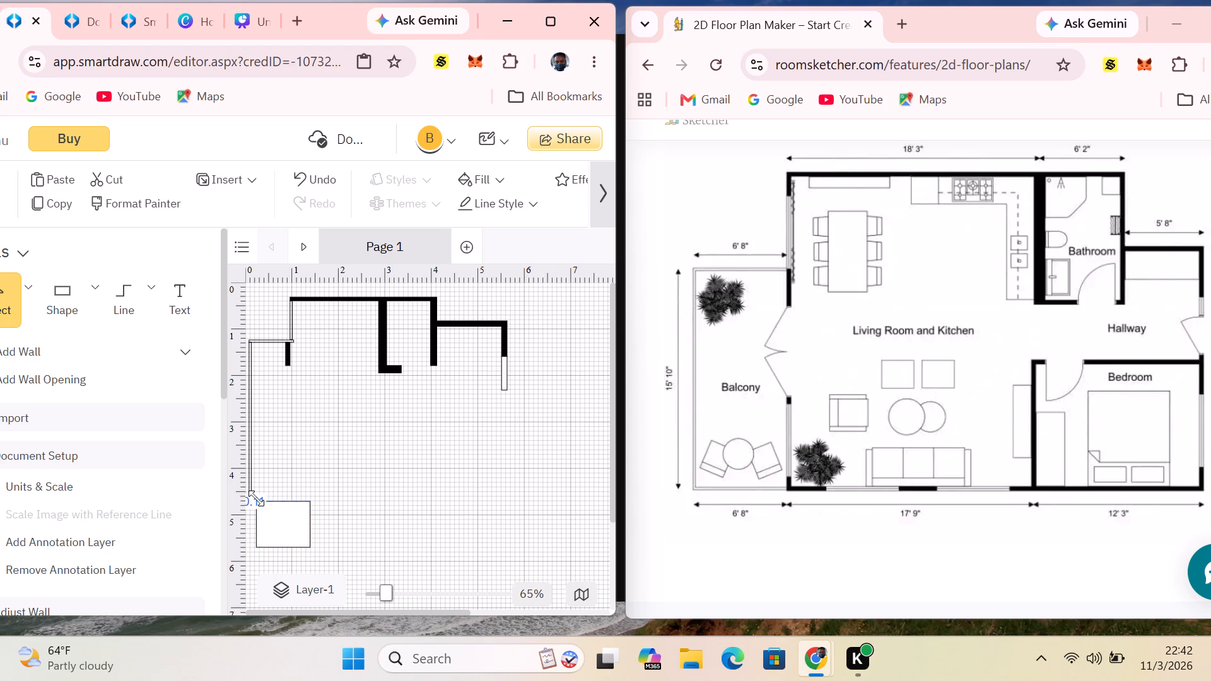
left_click_drag(256, 498, 250, 498)
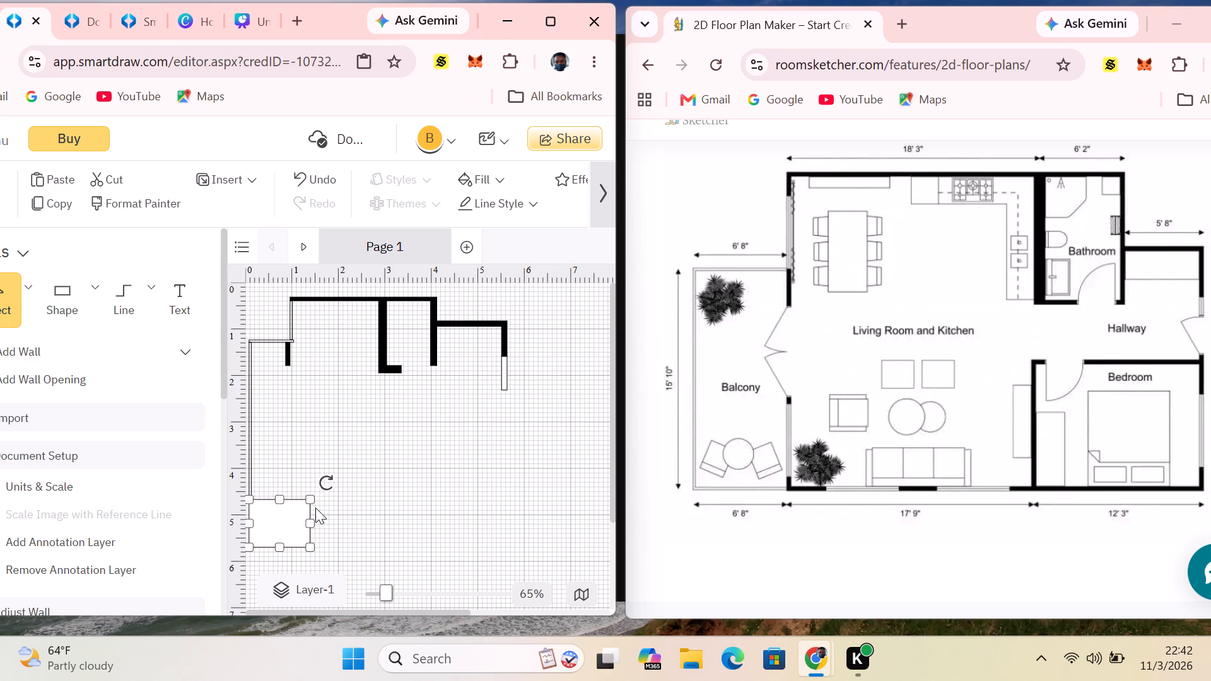
left_click_drag(311, 545, 307, 528)
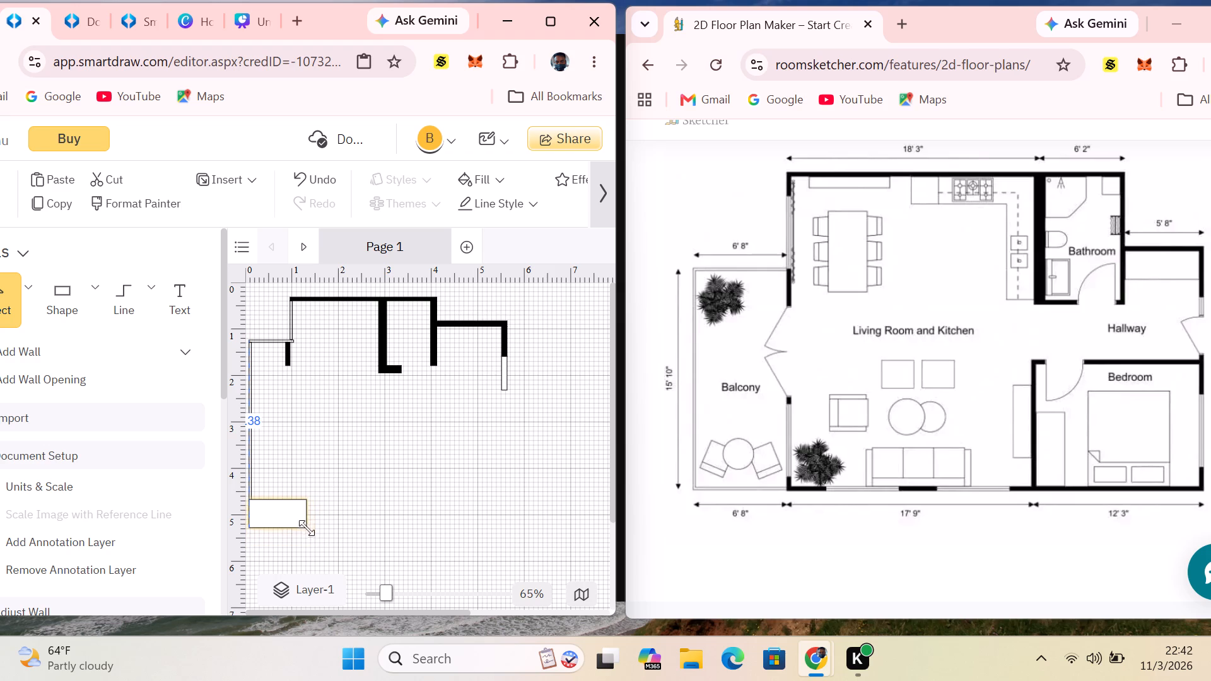
left_click_drag(307, 528, 308, 502)
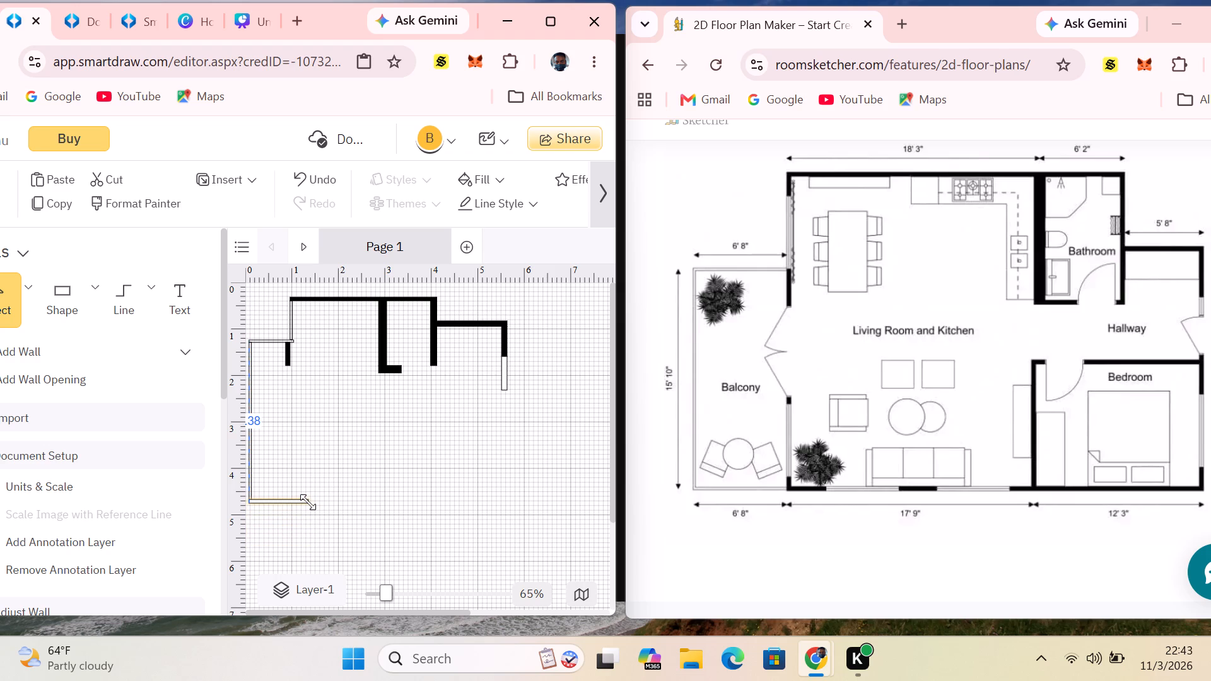
left_click_drag(308, 502, 298, 503)
left_click_drag(298, 503, 278, 503)
left_click(334, 487)
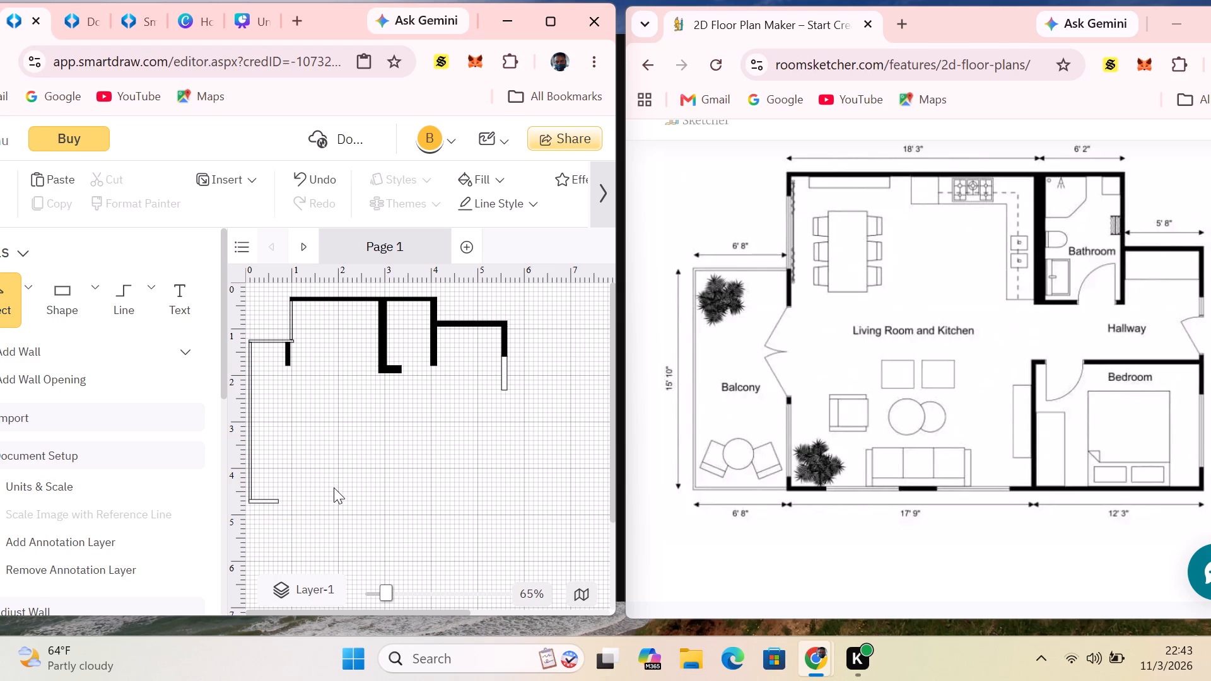
Paste another rectangle and shape it into a thin vertical wall about 0.8 units tall at the balcony–living room side of the bottom wall.
right_click(298, 473)
left_click(325, 499)
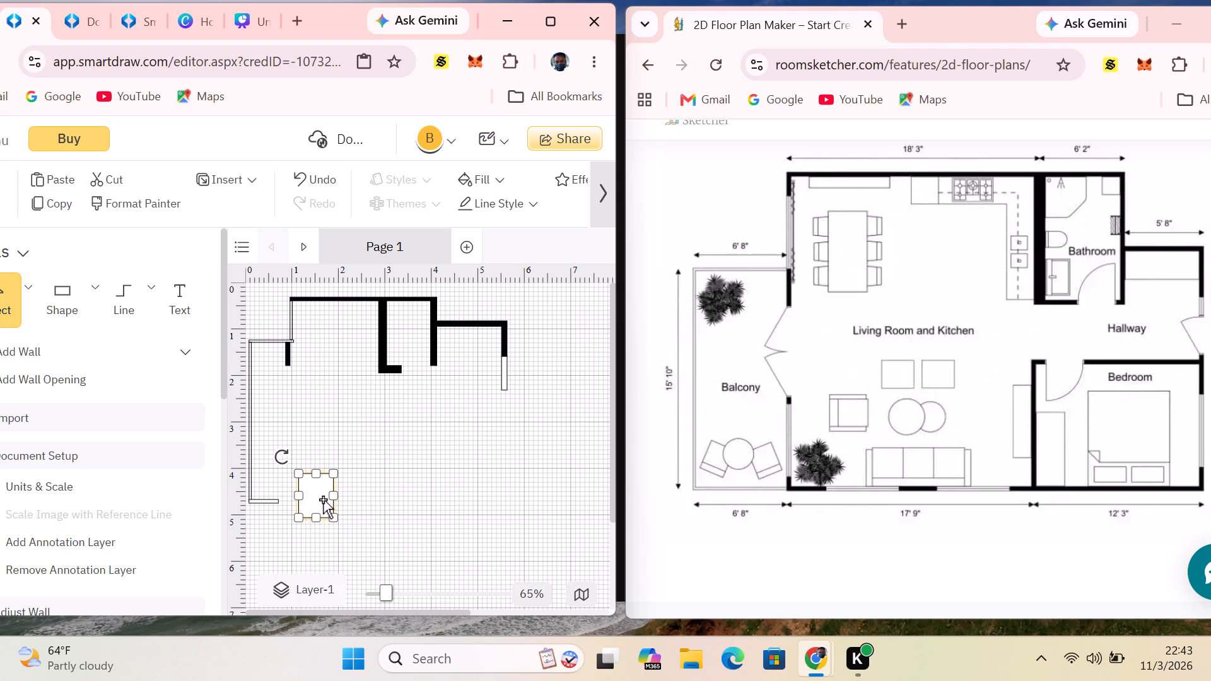
left_click_drag(300, 474, 279, 464)
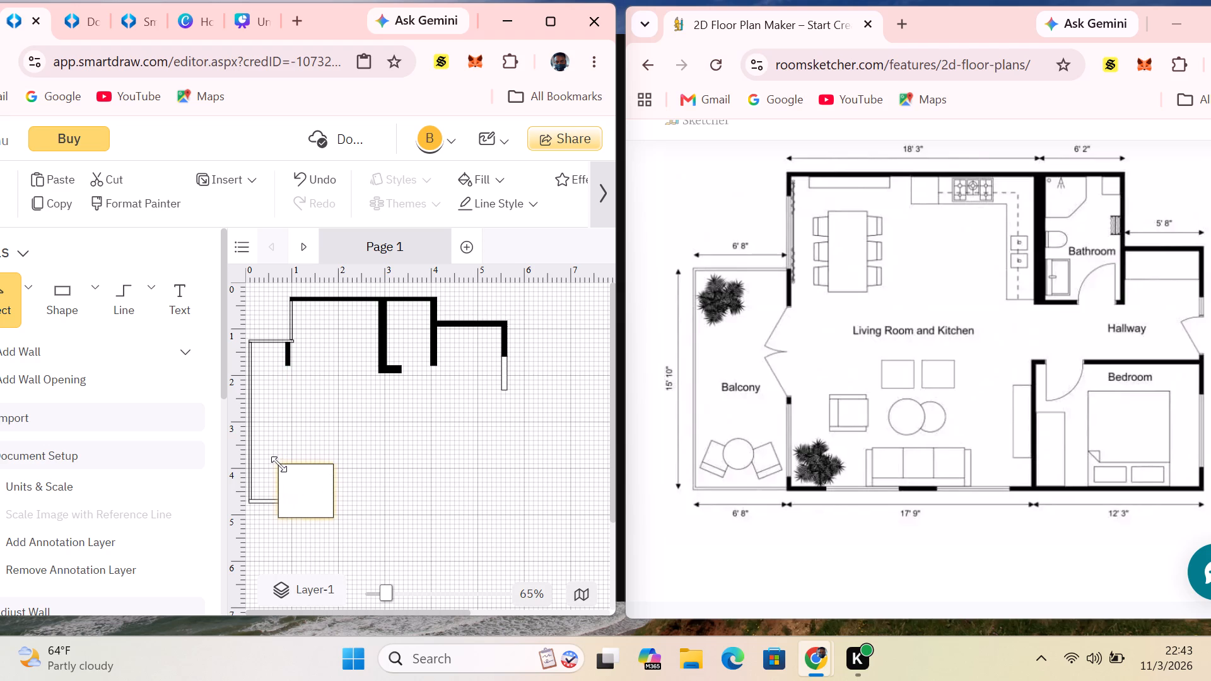
left_click_drag(279, 464, 279, 463)
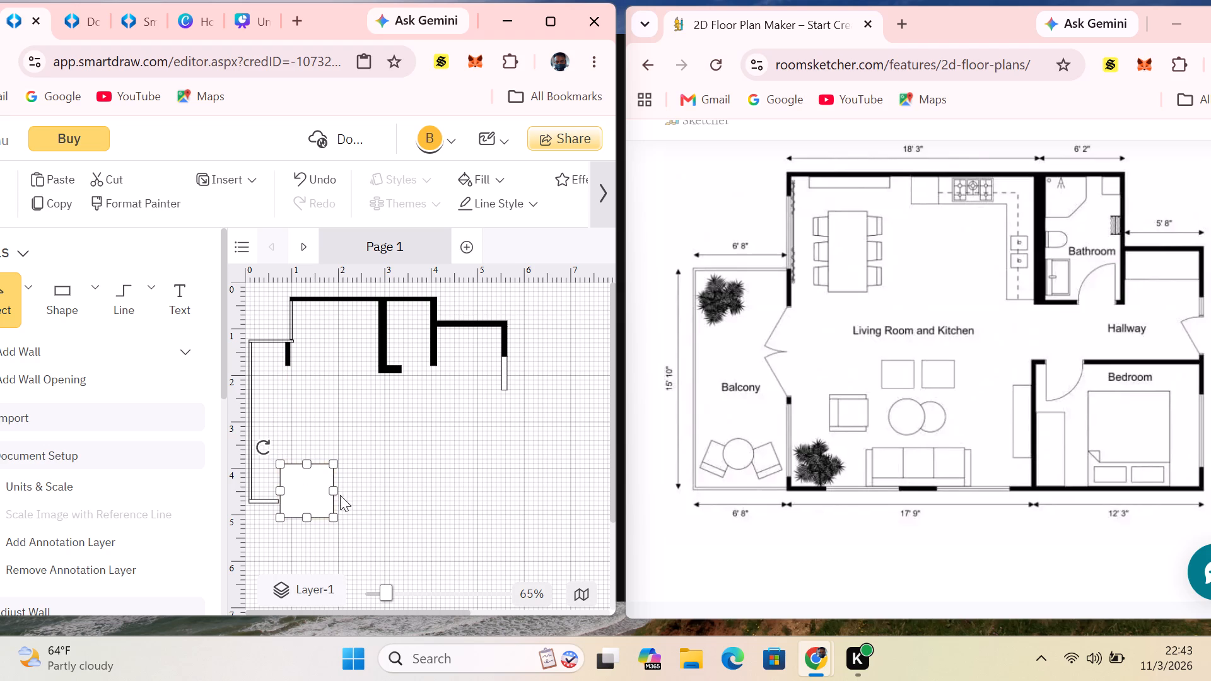
left_click_drag(333, 489, 290, 489)
left_click(280, 493)
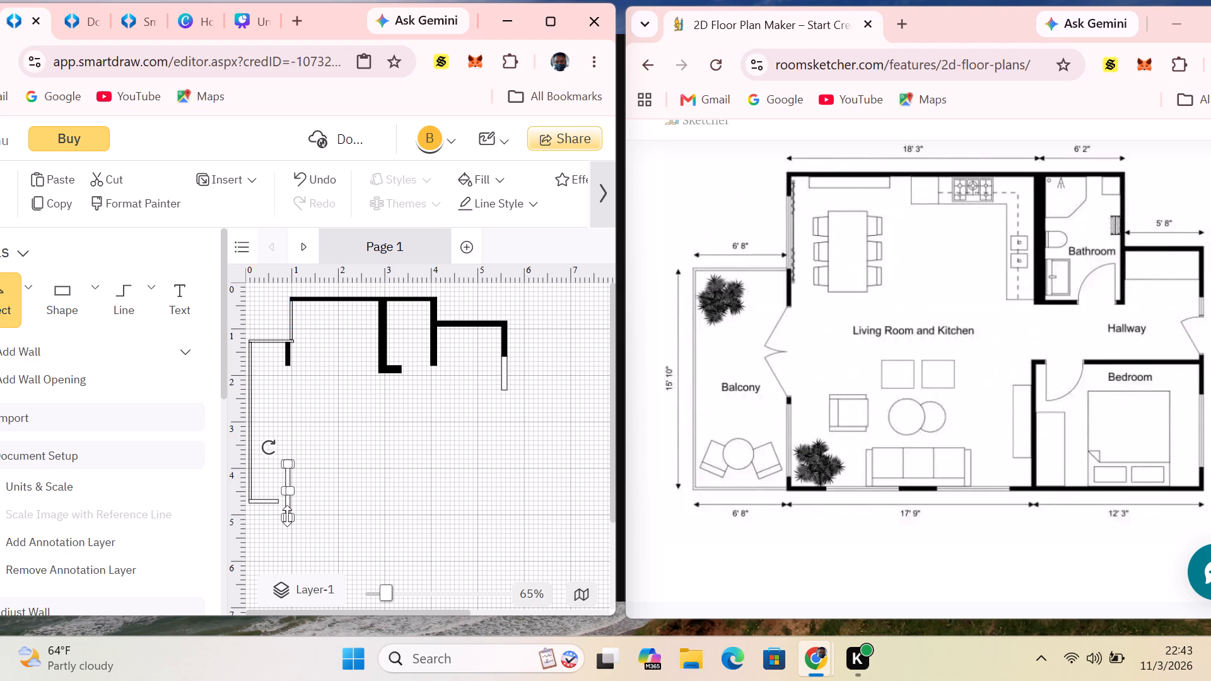
left_click_drag(287, 516, 284, 503)
left_click(356, 504)
Extend the balcony's bottom wall to meet the short vertical wall between balcony and living room.
left_click(271, 502)
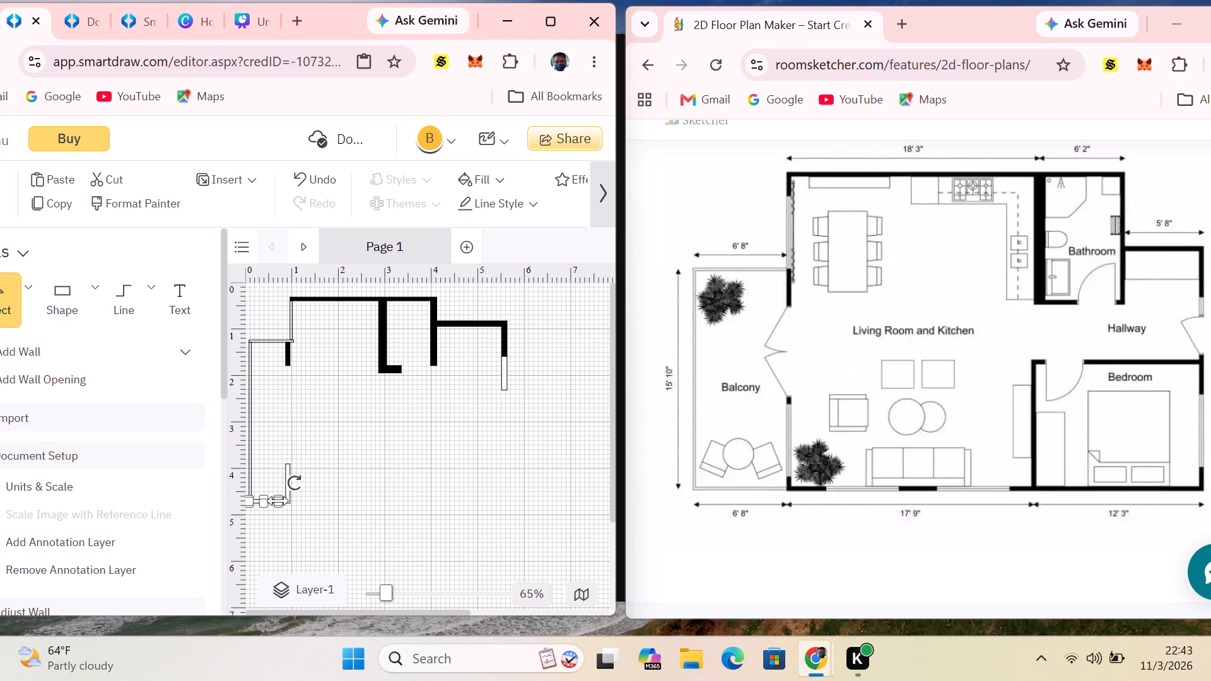
left_click_drag(280, 501, 286, 501)
left_click(445, 477)
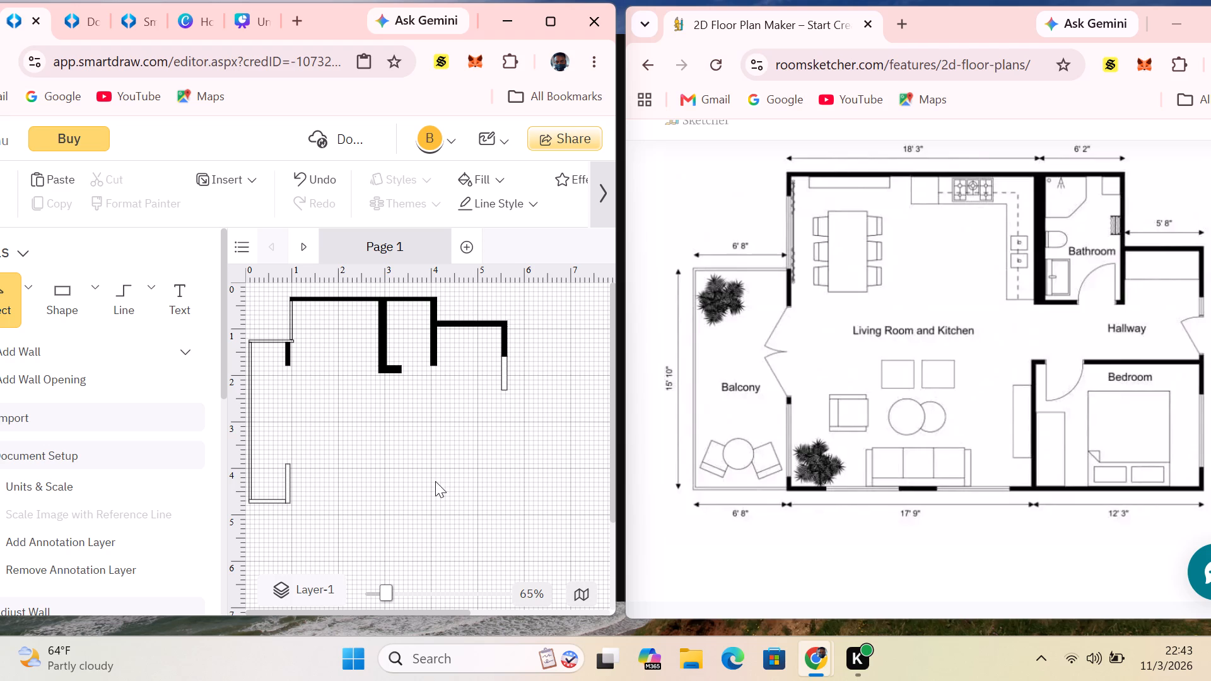
Shorten the vertical wall at the balcony's inner bottom corner from its upper end to a stub about 0.25 units tall.
left_click(285, 479)
left_click_drag(288, 466, 289, 489)
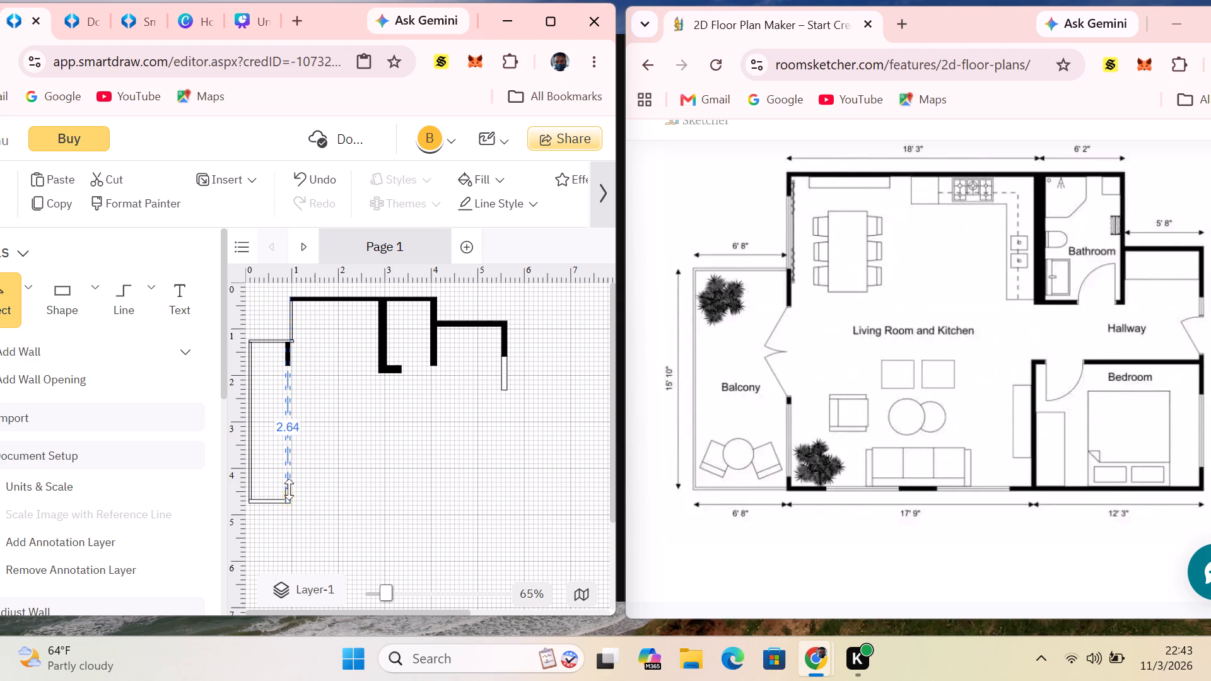
left_click_drag(289, 489, 290, 492)
left_click(432, 463)
Paste five spare rectangles in the empty area below the living room for building more walls.
right_click(432, 464)
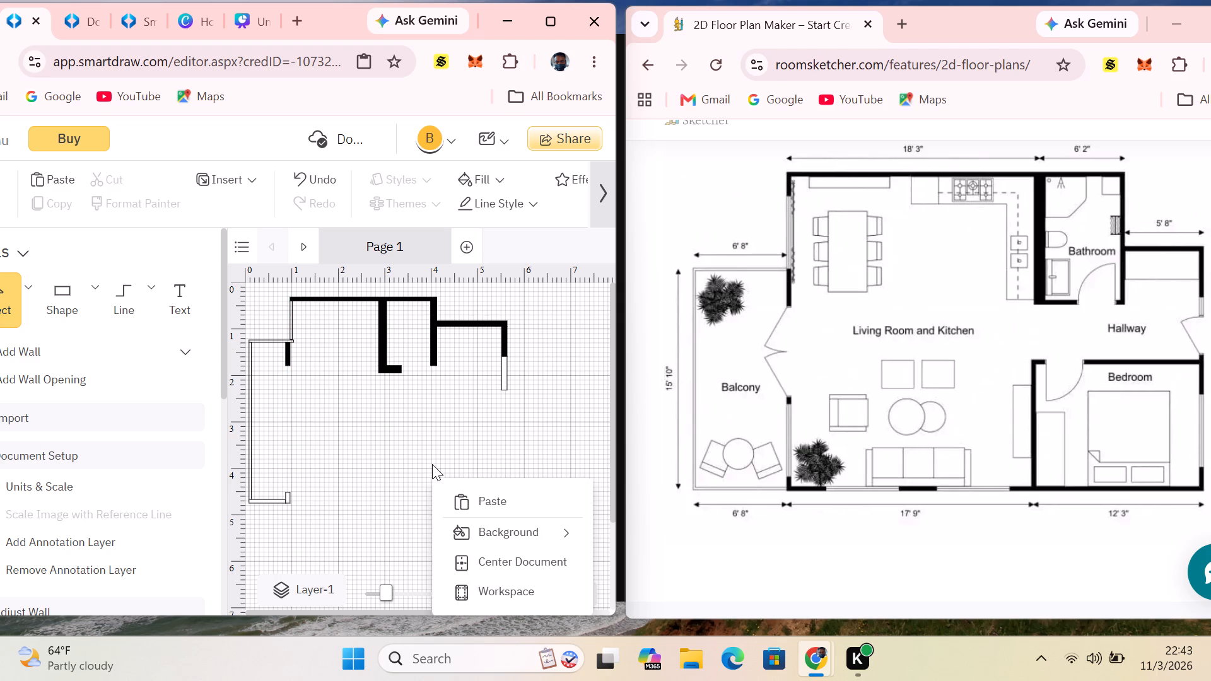
left_click(459, 489)
right_click(395, 508)
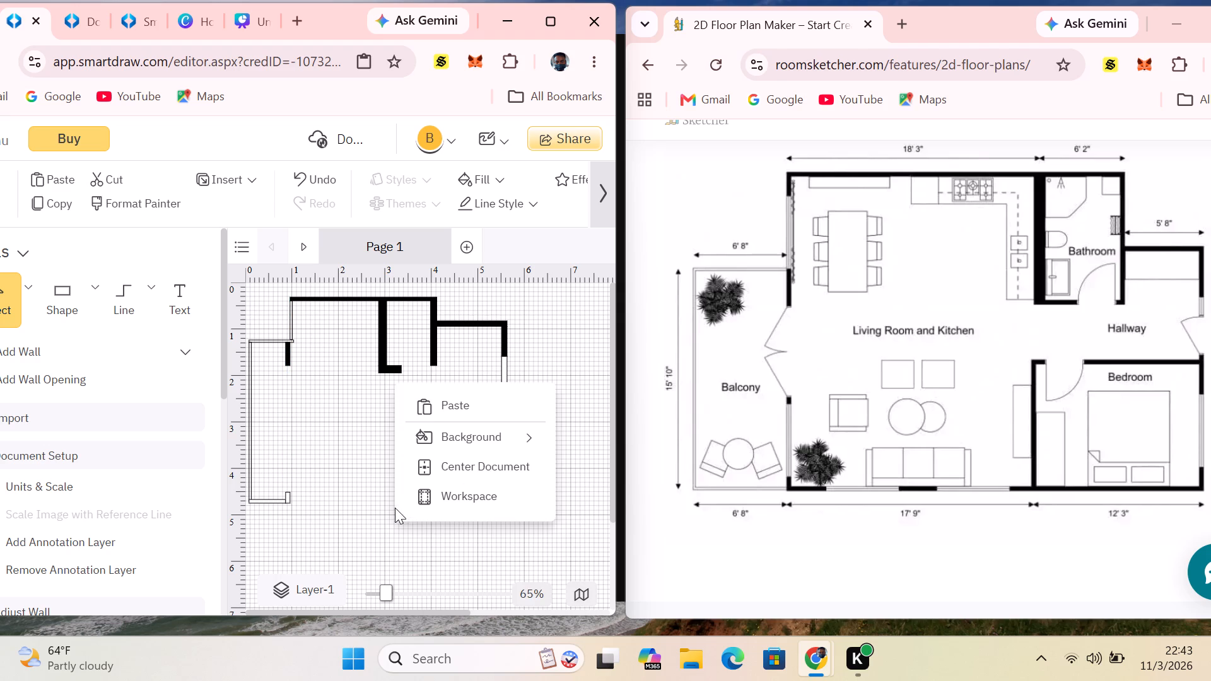
left_click(448, 411)
right_click(348, 501)
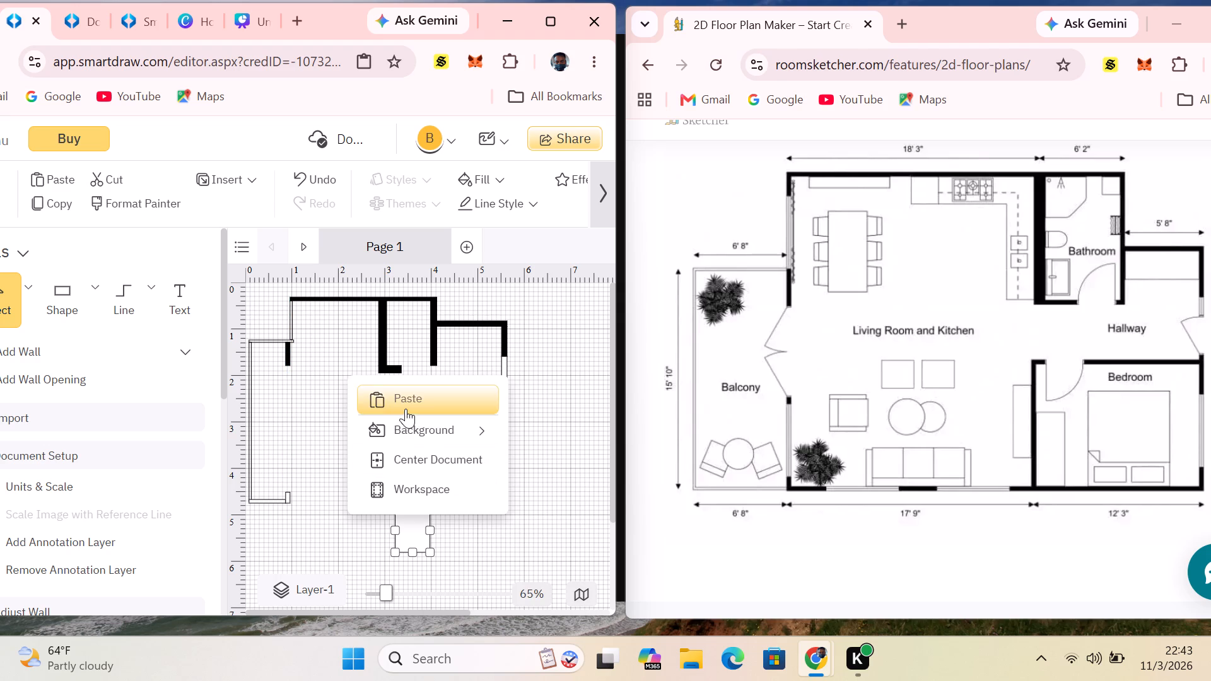
left_click(406, 409)
right_click(320, 529)
left_click(385, 436)
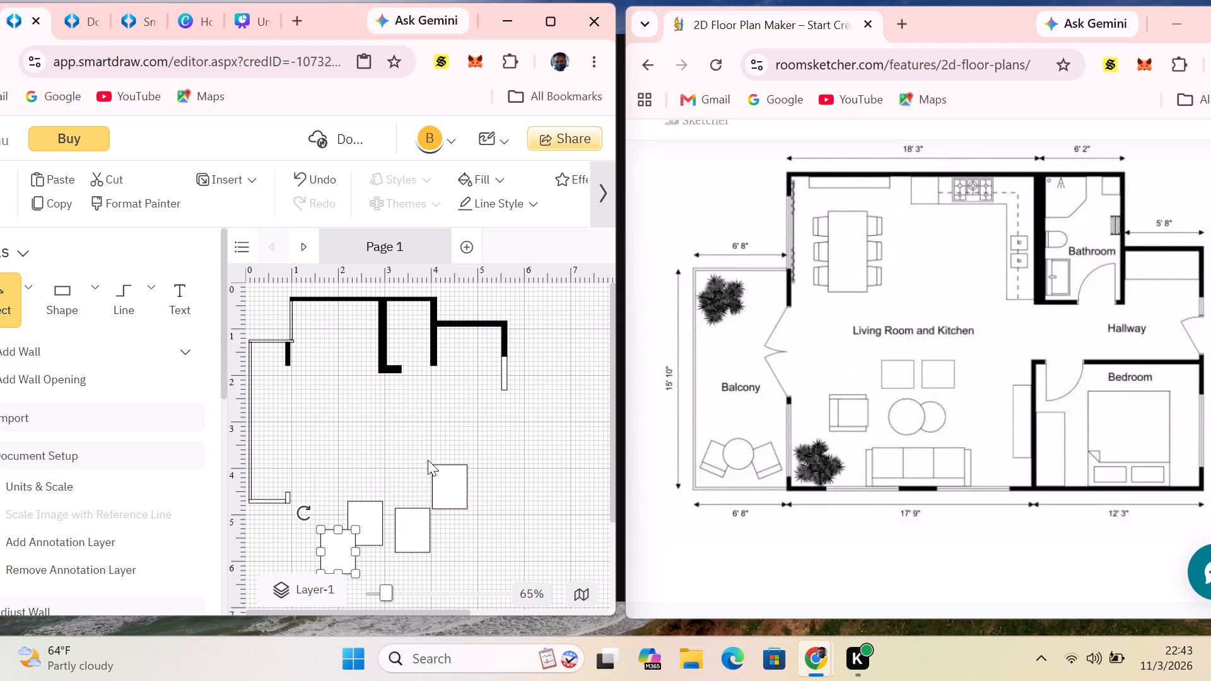
right_click(483, 500)
left_click(539, 405)
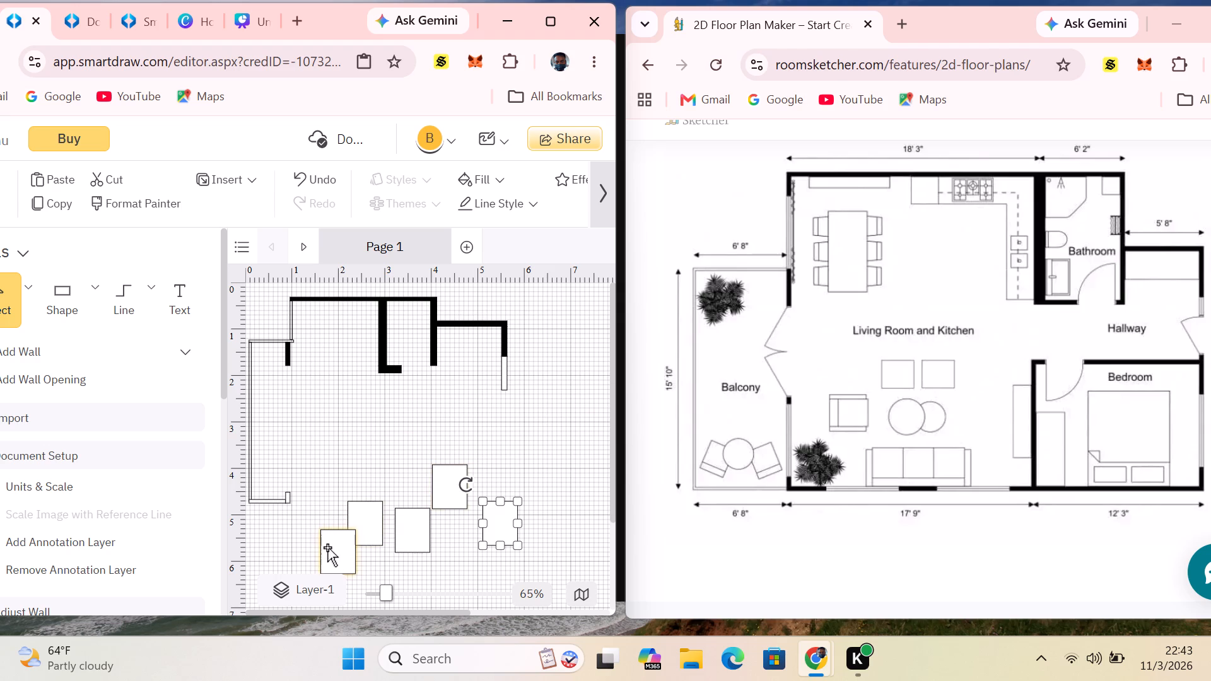
Place a spare rectangle above the balcony's bottom corner stub and narrow it into a thin vertical window segment about 0.95 units tall.
left_click_drag(333, 548, 331, 487)
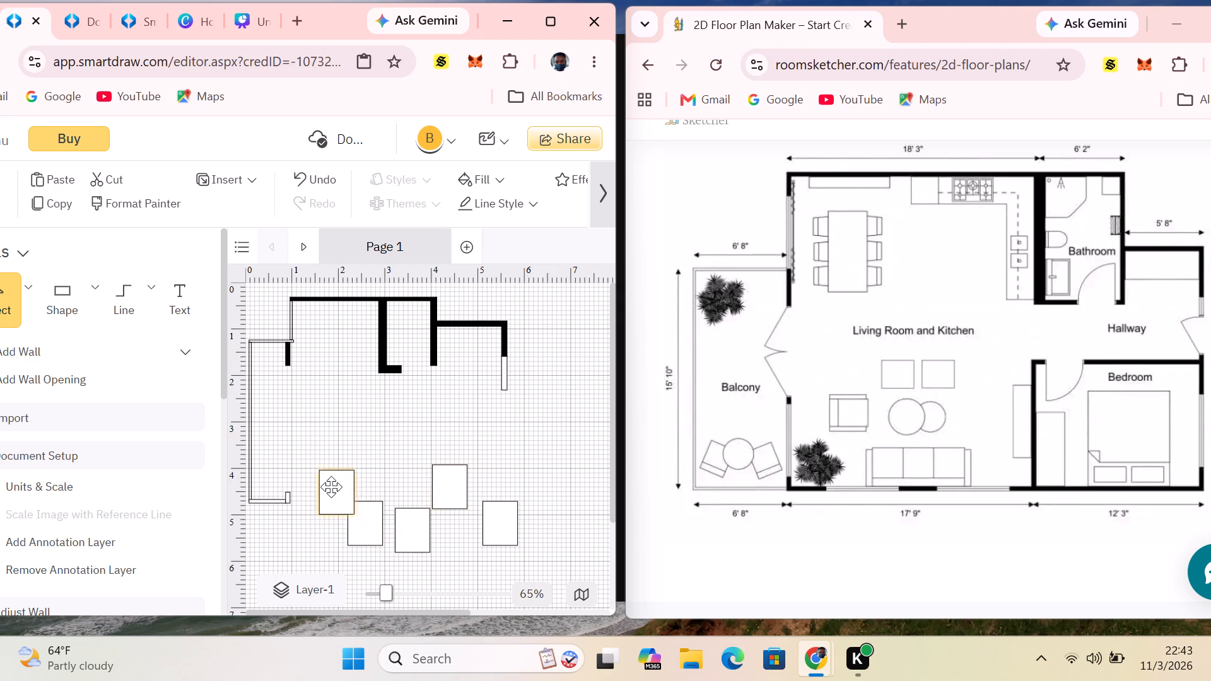
left_click_drag(331, 487, 288, 466)
left_click_drag(278, 469, 284, 469)
left_click_drag(308, 469, 300, 472)
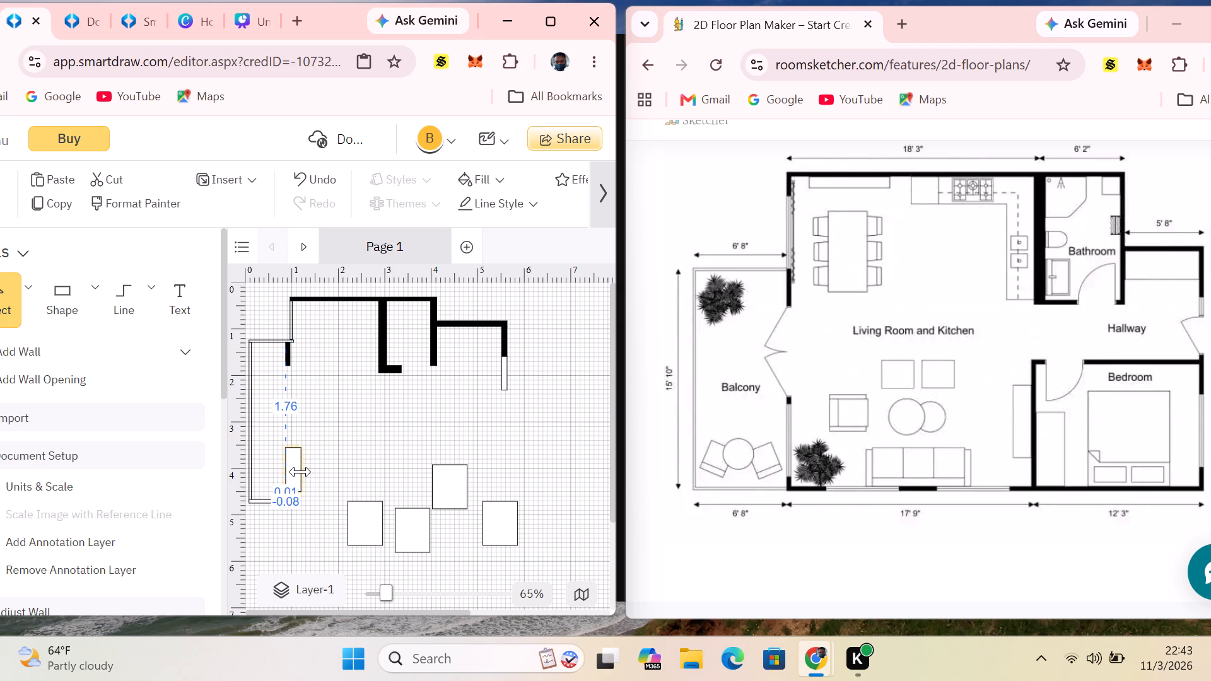
left_click_drag(300, 472, 291, 472)
left_click(358, 450)
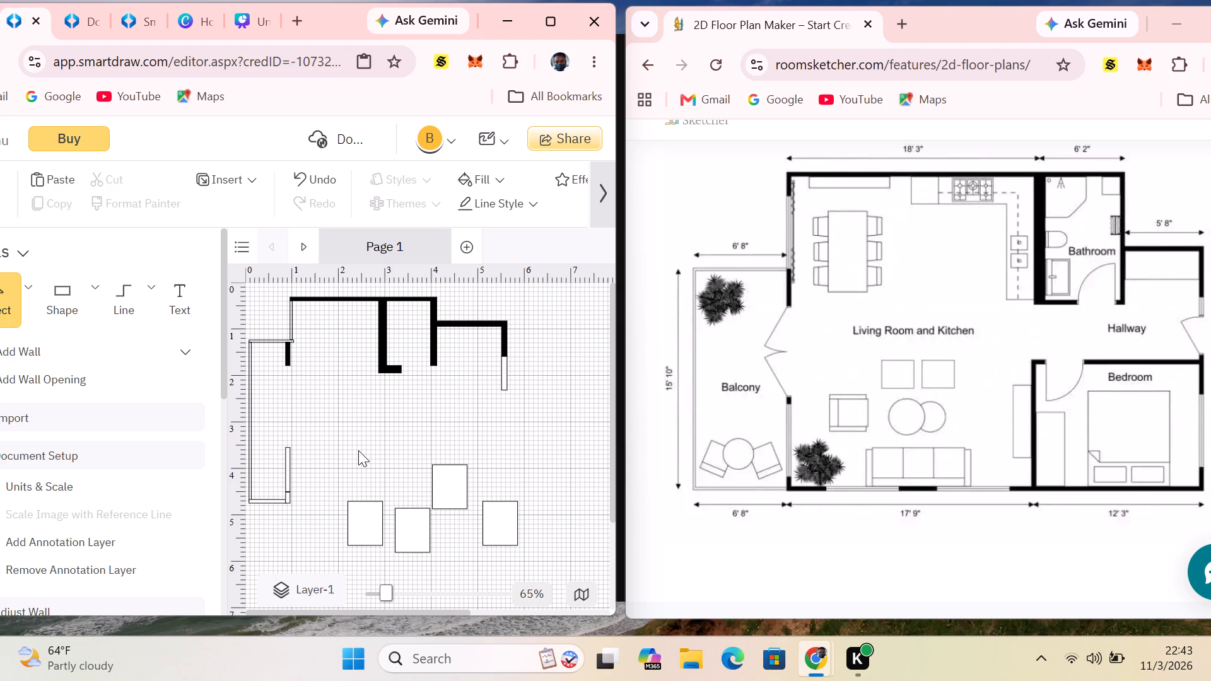
Place another spare rectangle directly above the window segment and narrow it to the same thin width in line with it.
left_click(436, 487)
left_click_drag(451, 487, 289, 426)
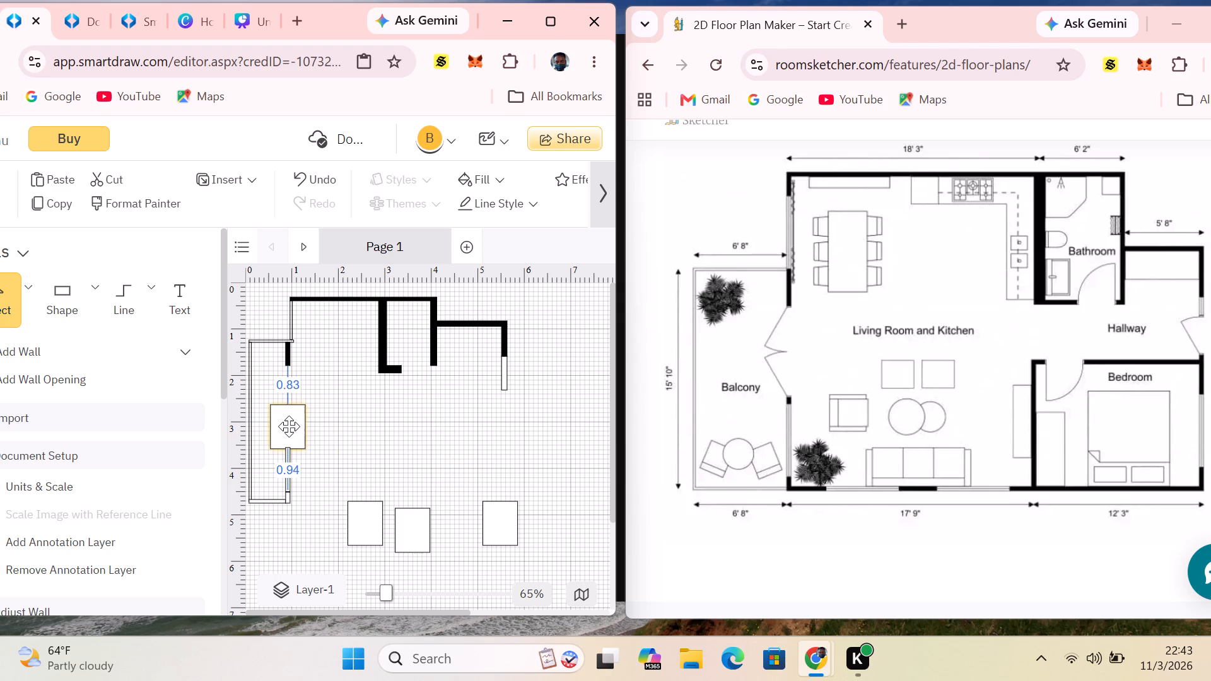
left_click_drag(289, 426, 289, 424)
left_click(398, 449)
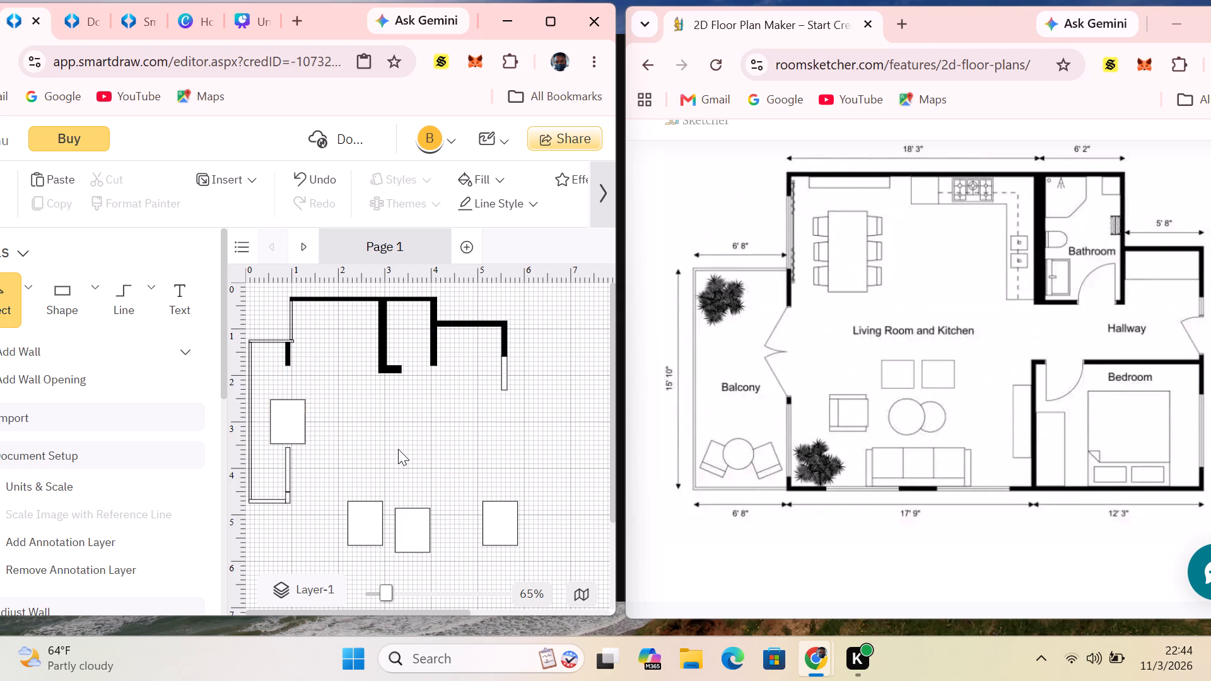
left_click(281, 417)
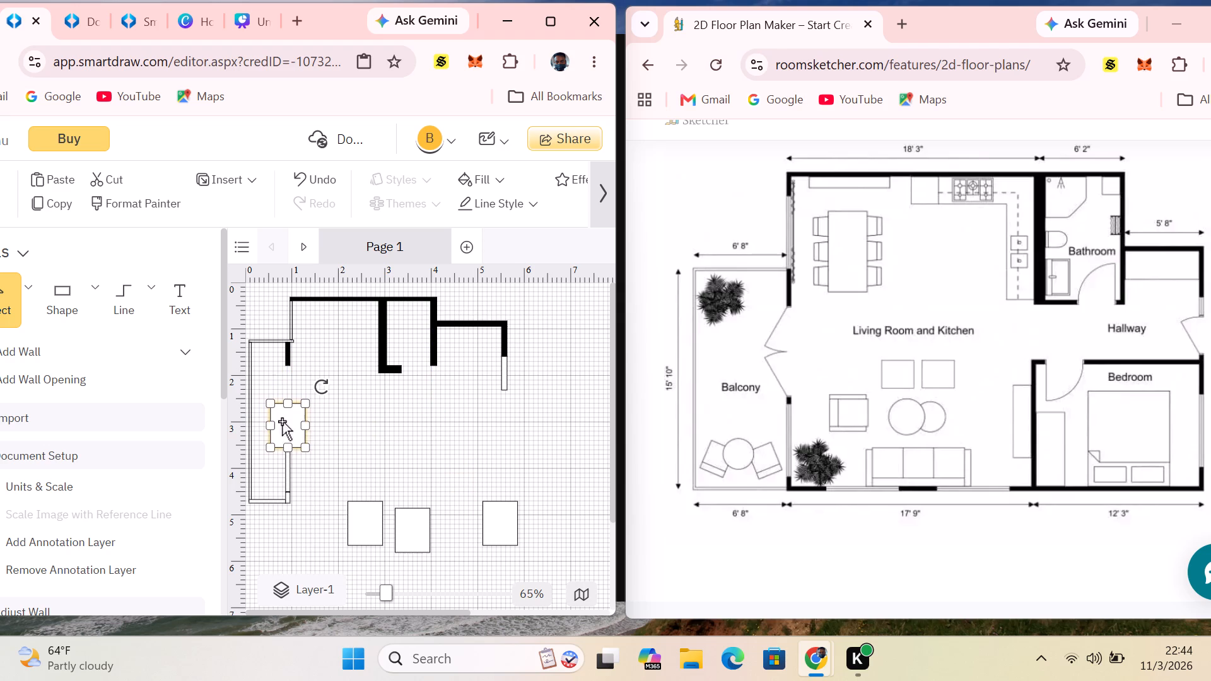
left_click(375, 409)
left_click(271, 429)
left_click_drag(271, 424, 286, 425)
left_click(367, 412)
left_click(295, 424)
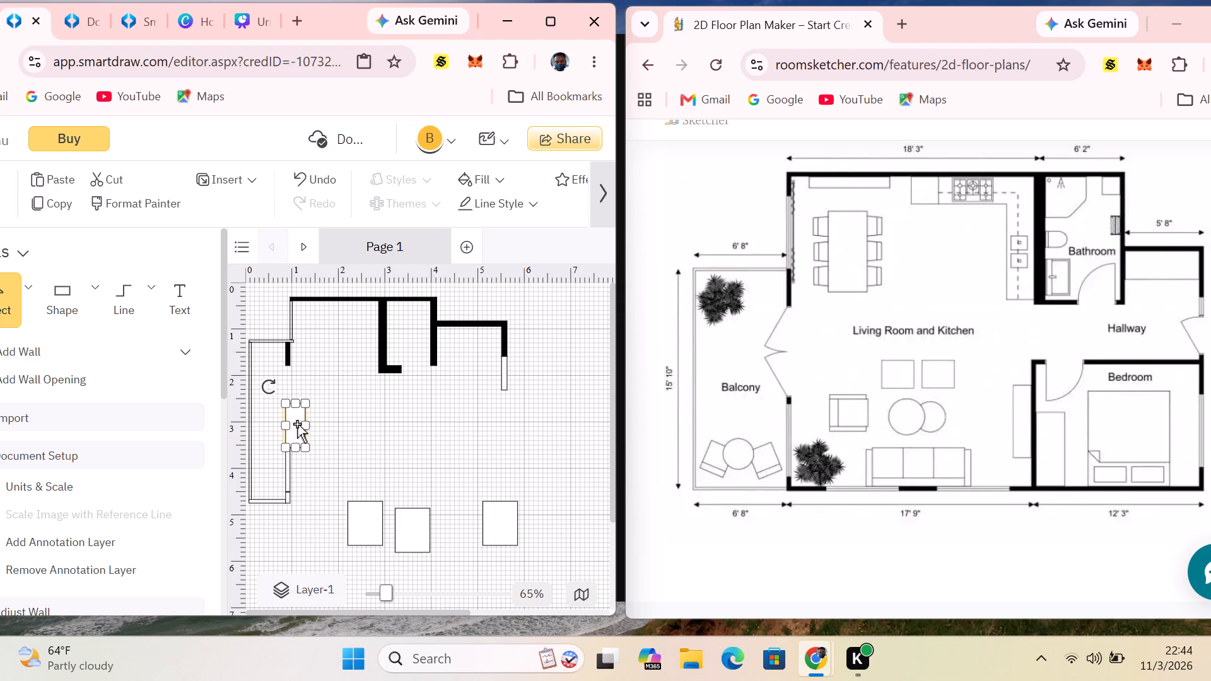
left_click_drag(302, 425, 295, 427)
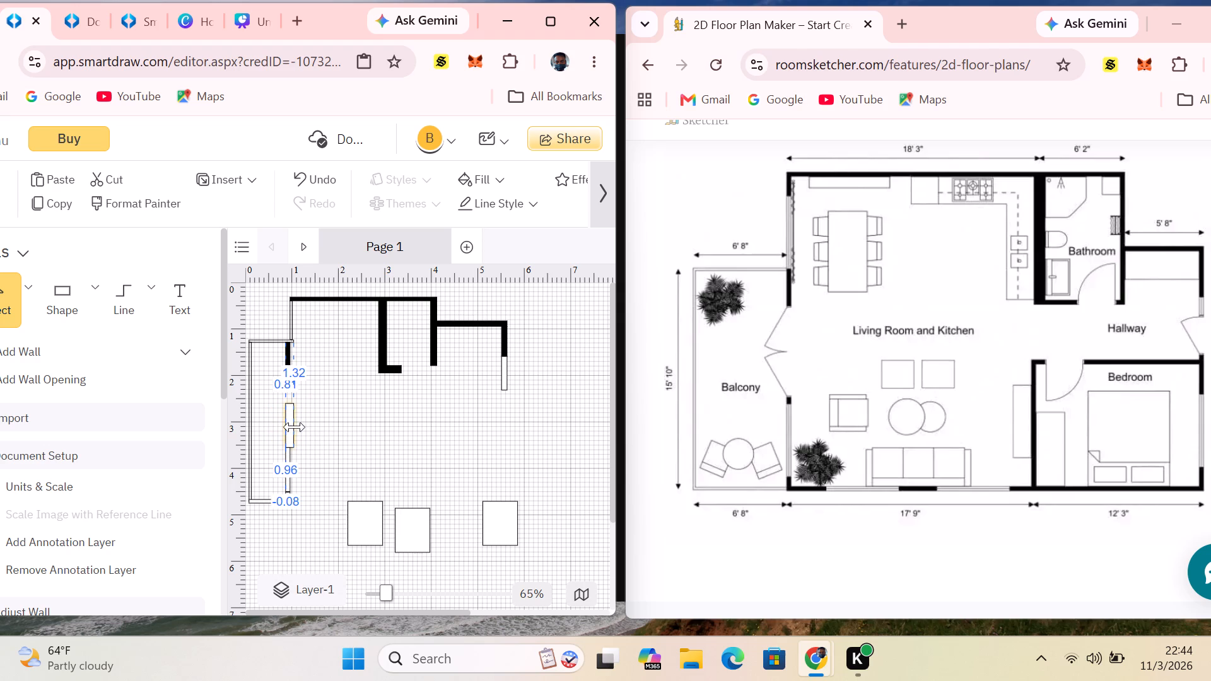
left_click_drag(295, 427, 293, 429)
left_click(353, 422)
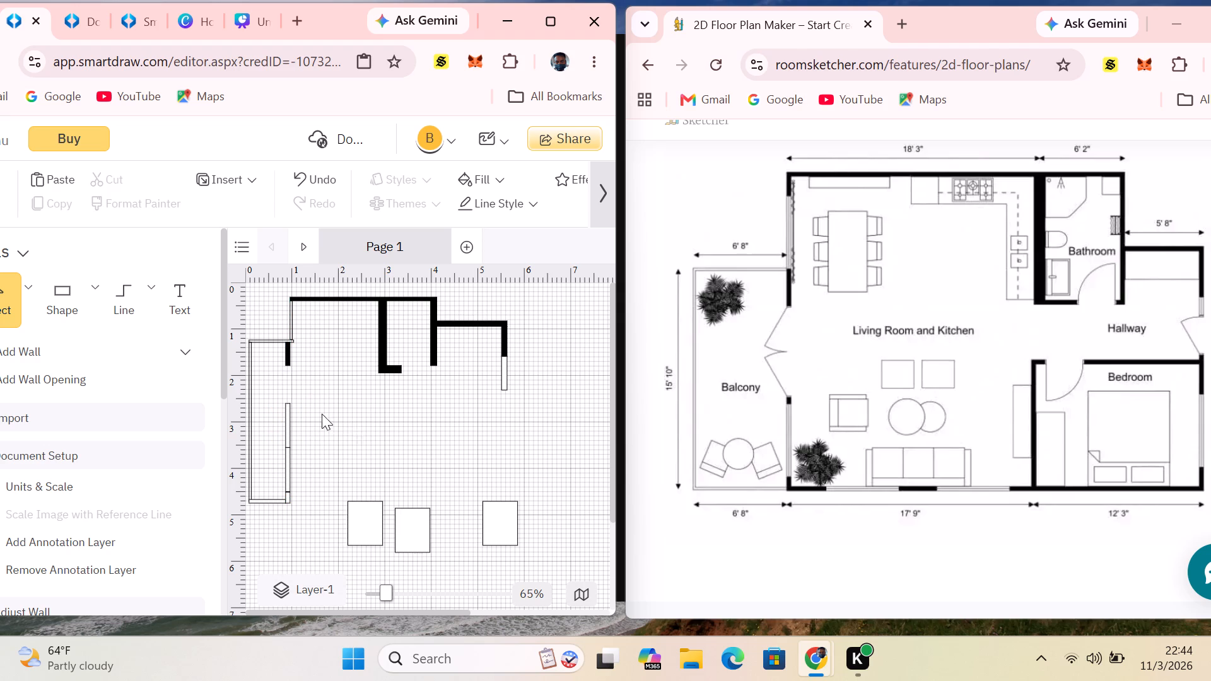
Shorten the wall piece above the window segment from its upper end to about 0.3 units.
left_click(287, 409)
left_click_drag(286, 403, 289, 433)
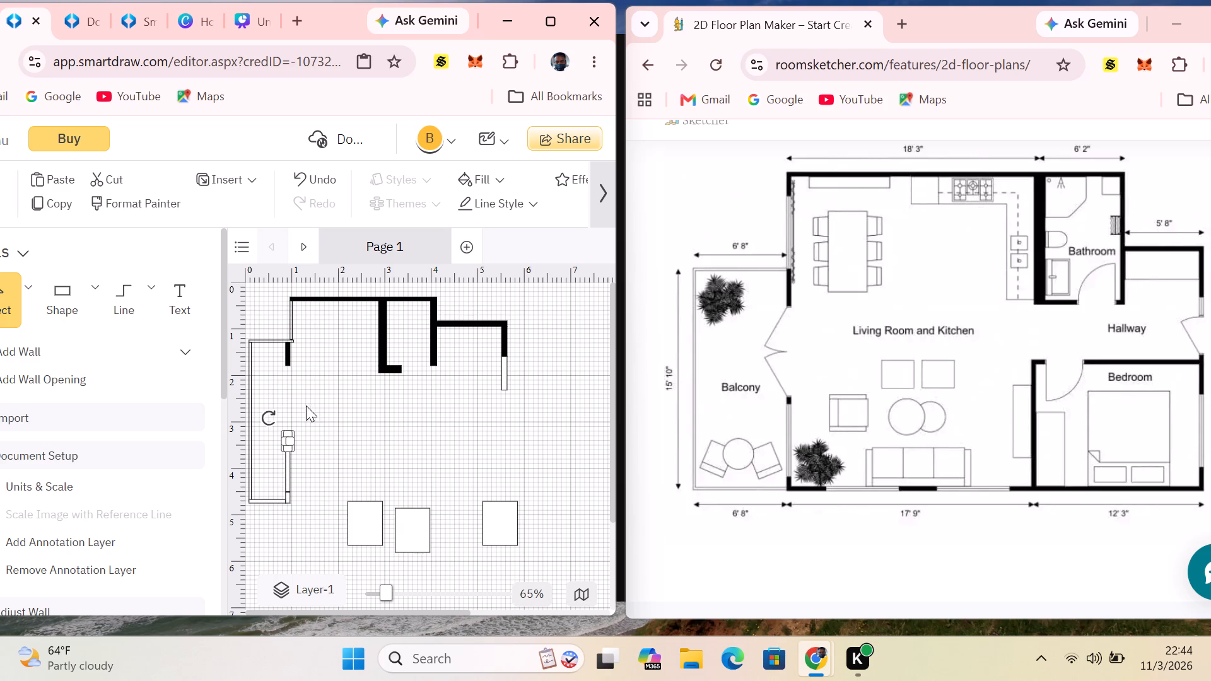
left_click(320, 391)
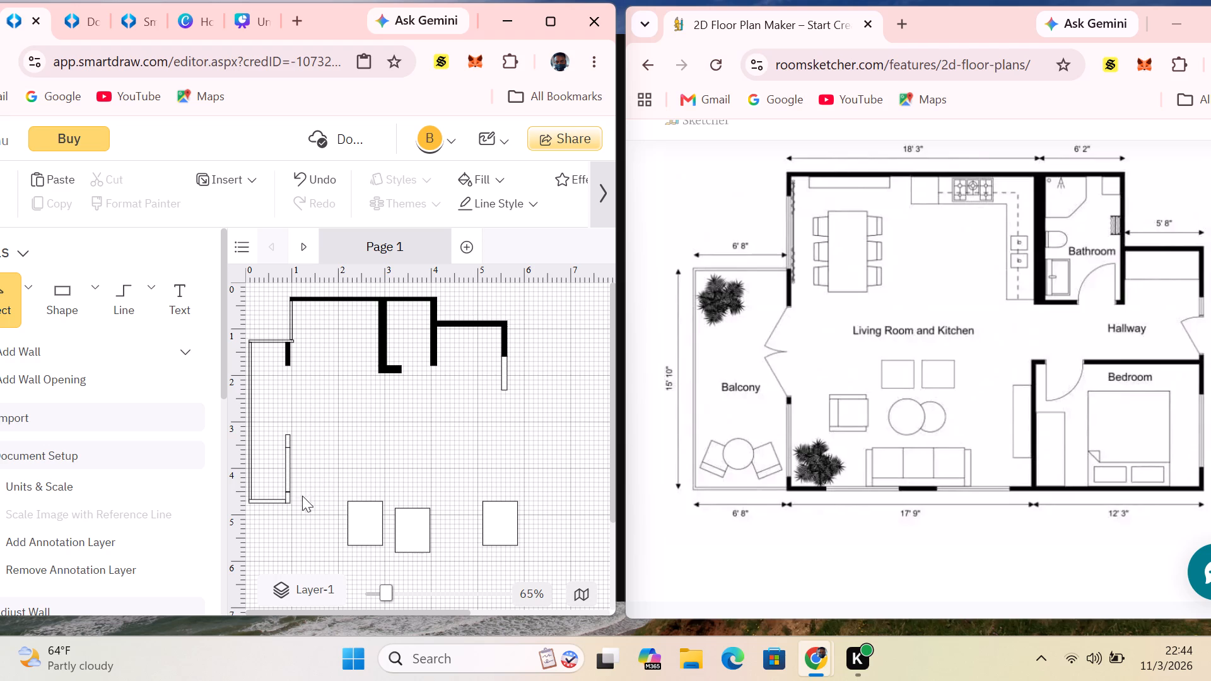
Place a spare rectangle at the balcony's bottom inner corner and shape it into a thin horizontal wall piece about 1.2 units long.
left_click_drag(368, 523, 363, 523)
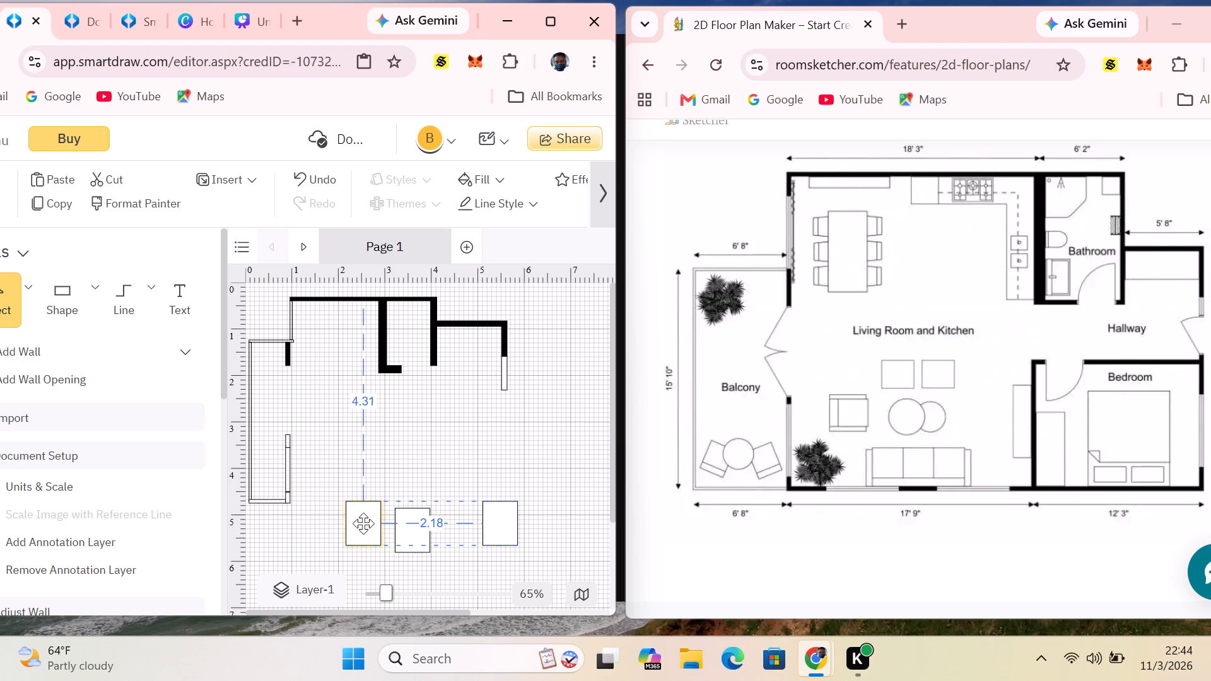
left_click_drag(363, 523, 317, 518)
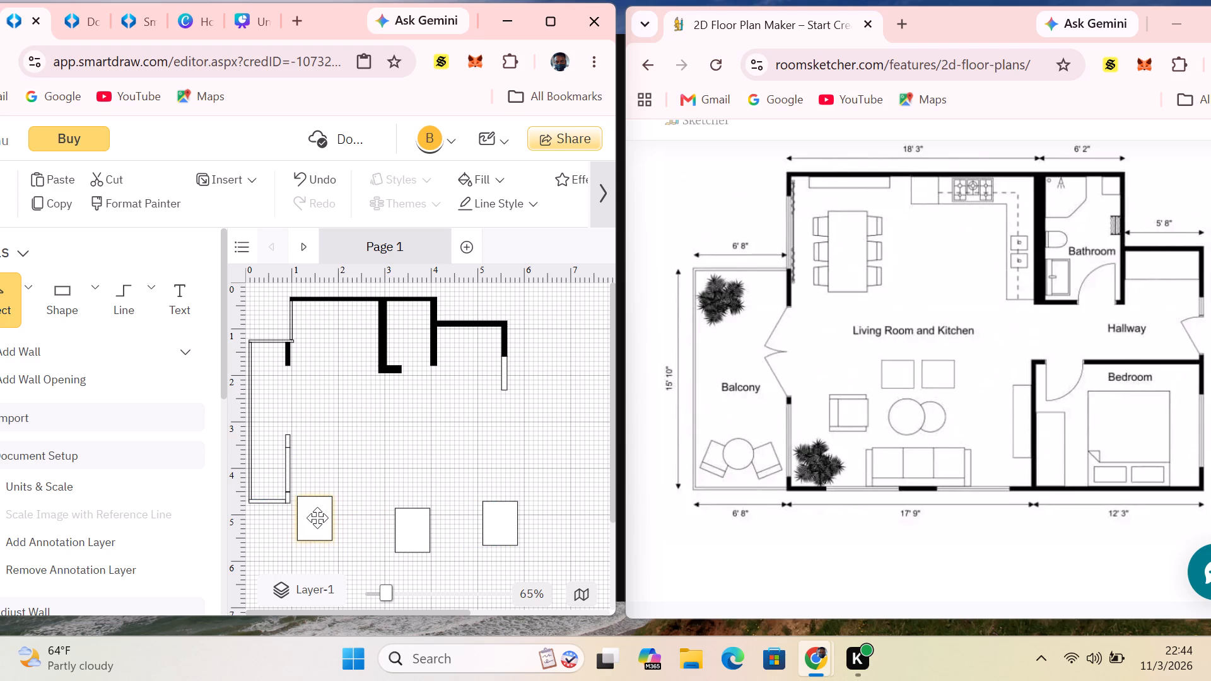
left_click_drag(317, 518, 313, 518)
left_click(357, 496)
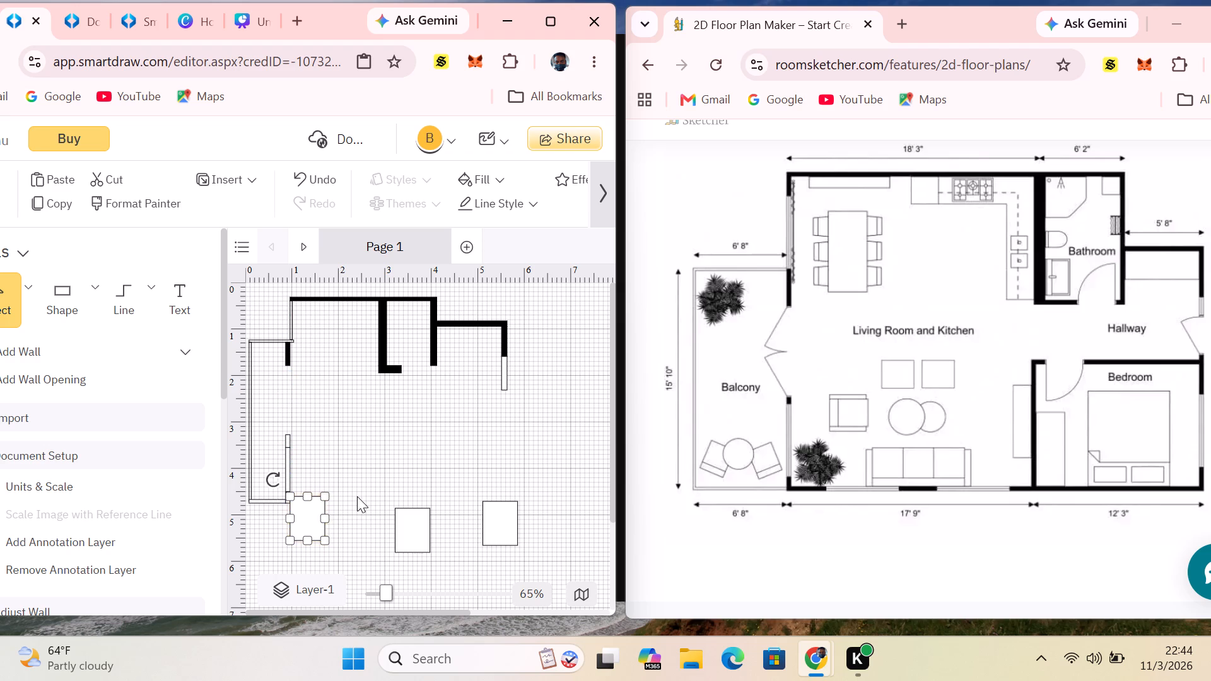
left_click(321, 503)
left_click_drag(324, 499, 344, 499)
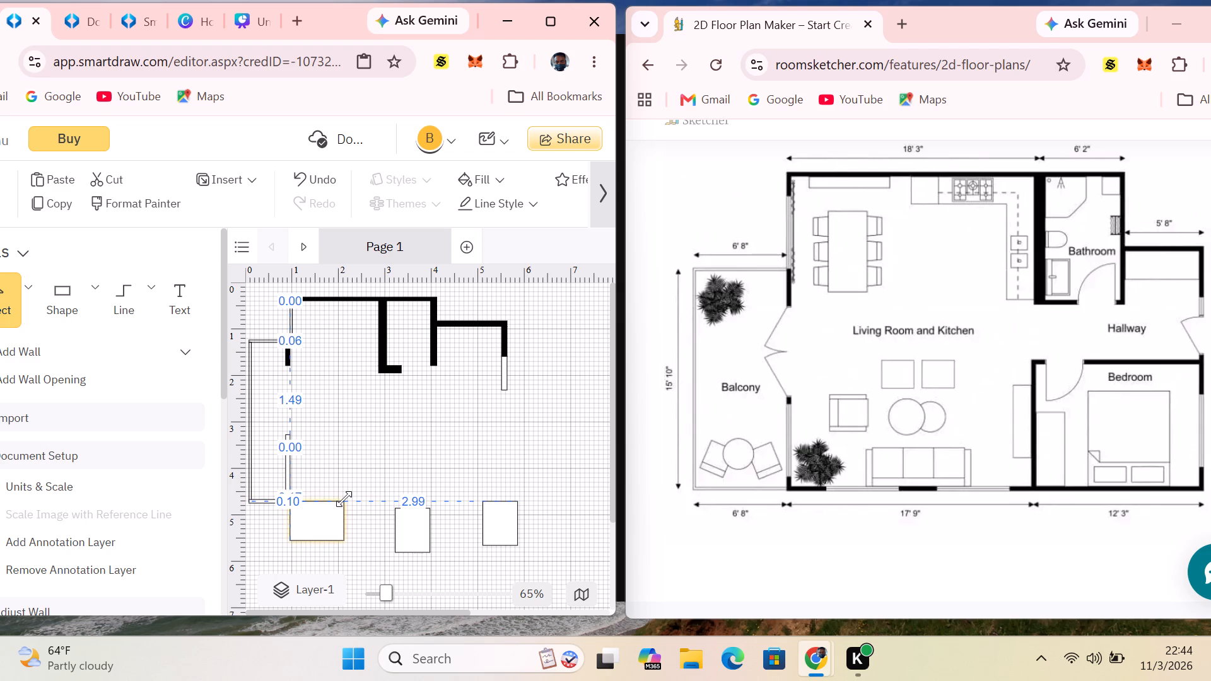
left_click_drag(344, 499, 344, 496)
left_click(438, 463)
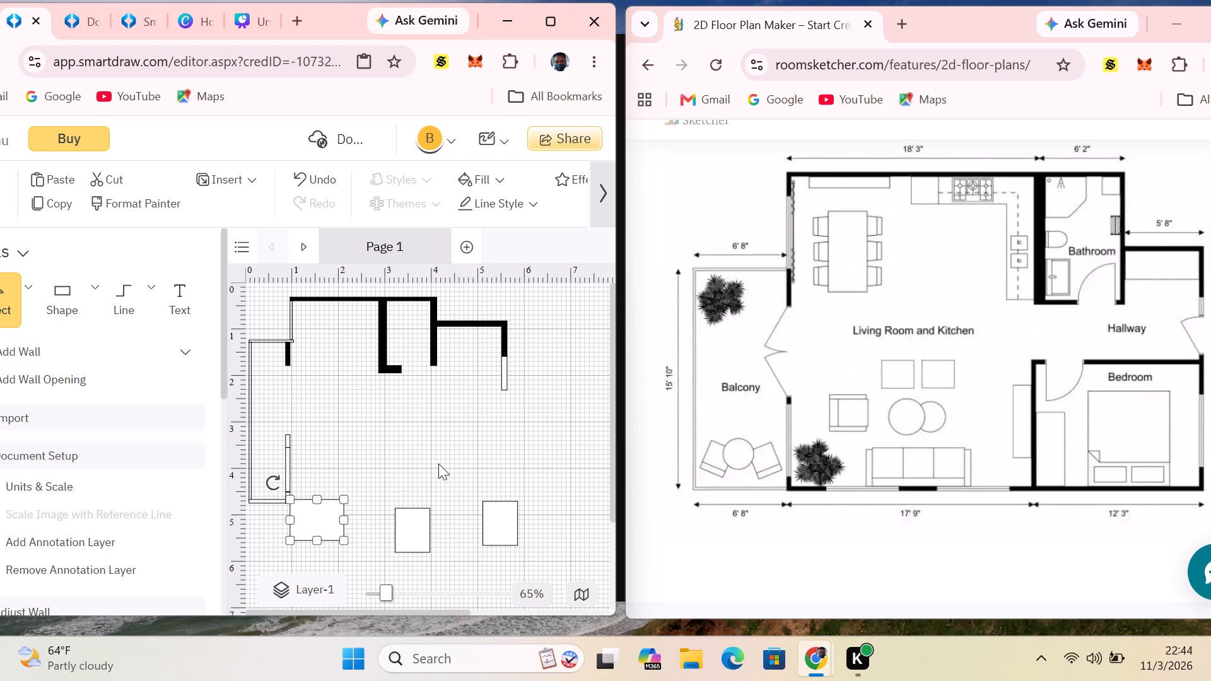
left_click(311, 523)
left_click(323, 538)
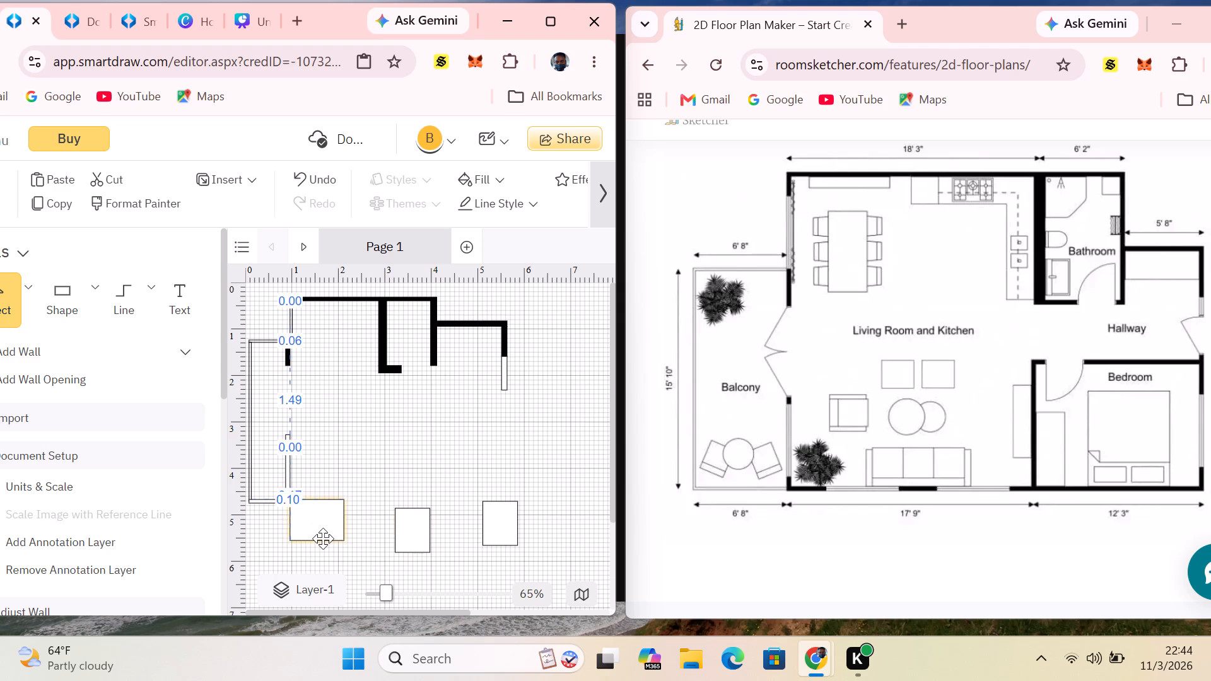
left_click_drag(319, 538, 322, 504)
left_click(470, 429)
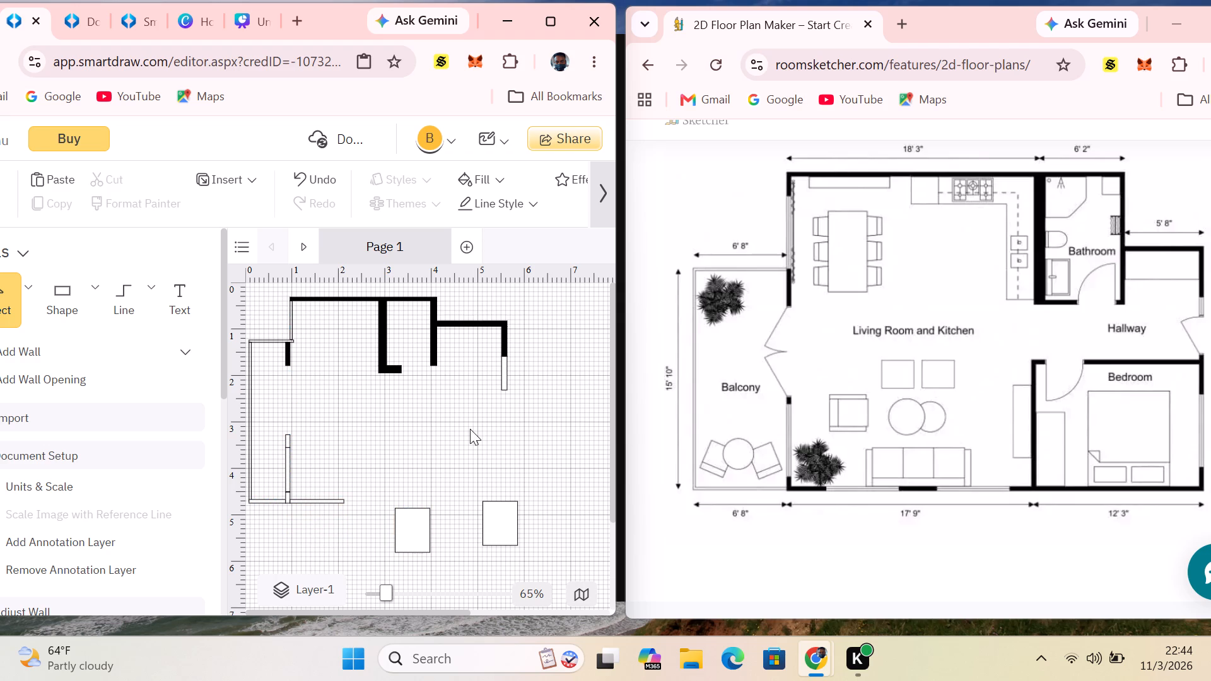
left_click(326, 501)
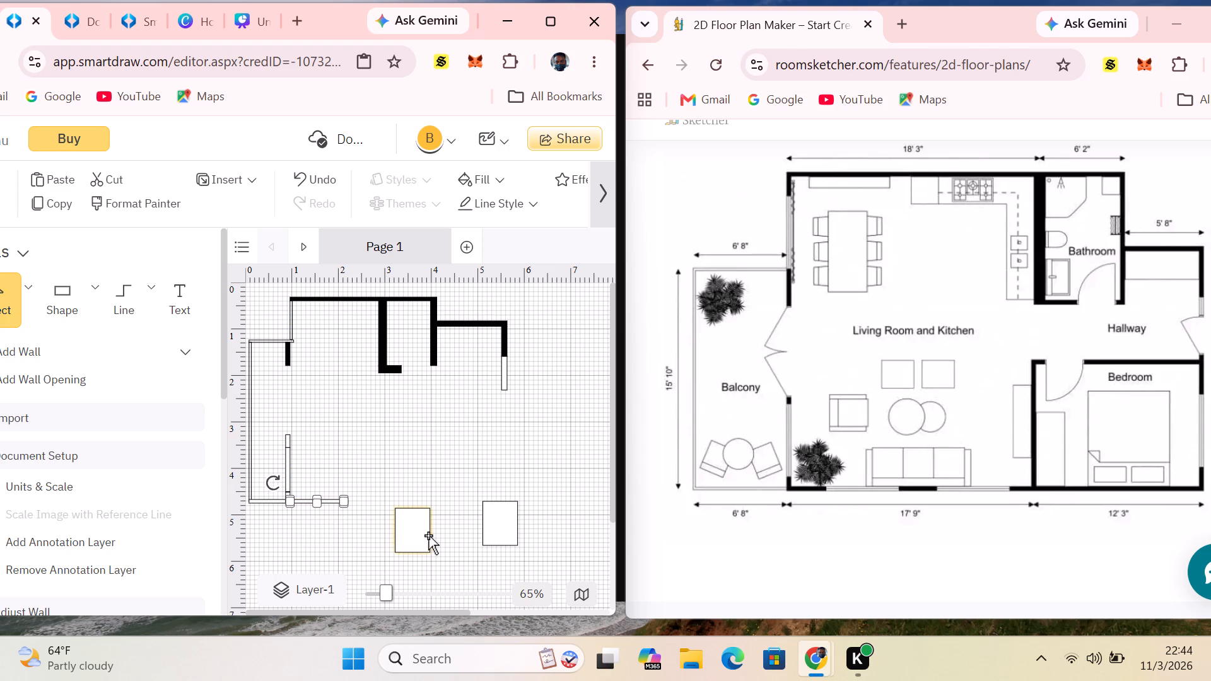
Place another spare rectangle below the thick bathroom wall and shape it into a vertical bedroom wall about 1.5 units tall and 0.15 wide.
left_click_drag(416, 534, 401, 484)
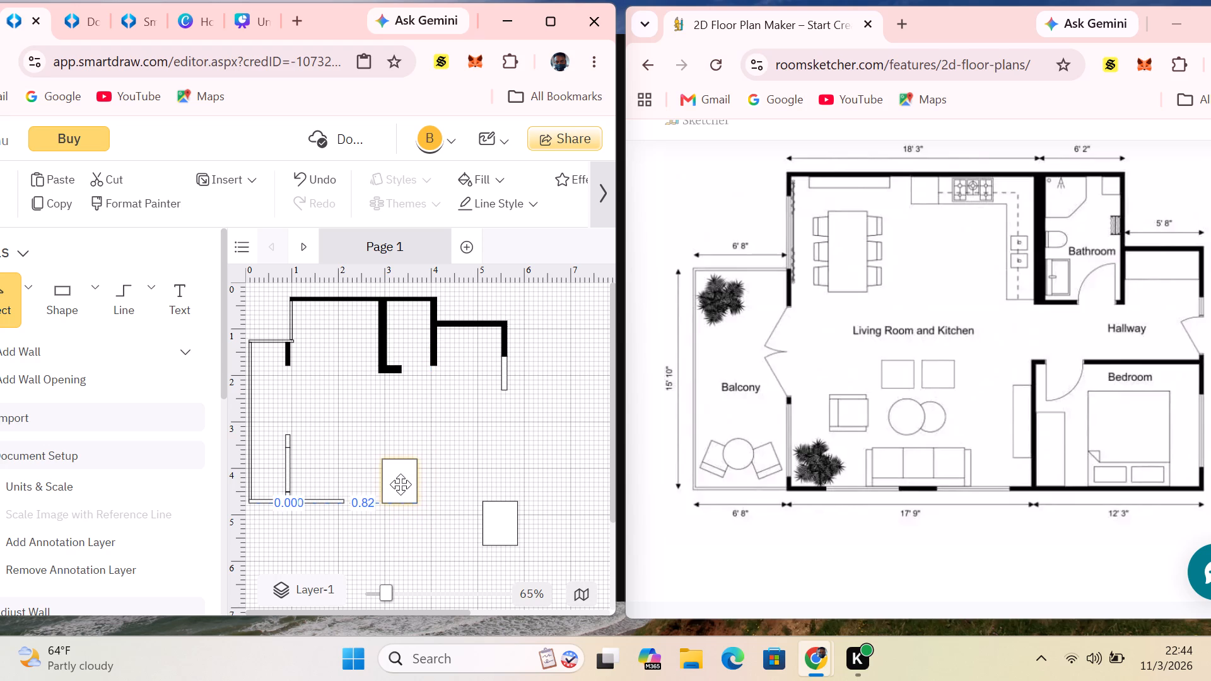
left_click_drag(401, 484, 401, 486)
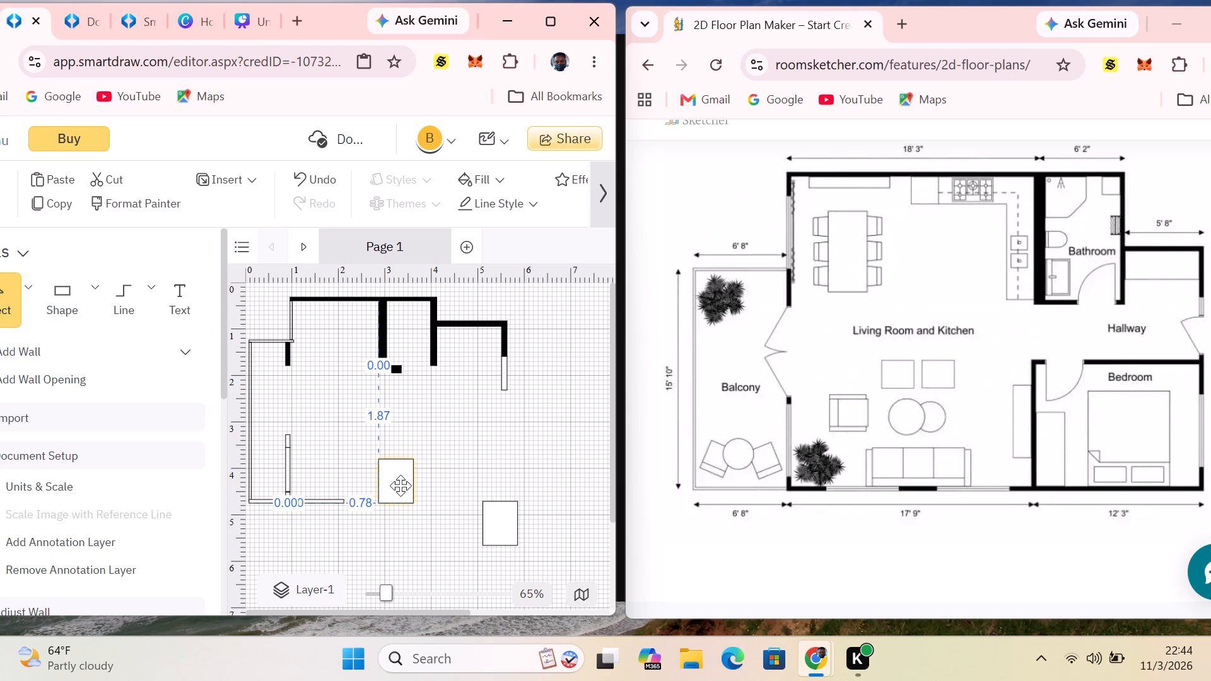
left_click_drag(401, 486, 404, 487)
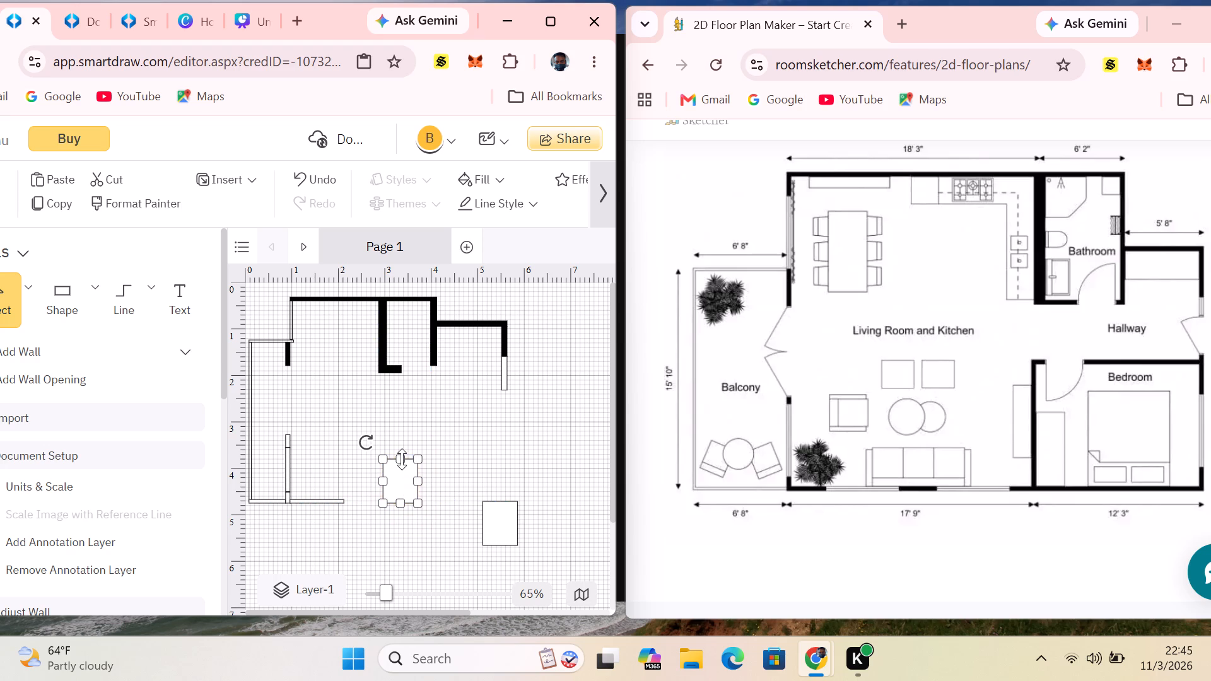
left_click_drag(402, 459, 401, 443)
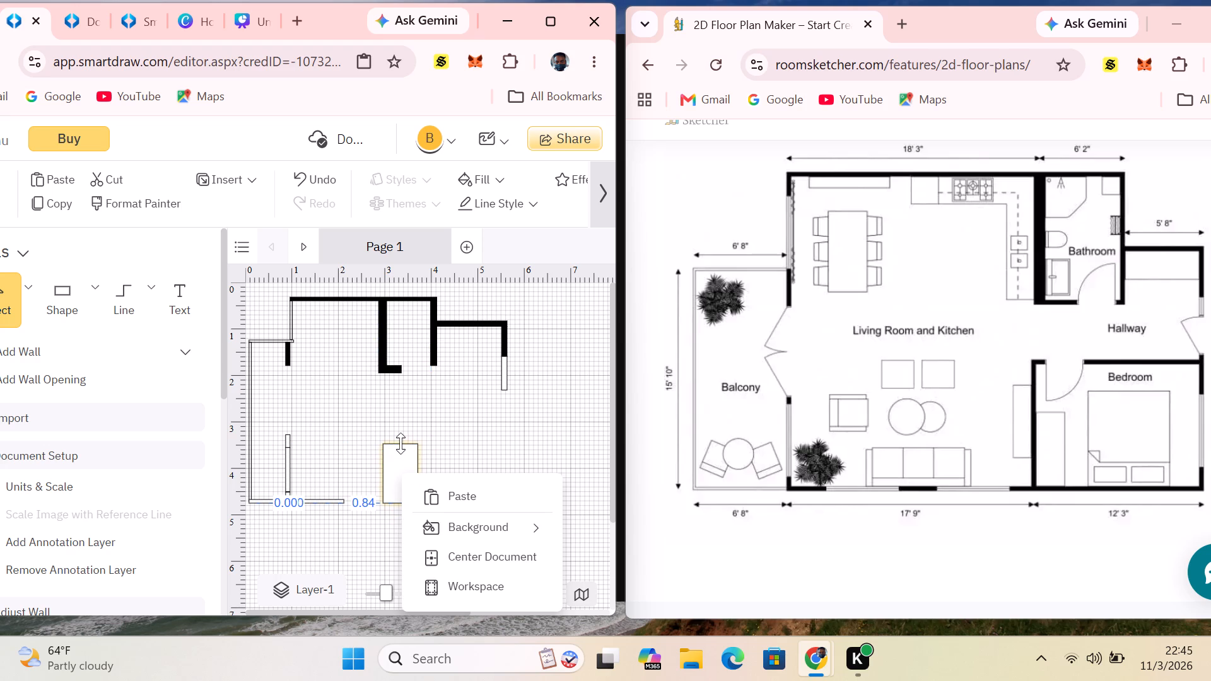
left_click_drag(401, 443, 397, 433)
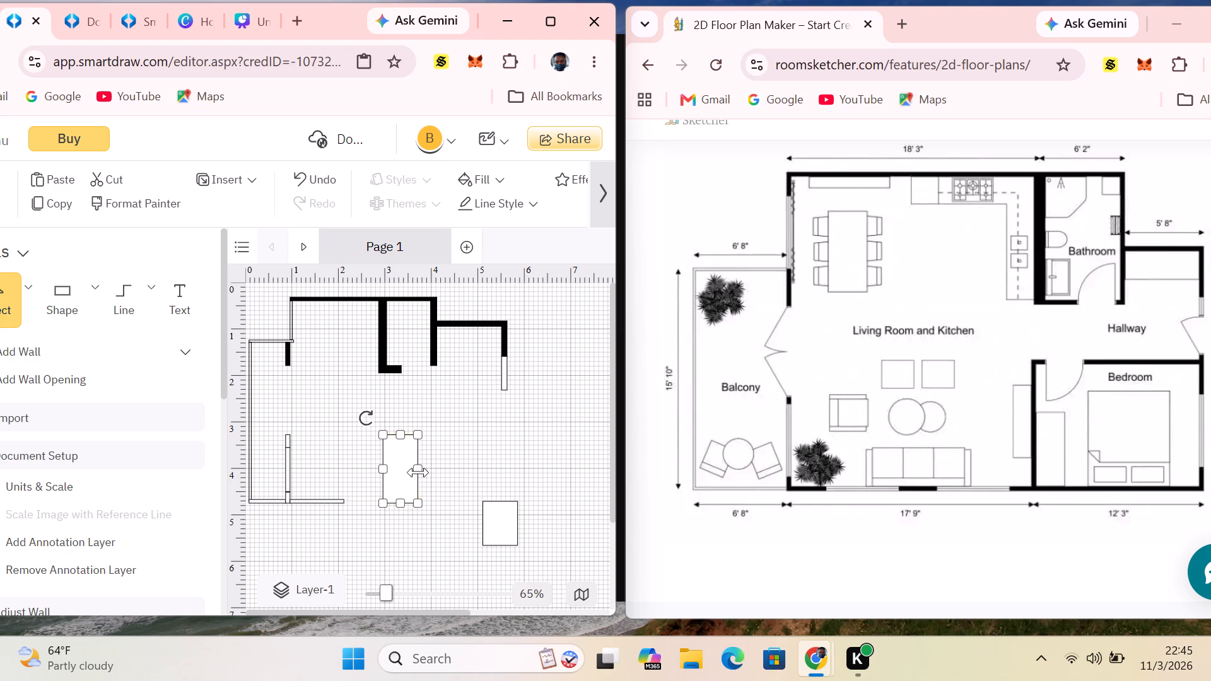
left_click_drag(418, 472, 384, 470)
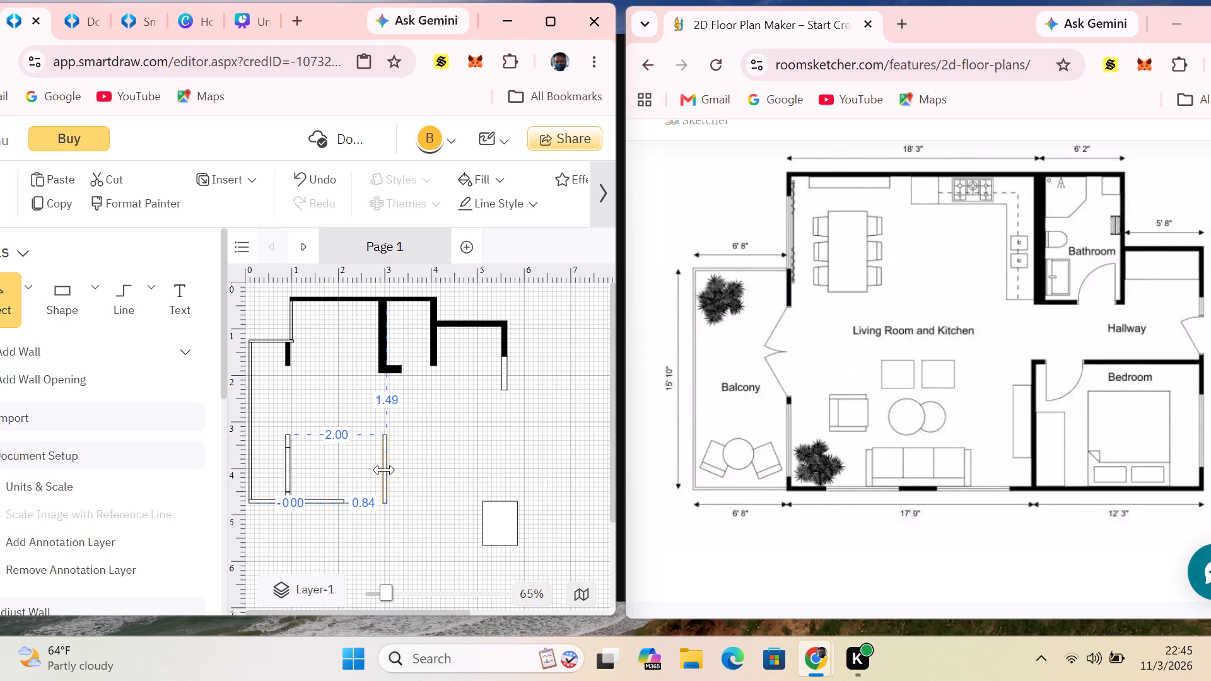
left_click_drag(384, 470, 390, 469)
left_click(447, 469)
Place the last spare rectangle on the bedroom wall's upper end and shape it into a thin horizontal stub about 0.4 units long.
left_click_drag(503, 525, 502, 525)
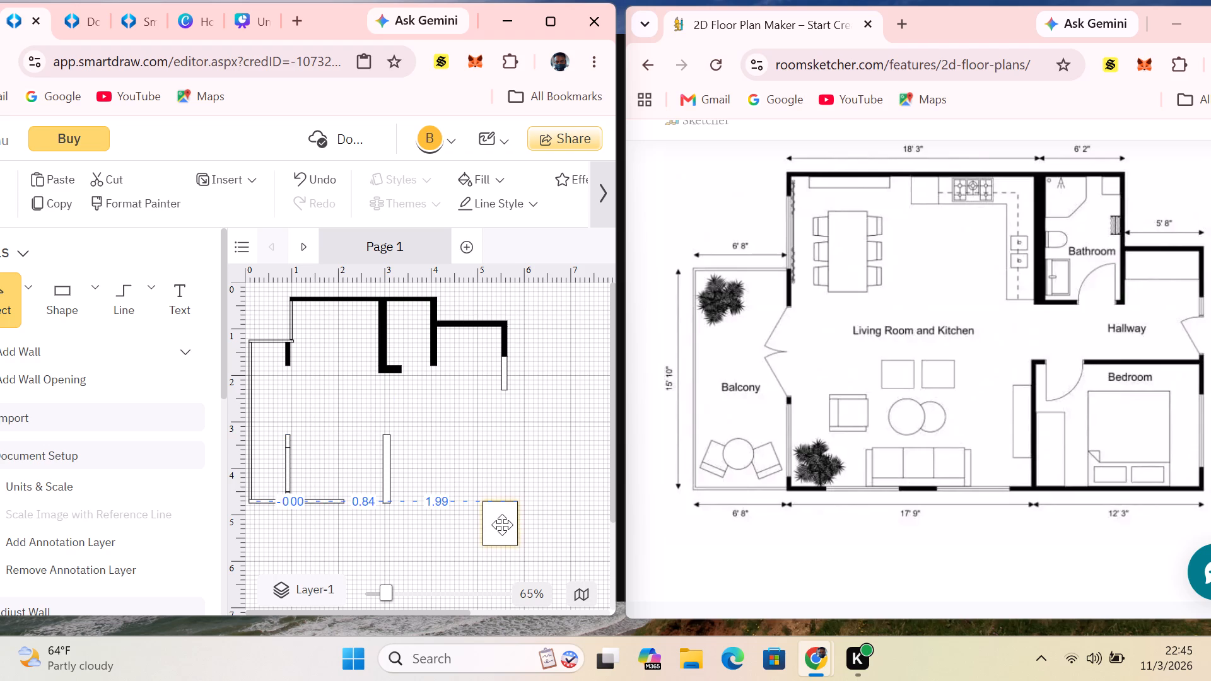
left_click_drag(502, 525, 409, 419)
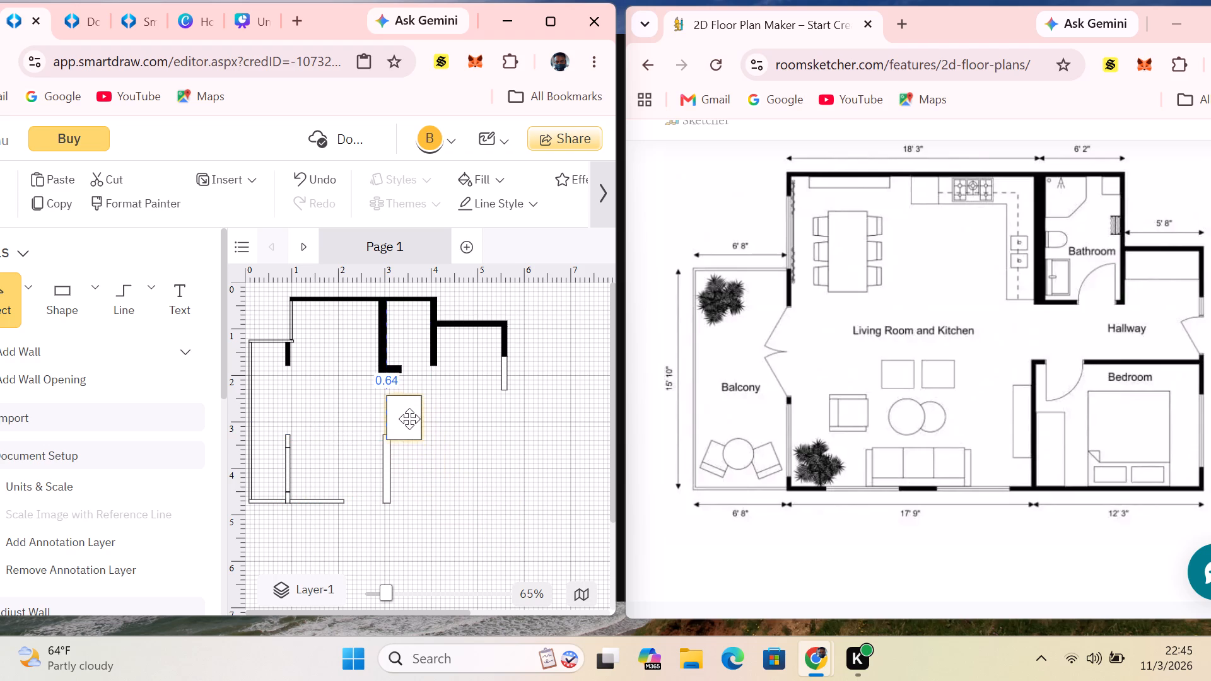
left_click_drag(409, 419, 409, 417)
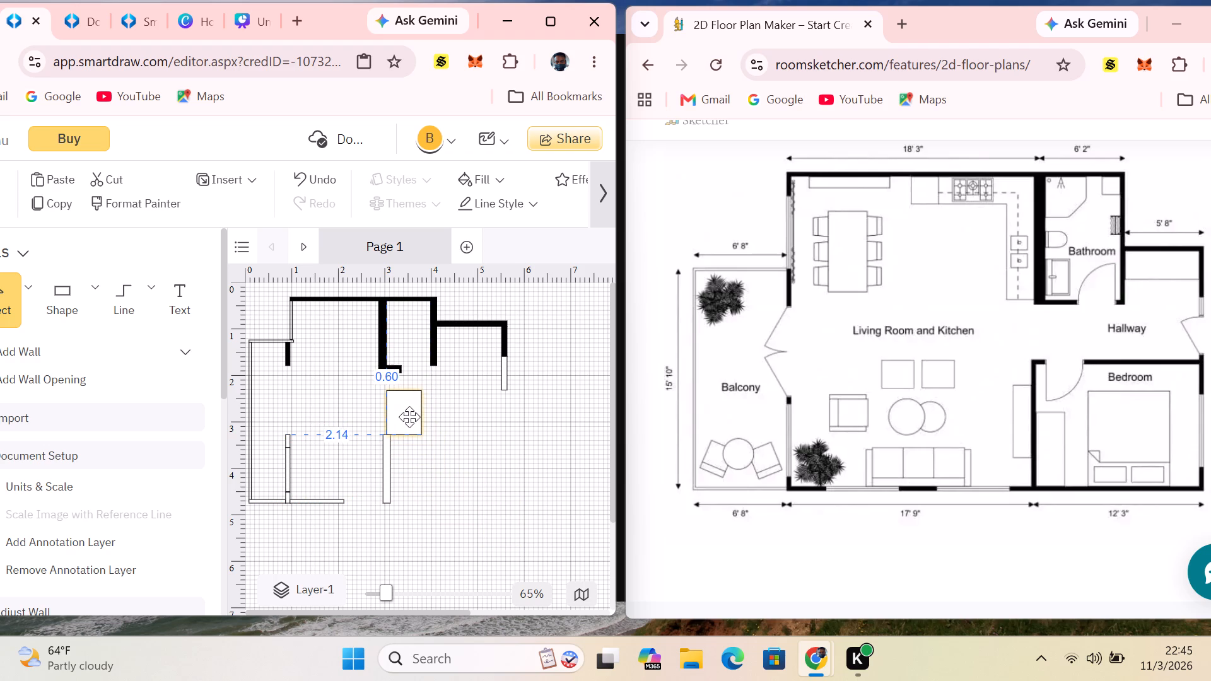
left_click_drag(409, 417, 402, 416)
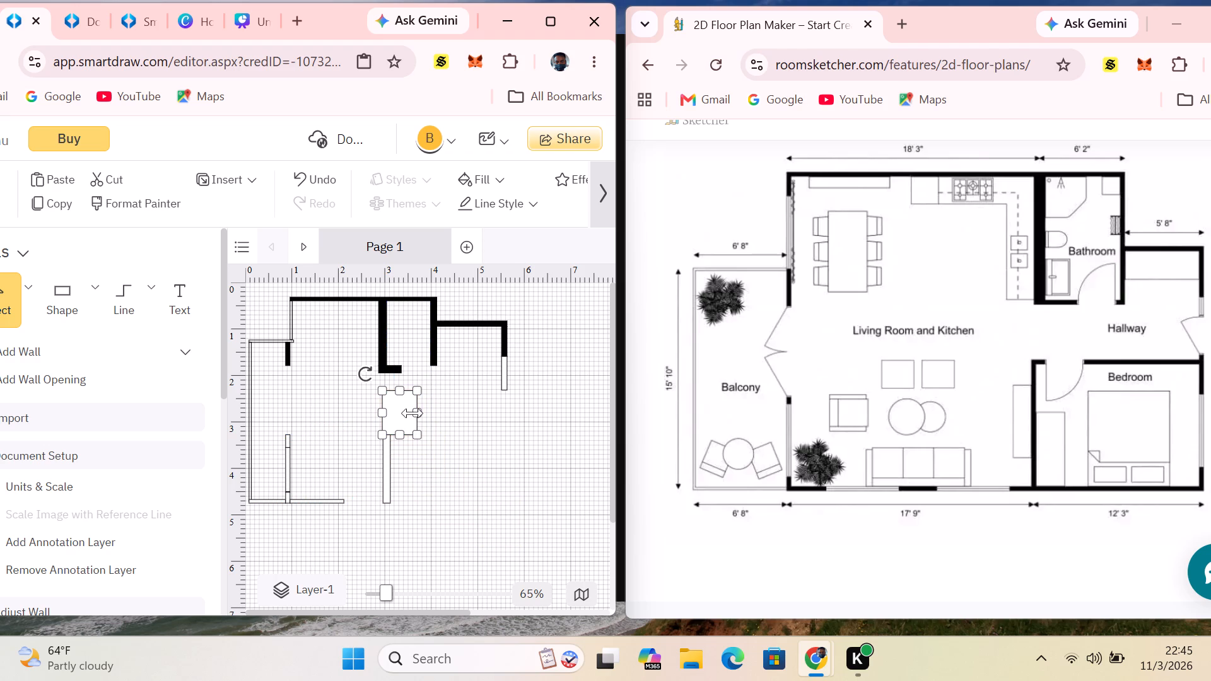
left_click_drag(399, 393, 399, 407)
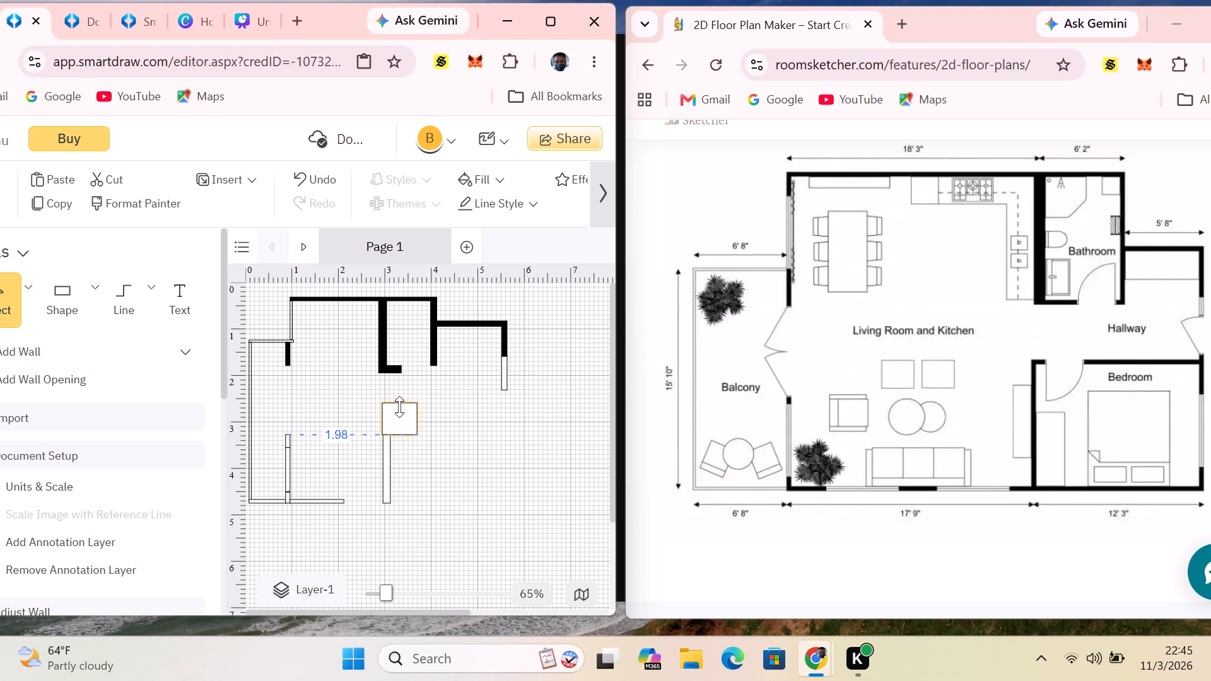
left_click_drag(399, 407, 399, 428)
left_click_drag(419, 429, 402, 432)
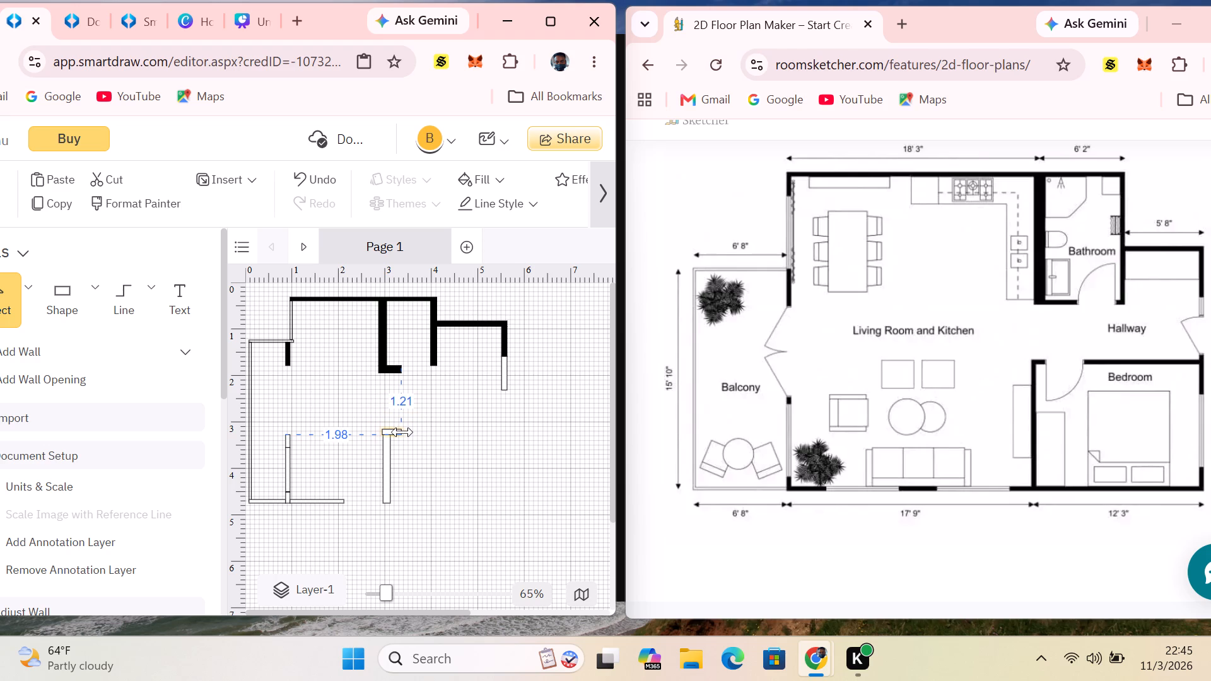
left_click_drag(402, 432, 399, 432)
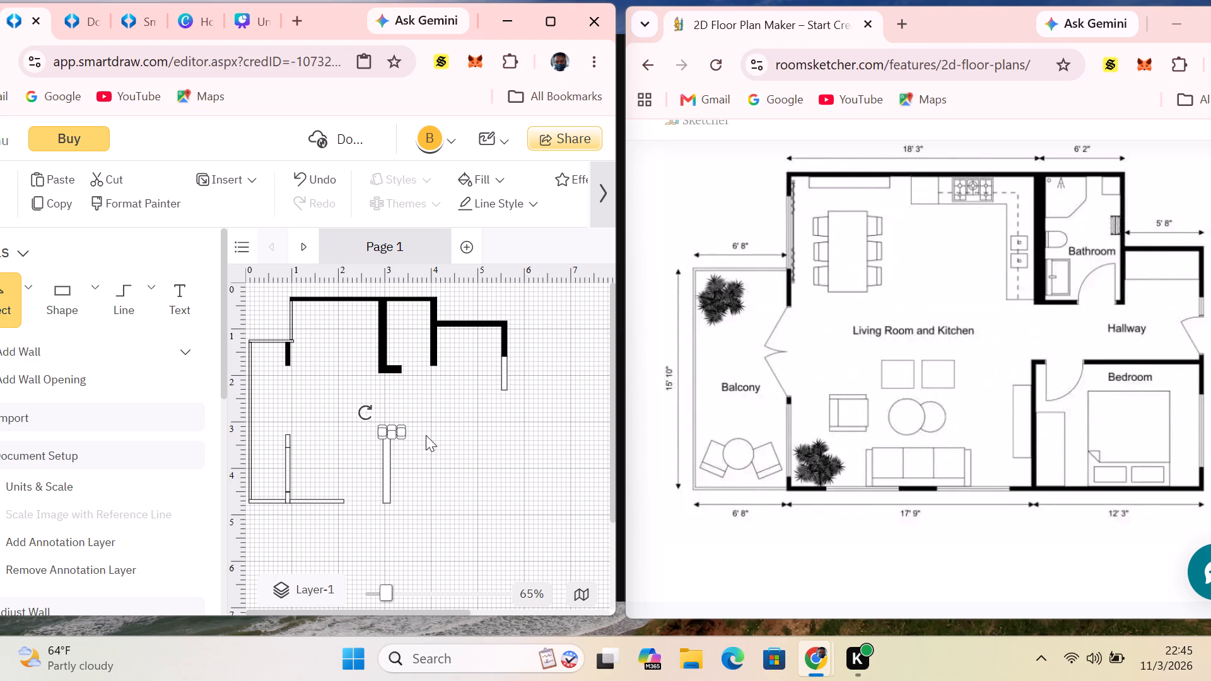
left_click(450, 449)
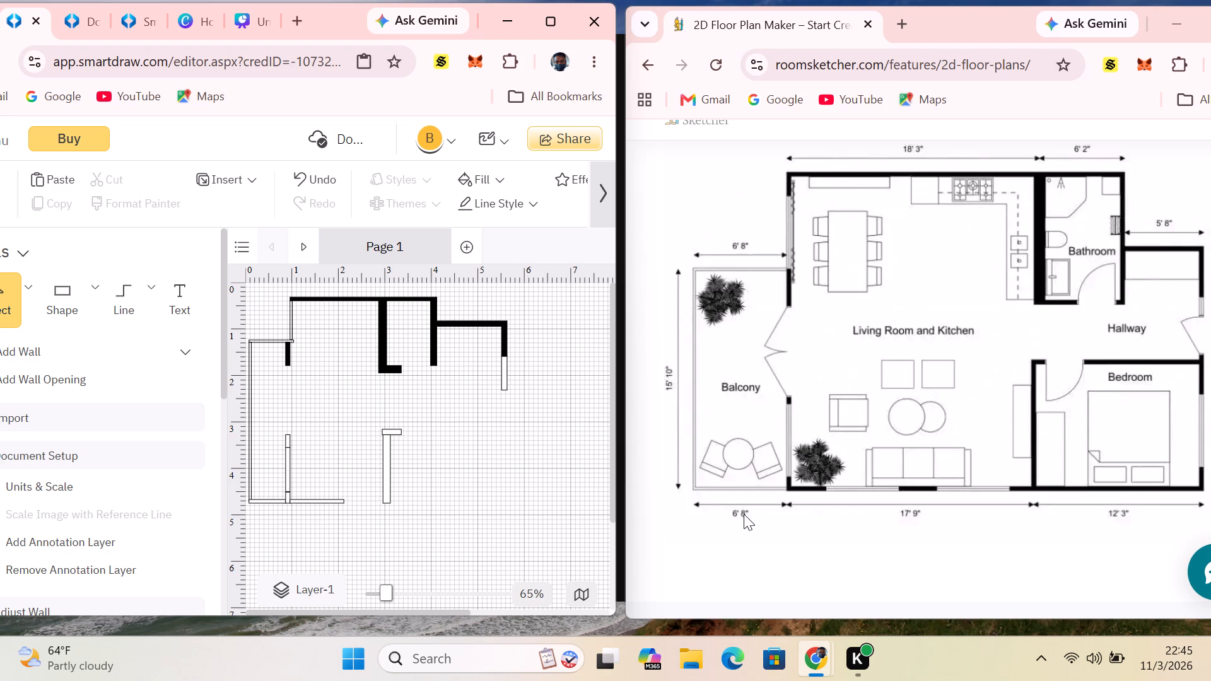
Shorten the vertical bedroom wall slightly from its lower end so it meets the upper edge of the bottom wall line.
left_click(386, 498)
left_click_drag(389, 506, 390, 503)
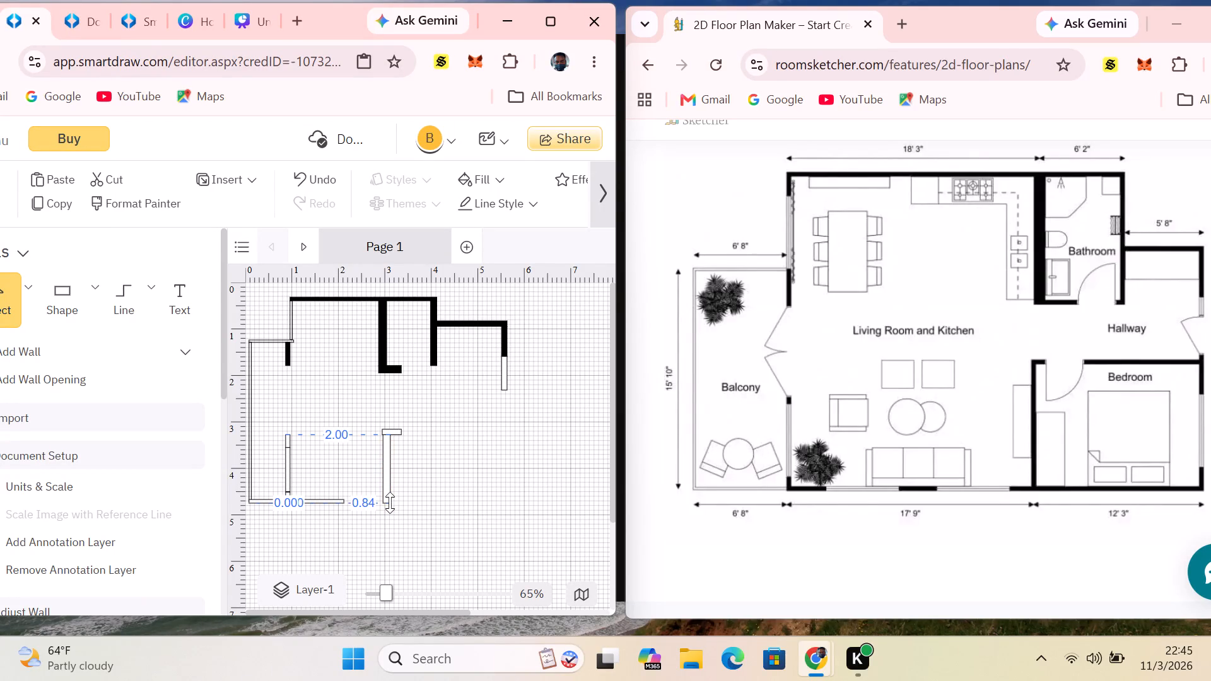
left_click_drag(390, 503, 389, 498)
left_click(452, 491)
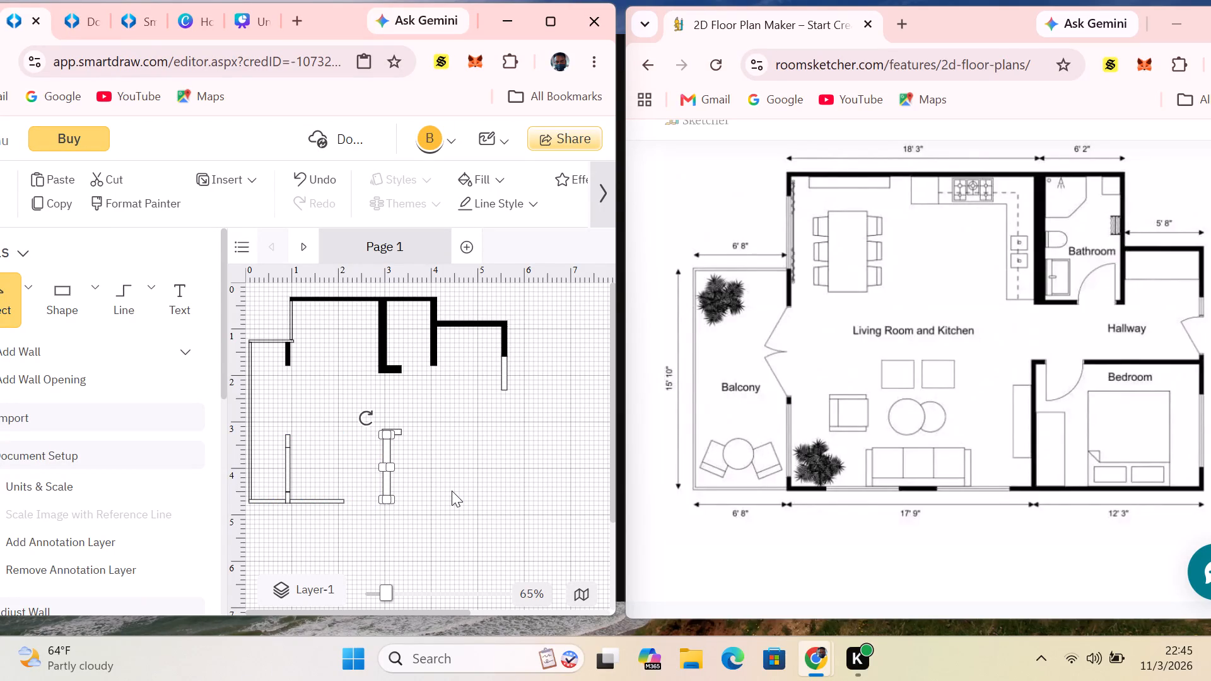
Paste a rectangle, place it under the bedroom wall's lower end and flatten it into a thin horizontal strip matching the bottom wall.
right_click(450, 491)
left_click(517, 378)
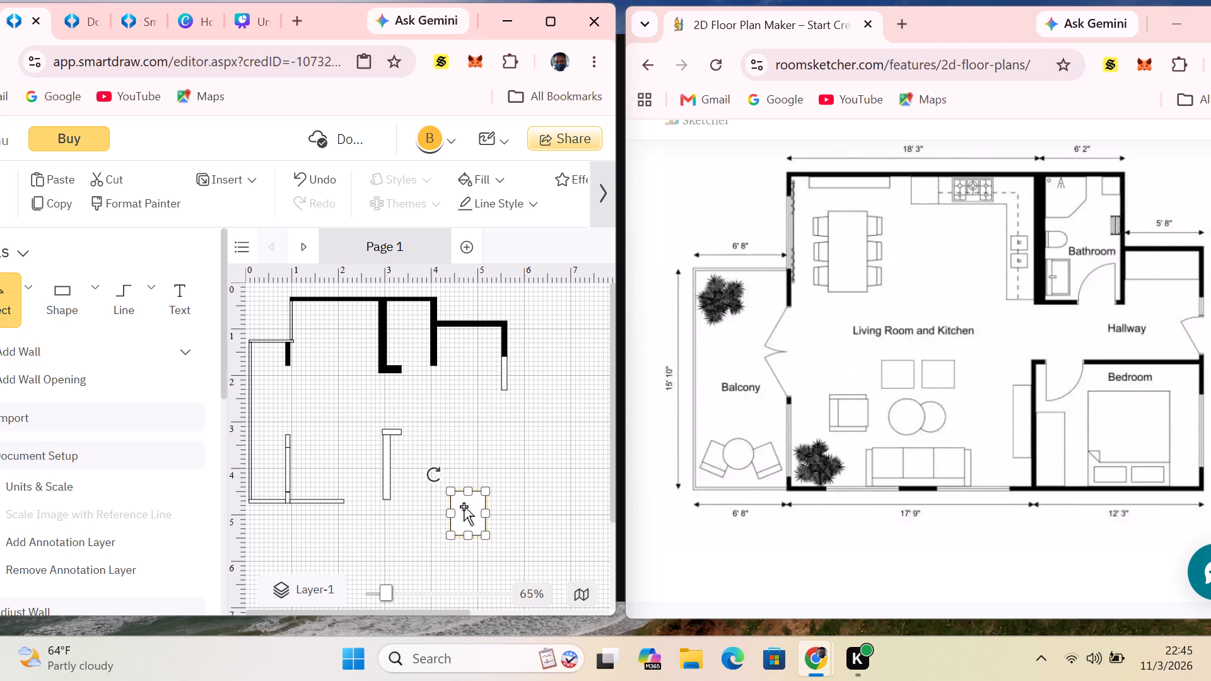
left_click_drag(465, 506, 395, 514)
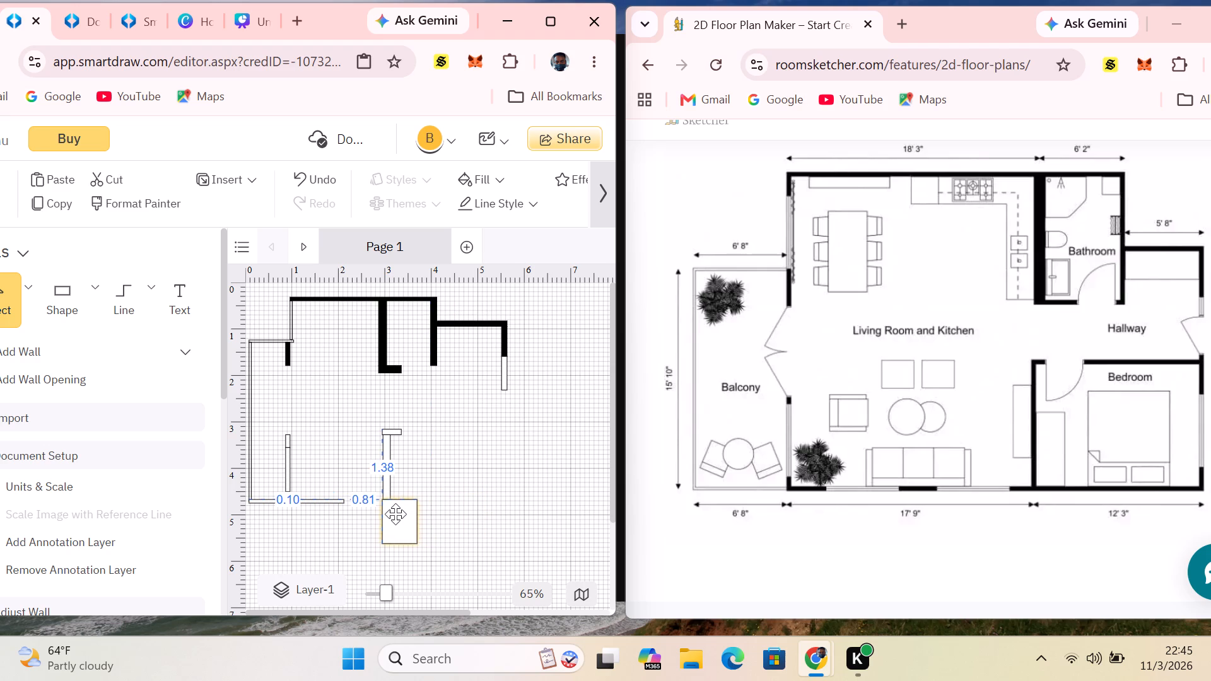
left_click_drag(395, 514, 385, 511)
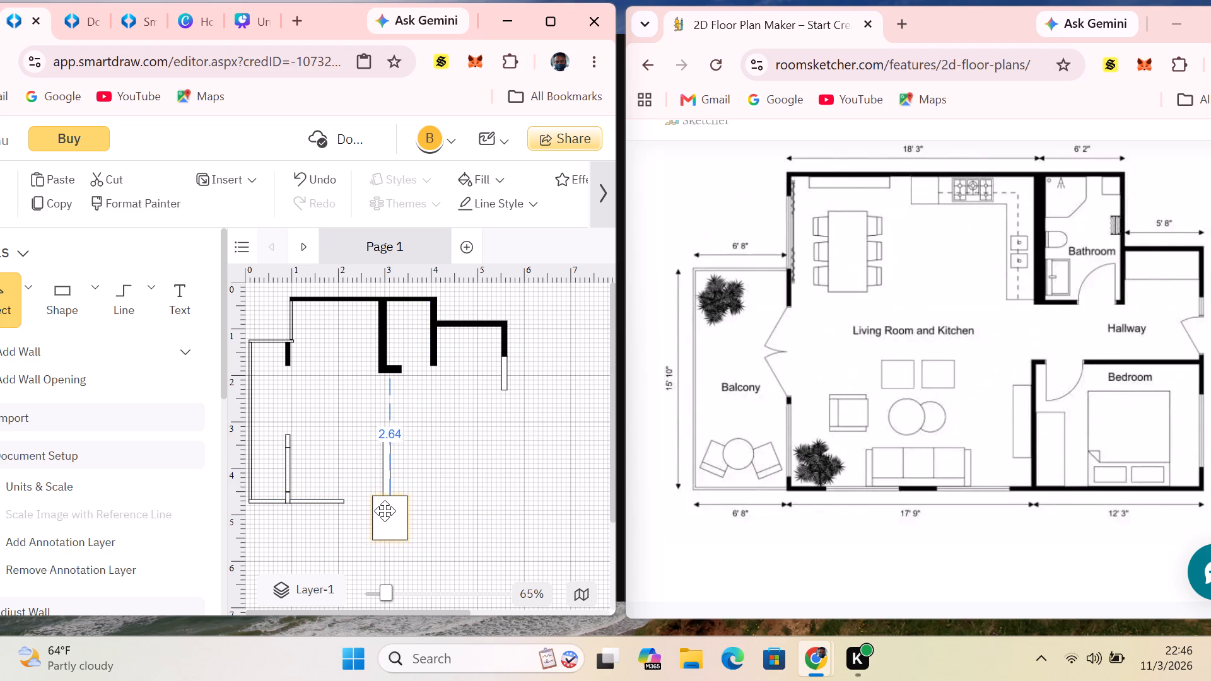
left_click_drag(385, 511, 381, 516)
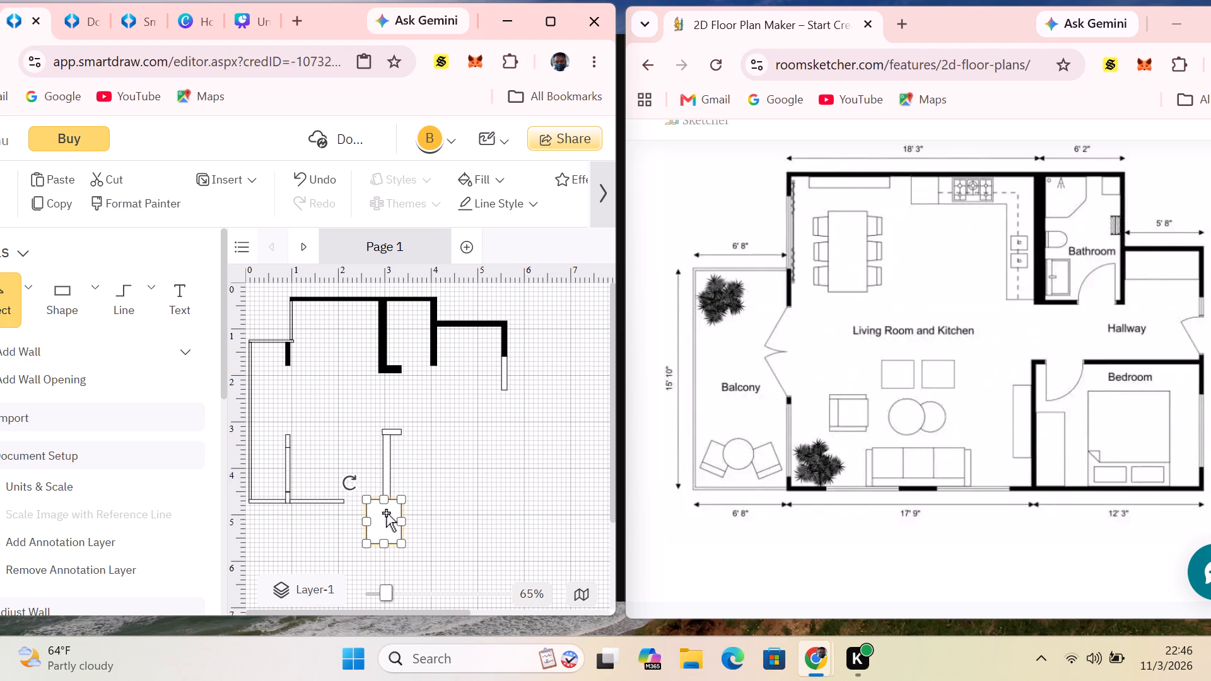
left_click(474, 469)
left_click(379, 527)
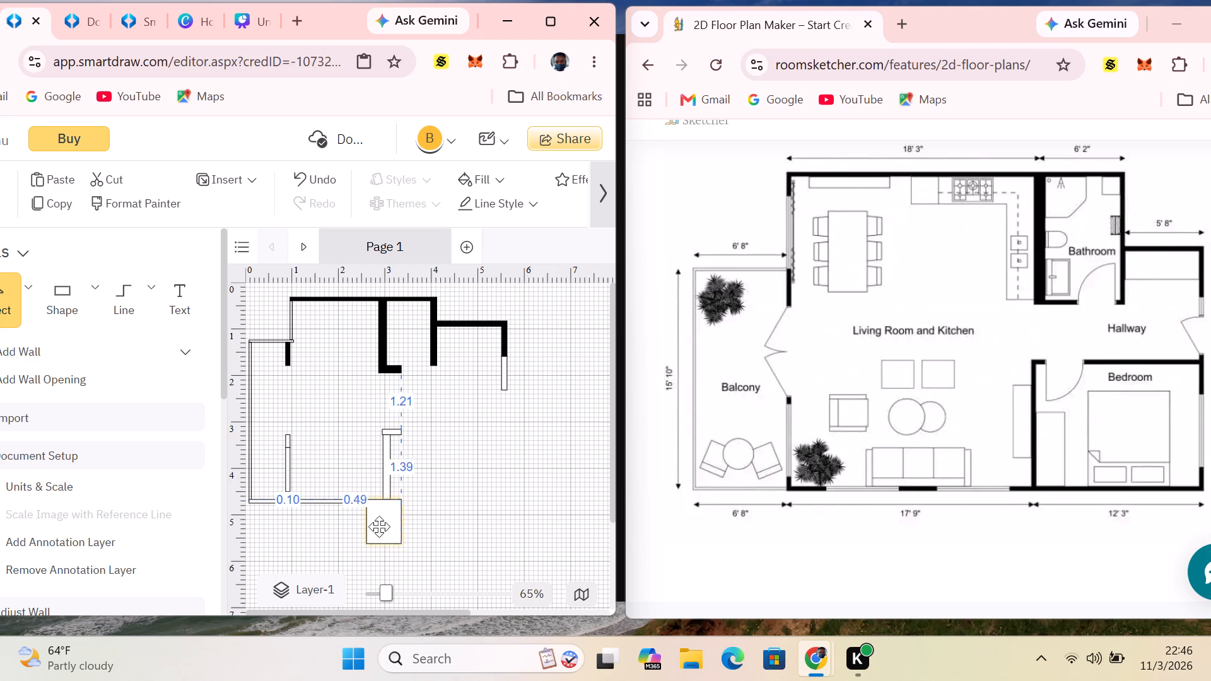
left_click_drag(385, 543, 386, 504)
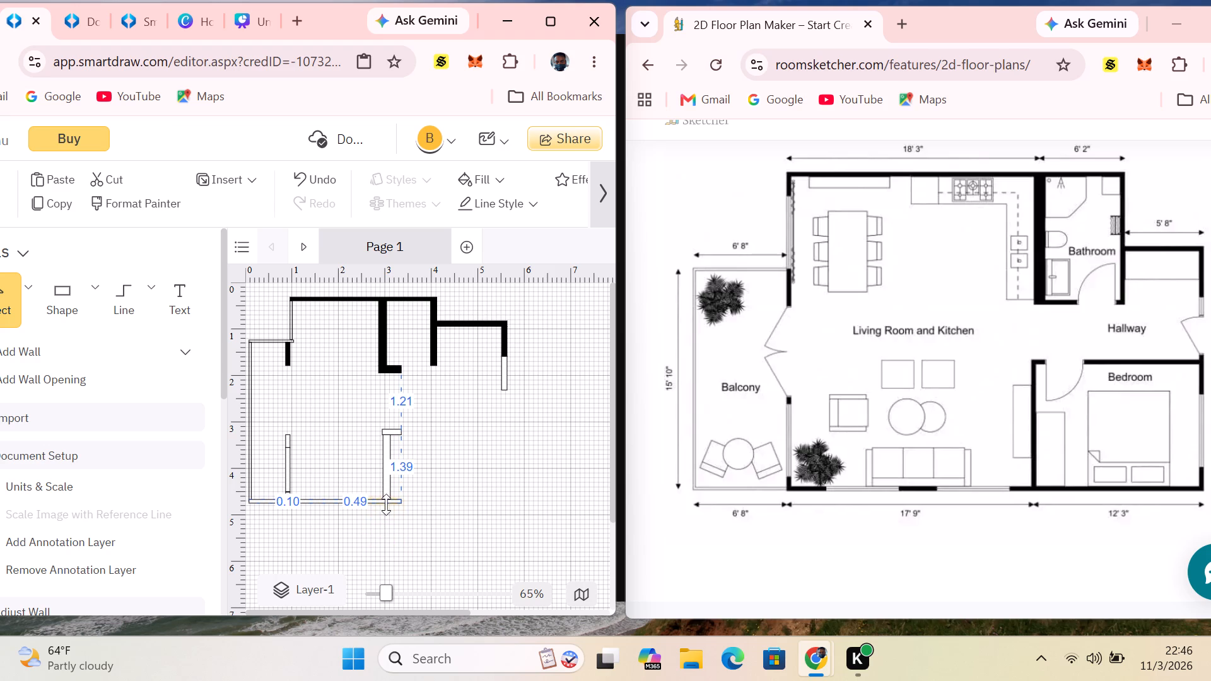
left_click_drag(386, 504, 387, 501)
left_click(466, 486)
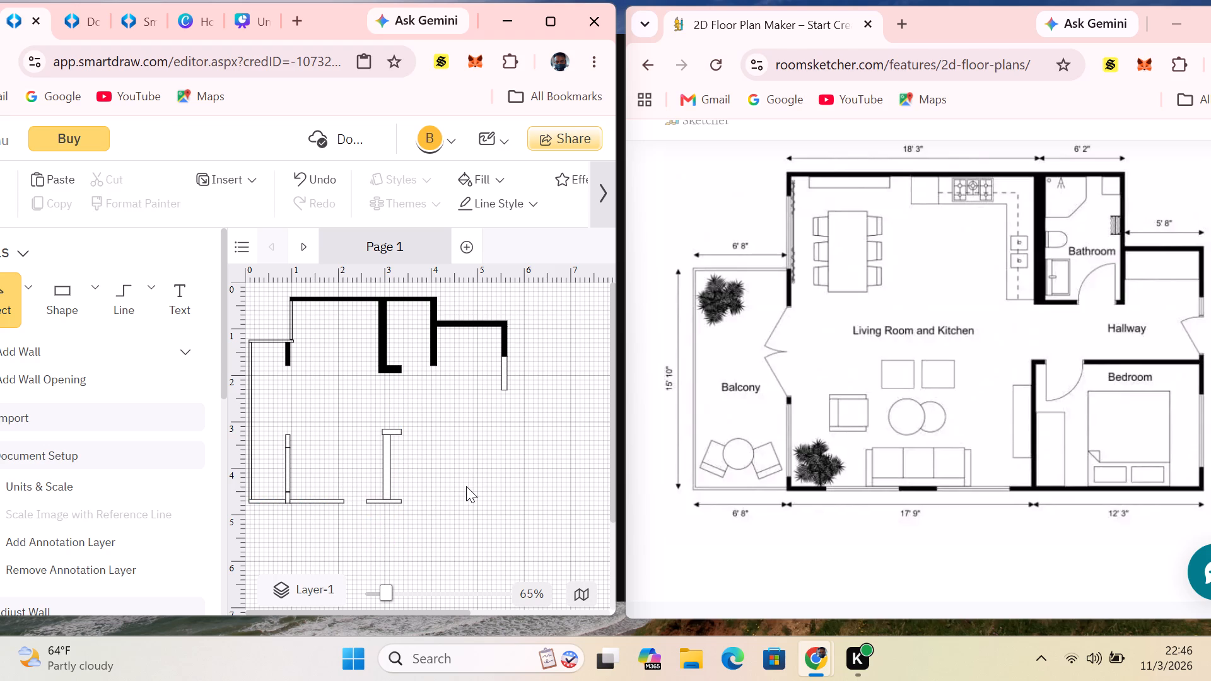
Lengthen the flat strip under the bedroom wall to about 2.9 units so it reaches beneath the outer hallway wall.
left_click(387, 499)
left_click_drag(401, 499, 406, 498)
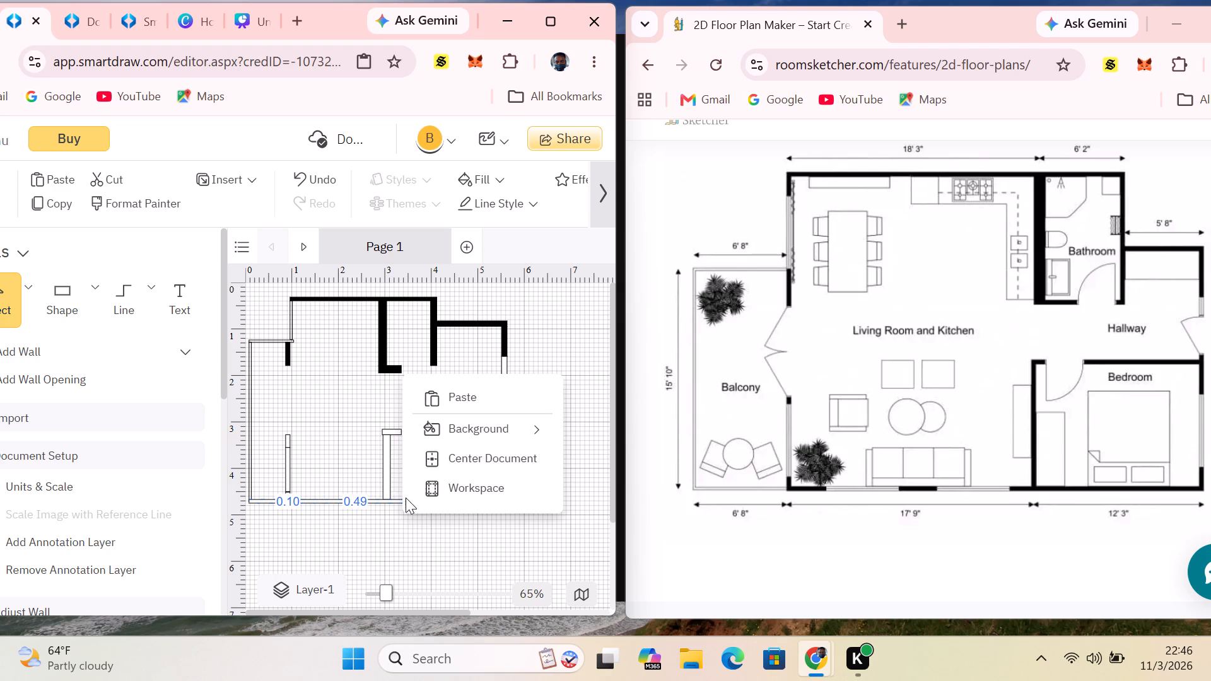
left_click_drag(406, 498, 448, 532)
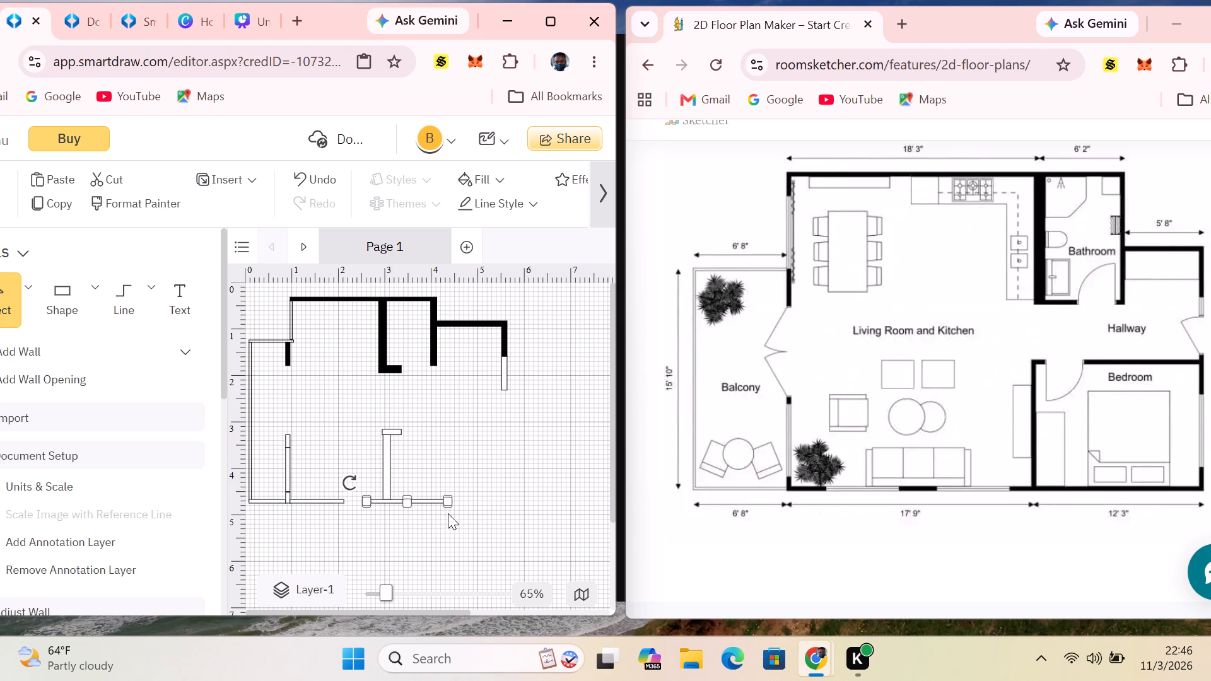
left_click_drag(448, 505, 498, 501)
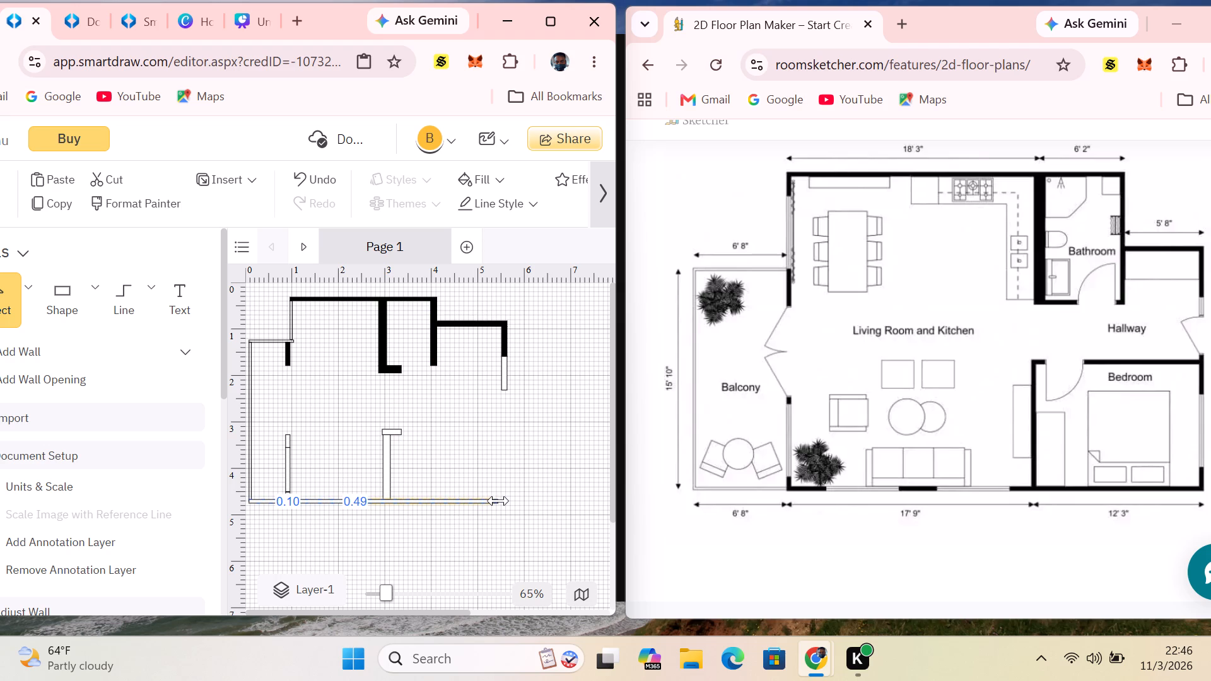
left_click_drag(498, 501, 501, 501)
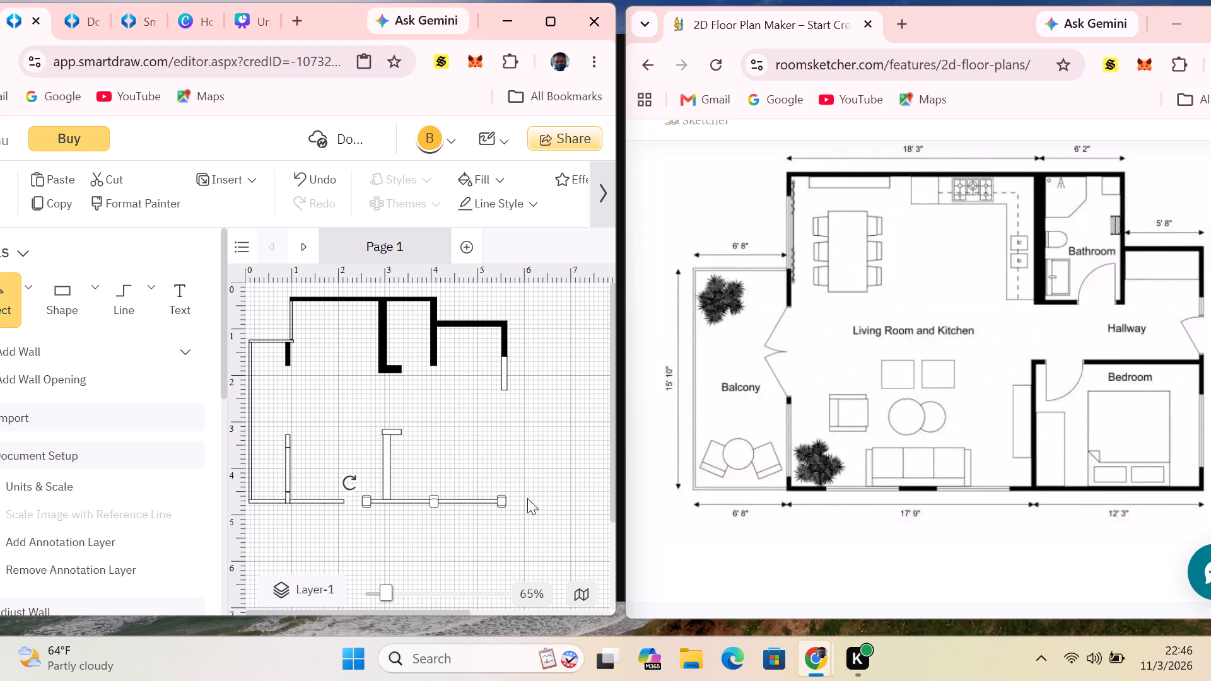
left_click(538, 496)
Paste a rectangle on the far end of the bedroom's bottom wall and narrow it into a vertical wall about 1 unit tall.
right_click(520, 509)
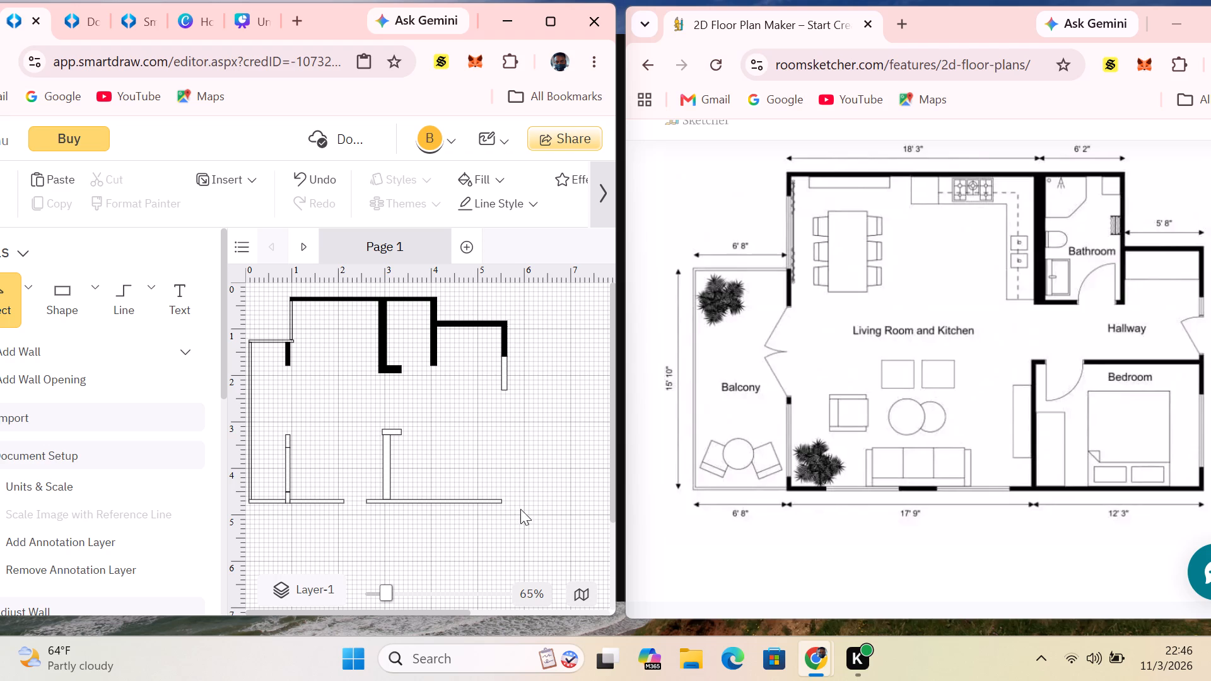
left_click(545, 413)
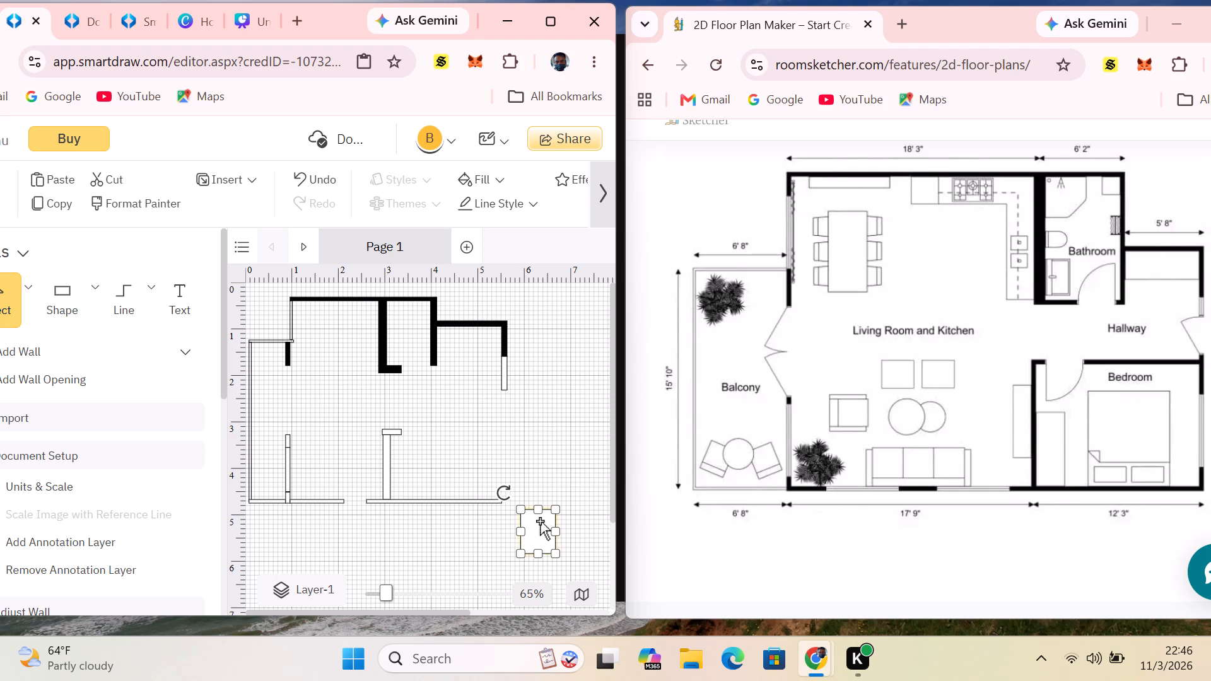
left_click_drag(541, 521, 520, 467)
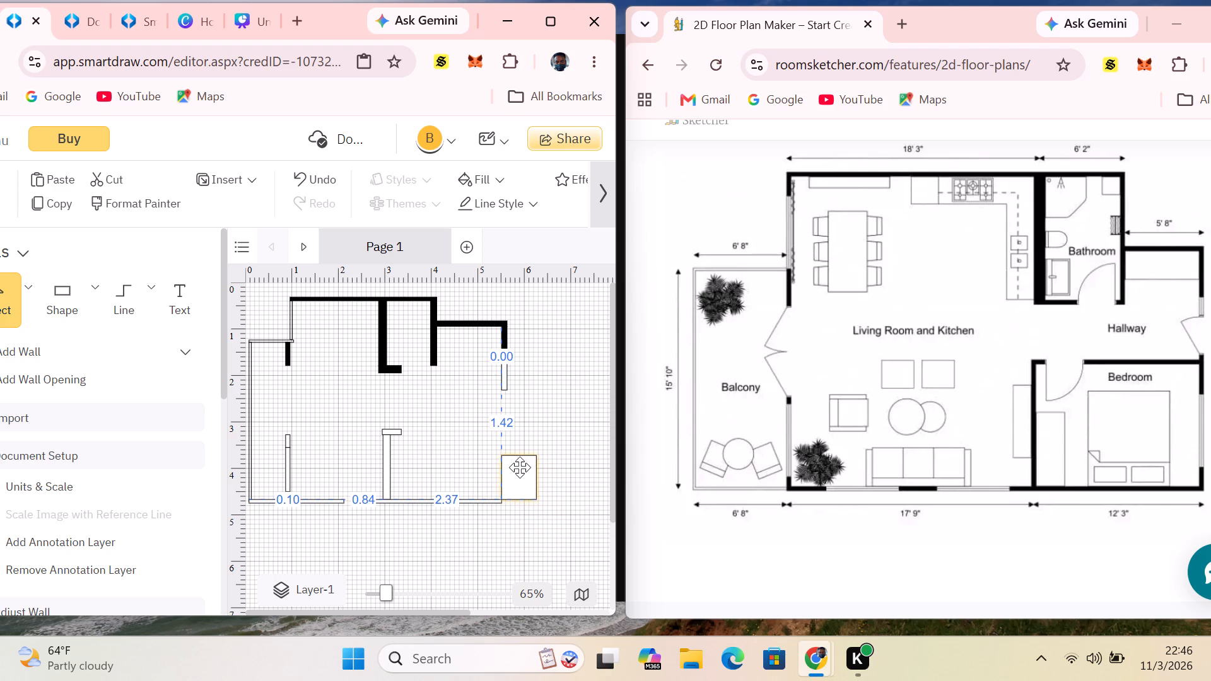
left_click_drag(520, 467, 517, 464)
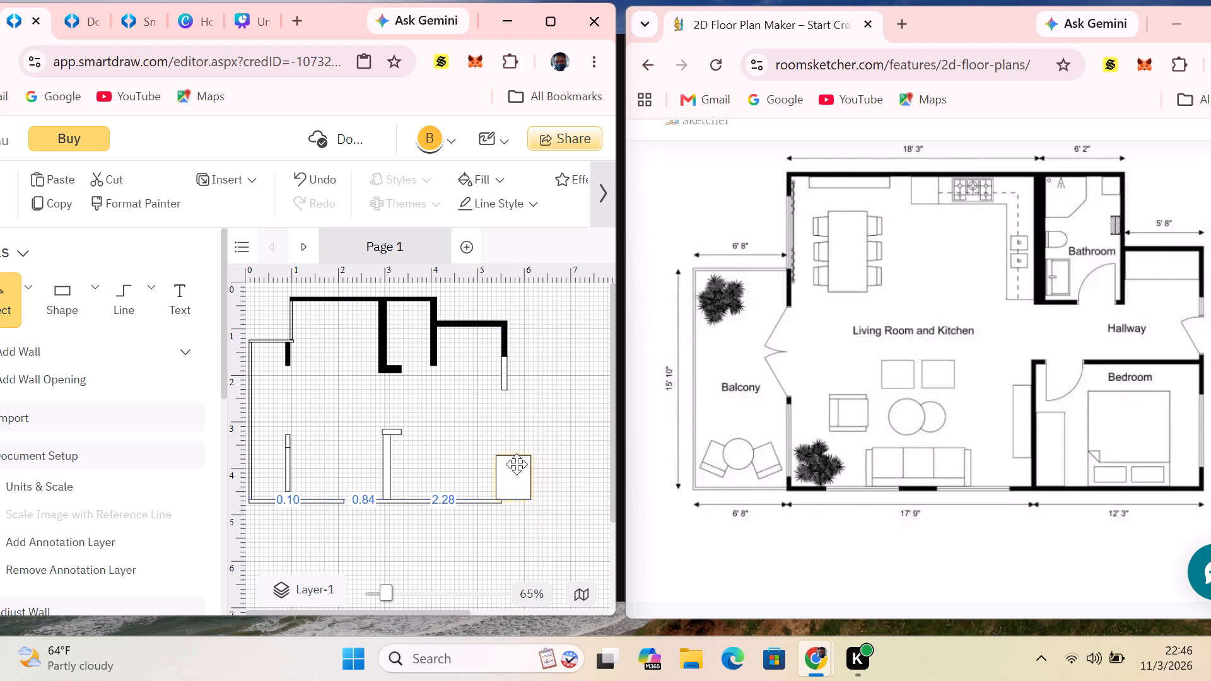
left_click_drag(517, 464, 518, 464)
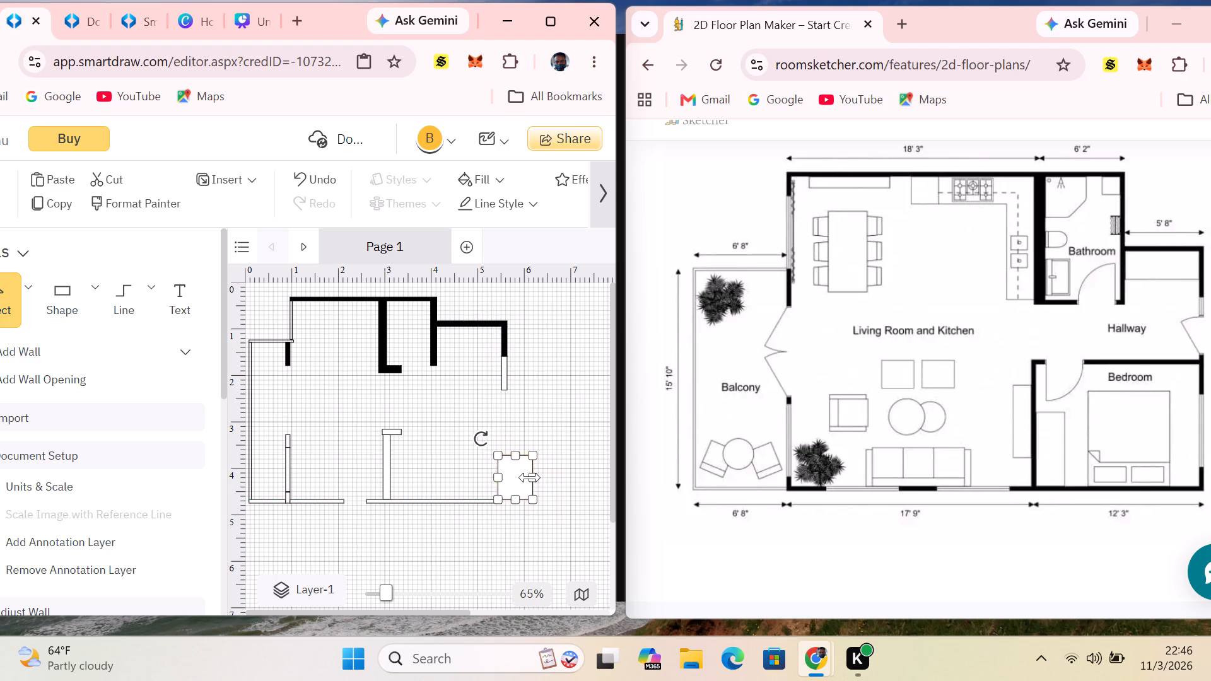
left_click_drag(530, 477, 504, 470)
left_click(560, 457)
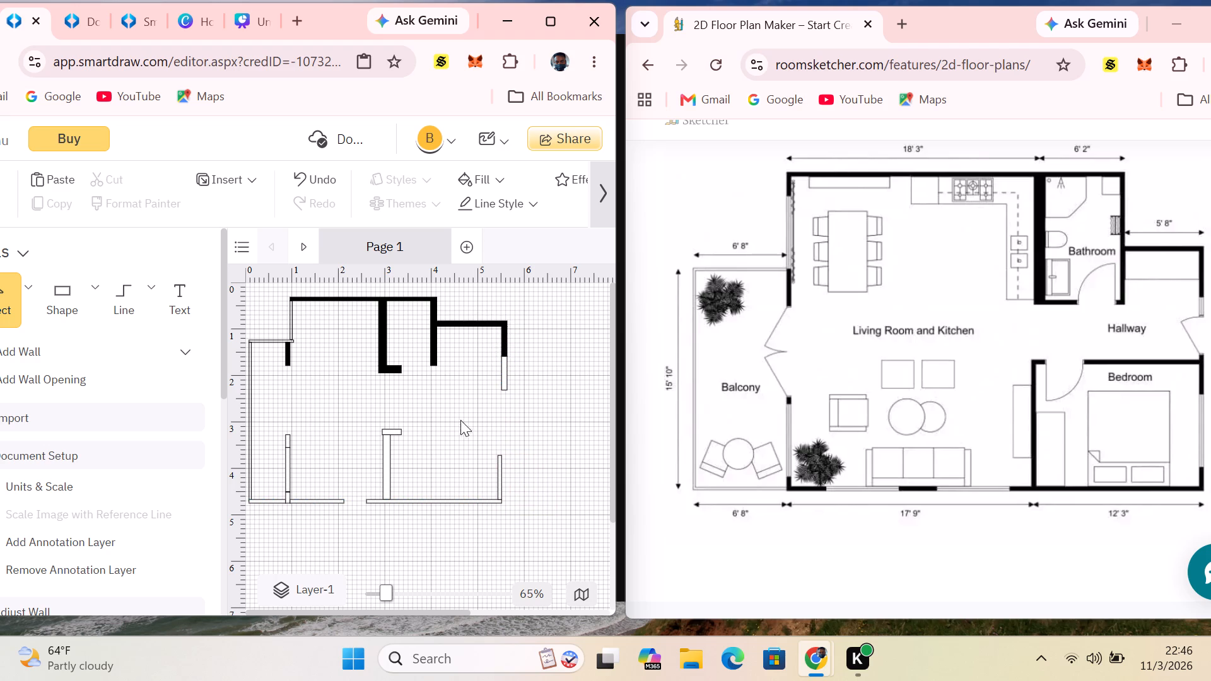
Paste another rectangle above the vertical corner wall and shorten that wall from its upper end to about 0.6 units.
right_click(559, 407)
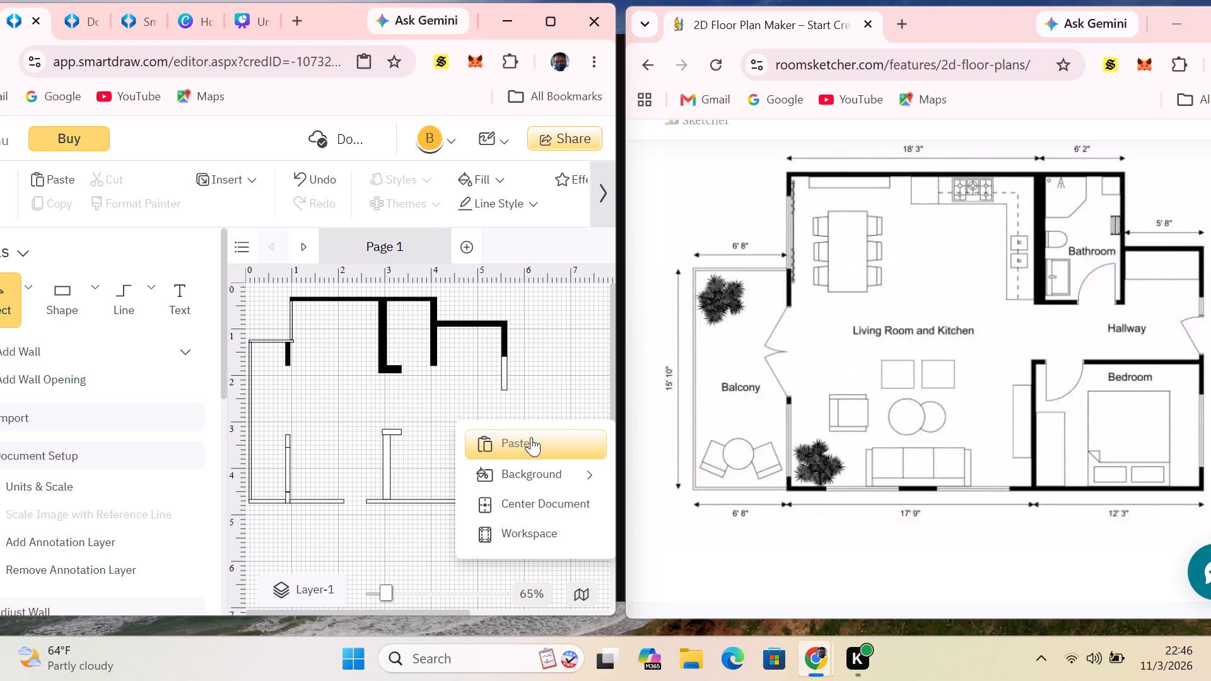
left_click(531, 437)
left_click_drag(583, 432, 500, 436)
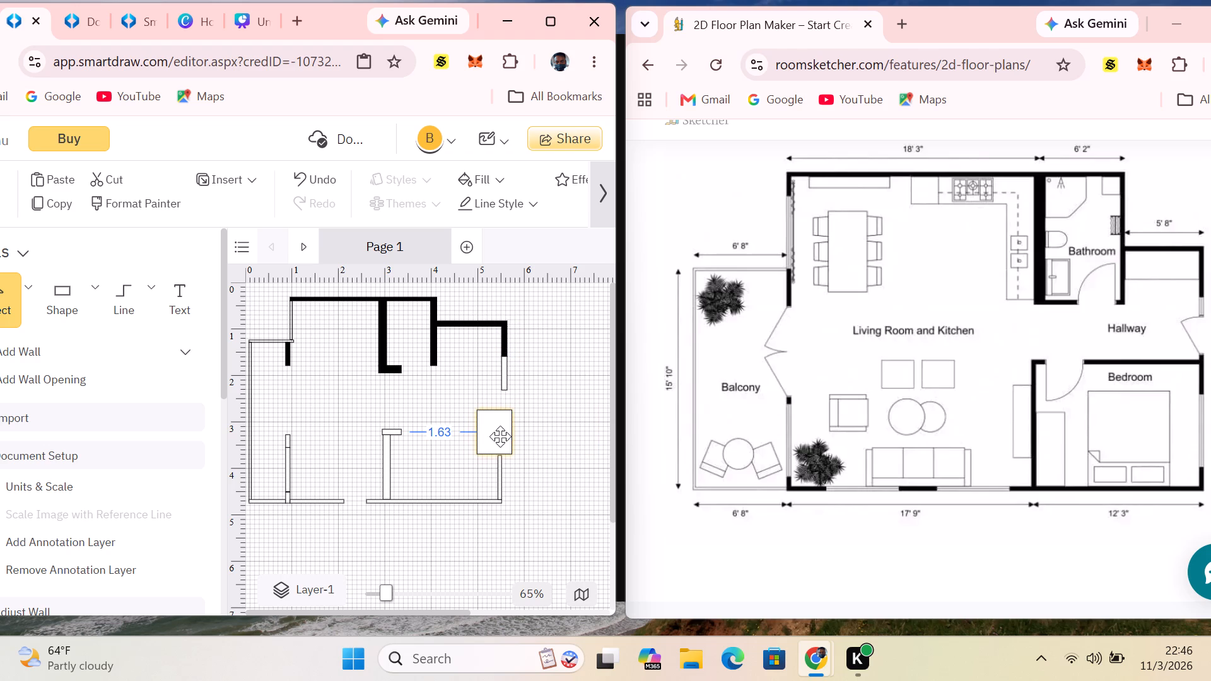
left_click_drag(500, 436, 501, 436)
left_click_drag(501, 436, 518, 424)
left_click(499, 463)
left_click_drag(500, 454, 501, 470)
Place the pasted rectangle above the shortened corner wall and narrow it into a thin vertical strip in line with the outer hallway wall.
left_click_drag(520, 419, 503, 448)
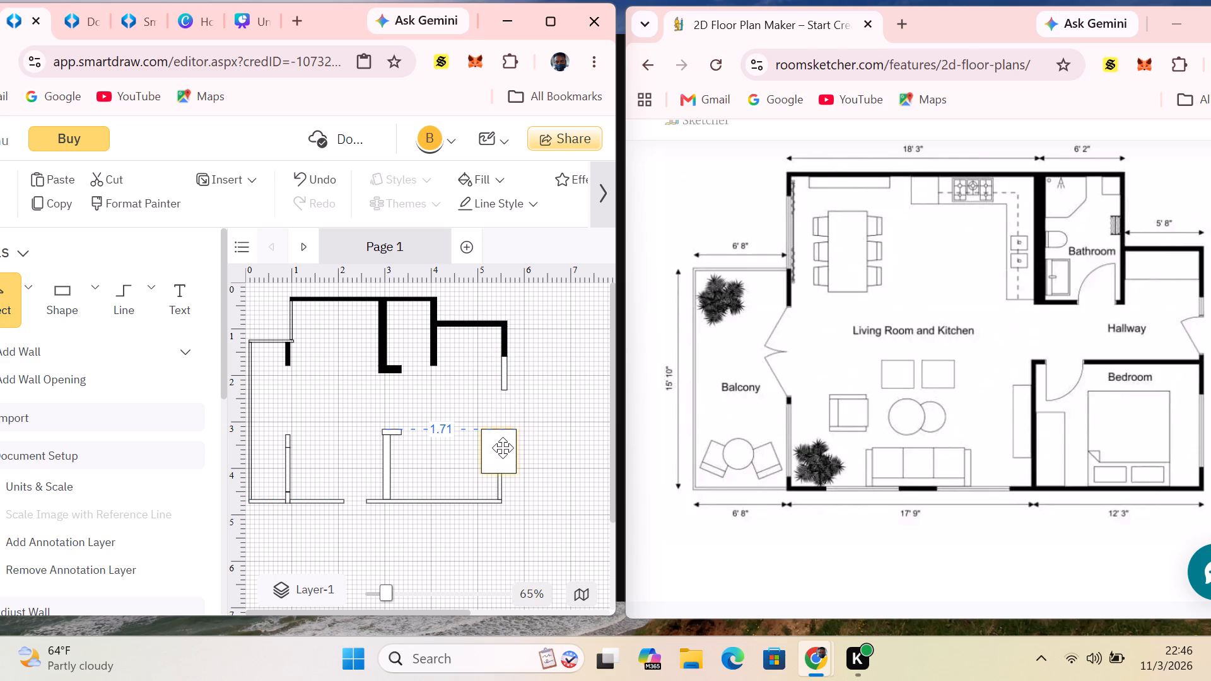
left_click_drag(503, 448, 508, 448)
left_click_drag(522, 451, 506, 451)
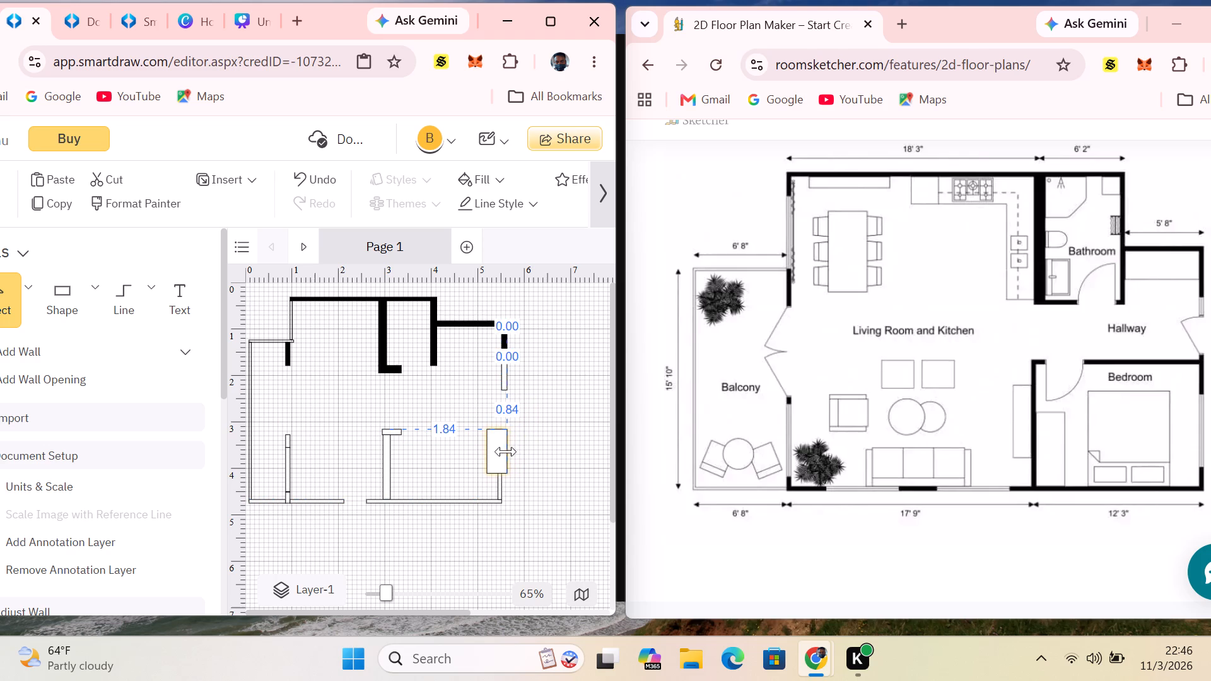
left_click_drag(506, 451, 506, 451)
left_click_drag(486, 451, 496, 450)
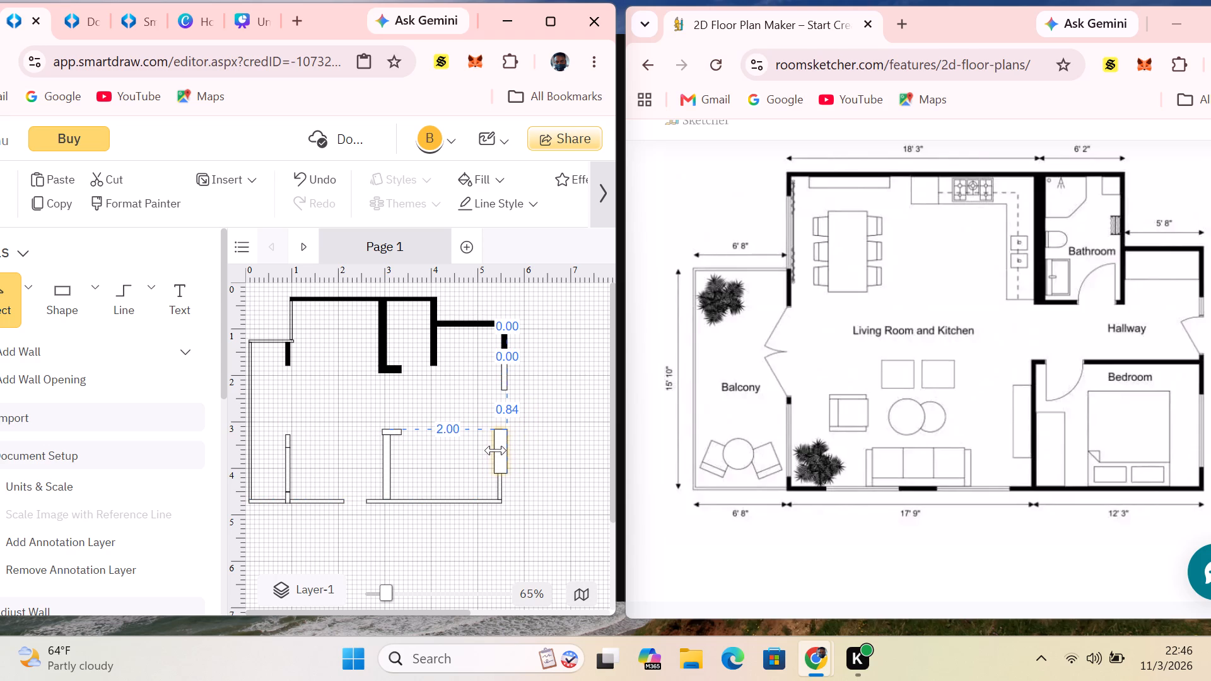
left_click_drag(496, 450, 500, 451)
left_click_drag(500, 451, 503, 451)
left_click(551, 440)
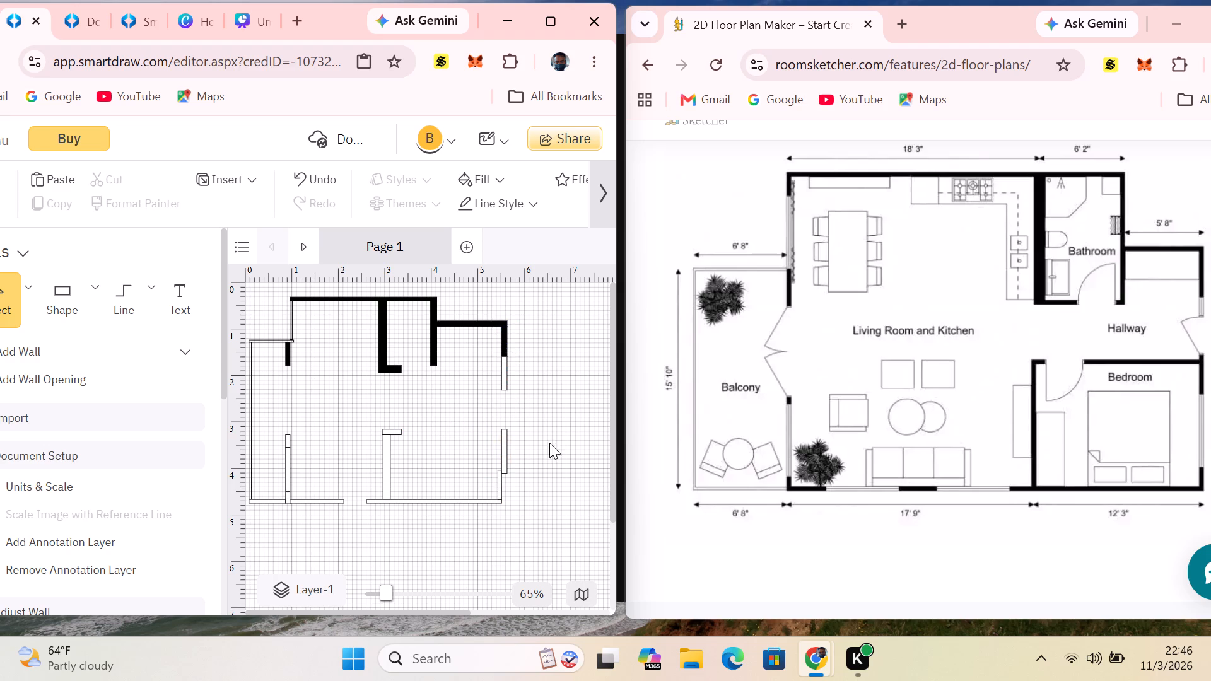
Align the short corner wall under the vertical strip and extend the bottom wall slightly to meet it at the corner.
left_click_drag(501, 484, 503, 484)
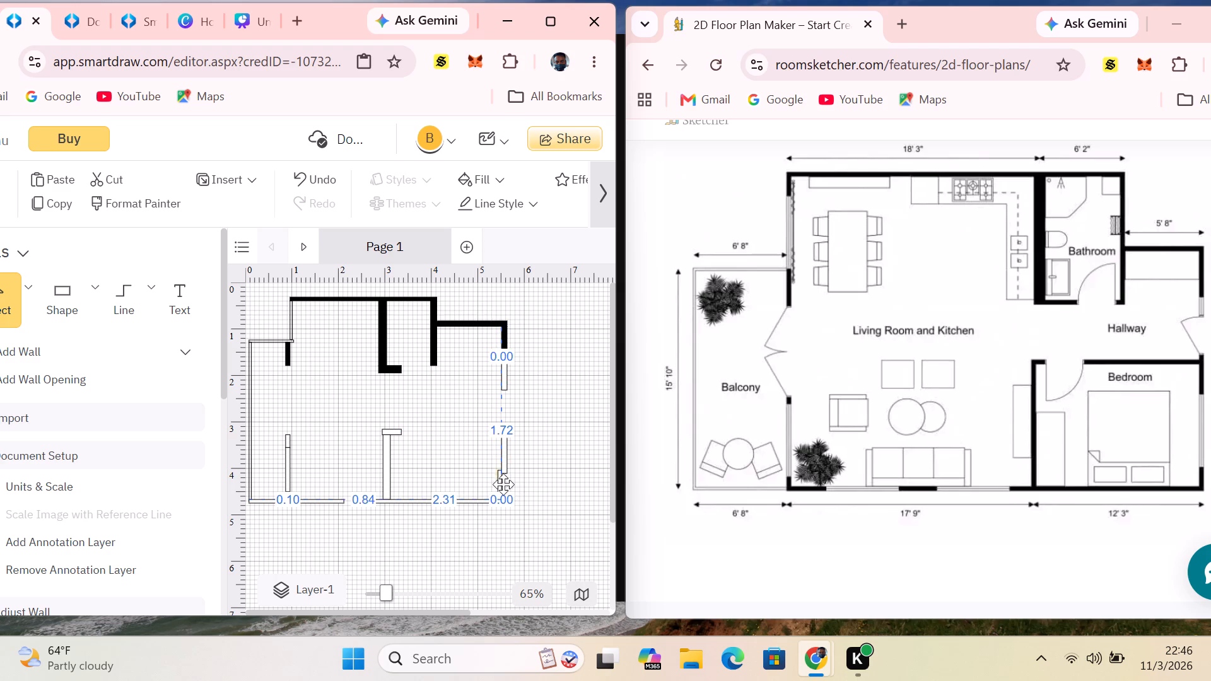
left_click_drag(503, 484, 508, 484)
left_click(532, 439)
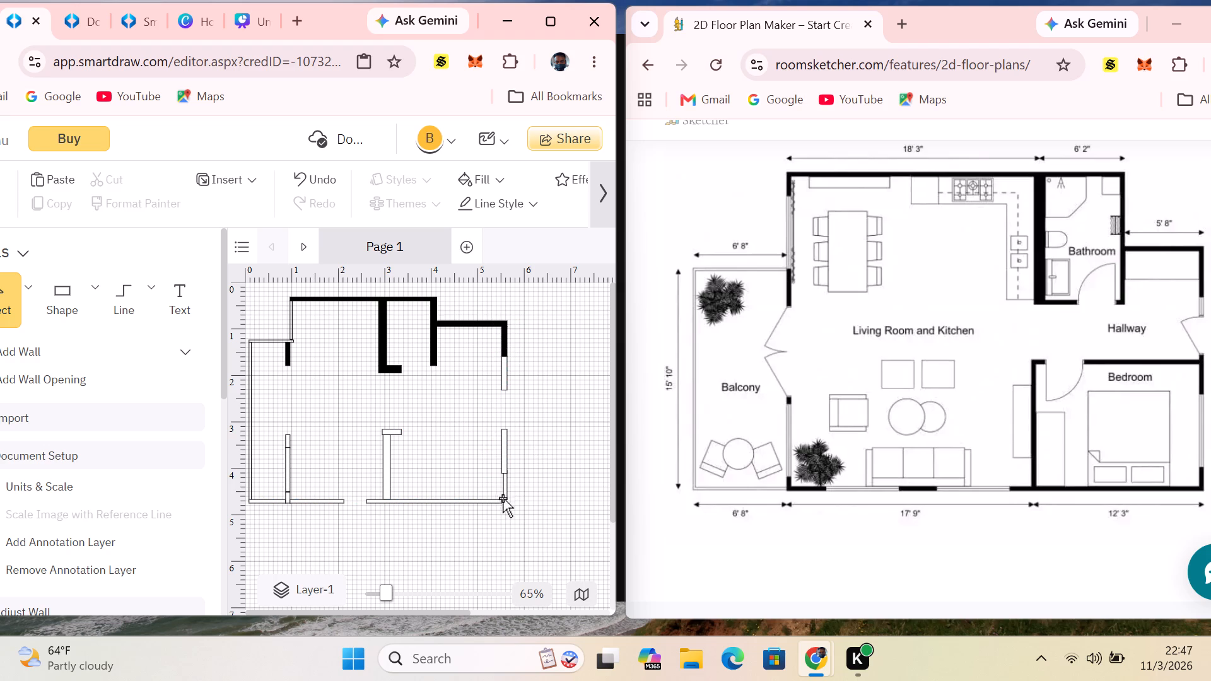
left_click(496, 500)
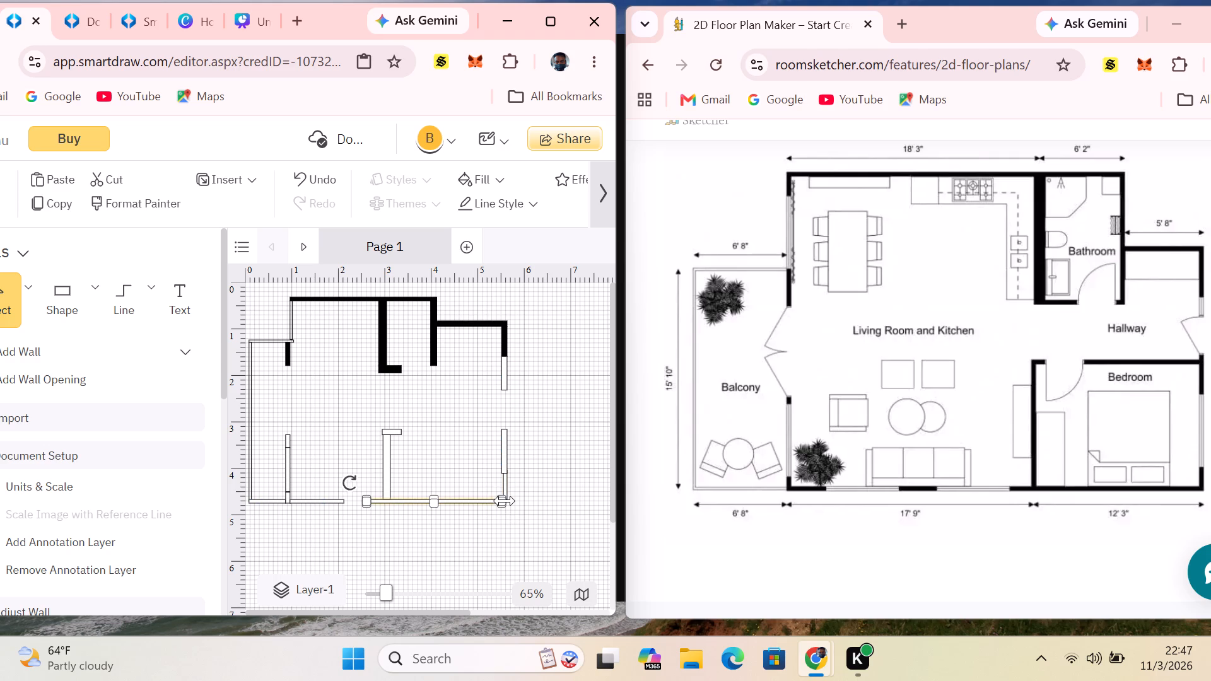
left_click(506, 501)
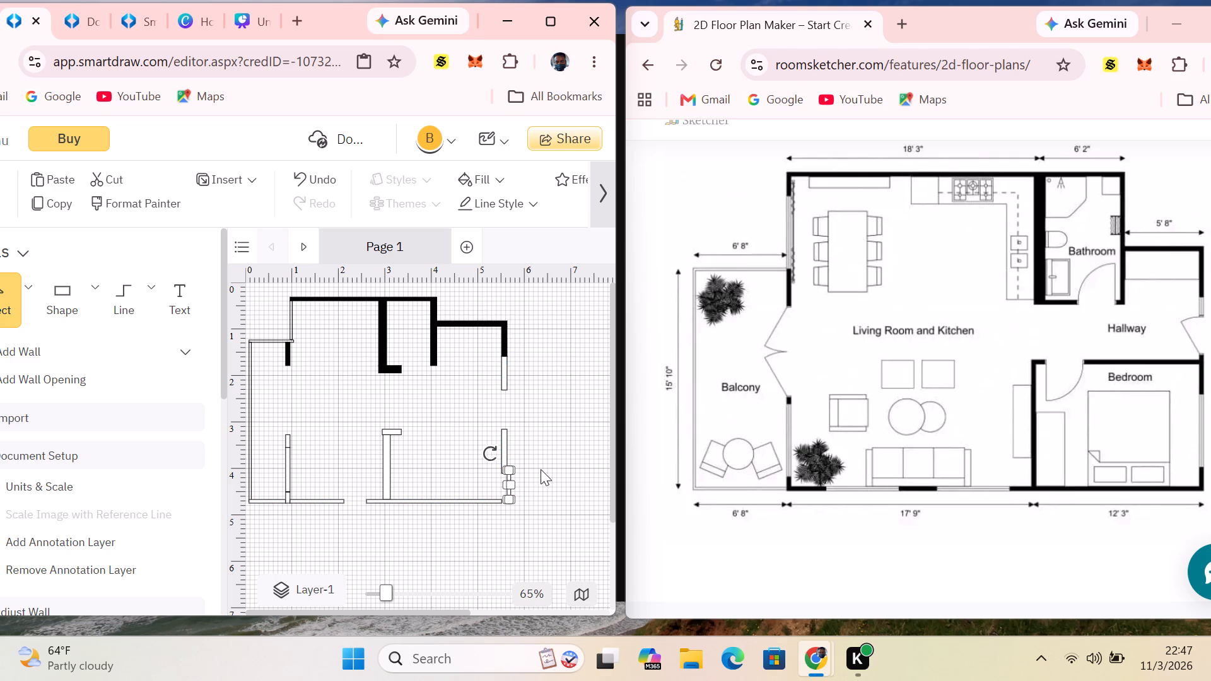
left_click(541, 469)
left_click(491, 503)
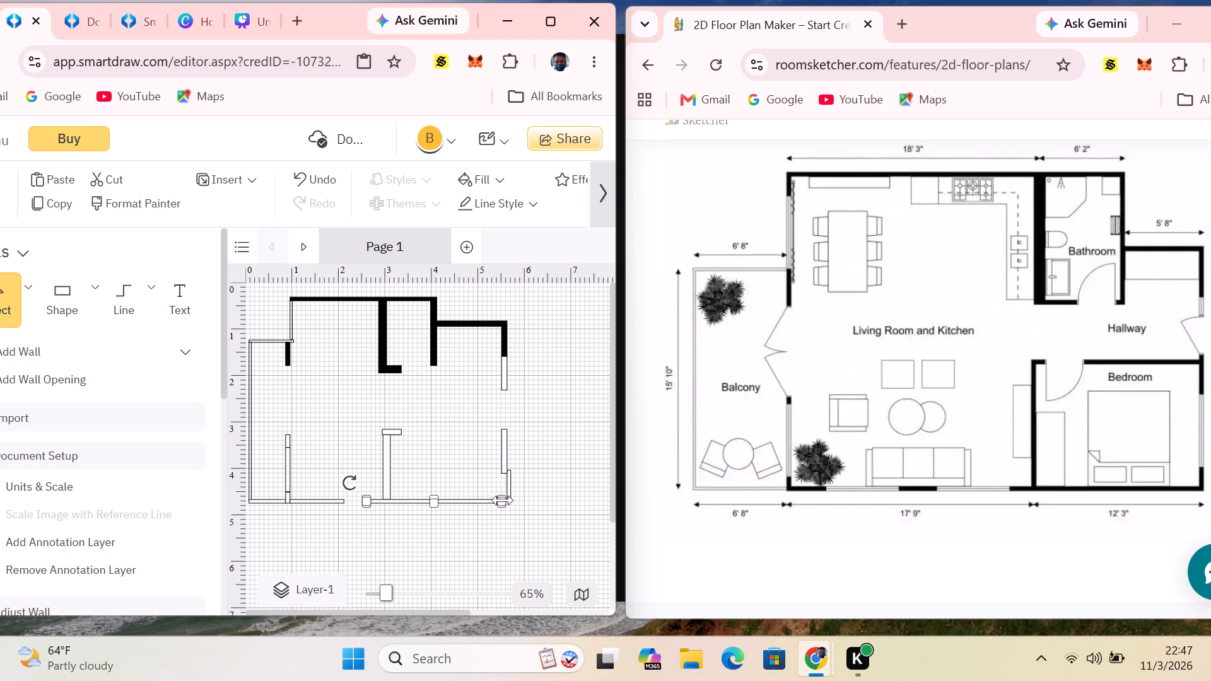
left_click(503, 500)
left_click(545, 460)
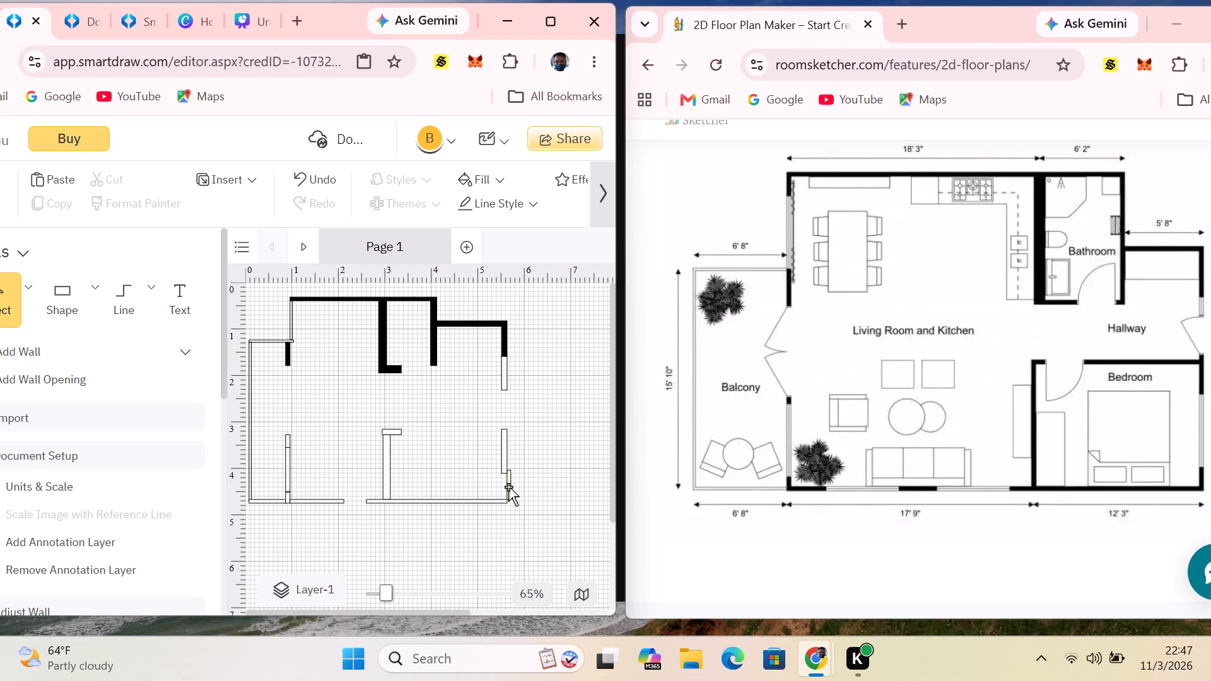
left_click(505, 487)
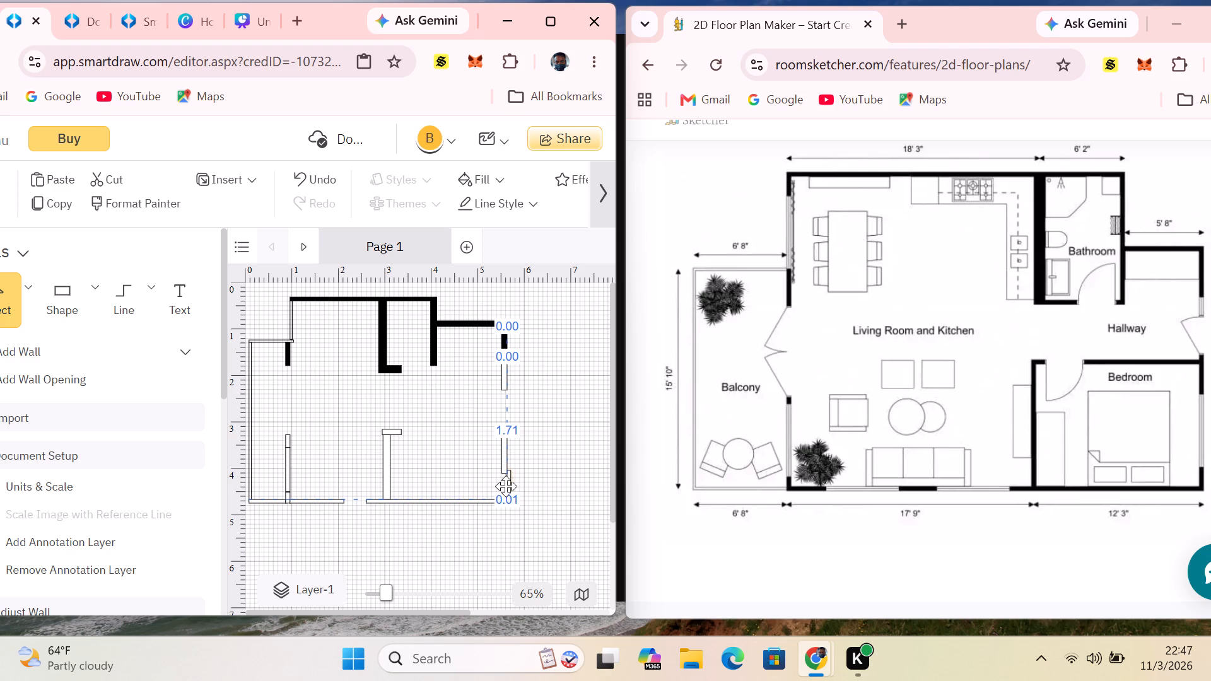
left_click(546, 450)
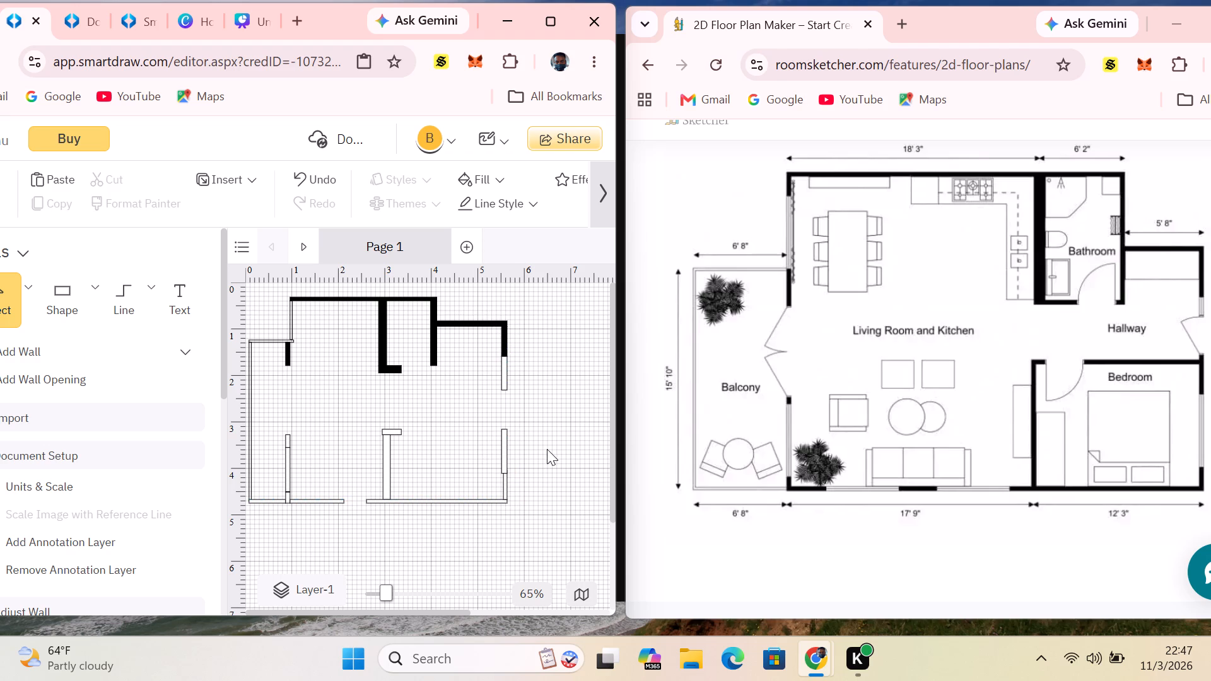
Lengthen the bedroom's outer vertical strip from its upper end to about 1.25 units tall.
left_click(503, 441)
left_click_drag(506, 426, 505, 418)
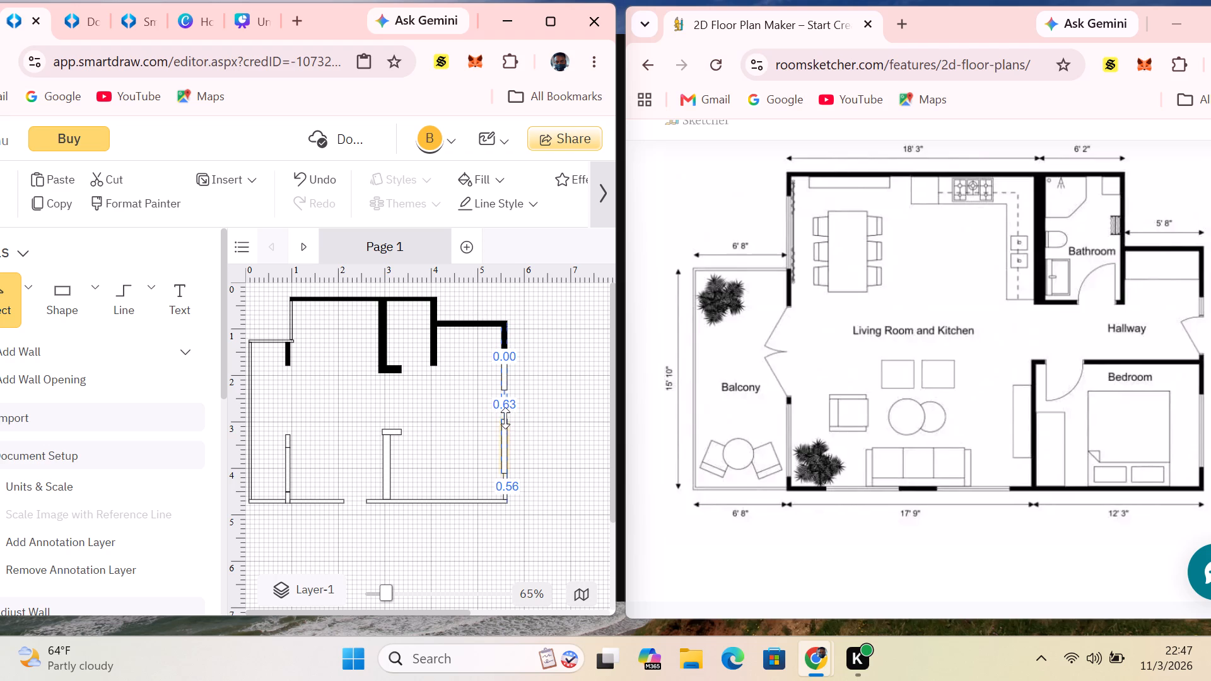
left_click_drag(505, 418, 504, 414)
left_click(578, 392)
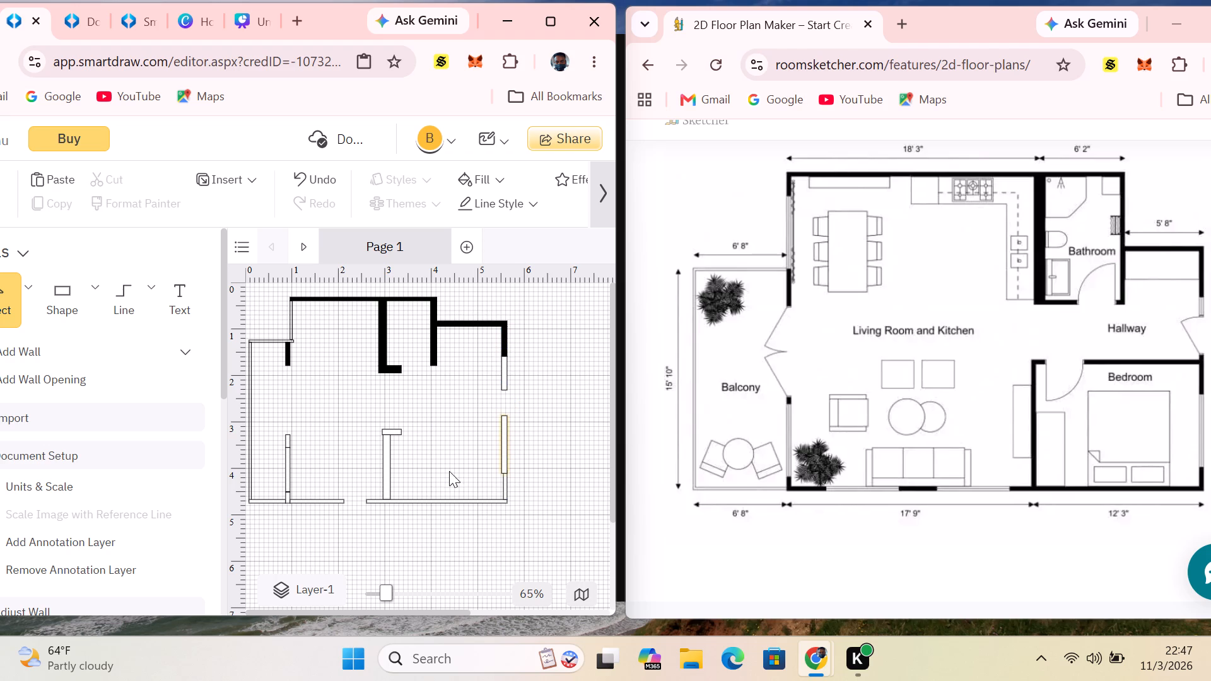
Paste another rectangle beside the bedroom's outer vertical strip and flatten it into a thin horizontal wall level with the short hallway-side wall.
right_click(447, 549)
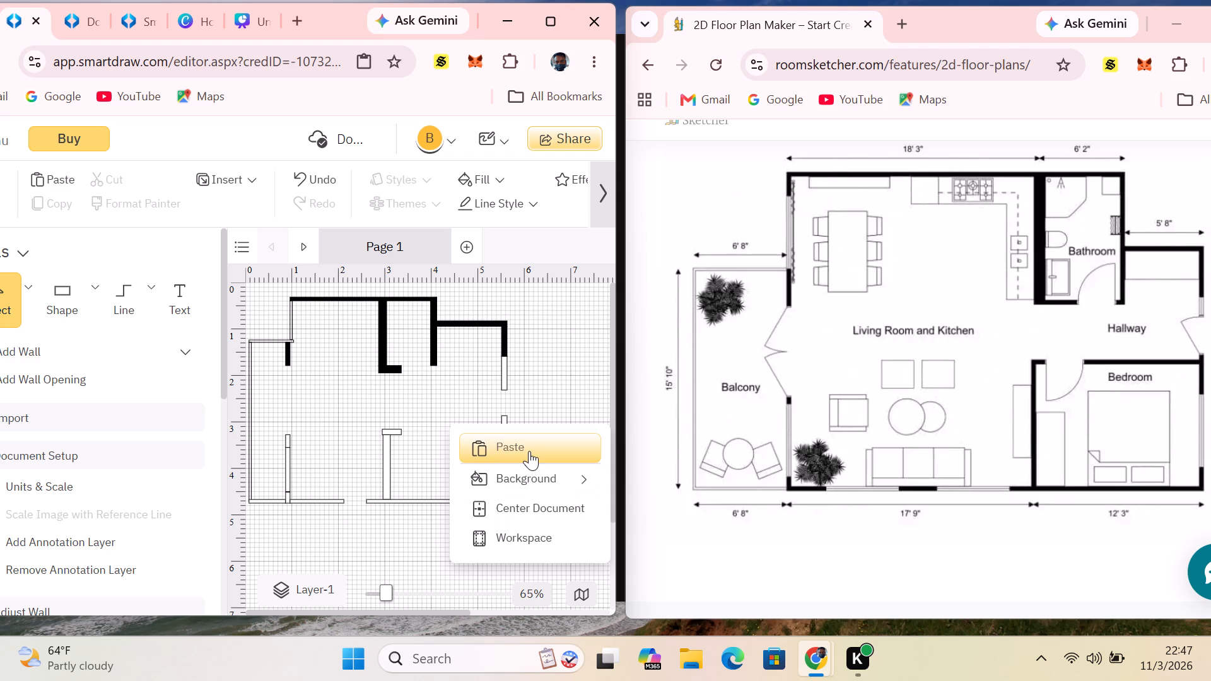
left_click(529, 451)
left_click_drag(466, 562, 477, 480)
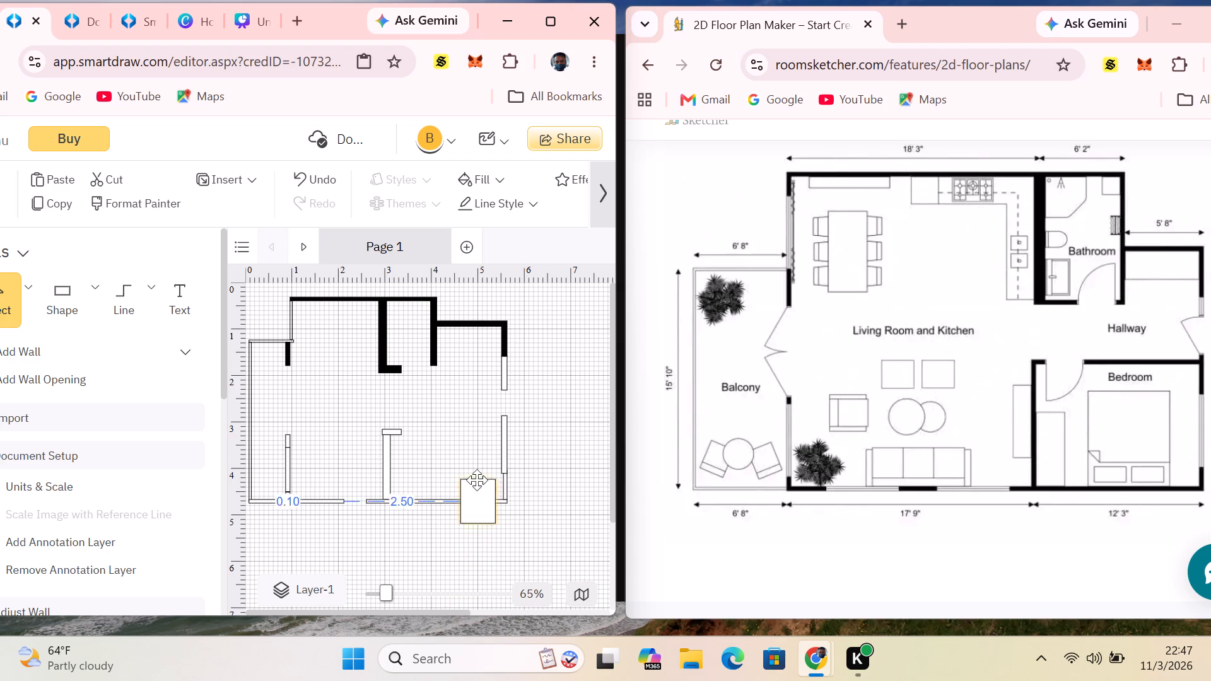
left_click_drag(477, 480, 481, 433)
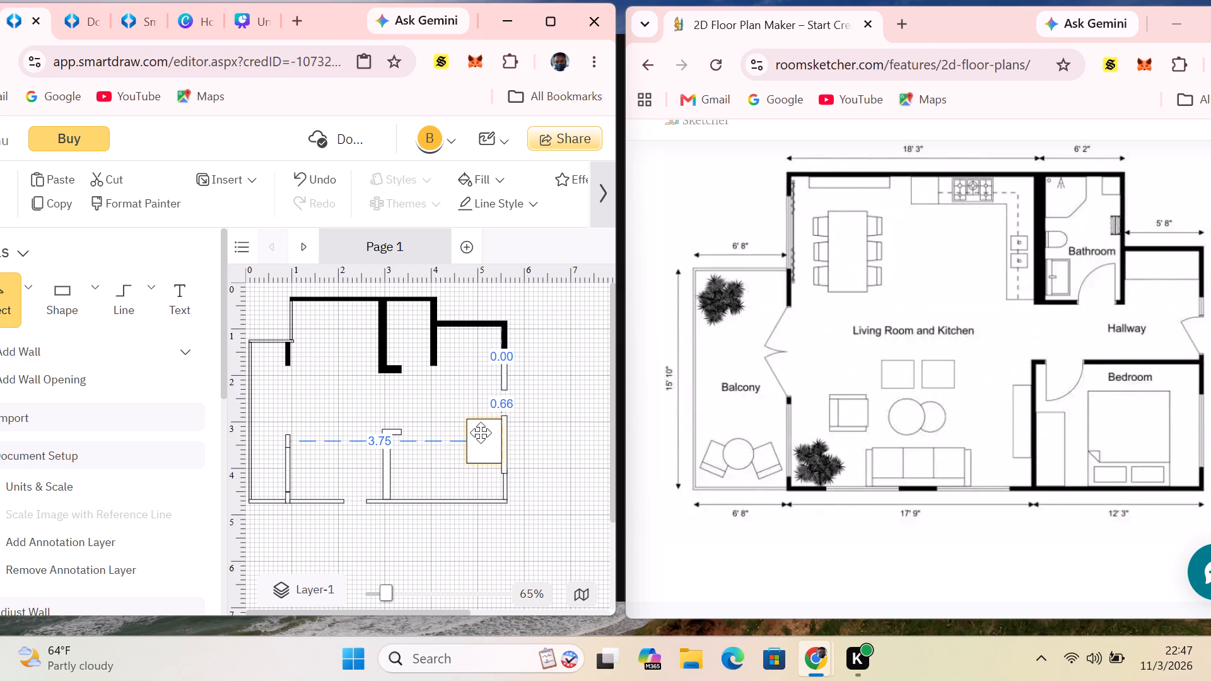
left_click_drag(481, 433, 479, 433)
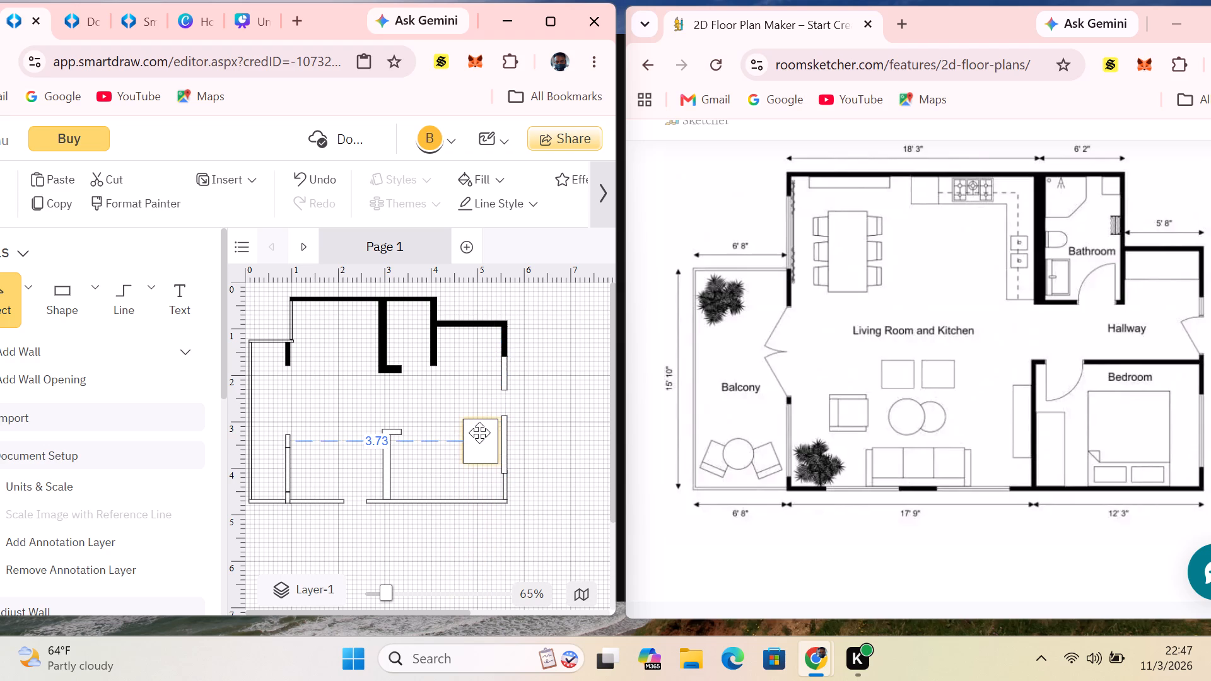
left_click_drag(479, 433, 482, 438)
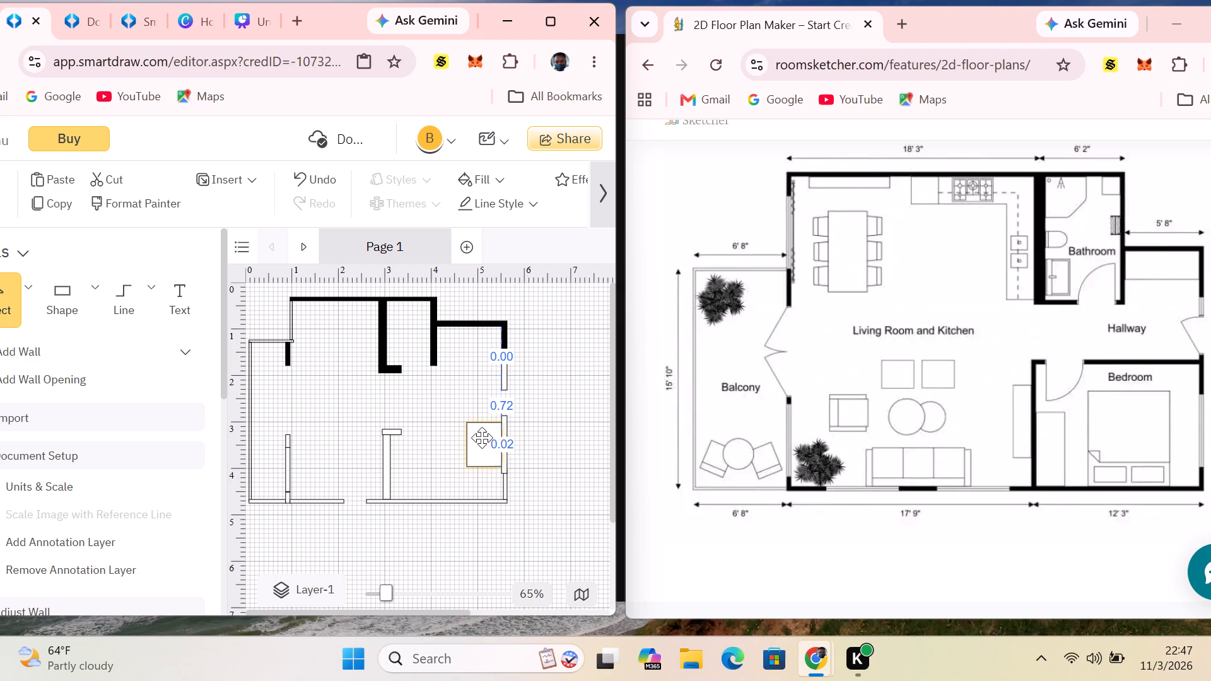
left_click_drag(482, 438, 482, 439)
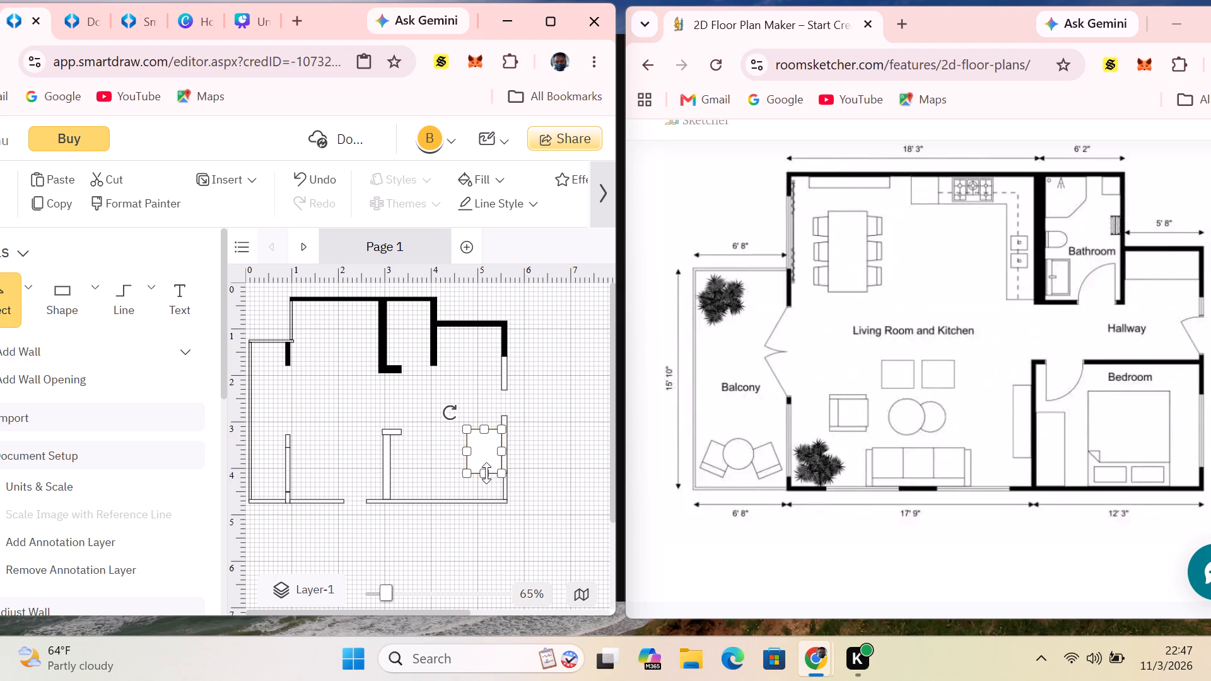
left_click_drag(486, 473, 481, 434)
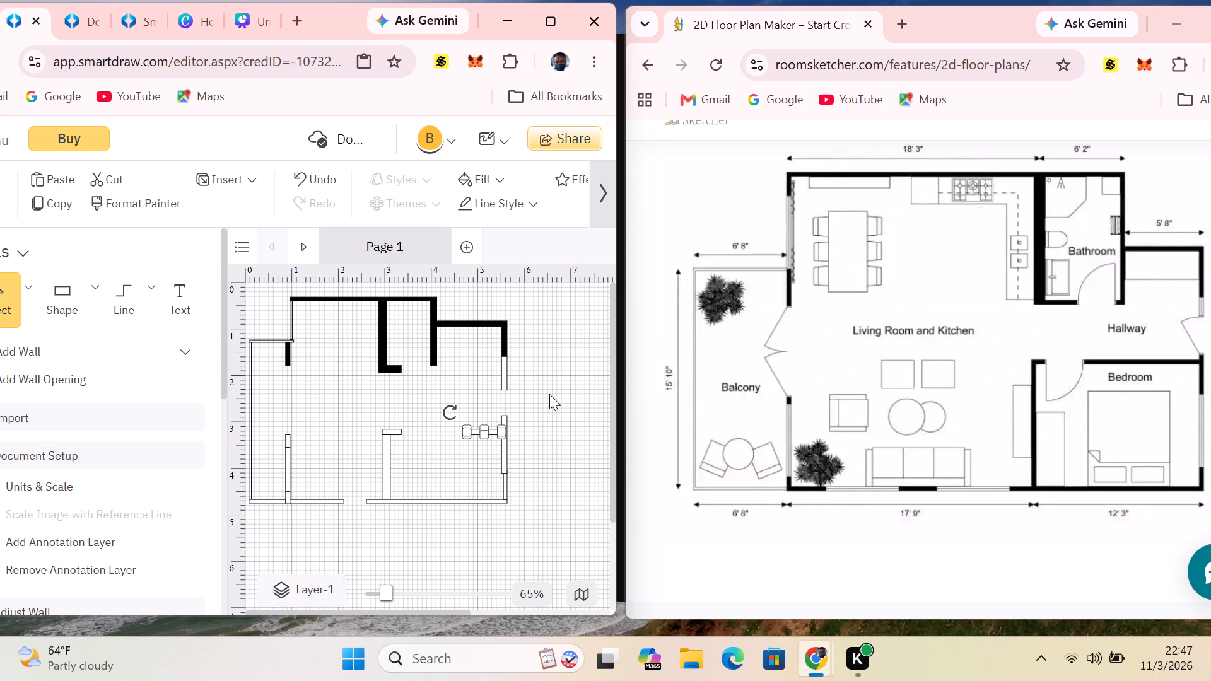
Lengthen the bedroom's top wall toward the living room to about 1.25 units, leaving a doorway gap before the short wall stub.
left_click(549, 394)
left_click(470, 433)
left_click_drag(462, 434, 442, 434)
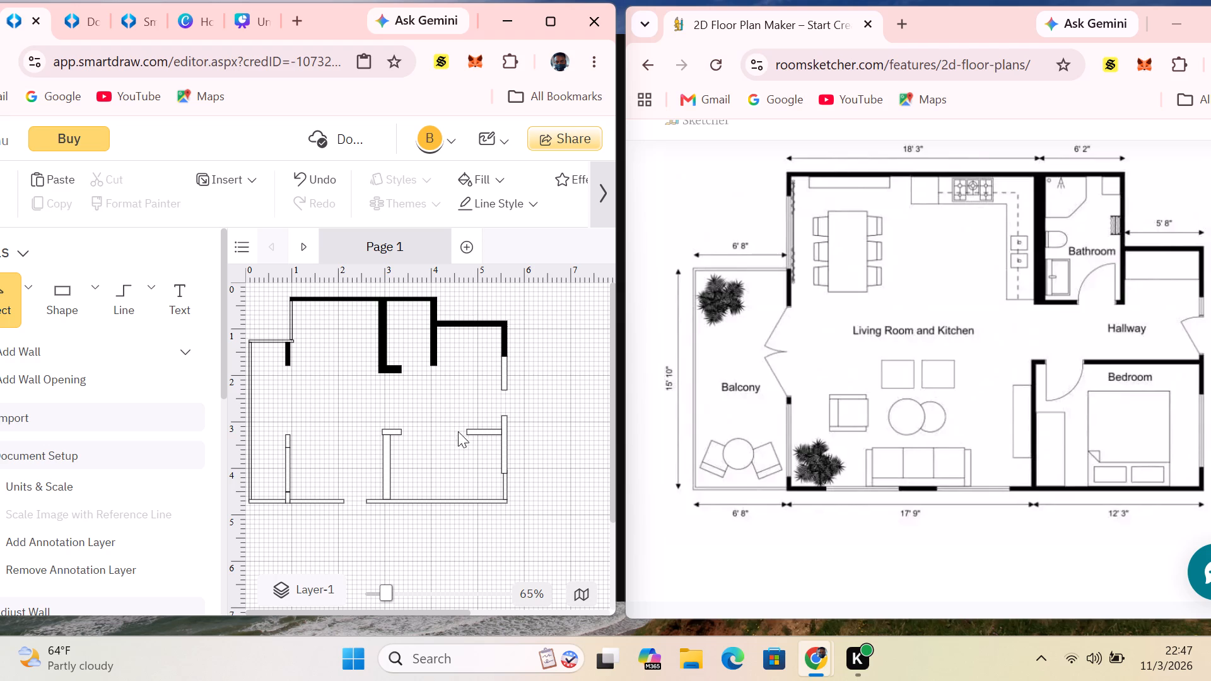
left_click(478, 432)
left_click_drag(467, 432, 429, 433)
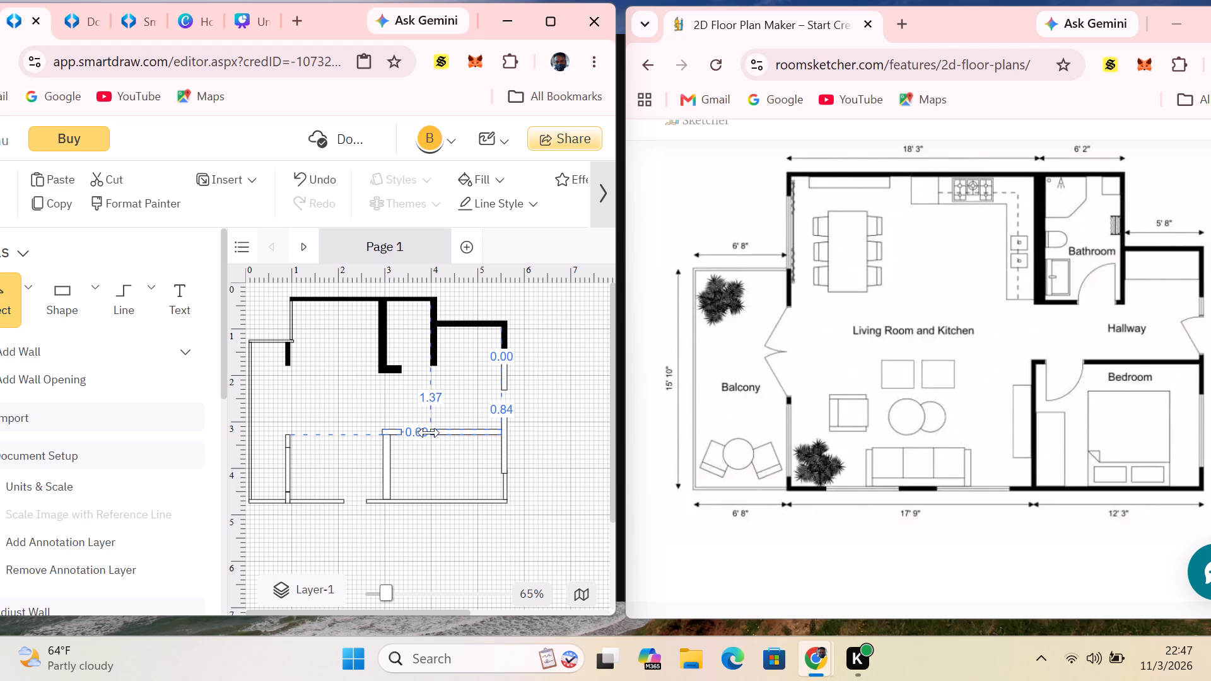
left_click_drag(429, 433, 447, 434)
left_click_drag(447, 434, 443, 434)
left_click(546, 424)
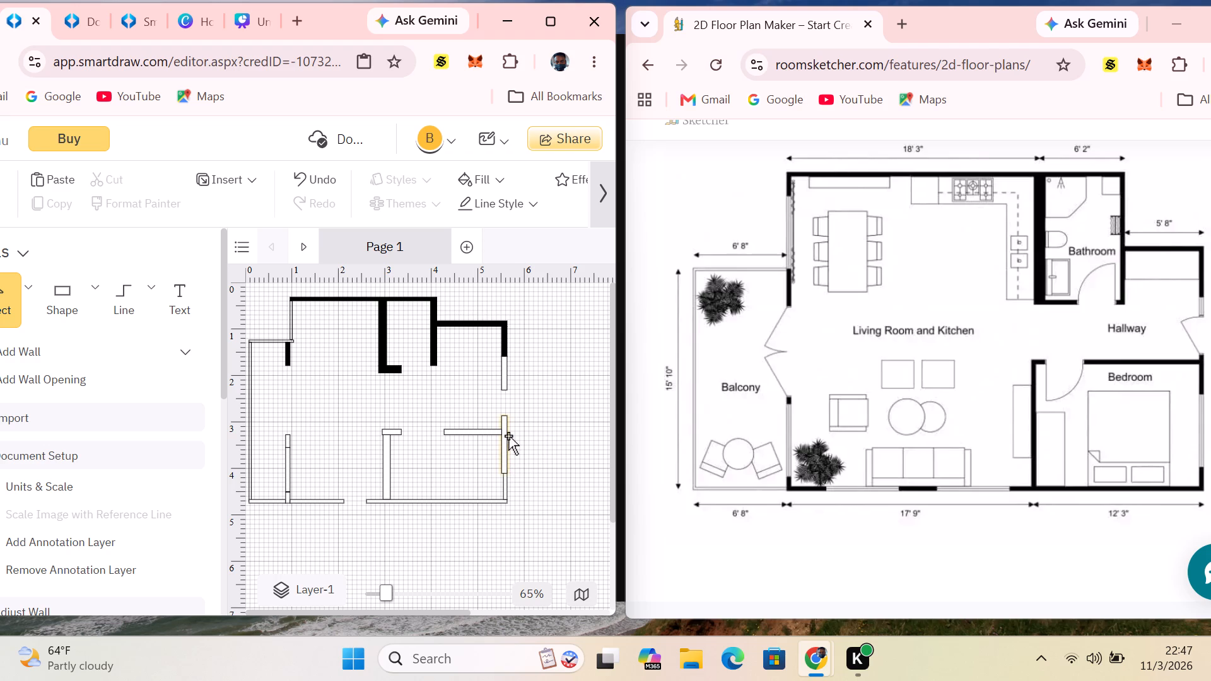
Shorten the bedroom's outer vertical strip from its lower end to about 0.95 units and extend the corner wall upward toward it.
left_click(505, 458)
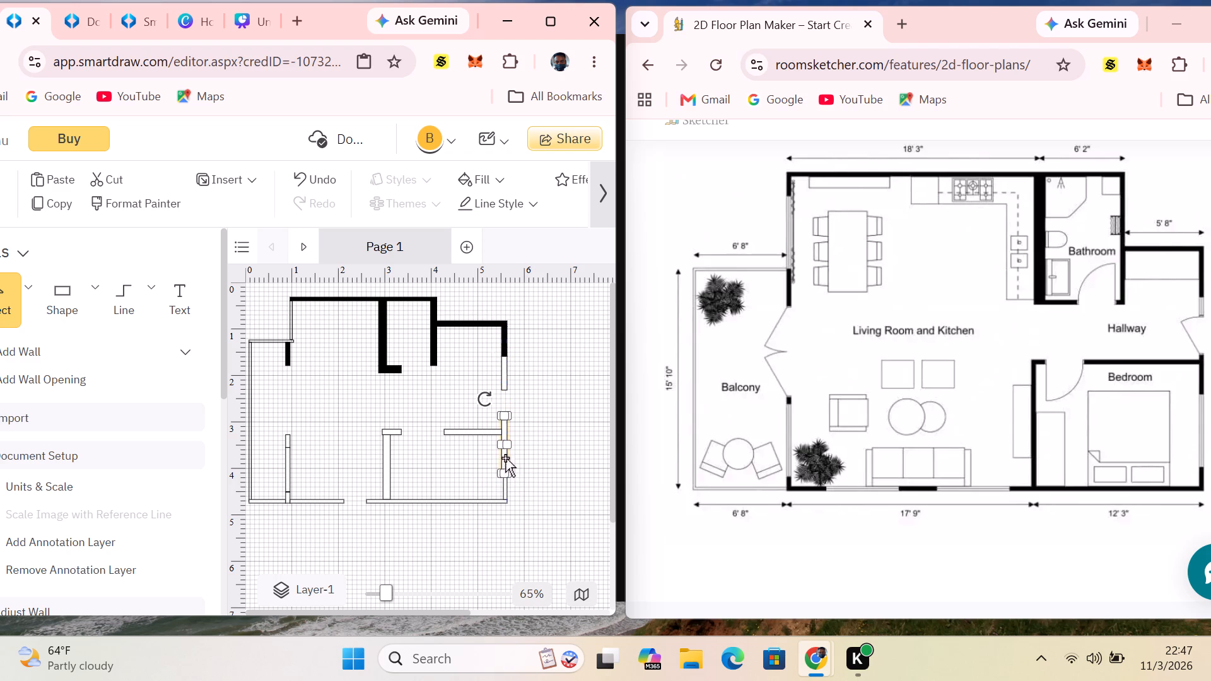
left_click_drag(505, 474, 506, 458)
left_click(558, 449)
left_click(504, 479)
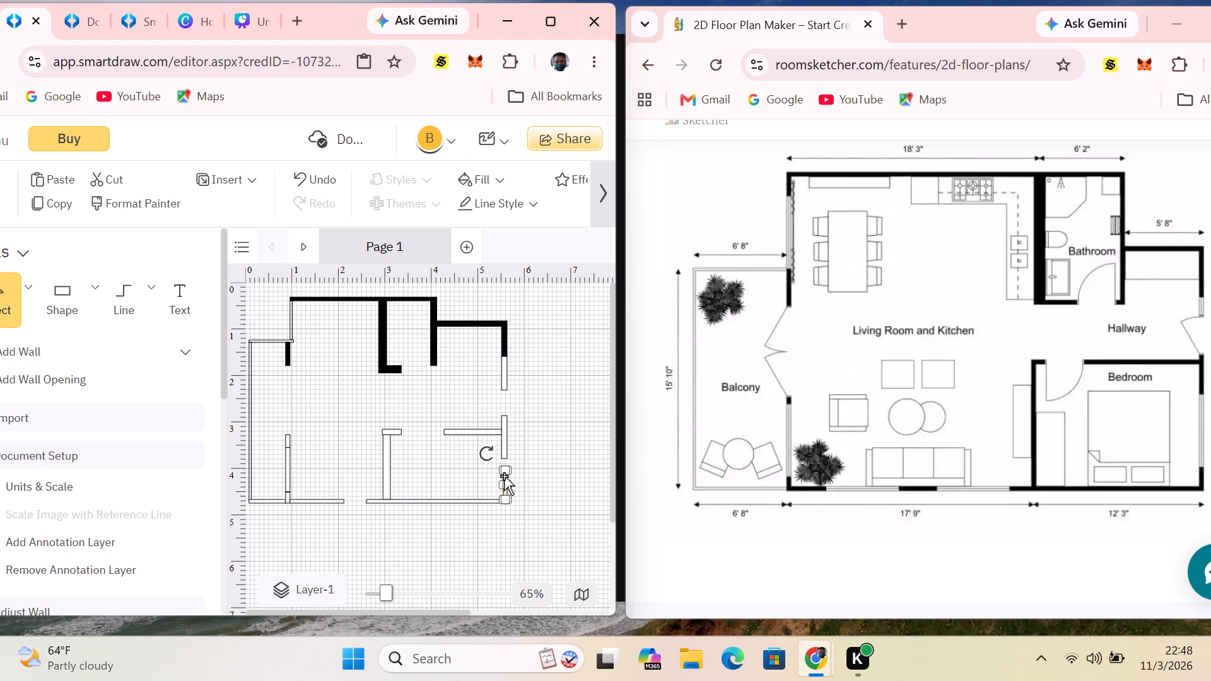
left_click_drag(504, 473, 501, 463)
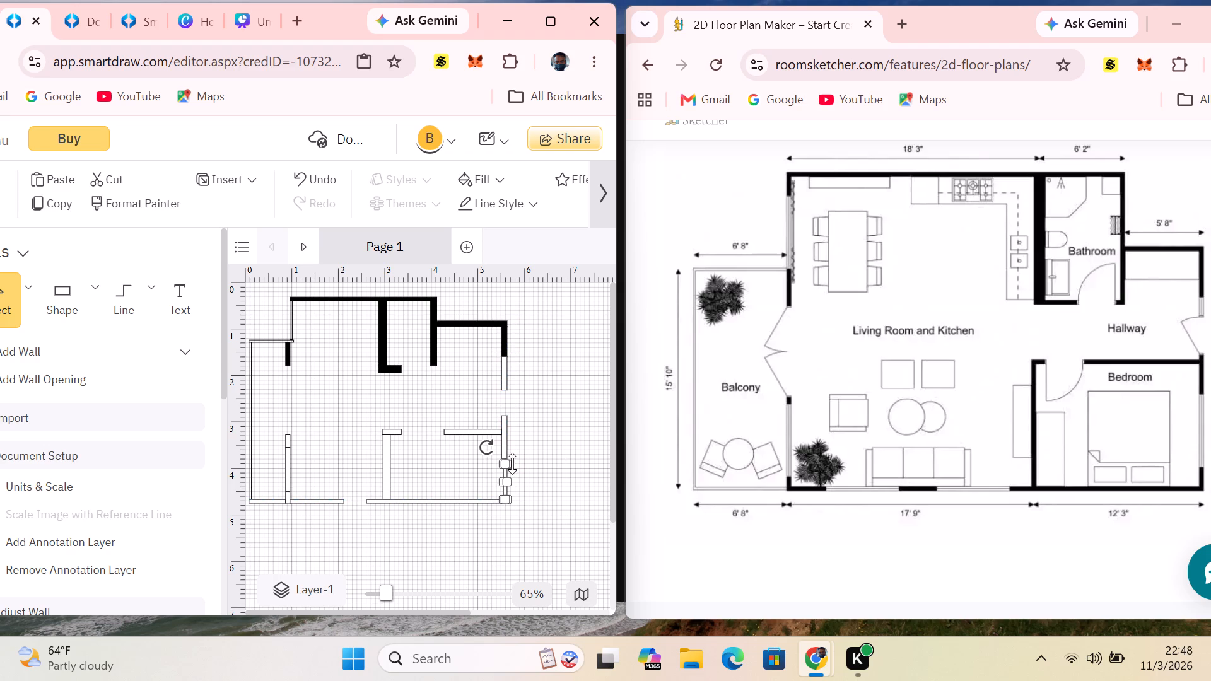
left_click(547, 448)
left_click(505, 475)
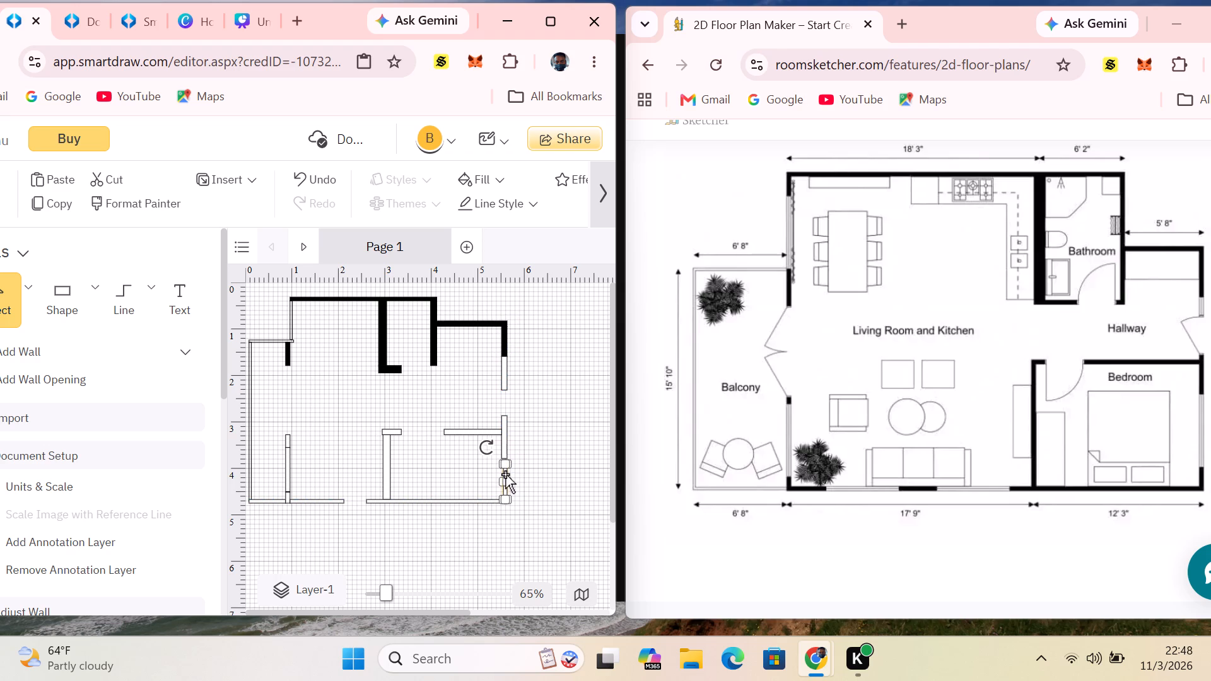
left_click(501, 463)
left_click(539, 439)
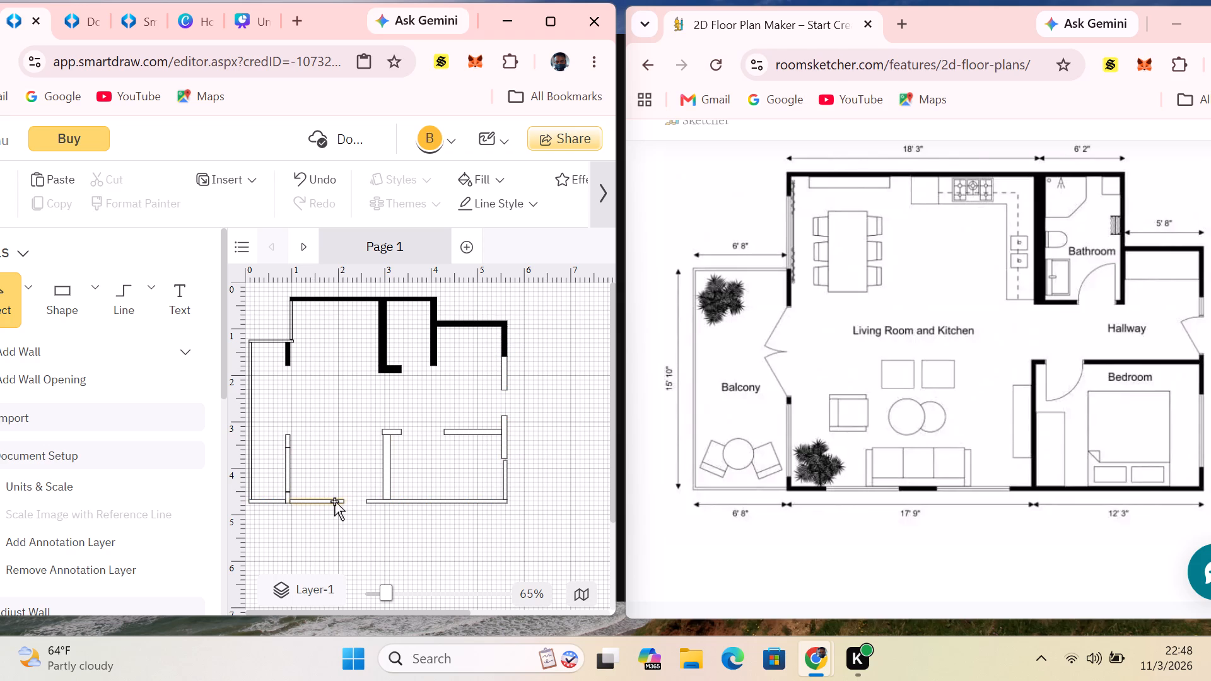
Paste another rectangle below the living room's bottom edge and shorten the bottom strip beside the balcony to about 0.95 units.
left_click(288, 501)
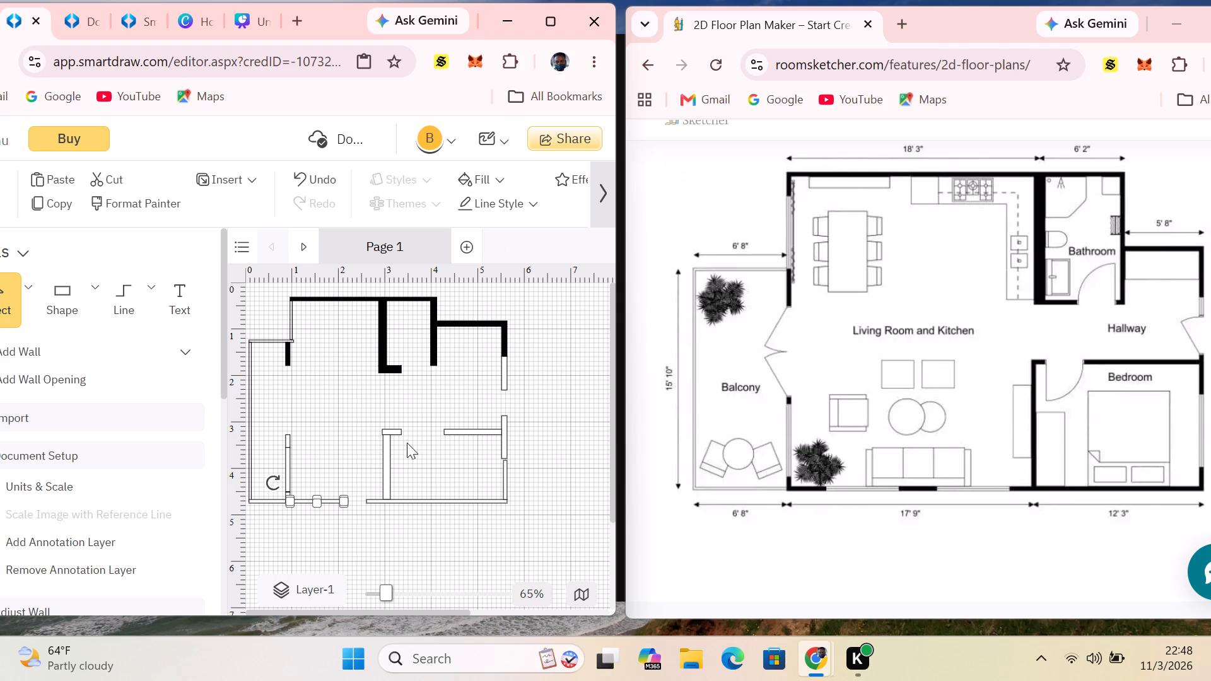
left_click(355, 515)
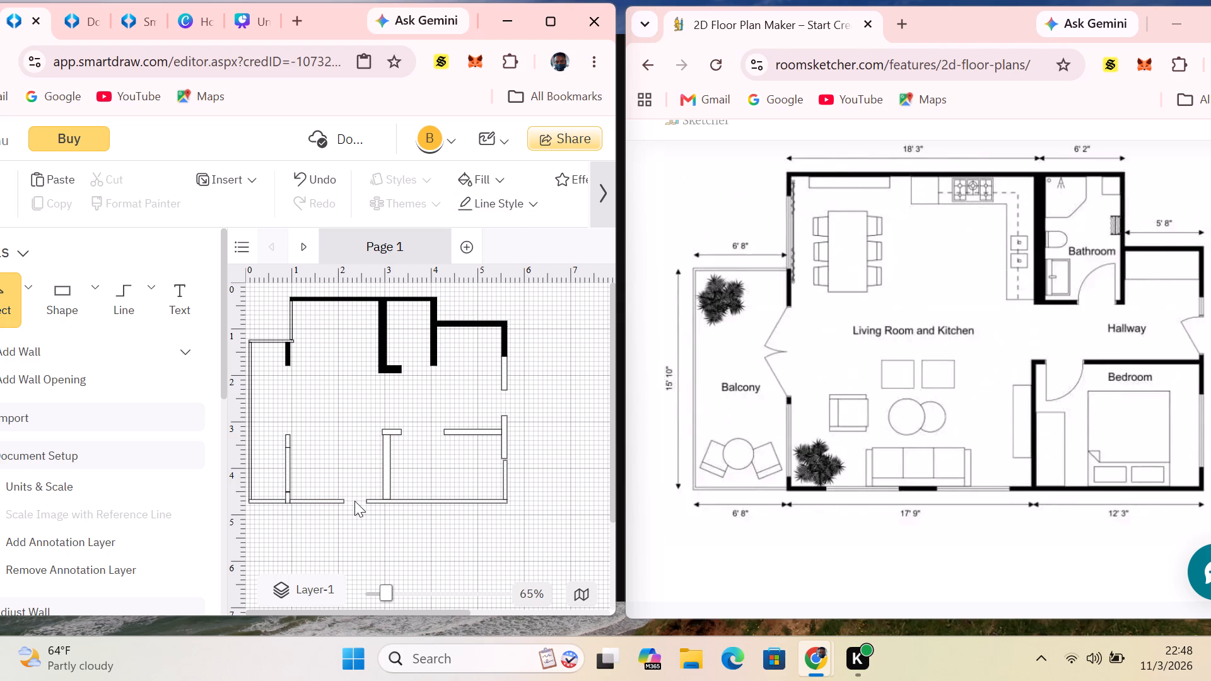
right_click(325, 521)
left_click(402, 428)
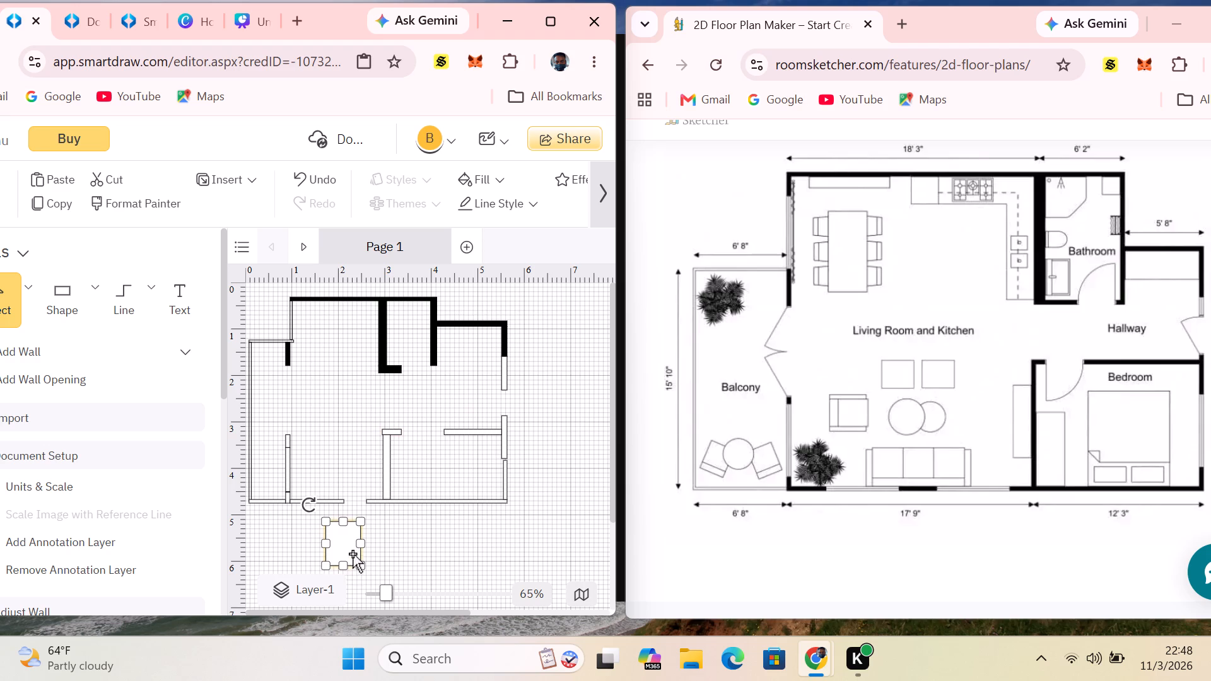
left_click(332, 499)
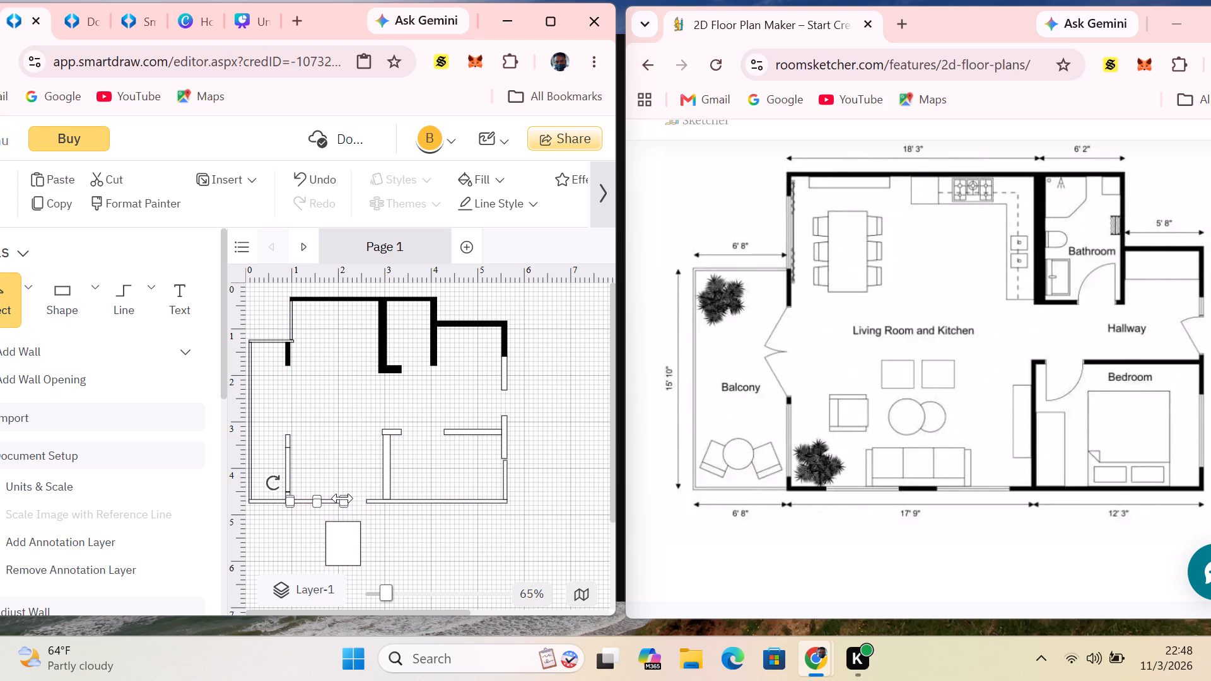
left_click_drag(342, 498, 332, 501)
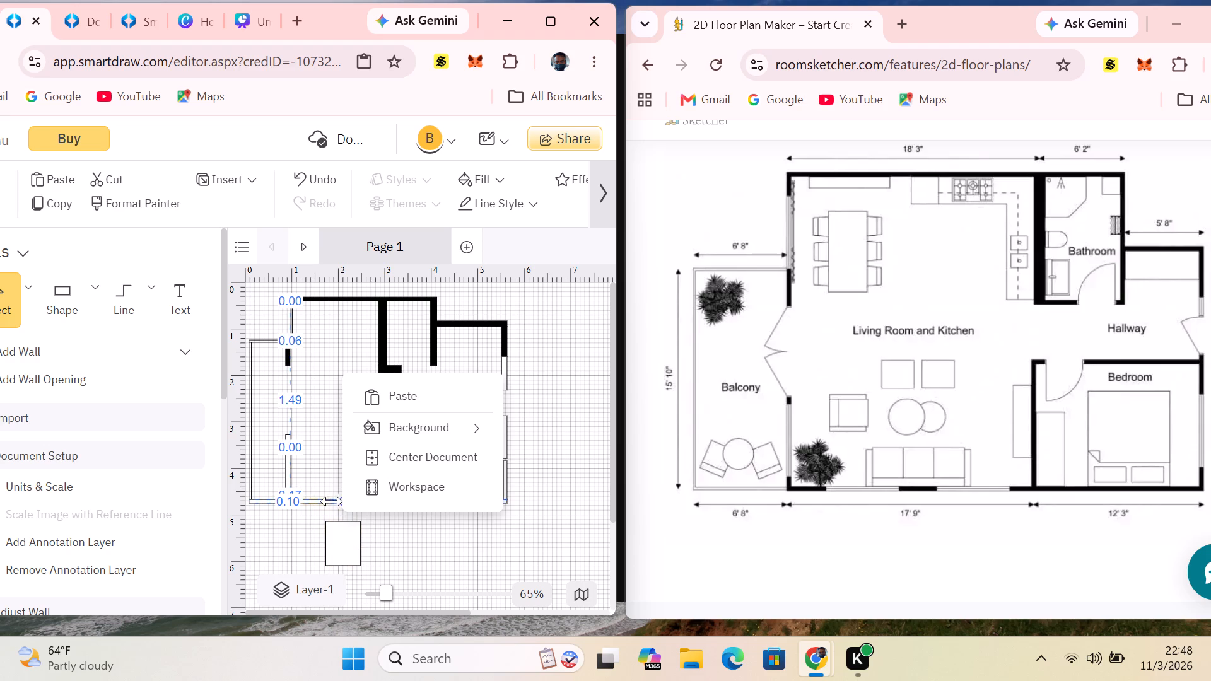
left_click_drag(332, 501, 333, 502)
left_click(392, 525)
Place the pasted rectangle across the gap in the bottom wall and flatten it into a thin strip joining both neighbouring segments.
left_click_drag(345, 557, 349, 538)
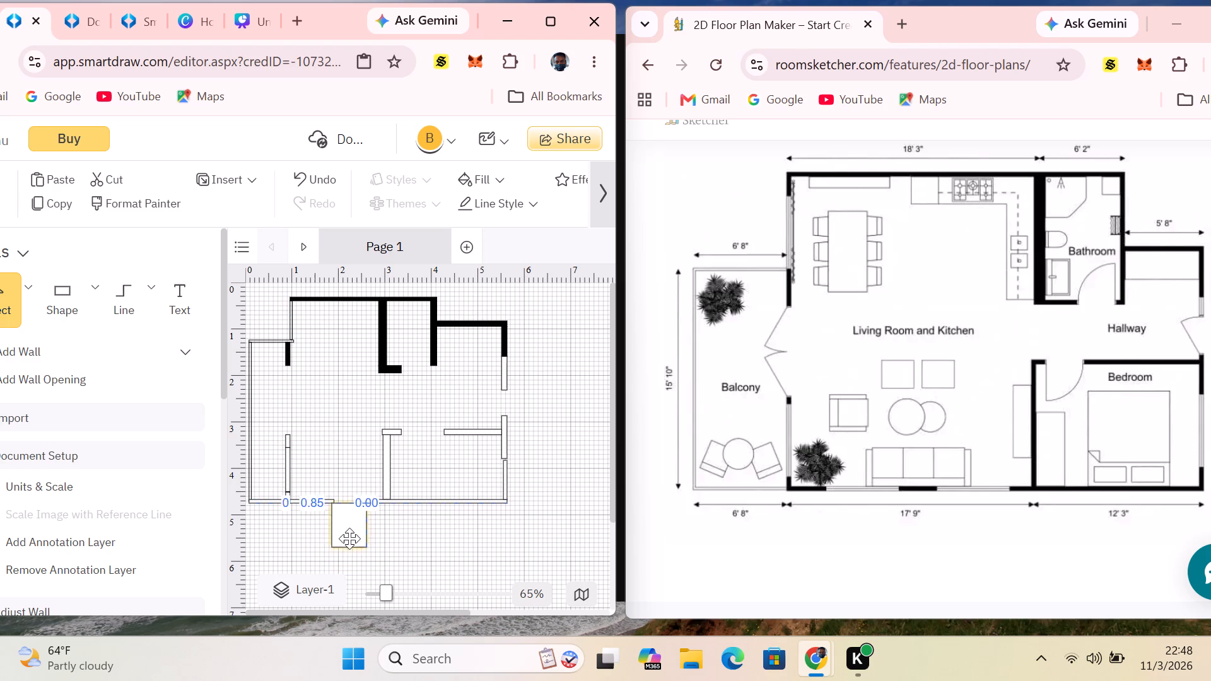
left_click_drag(349, 538, 352, 533)
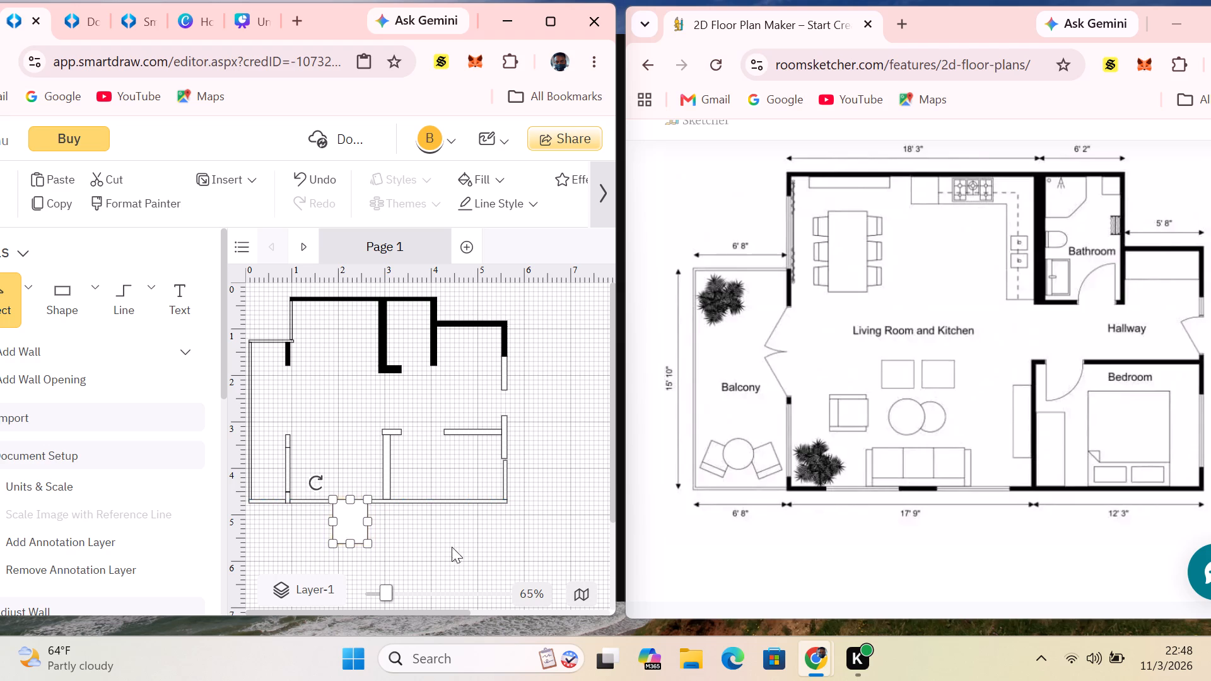
left_click(469, 547)
left_click(348, 534)
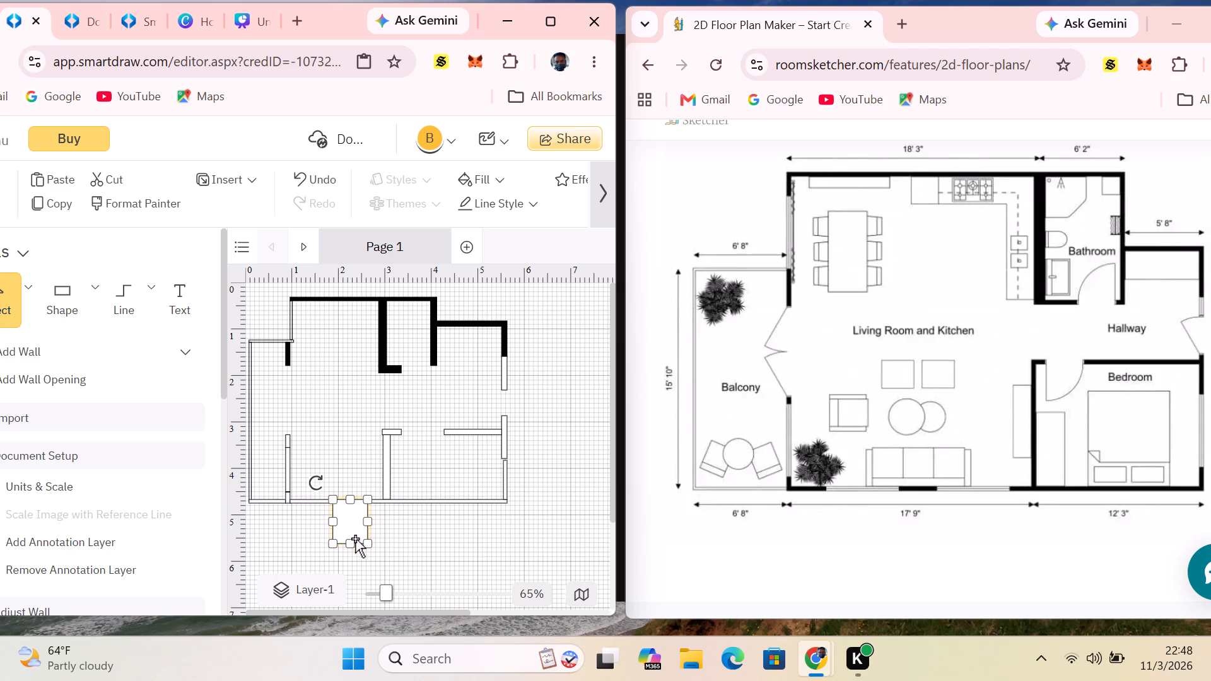
left_click_drag(355, 539, 356, 523)
left_click(390, 528)
left_click(351, 528)
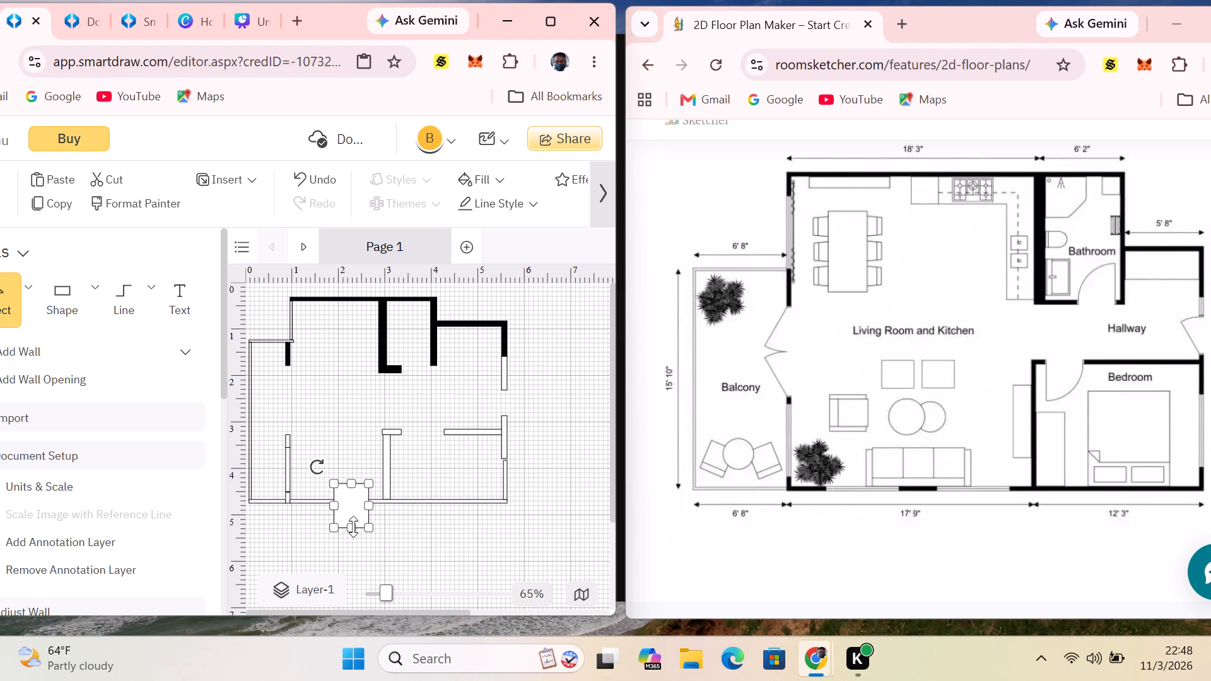
left_click_drag(353, 527, 353, 502)
left_click_drag(349, 483, 349, 492)
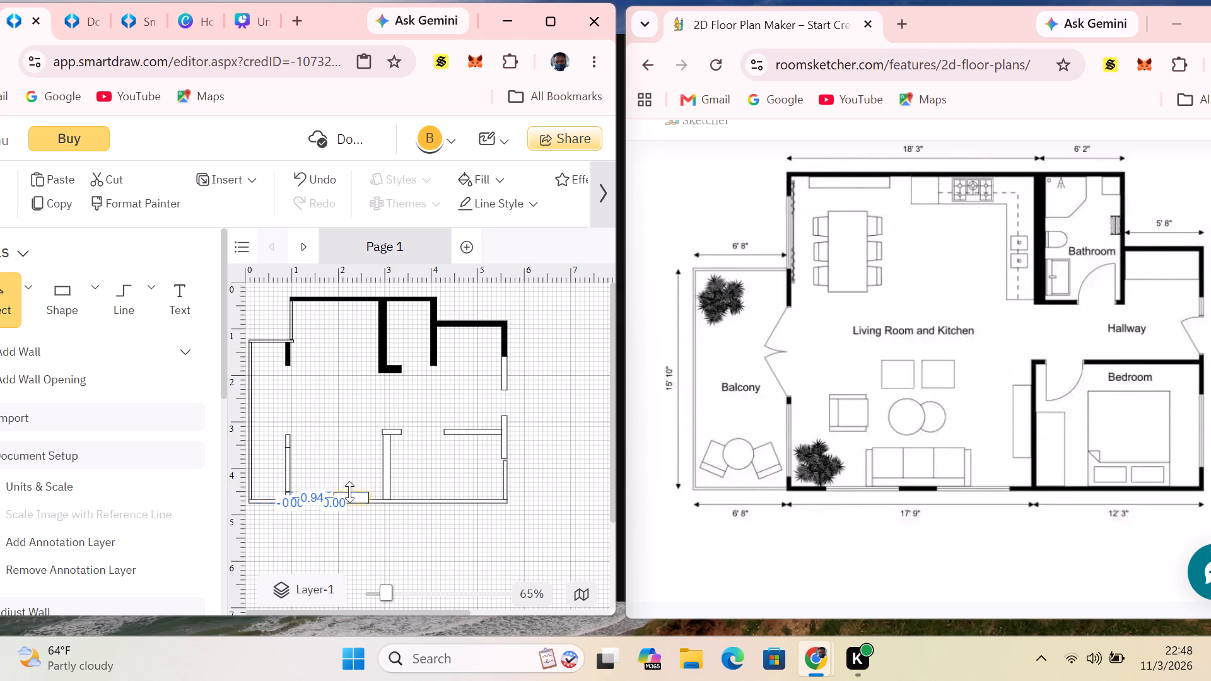
left_click_drag(349, 492, 349, 498)
left_click(388, 530)
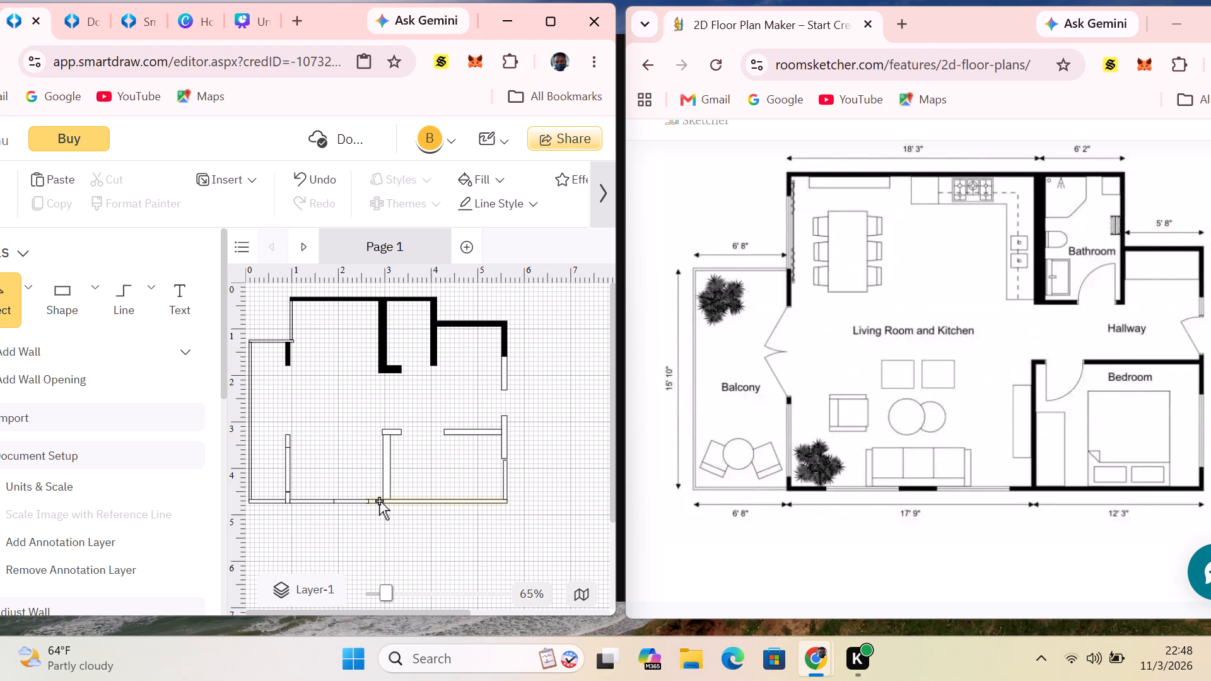
Fill the bedroom's bottom wall and the vertical wall between living room and bedroom with black.
left_click(379, 500)
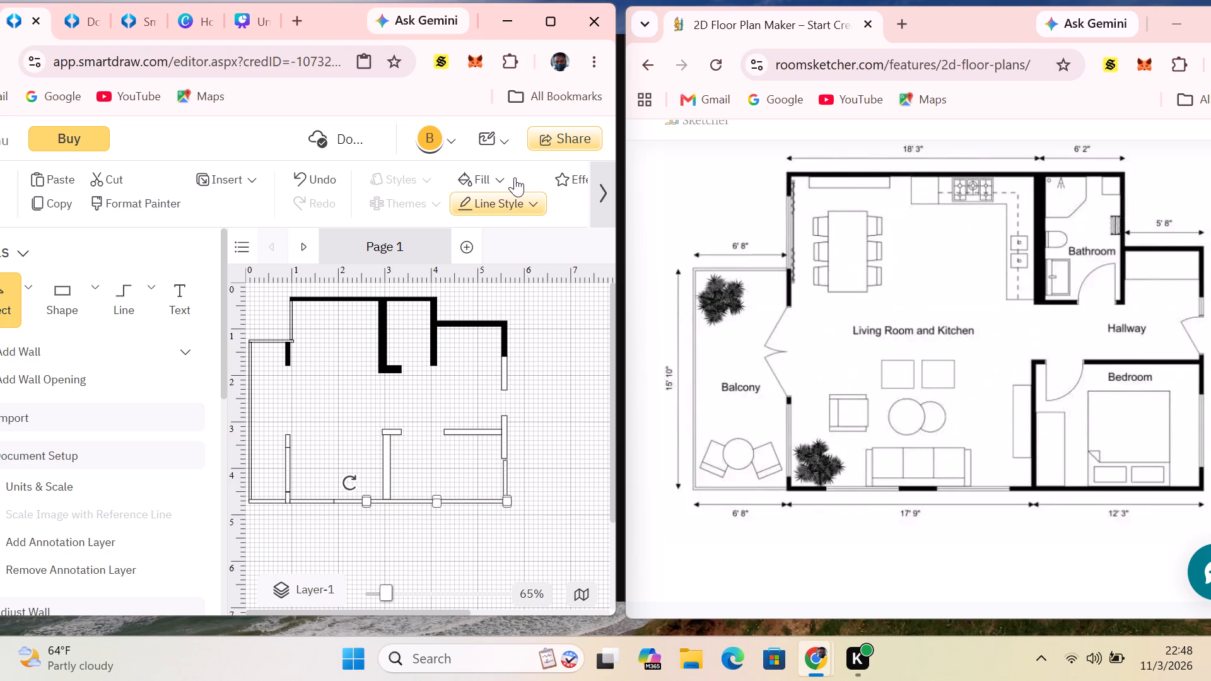
left_click(491, 177)
left_click(449, 255)
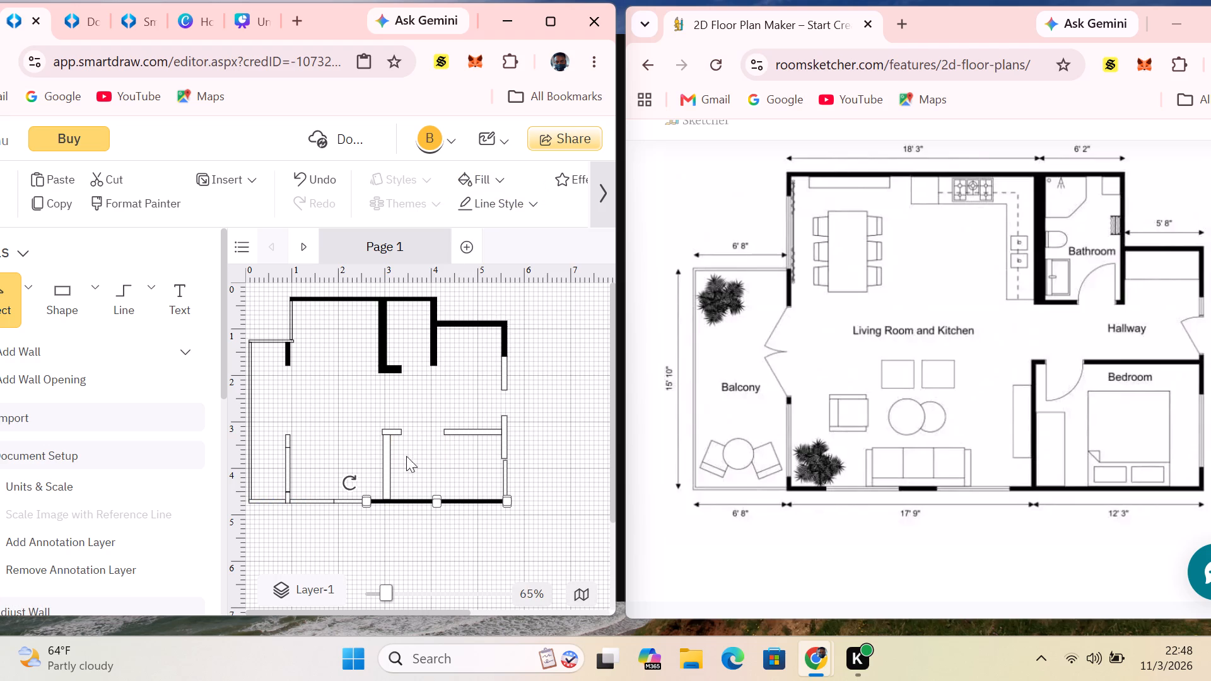
left_click(390, 463)
left_click(500, 179)
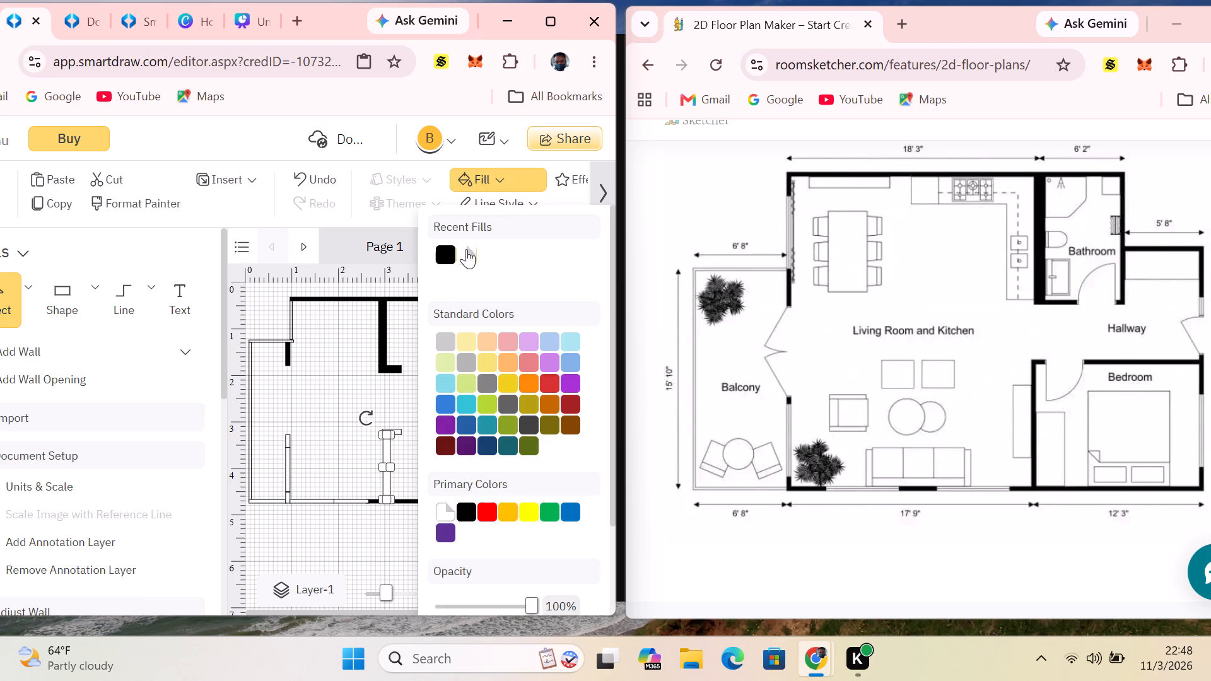
left_click(453, 259)
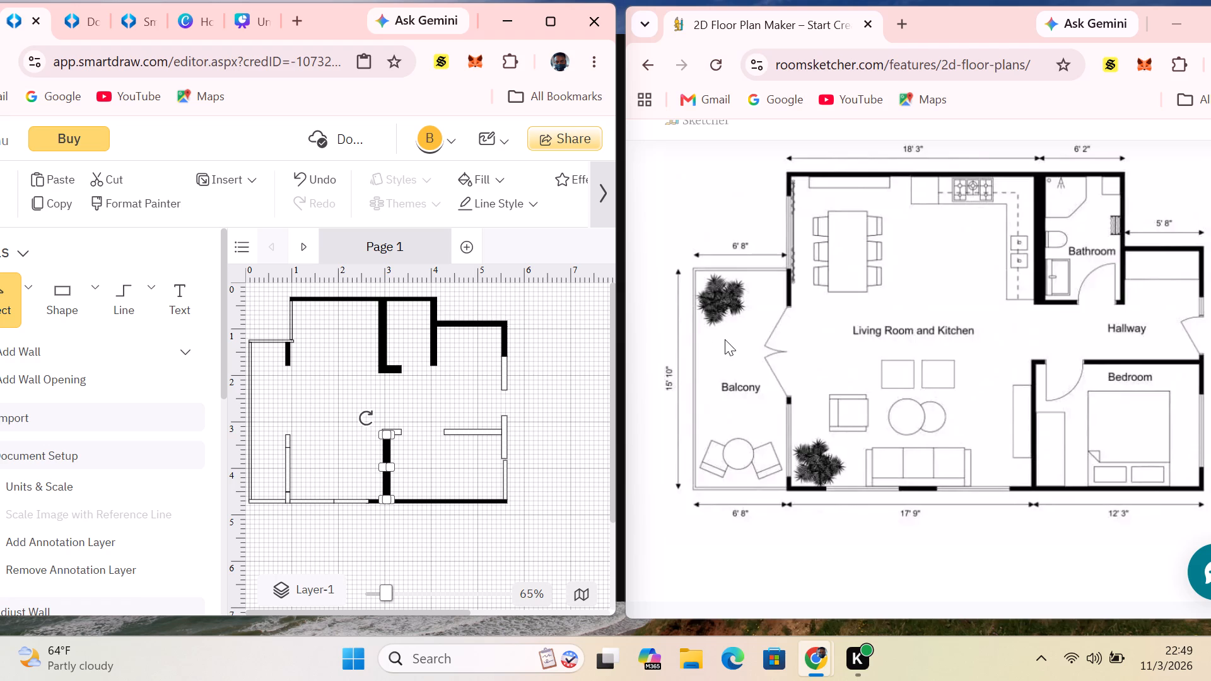
Fill the two short wall segments between balcony and living room, below the door opening and at the bottom corner, with black.
left_click(287, 440)
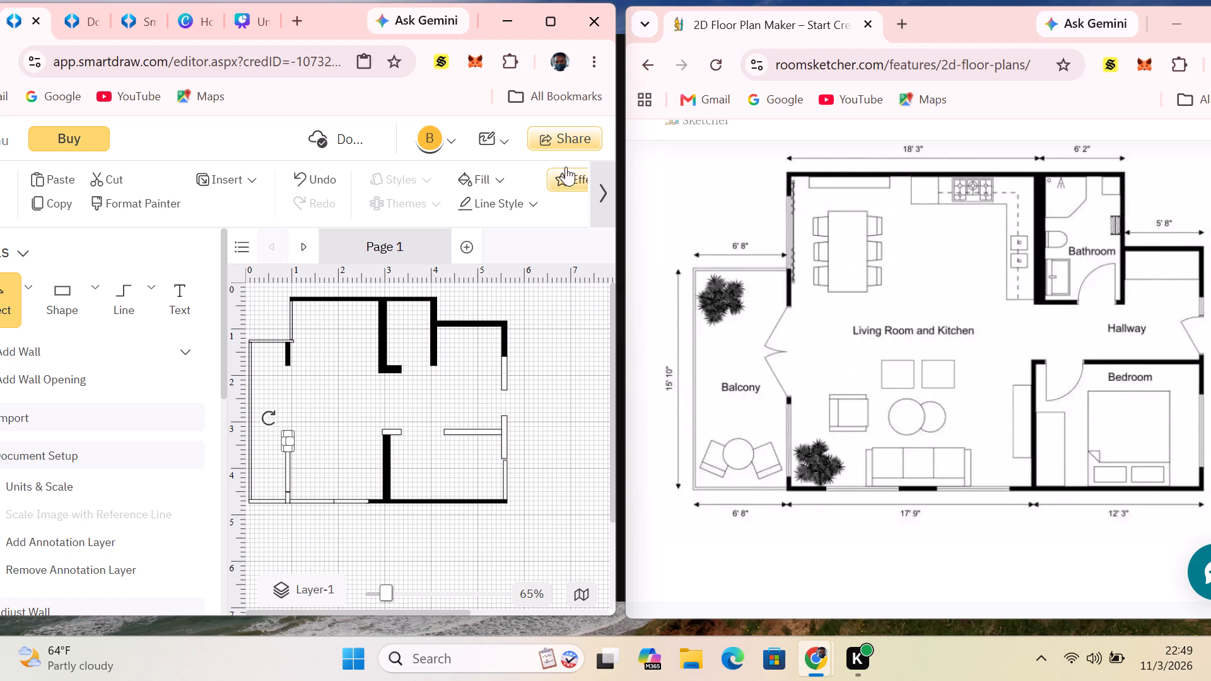
left_click(504, 189)
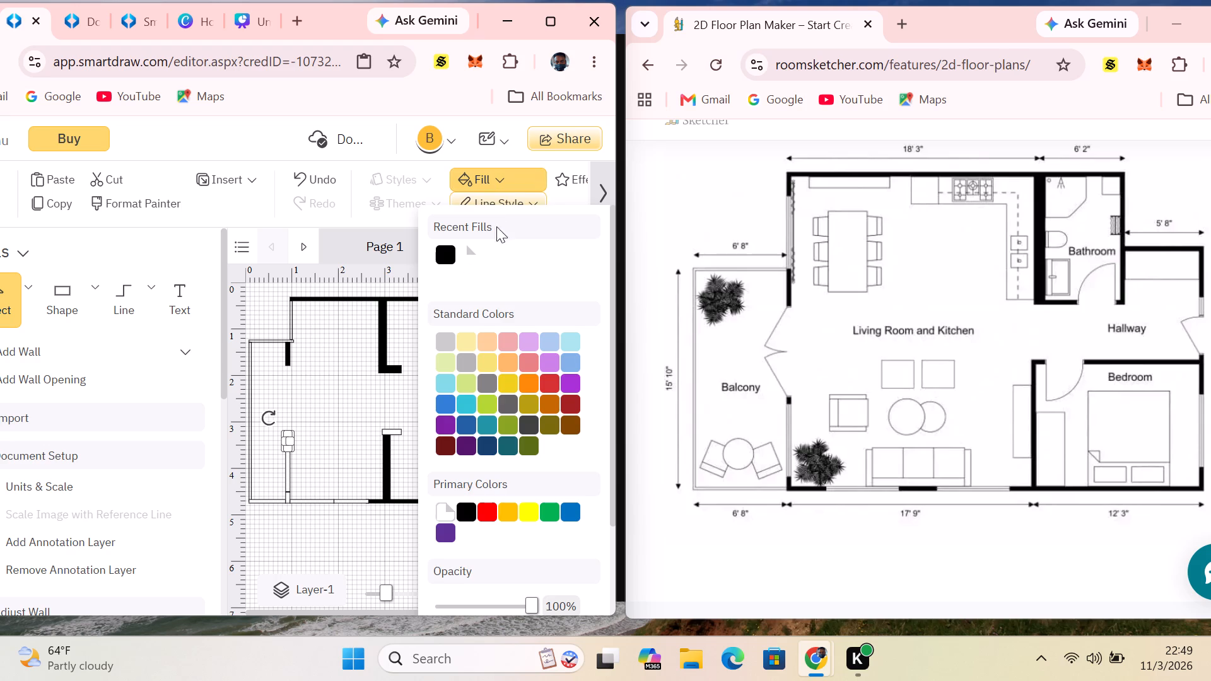
left_click(450, 257)
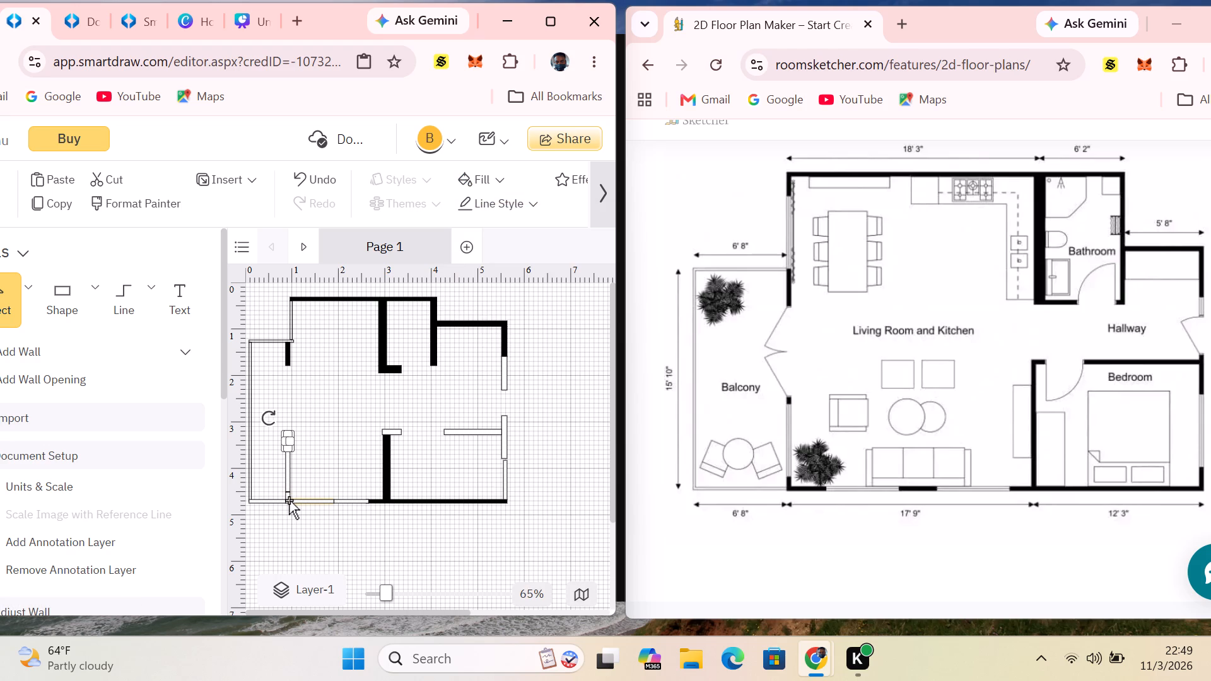
left_click(289, 500)
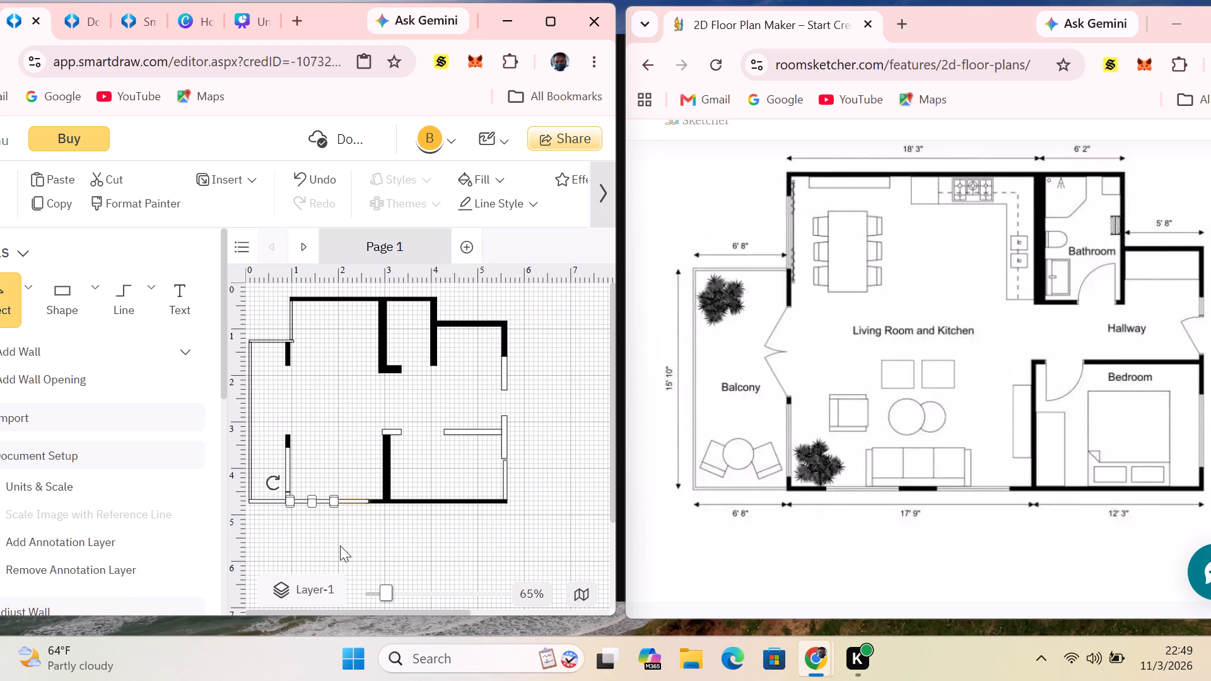
left_click(340, 545)
left_click(287, 498)
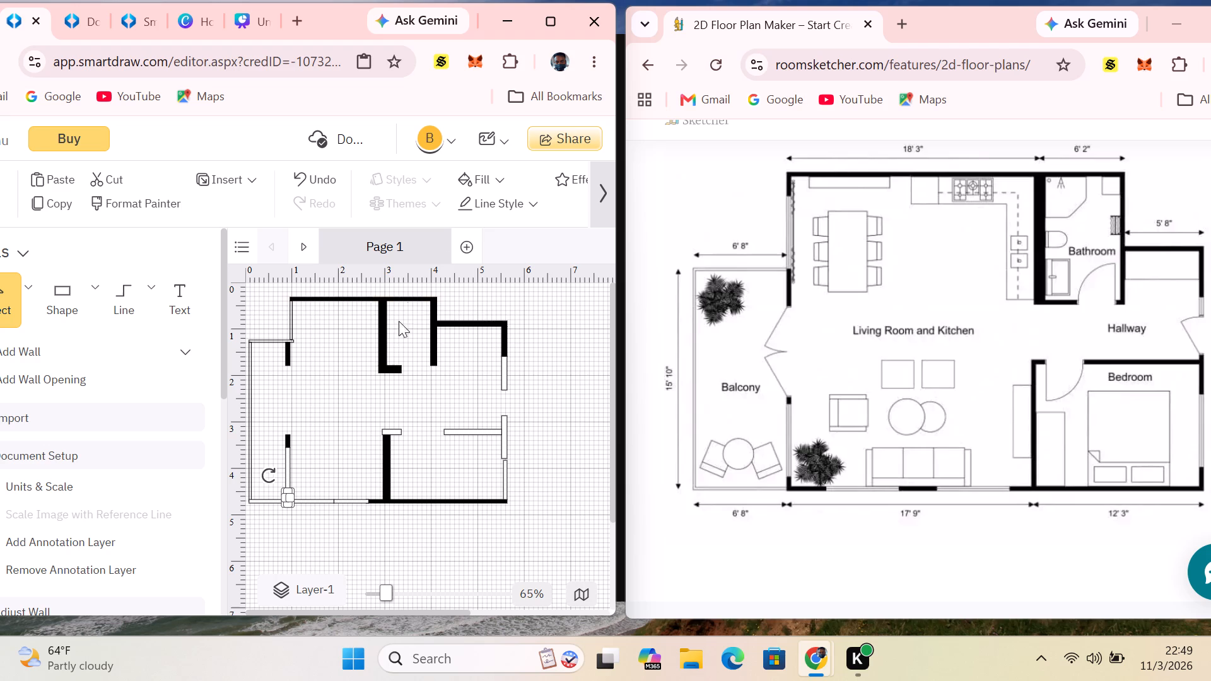
left_click(509, 185)
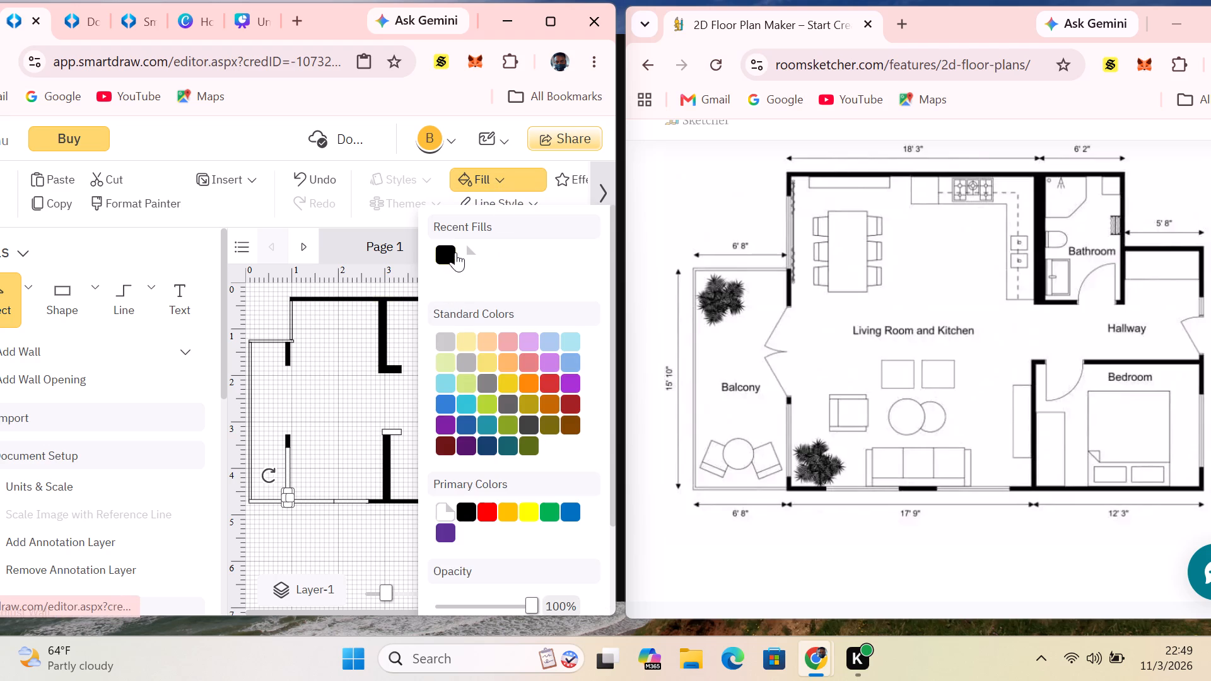
left_click(455, 252)
left_click(560, 414)
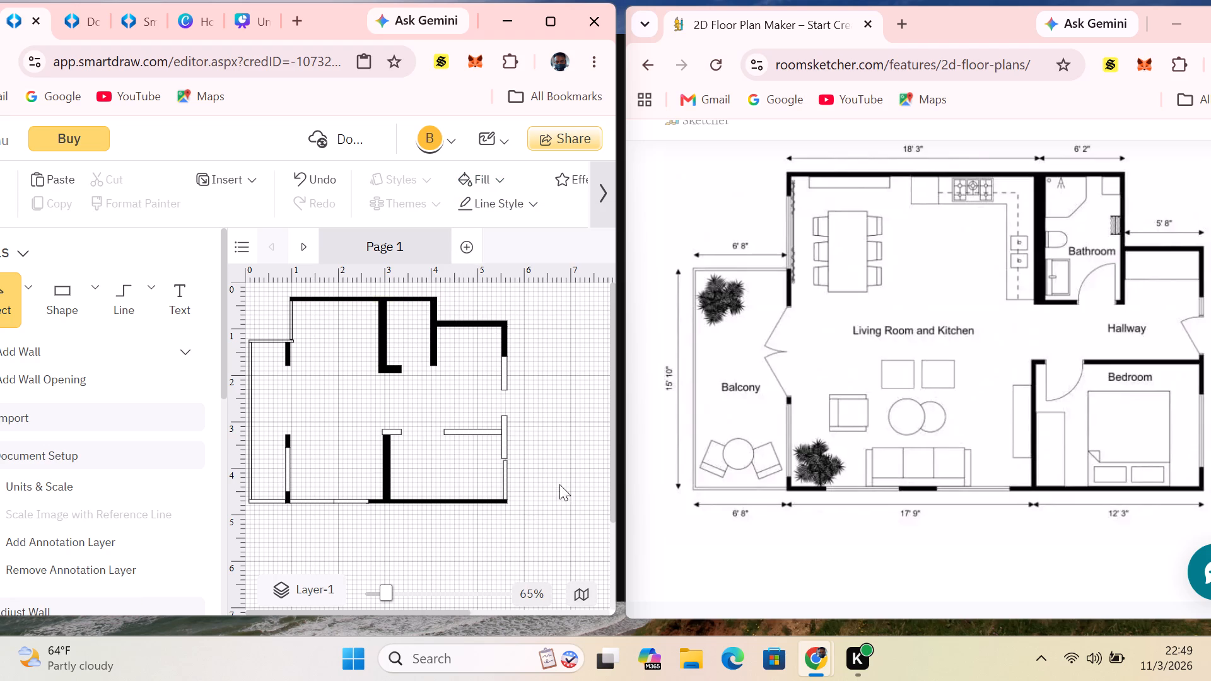
Fill both segments of the wall between hallway and bedroom, on either side of the door opening, with black.
left_click(389, 427)
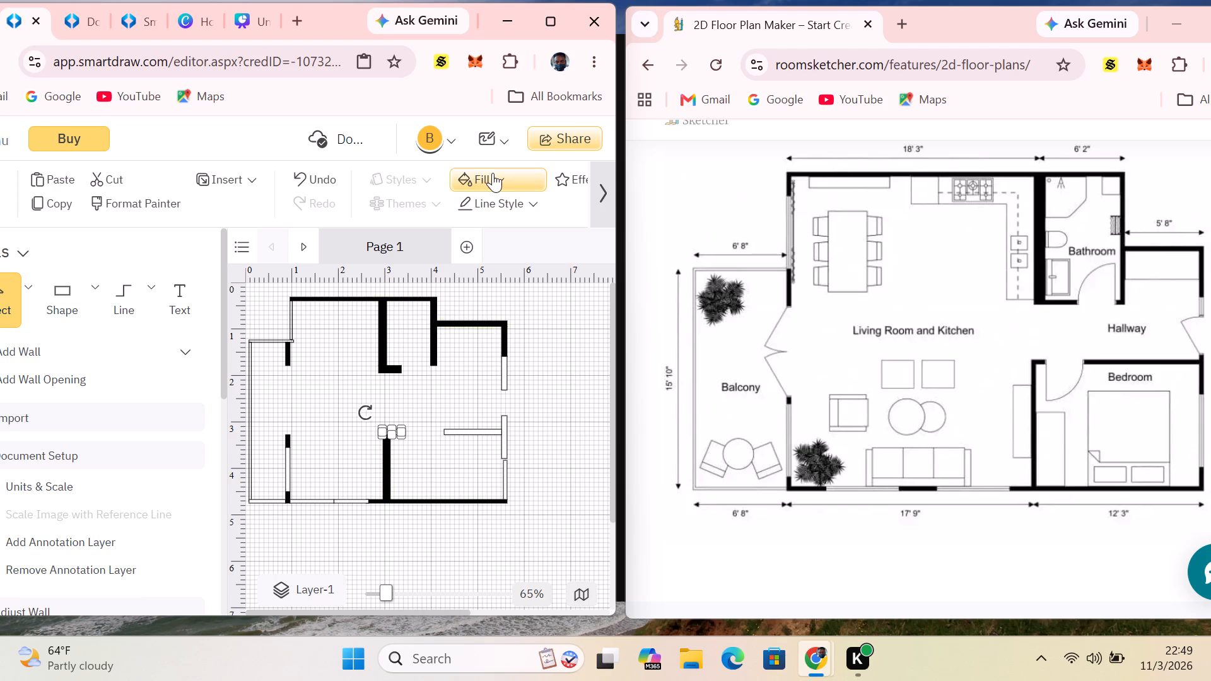
left_click(493, 173)
left_click(454, 255)
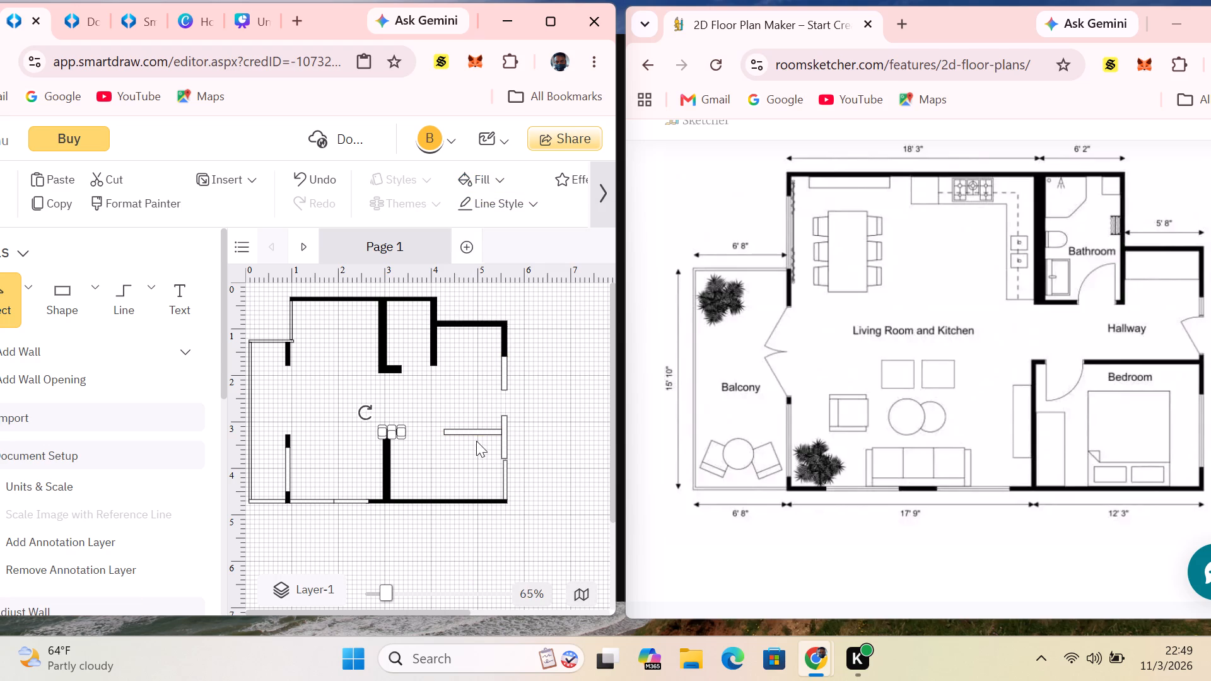
left_click(486, 429)
left_click(490, 143)
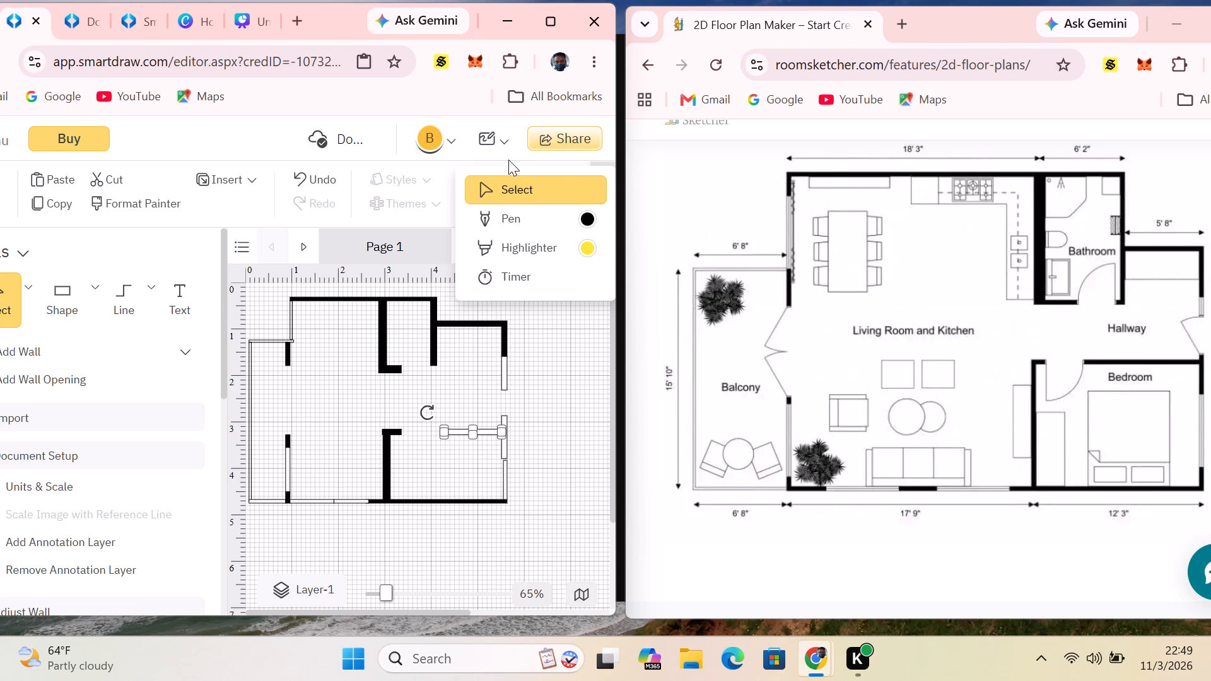
left_click(508, 148)
left_click(503, 186)
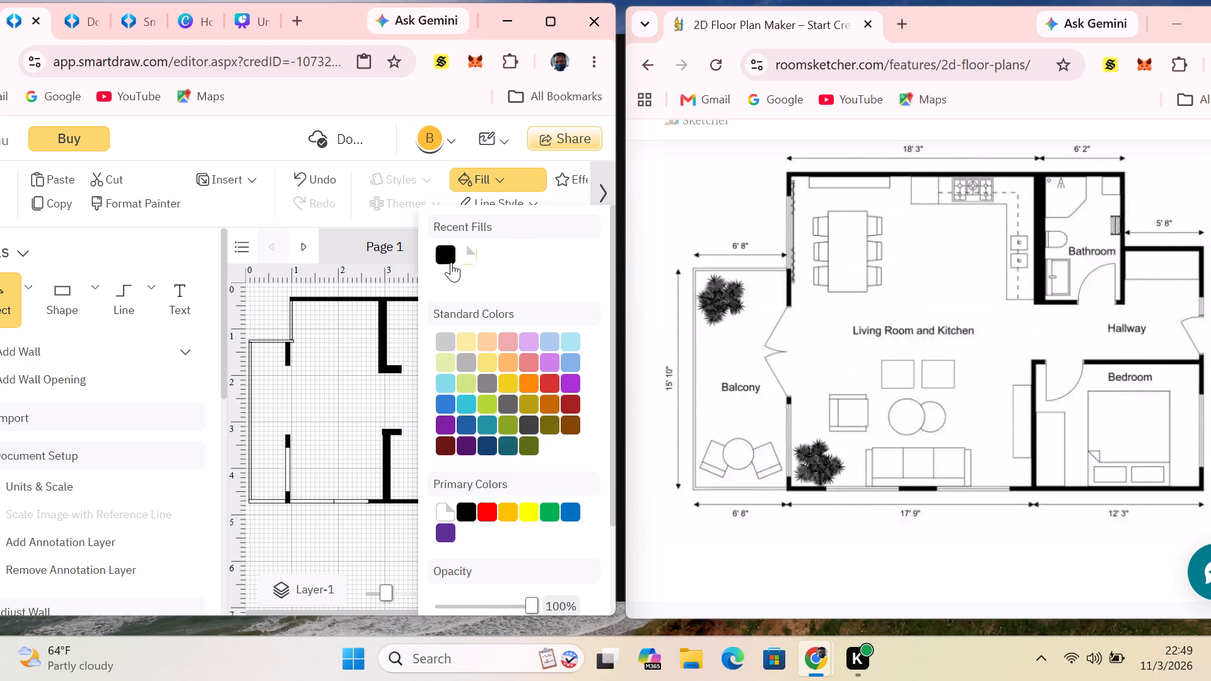
left_click(448, 257)
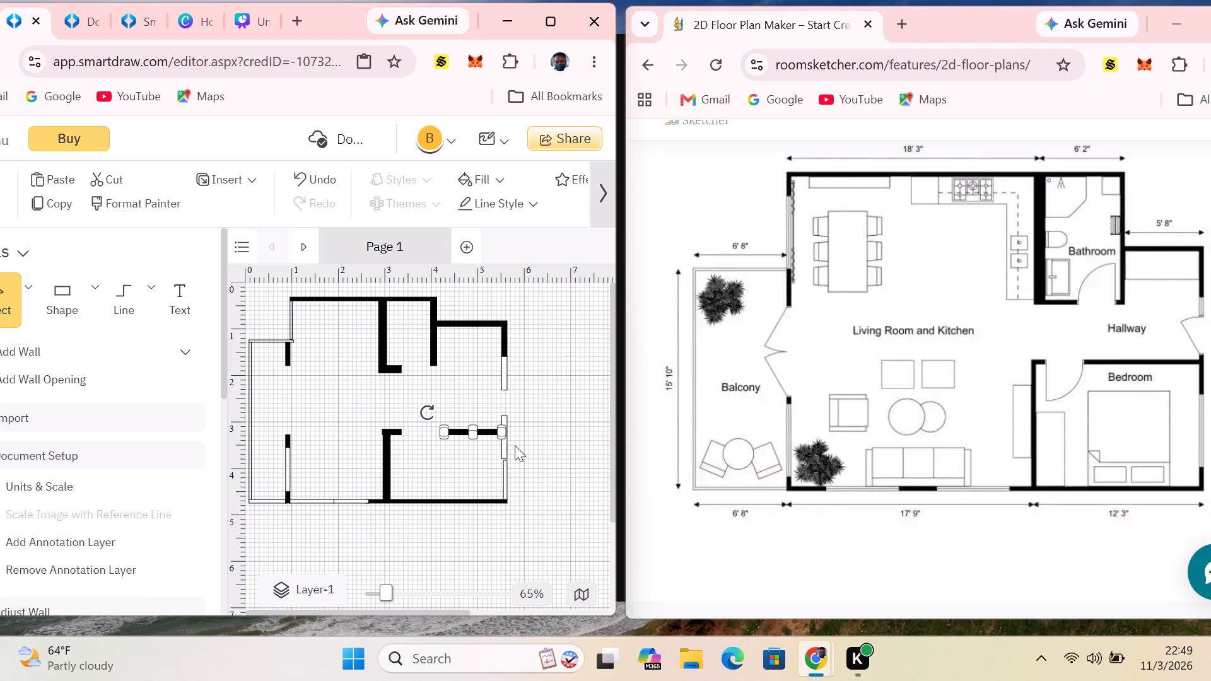
Fill the short outer wall segment where the hallway meets the bedroom, above the bedroom window, with black.
left_click(505, 445)
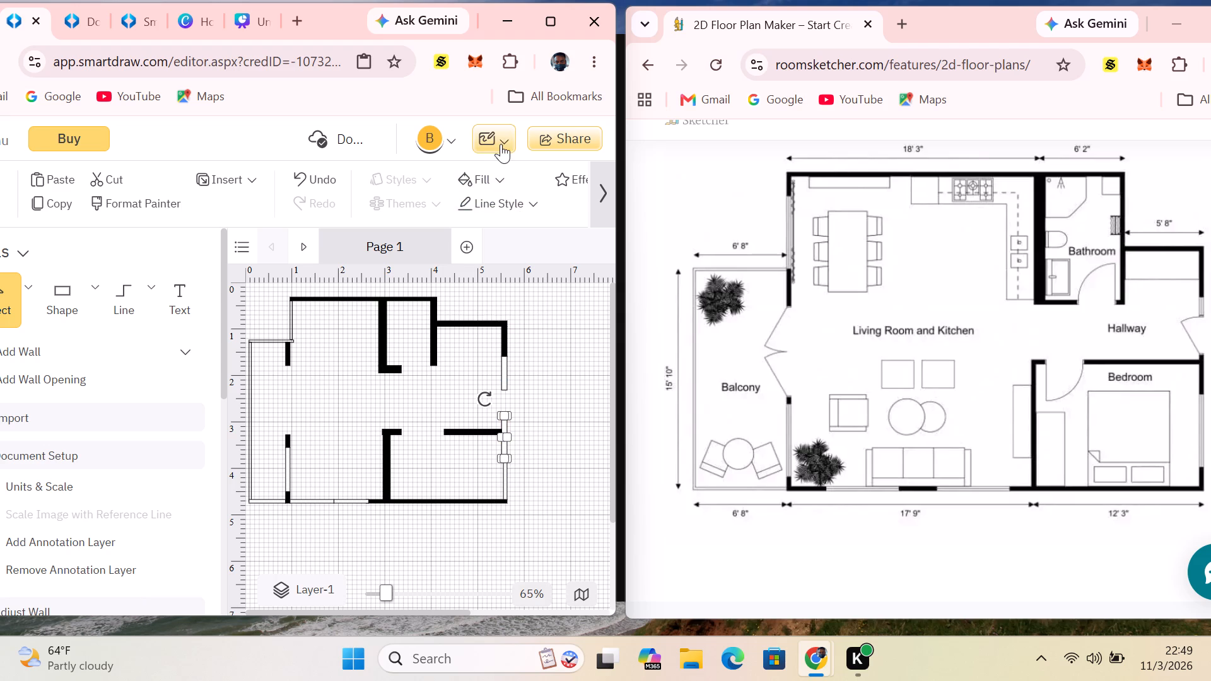
left_click(501, 144)
left_click(575, 371)
left_click(503, 180)
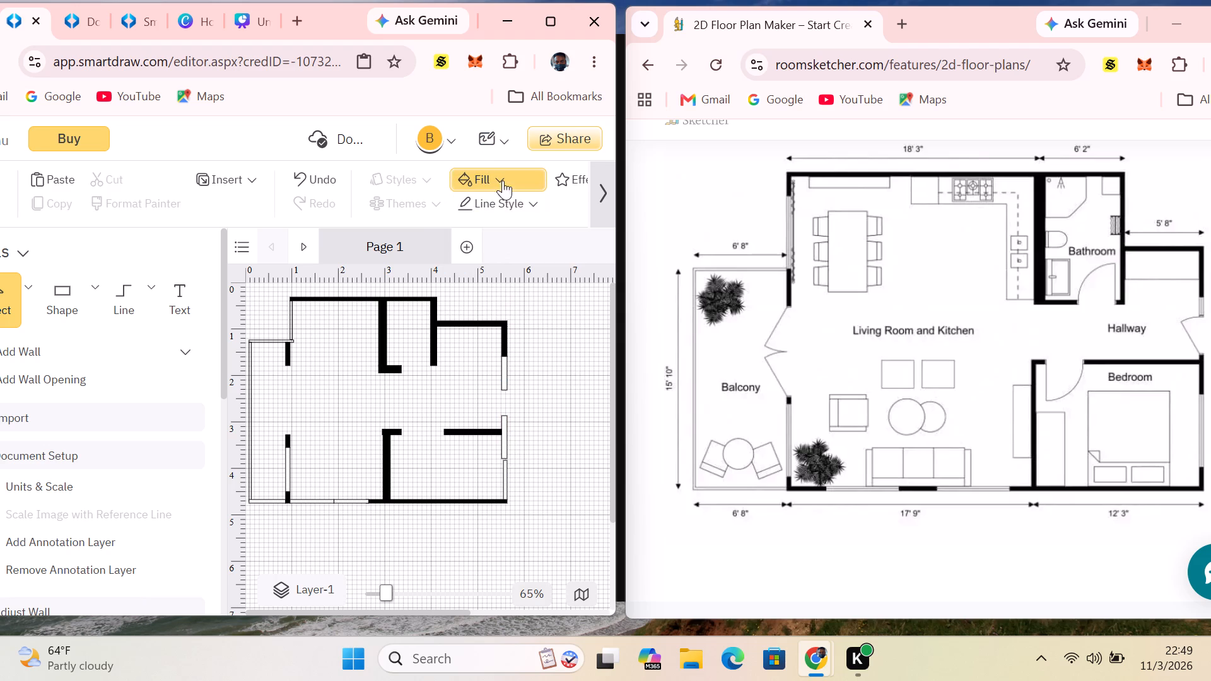
left_click(445, 253)
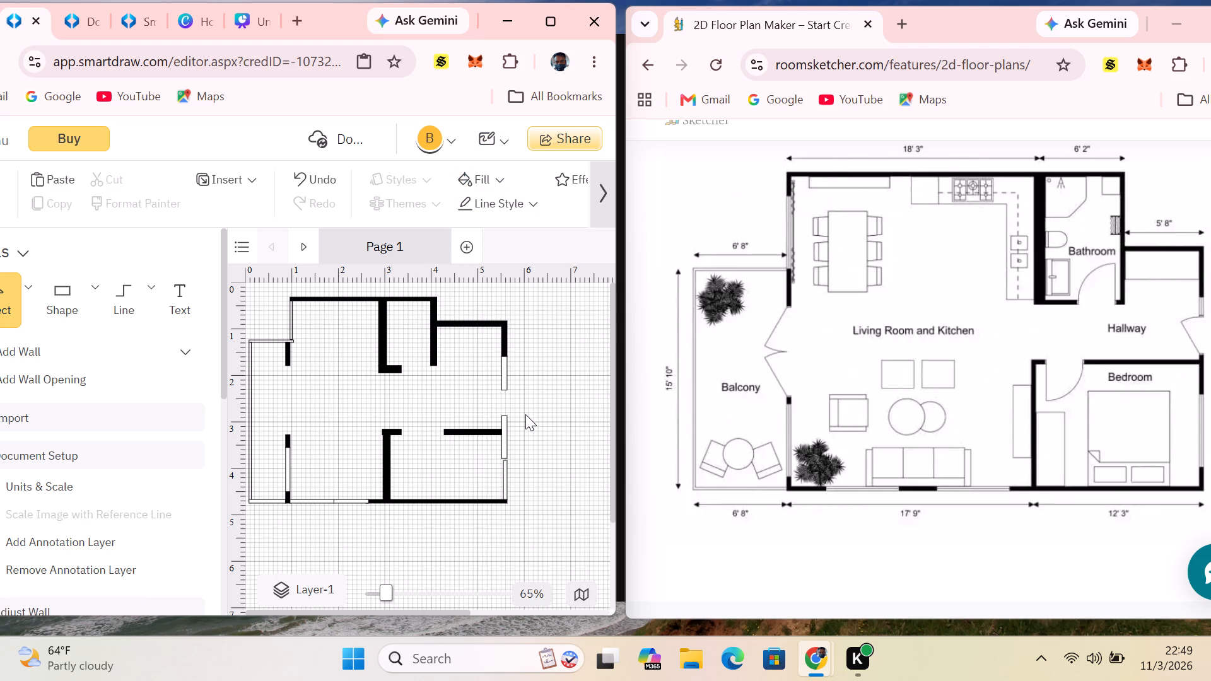
left_click(505, 436)
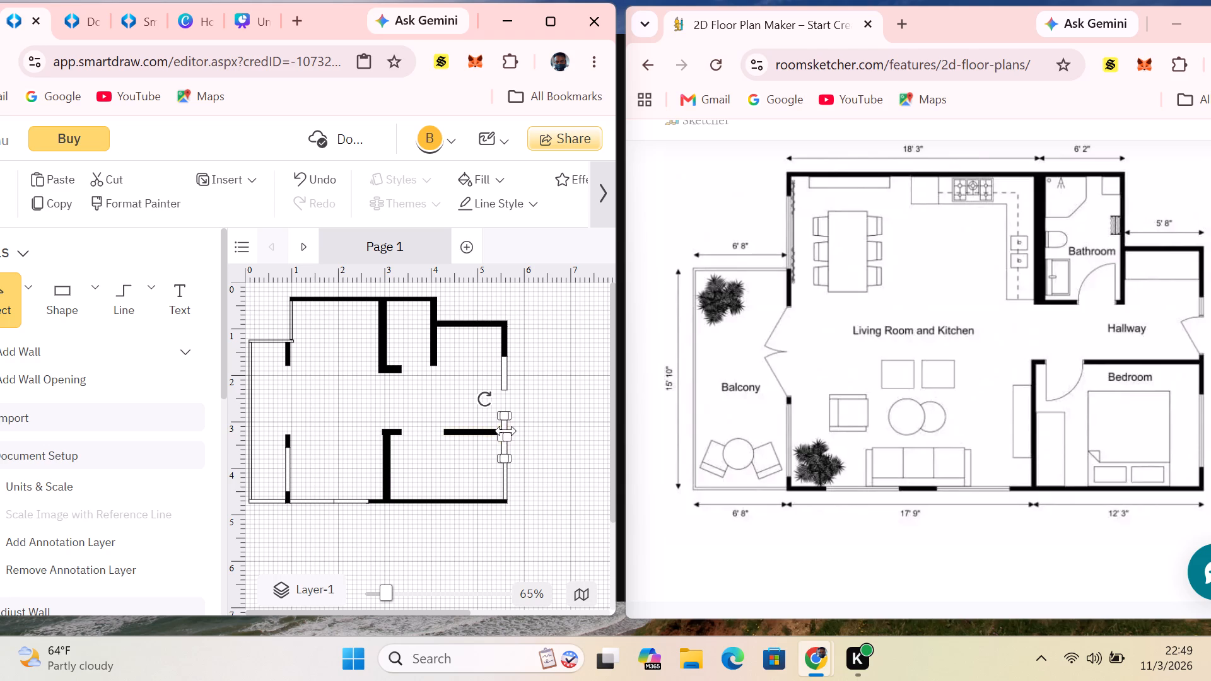
left_click(501, 177)
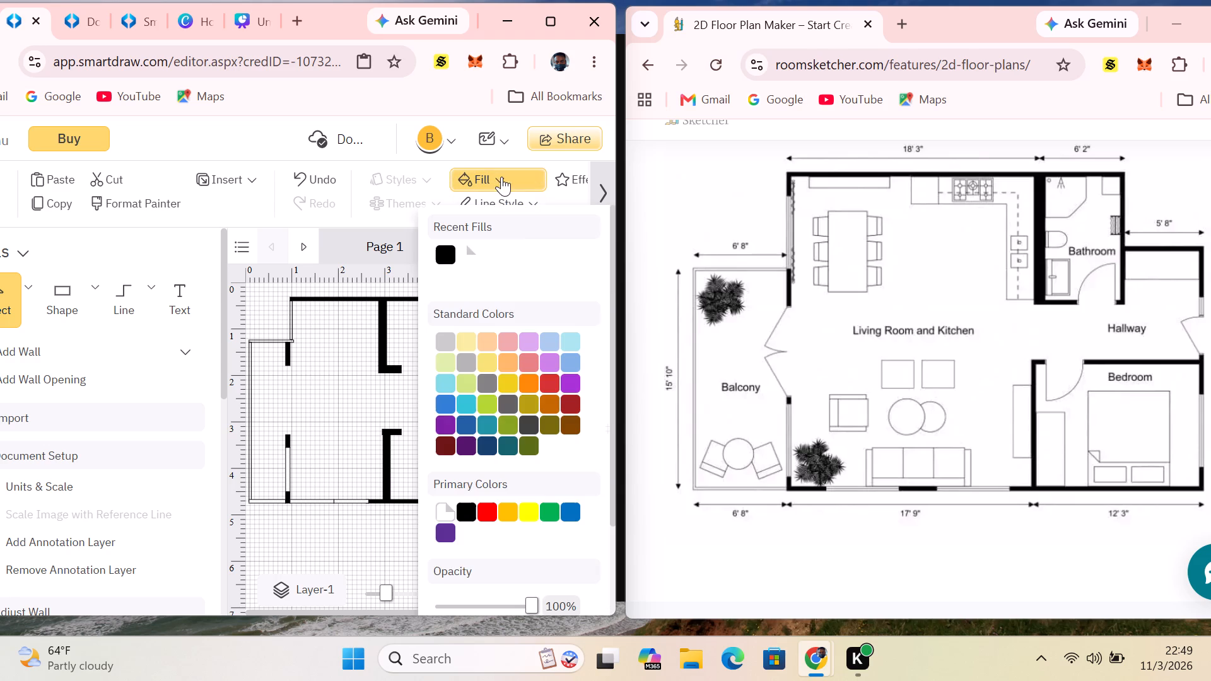
left_click(450, 257)
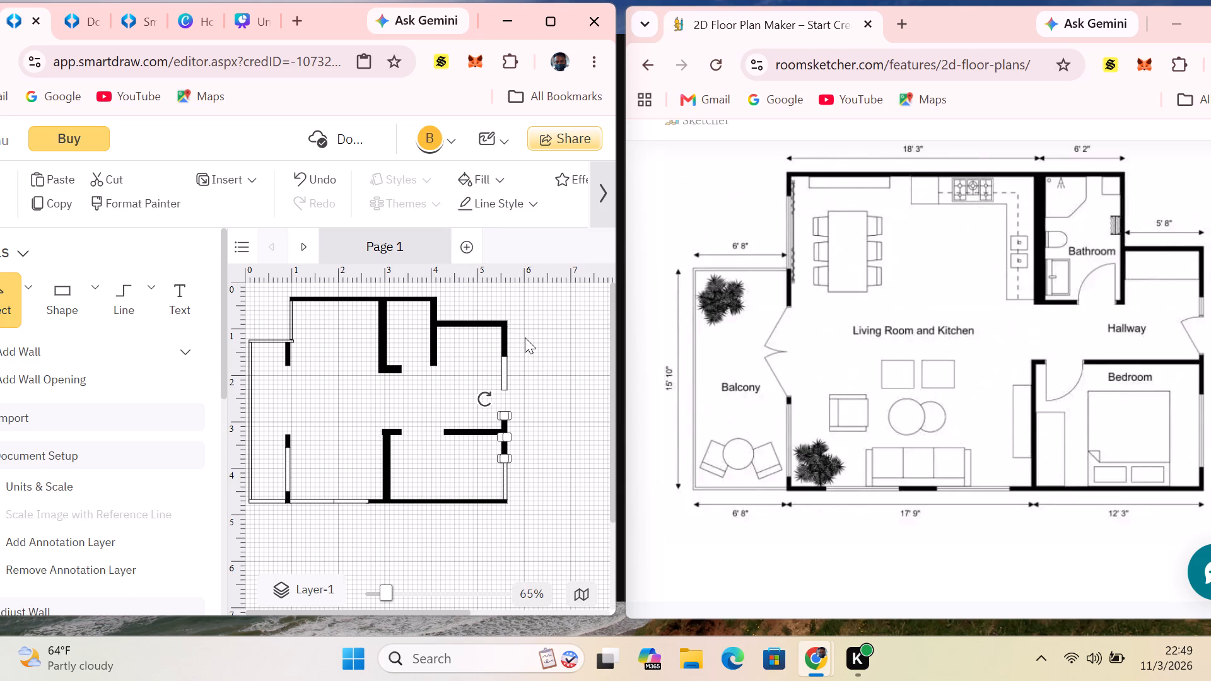
left_click(525, 337)
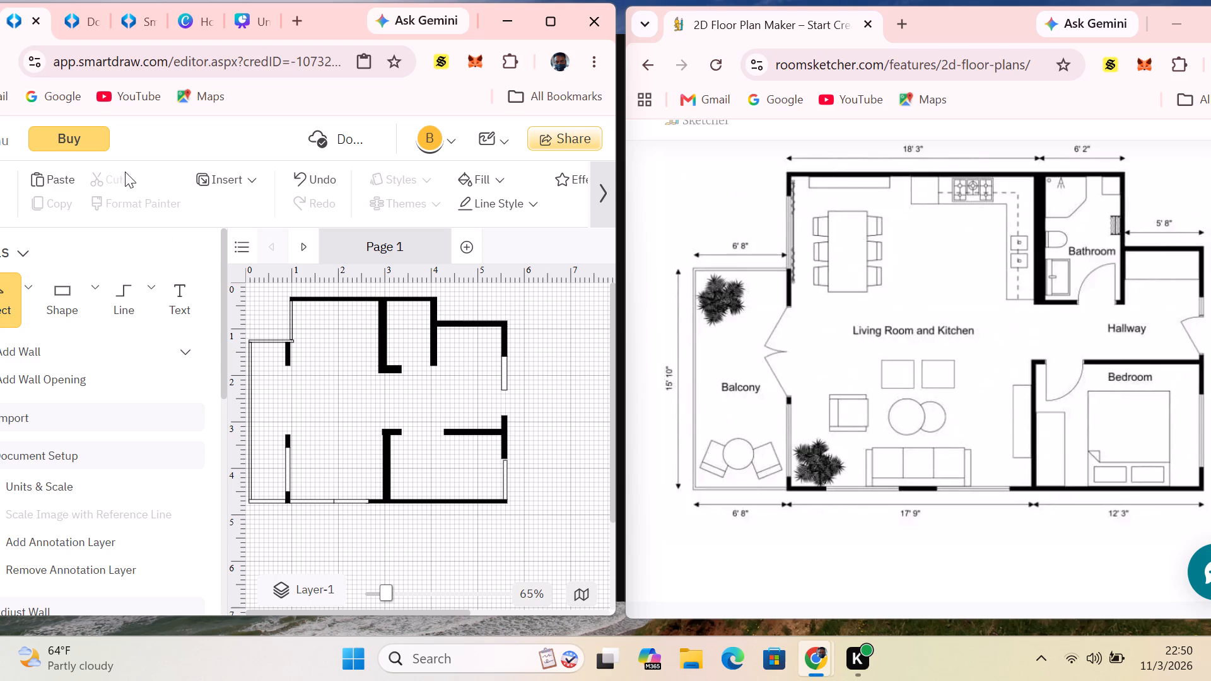
Draw two straight door leaves angled into the balcony from the opening's ends, about 0.64 units for the lower and 0.56 for the upper.
left_click(155, 288)
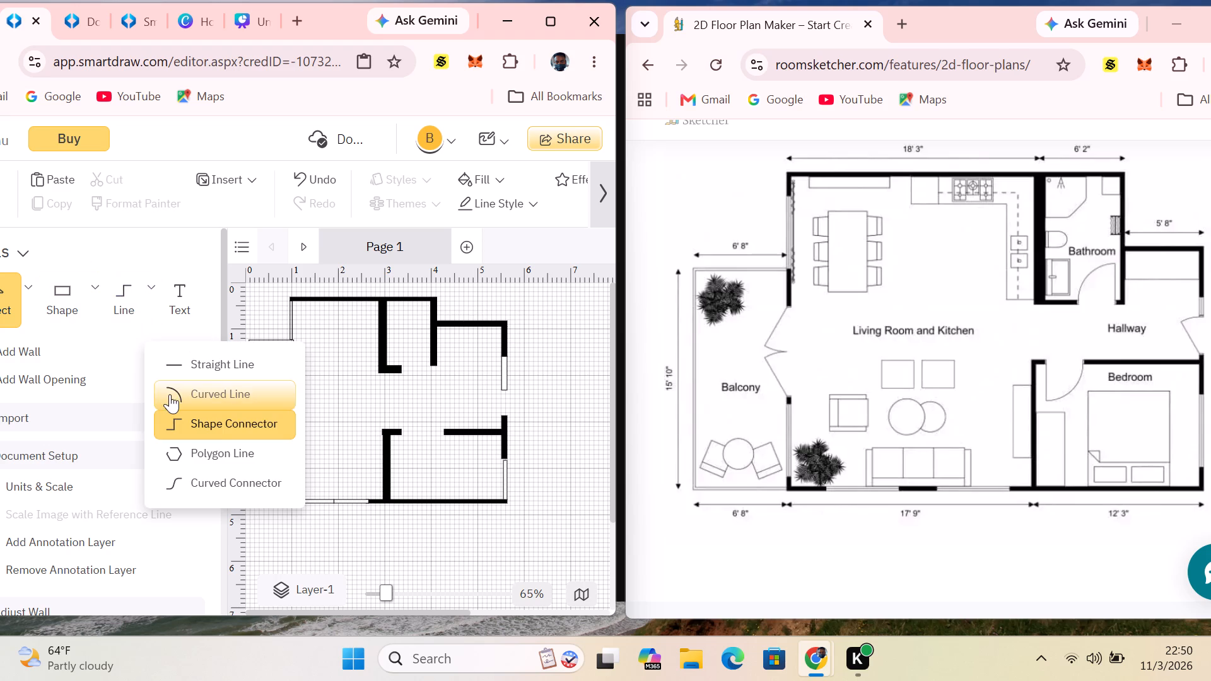
left_click(175, 361)
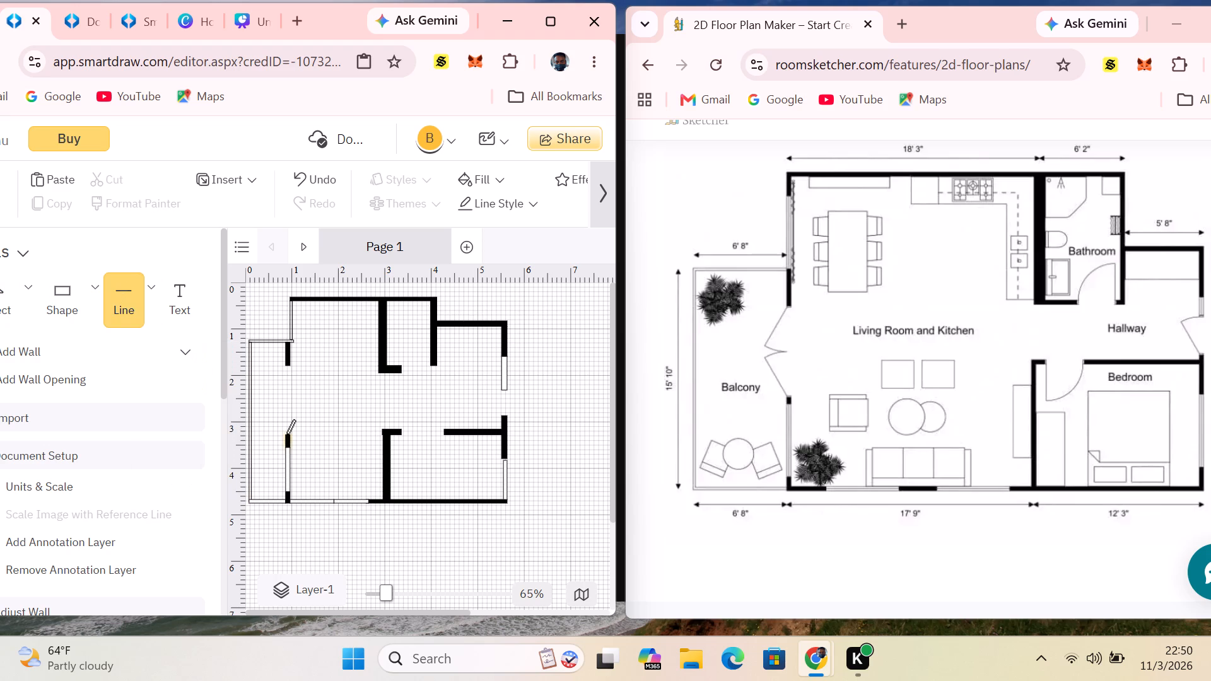
left_click_drag(286, 434, 274, 413)
left_click_drag(274, 413, 272, 409)
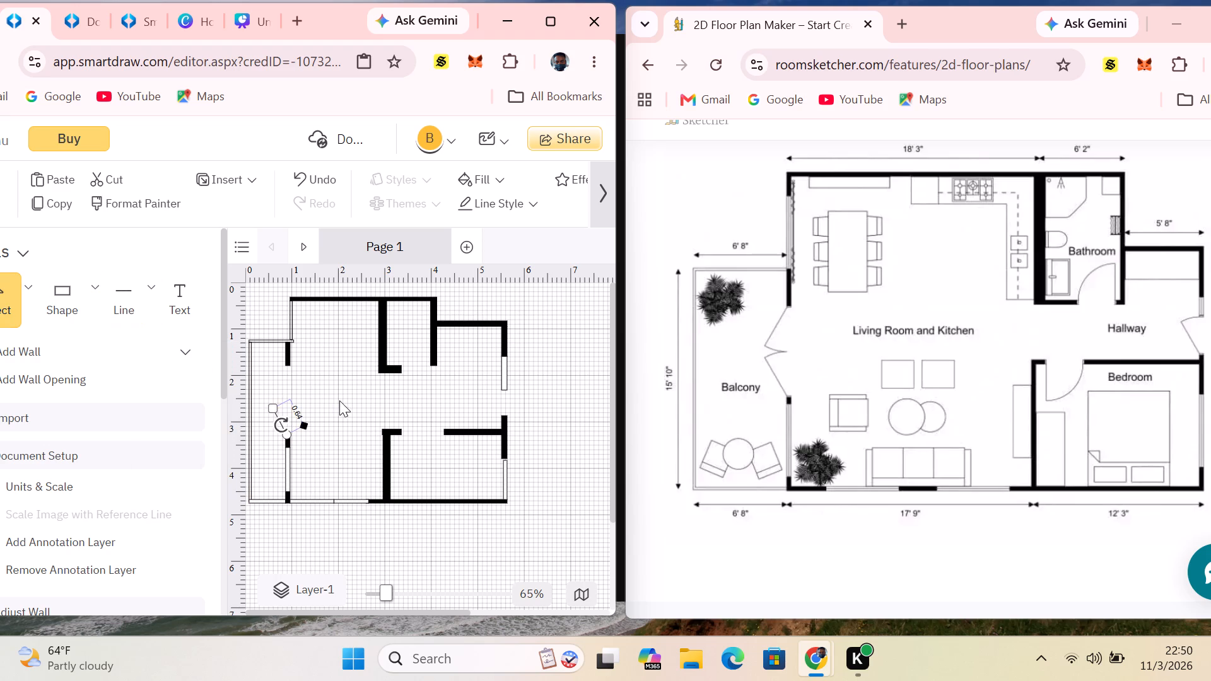
left_click(339, 400)
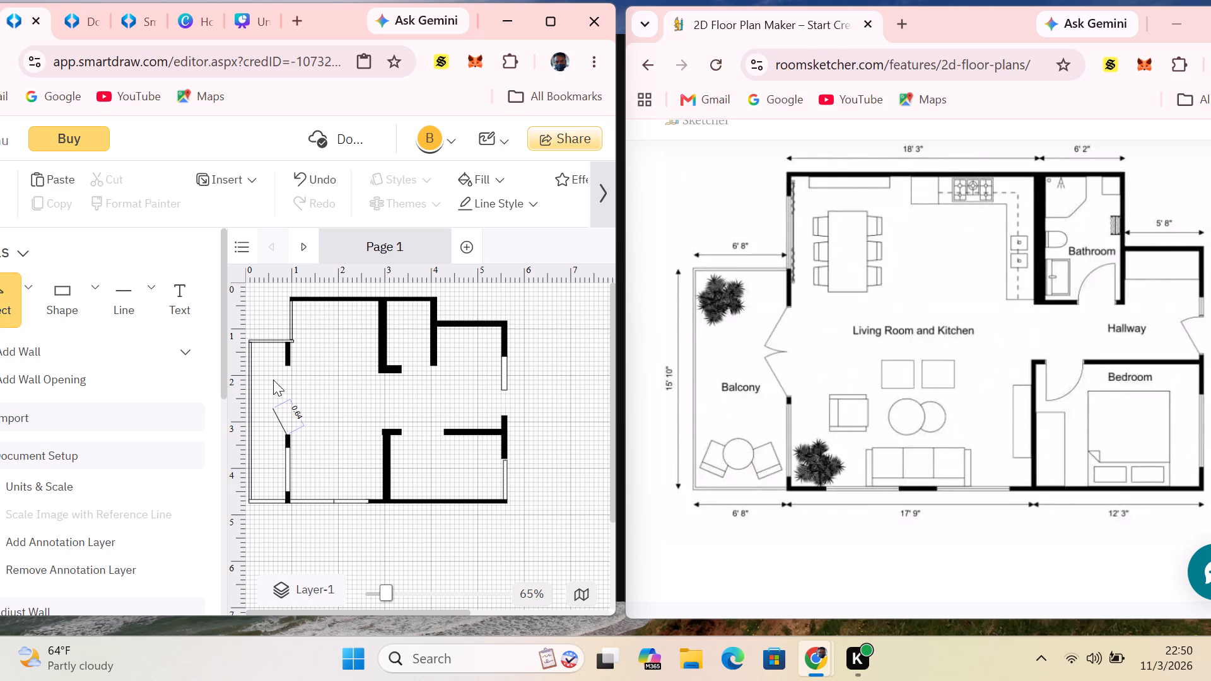
left_click(137, 298)
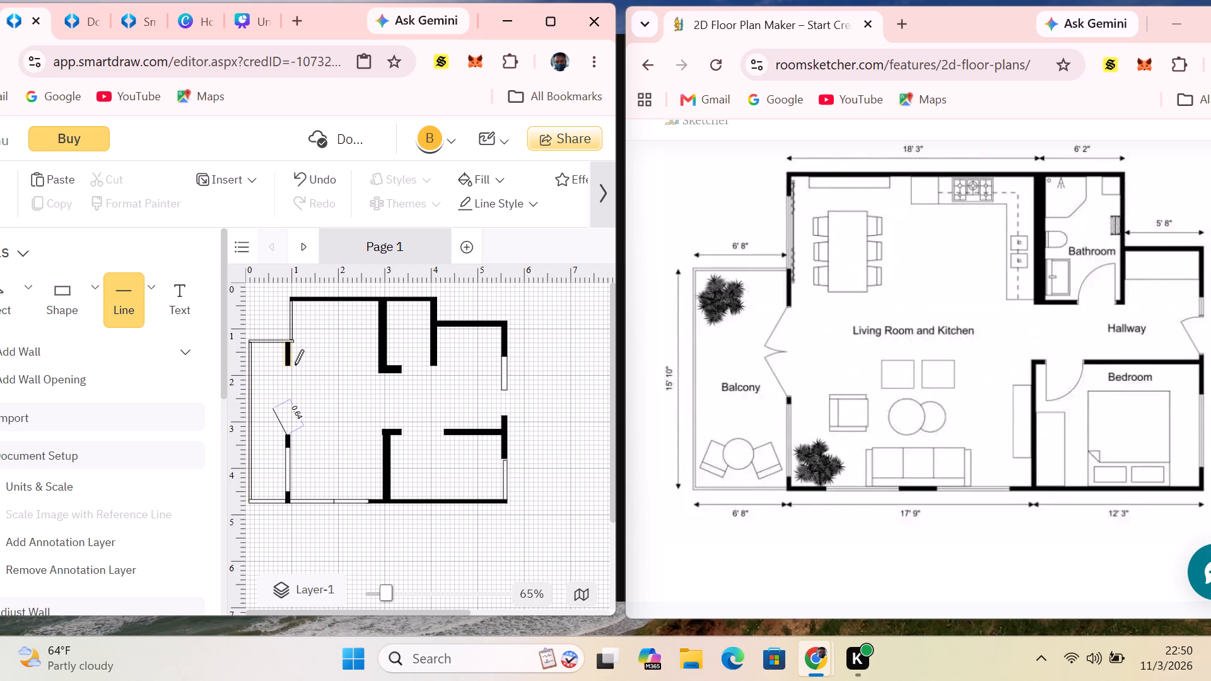
left_click_drag(284, 366, 283, 371)
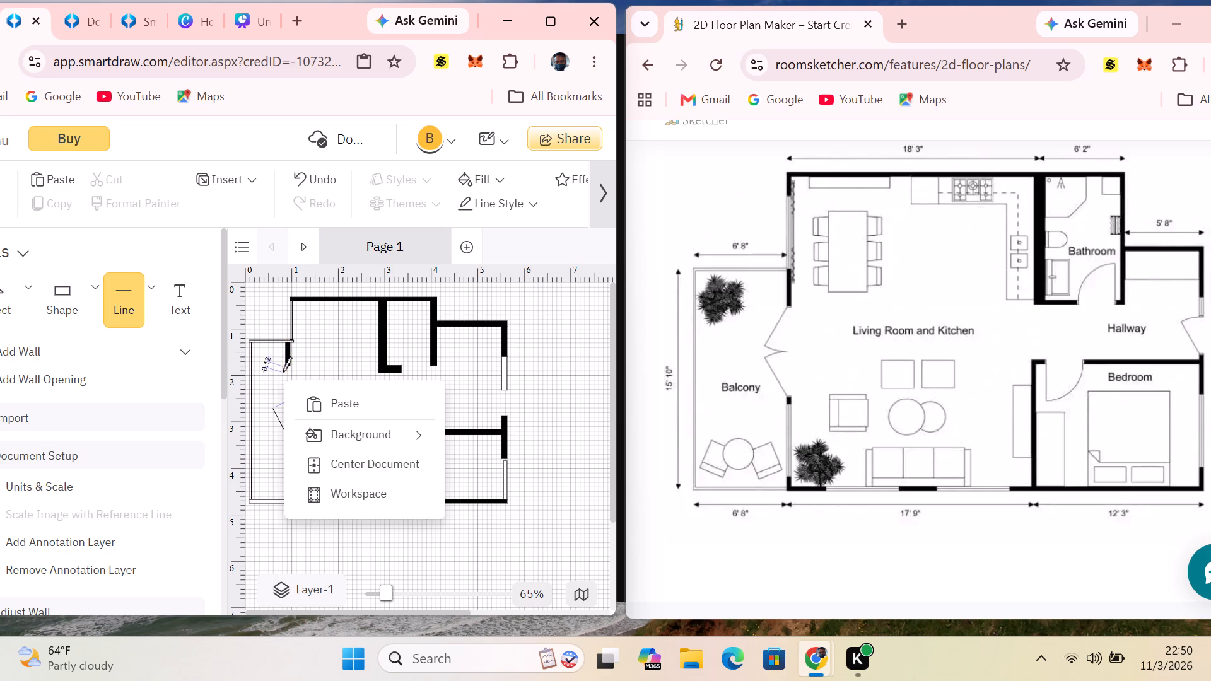
left_click_drag(283, 371, 273, 390)
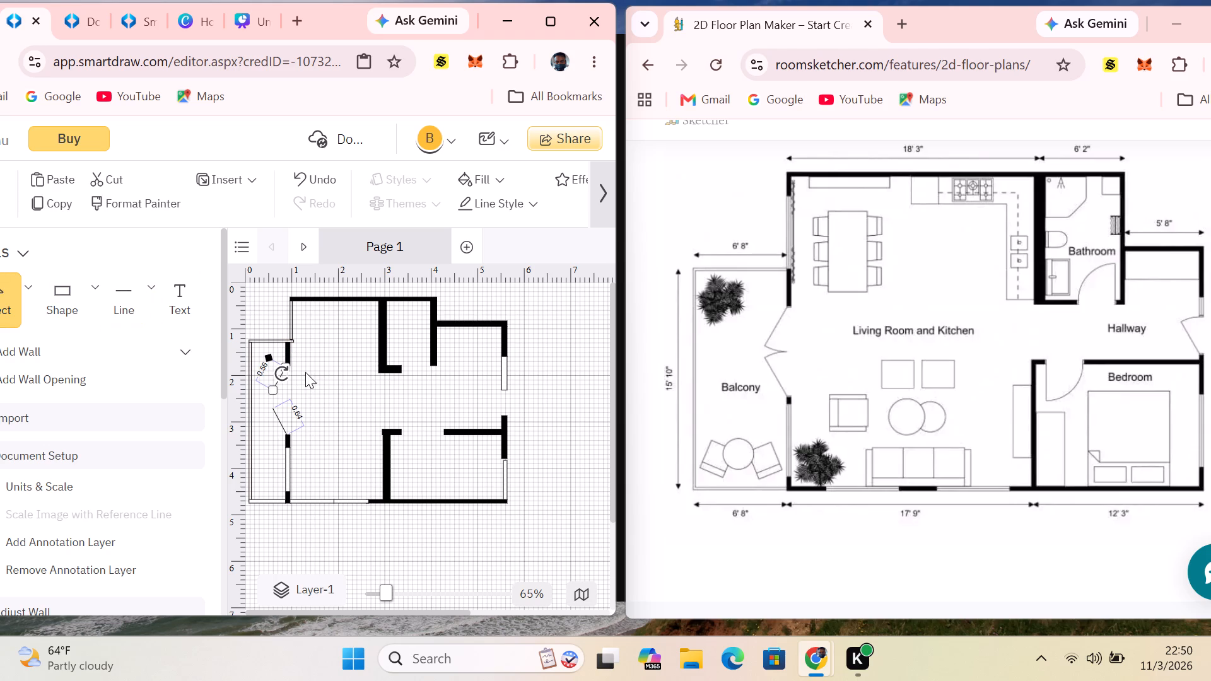
left_click(310, 371)
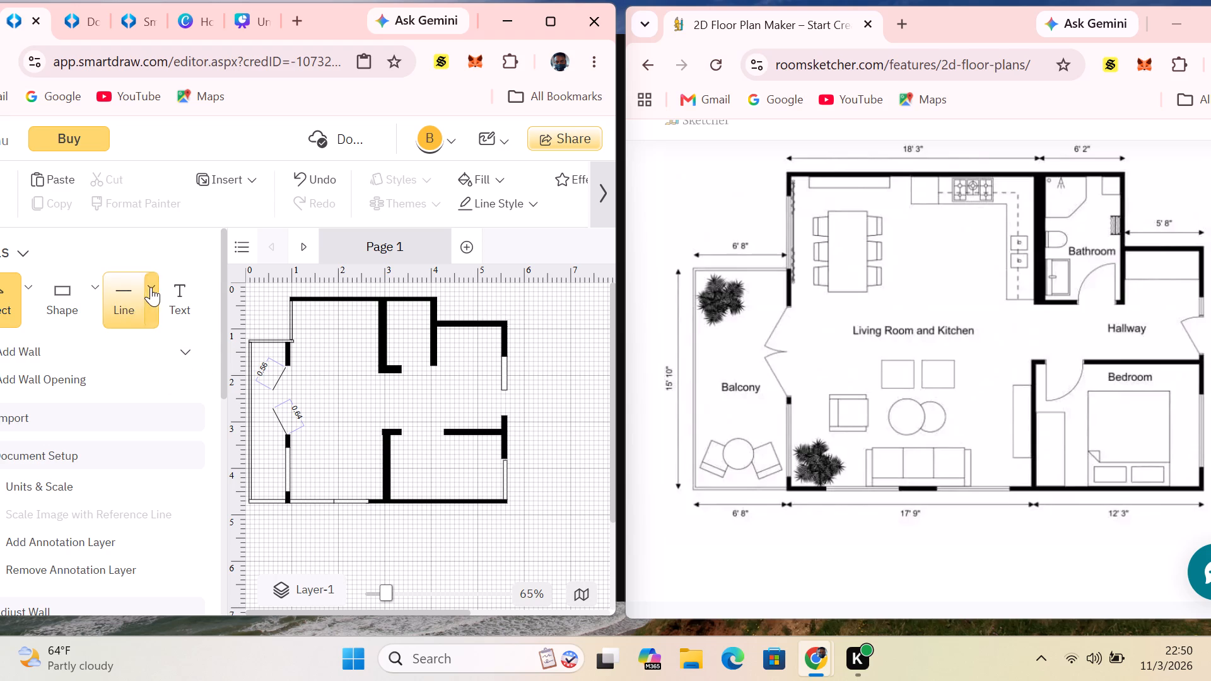
Draw curved swing lines from the tips of both balcony door leaves toward the opening's middle, about 0.37 units upper and 0.30 lower.
left_click(151, 287)
left_click(184, 395)
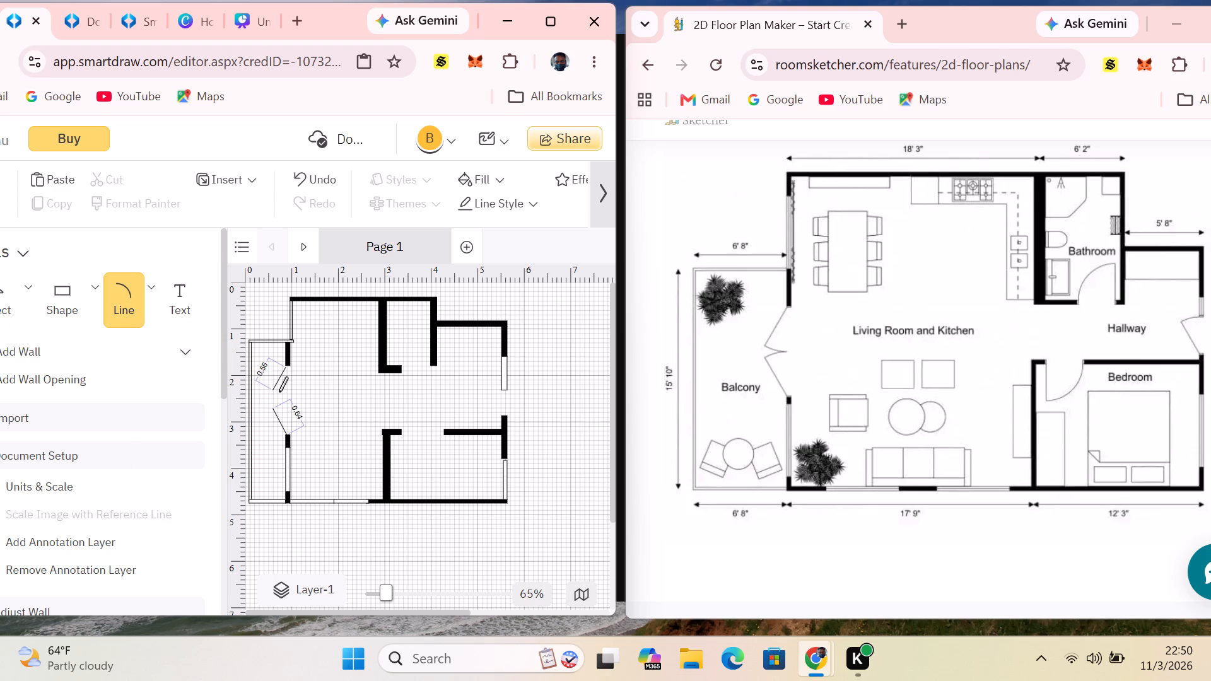
left_click_drag(272, 389, 274, 390)
left_click_drag(274, 390, 284, 400)
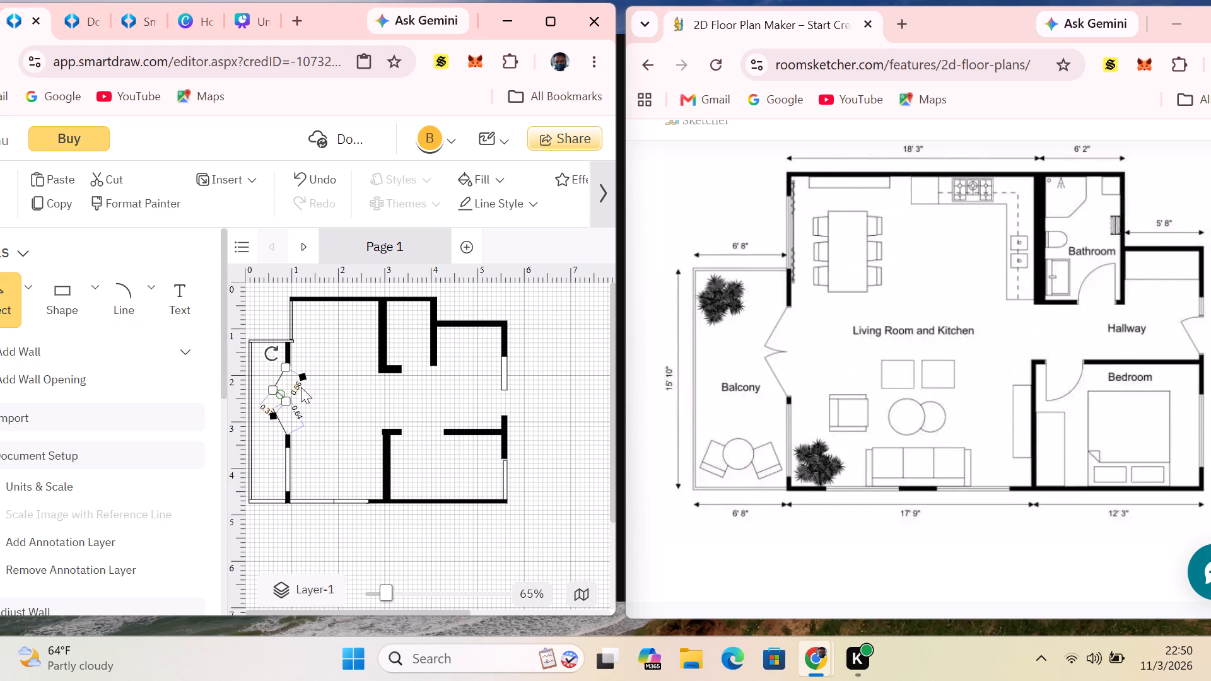
left_click(338, 385)
left_click(129, 302)
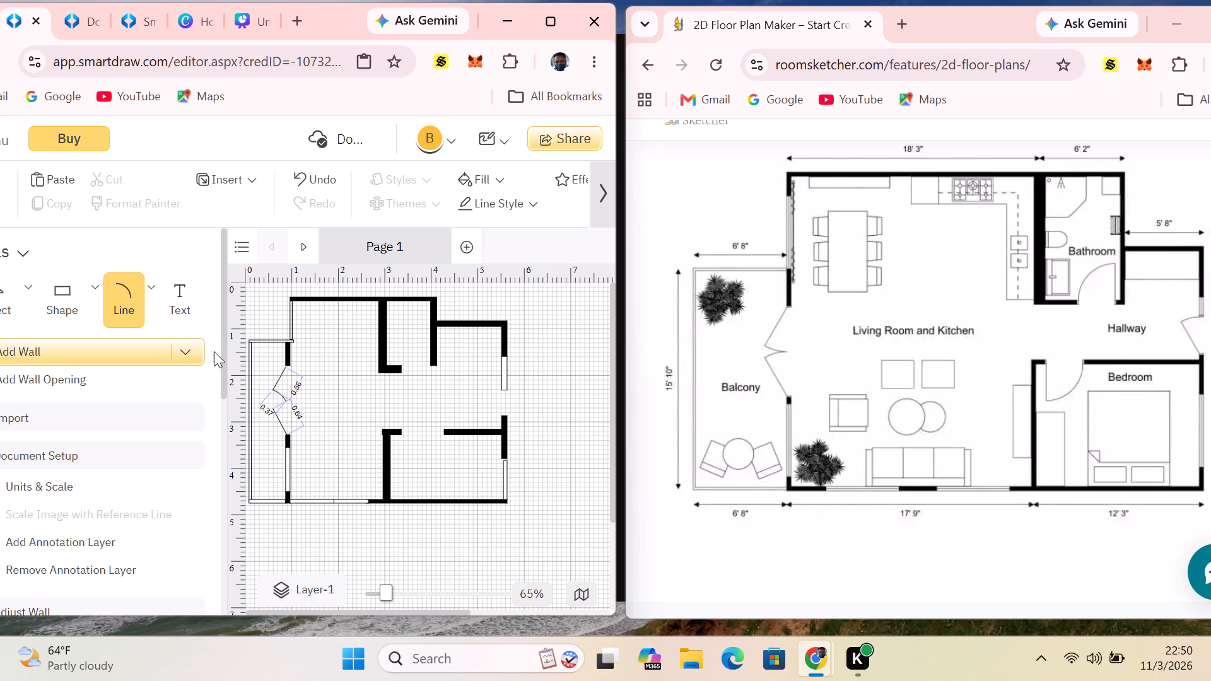
left_click_drag(273, 410, 279, 407)
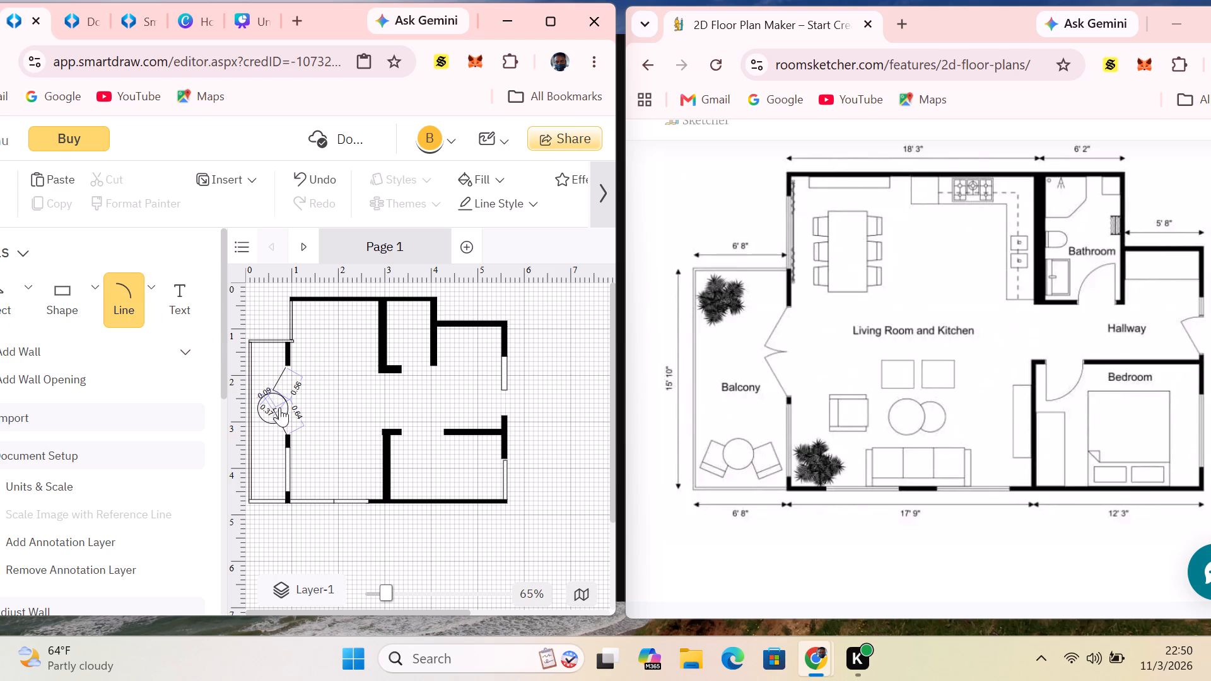
left_click_drag(279, 407, 286, 404)
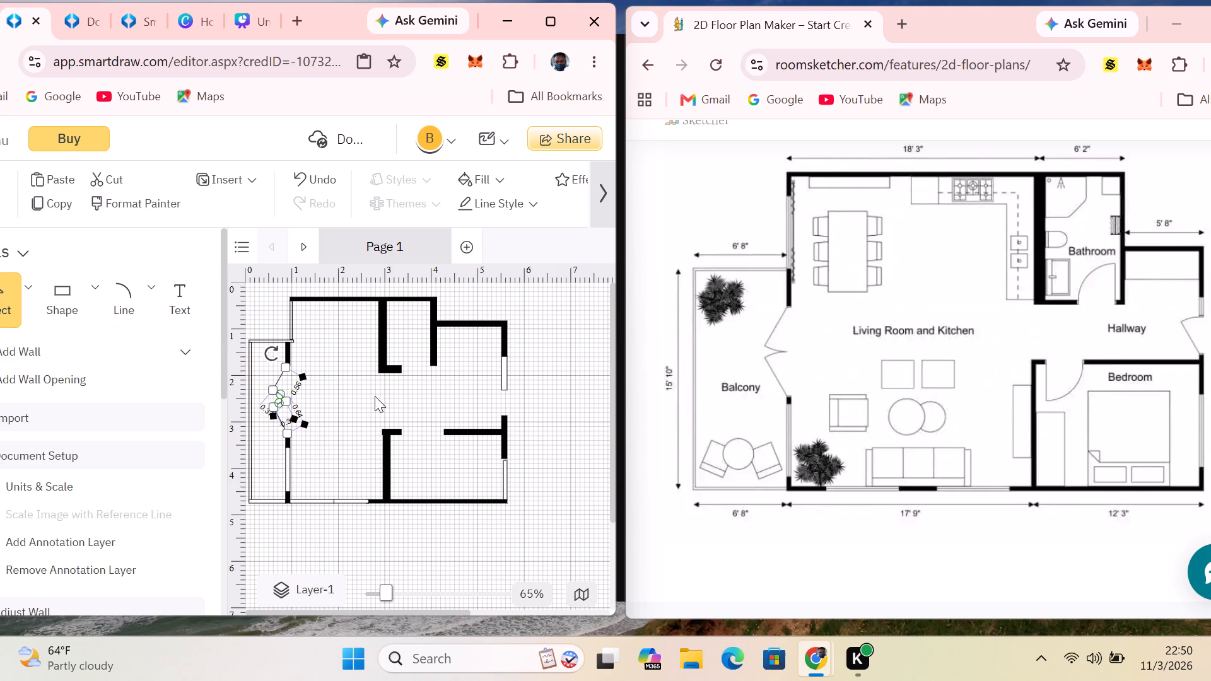
left_click(365, 396)
left_click(355, 399)
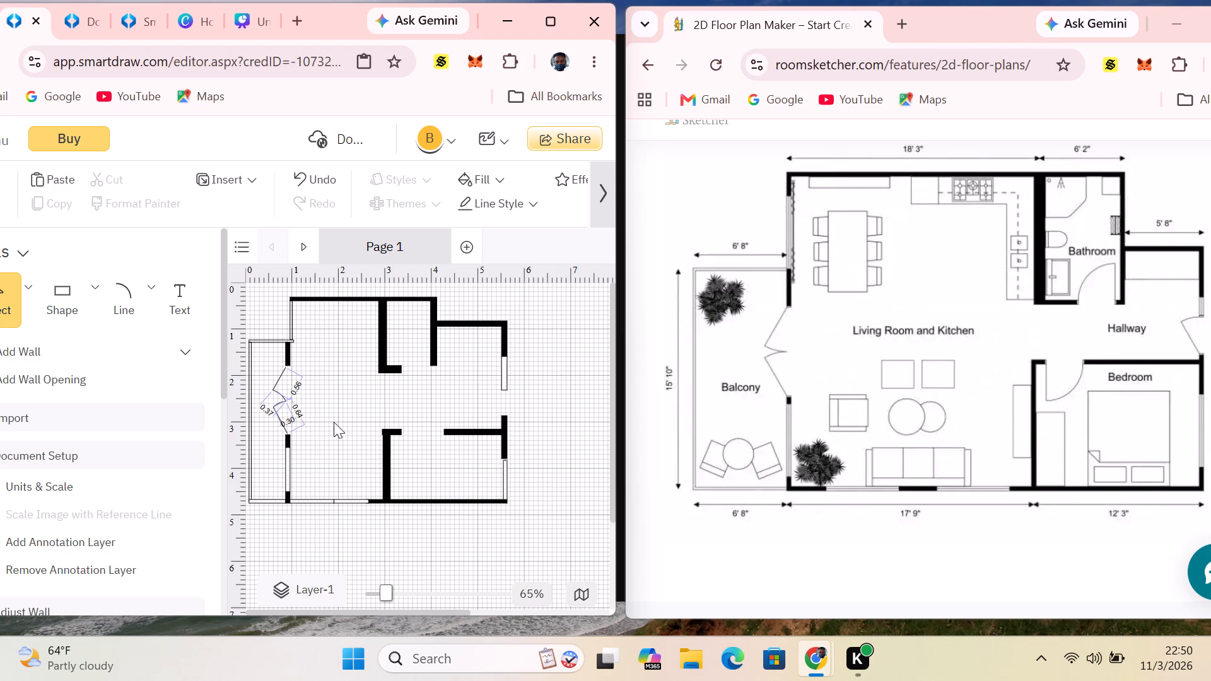
Draw a straight bedroom door leaf about 0.47 units long, down into the bedroom from the opening's living-room-side end.
left_click(159, 288)
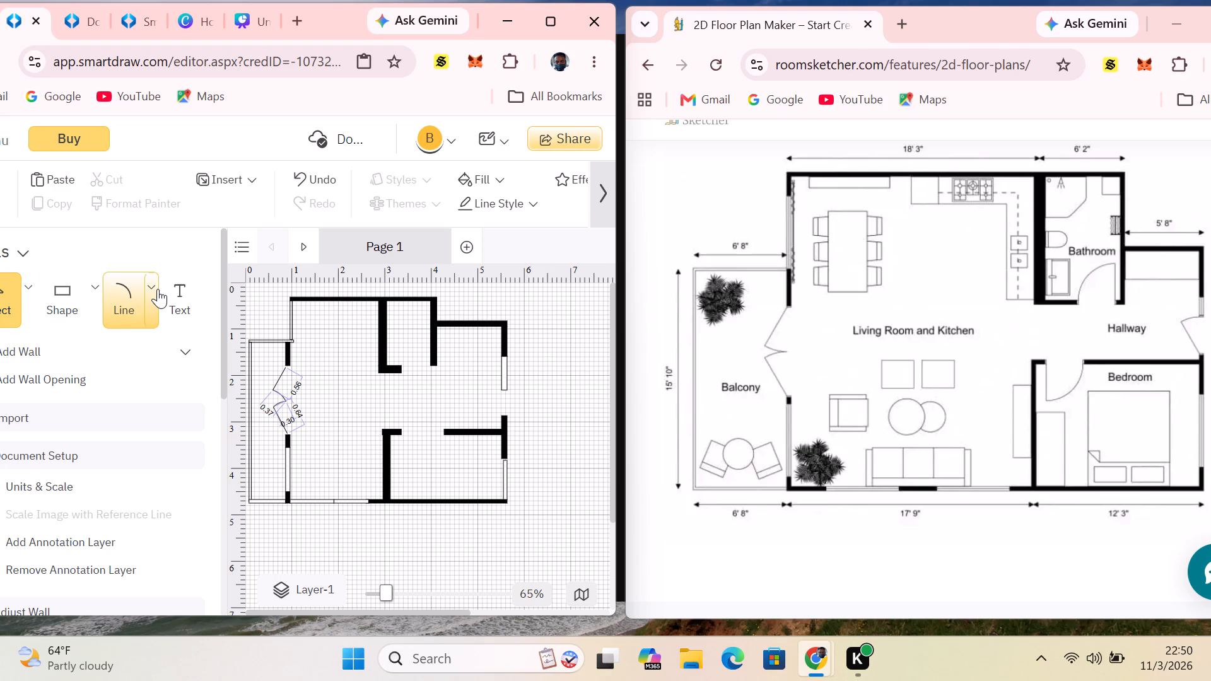
left_click(144, 290)
left_click(148, 288)
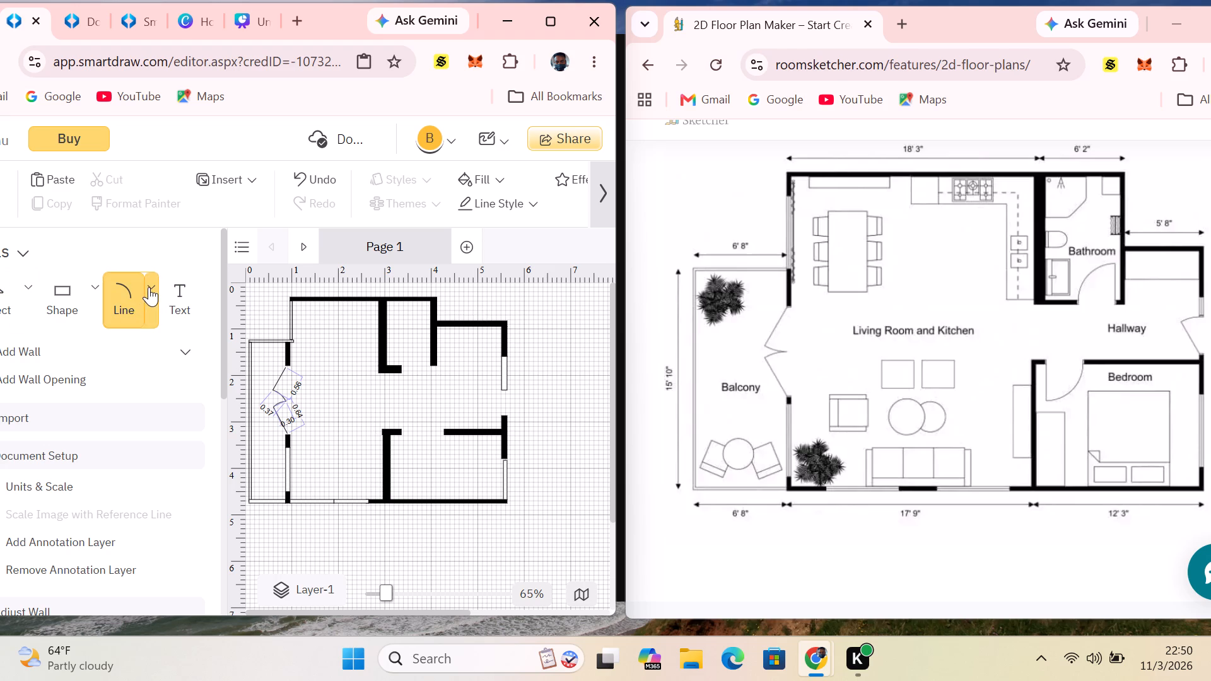
left_click(184, 366)
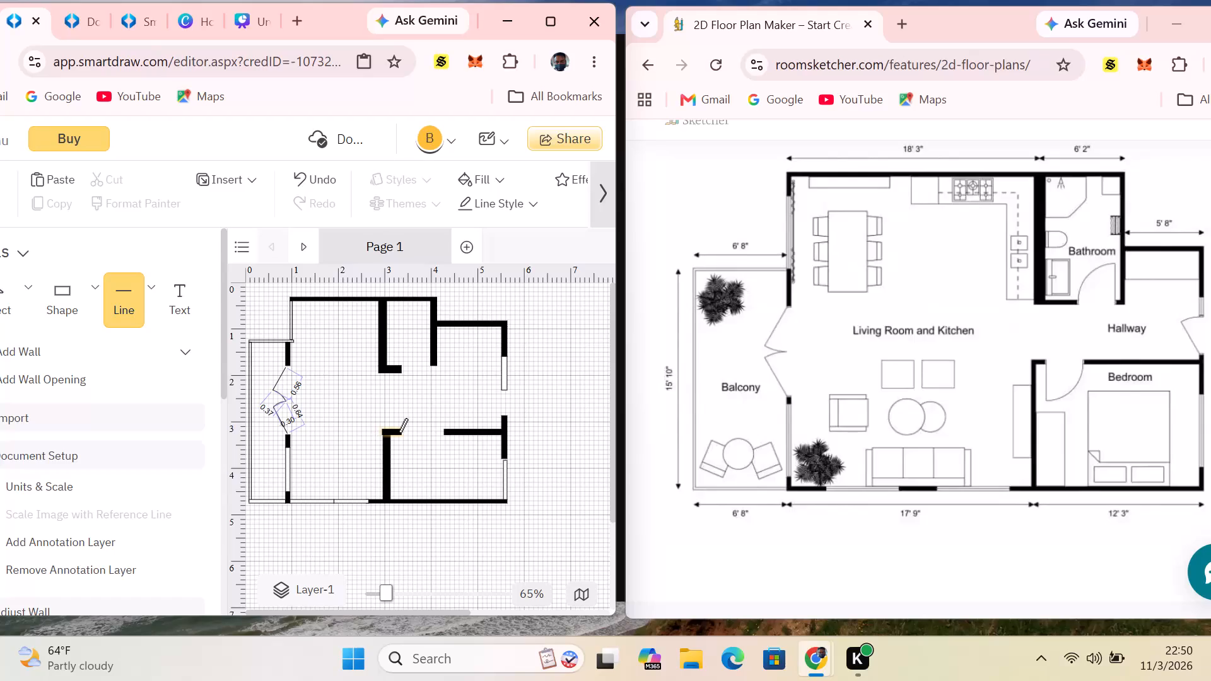
left_click_drag(399, 434, 401, 456)
left_click(421, 385)
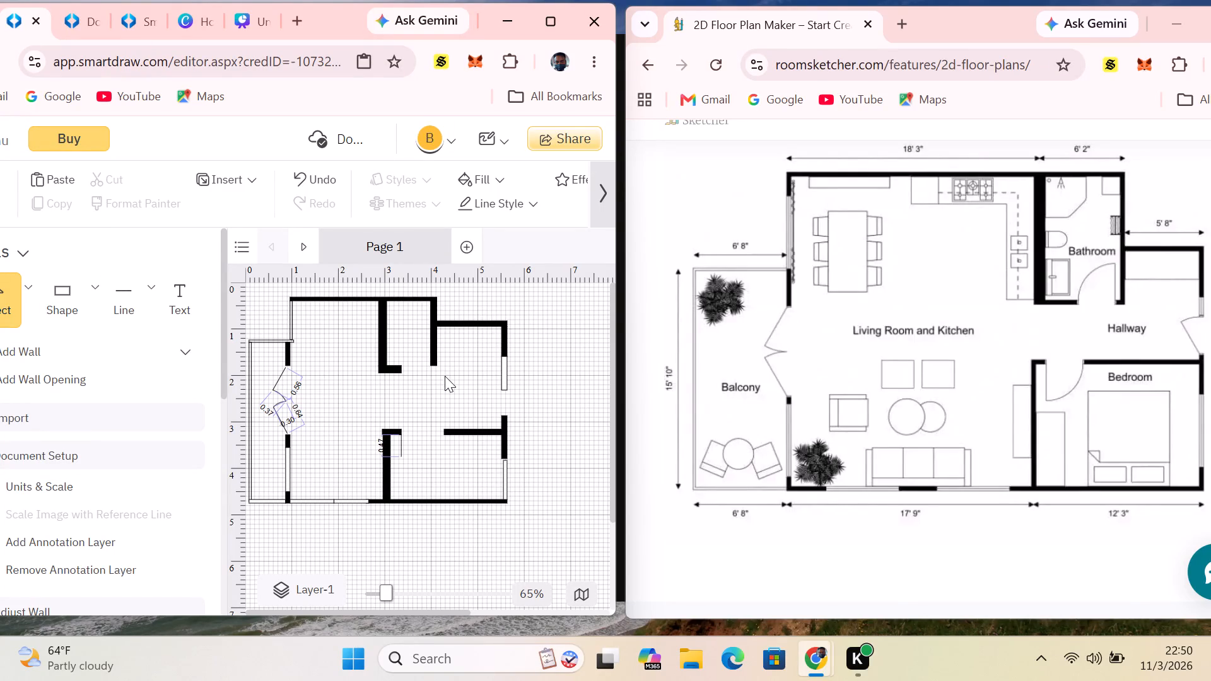
left_click(445, 376)
Draw a curved swing line about 0.96 units from the bedroom opening's other end to the leaf tip, bowed into the bedroom.
left_click(153, 284)
left_click(192, 382)
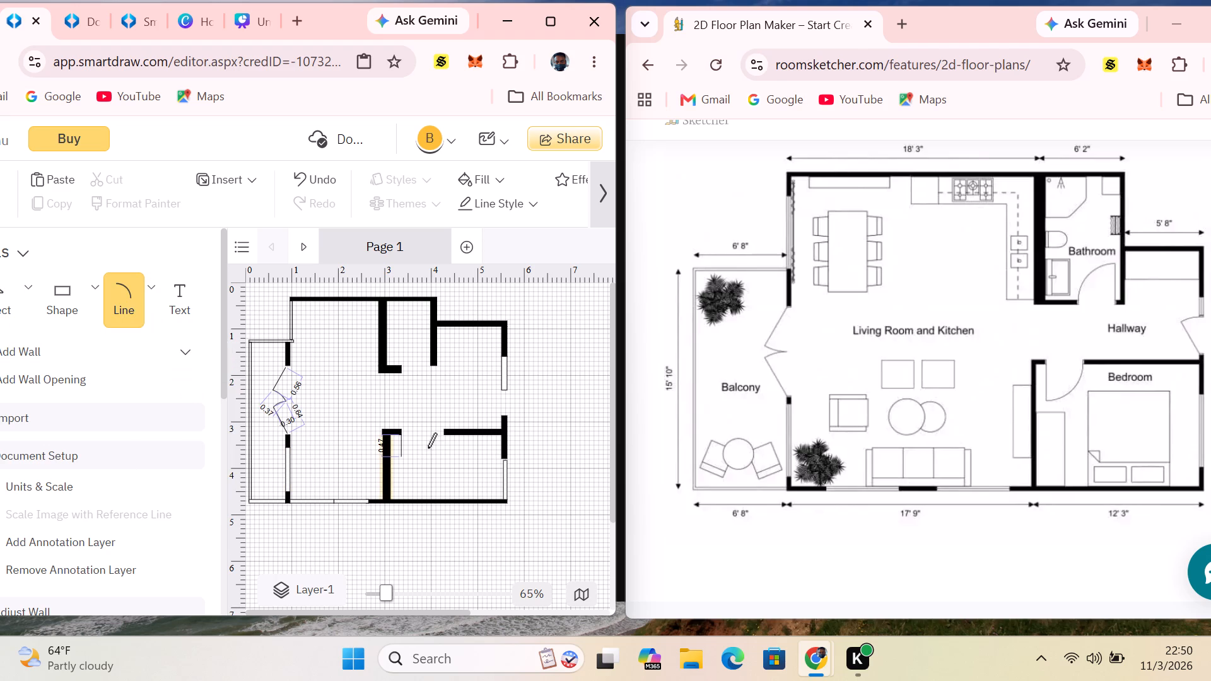
left_click_drag(443, 436, 415, 455)
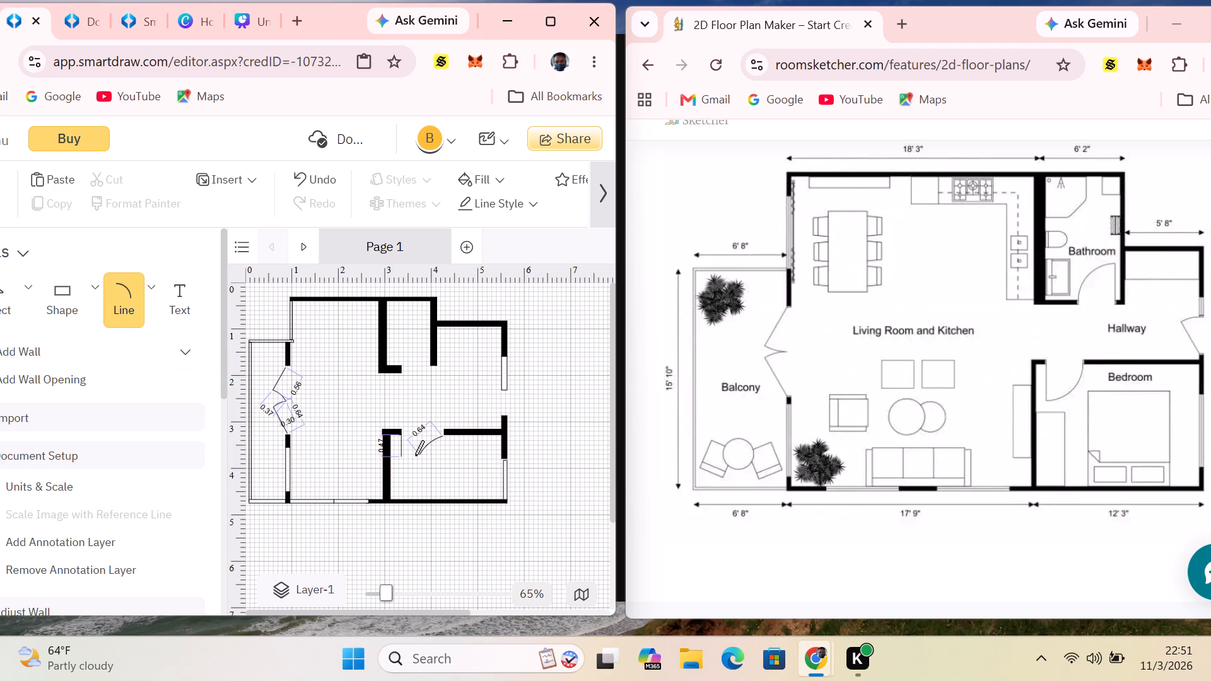
left_click_drag(415, 455, 403, 457)
left_click_drag(403, 457, 403, 456)
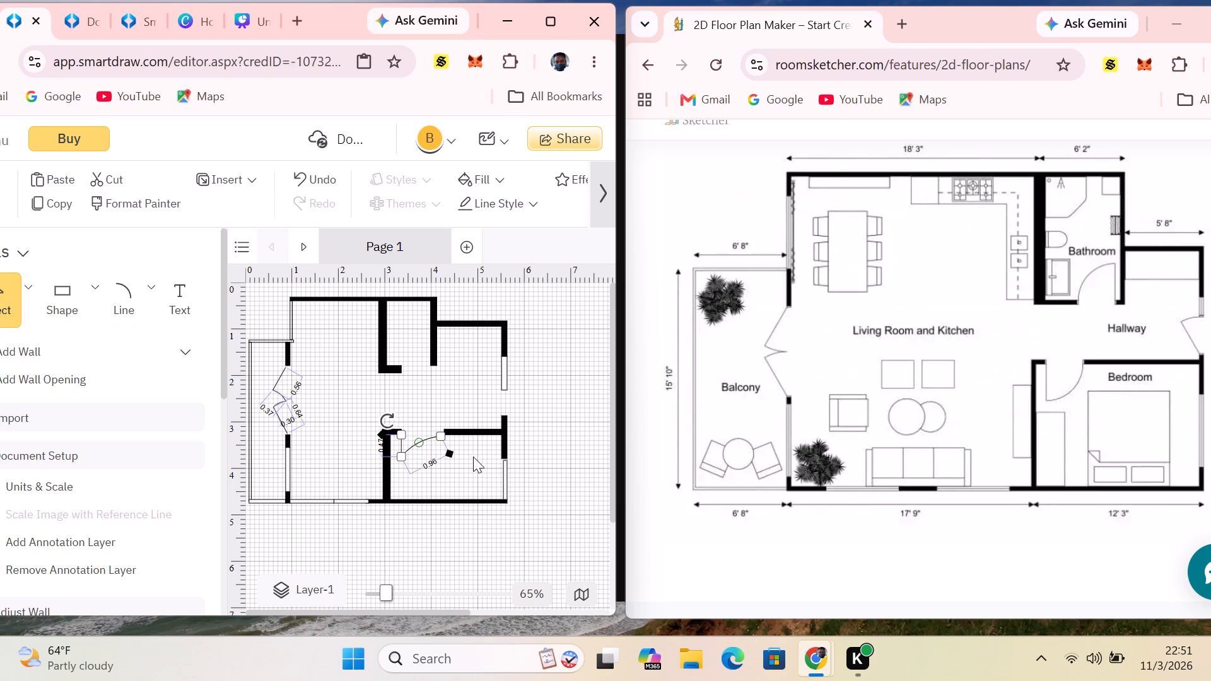
left_click(475, 457)
left_click(417, 443)
left_click(421, 444)
left_click(448, 383)
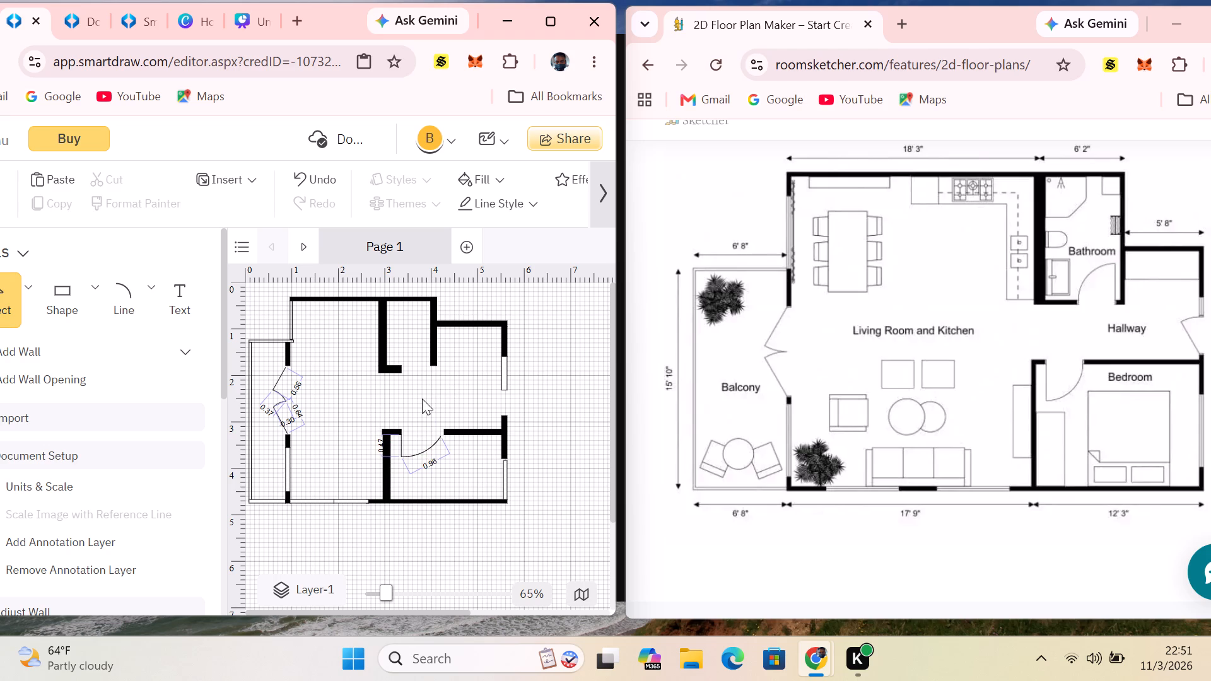
Draw a straight entrance door leaf about 0.64 units long, angled into the hallway from the outer wall opening's lower end.
left_click(150, 293)
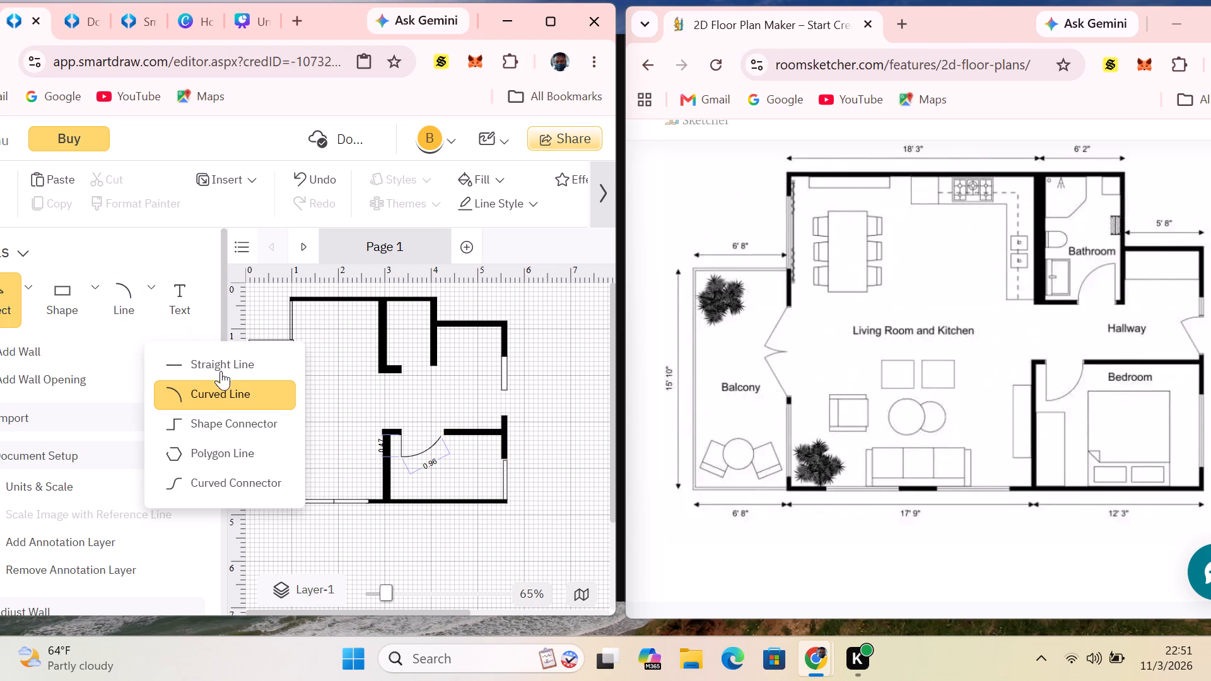
left_click(213, 368)
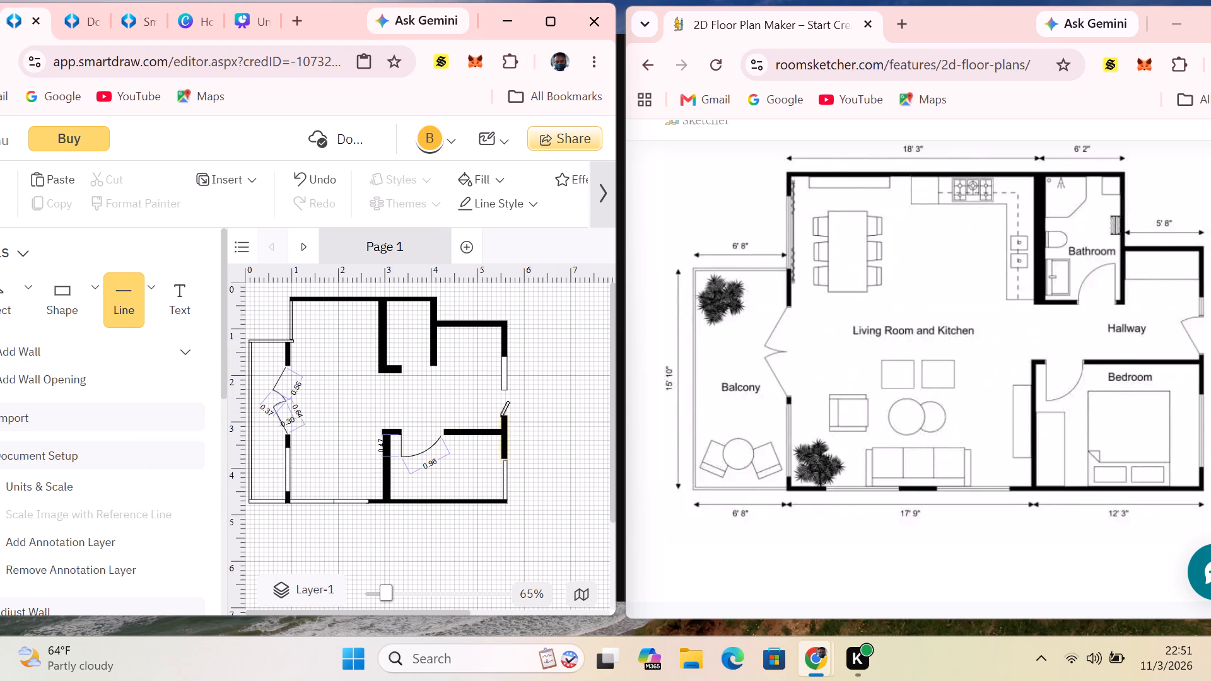
left_click_drag(501, 416, 489, 398)
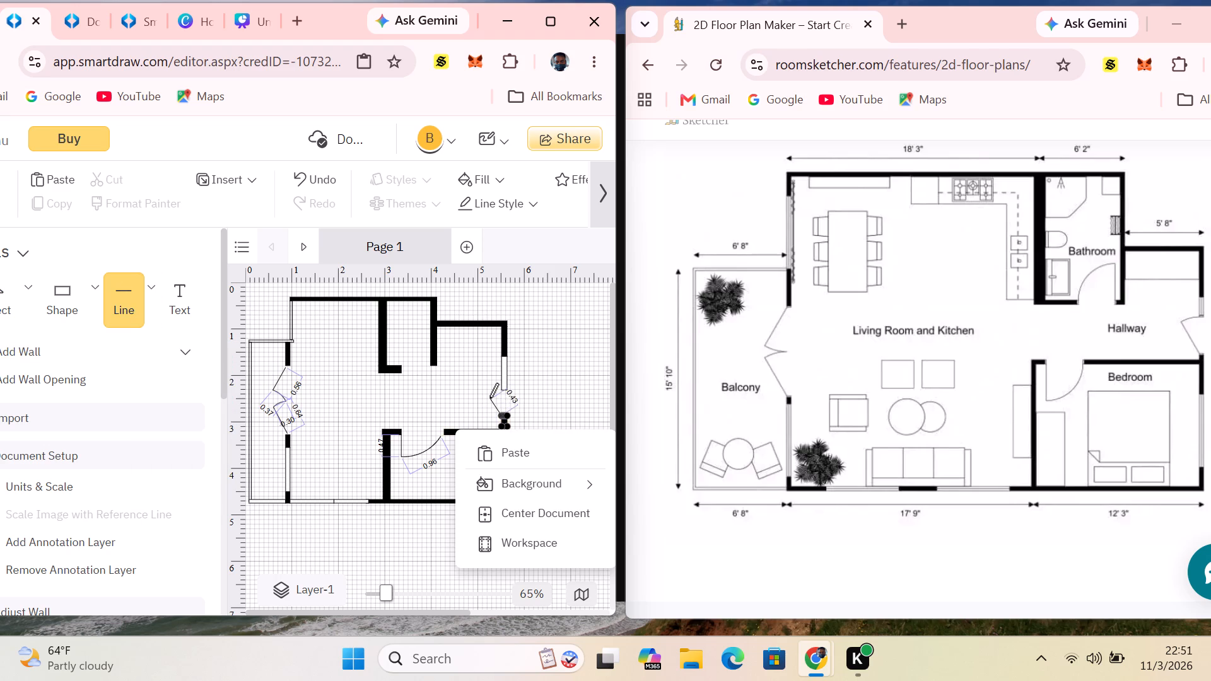
left_click_drag(489, 398, 480, 395)
left_click_drag(480, 395, 479, 395)
left_click(563, 349)
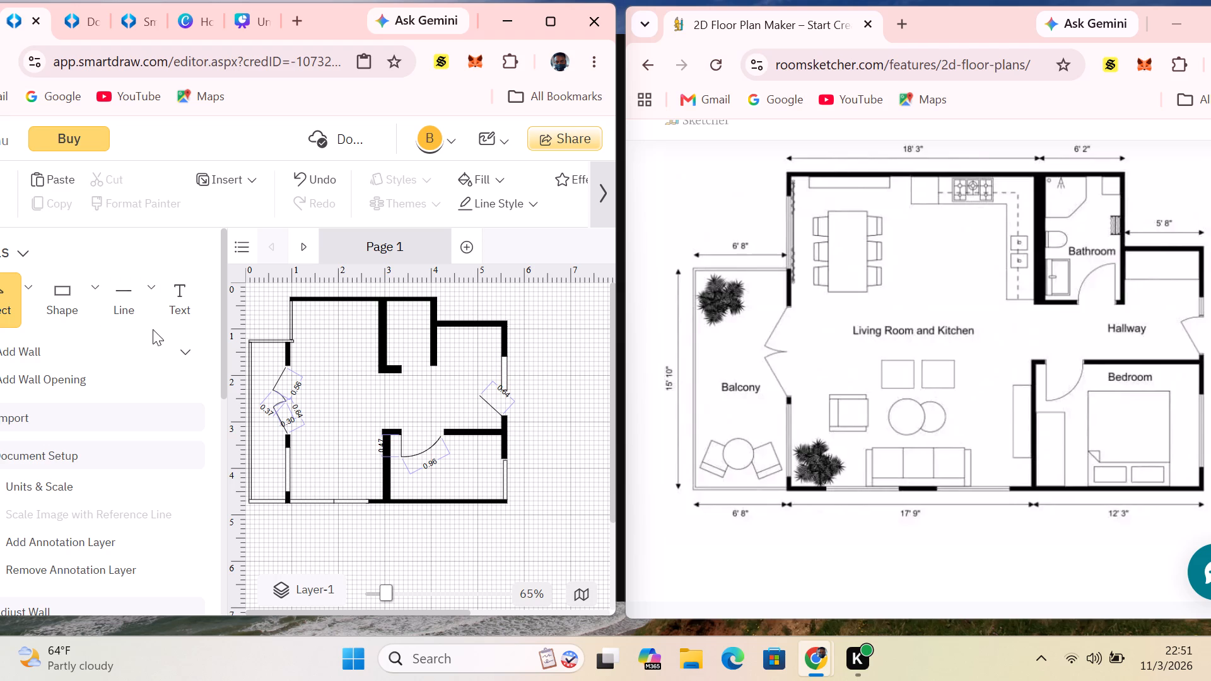
Draw a curved swing line about 0.54 units from the entrance opening's upper end to the tip of the hallway door leaf.
left_click(153, 288)
left_click(190, 393)
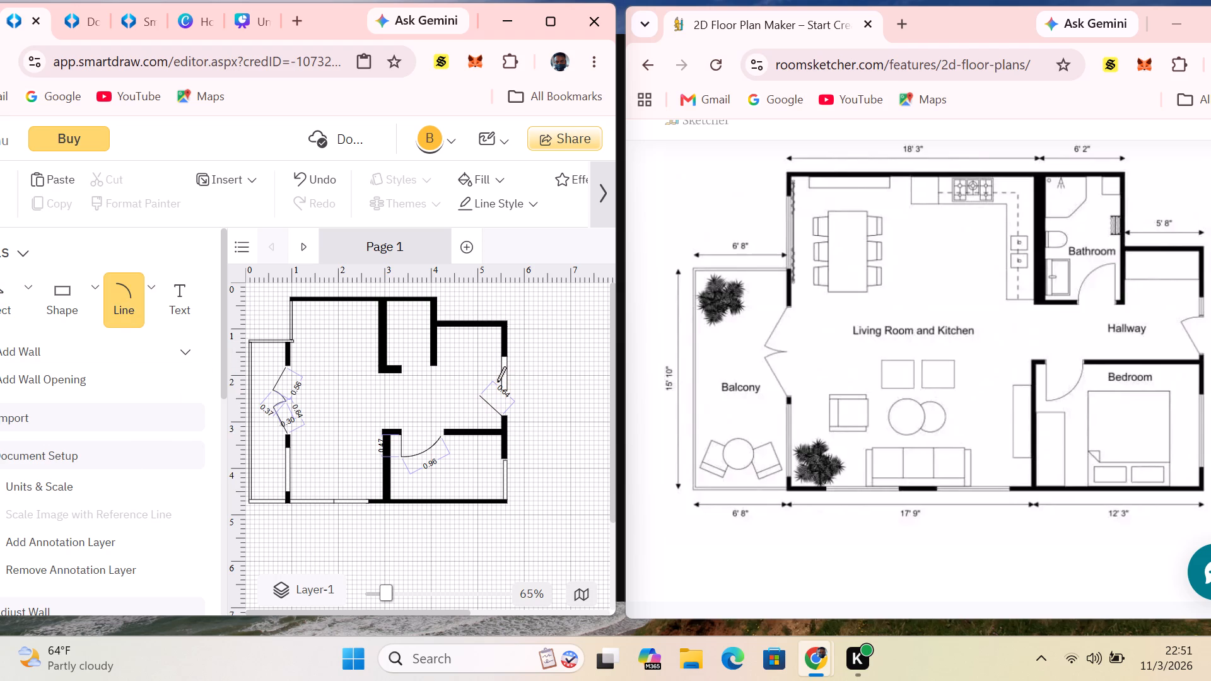
left_click_drag(502, 390, 481, 395)
left_click_drag(481, 395, 478, 396)
left_click(525, 350)
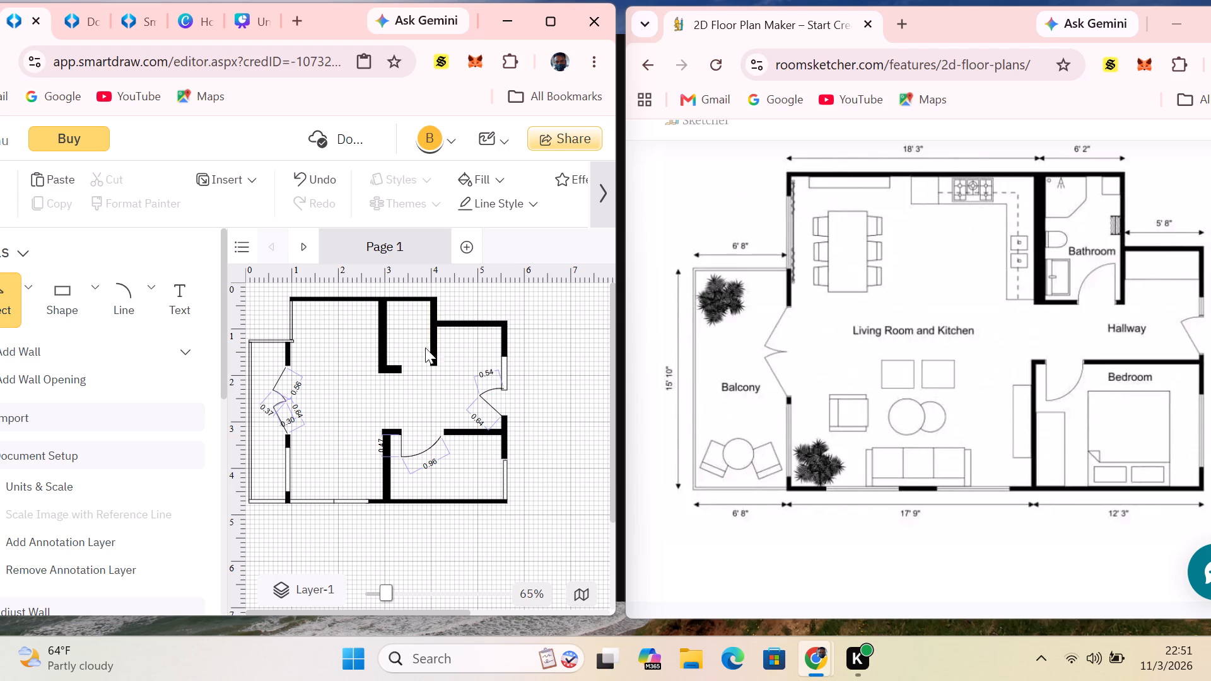
Draw a curved bathroom door line about 0.81 units from the short lower wall's end up to the bathroom-hallway wall.
left_click(150, 296)
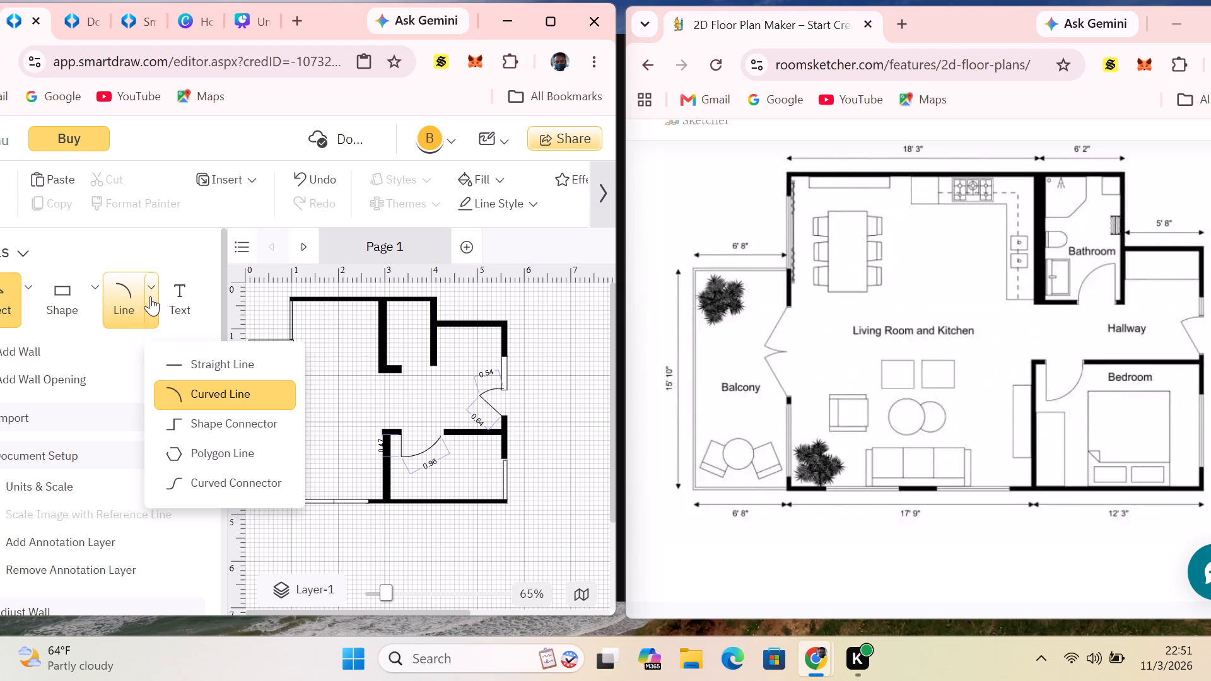
left_click(178, 368)
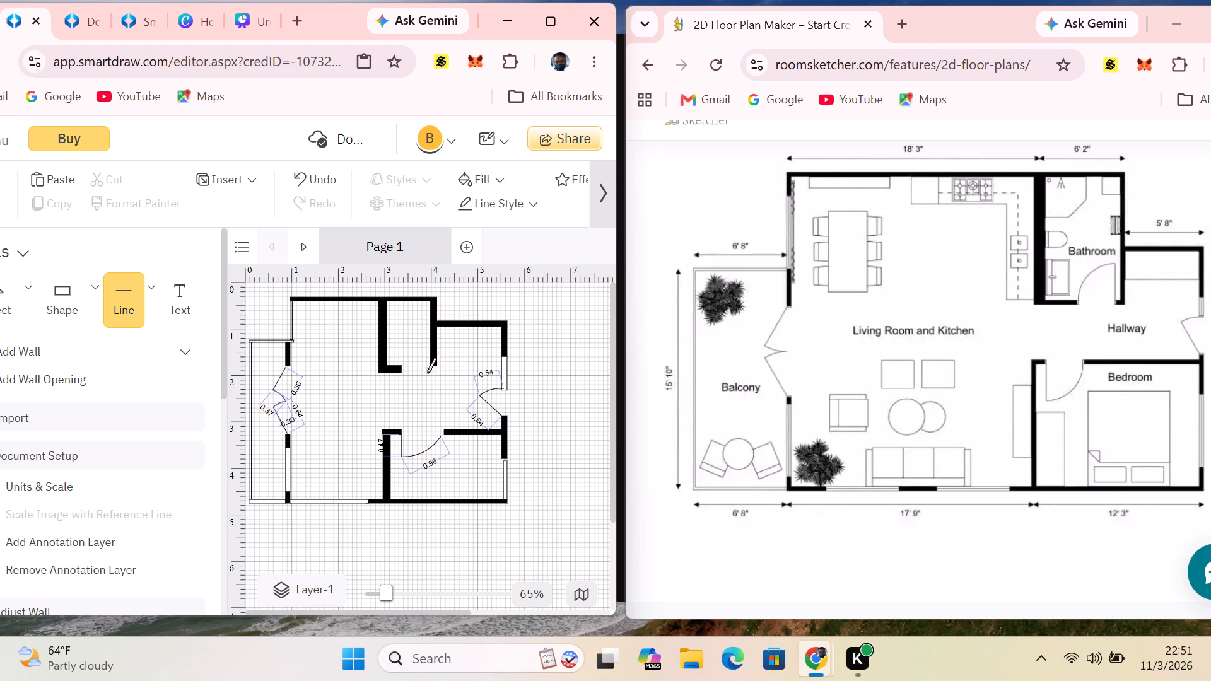
left_click(151, 285)
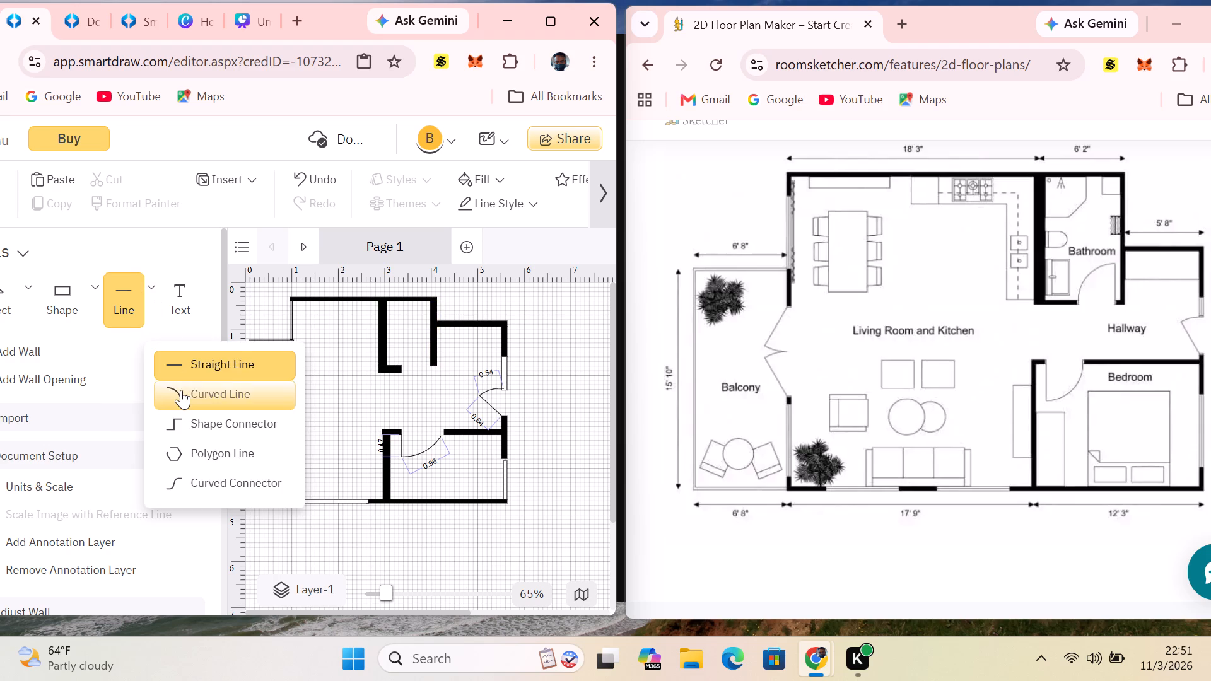
left_click(181, 390)
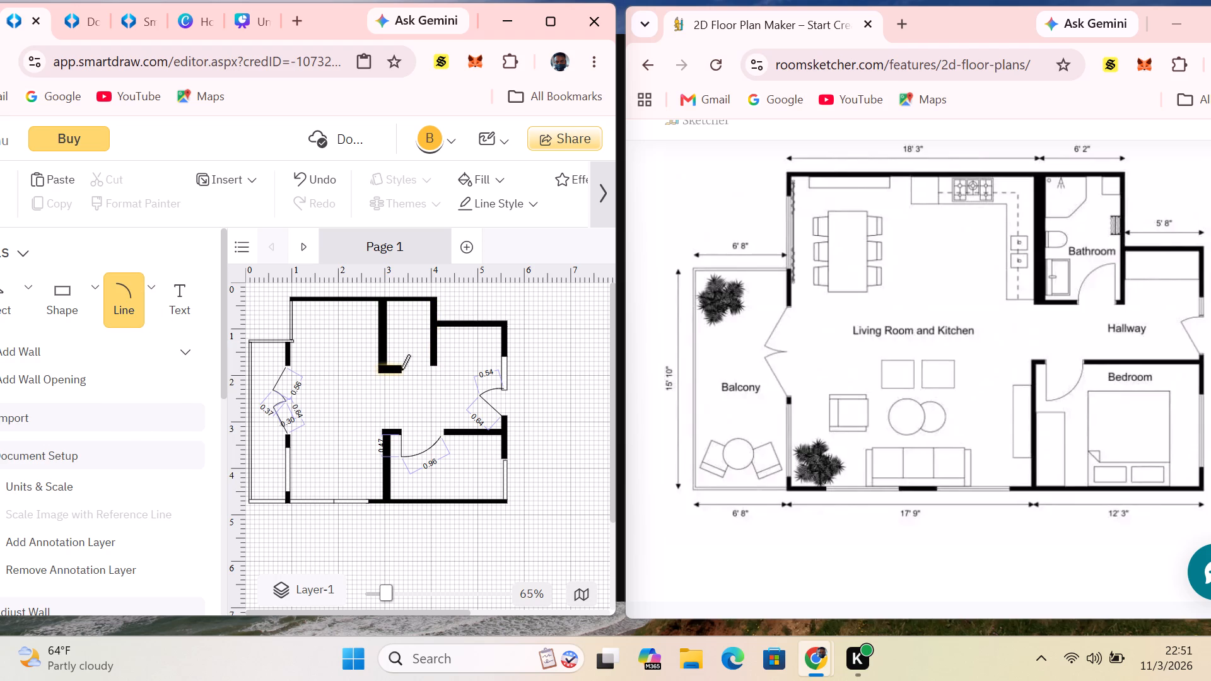
left_click_drag(401, 370, 417, 347)
left_click_drag(417, 347, 428, 346)
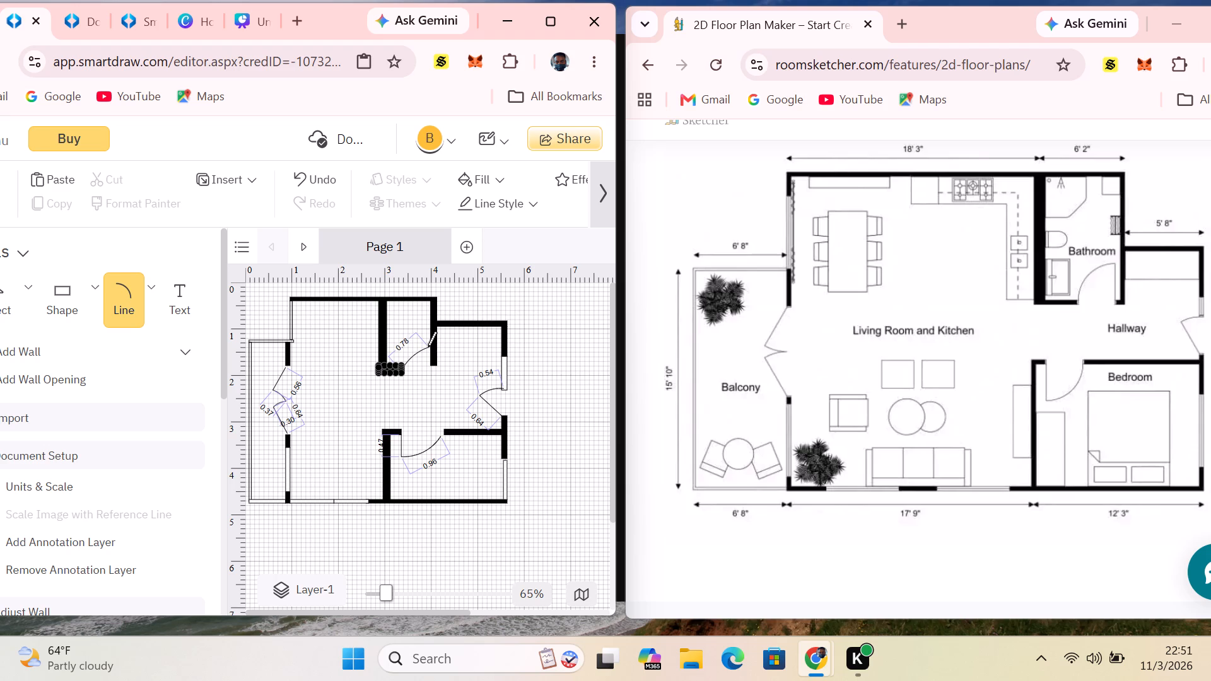
left_click_drag(428, 346, 428, 346)
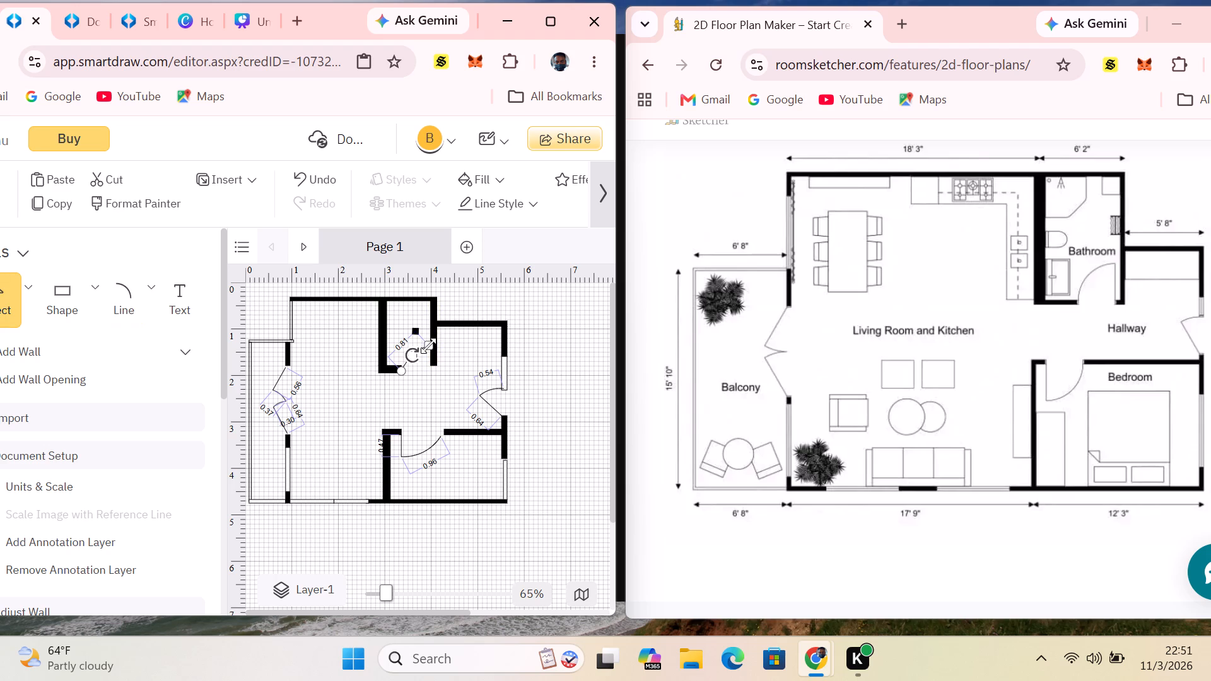
left_click(453, 337)
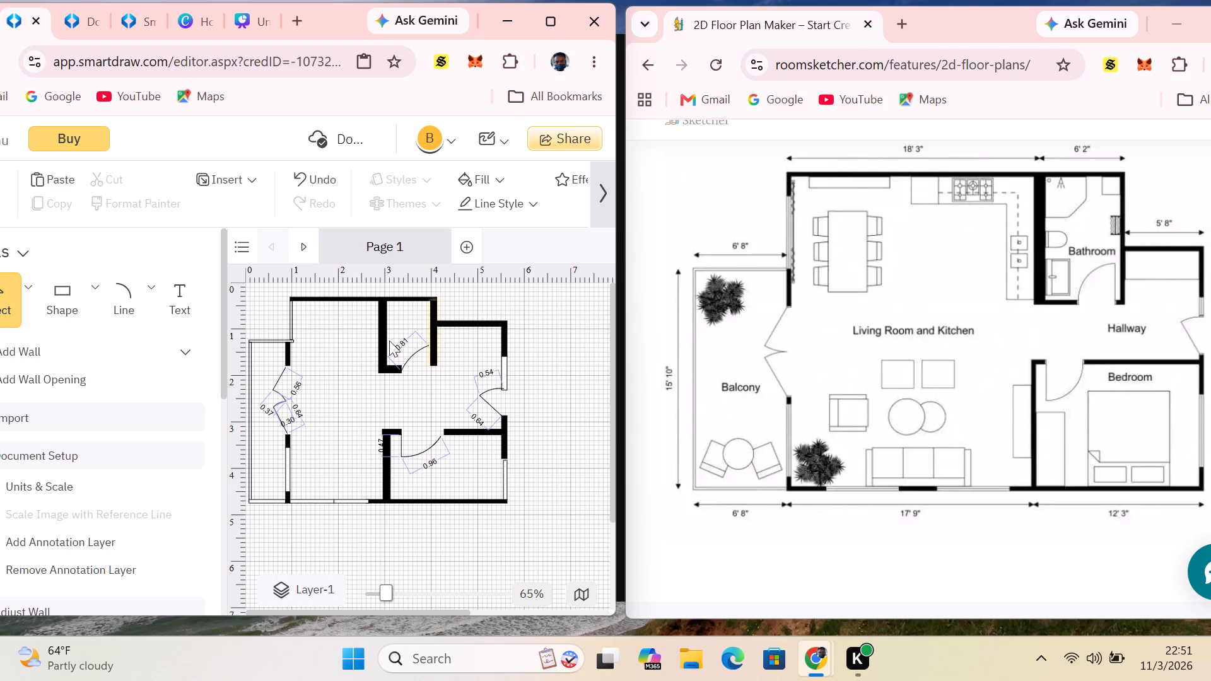
Place a rectangle in the living room against the bedroom wall and narrow it into a slim upright cabinet.
left_click(90, 294)
left_click(130, 366)
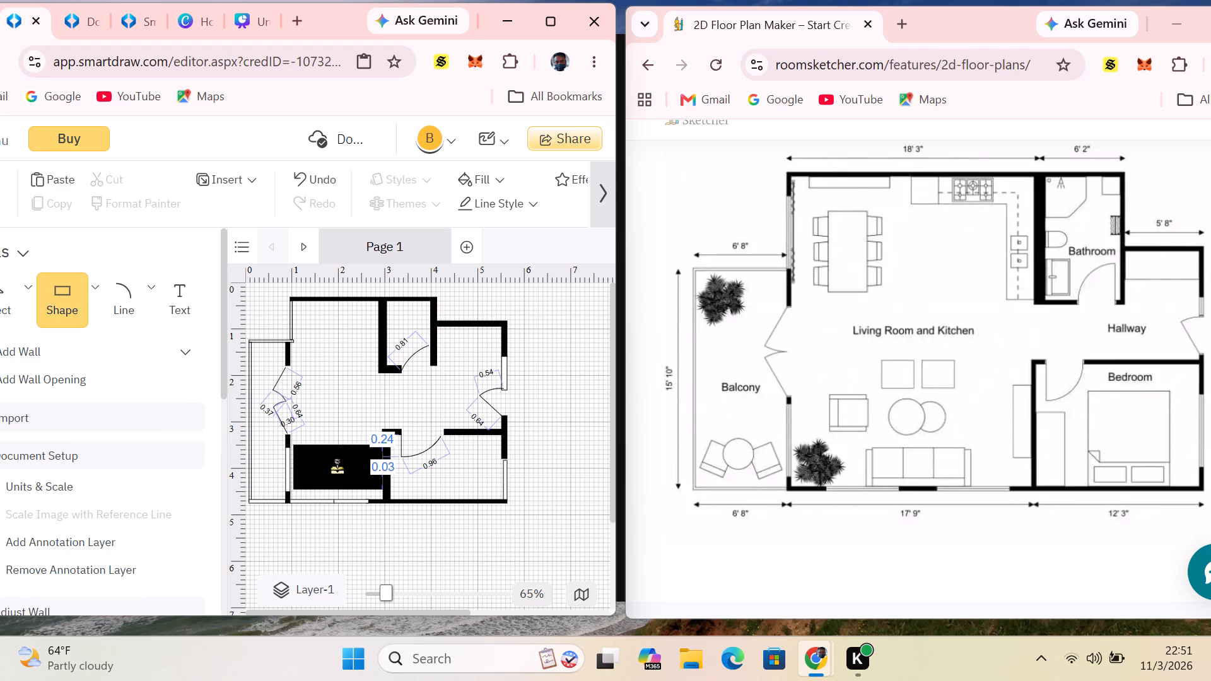
left_click(337, 468)
left_click_drag(296, 468, 336, 476)
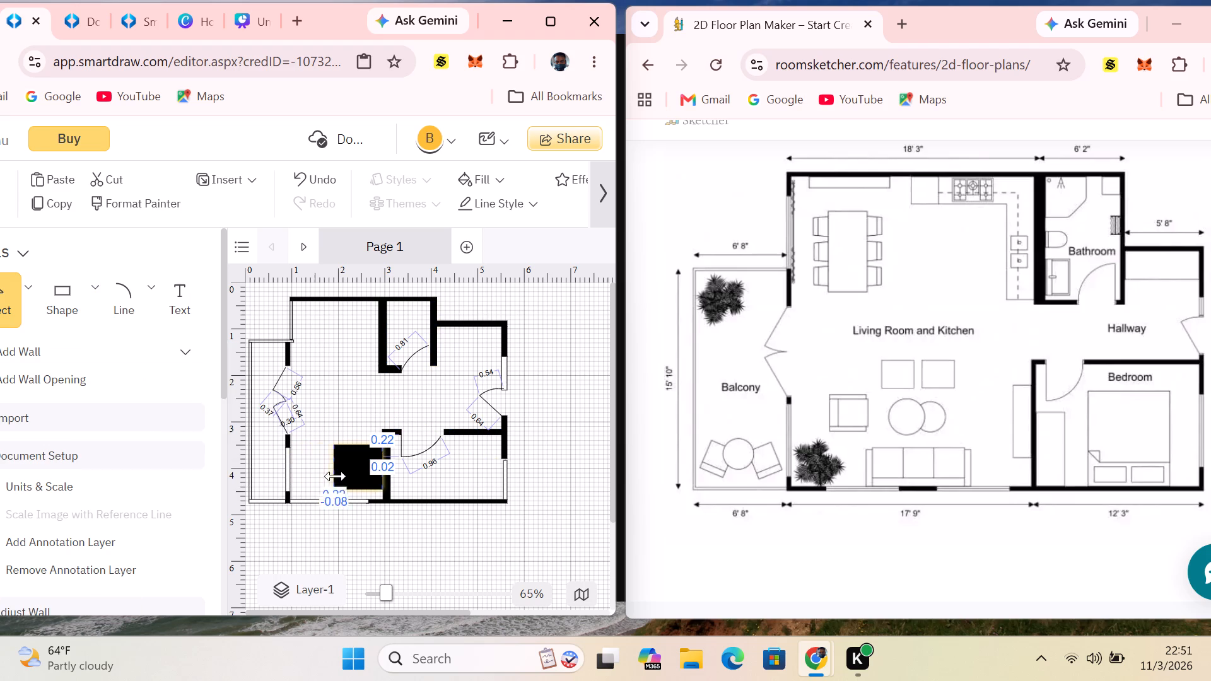
left_click_drag(336, 476, 364, 480)
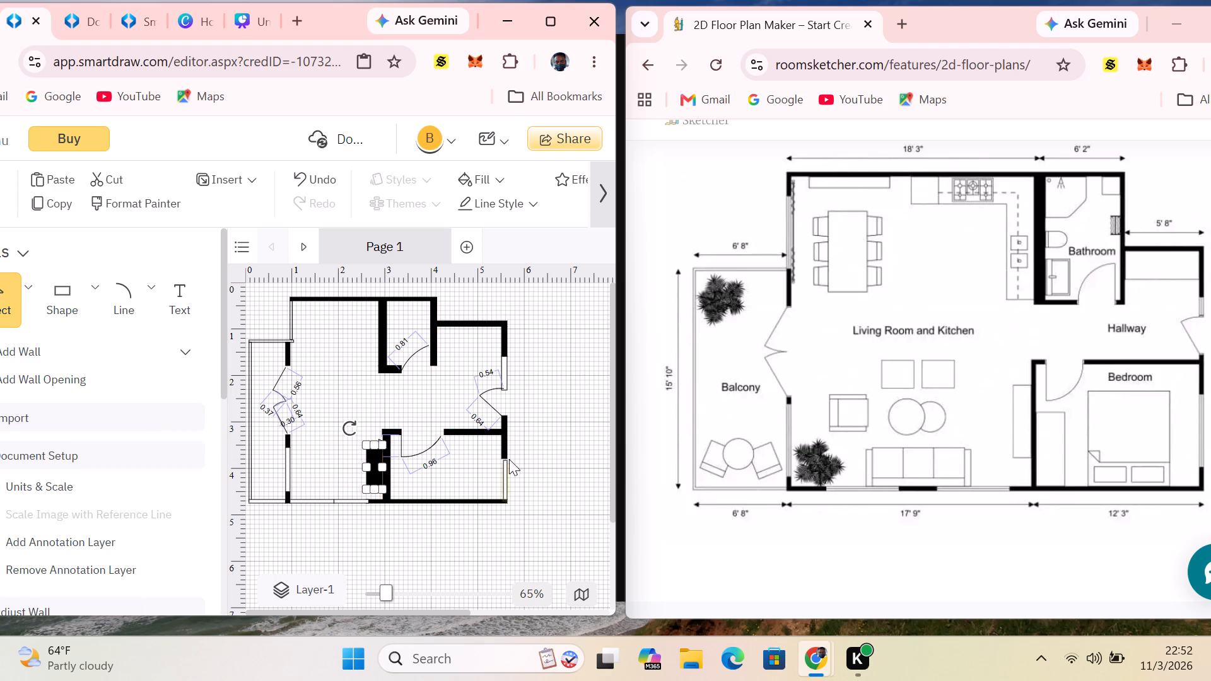
left_click(547, 438)
Fill the cabinet rectangle beside the bedroom wall with white.
left_click(373, 470)
left_click(501, 177)
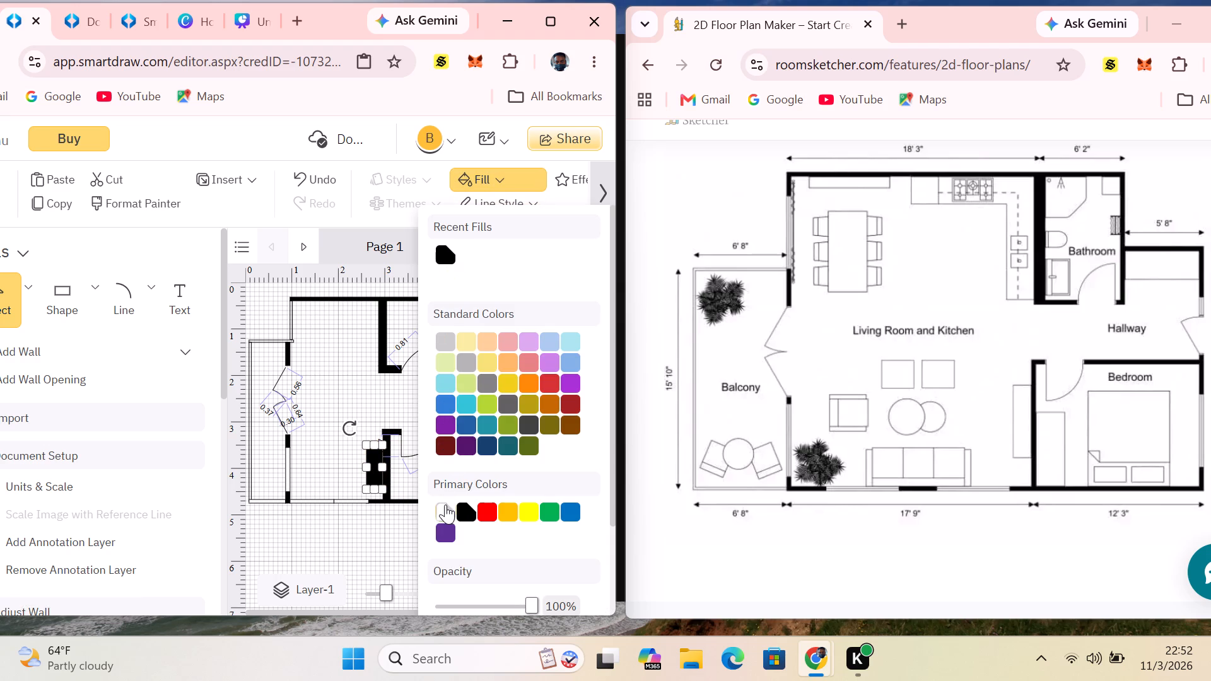
left_click(444, 504)
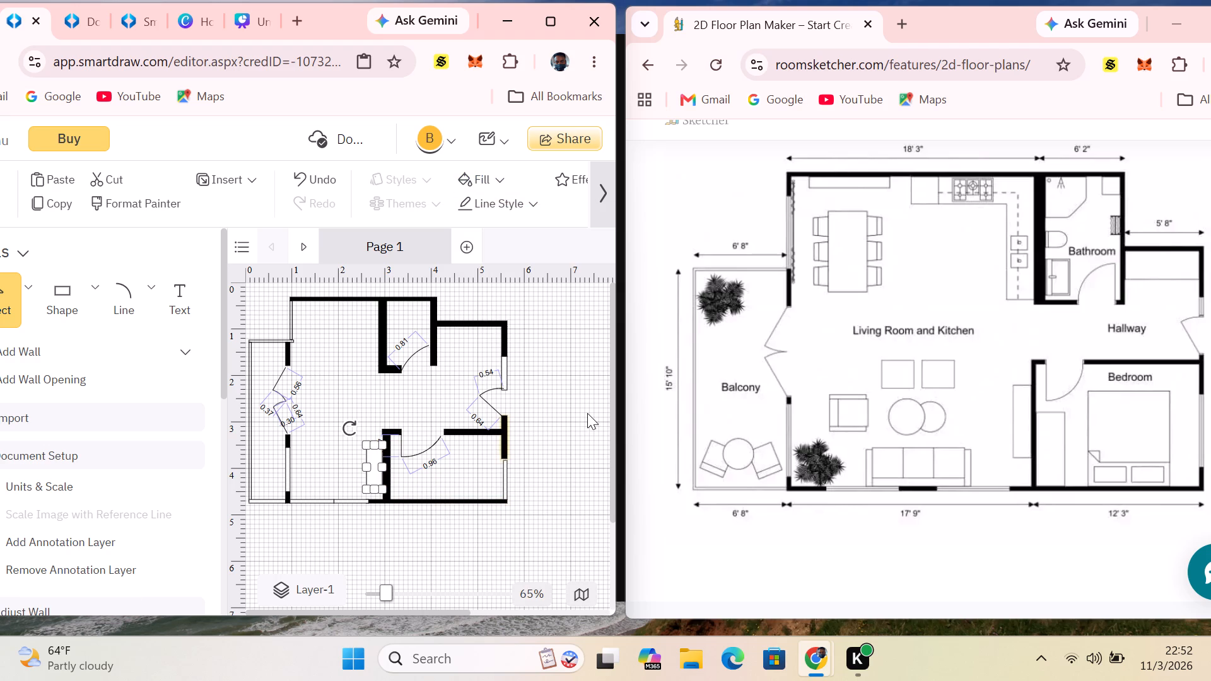
left_click(587, 413)
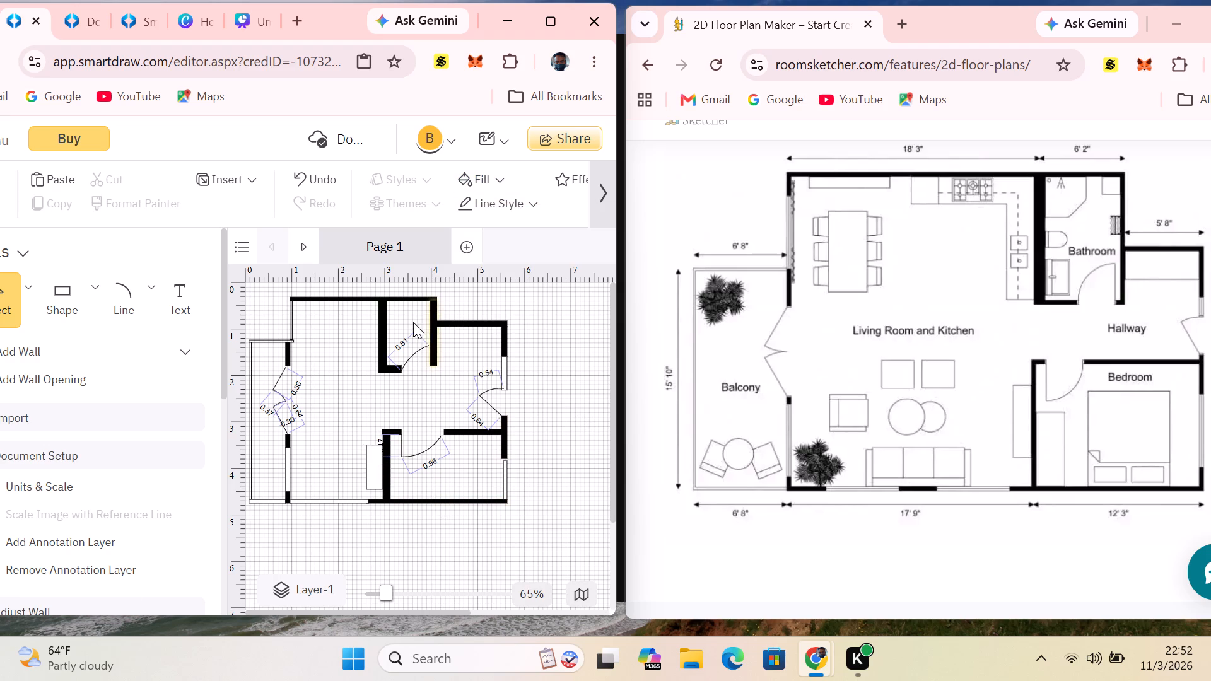
Paste a white rectangle into the living room and flatten it into a slim horizontal cabinet against the upper wall.
right_click(317, 303)
left_click(356, 353)
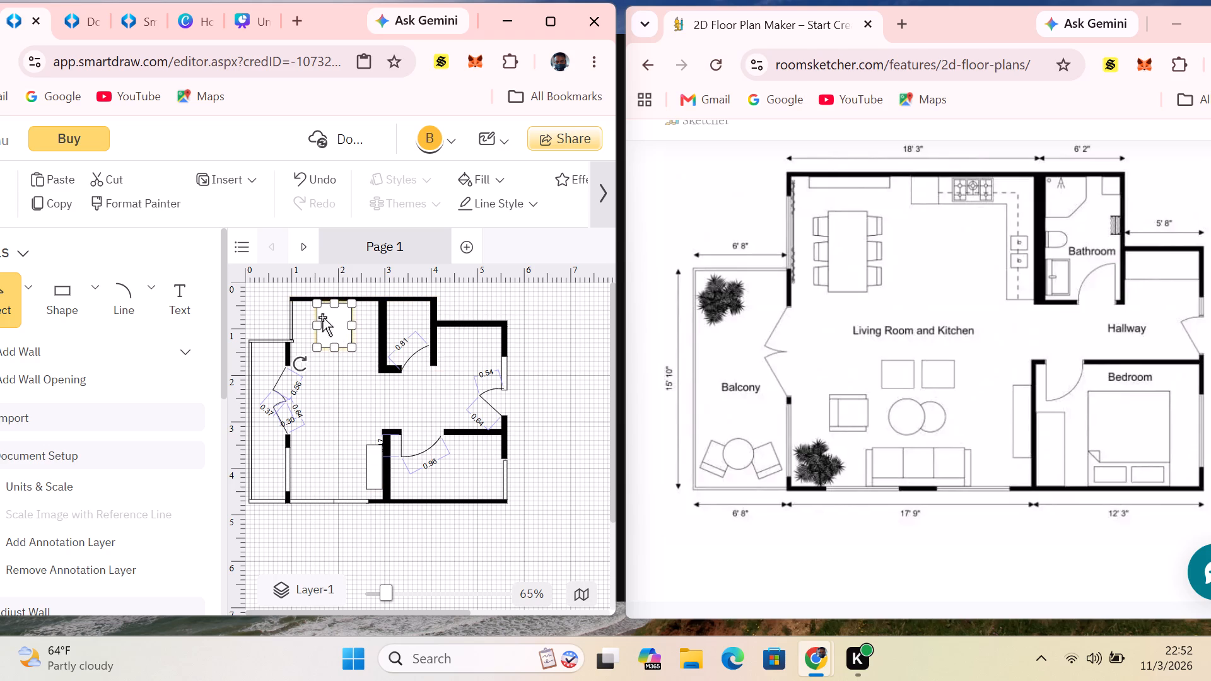
left_click_drag(319, 301, 302, 303)
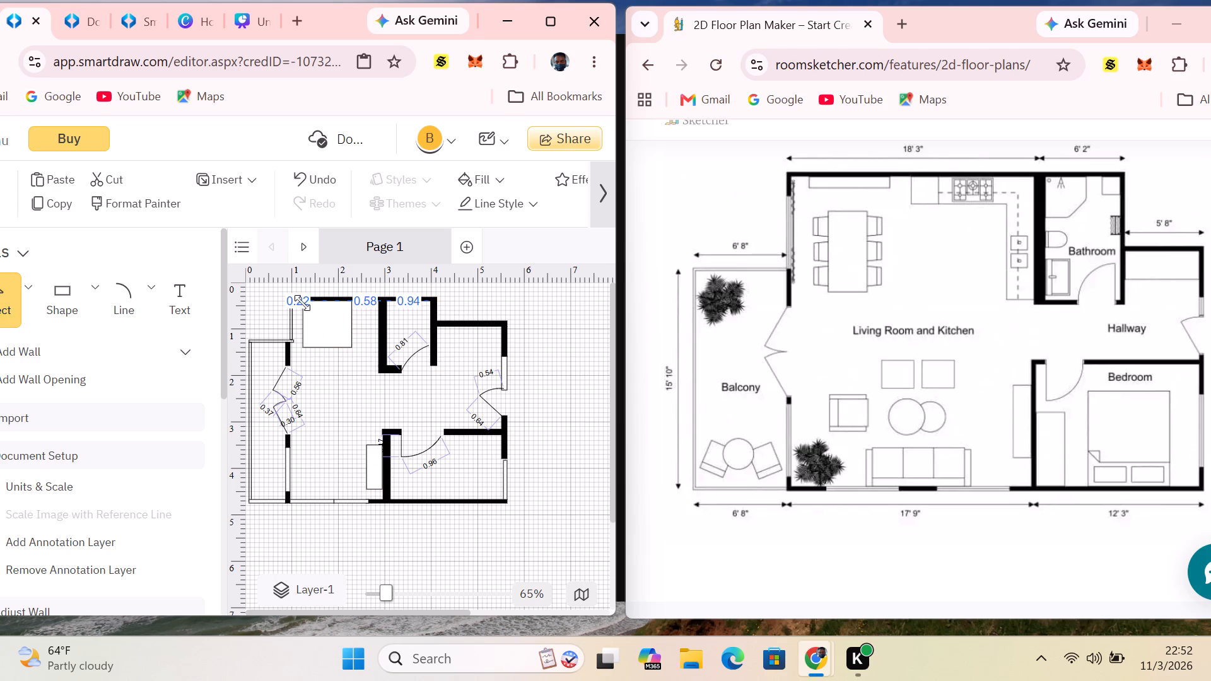
left_click_drag(302, 303, 300, 302)
left_click_drag(326, 347, 320, 315)
left_click(351, 308)
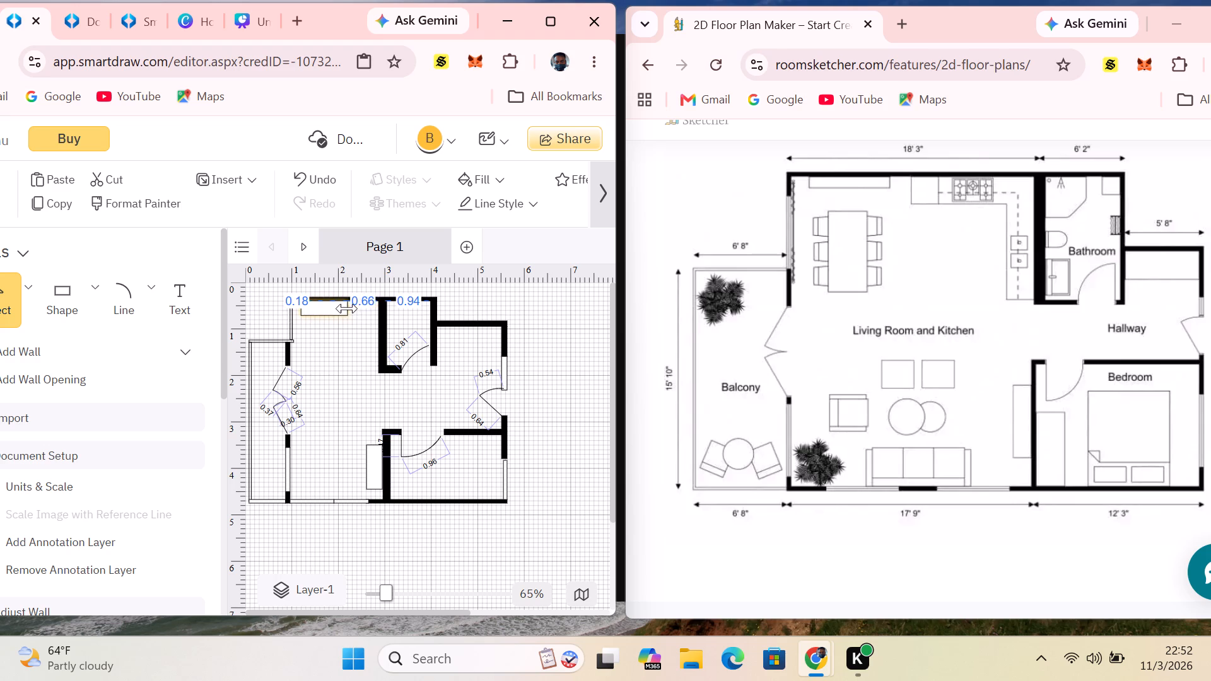
left_click(327, 313)
left_click(478, 296)
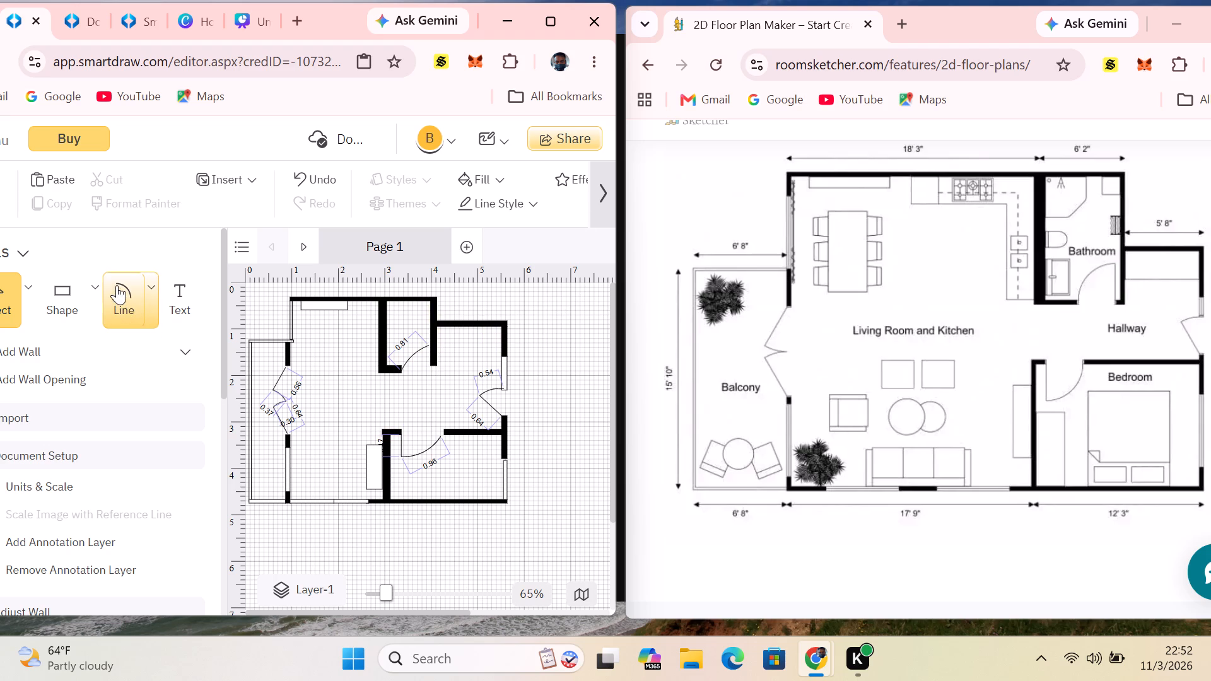
Draw a straight horizontal line about 1.39 units across the upper hallway, from the bathroom wall to the outer wall.
left_click(154, 291)
left_click(197, 362)
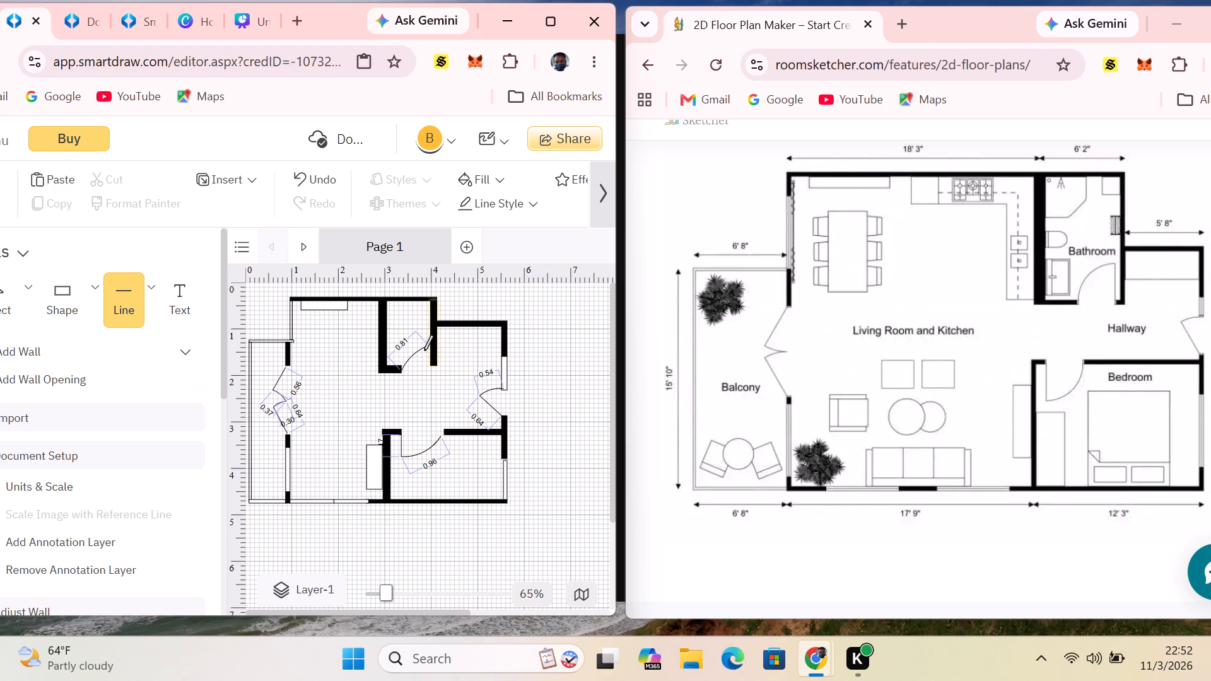
left_click_drag(436, 344, 472, 344)
left_click_drag(472, 344, 501, 348)
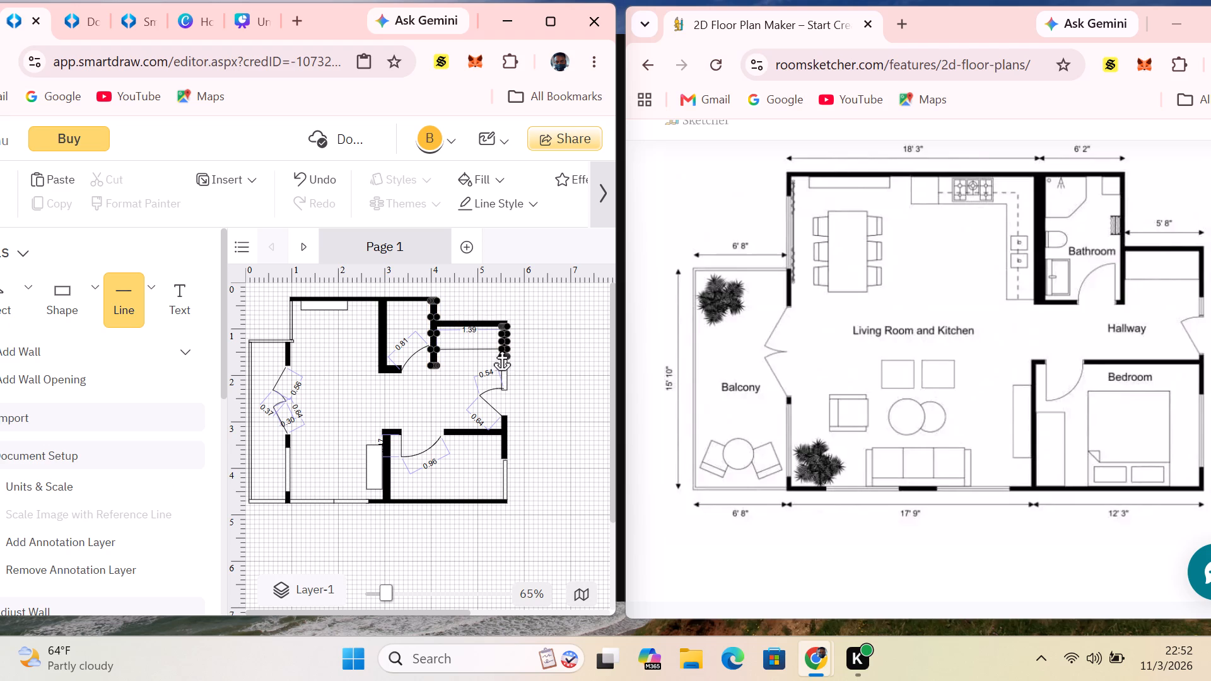
left_click_drag(501, 348, 502, 347)
left_click(554, 332)
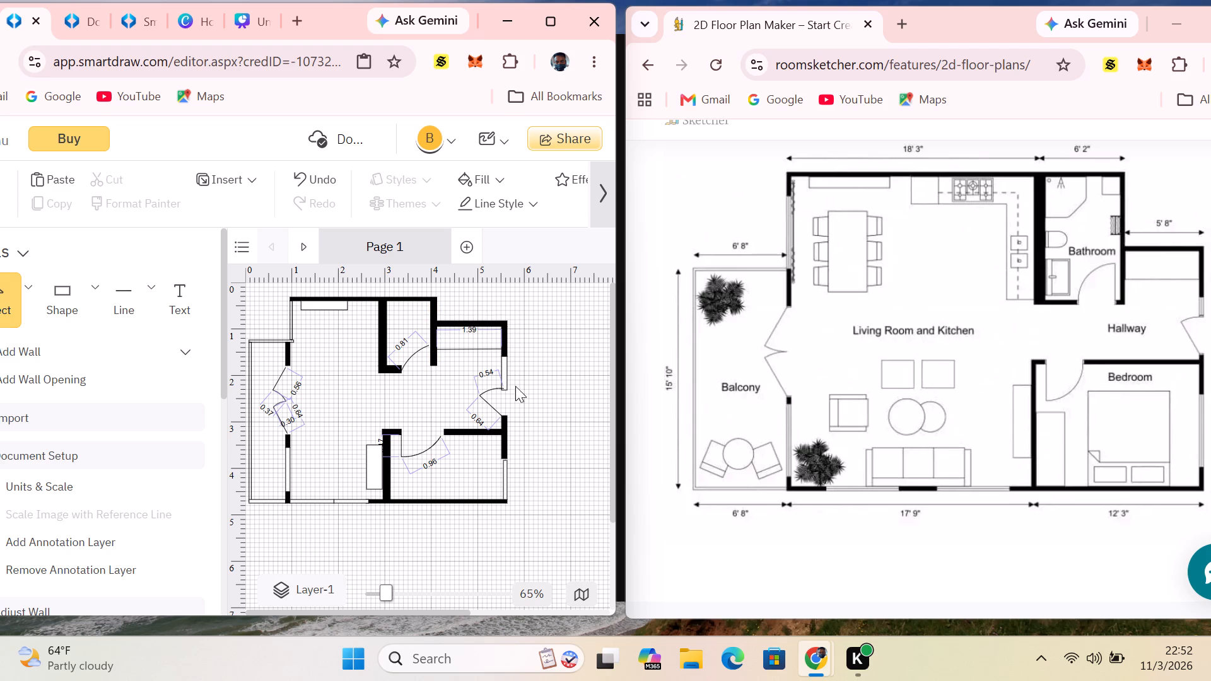
Paste a white rectangle into the bedroom's lower corner against the living room wall and narrow it into an upright wardrobe.
right_click(353, 541)
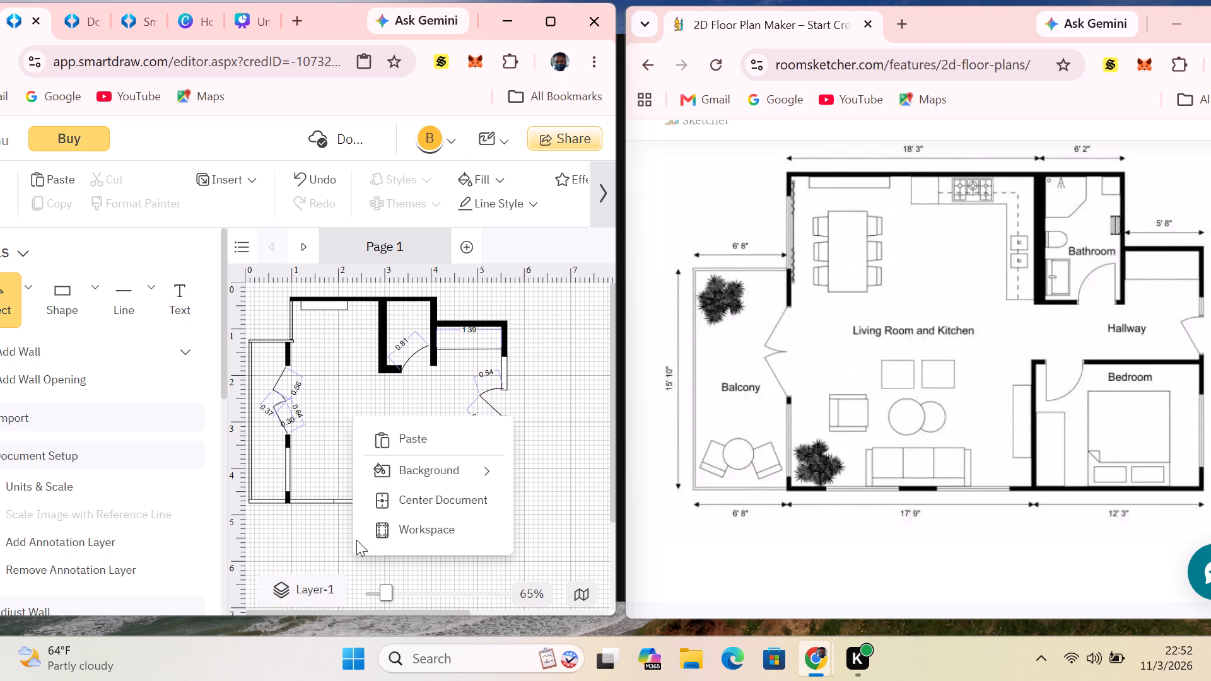
left_click(414, 428)
left_click_drag(358, 565, 394, 511)
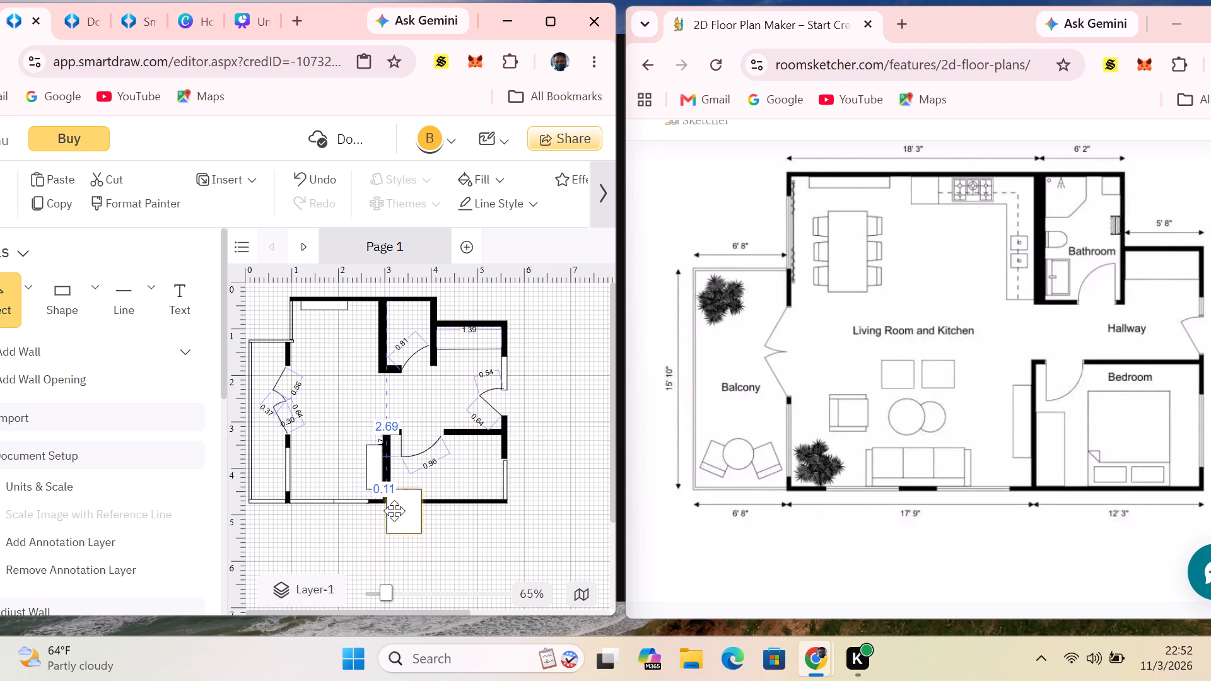
left_click_drag(394, 511, 397, 476)
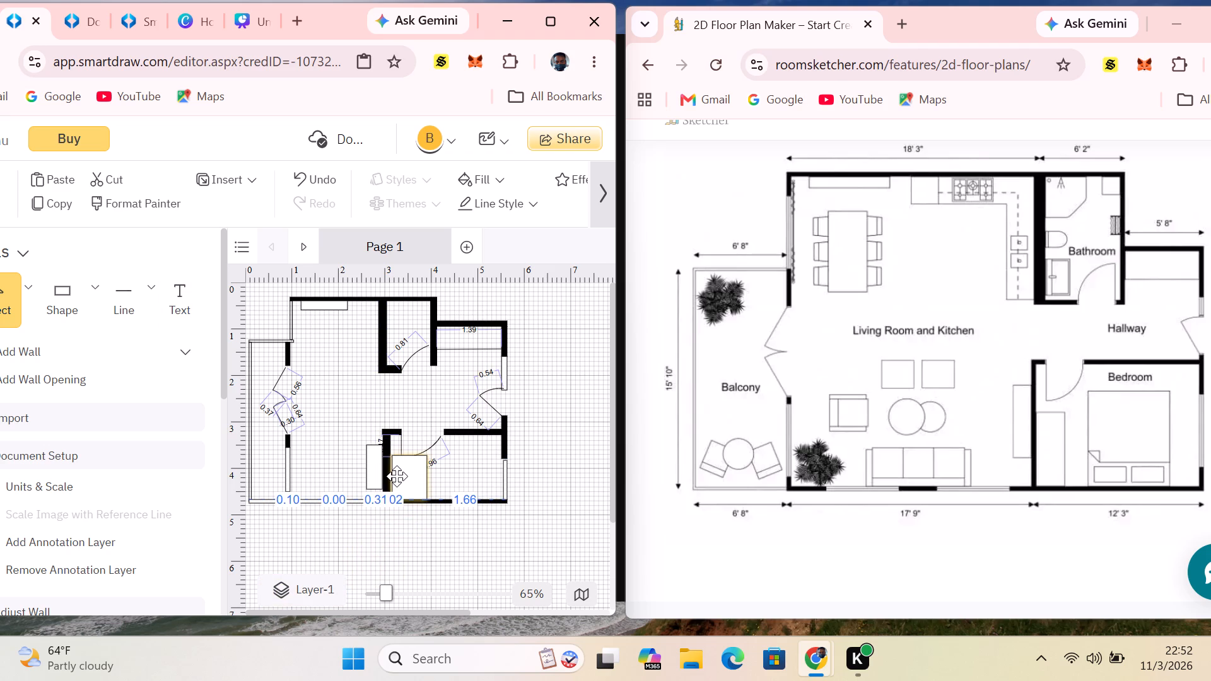
left_click_drag(397, 476, 397, 477)
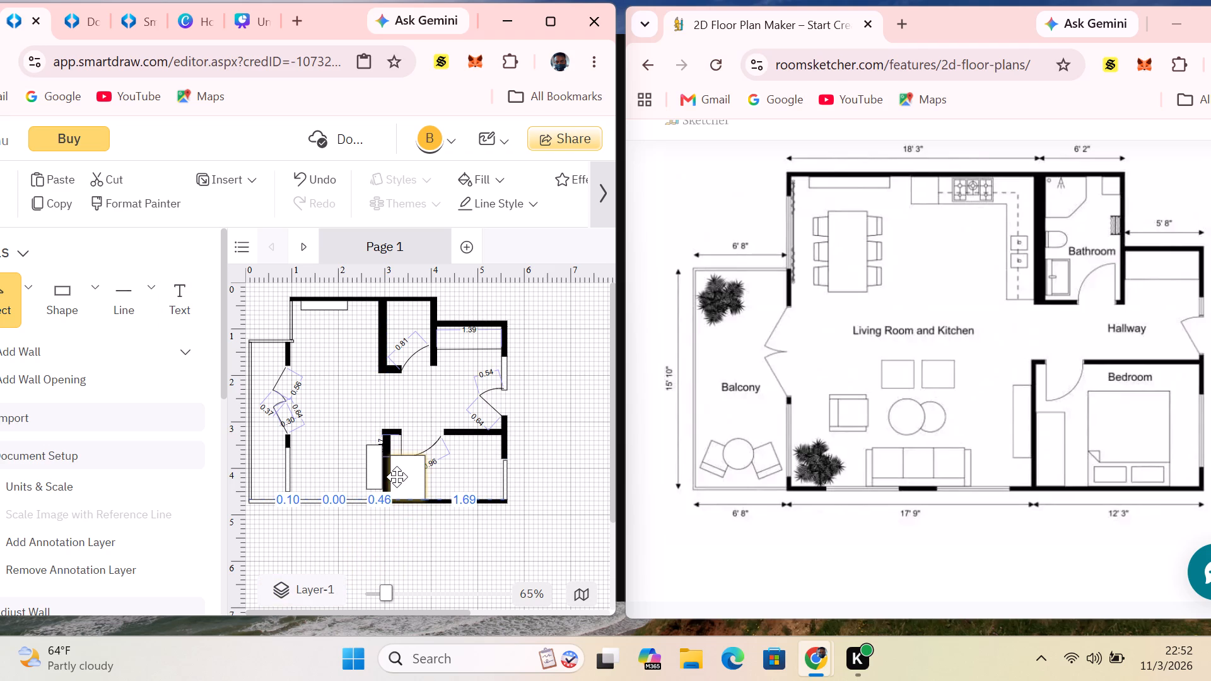
left_click_drag(397, 477, 395, 477)
left_click(402, 455)
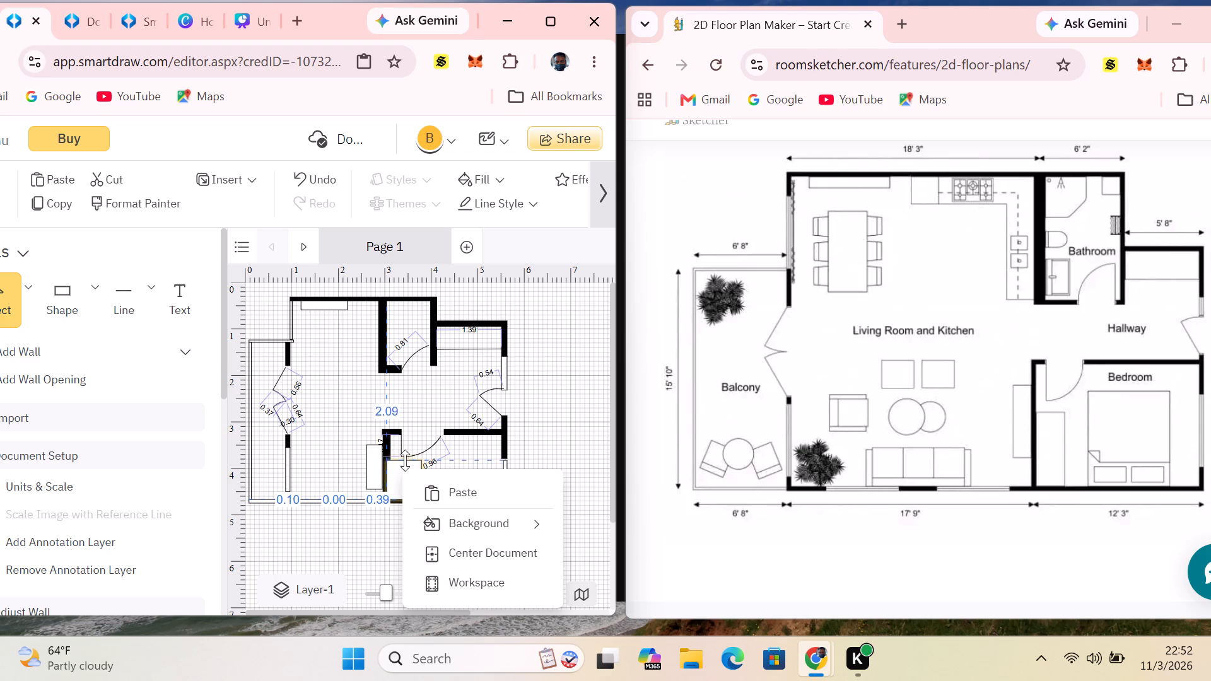
left_click(388, 477)
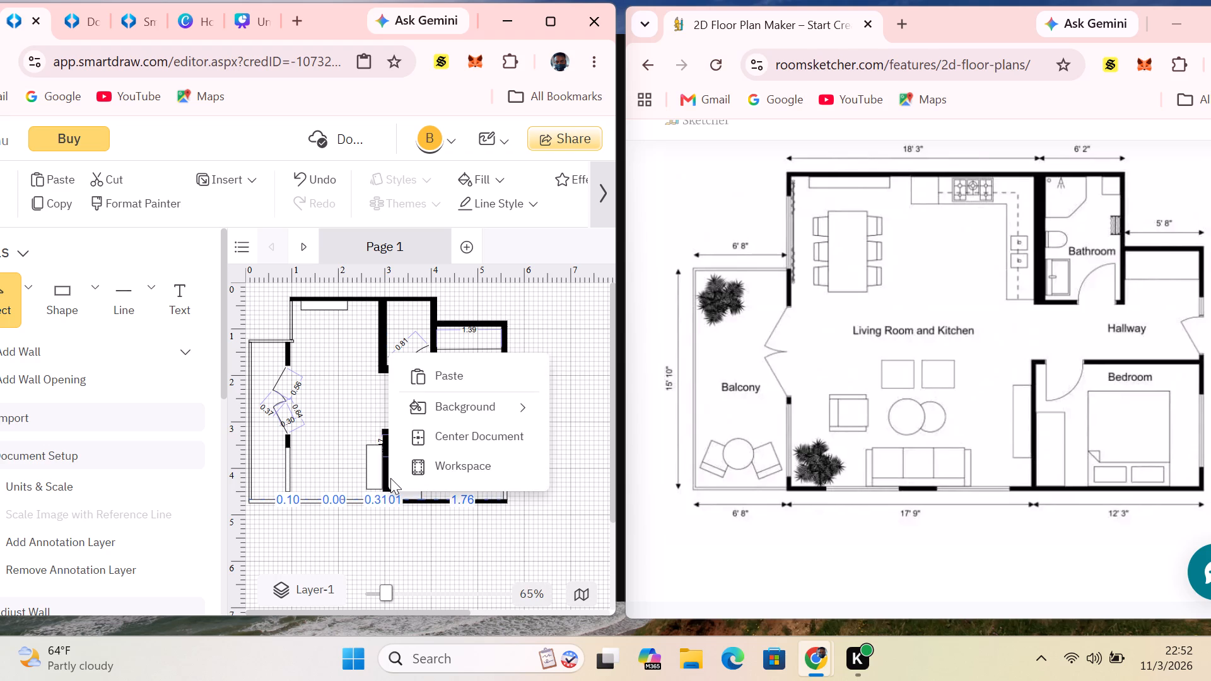
left_click_drag(421, 479, 406, 482)
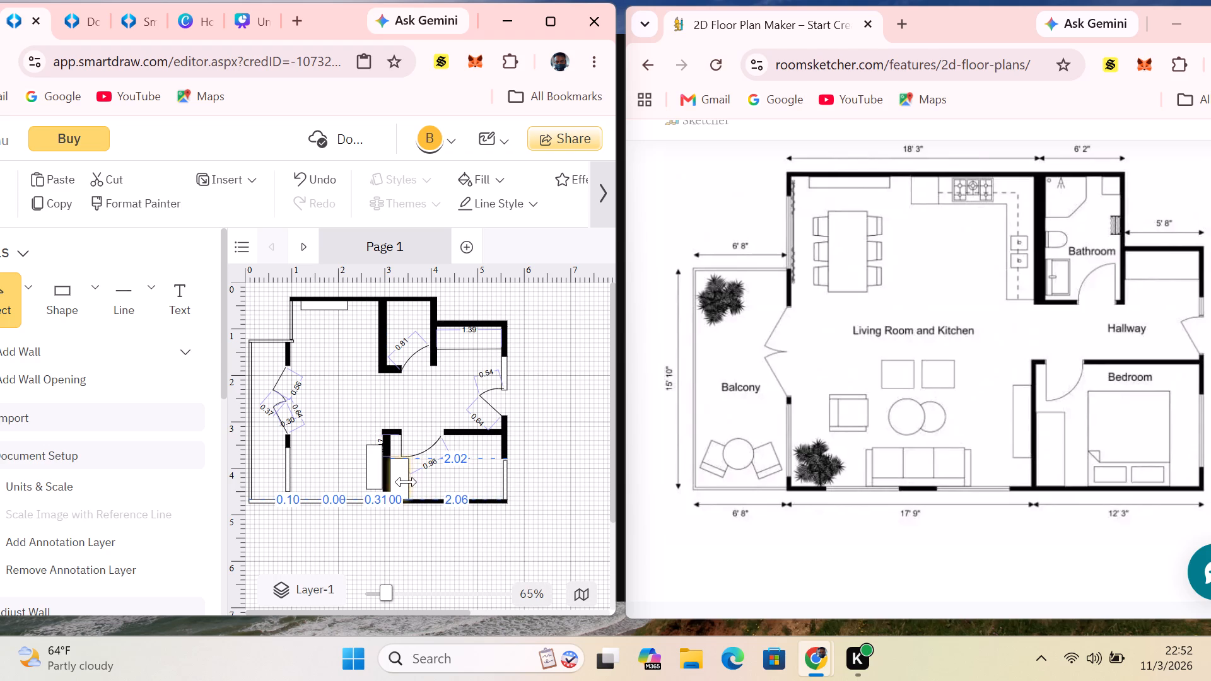
left_click_drag(406, 482, 404, 482)
left_click(395, 457)
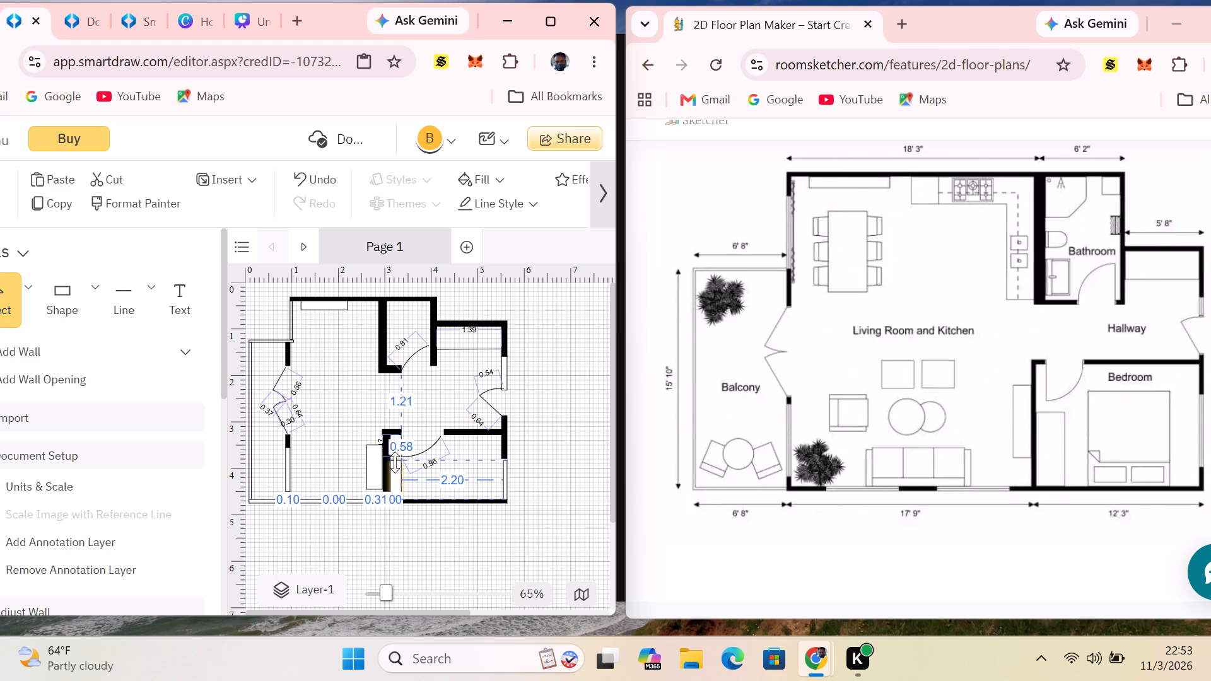
left_click(404, 476)
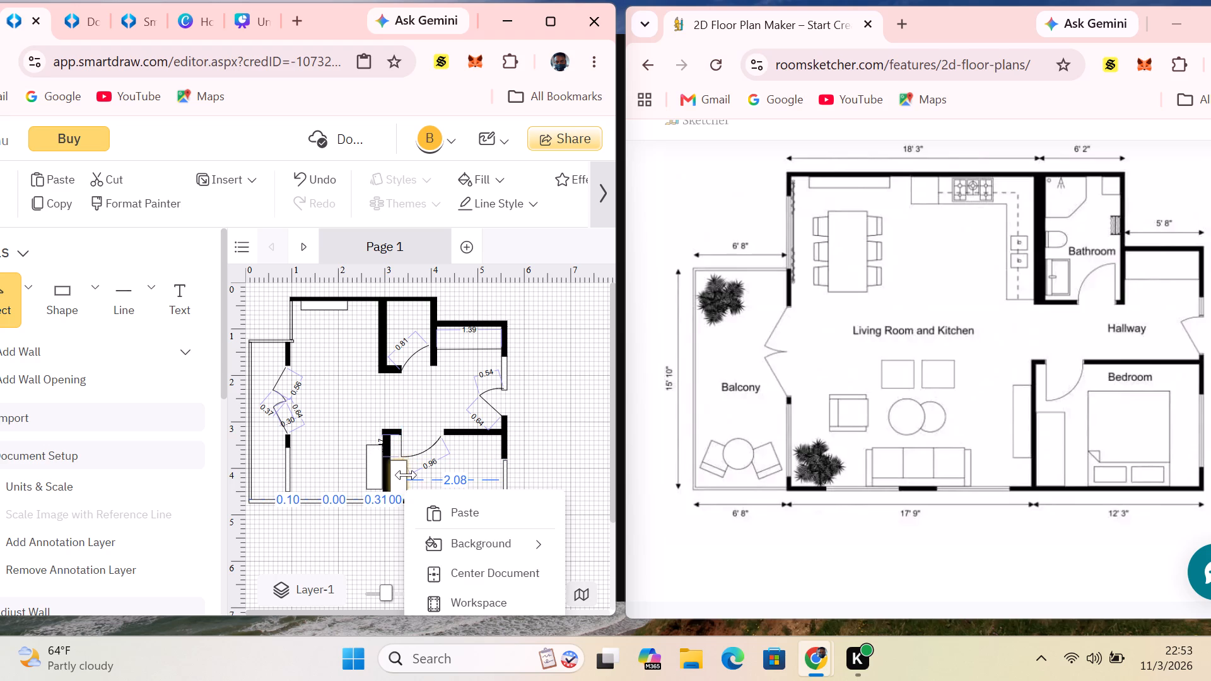
left_click(408, 532)
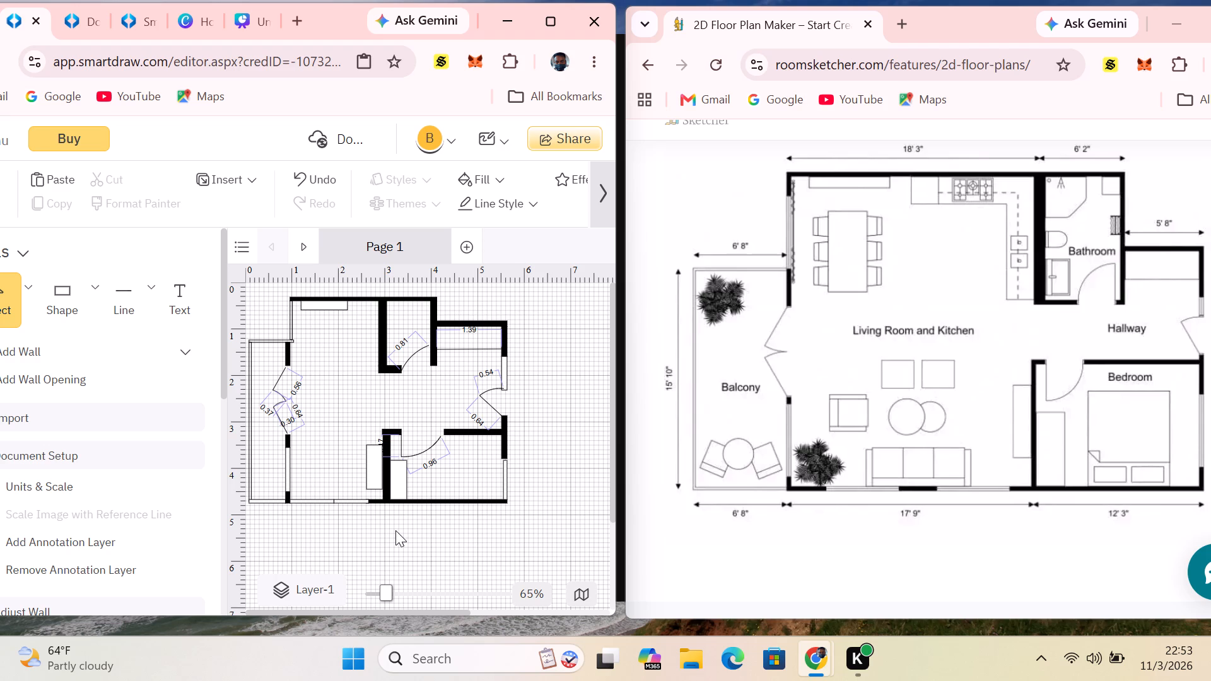
Paste a white rectangle into the living room and shrink it into a small, nearly square stool near the balcony door.
right_click(329, 433)
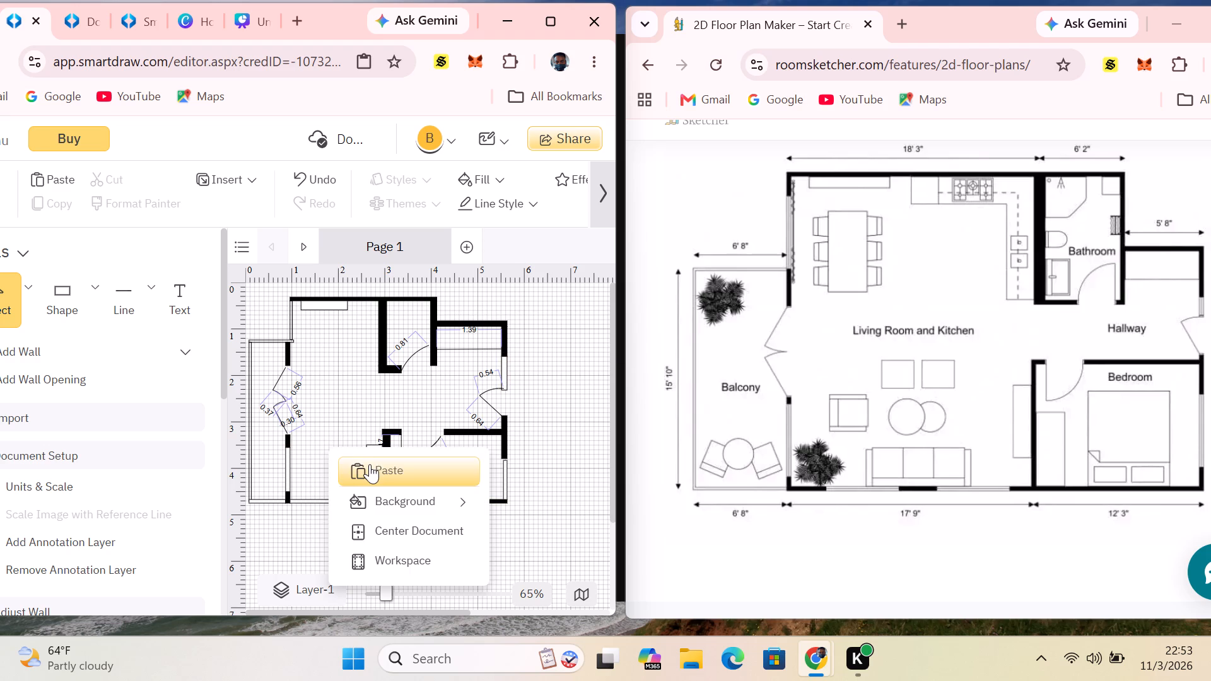
left_click(370, 464)
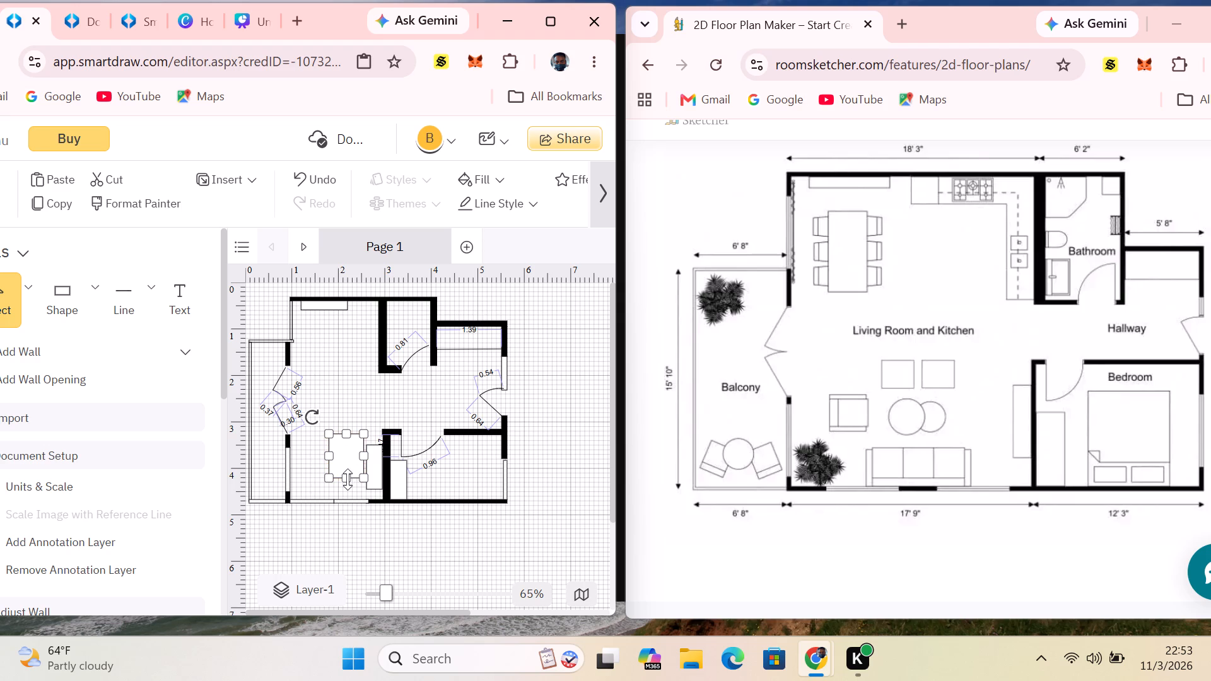
left_click_drag(348, 479, 349, 456)
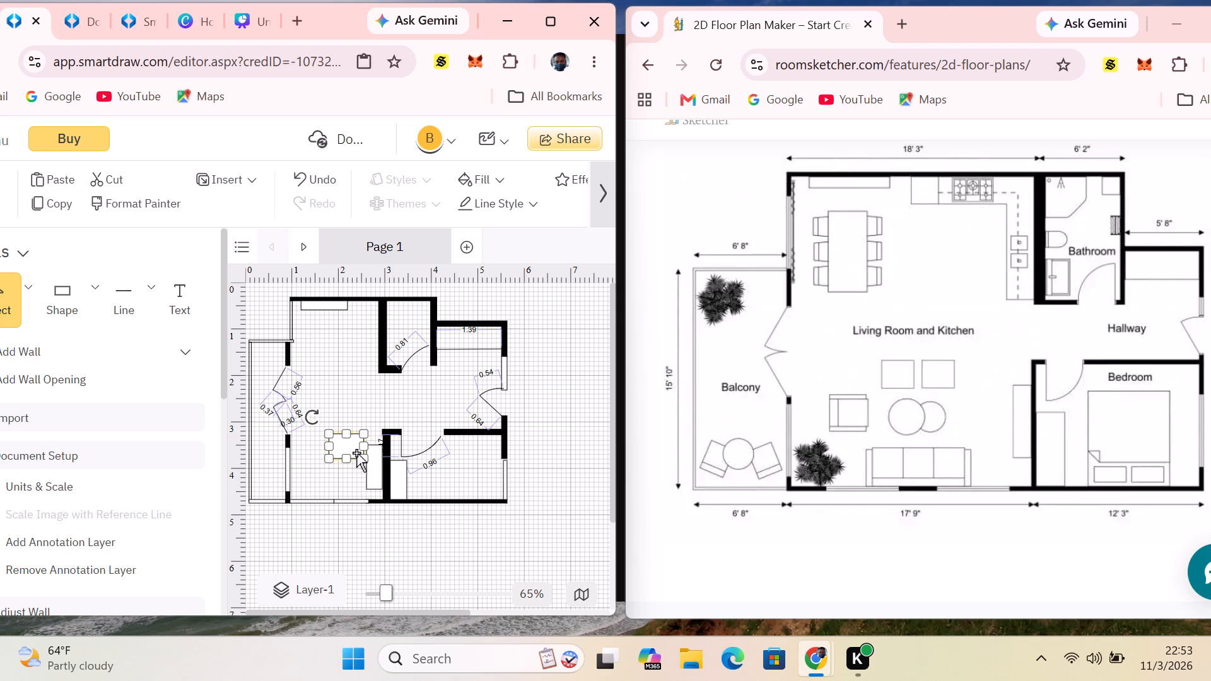
left_click_drag(362, 448, 353, 448)
left_click_drag(342, 461, 337, 448)
left_click(344, 445)
left_click(337, 459)
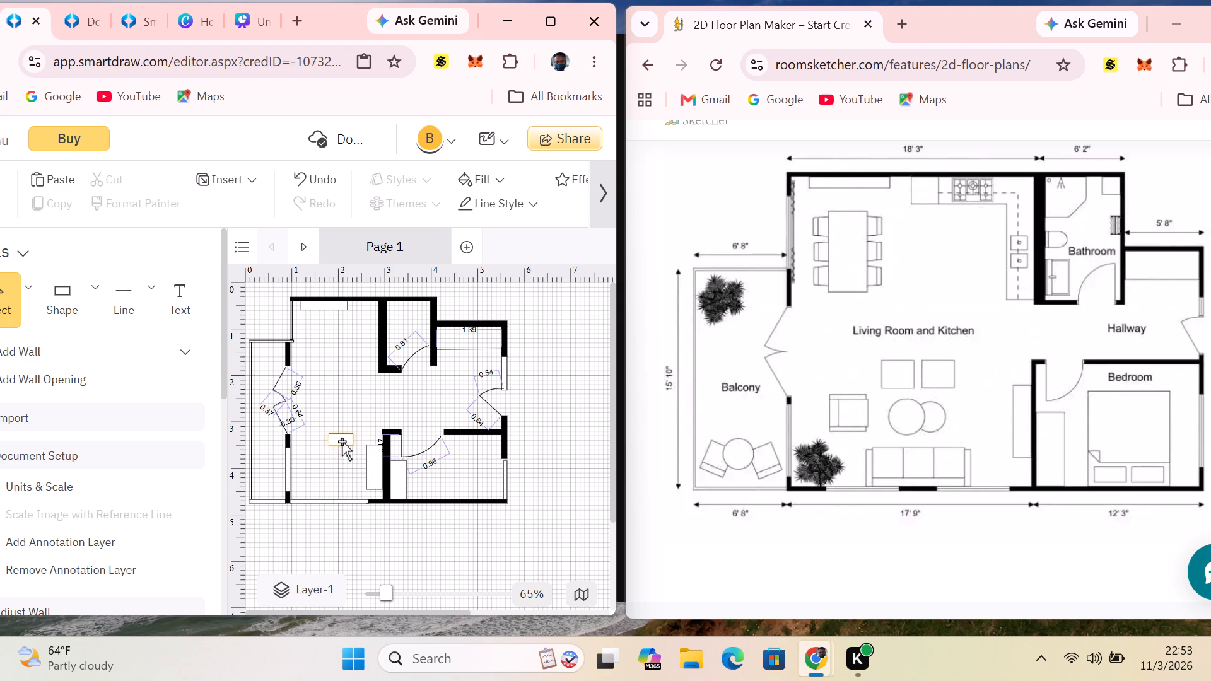
left_click_drag(340, 438, 327, 434)
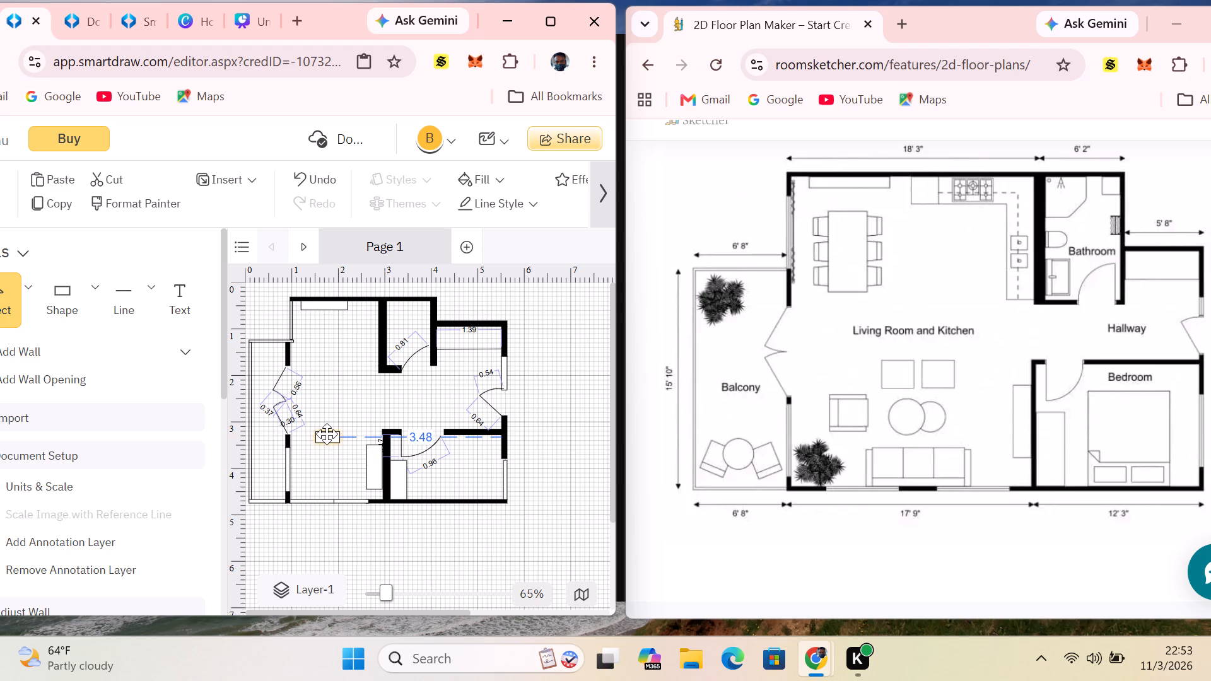
left_click_drag(327, 434, 323, 434)
left_click(319, 458)
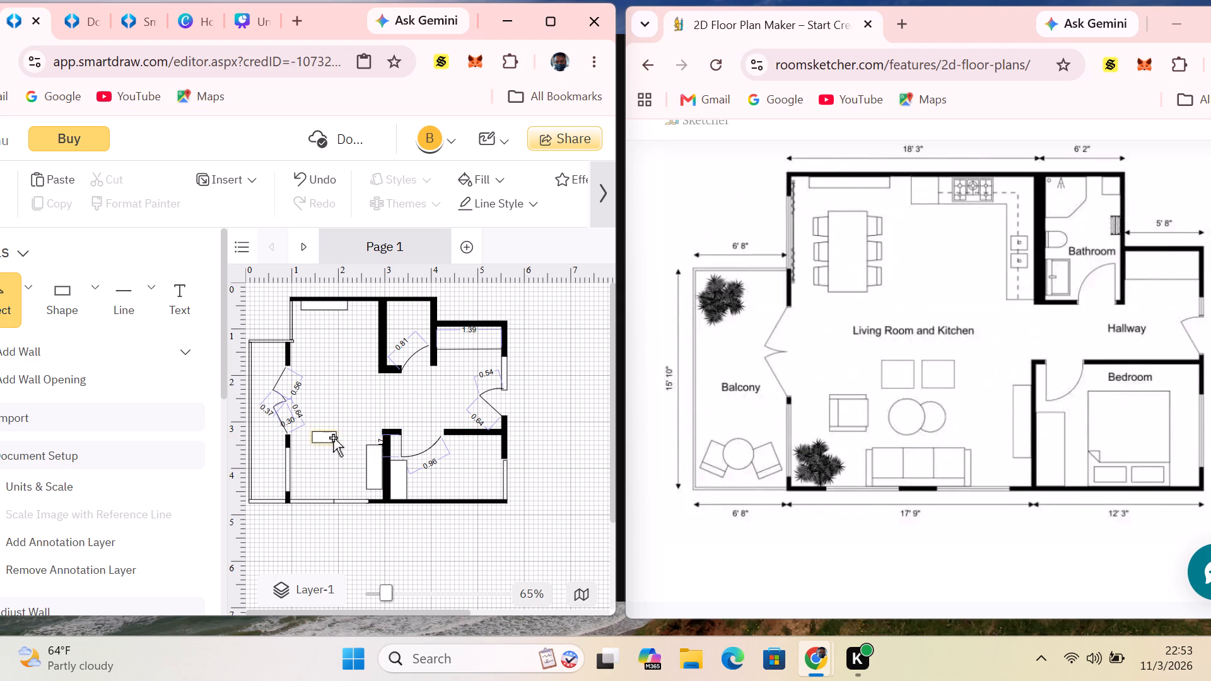
left_click(320, 436)
left_click_drag(334, 436, 327, 436)
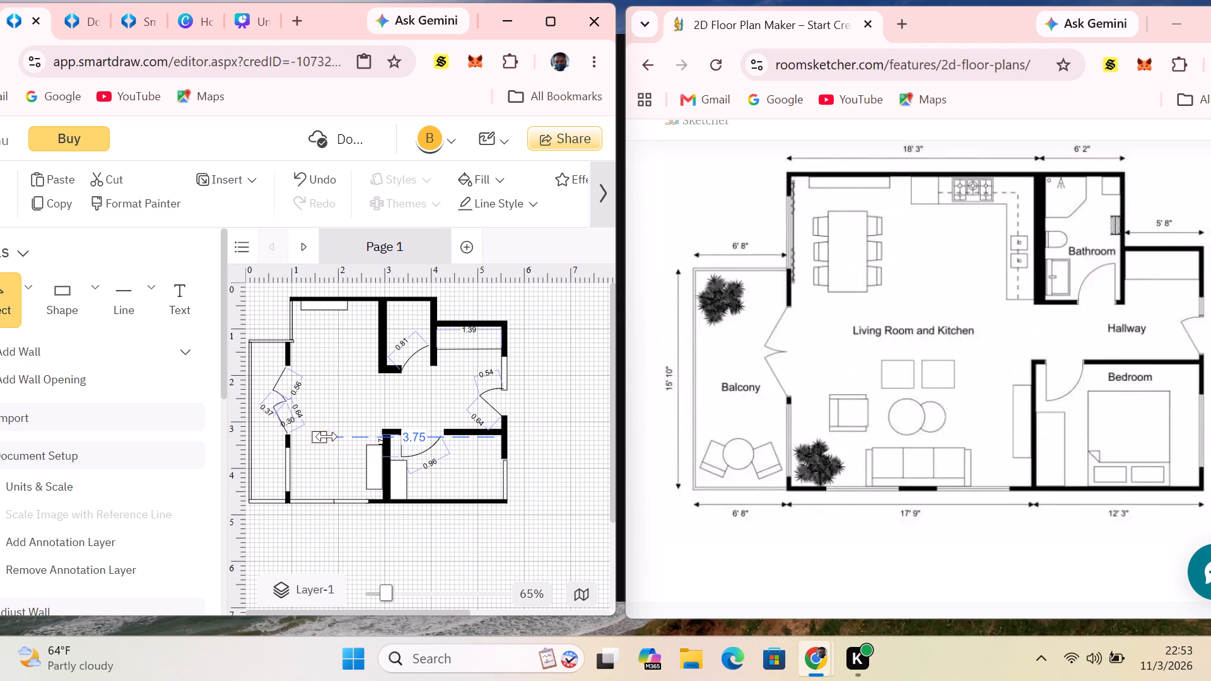
left_click_drag(327, 436, 329, 436)
left_click(348, 533)
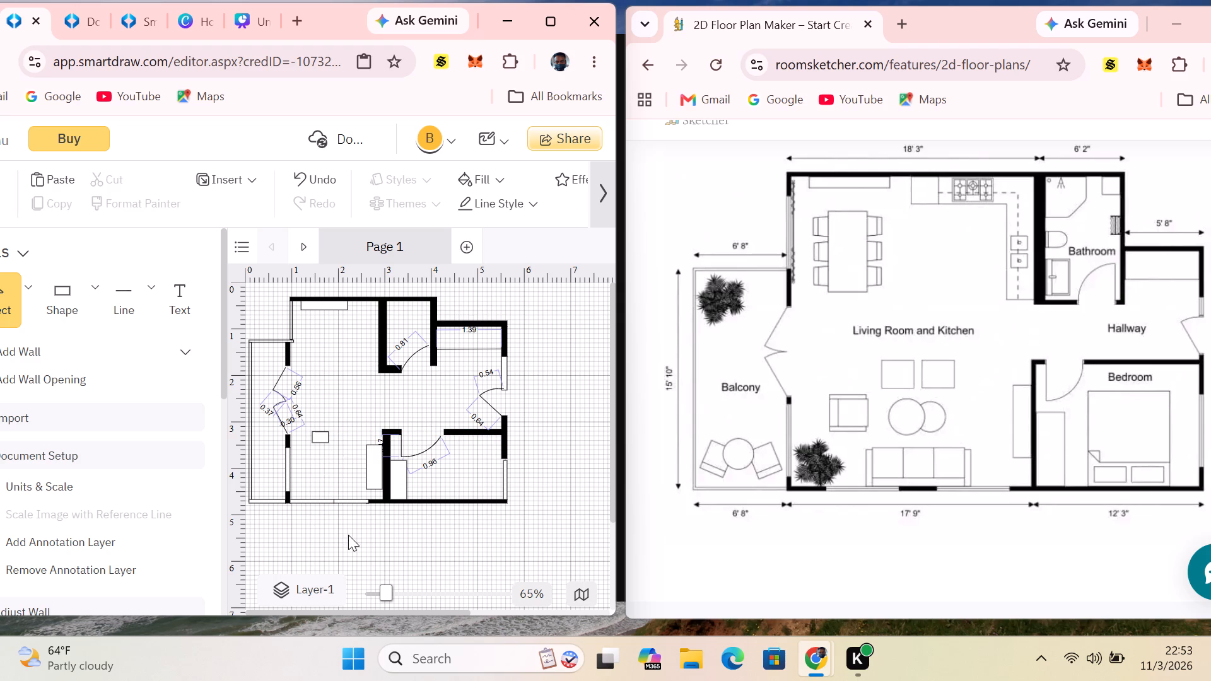
Paste another white rectangle below the floor plan and shrink it into a small square for the second stool.
right_click(344, 536)
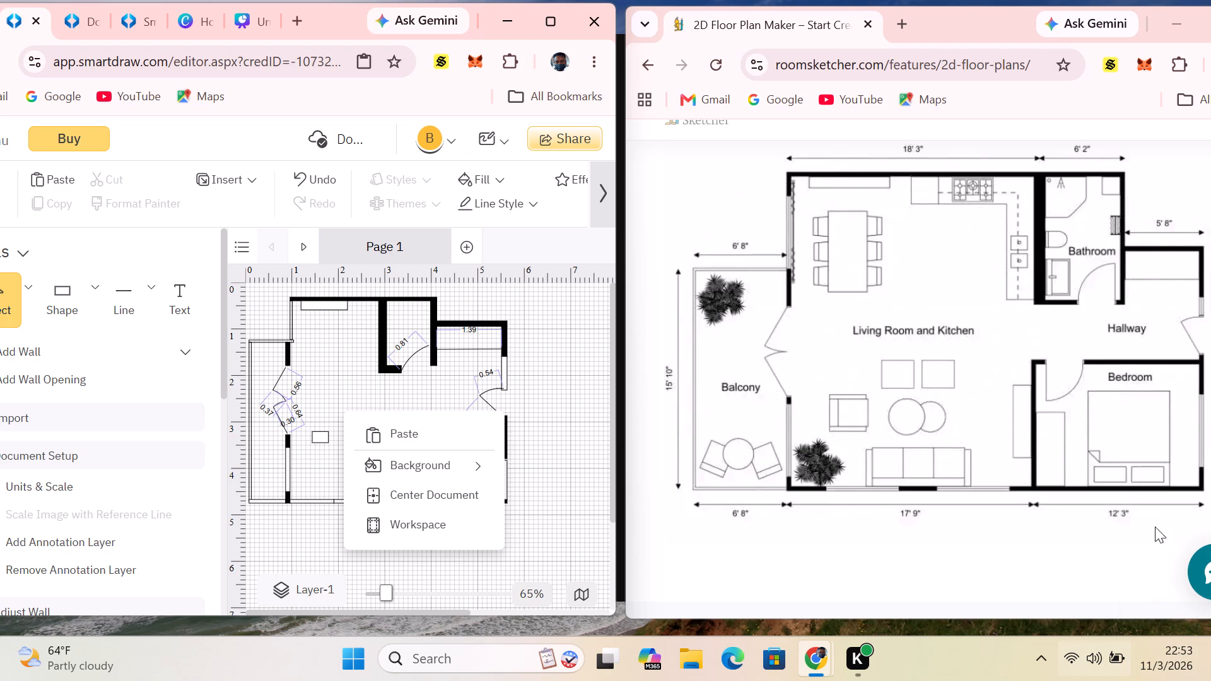
left_click(390, 425)
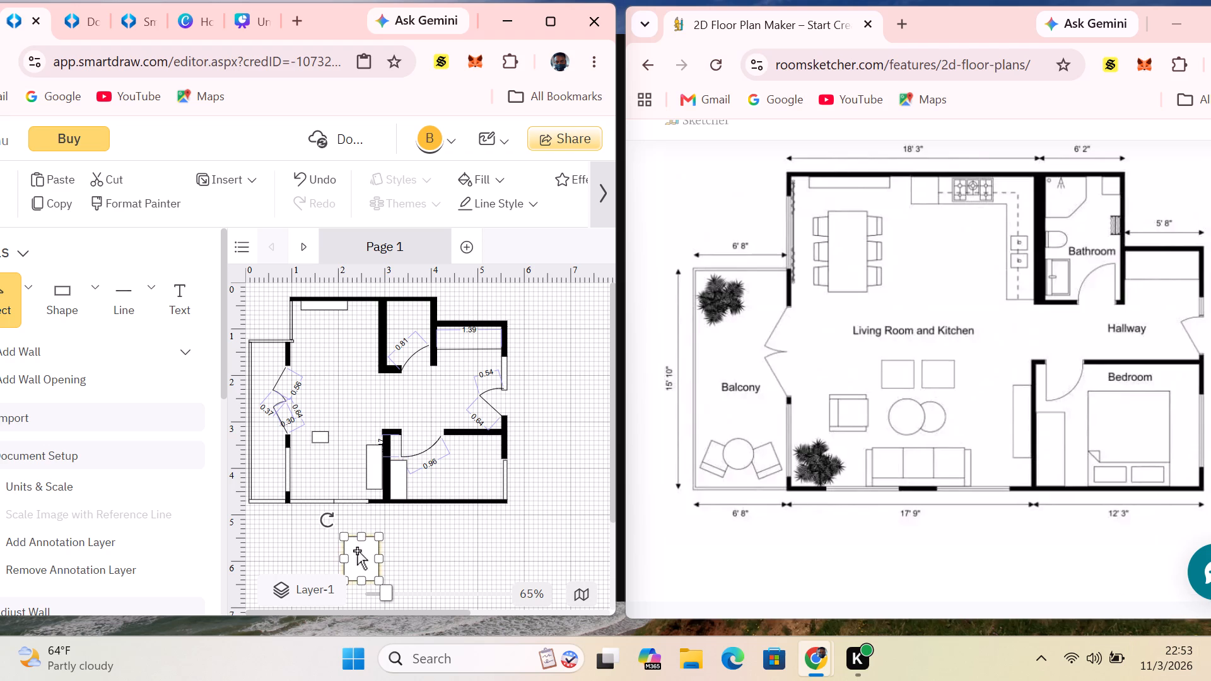
left_click_drag(362, 536, 365, 558)
left_click(361, 581)
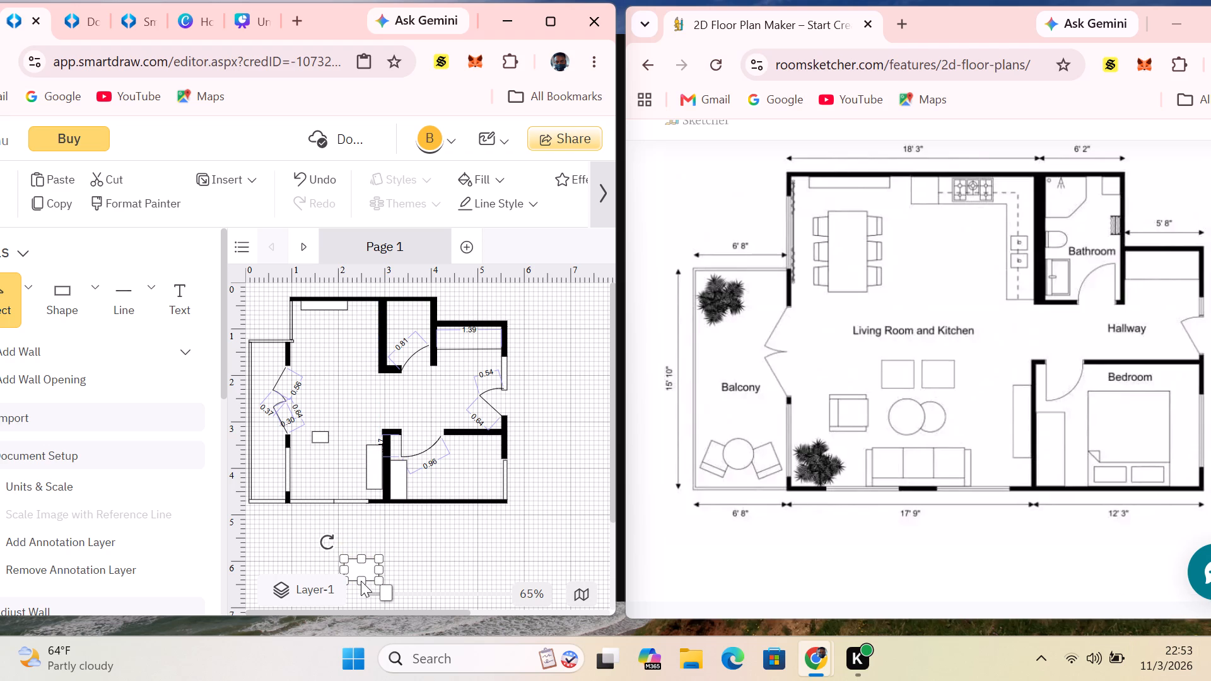
left_click(360, 578)
left_click_drag(345, 571, 356, 571)
left_click(375, 569)
left_click(365, 581)
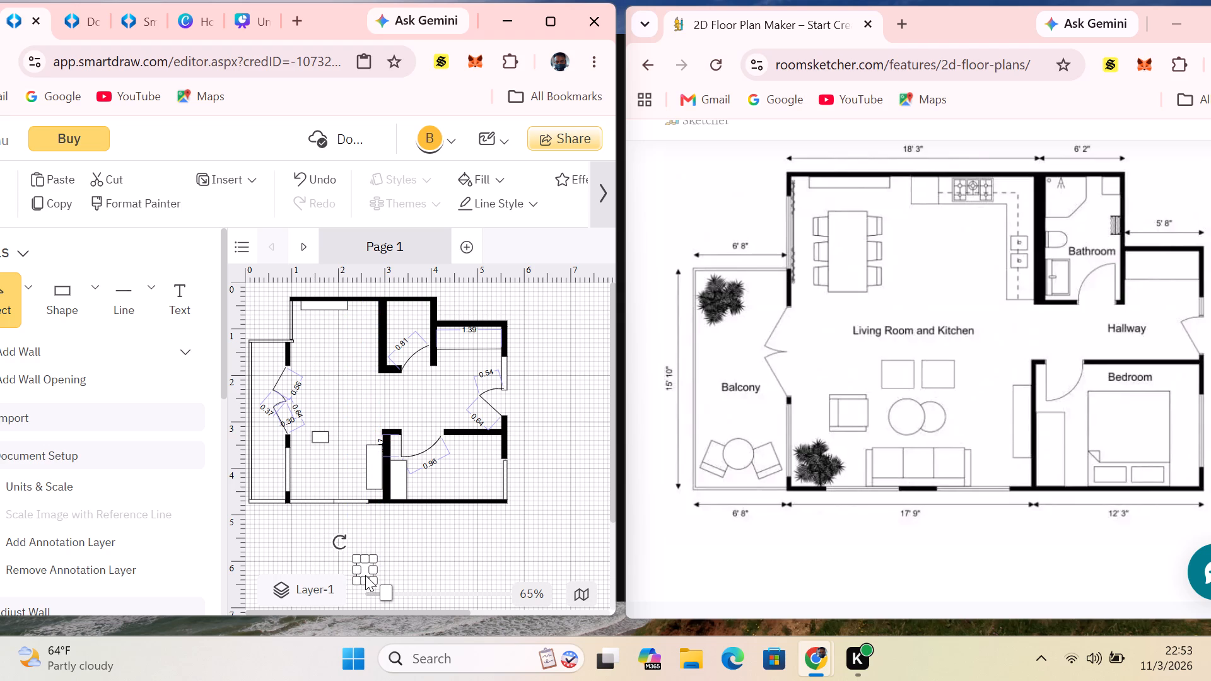
left_click_drag(368, 558, 367, 567)
left_click(368, 576)
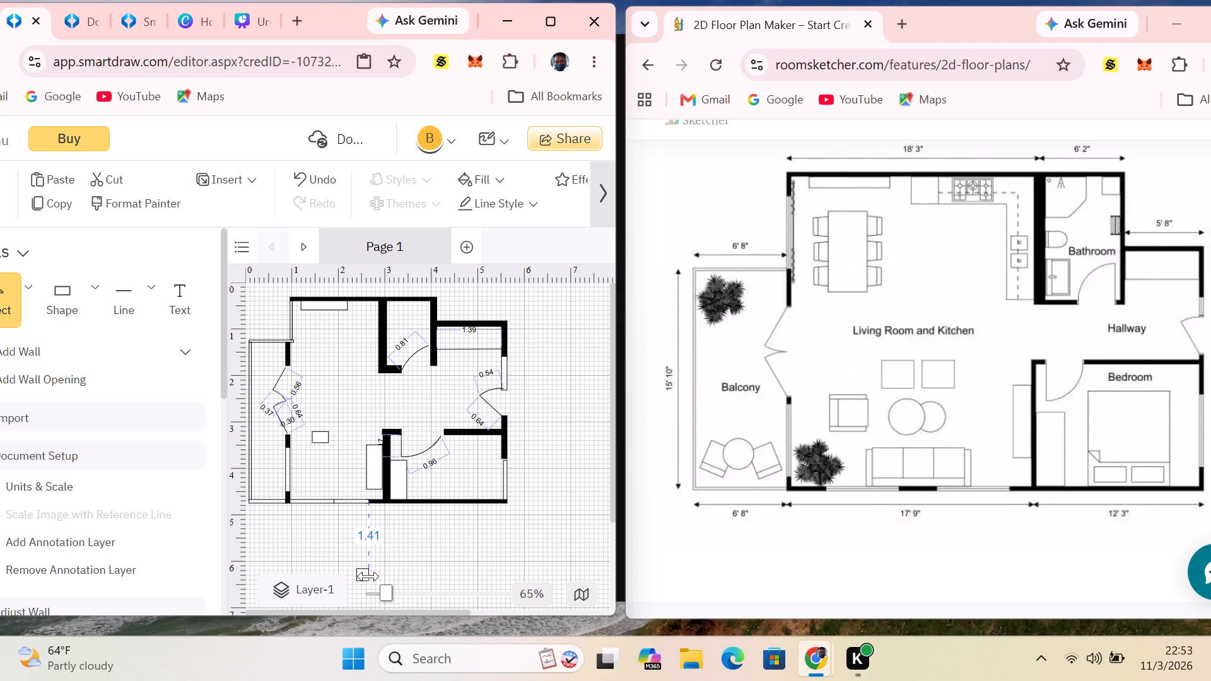
left_click(464, 566)
Move the small square from below the floor plan into the living room beside the first stool.
left_click_drag(361, 575, 361, 574)
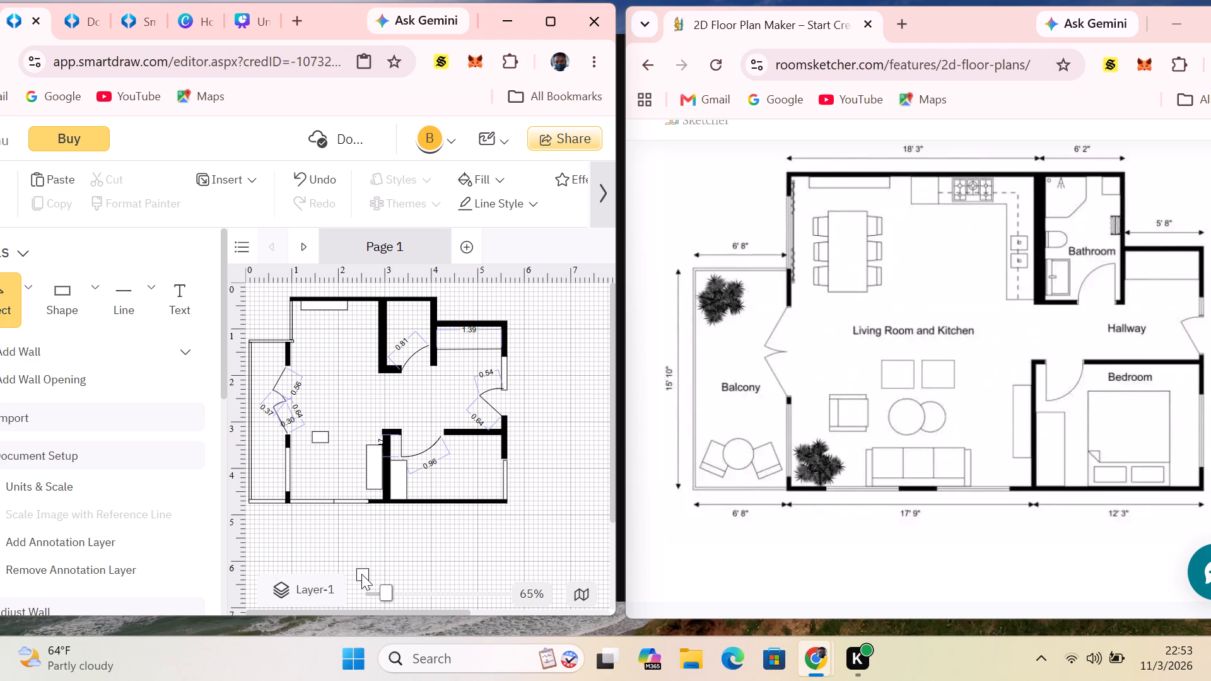
left_click_drag(361, 574, 370, 514)
left_click(363, 573)
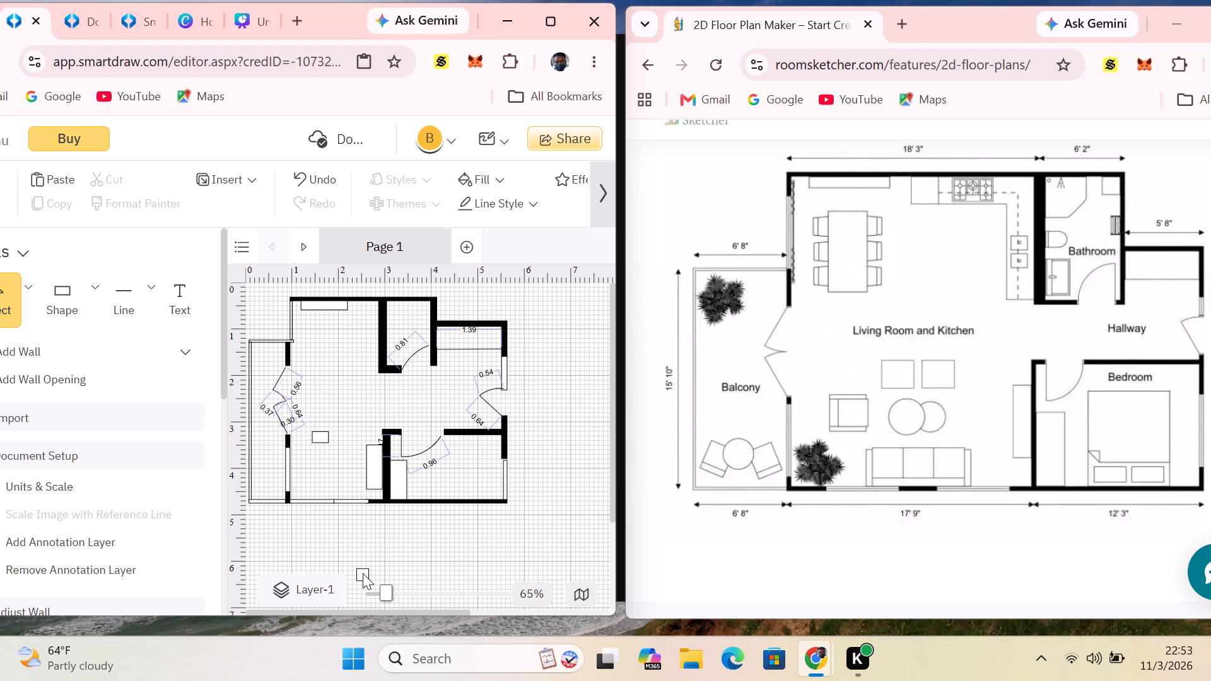
left_click(387, 578)
left_click(363, 575)
left_click_drag(363, 575, 365, 561)
left_click(372, 565)
left_click_drag(359, 573, 356, 450)
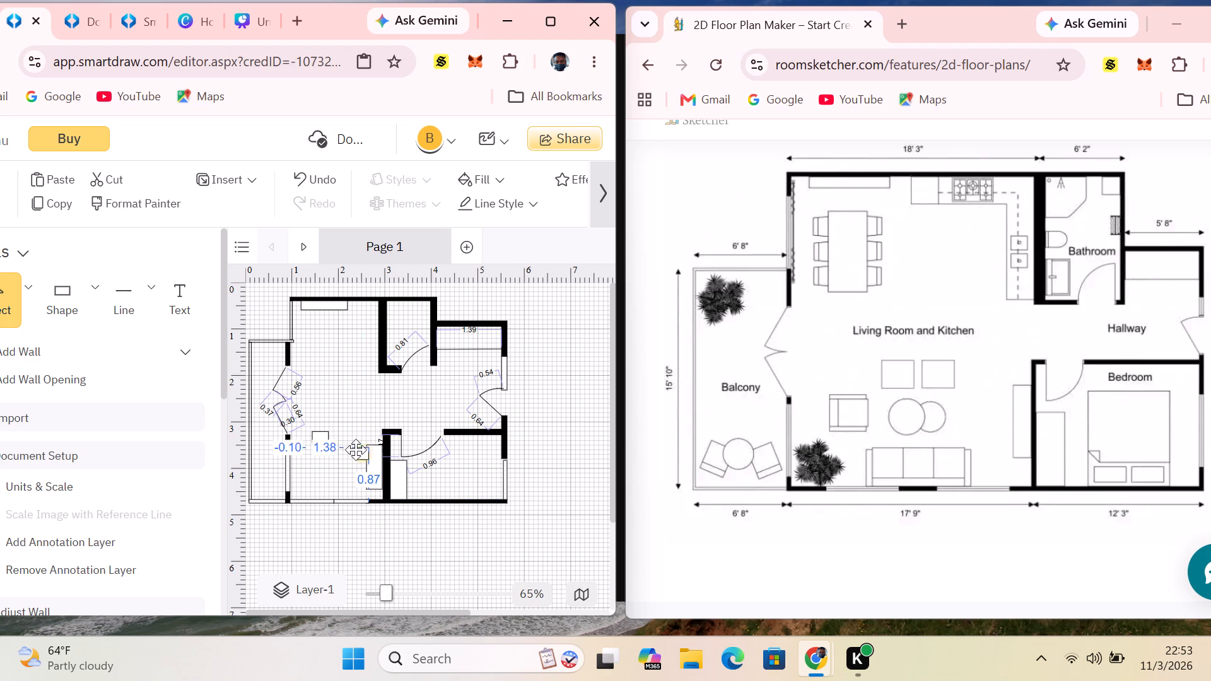
left_click_drag(356, 450, 340, 436)
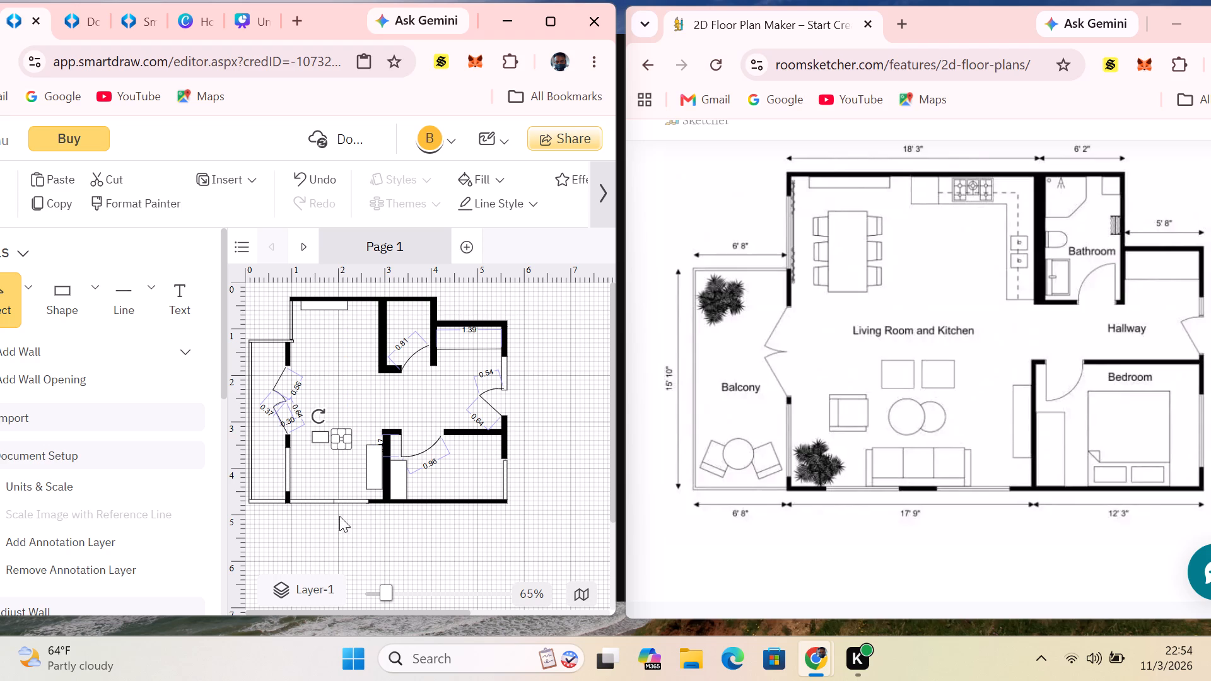
left_click(323, 527)
Align the second stool with the first one and narrow it slightly, leaving a small gap between them.
left_click(339, 435)
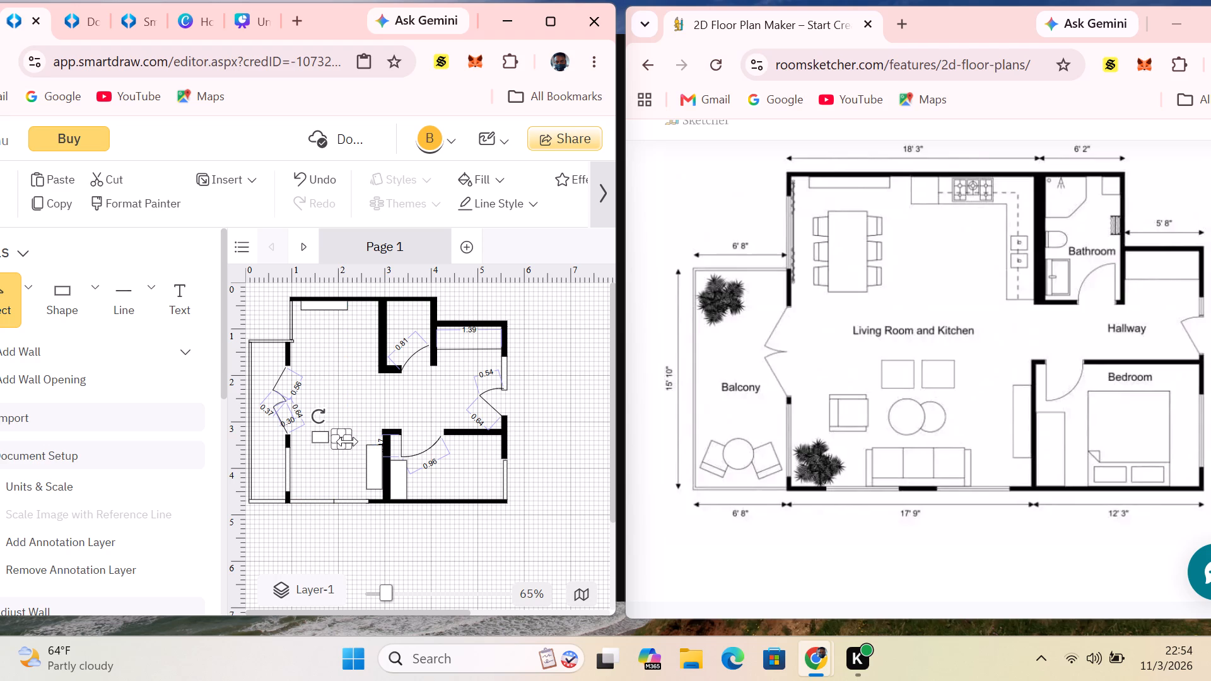
left_click(348, 441)
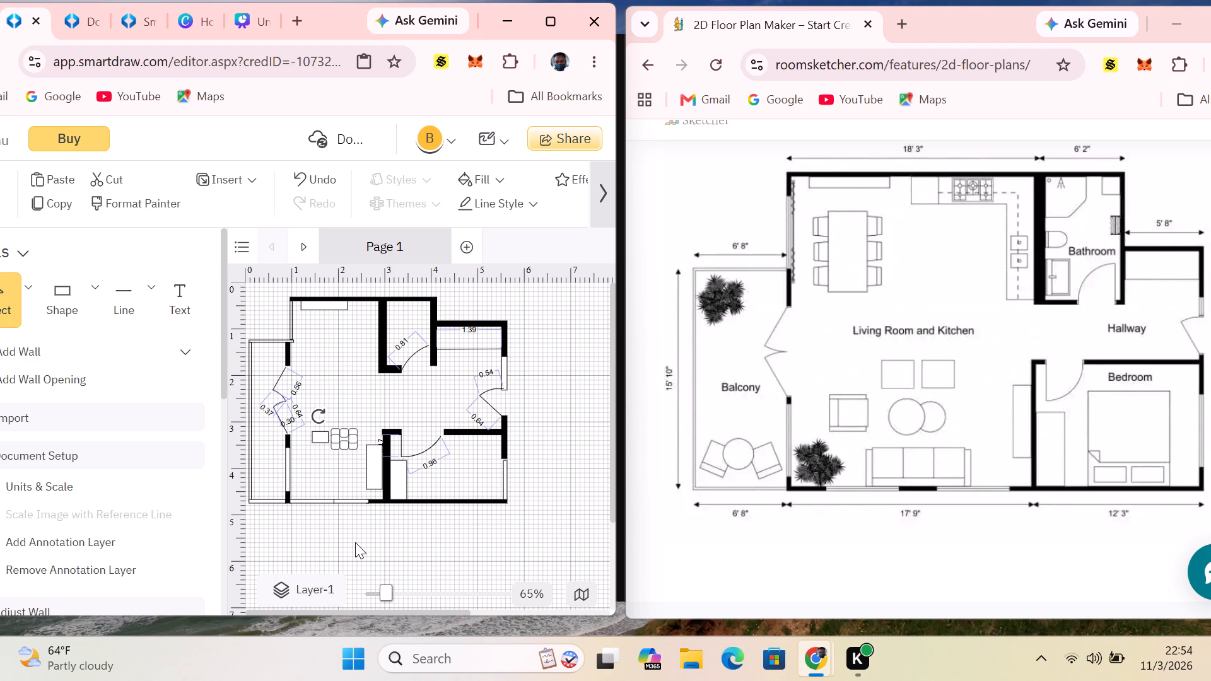
left_click(355, 542)
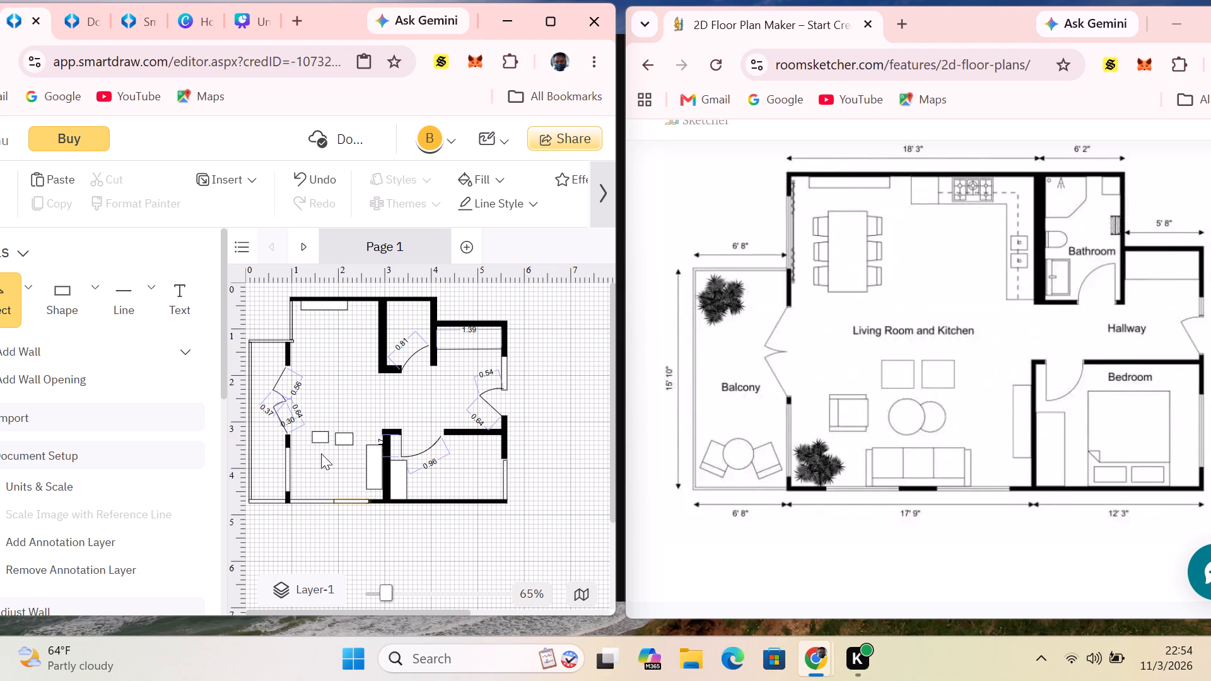
left_click(344, 439)
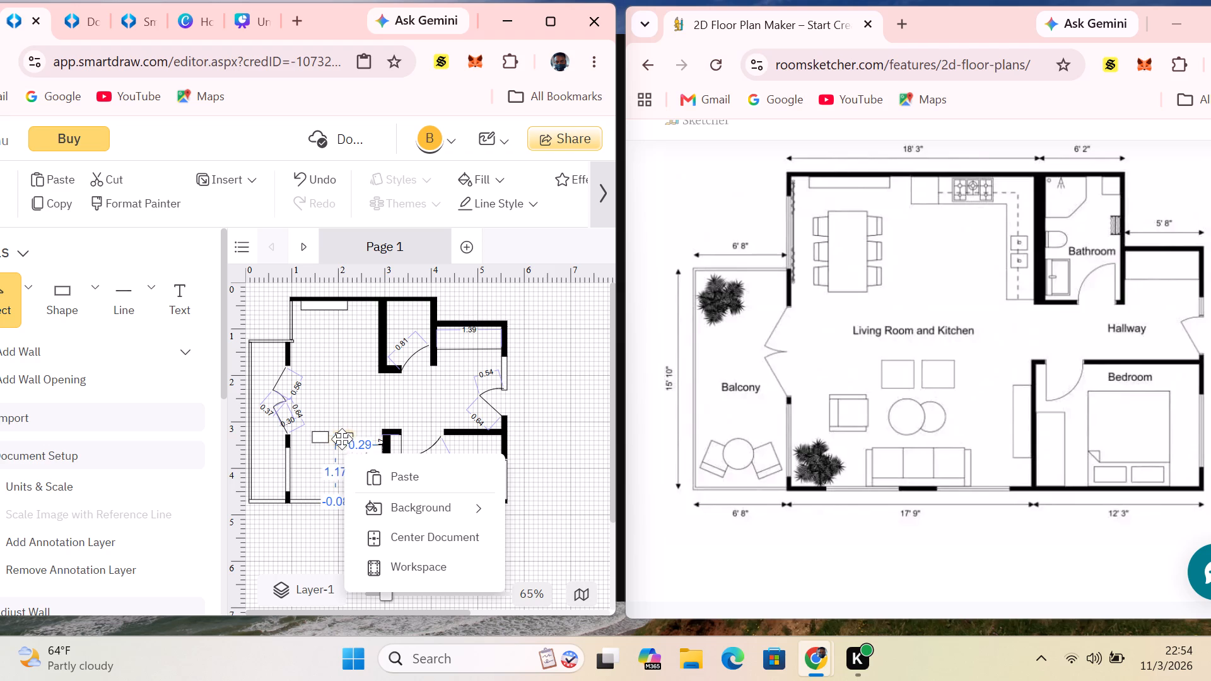
left_click(319, 530)
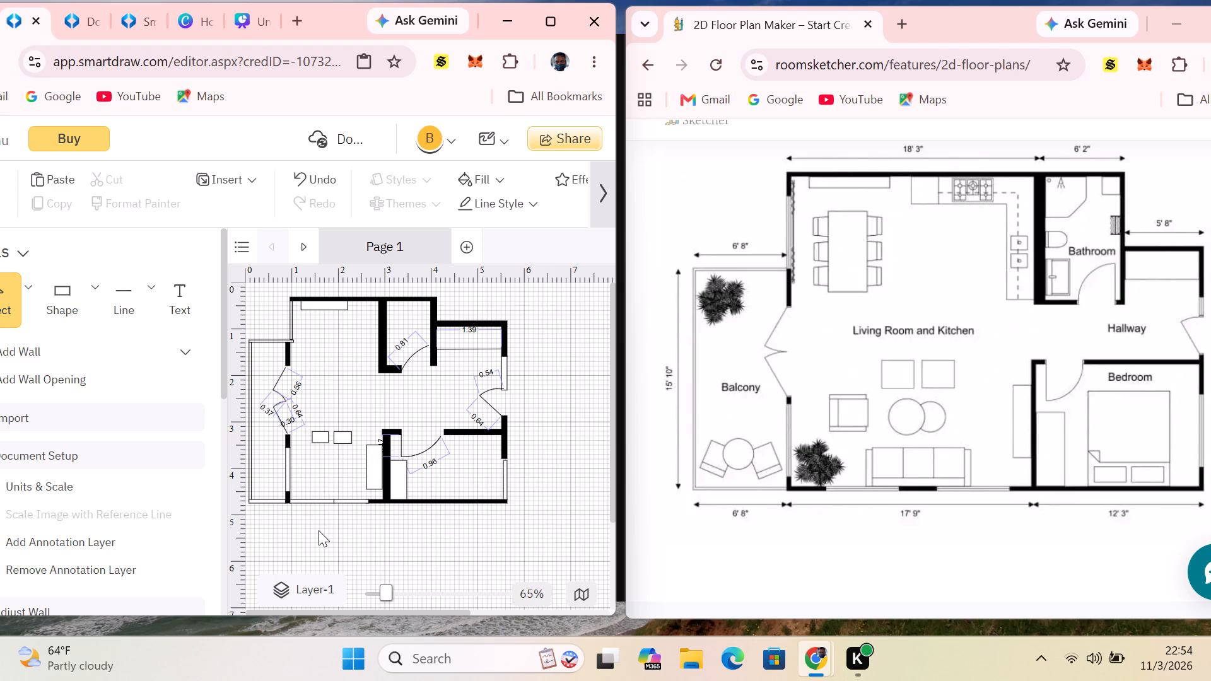
left_click(342, 439)
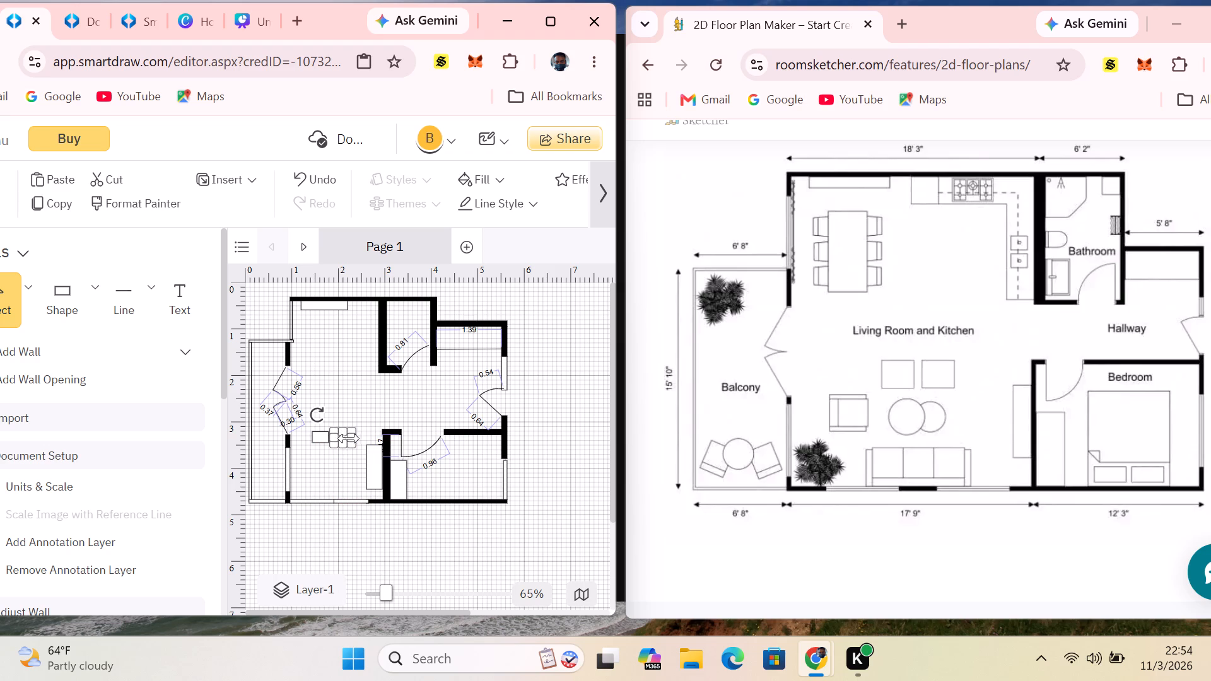
left_click(349, 438)
left_click(328, 515)
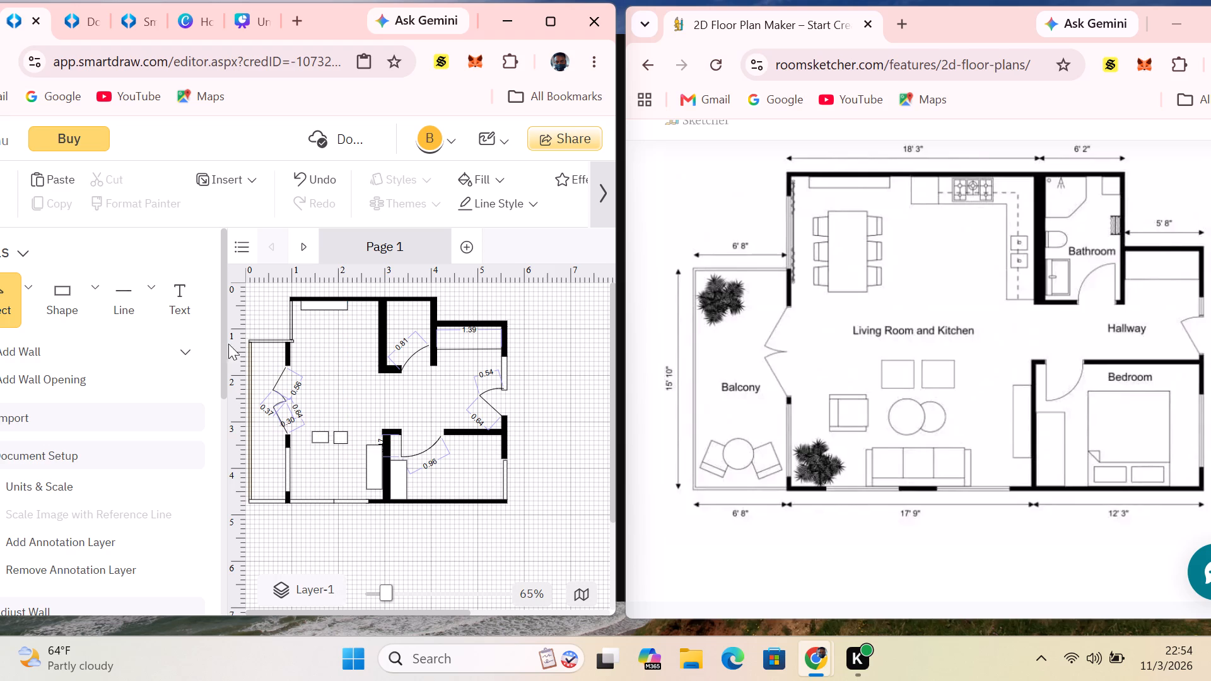
Place a circle in the empty area below the floor plan's living room.
left_click(98, 294)
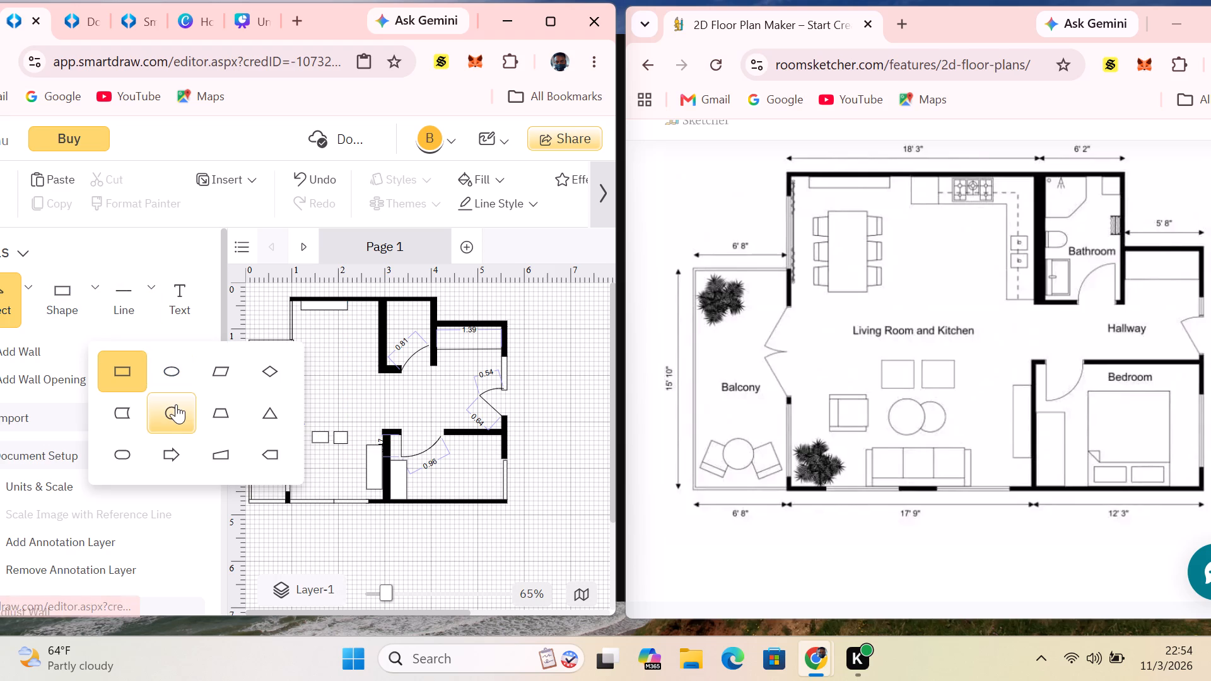
left_click(176, 404)
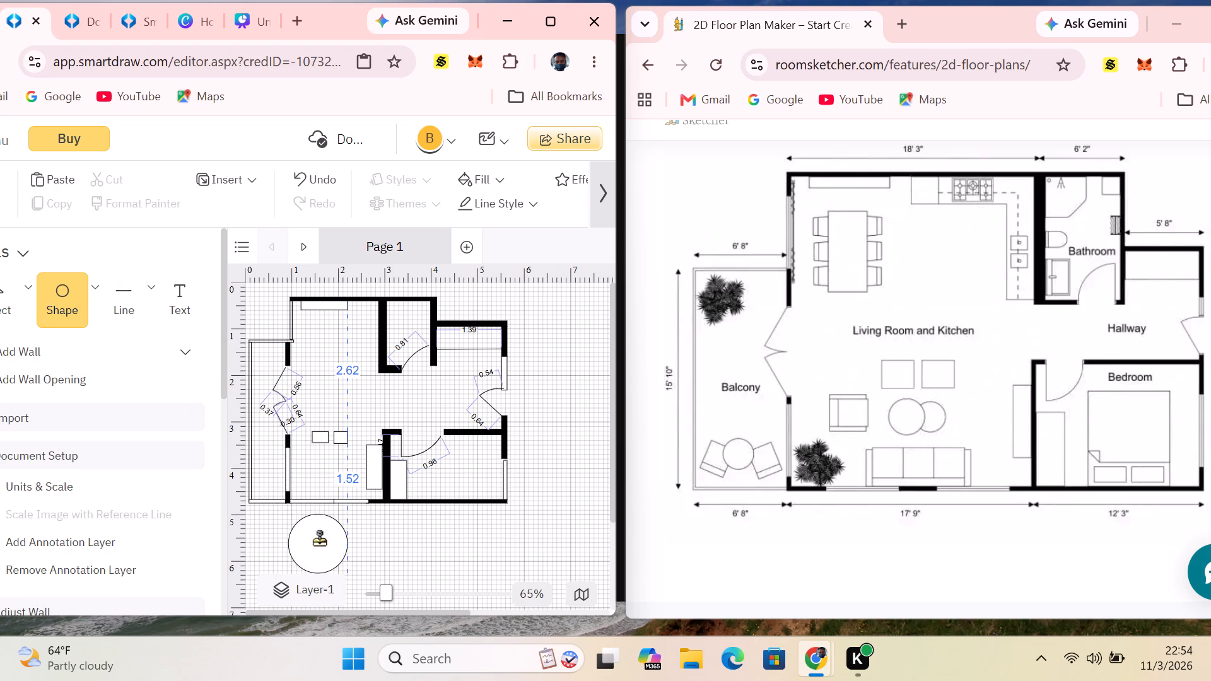
left_click(319, 535)
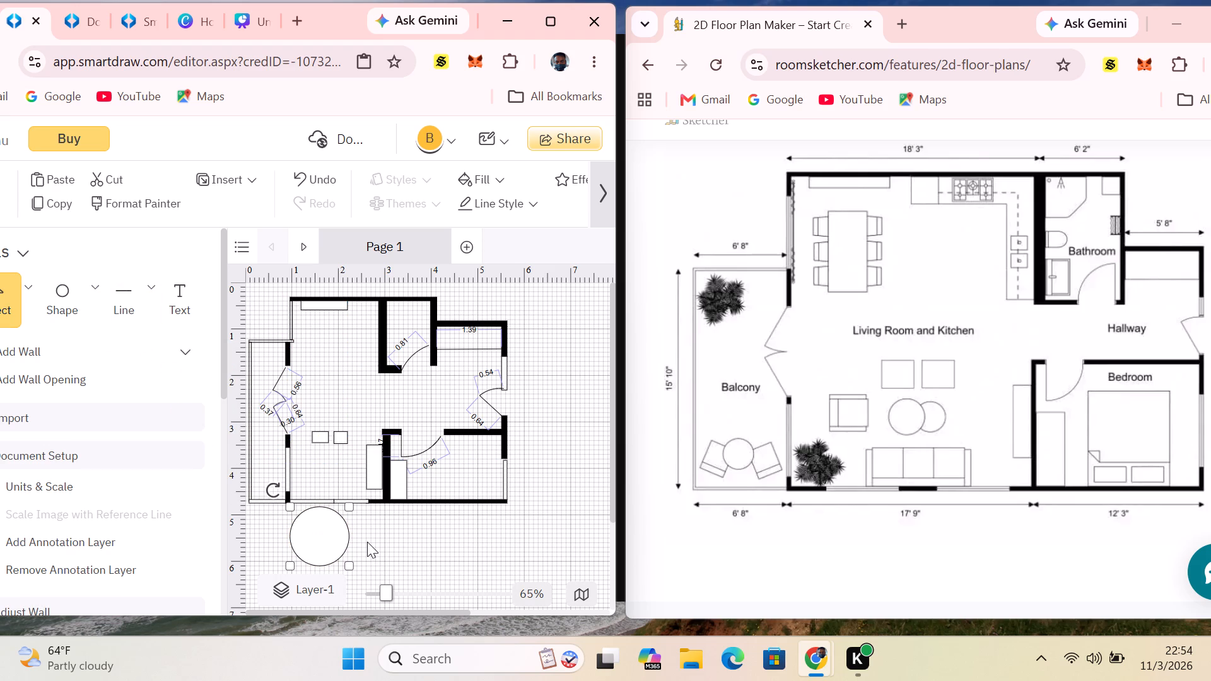
Paste a copy of the circle beside the original and shrink it into a smaller circle touching the larger one.
right_click(367, 542)
left_click(322, 533)
right_click(322, 533)
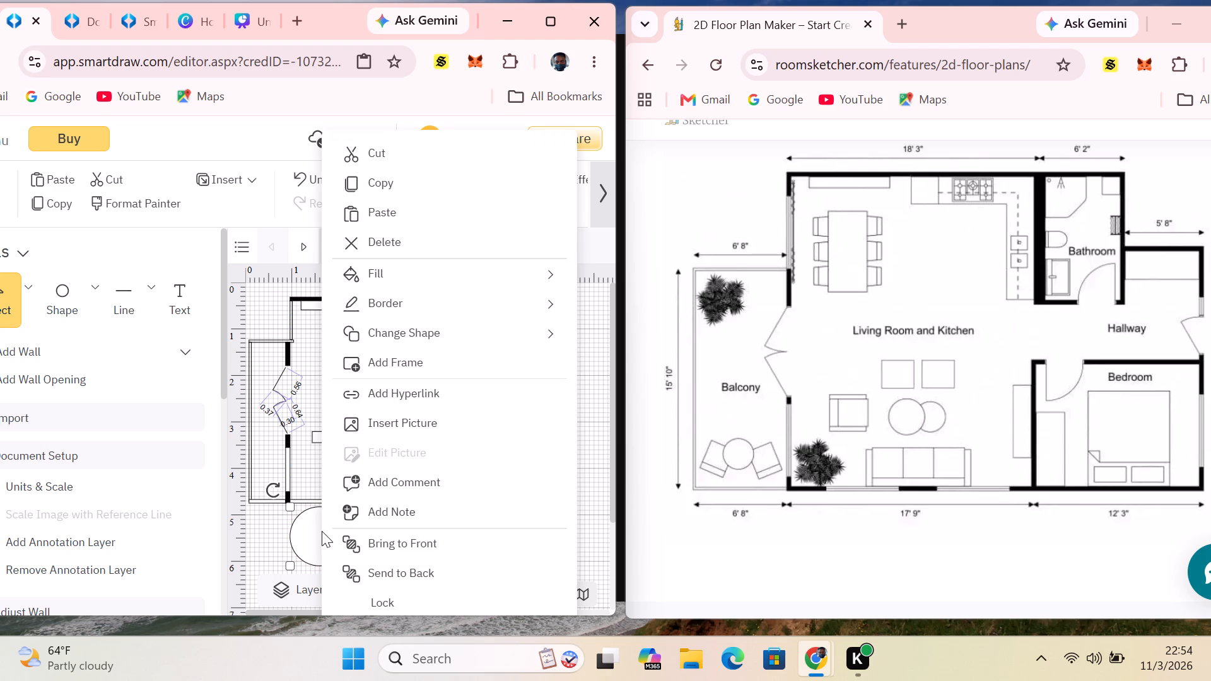
left_click(386, 190)
right_click(351, 528)
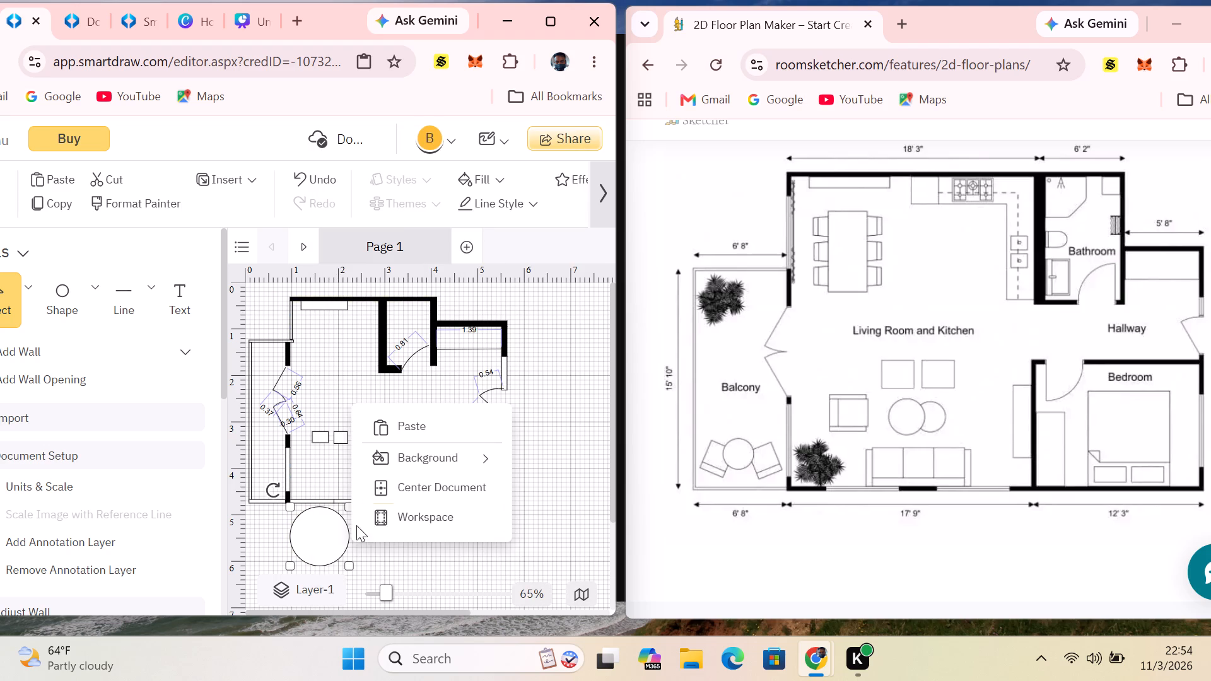
left_click(428, 424)
left_click(383, 560)
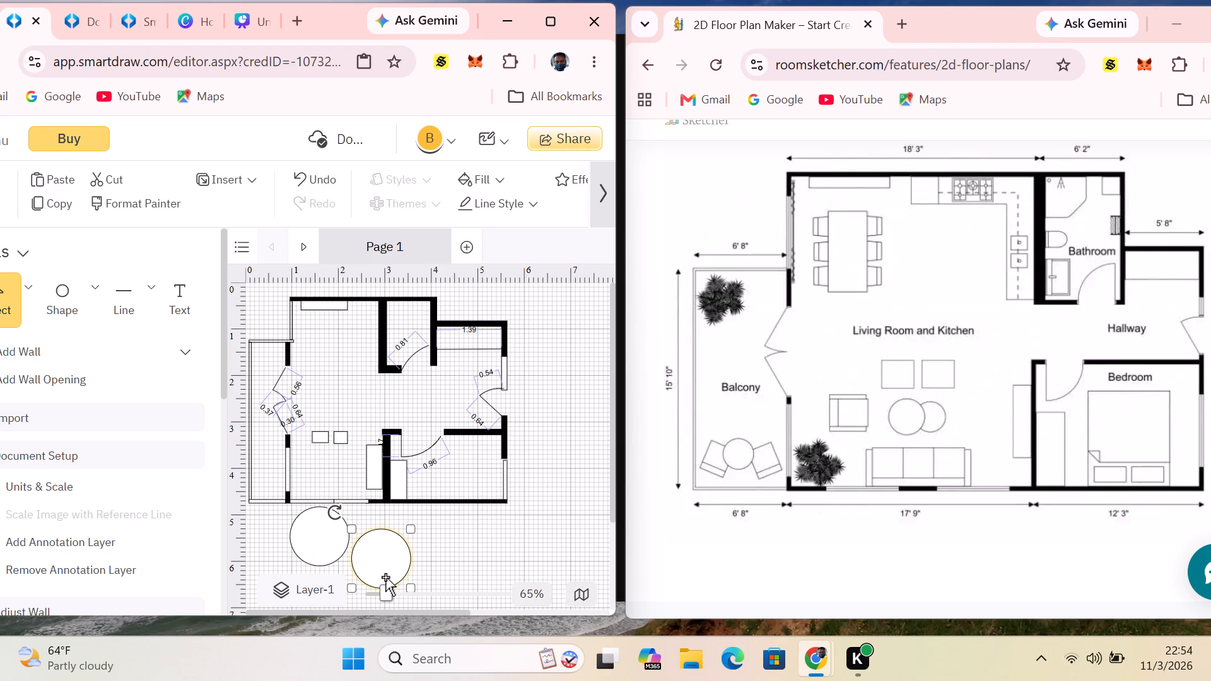
left_click_drag(412, 588, 380, 562)
left_click_drag(375, 544, 368, 539)
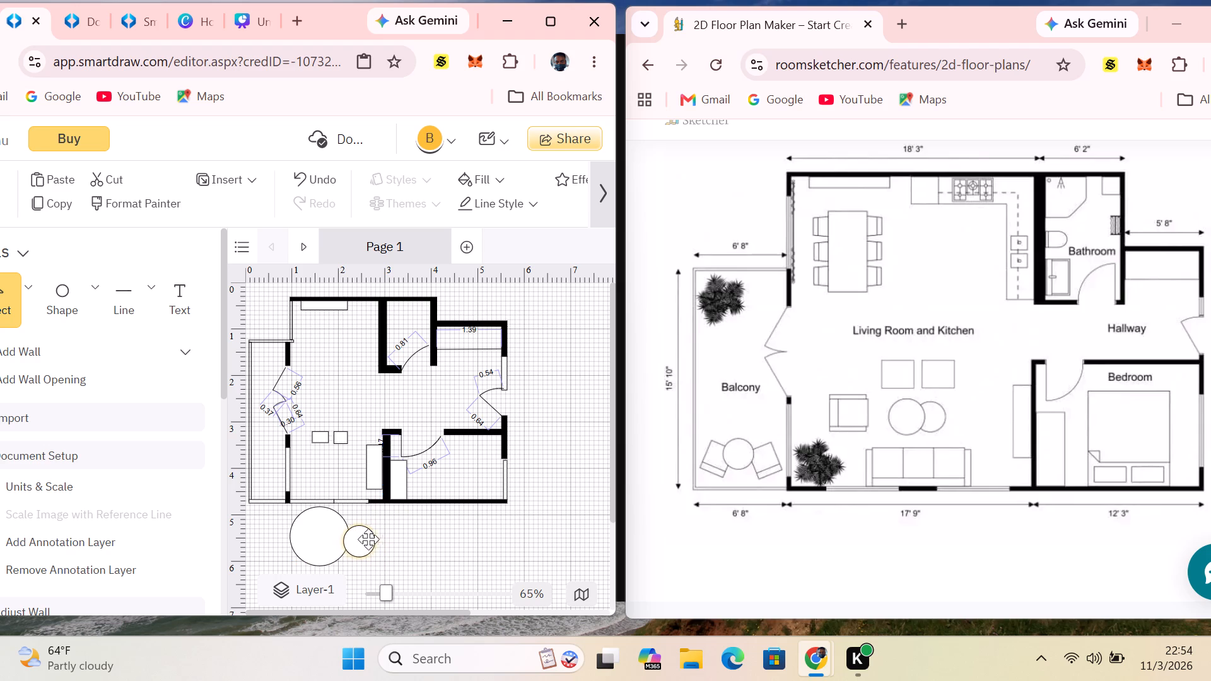
left_click_drag(368, 539, 369, 537)
Shrink the larger circle and shift it so that it slightly overlaps the smaller circle.
left_click(323, 538)
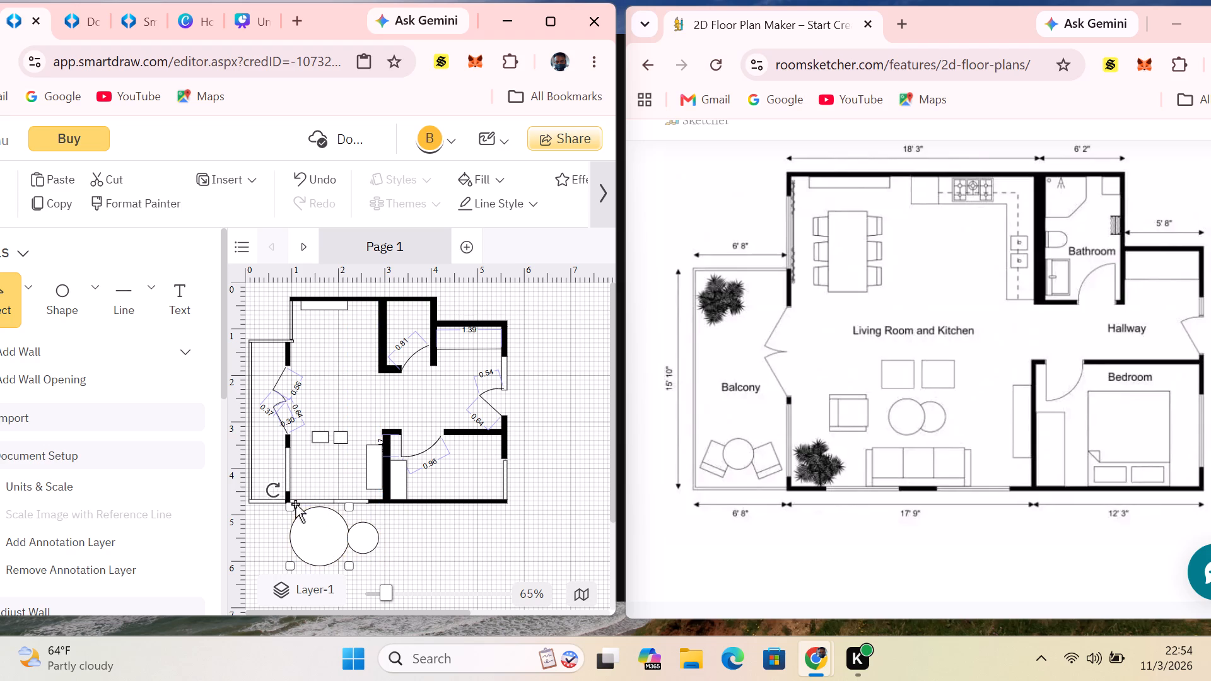
left_click_drag(291, 503, 308, 522)
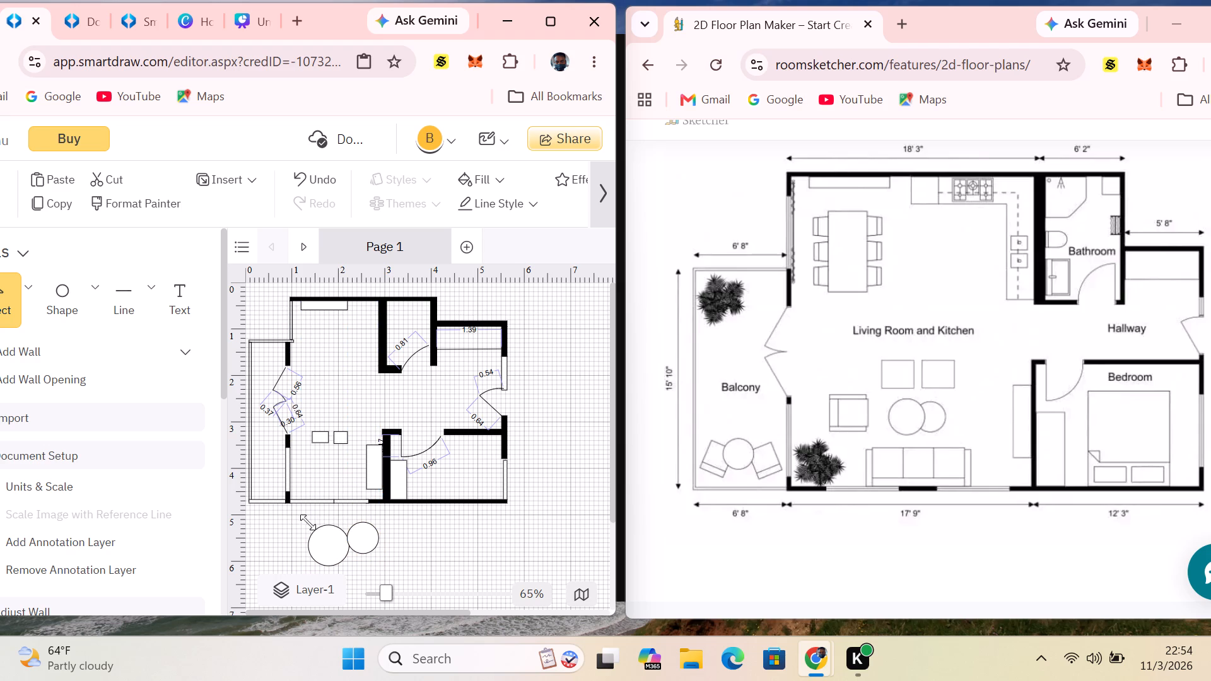
left_click_drag(308, 522, 312, 525)
left_click_drag(321, 547, 319, 539)
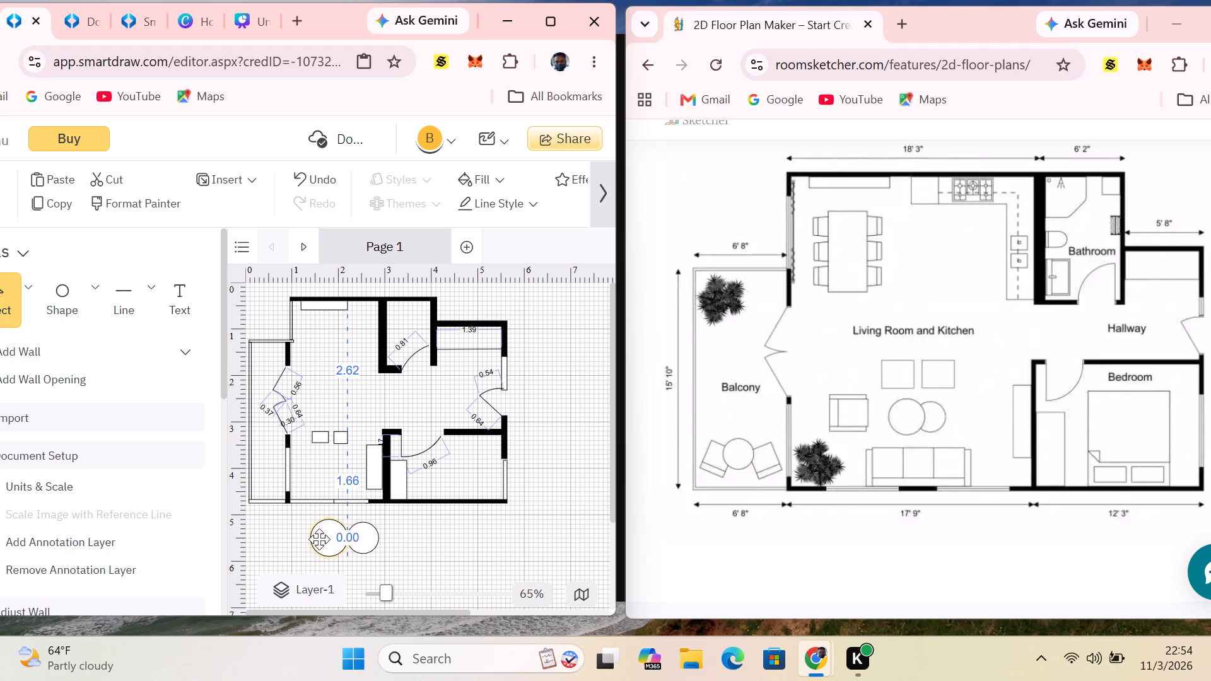
left_click_drag(319, 539, 325, 538)
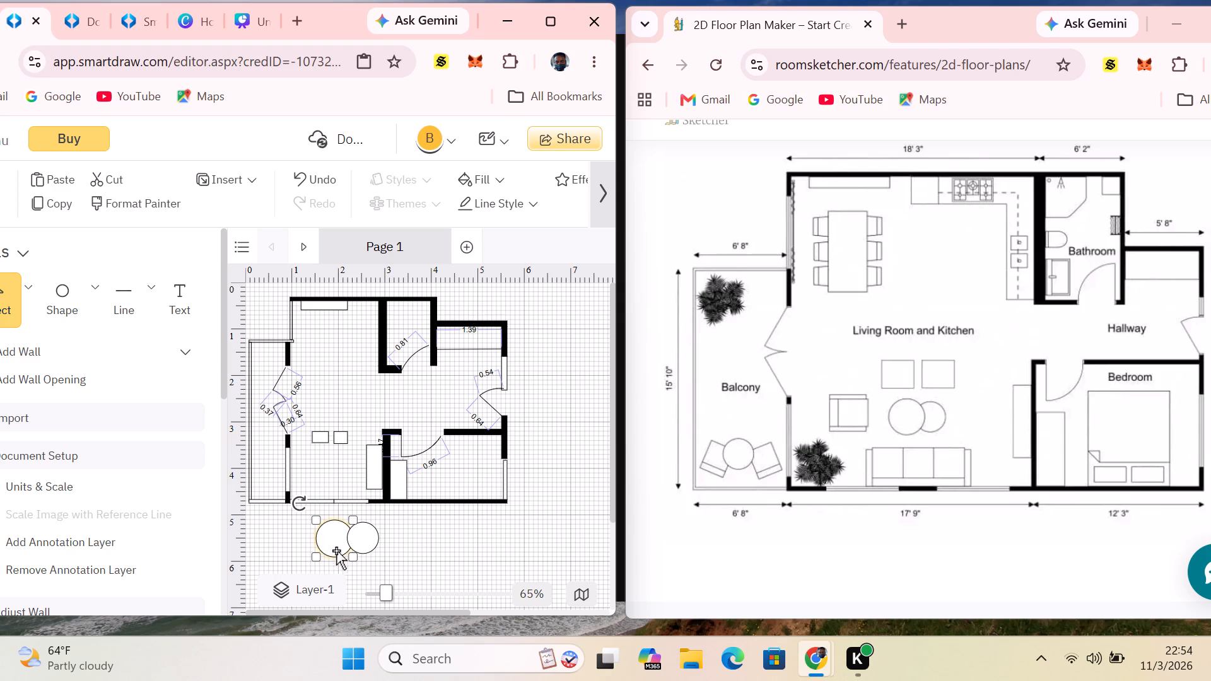
left_click(334, 546)
left_click_drag(316, 558, 317, 558)
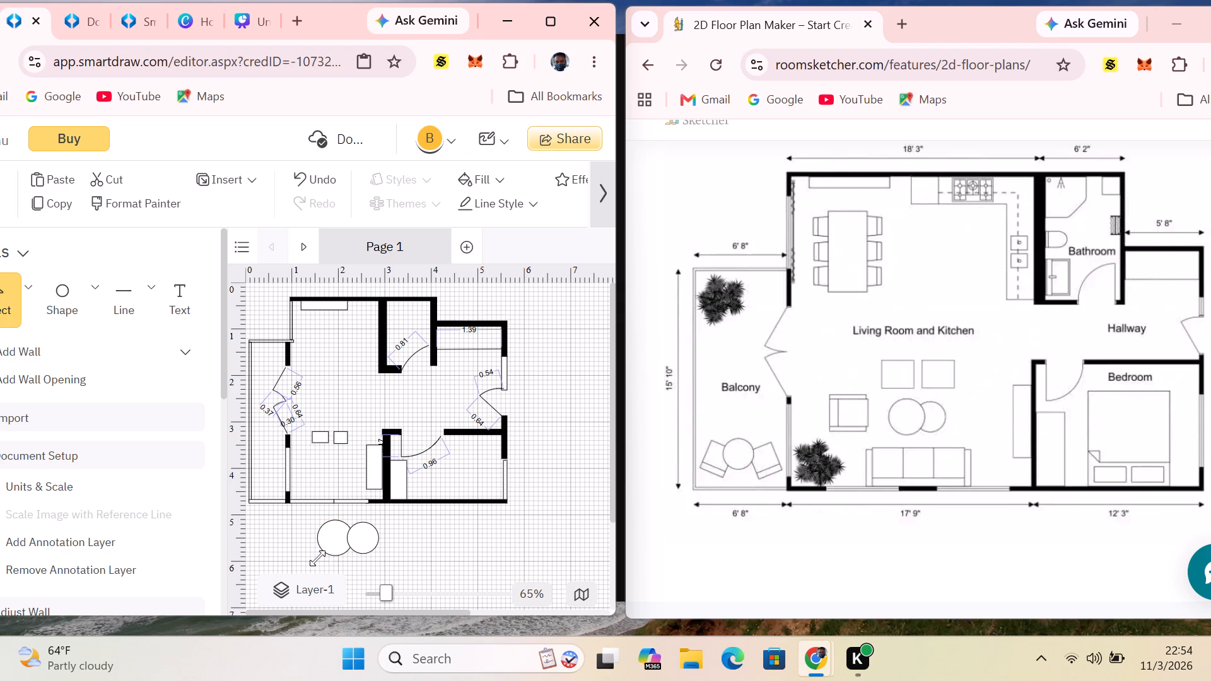
left_click_drag(317, 558, 320, 550)
Shrink the smaller circle slightly while keeping it overlapped with the larger one.
left_click(351, 542)
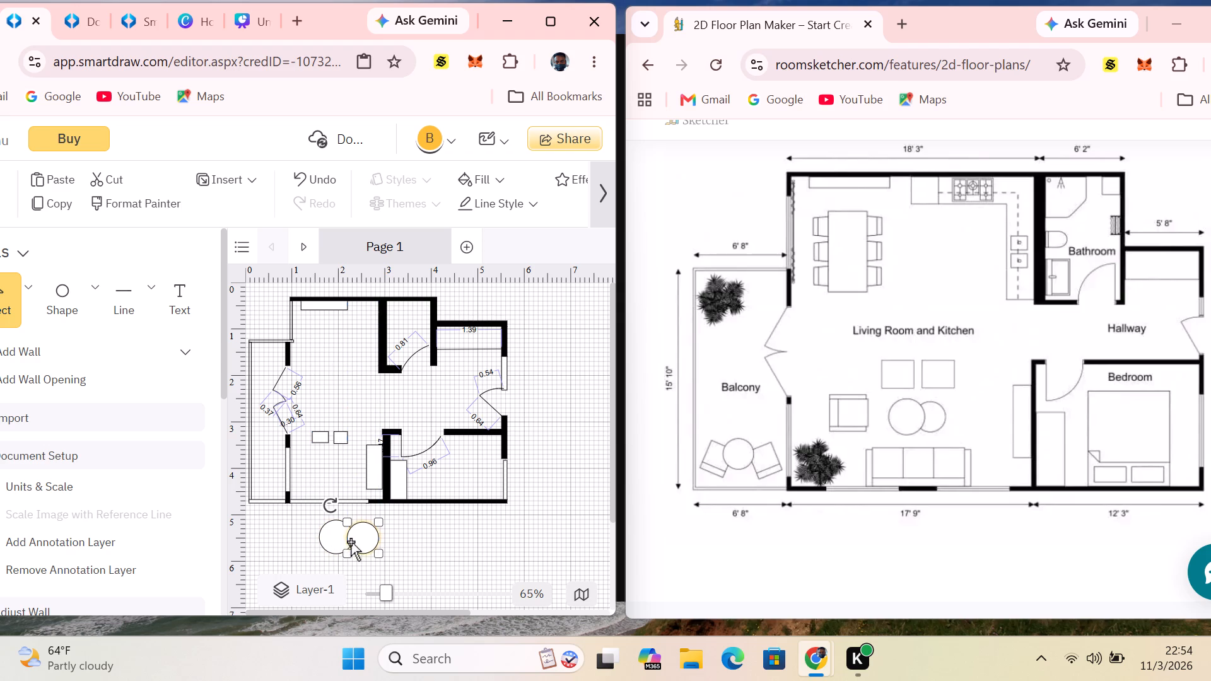
left_click(375, 555)
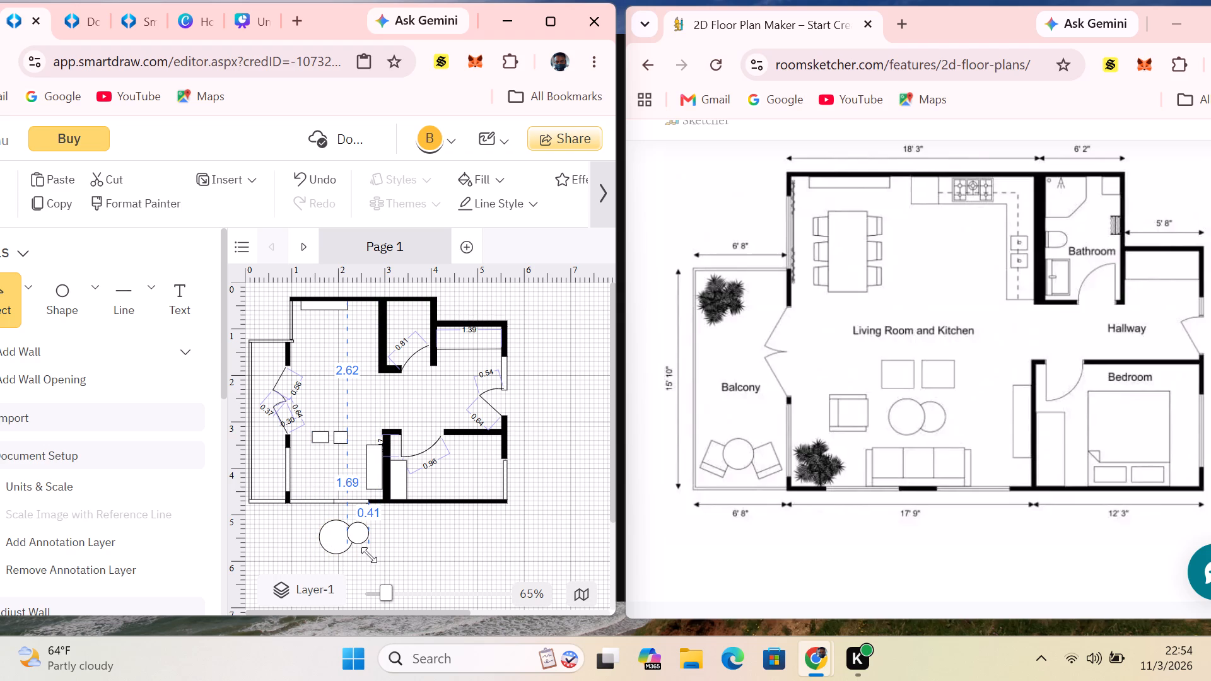
left_click(421, 545)
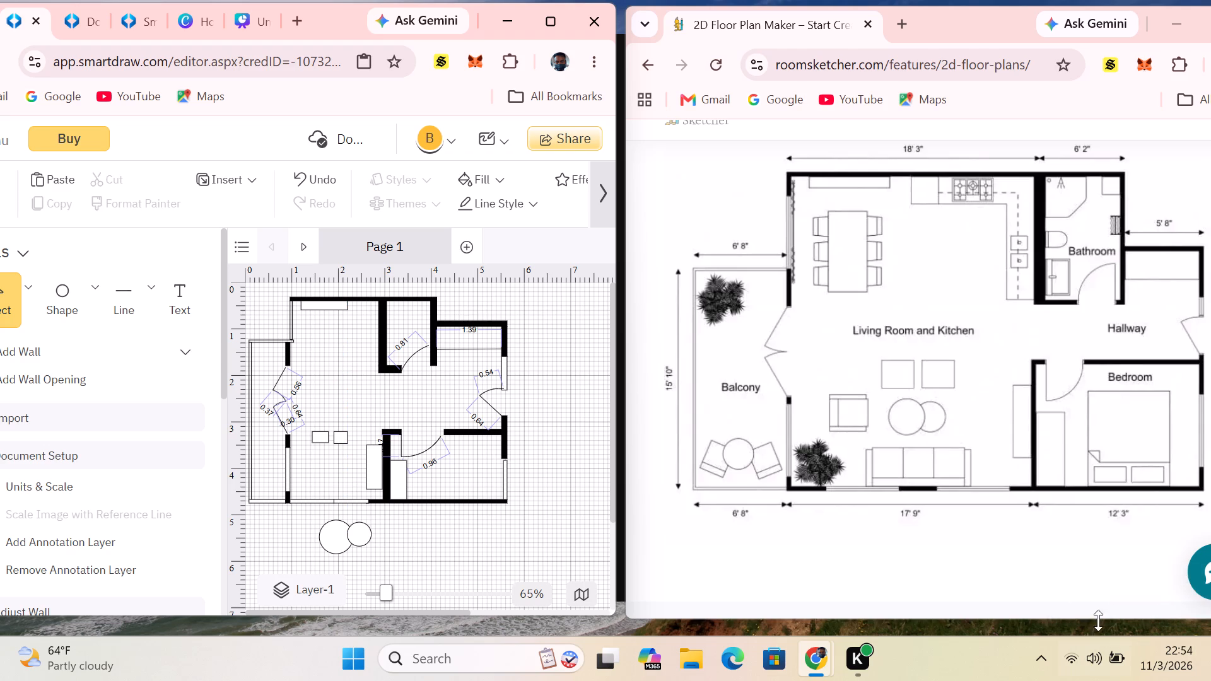
Move the larger circle into the living room just below the two stools as the round coffee table.
left_click(349, 537)
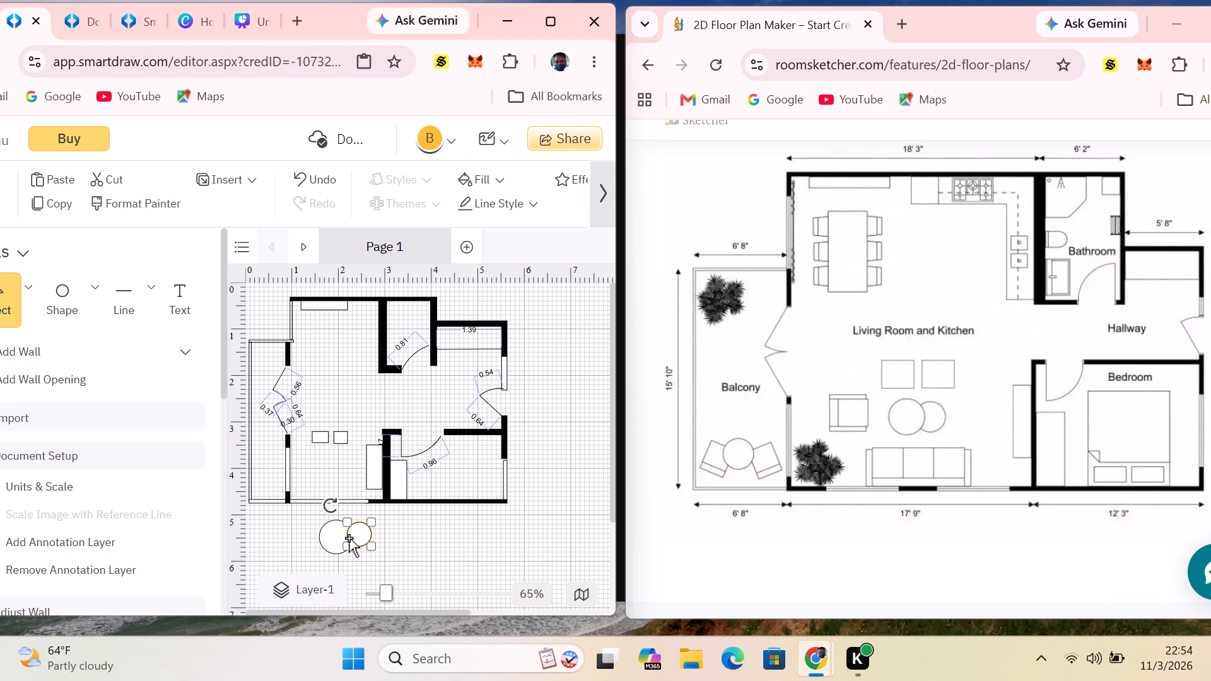
triple_click(336, 536)
left_click_drag(337, 535, 334, 525)
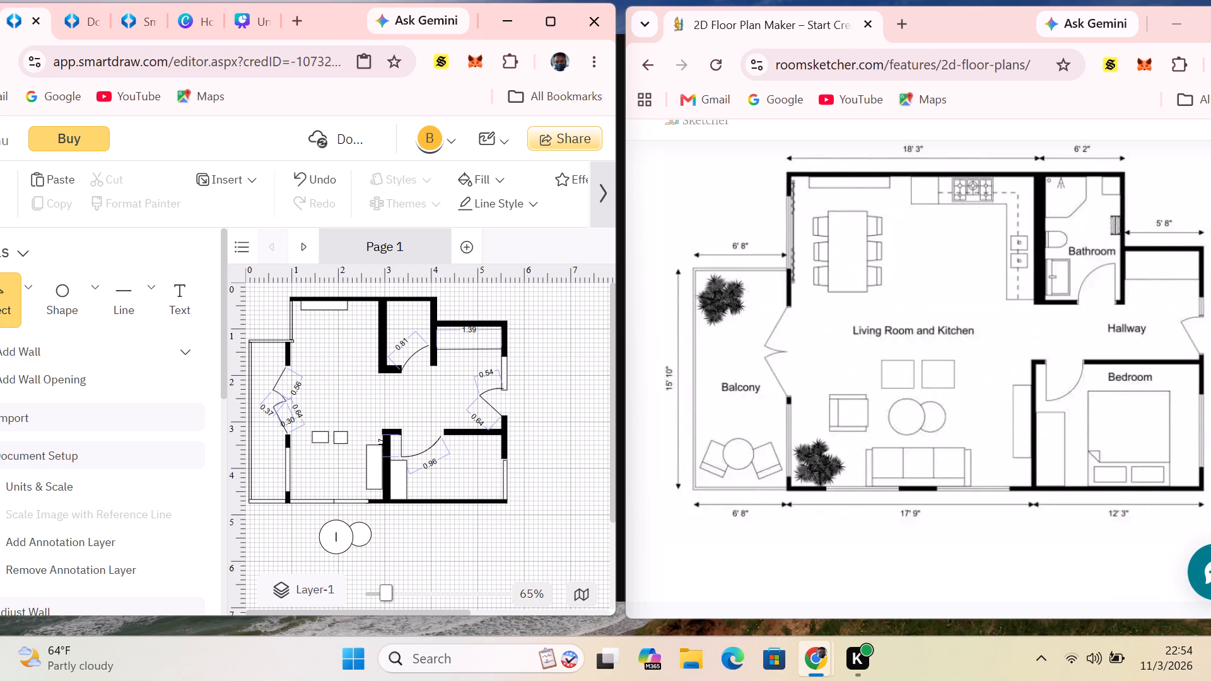
left_click_drag(334, 525, 327, 497)
left_click(398, 537)
left_click_drag(334, 538, 318, 475)
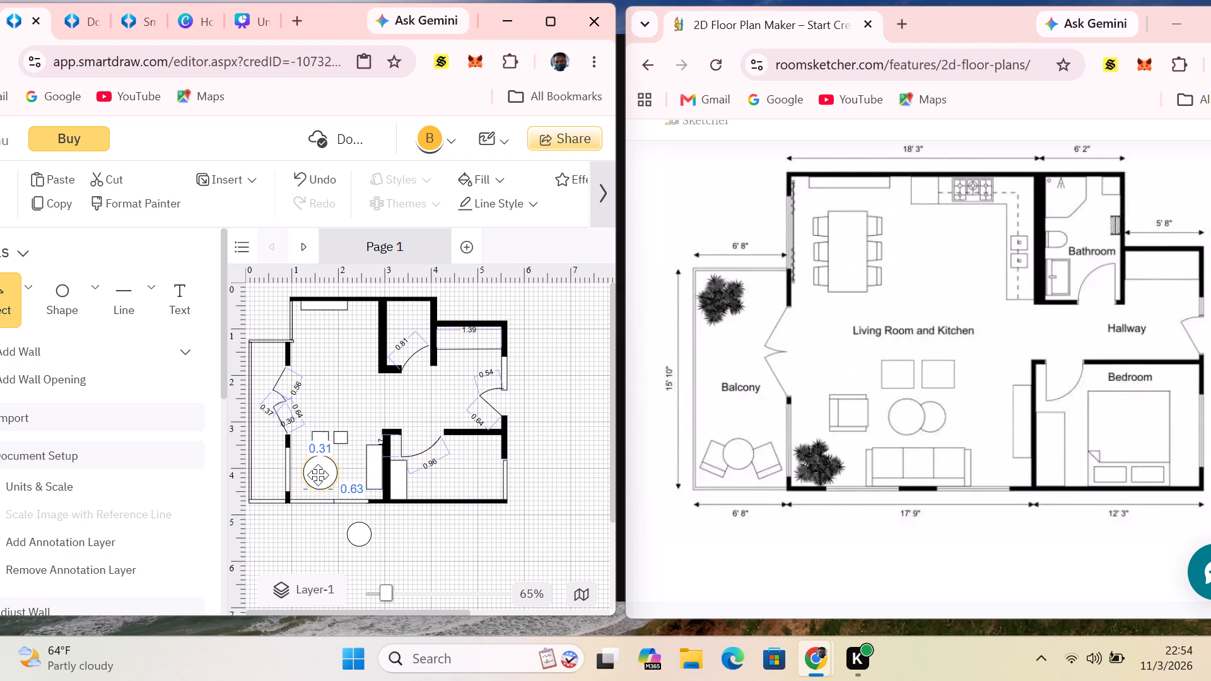
left_click_drag(318, 475, 321, 469)
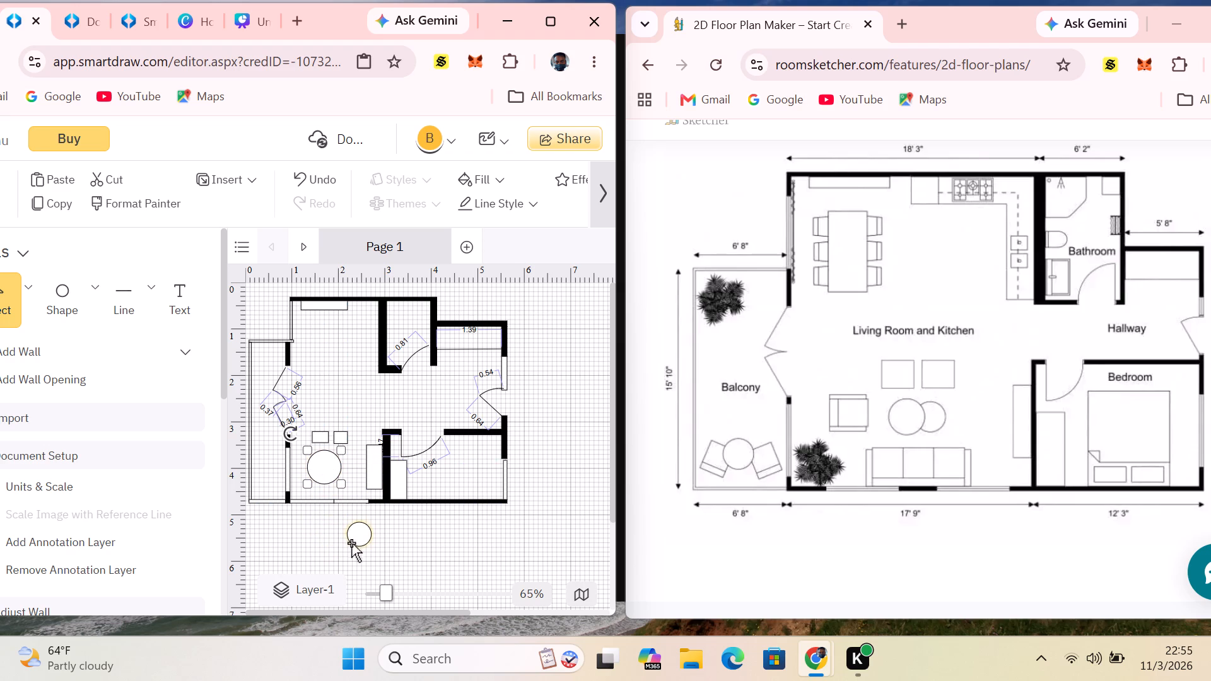
Move the smaller circle into the living room against the larger one and nudge the larger circle toward the balcony.
left_click_drag(351, 540, 339, 480)
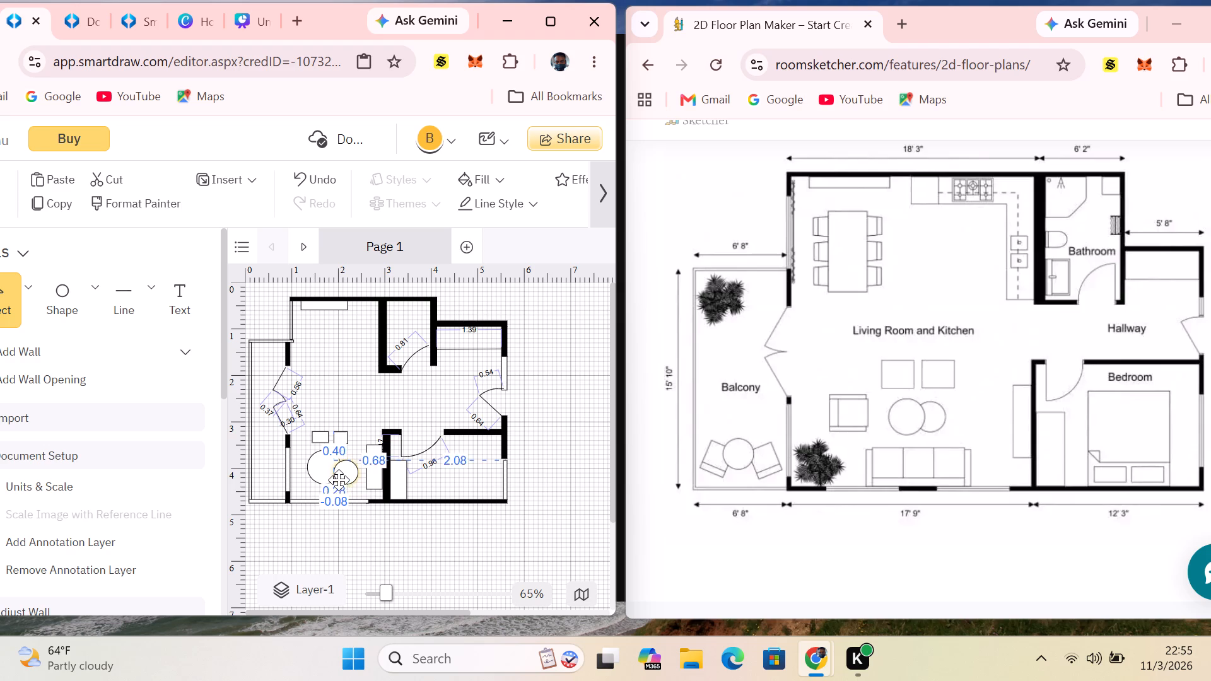
left_click_drag(339, 480, 339, 473)
left_click(378, 571)
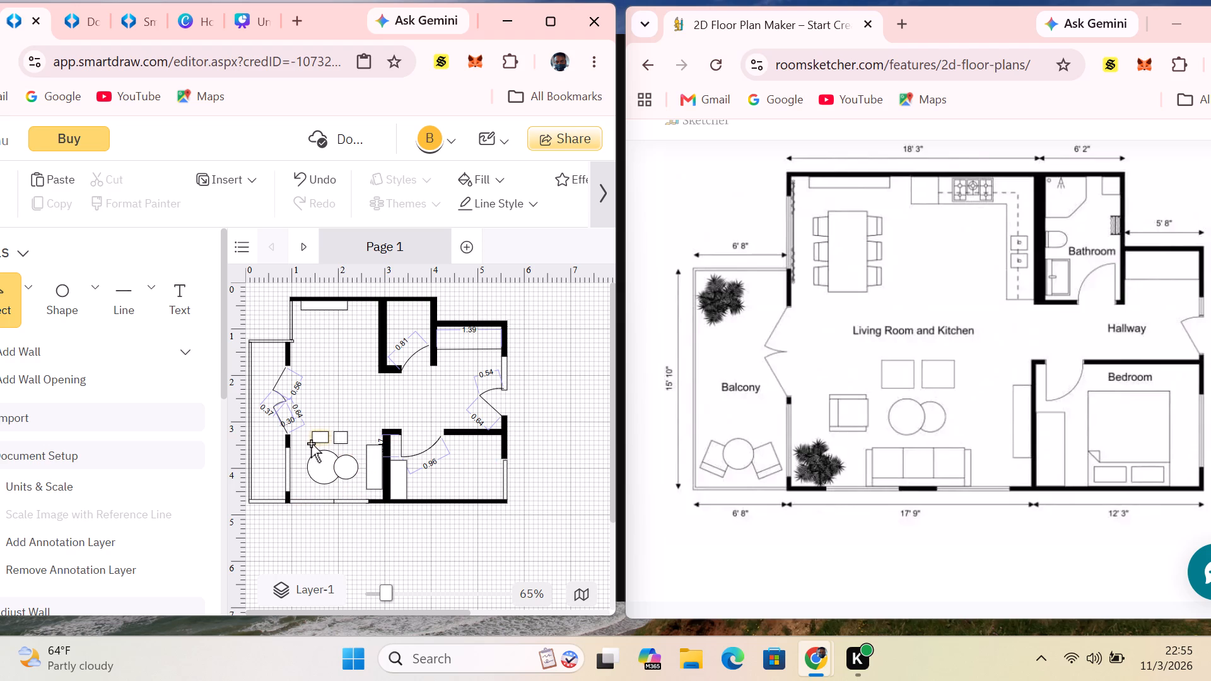
left_click(331, 471)
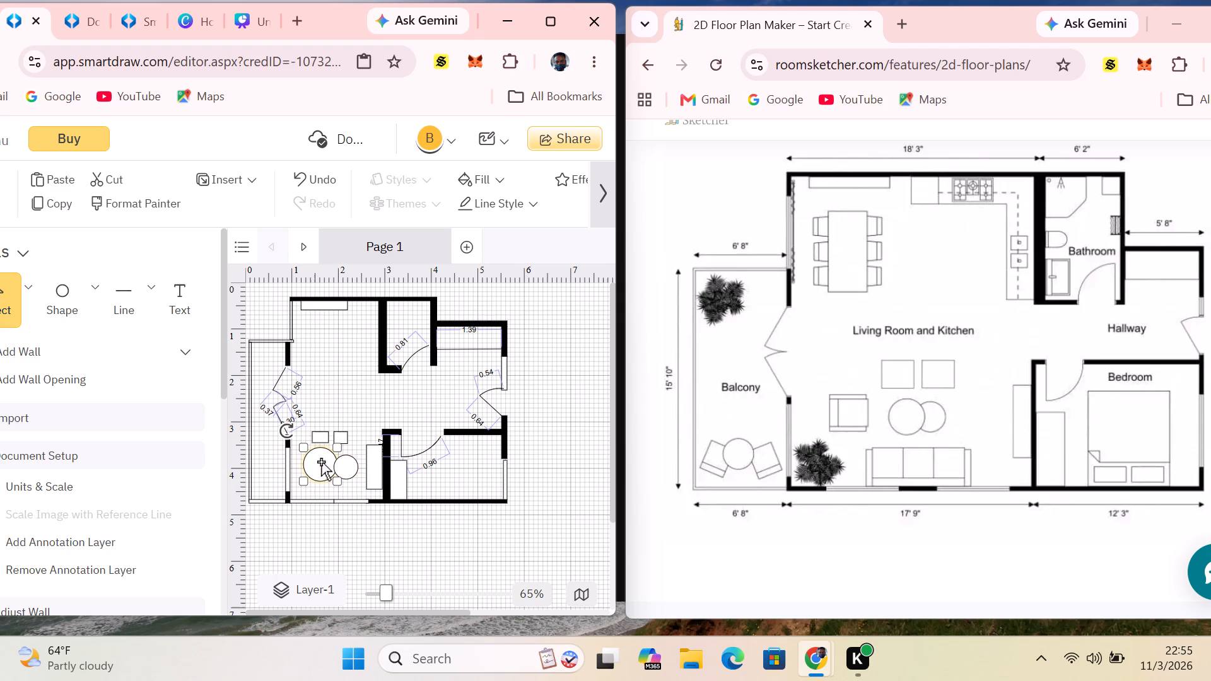
Shrink the larger coffee-table circle slightly, keeping it against the smaller circle in the living room.
left_click(304, 445)
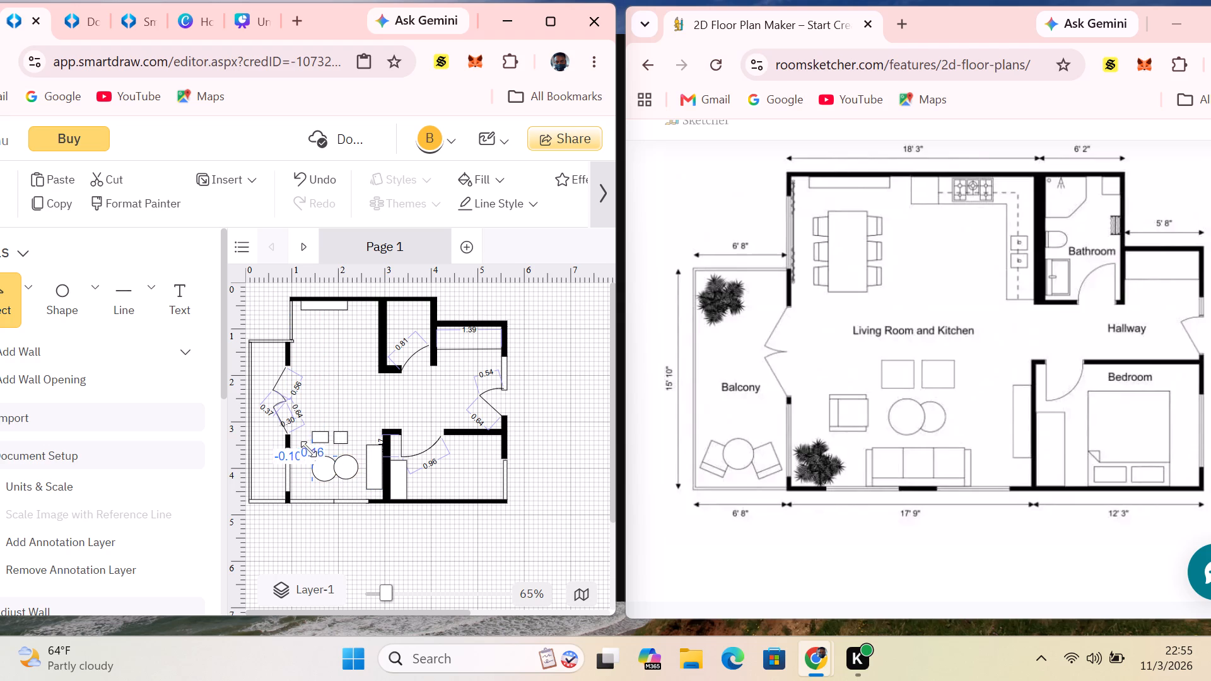
left_click(399, 531)
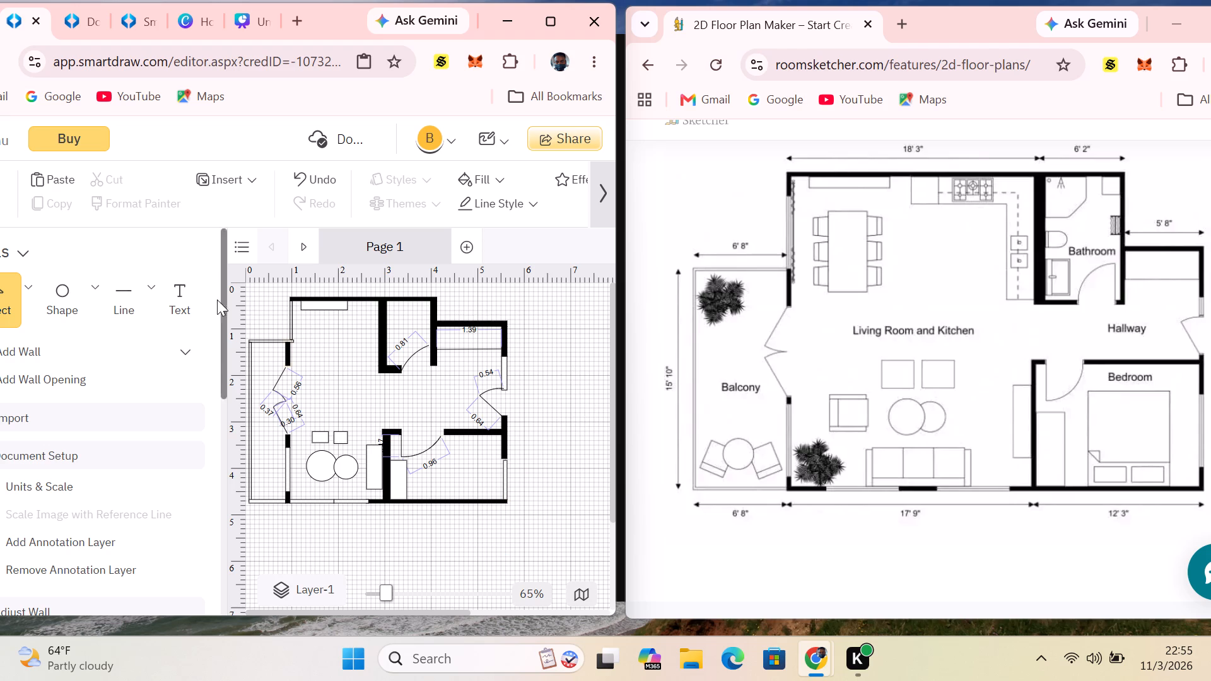
Place a rectangle against the bedroom's bottom wall and narrow it from both sides to form the bed.
left_click(97, 288)
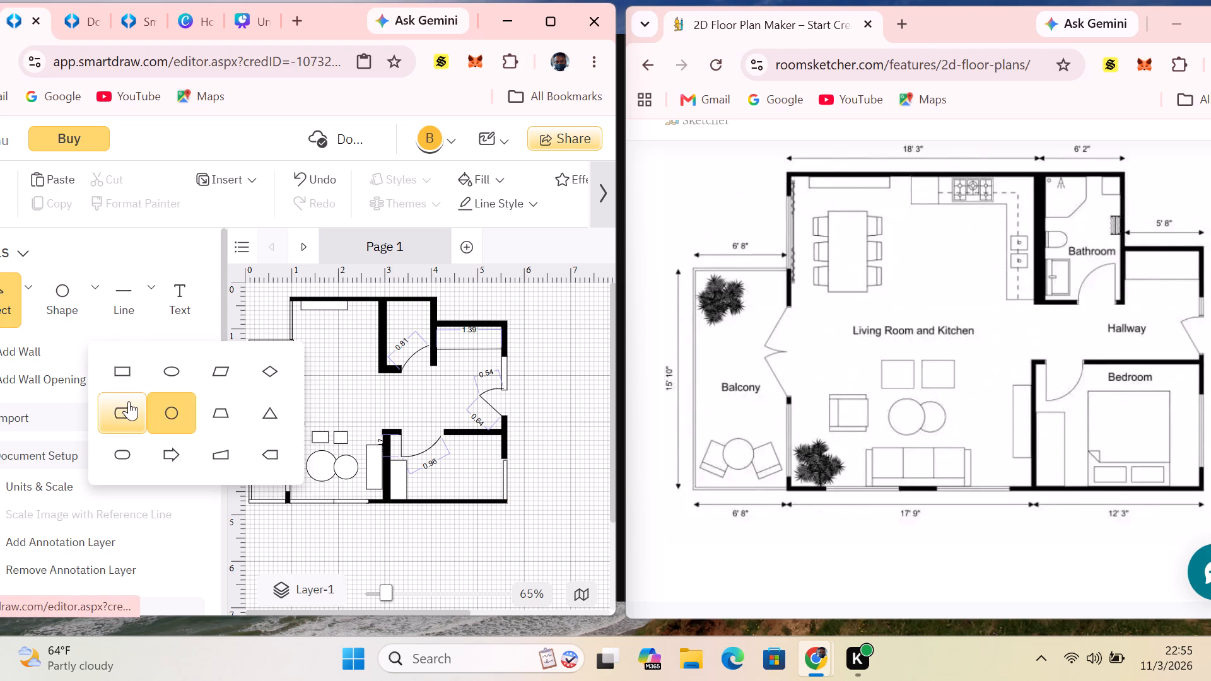
left_click(135, 375)
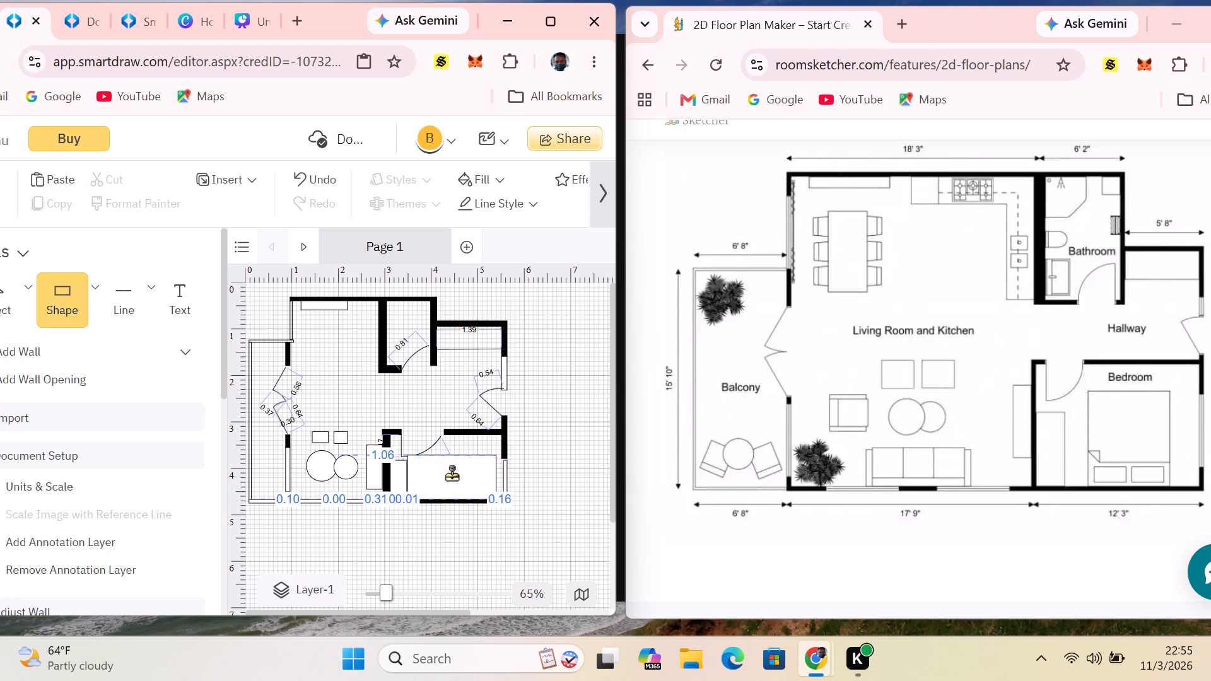
left_click(454, 475)
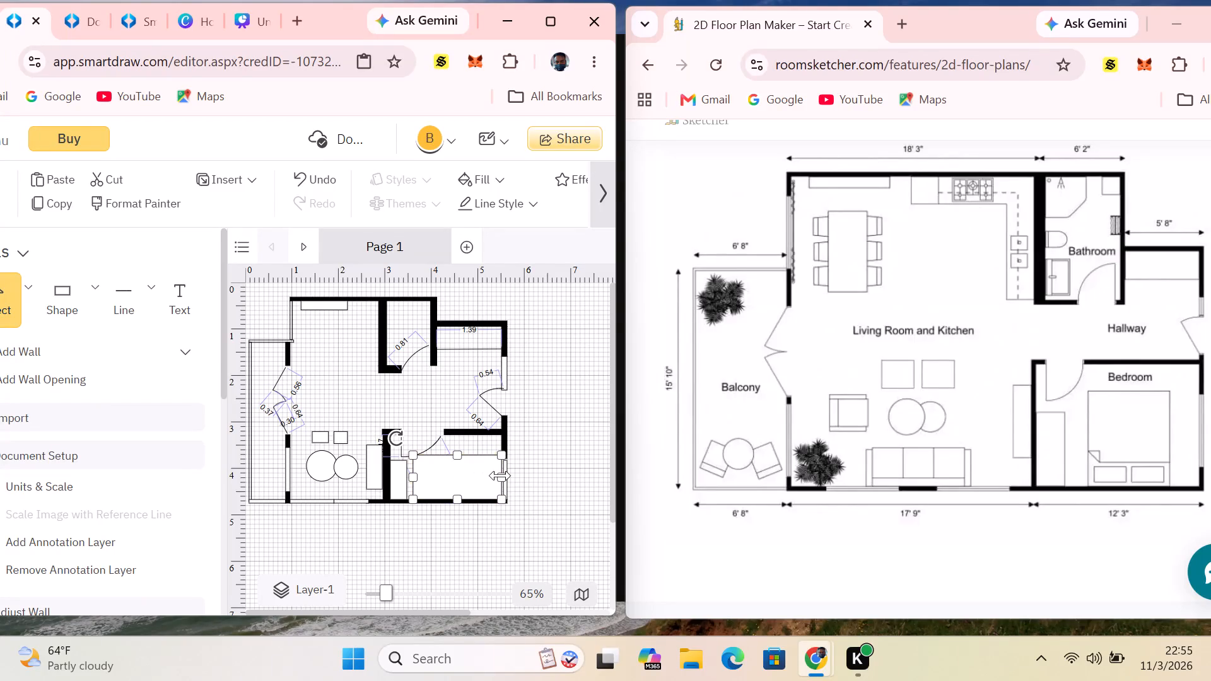
left_click_drag(500, 476, 487, 474)
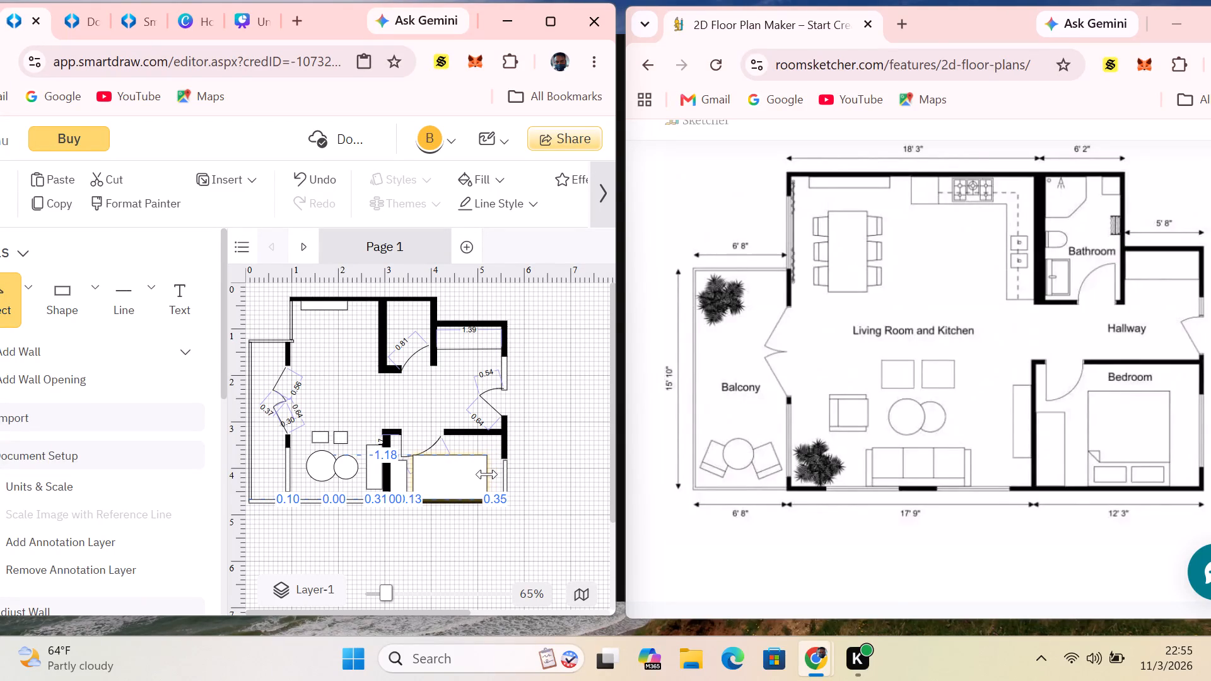
left_click_drag(487, 474, 489, 474)
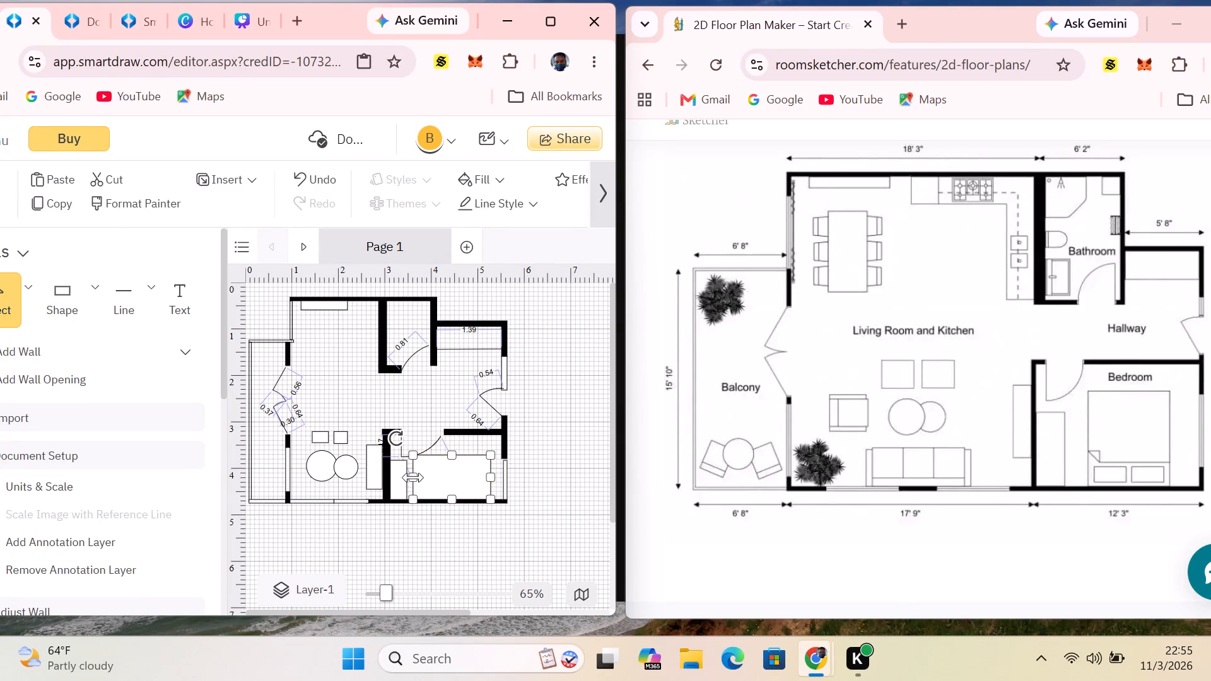
left_click_drag(413, 477, 426, 476)
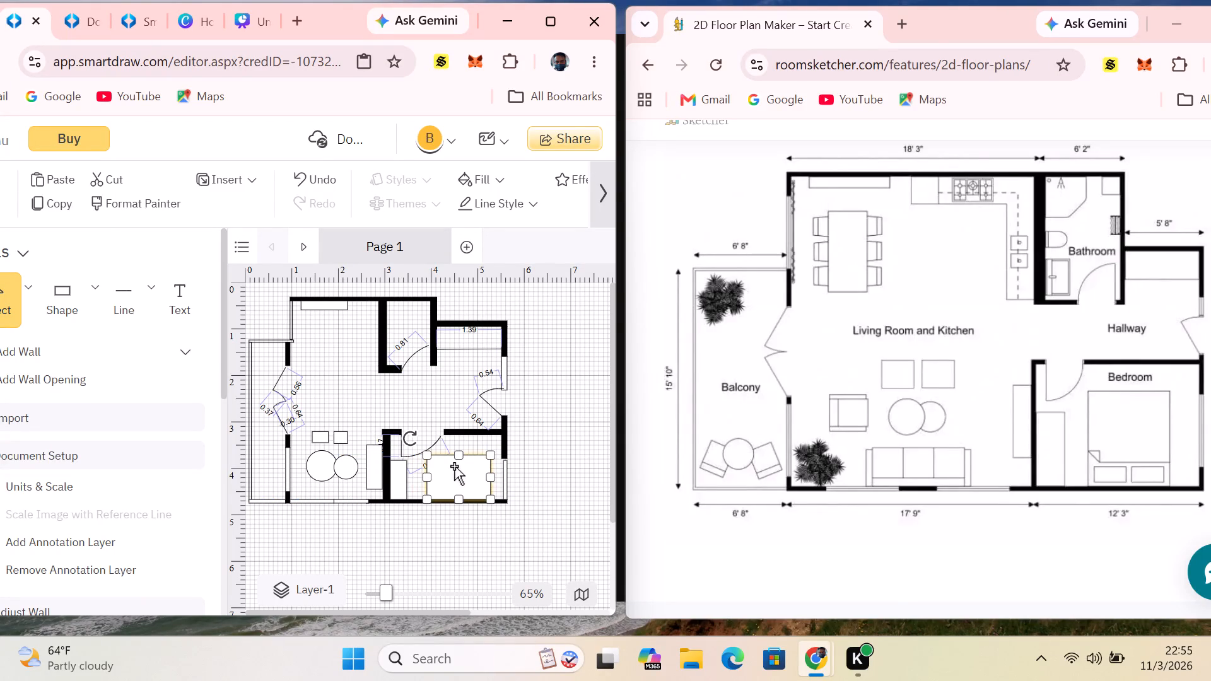
left_click_drag(494, 478, 486, 479)
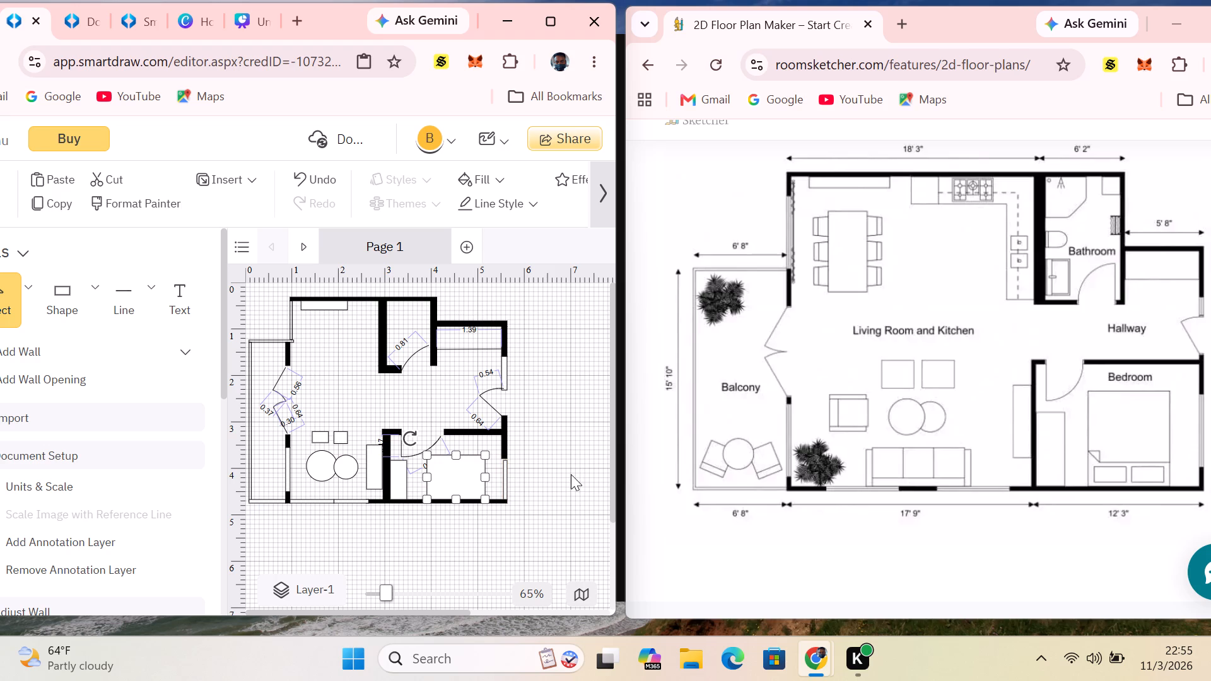
left_click(571, 474)
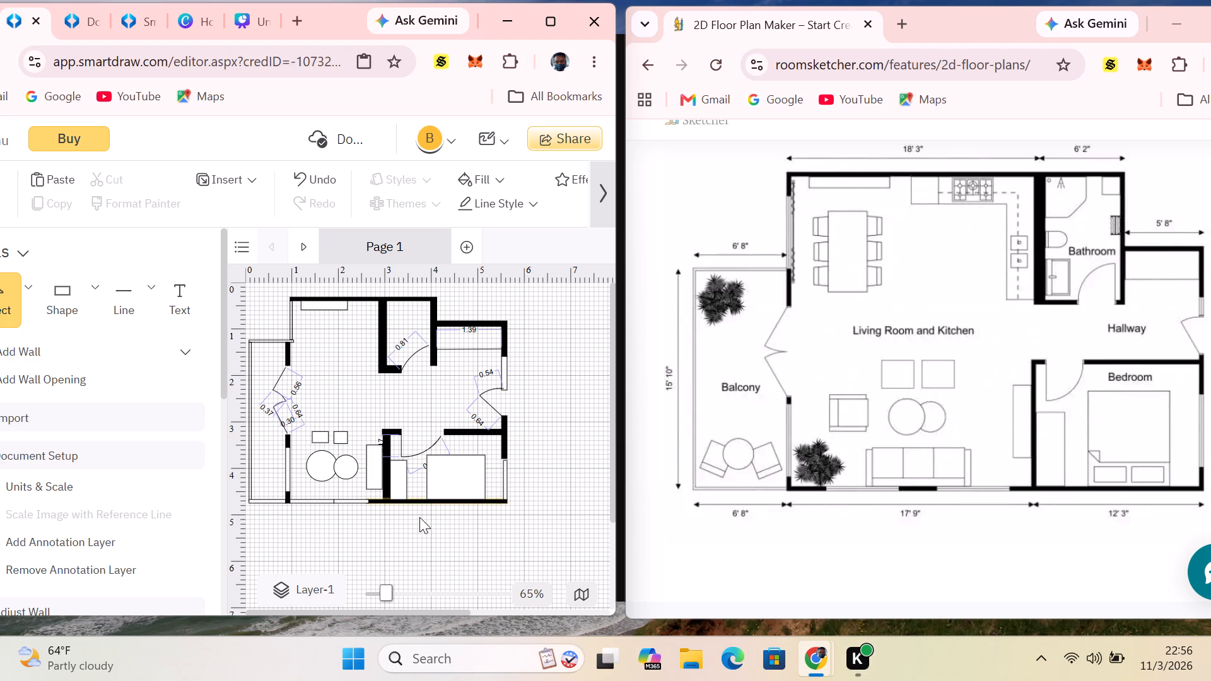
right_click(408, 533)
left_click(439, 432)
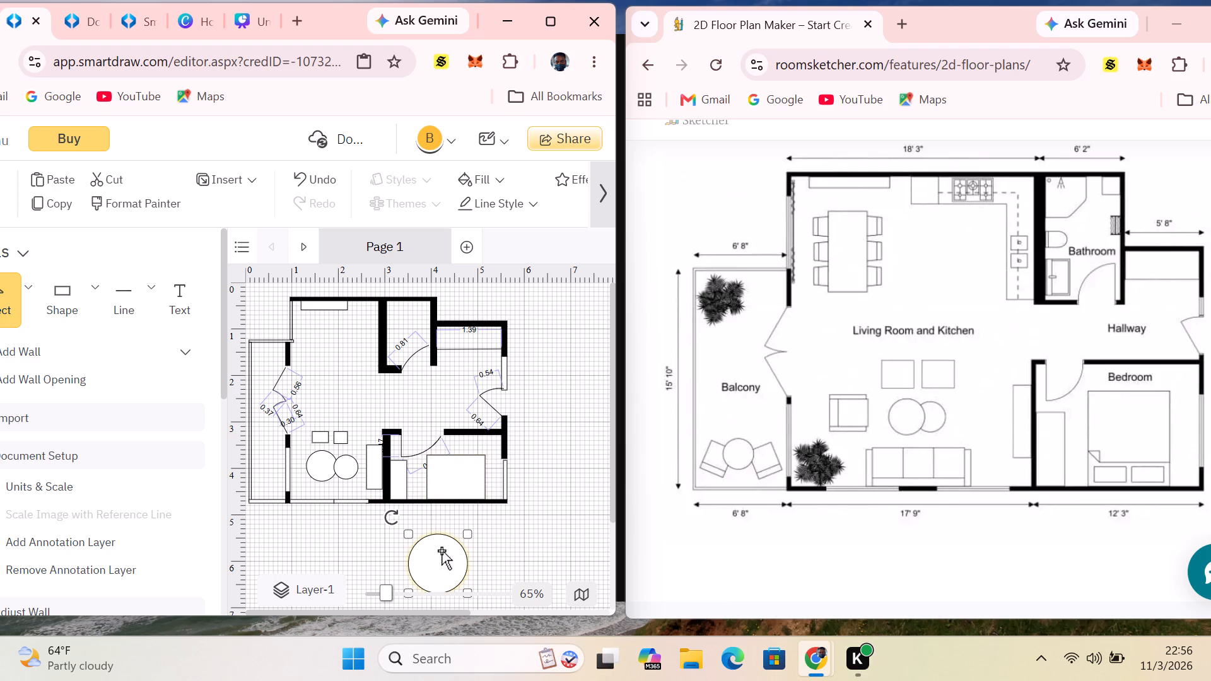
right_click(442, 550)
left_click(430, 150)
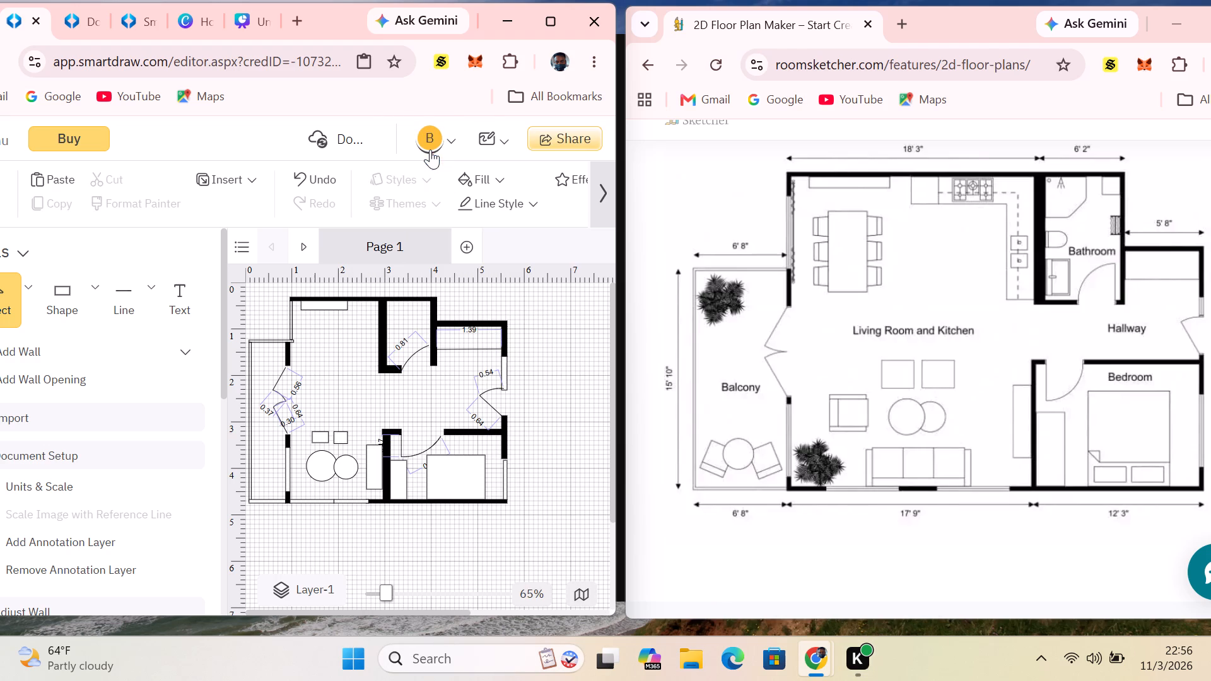
Place a rectangle below the floor plan and paste a copy of it alongside for the two pillows.
left_click(95, 287)
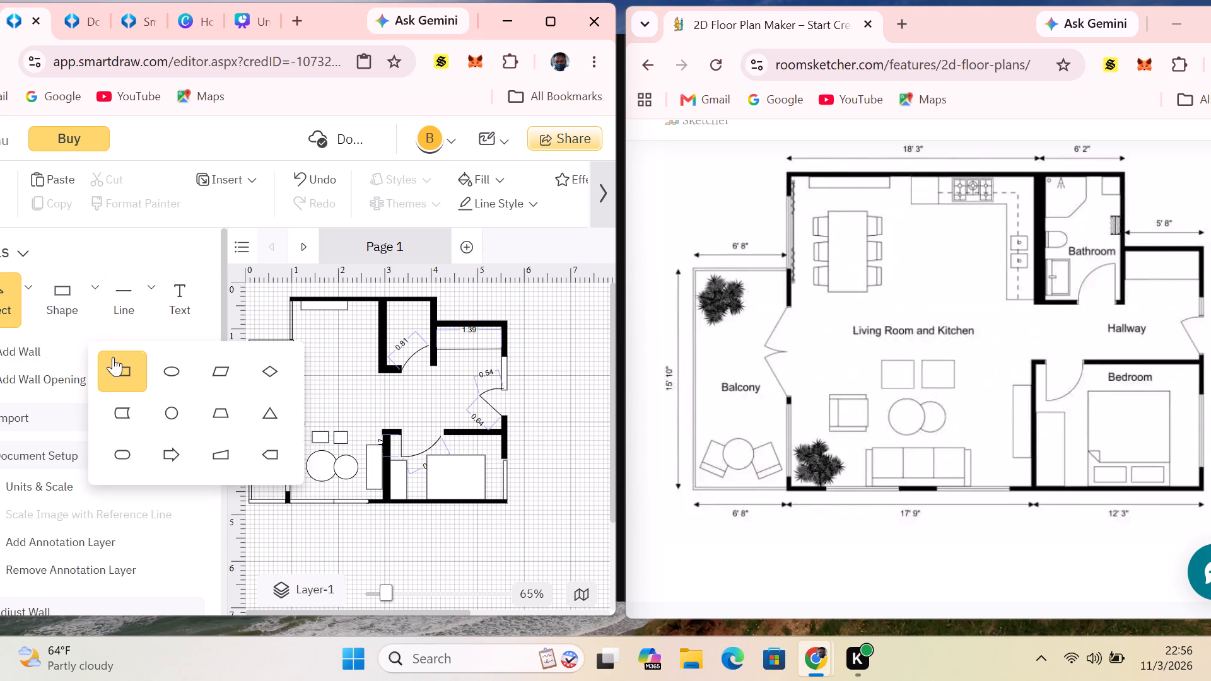
left_click(114, 359)
left_click(361, 550)
right_click(361, 550)
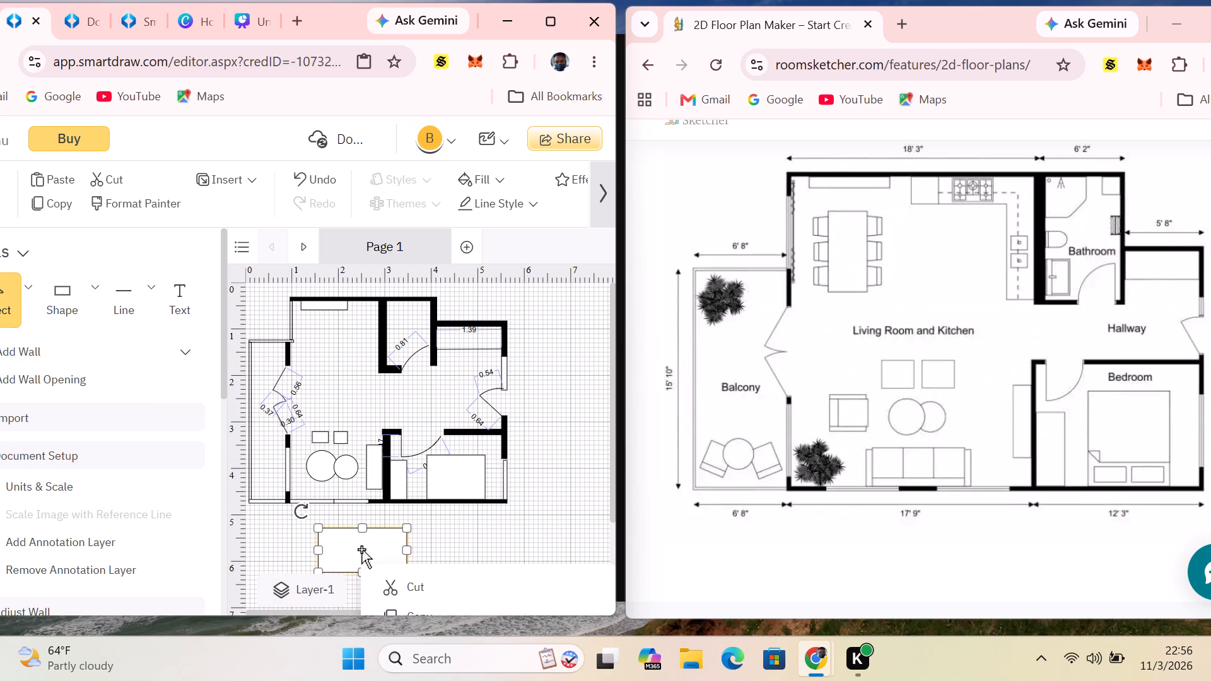
left_click(431, 608)
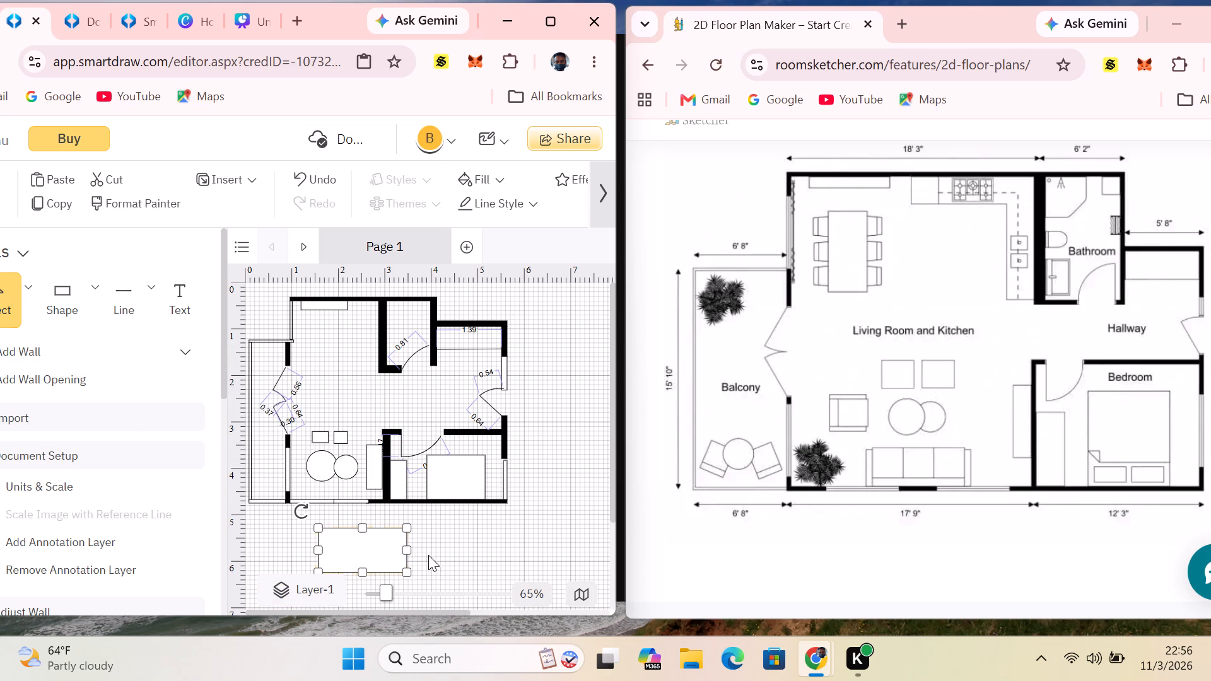
right_click(471, 559)
left_click(546, 449)
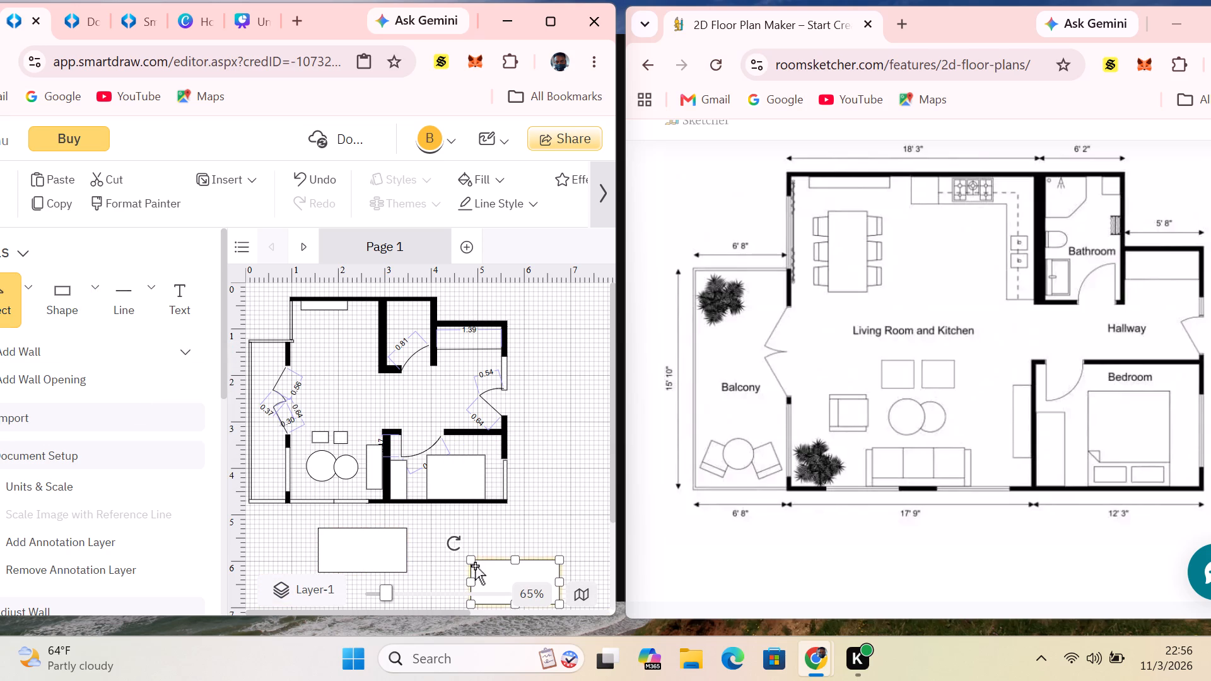
Shrink the original rectangle below the plan to a small pillow-sized rectangle.
left_click(341, 544)
left_click_drag(315, 529, 329, 532)
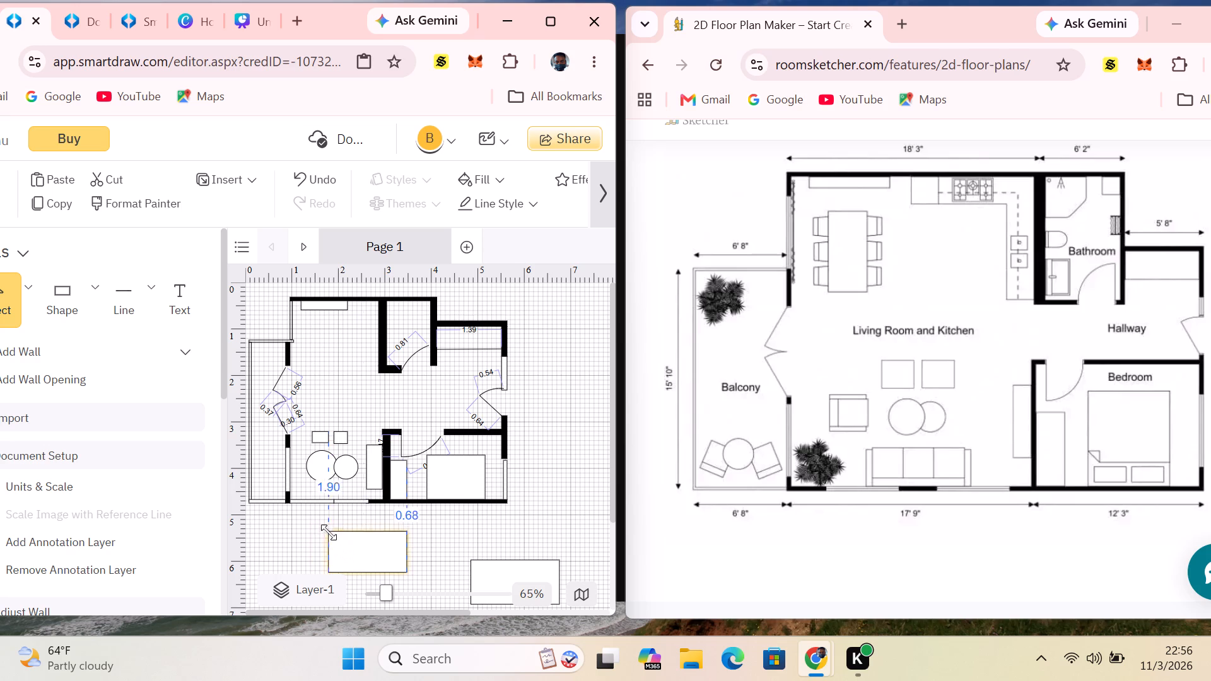
left_click_drag(329, 532, 378, 557)
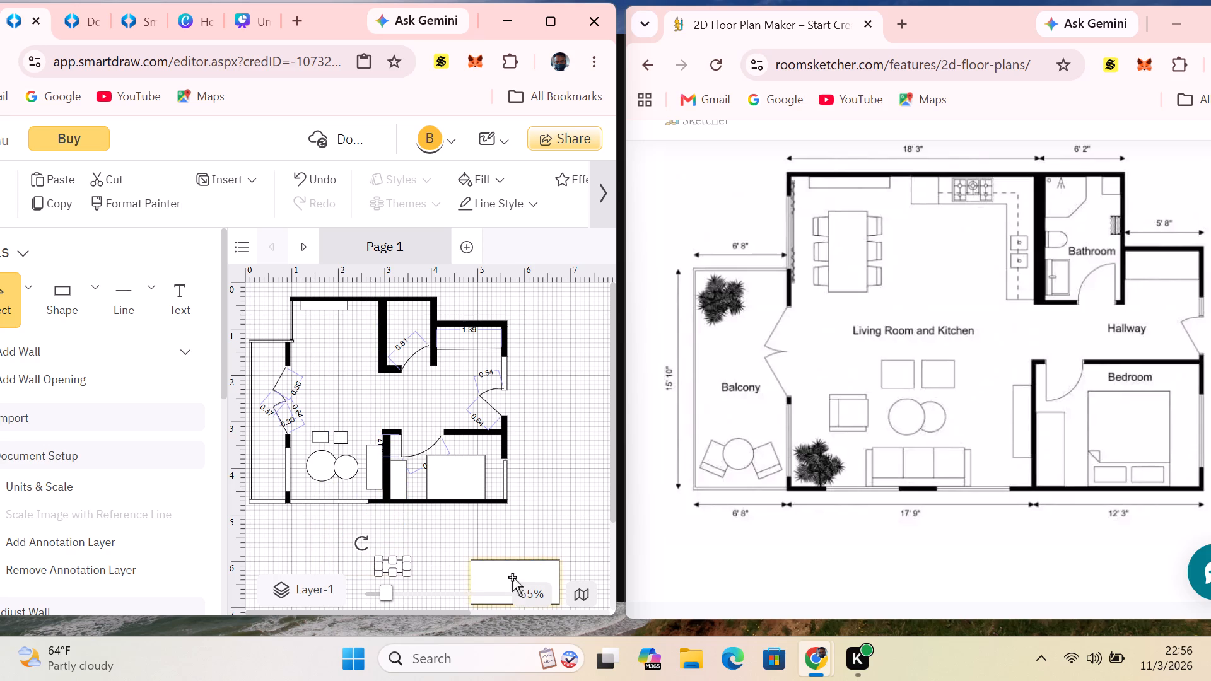
Move the copied rectangle nearer the first one and shrink it to a small pillow-sized rectangle.
left_click_drag(512, 577, 478, 545)
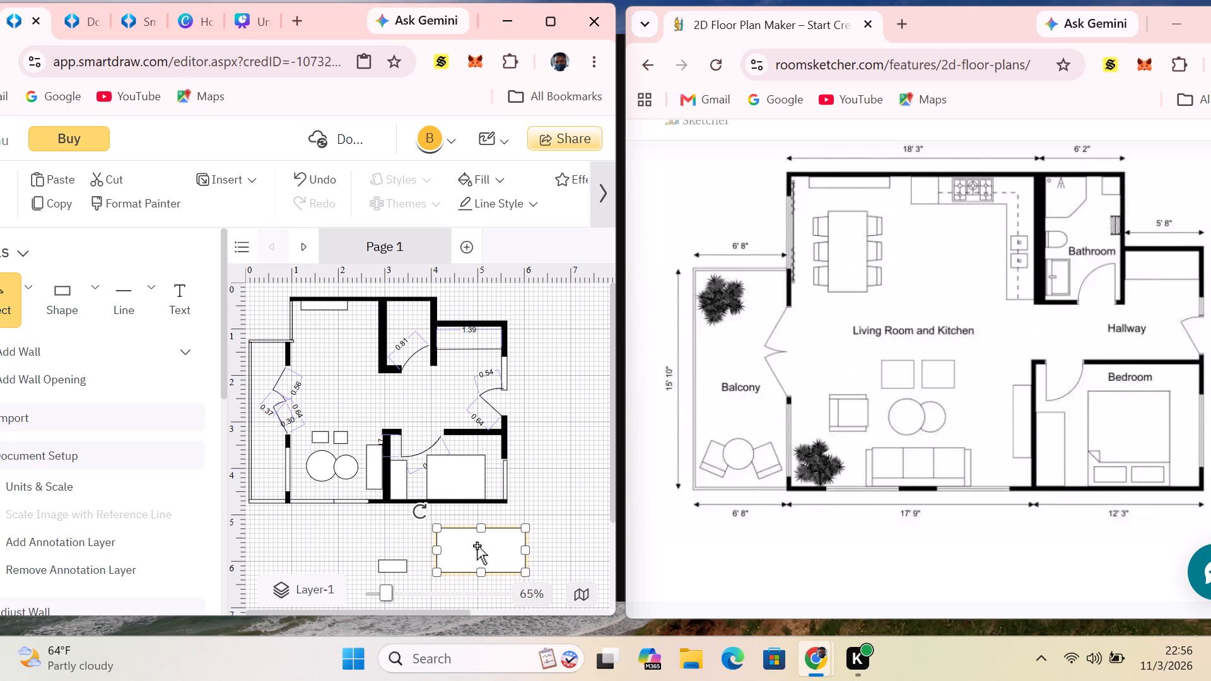
left_click_drag(438, 527, 464, 562)
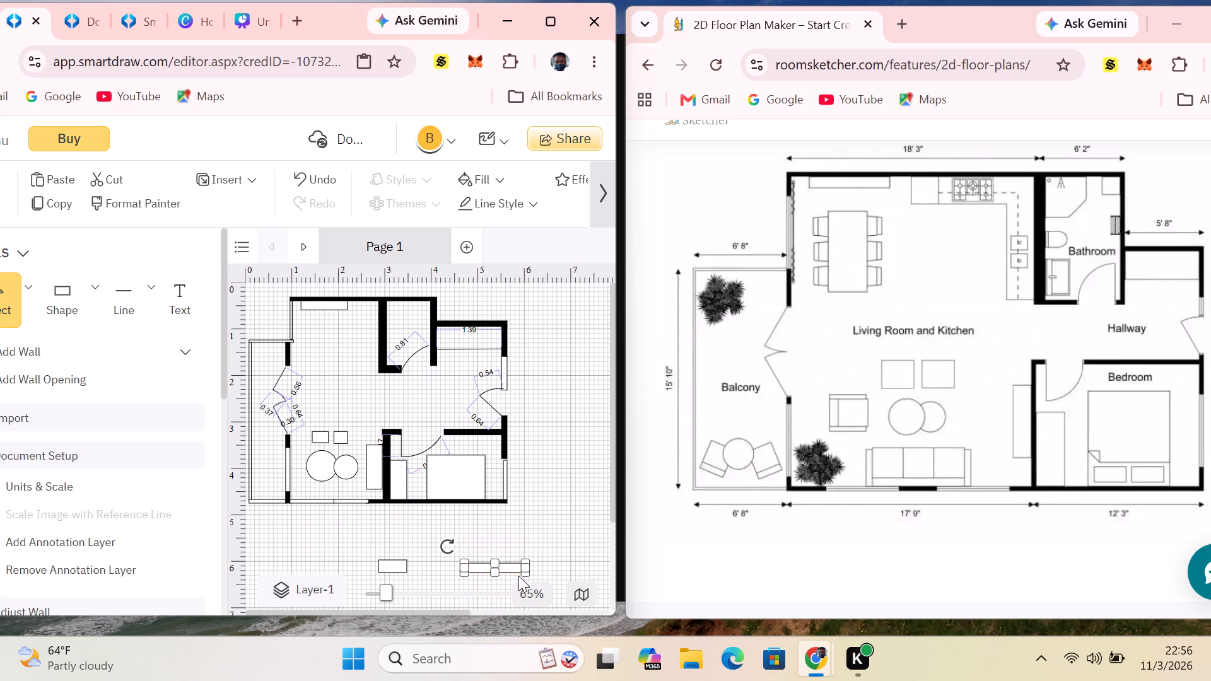
left_click_drag(527, 570, 491, 569)
left_click_drag(466, 564, 453, 559)
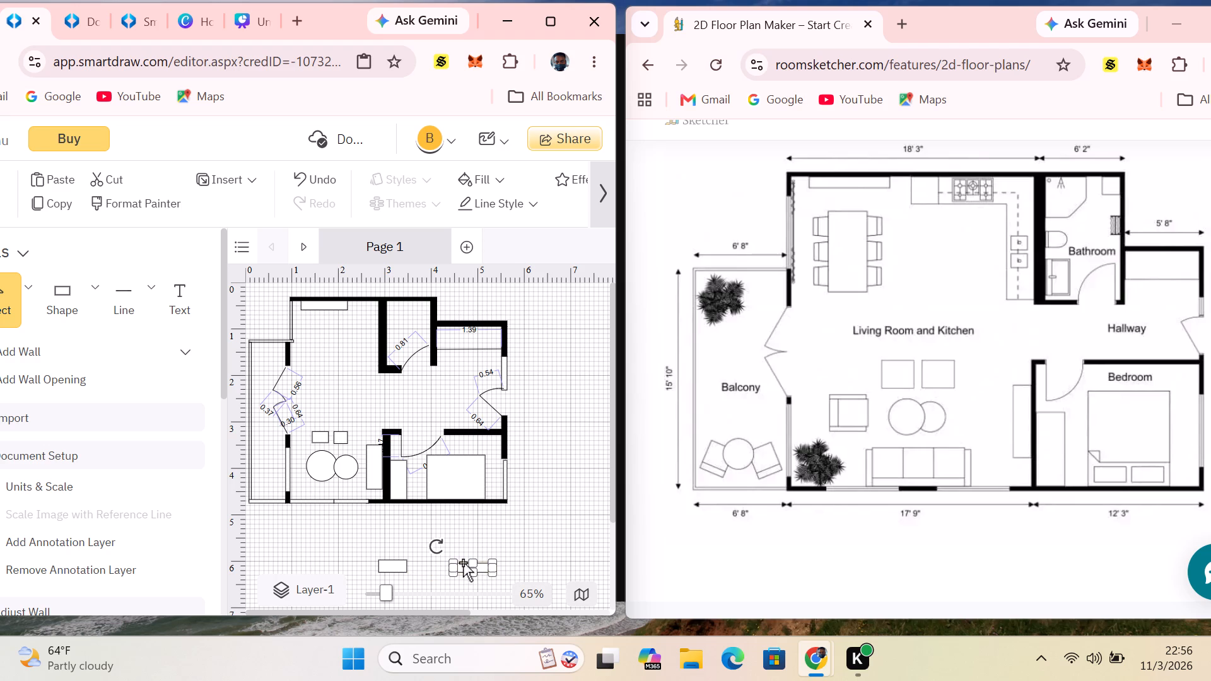
left_click(472, 562)
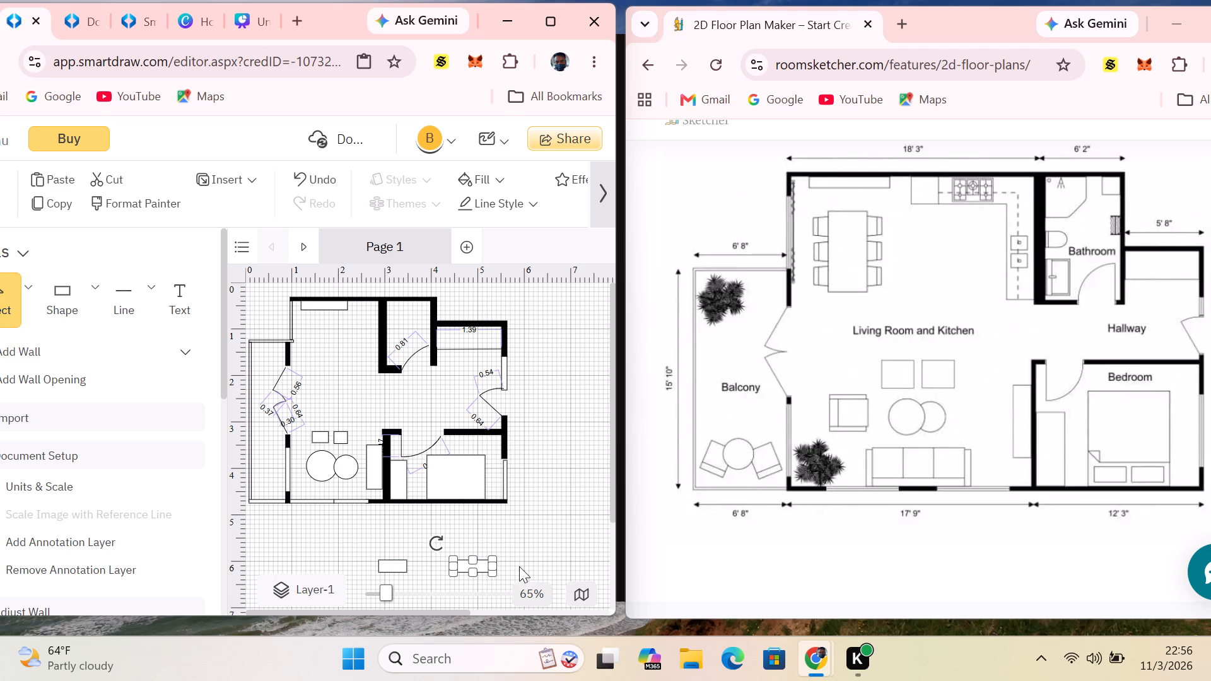
left_click(525, 560)
left_click(488, 568)
left_click_drag(489, 567, 479, 566)
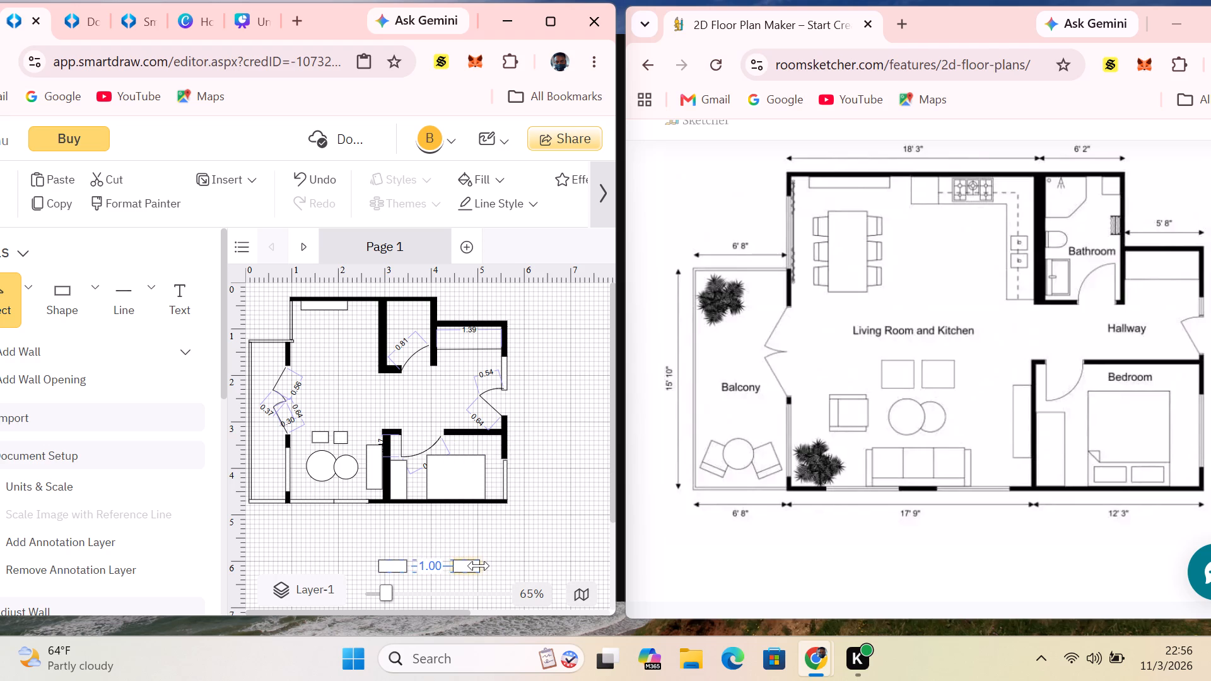
left_click_drag(479, 566, 476, 566)
Narrow the first small rectangle to match the width of the second pillow.
left_click(384, 566)
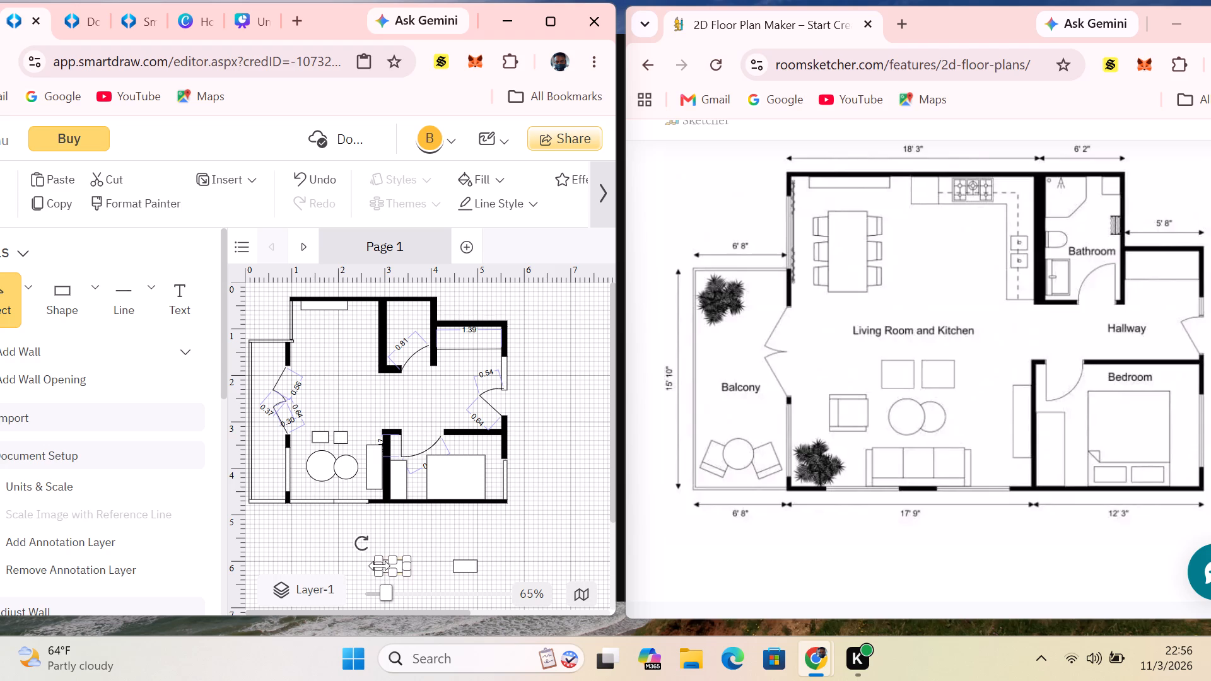
left_click_drag(377, 566, 384, 564)
left_click(437, 537)
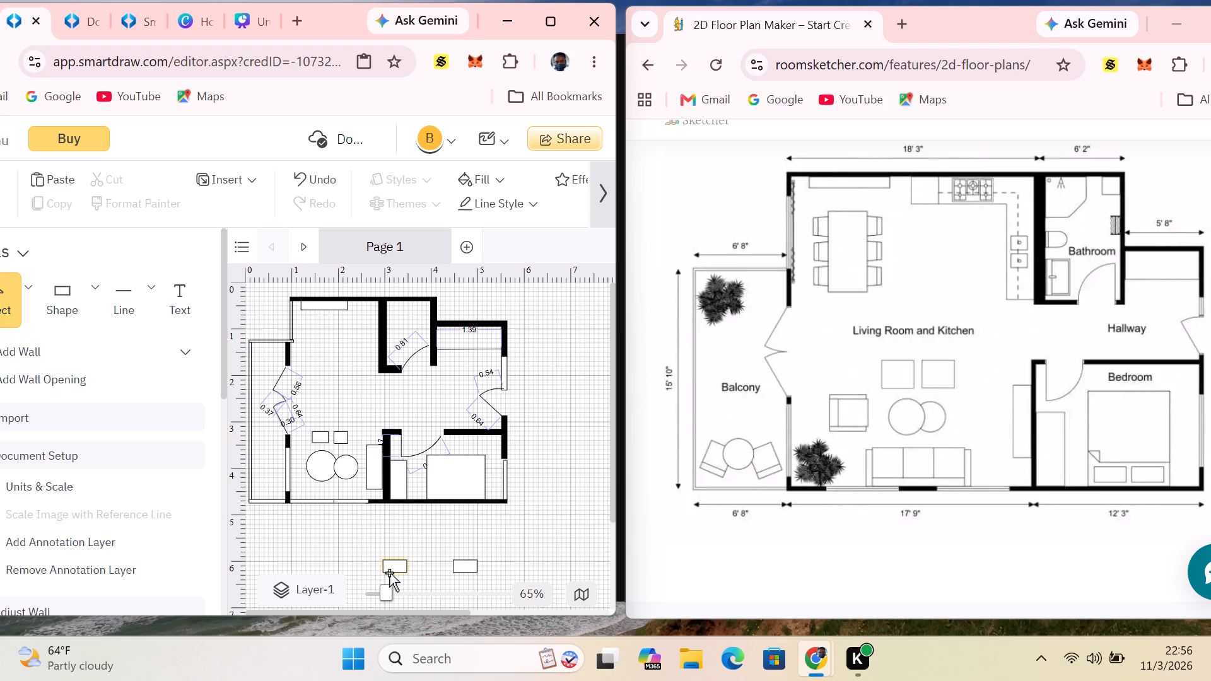
Move the two pillow rectangles onto the bed, side by side along its edge at the bedroom's bottom wall.
left_click_drag(395, 567, 440, 494)
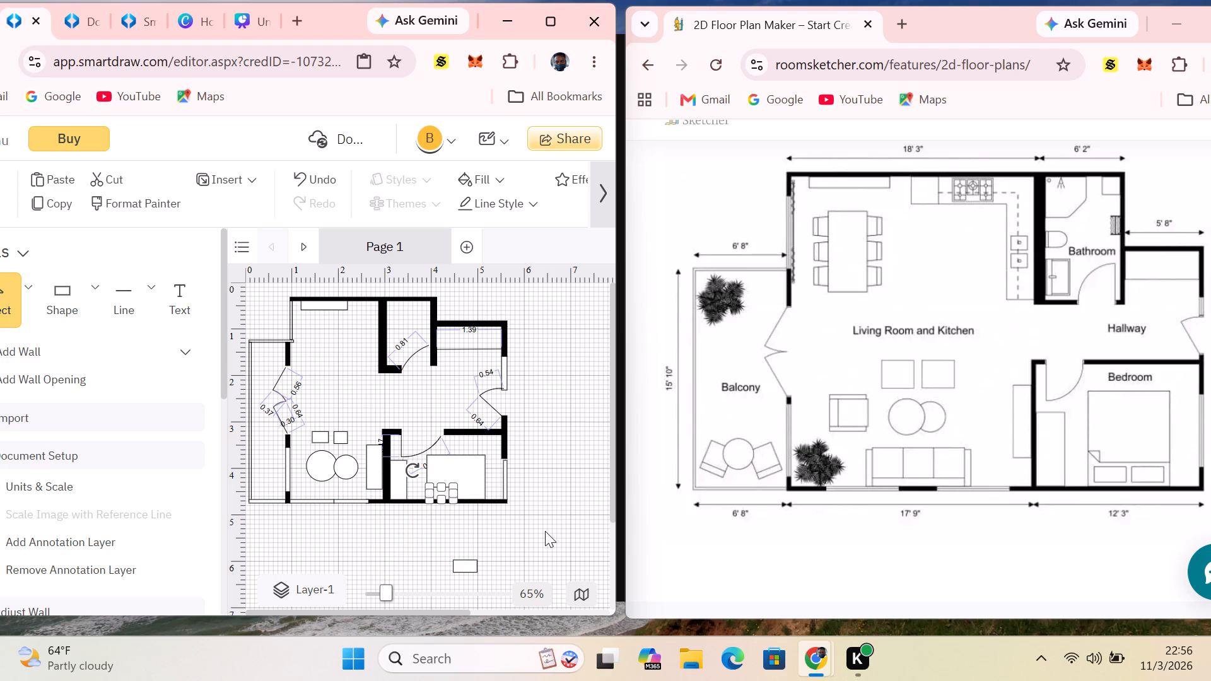
left_click(545, 531)
left_click_drag(465, 567, 477, 505)
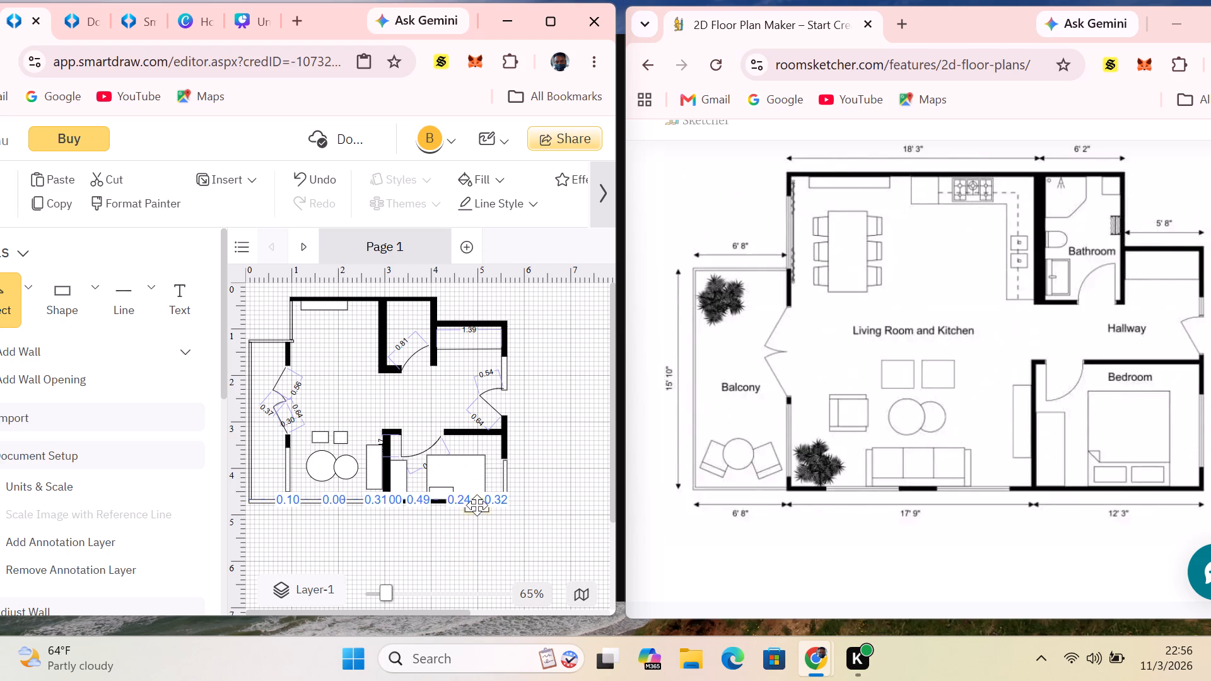
left_click_drag(477, 505, 470, 494)
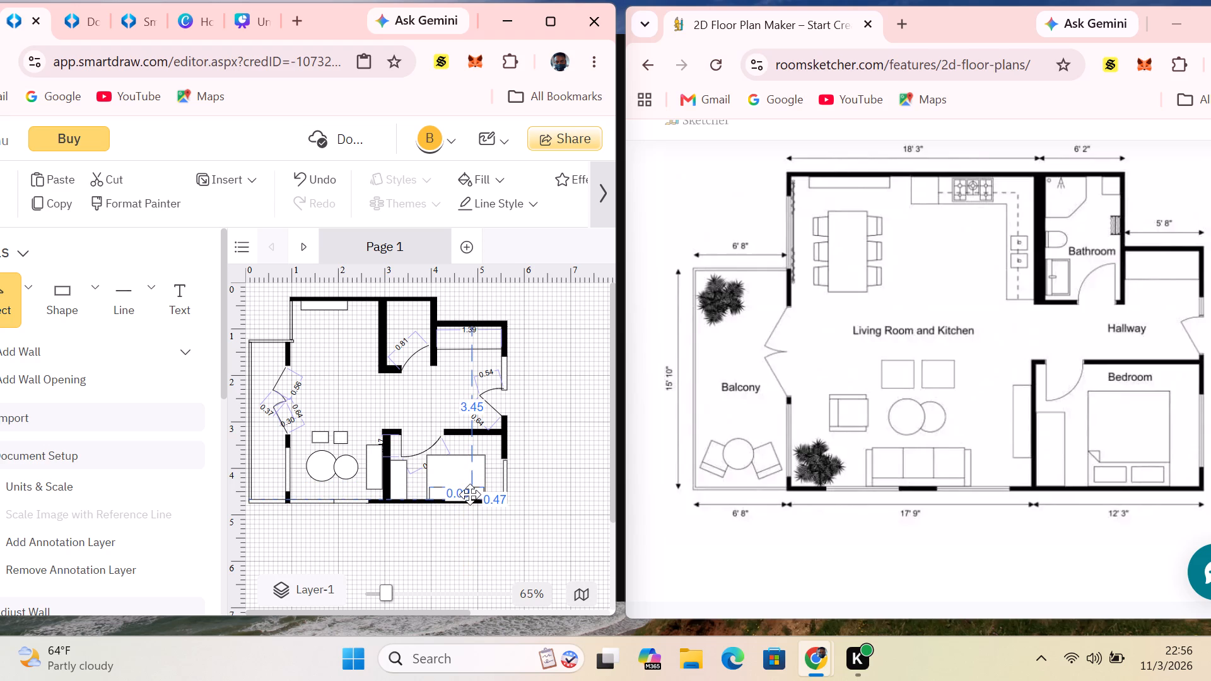
left_click_drag(470, 494, 469, 497)
left_click(493, 550)
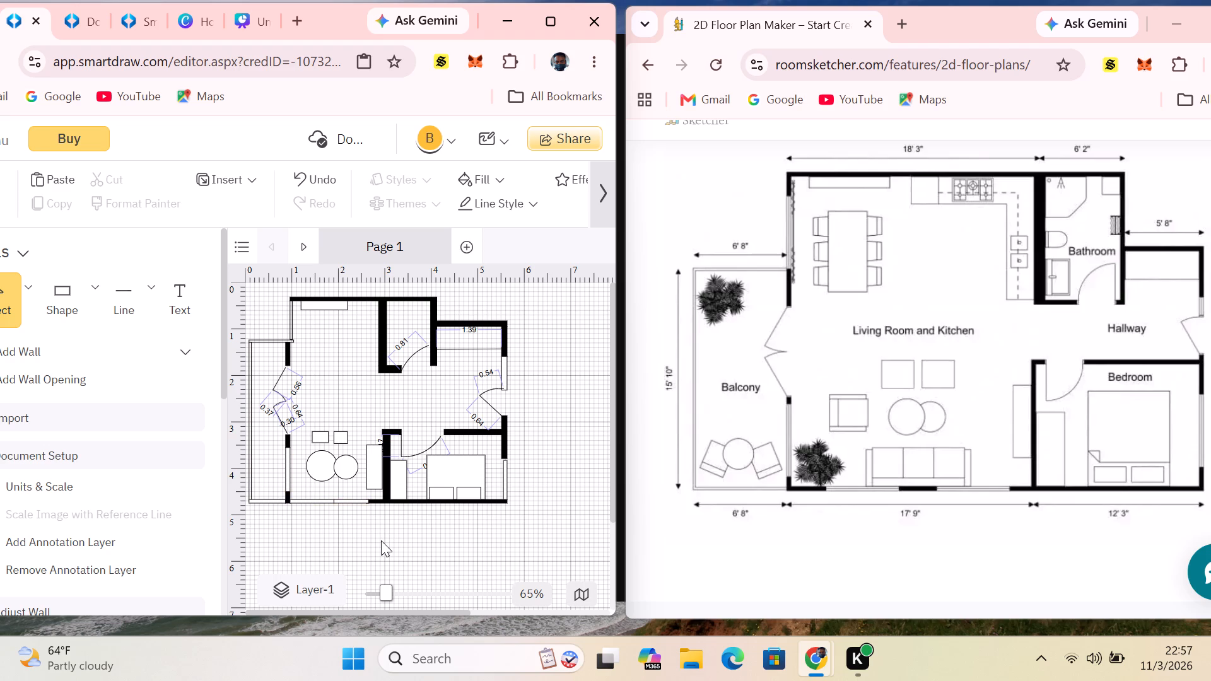
Add a circle below the floor plan and shrink it to a small balcony-table size.
right_click(418, 540)
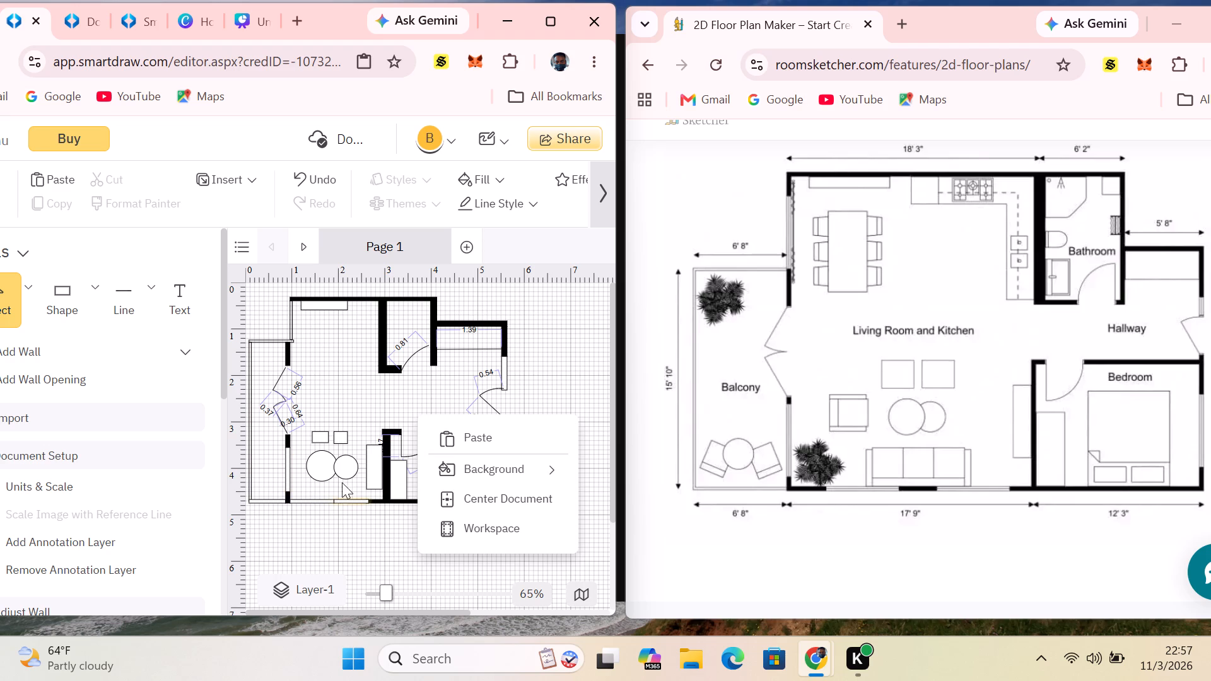
left_click(100, 296)
left_click(168, 424)
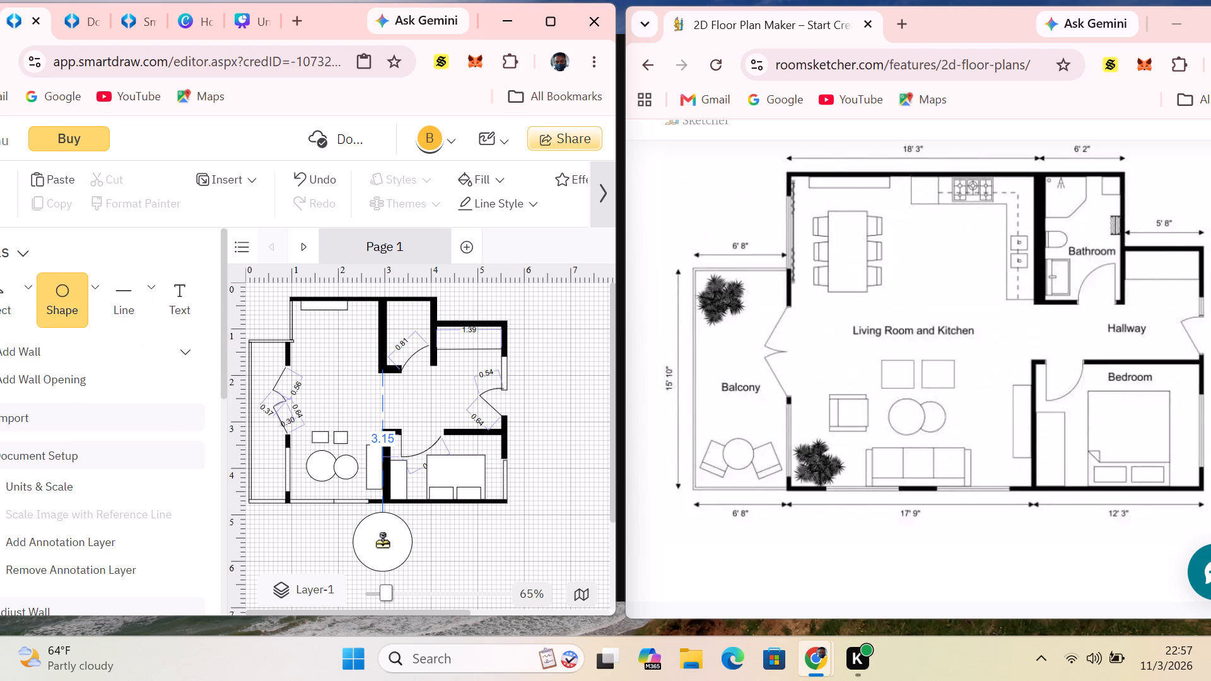
left_click(382, 542)
left_click_drag(355, 569, 368, 551)
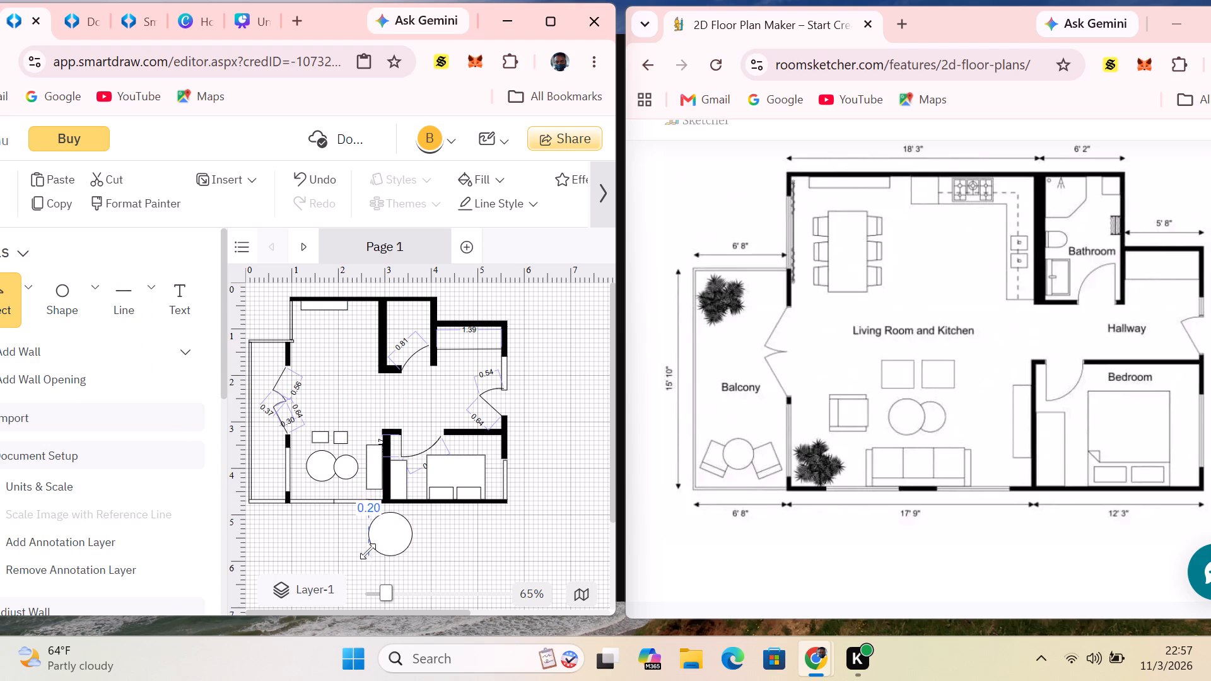
left_click_drag(368, 551, 392, 530)
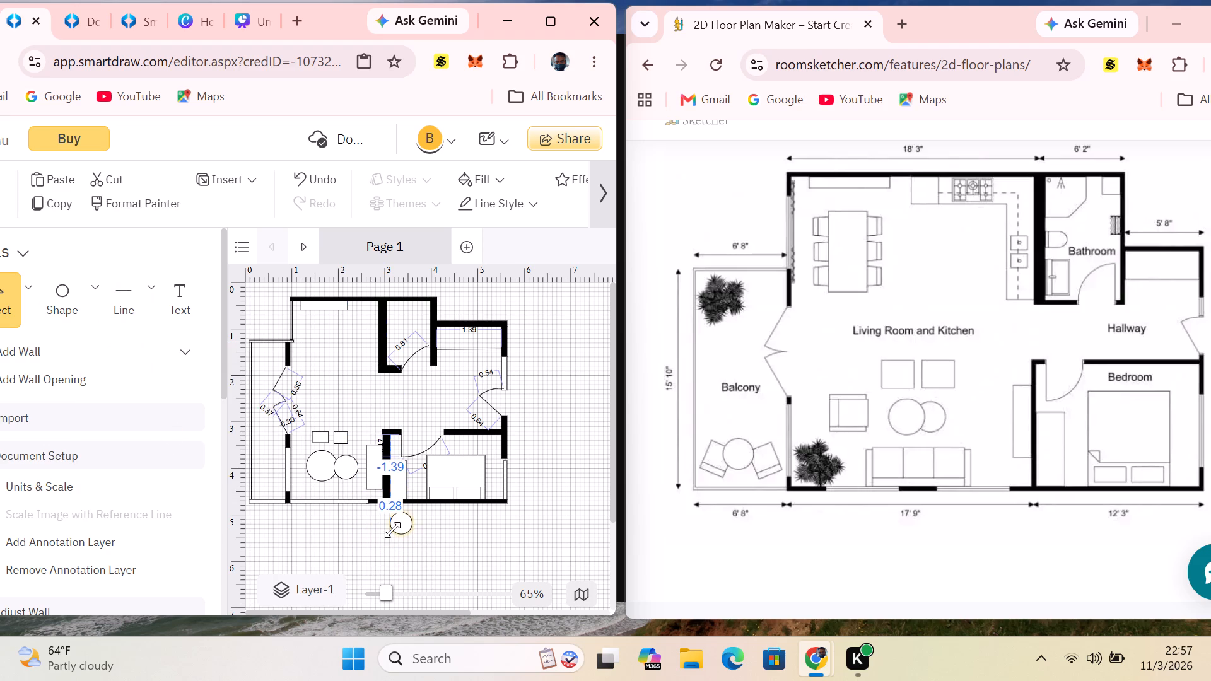
left_click_drag(392, 530, 397, 528)
left_click(402, 523)
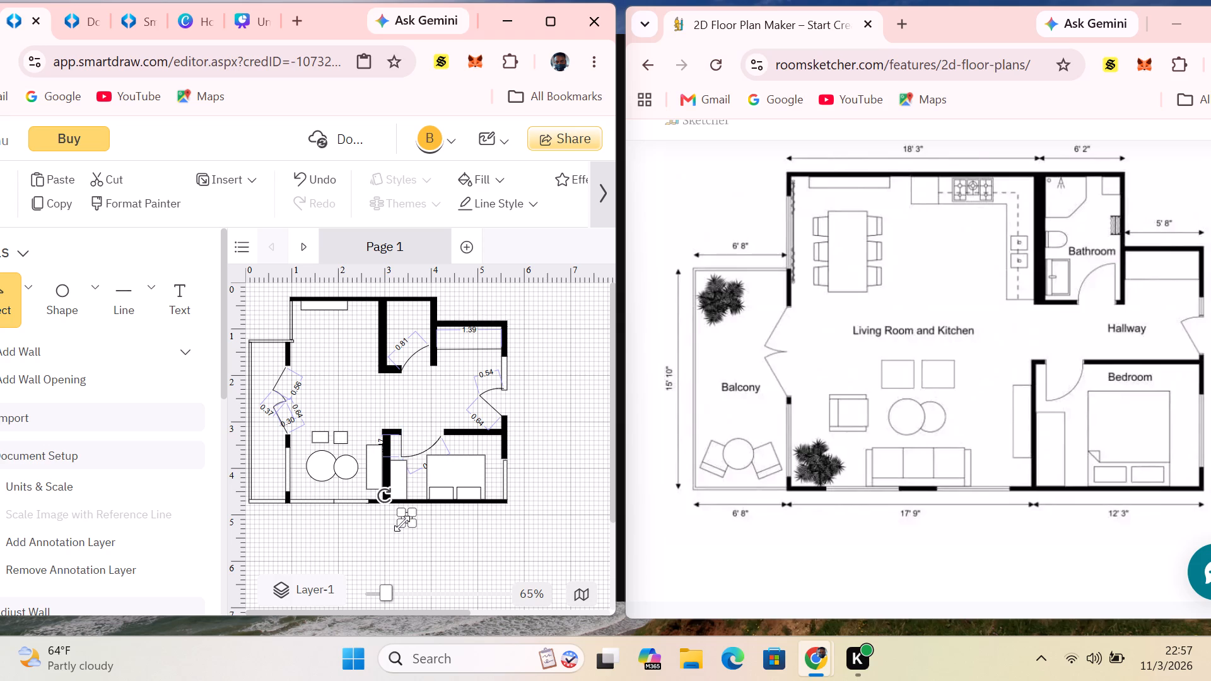
left_click(402, 526)
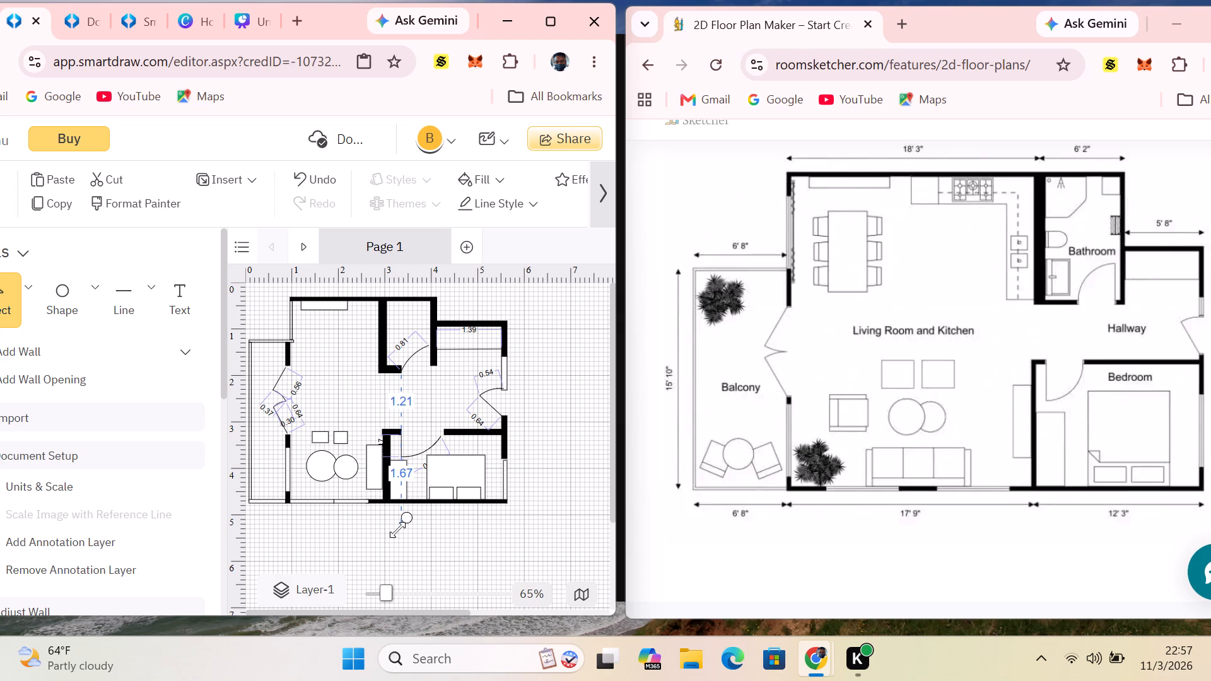
left_click(483, 534)
Move the small circle into the lower part of the balcony as its round table.
left_click_drag(408, 523, 297, 507)
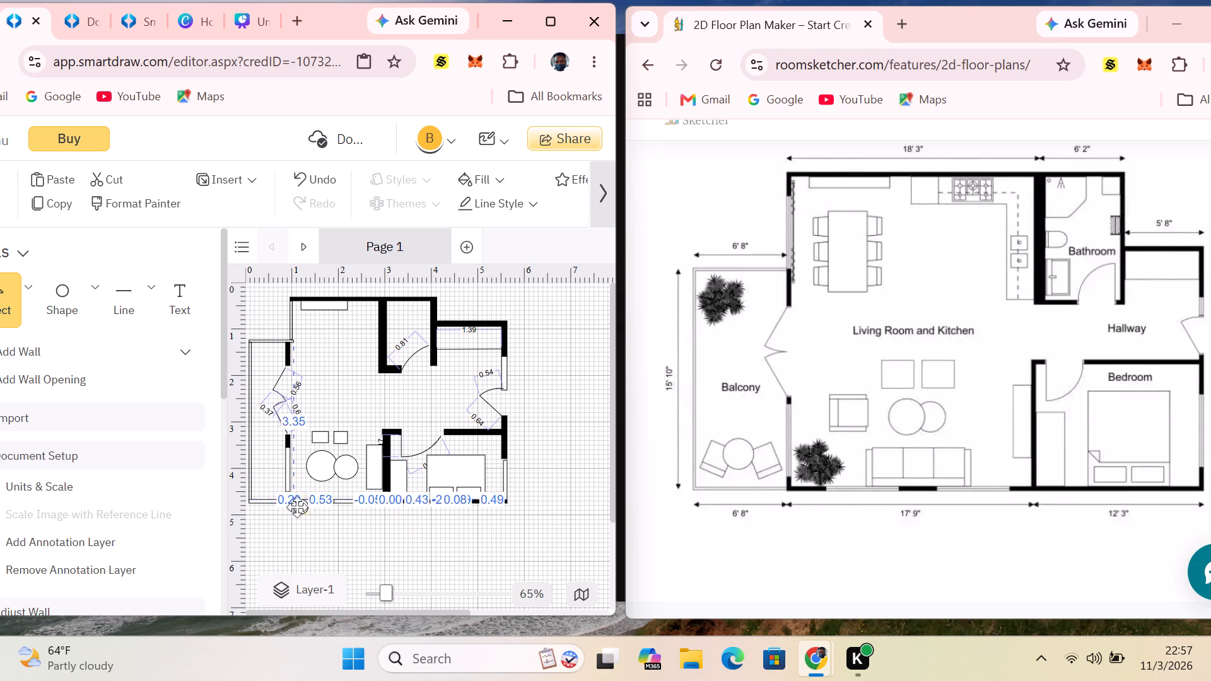
left_click_drag(297, 507, 270, 475)
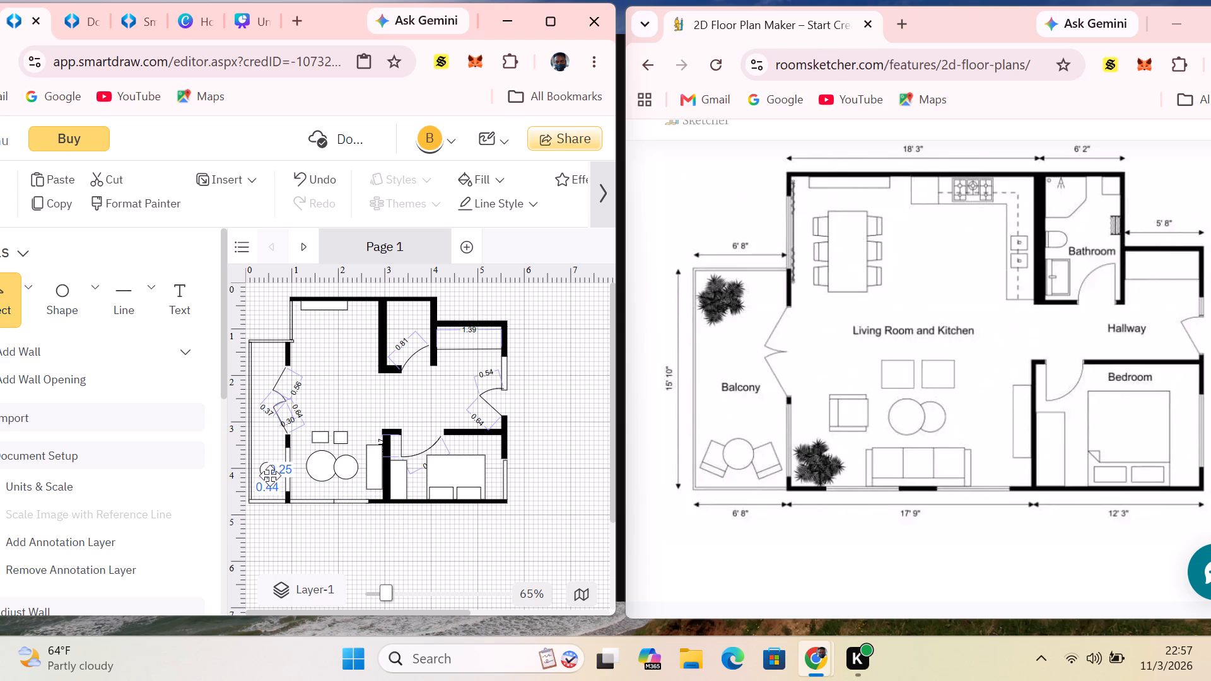
left_click_drag(270, 475, 272, 477)
left_click_drag(272, 477, 271, 476)
left_click(393, 552)
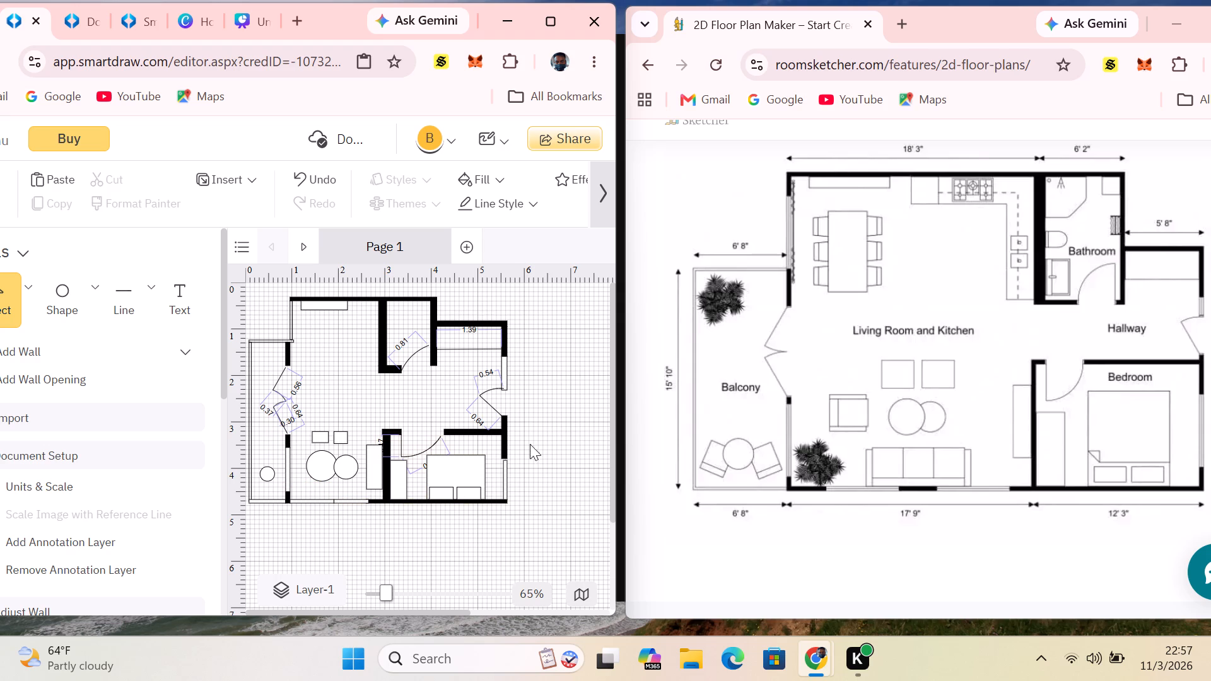
Add a parallelogram below the floor plan and shrink it to a narrow slanted strip.
left_click(89, 300)
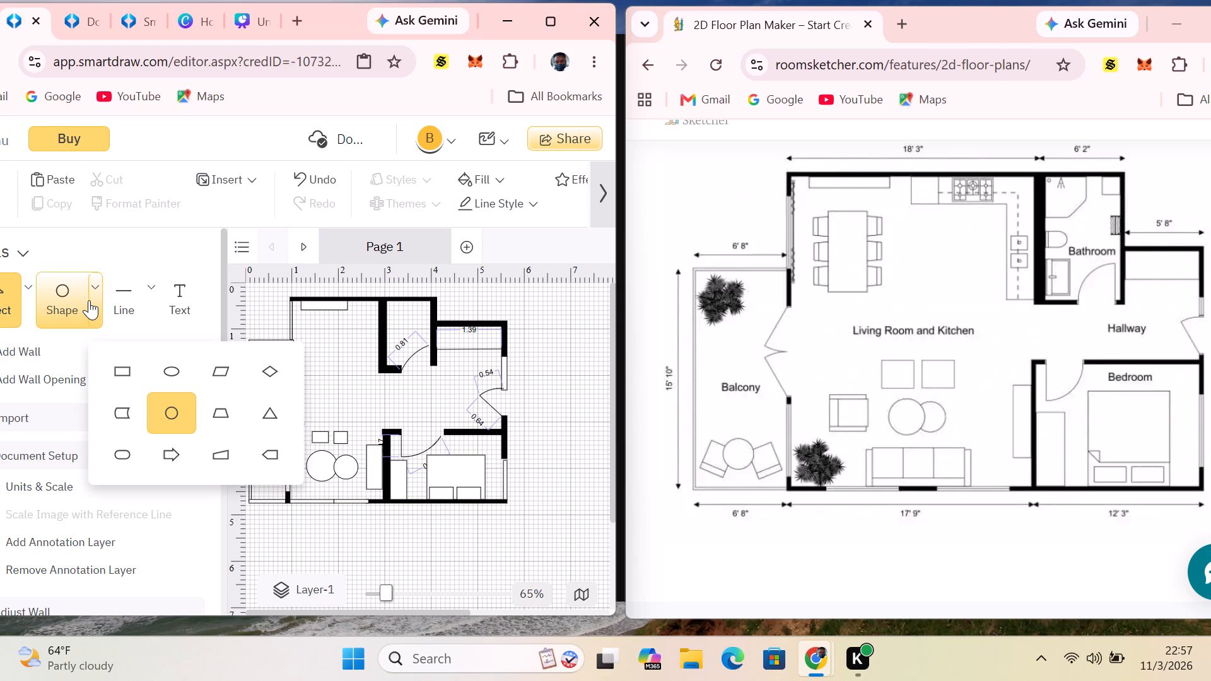
left_click(219, 366)
left_click(314, 548)
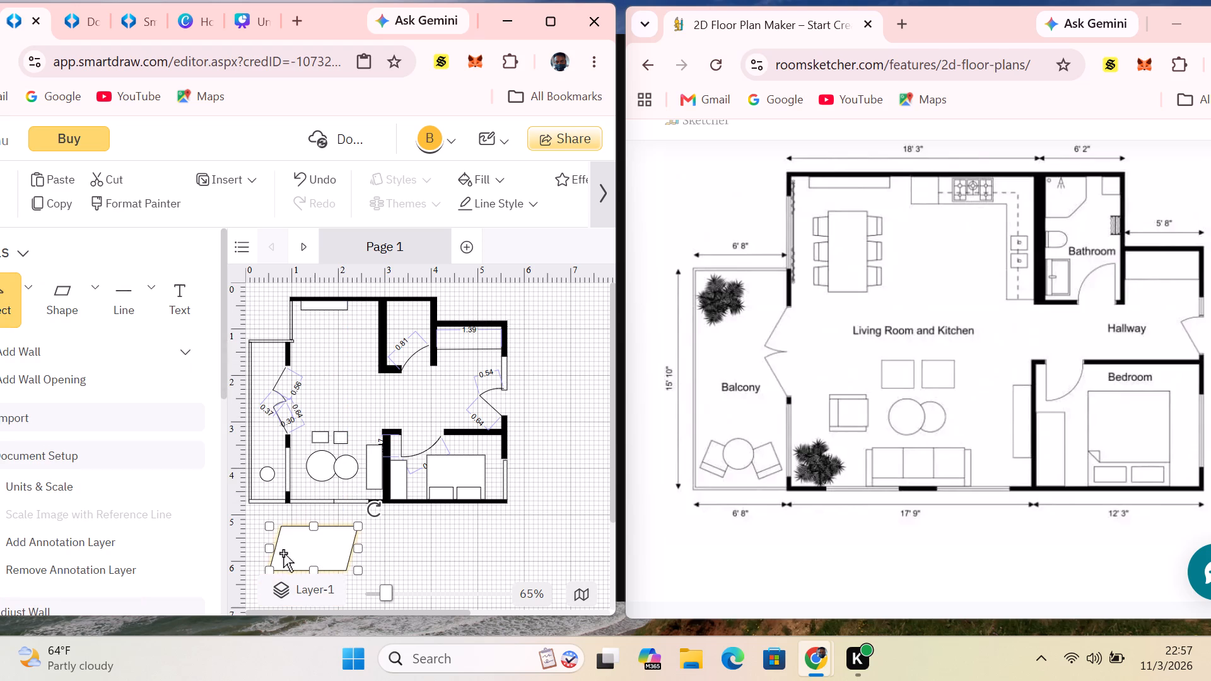
left_click_drag(267, 549, 332, 551)
left_click_drag(357, 526, 351, 545)
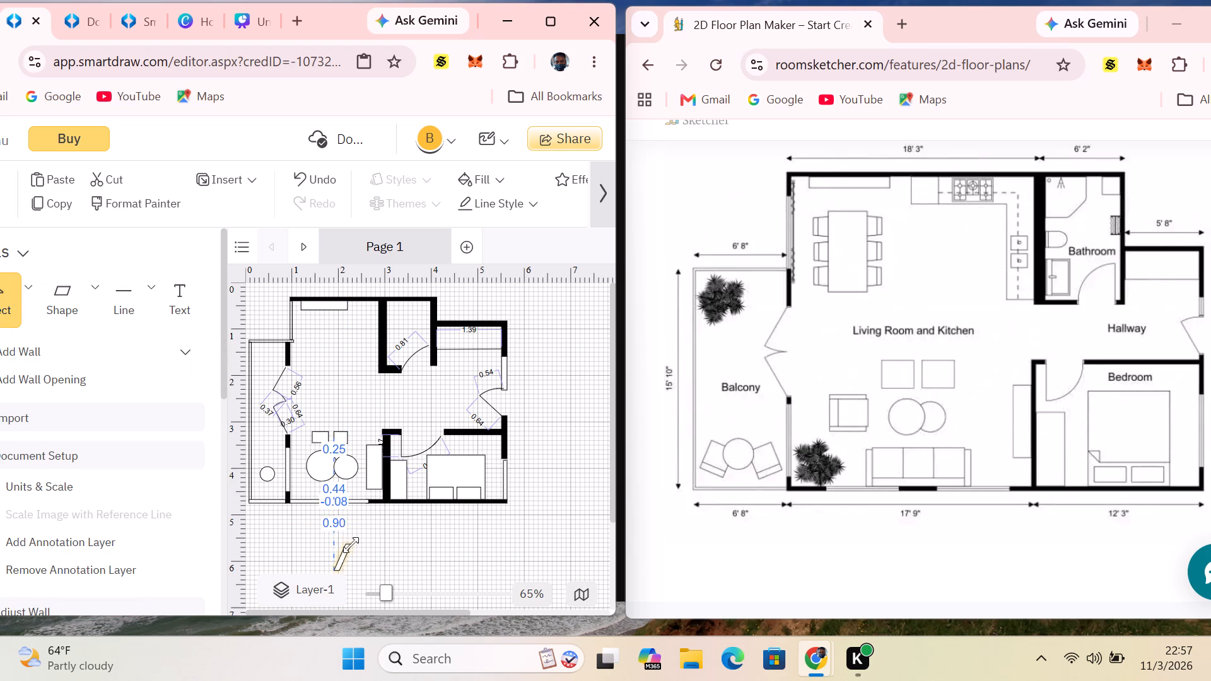
left_click_drag(351, 545, 348, 545)
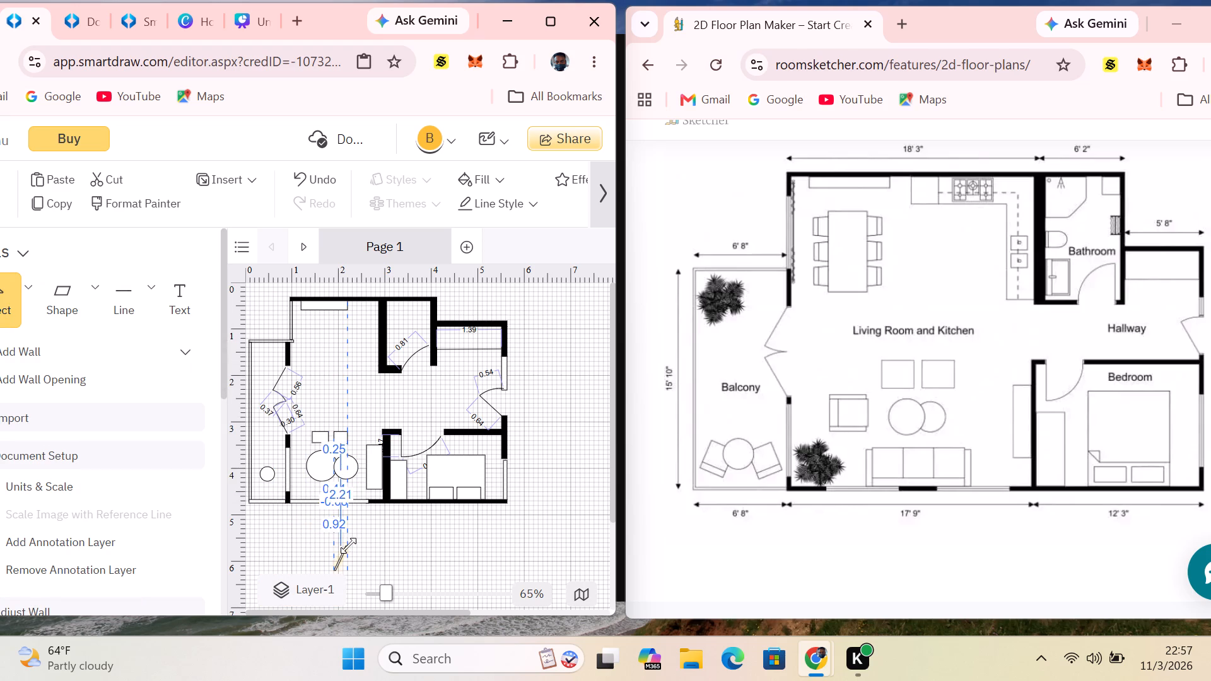
left_click_drag(348, 545, 351, 545)
left_click_drag(336, 564, 336, 562)
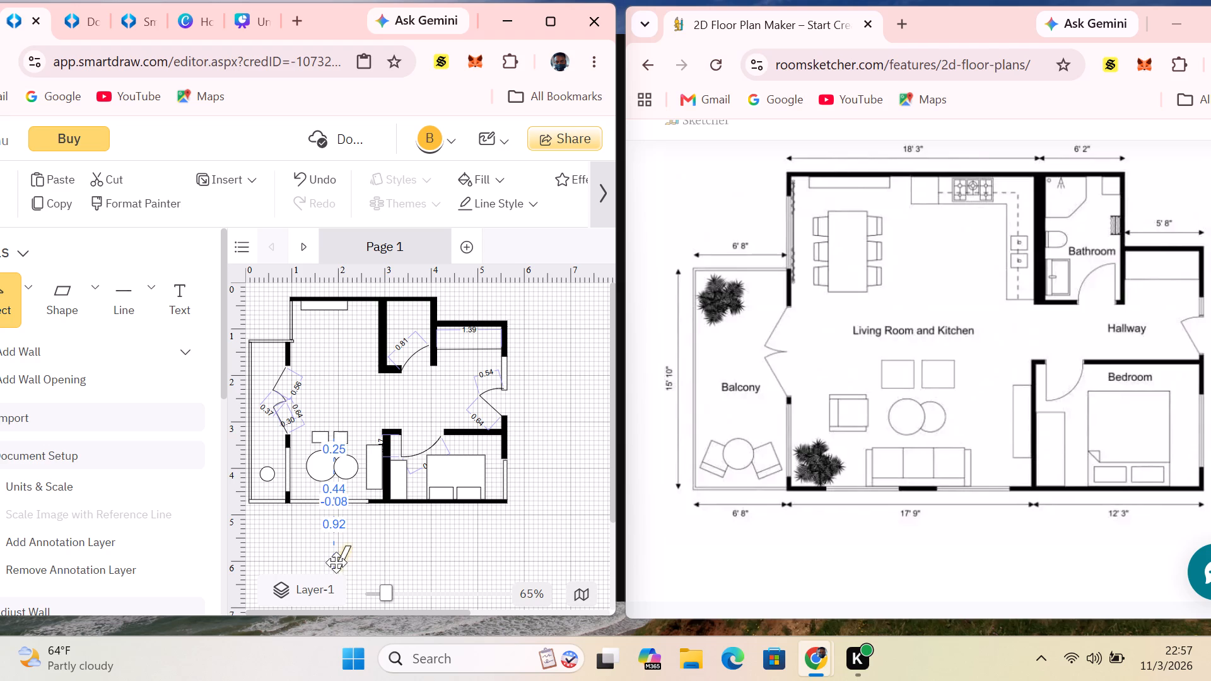
left_click_drag(336, 562, 341, 554)
left_click(314, 552)
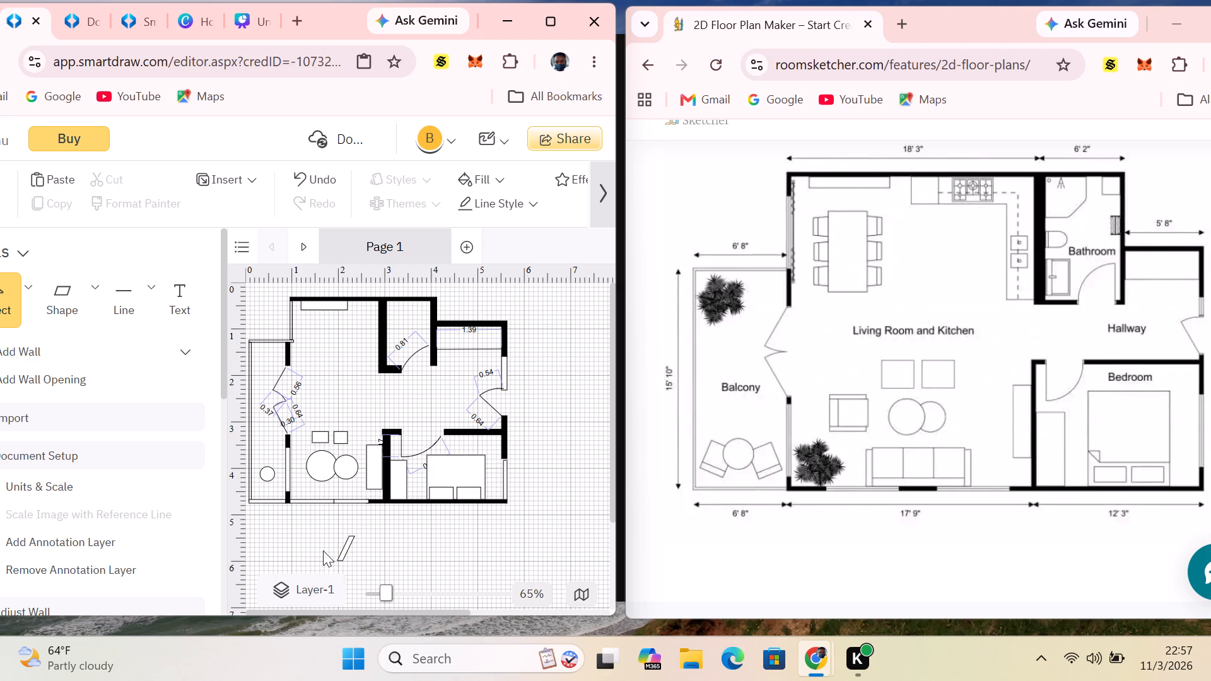
Move the slanted strip below the balcony's lower corner and shorten it to a small chair-part size.
left_click_drag(345, 551, 304, 539)
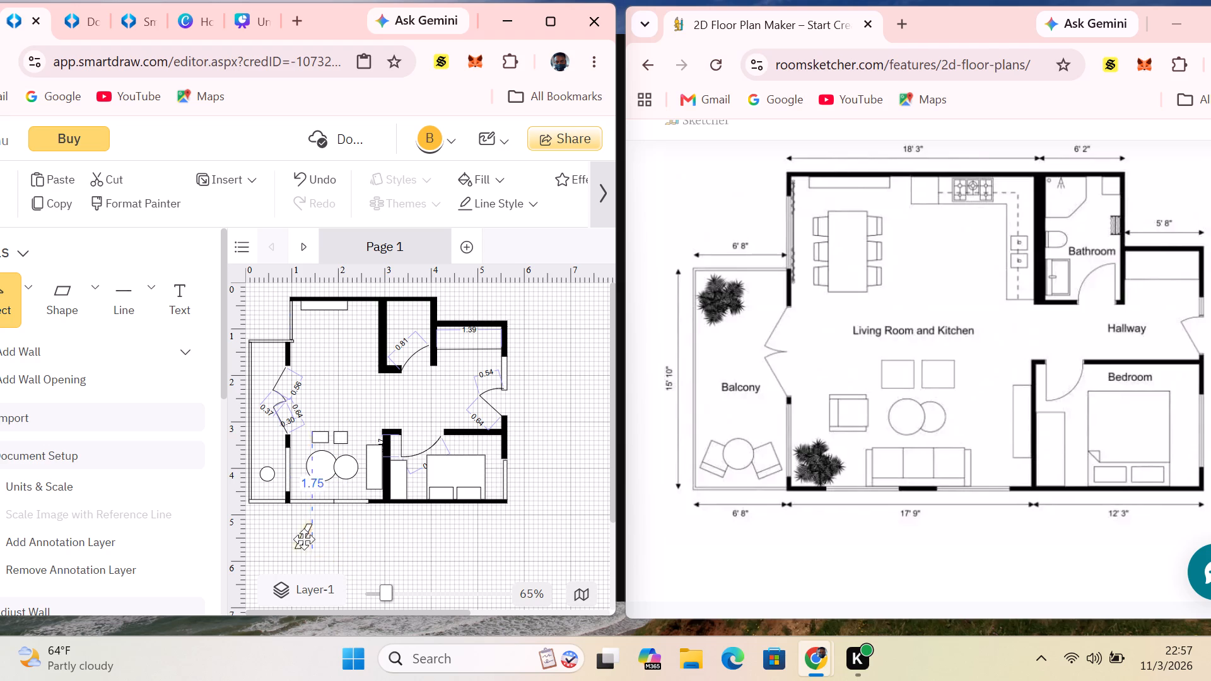
left_click_drag(304, 539, 291, 537)
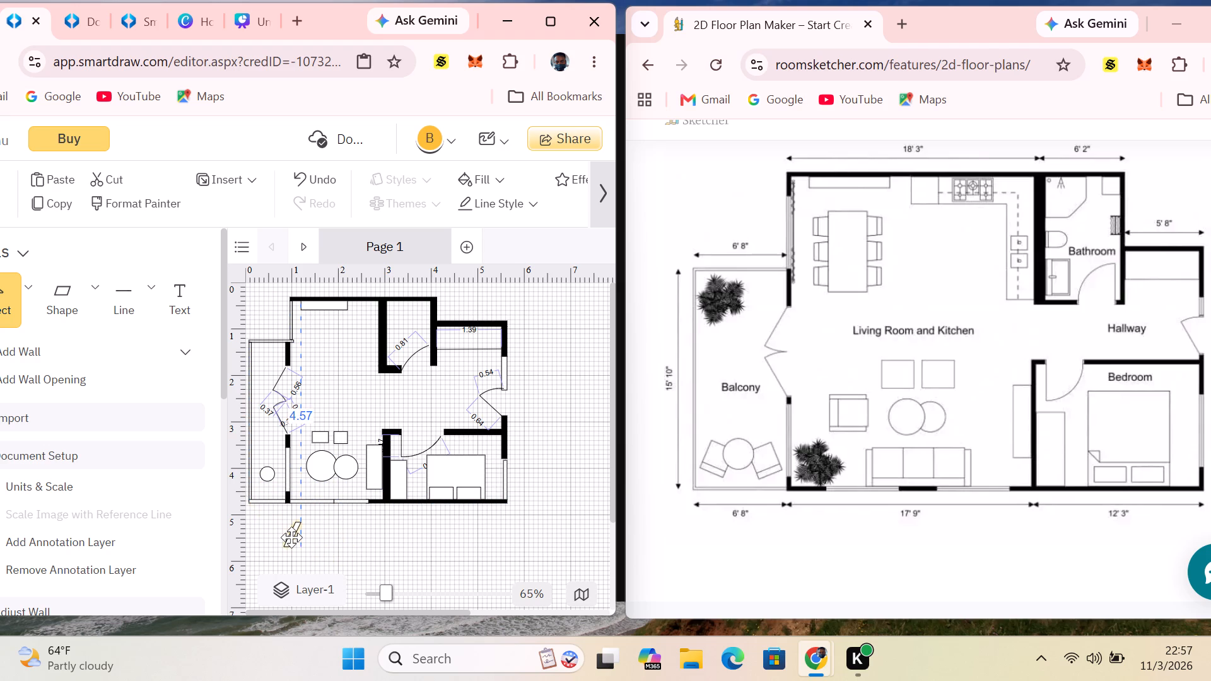
left_click_drag(291, 537, 293, 537)
left_click_drag(301, 524, 300, 528)
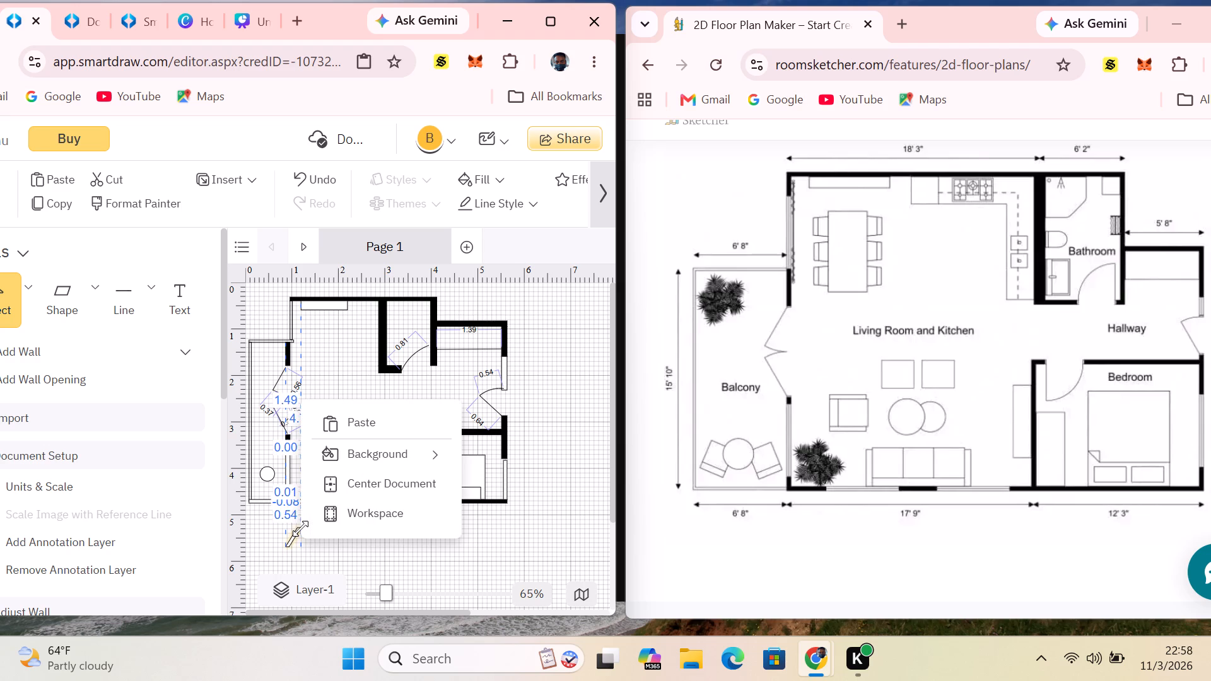
left_click_drag(300, 528, 301, 536)
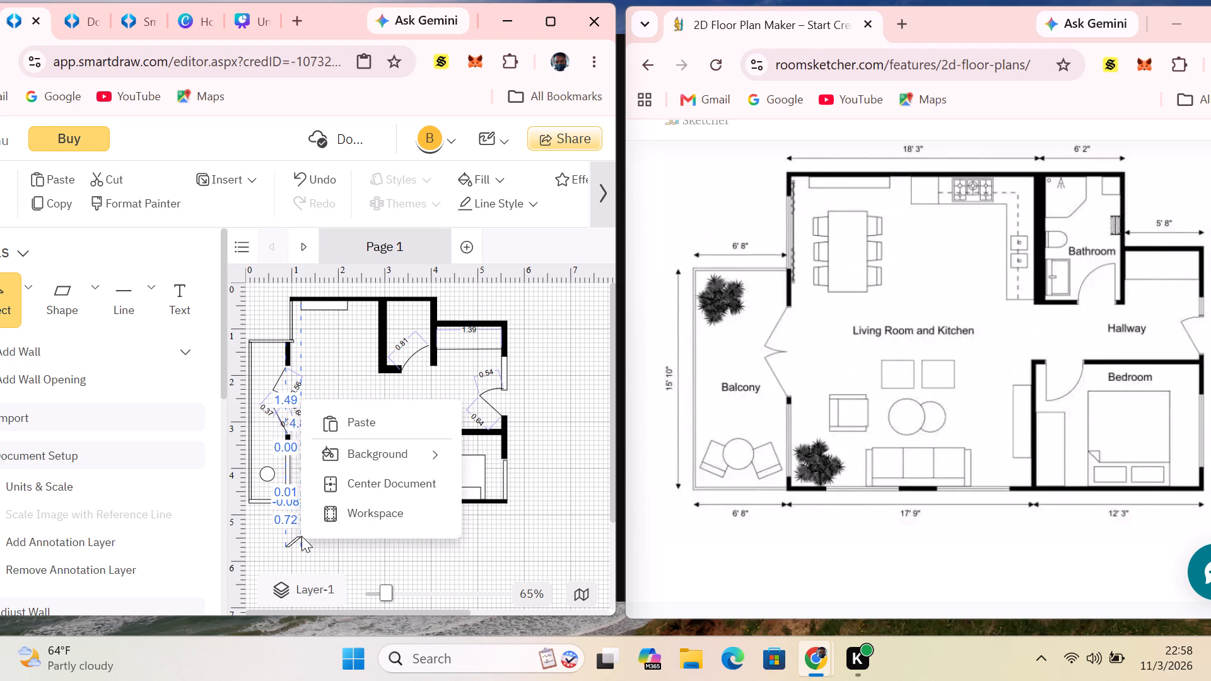
left_click_drag(301, 536, 300, 537)
left_click(336, 541)
Move the small slanted strip onto the balcony, at the lower left of the round table.
left_click_drag(291, 542, 286, 538)
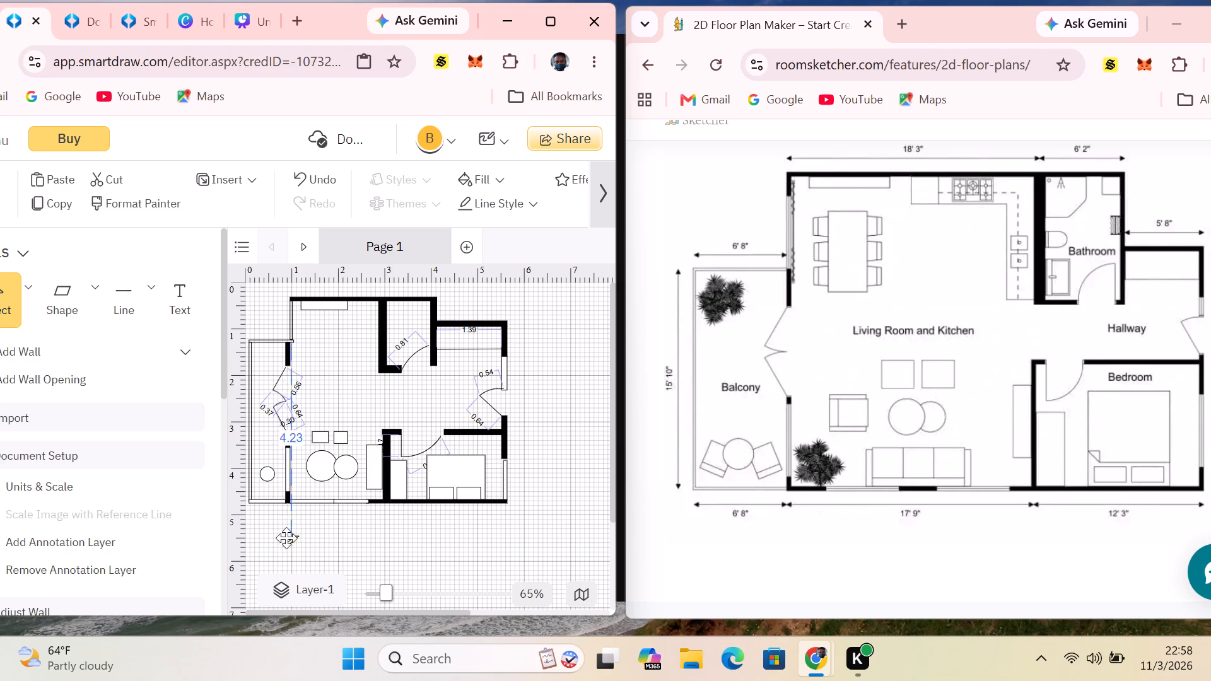
left_click_drag(286, 538, 257, 482)
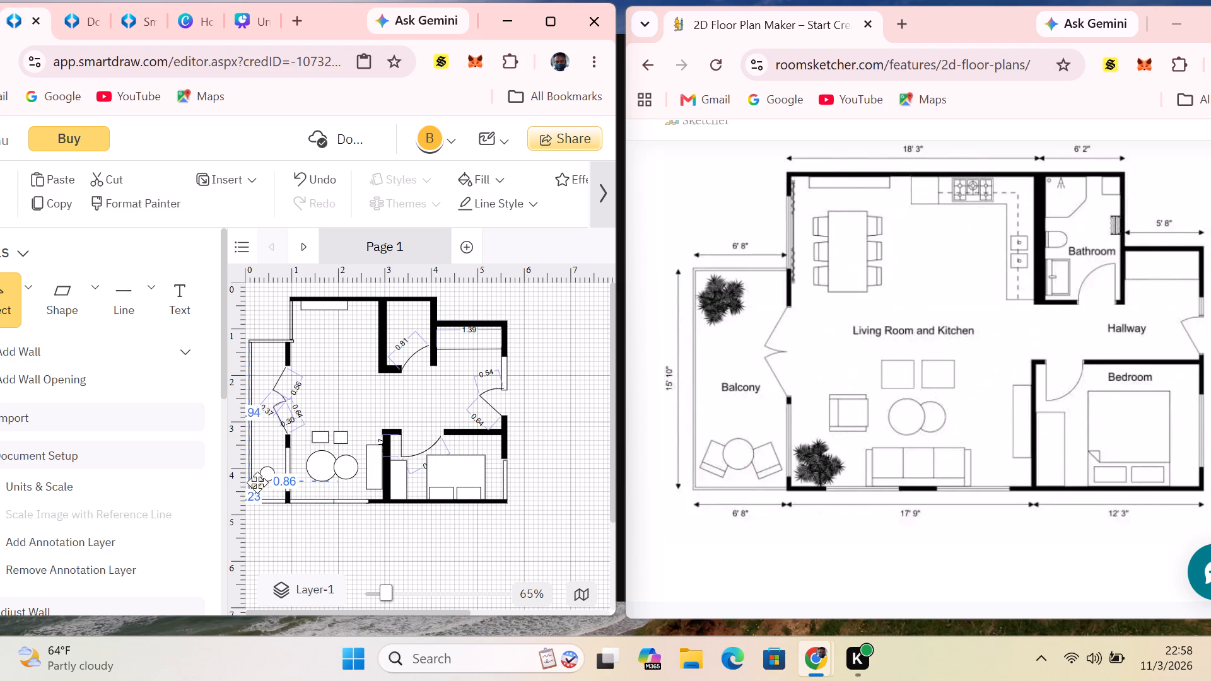
left_click_drag(257, 482, 259, 485)
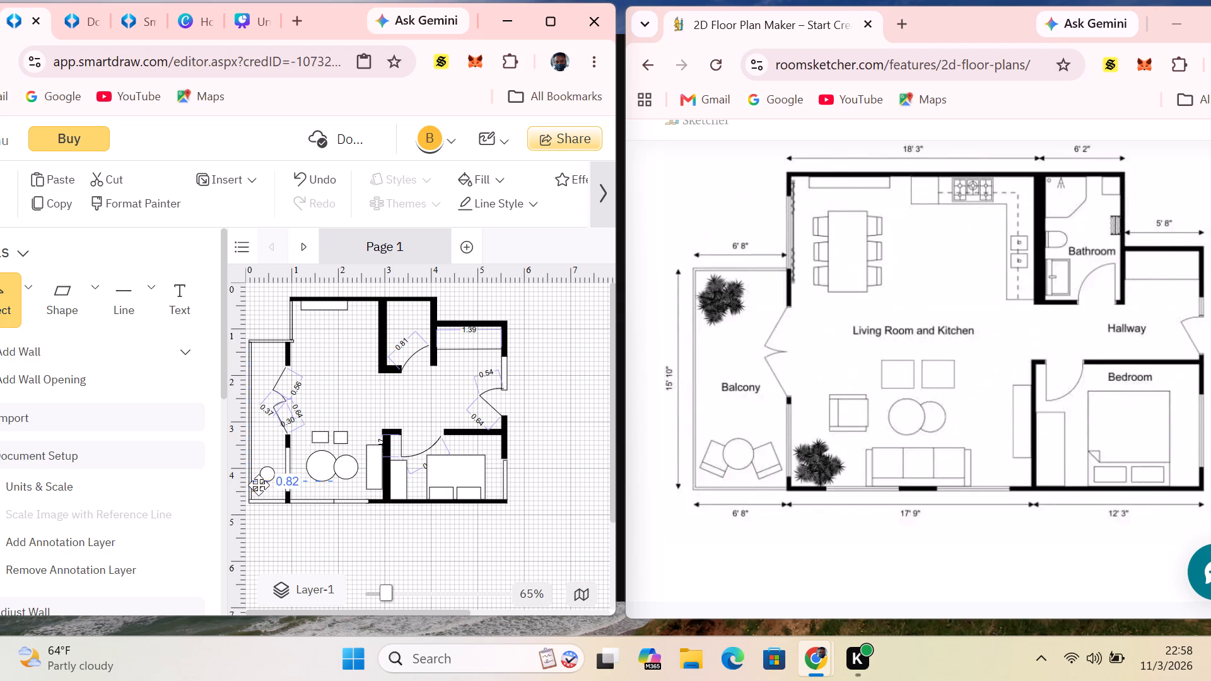
left_click_drag(259, 485, 257, 484)
left_click(336, 538)
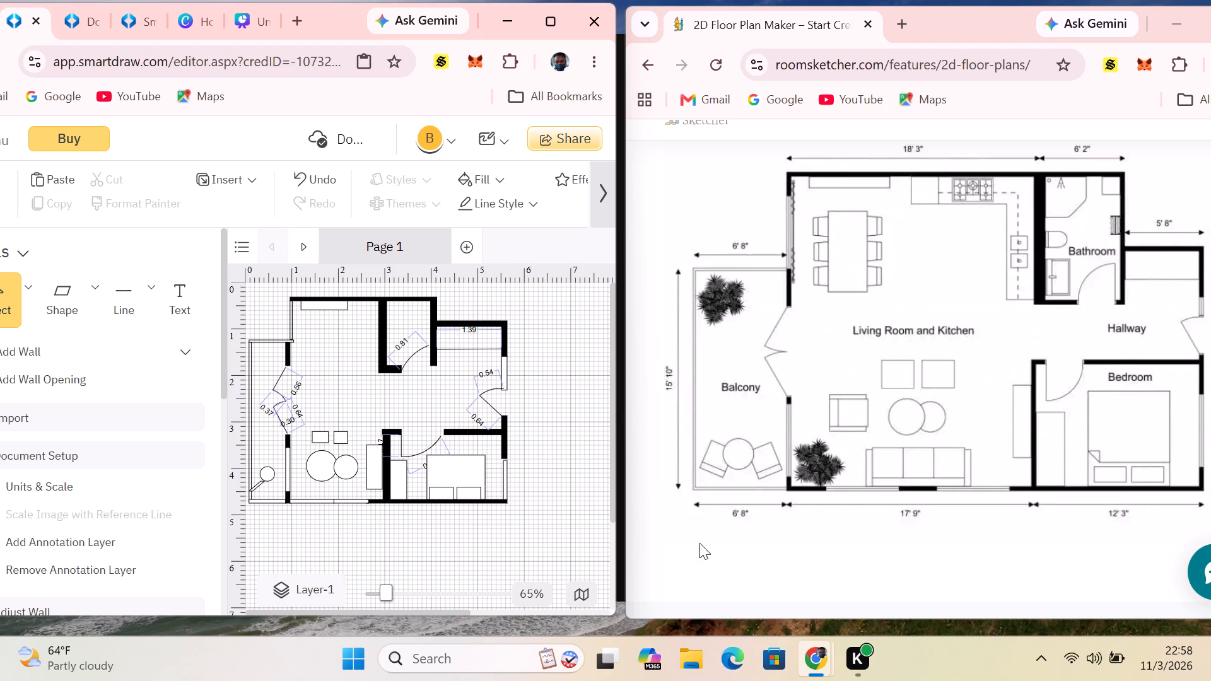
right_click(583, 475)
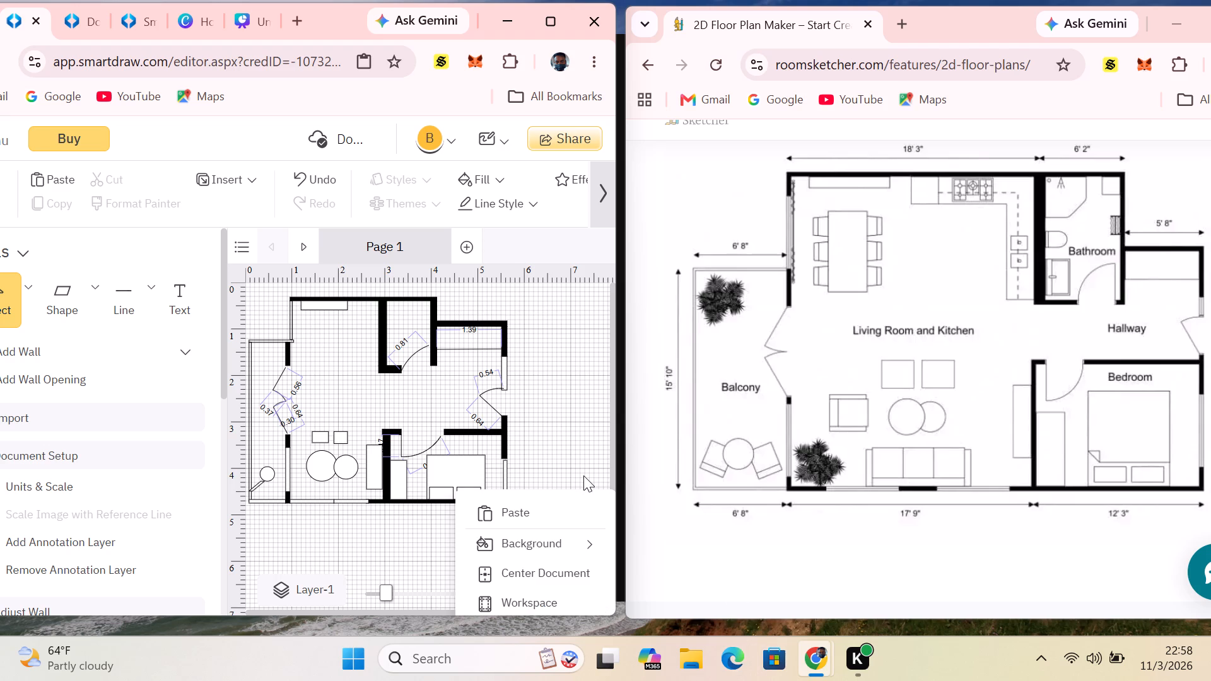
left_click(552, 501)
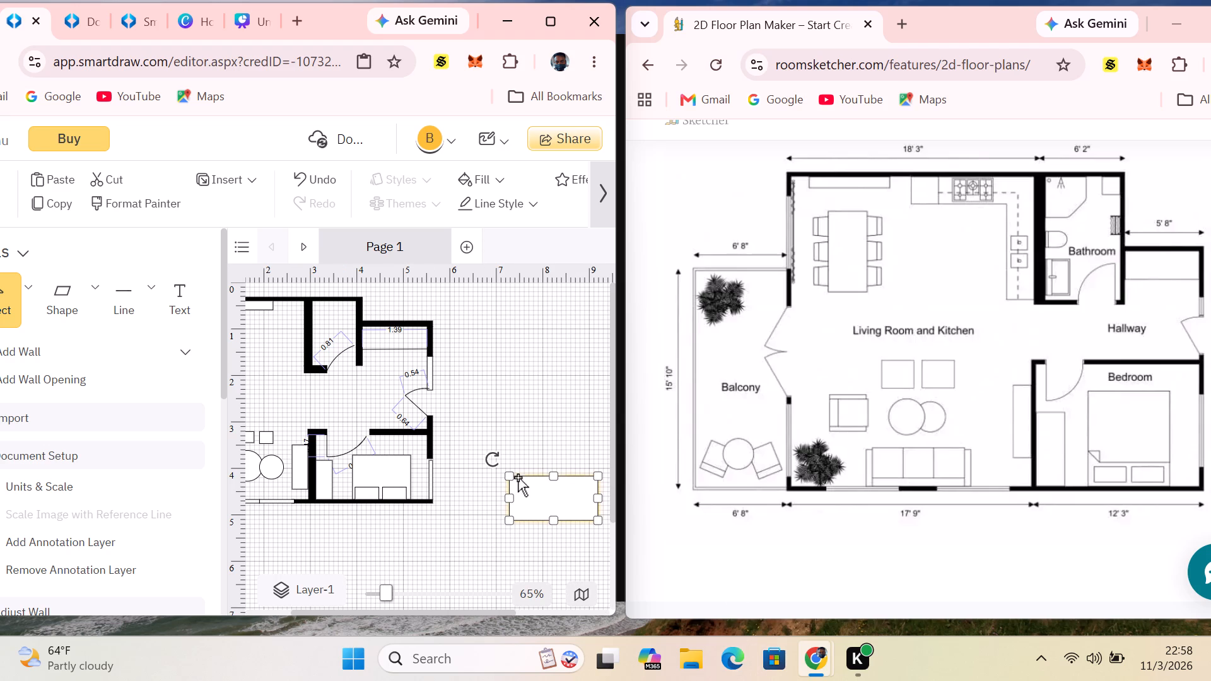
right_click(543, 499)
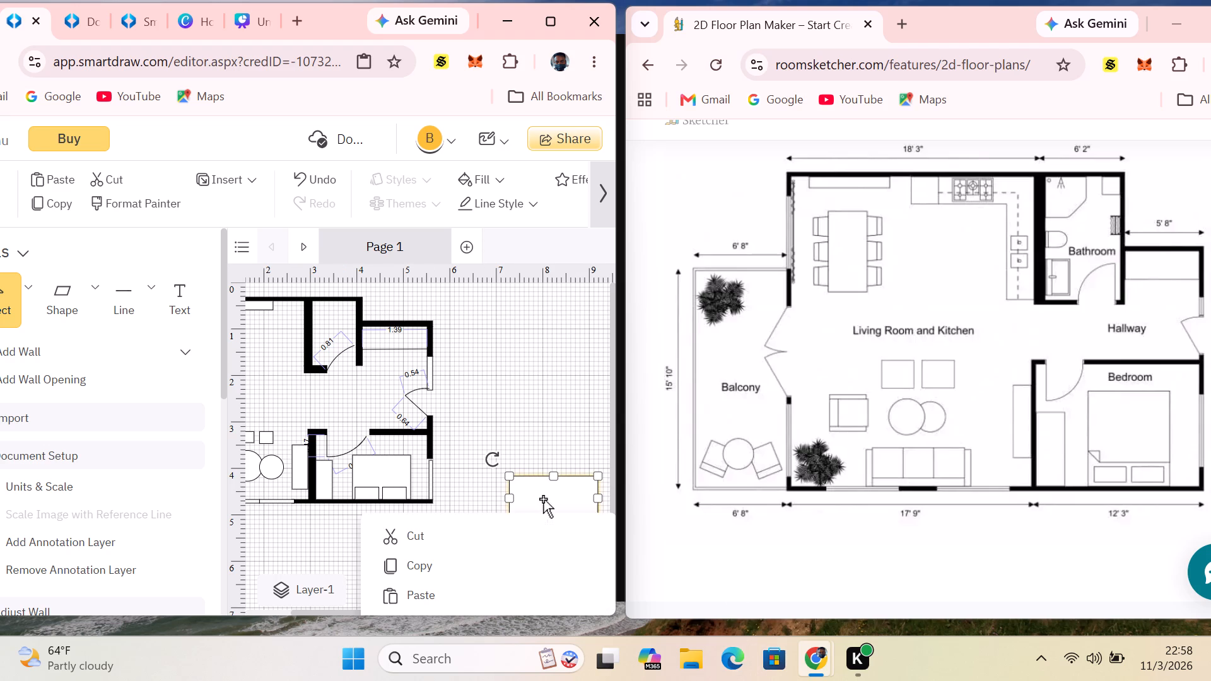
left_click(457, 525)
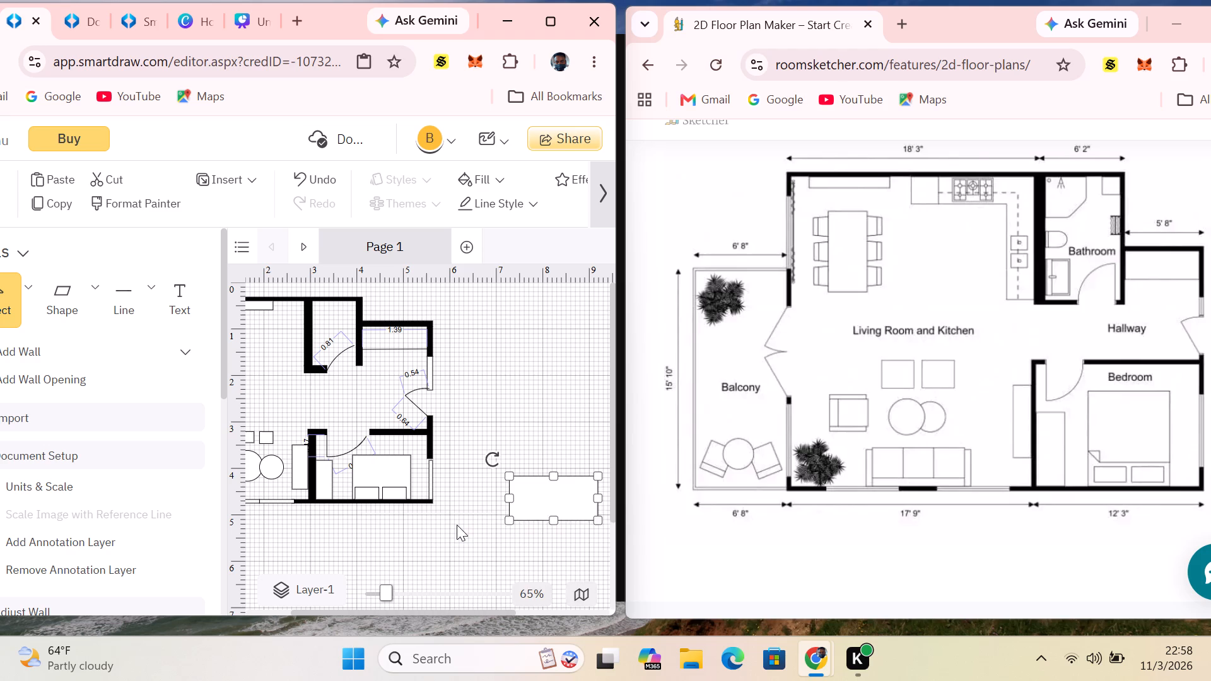
Add another parallelogram below the floor plan and shrink it to a small, narrow slanted strip.
scroll(462, 523, "up", 2)
scroll(464, 523, "down", 2)
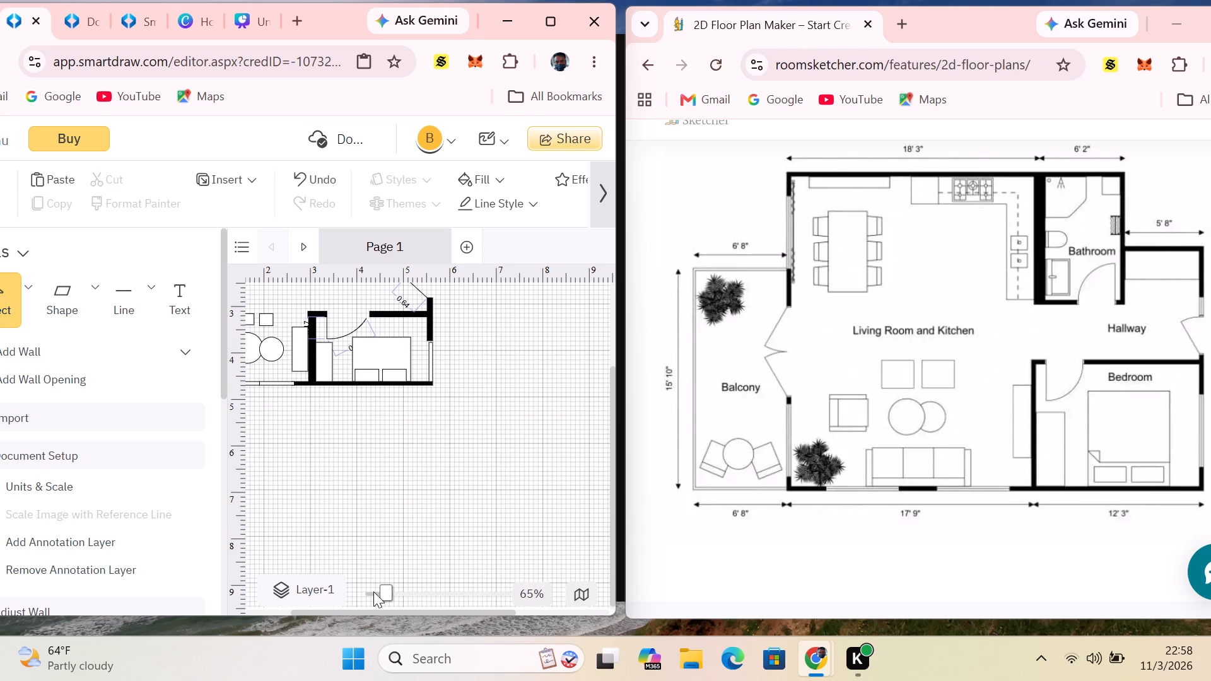
left_click(376, 594)
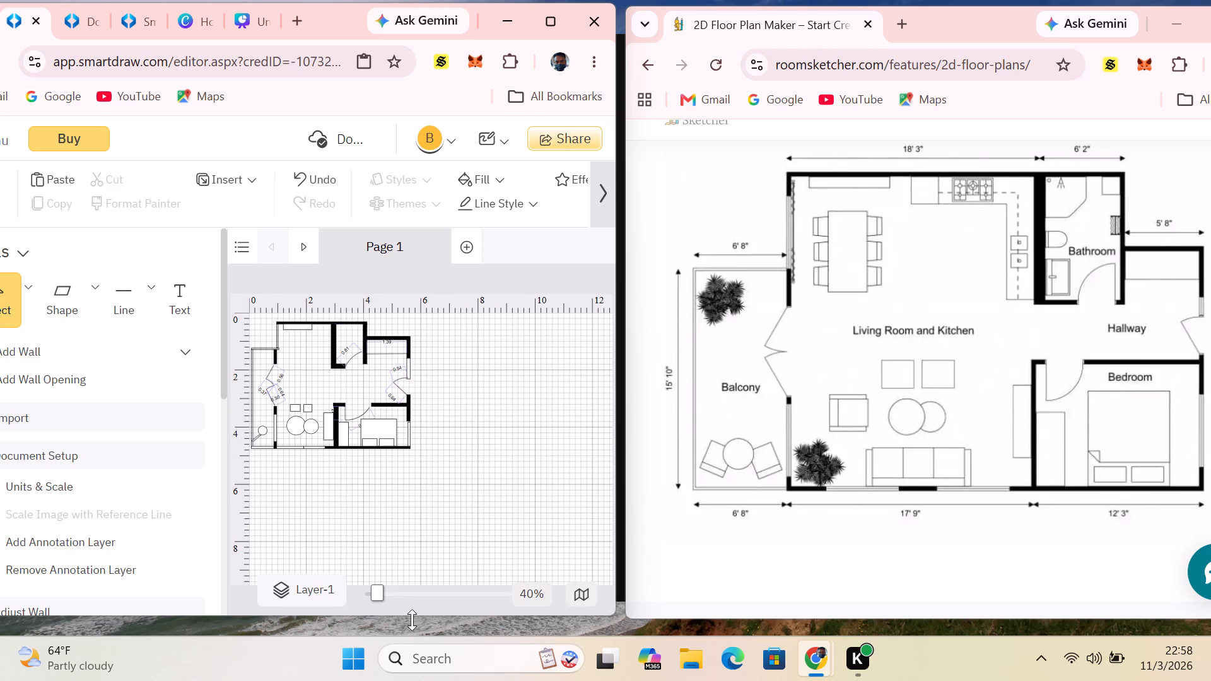
left_click(395, 593)
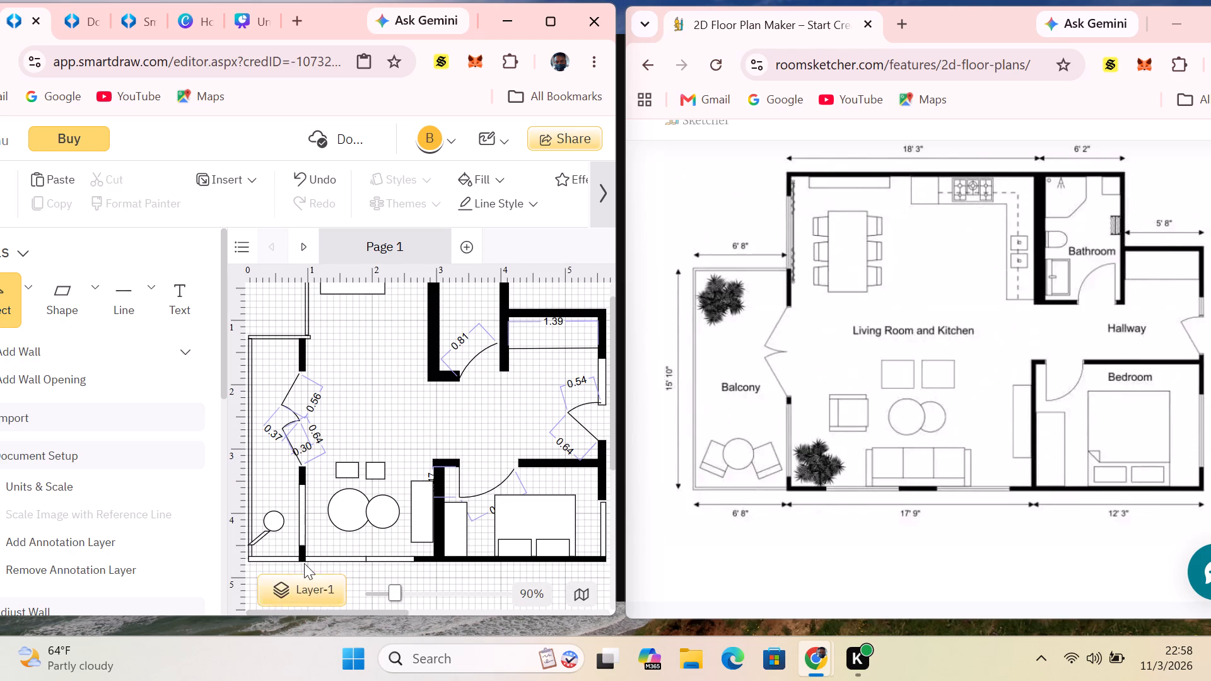
left_click(387, 593)
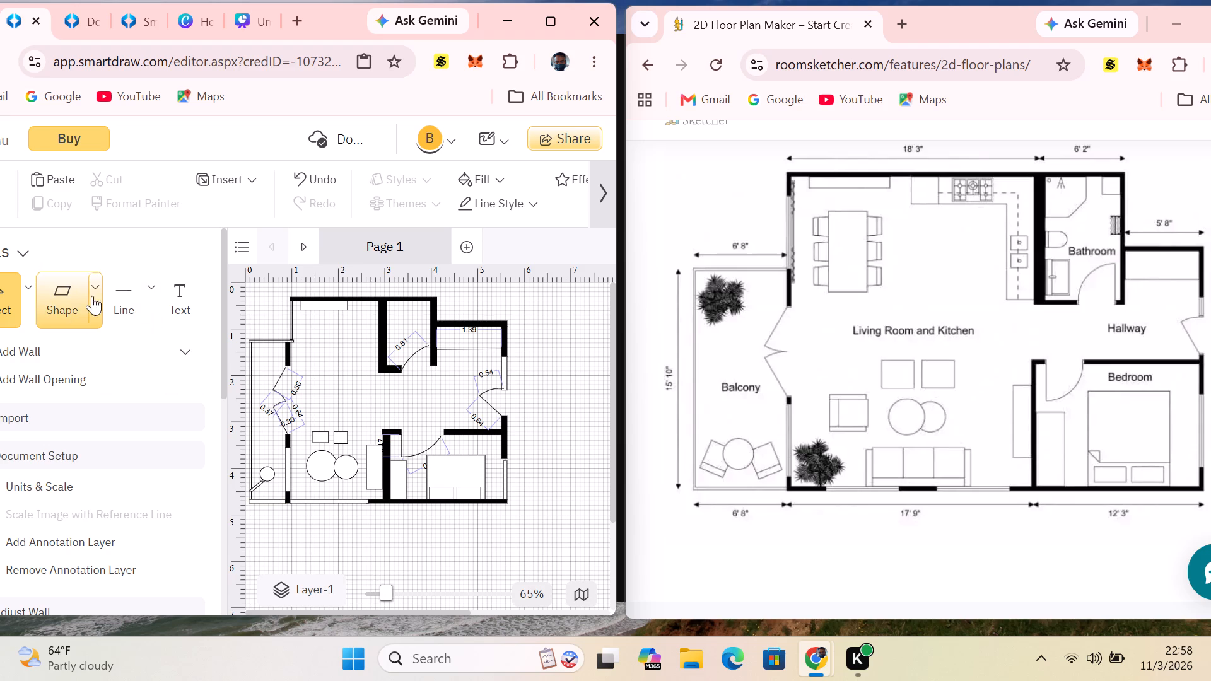
left_click(59, 291)
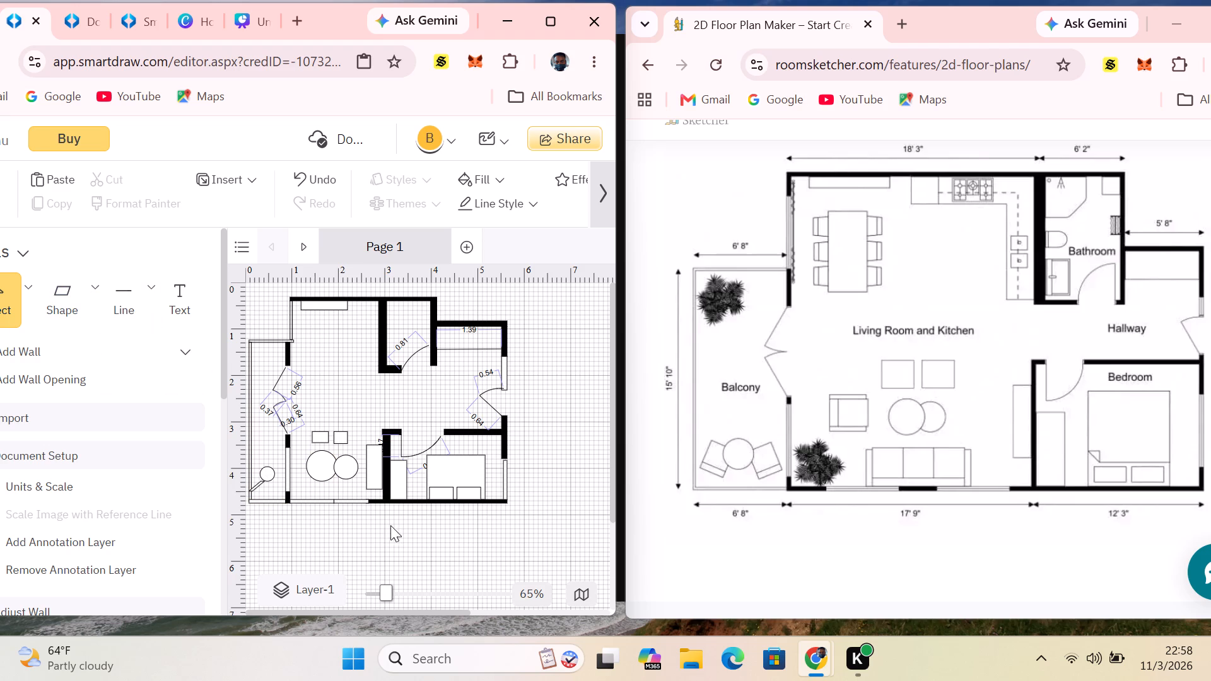
left_click(96, 286)
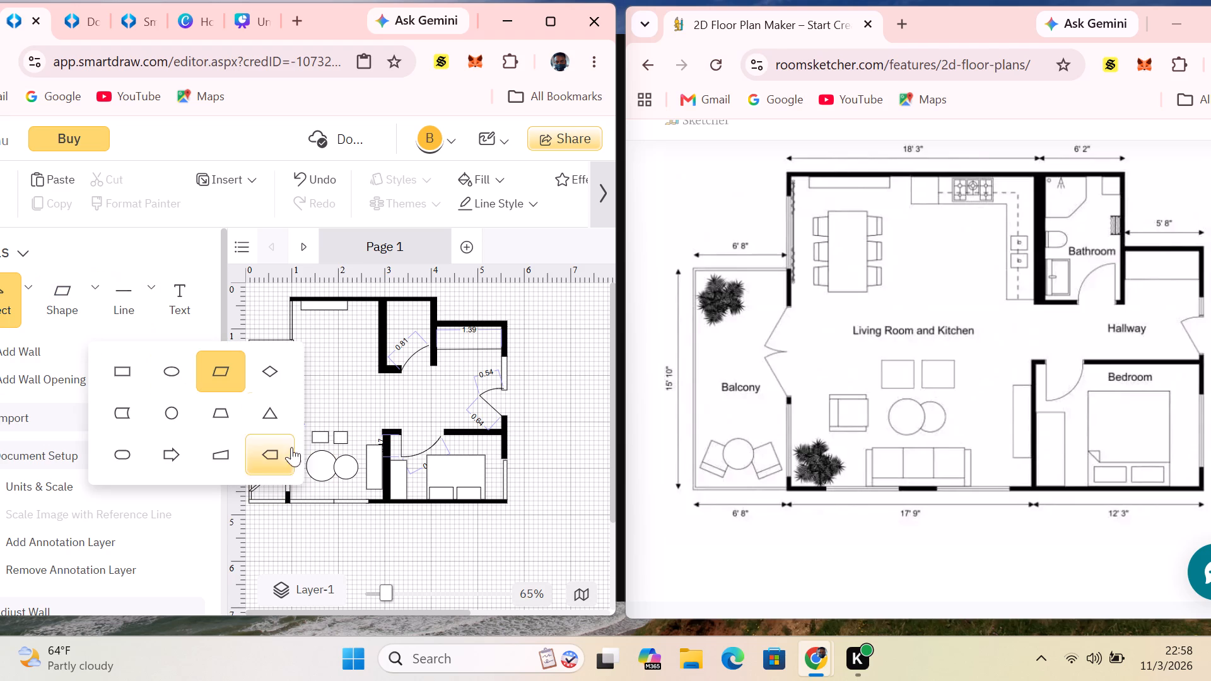
left_click(235, 379)
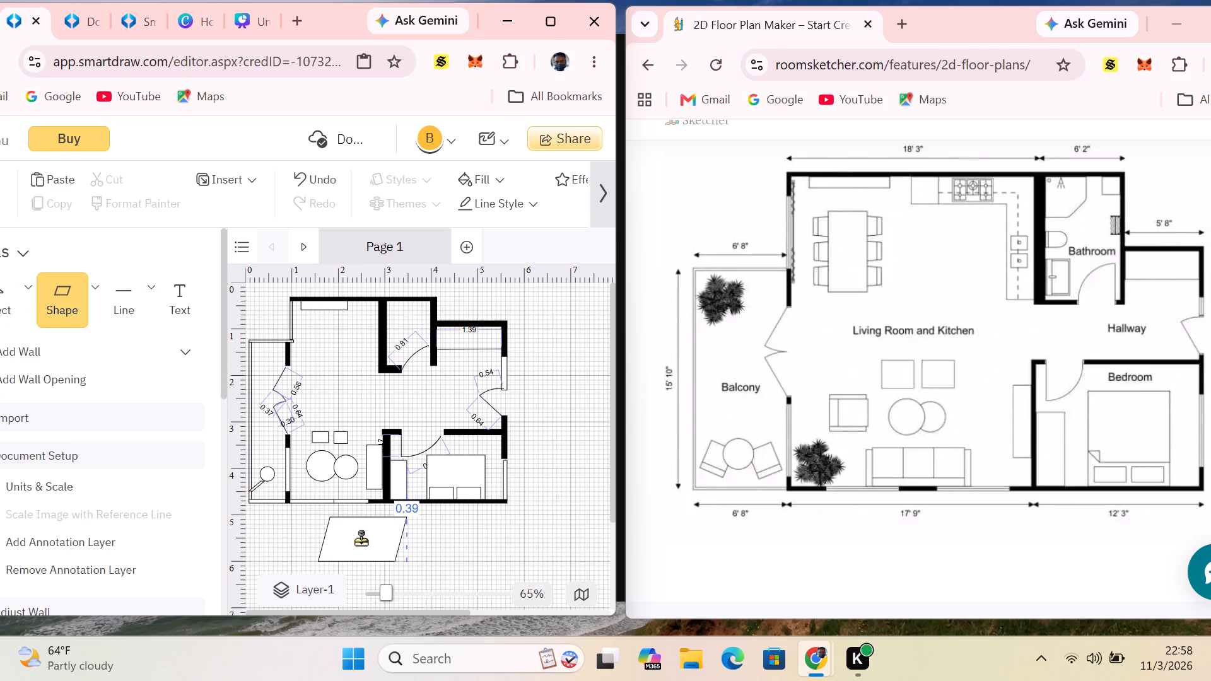
left_click(361, 540)
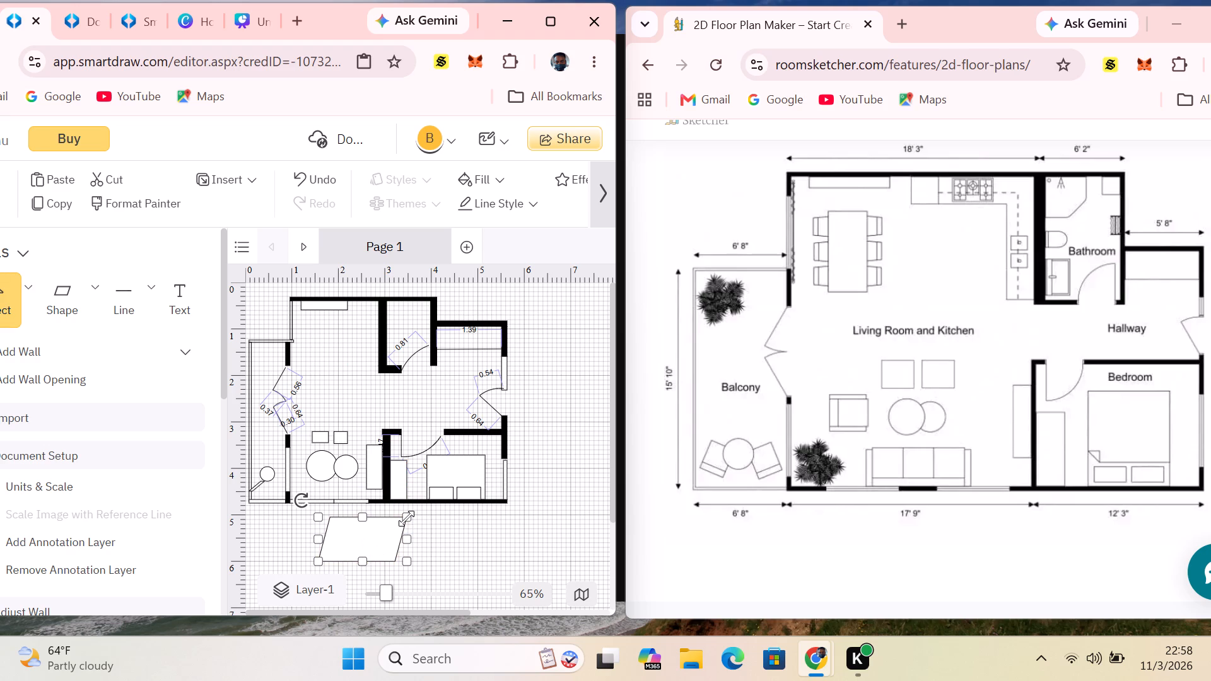
left_click_drag(402, 518, 349, 527)
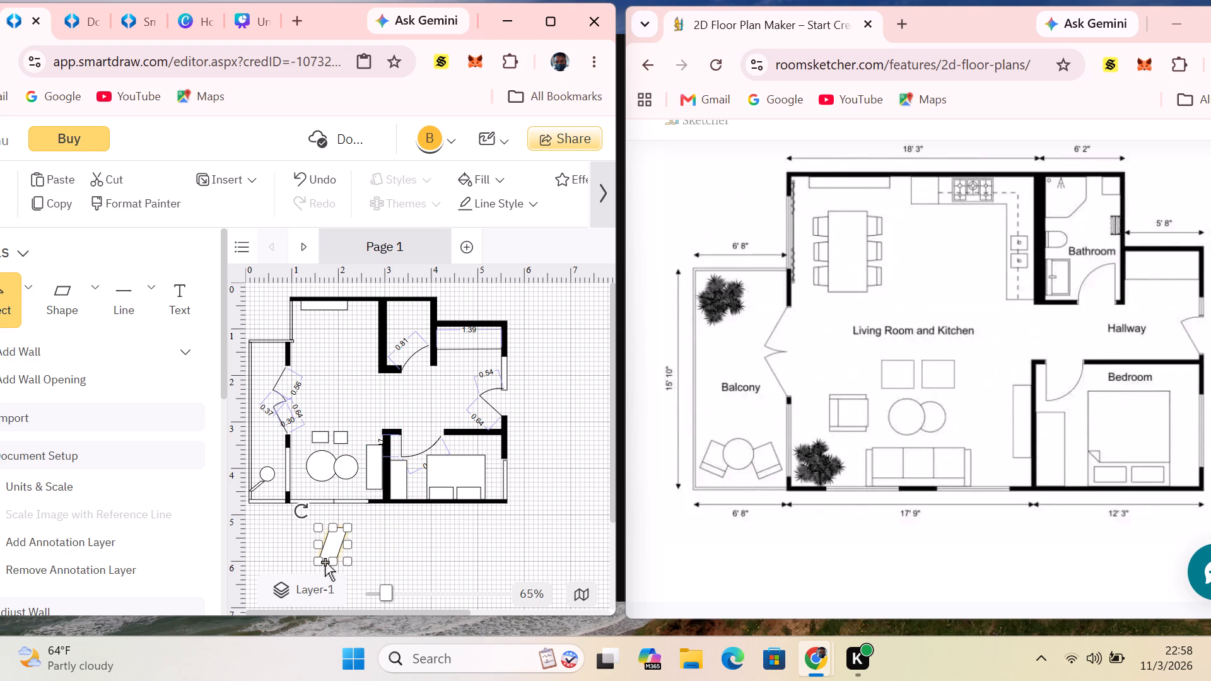
left_click_drag(319, 560, 325, 559)
Rotate the new slanted strip so that it leans the opposite way to the strip on the balcony.
left_click(336, 547)
right_click(332, 547)
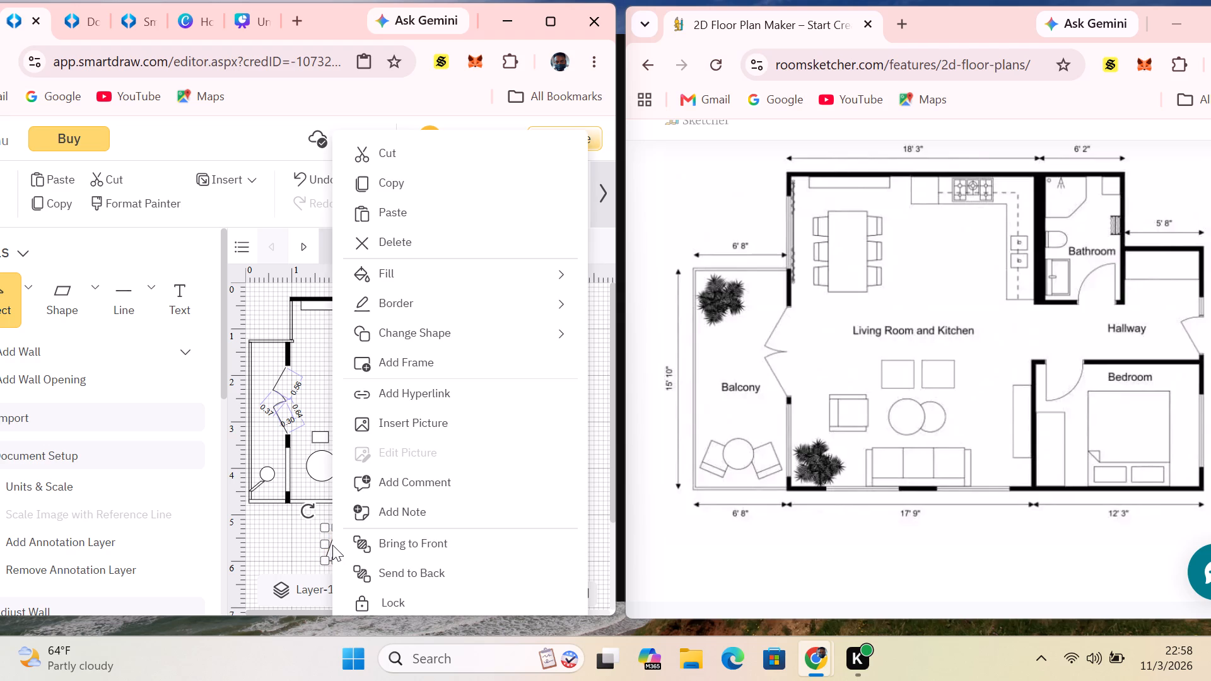
left_click(271, 538)
left_click(336, 538)
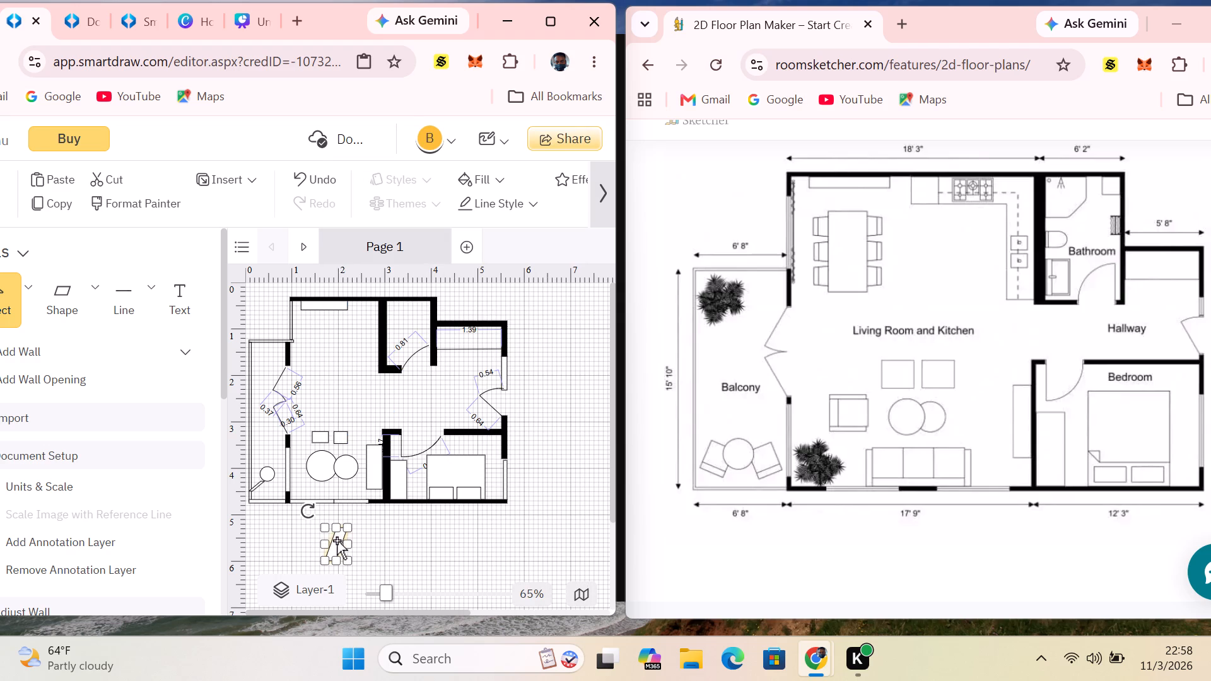
left_click(307, 515)
left_click(307, 515)
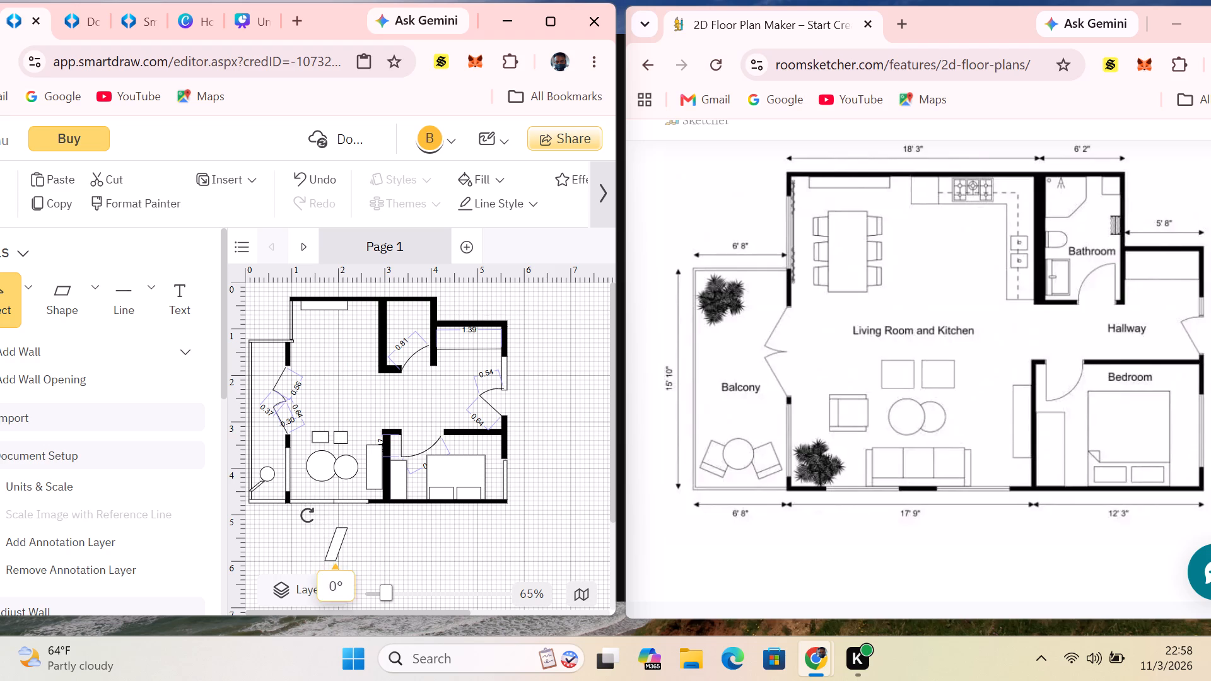
double_click(307, 515)
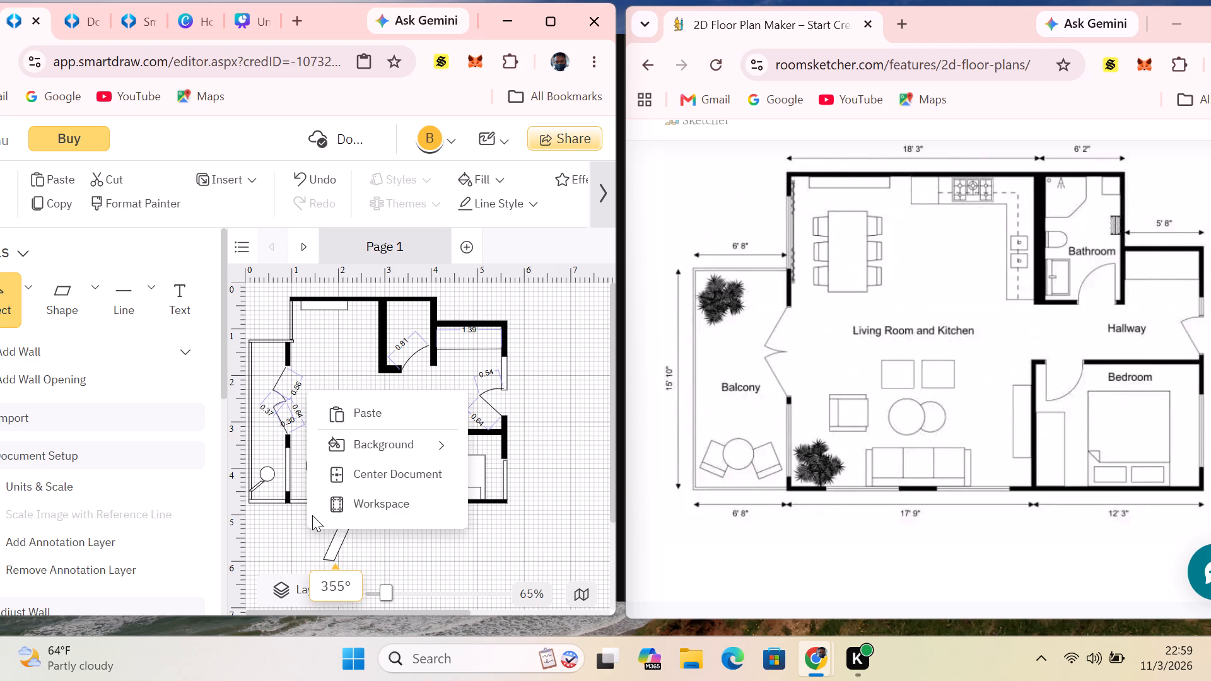
left_click(302, 527)
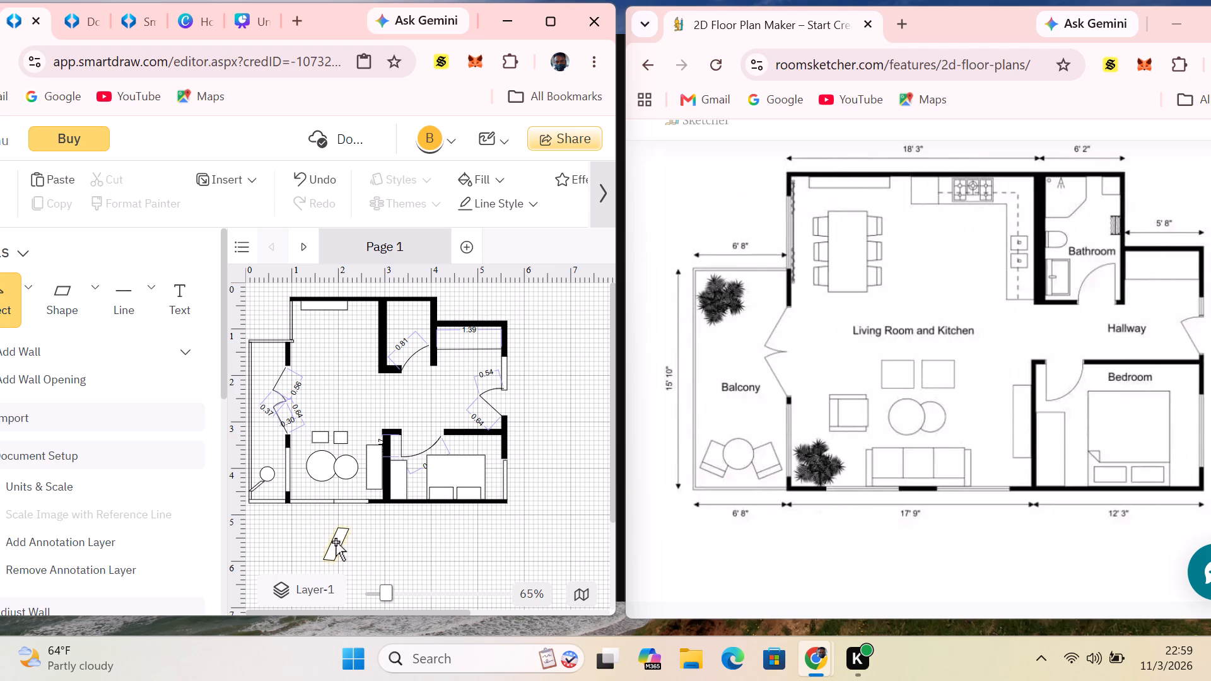
left_click(336, 542)
left_click_drag(312, 511, 343, 537)
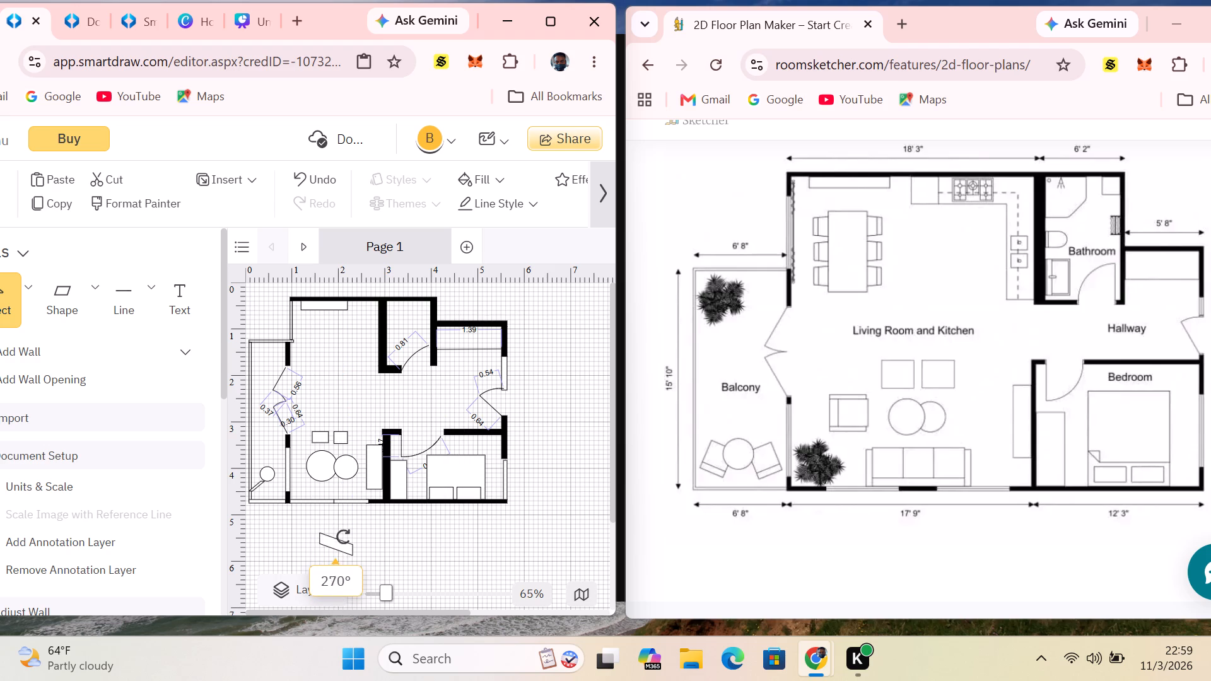
left_click_drag(343, 537, 335, 544)
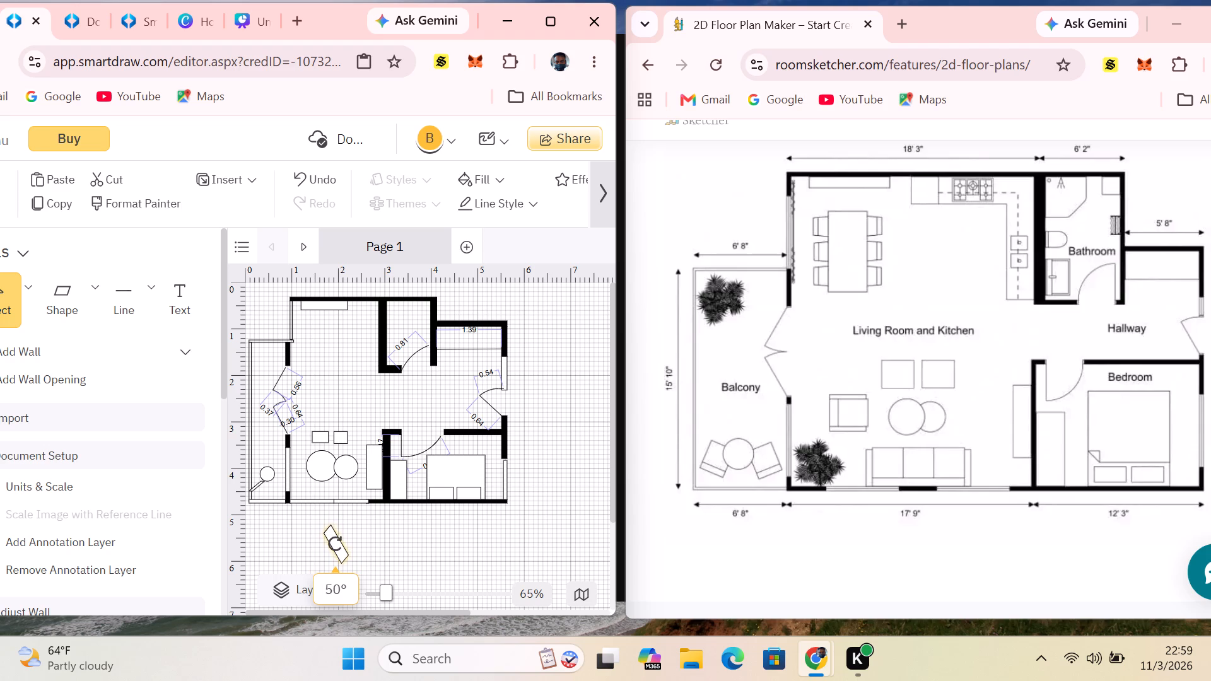
left_click_drag(335, 544, 329, 543)
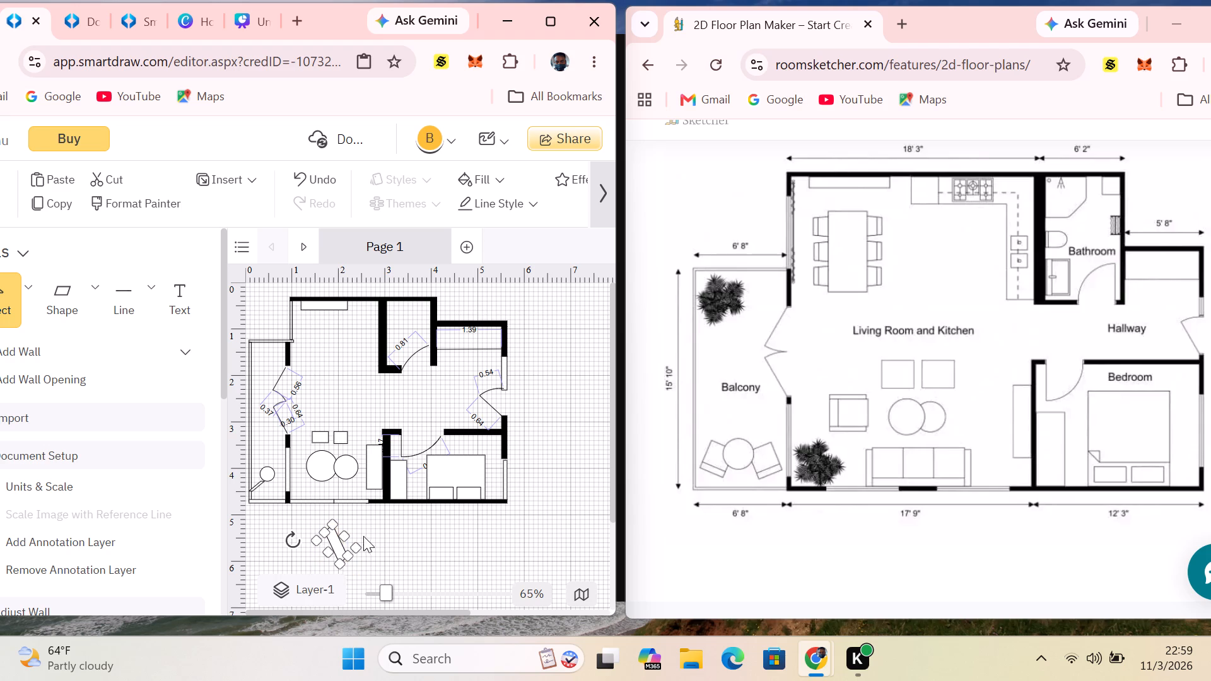
left_click(377, 534)
Shrink the rotated strip below the floor plan to a small, thin chair-part size.
left_click(340, 544)
left_click_drag(342, 563, 337, 546)
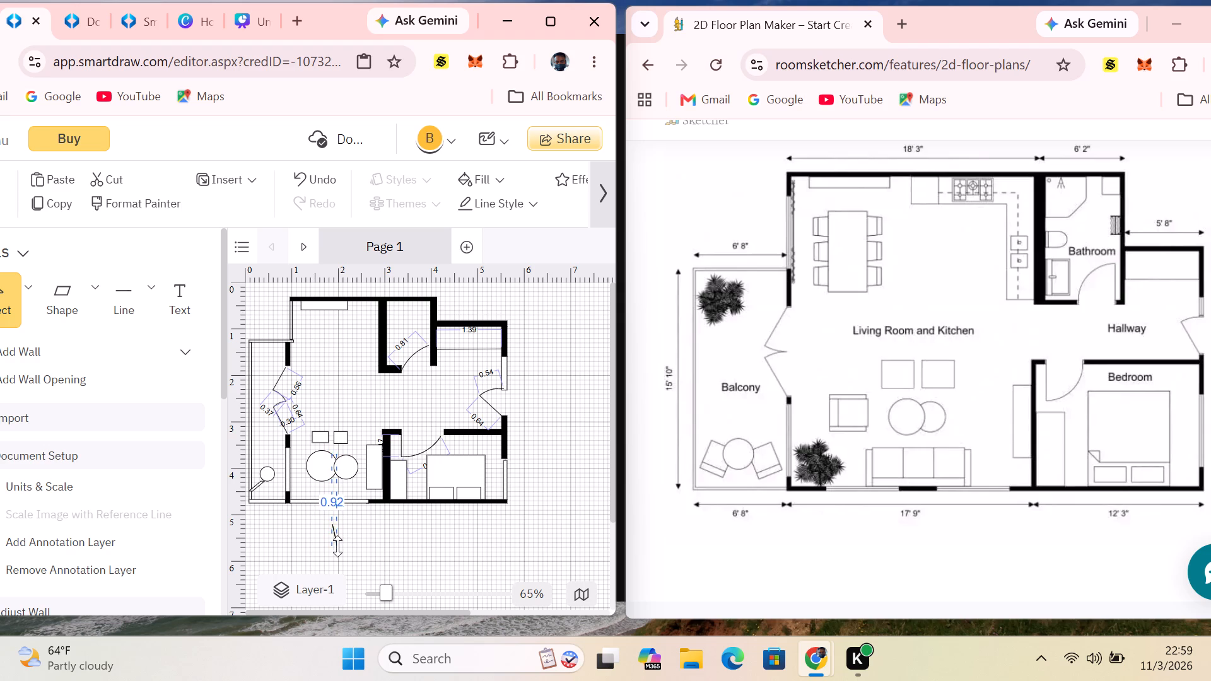
left_click_drag(337, 546, 333, 546)
left_click(425, 537)
Rotate the small thin strip further, to about 65°, for the second balcony chair.
left_click(332, 531)
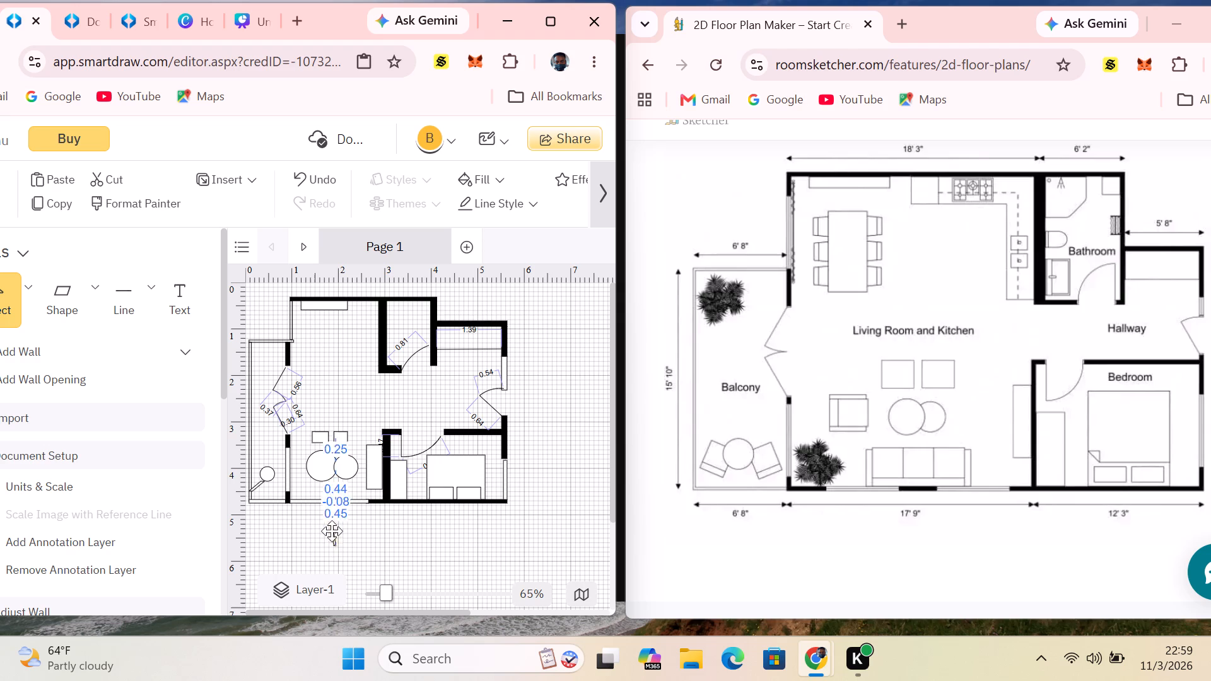
left_click_drag(296, 534, 296, 534)
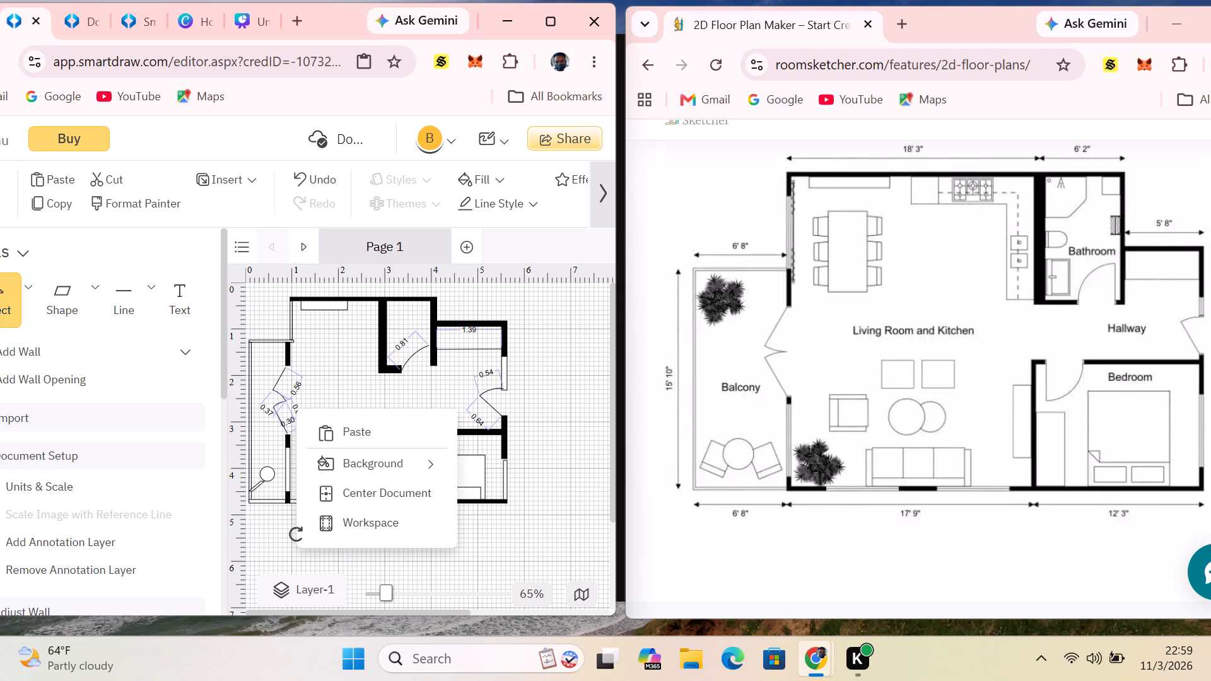
left_click_drag(296, 534, 290, 539)
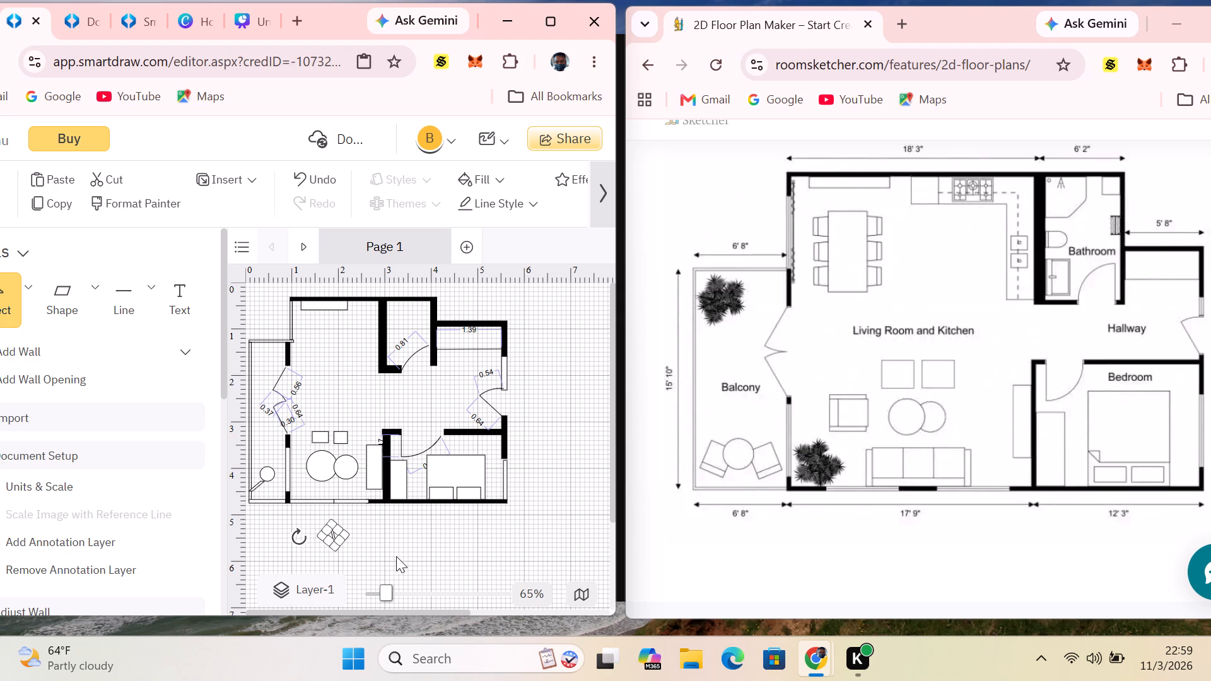
left_click(397, 553)
left_click(319, 525)
left_click(330, 529)
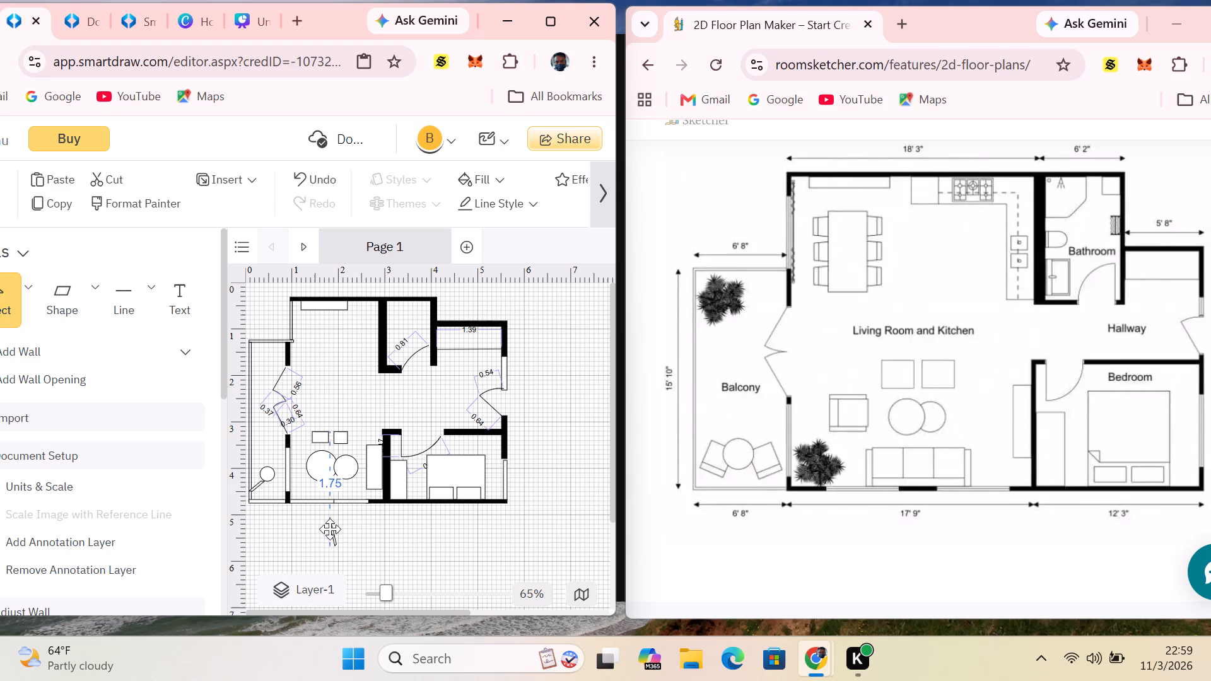
left_click_drag(298, 536, 291, 542)
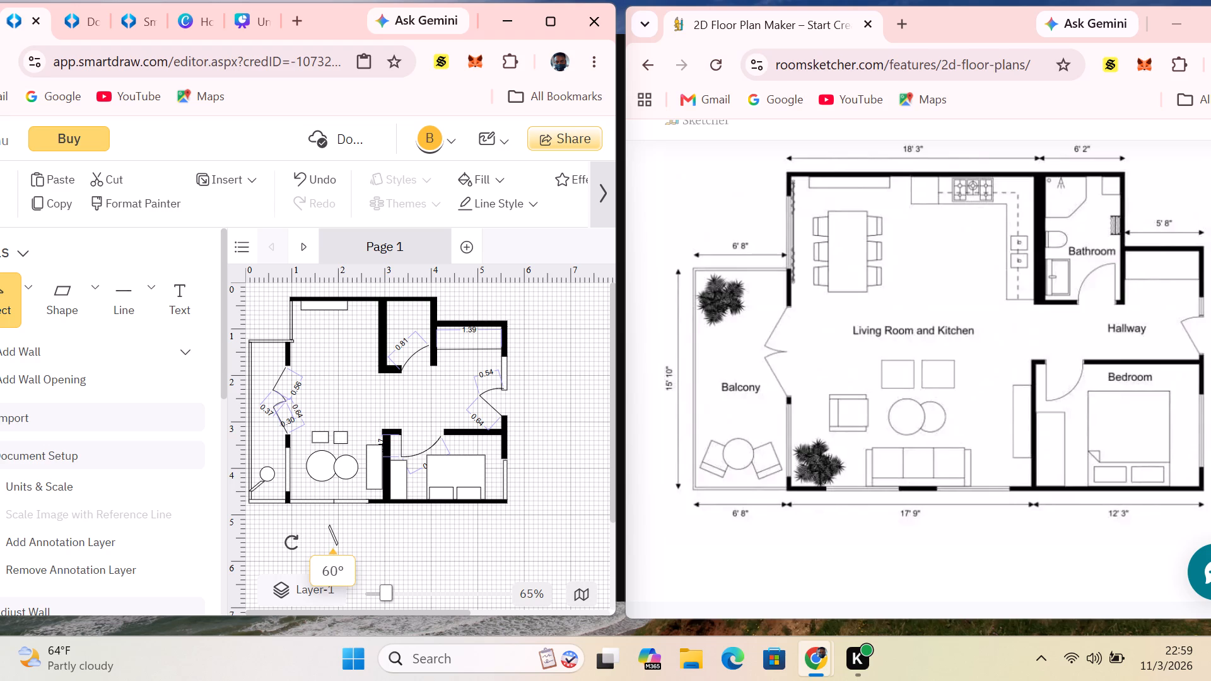
left_click_drag(291, 542, 288, 550)
left_click_drag(288, 550, 286, 557)
left_click(396, 543)
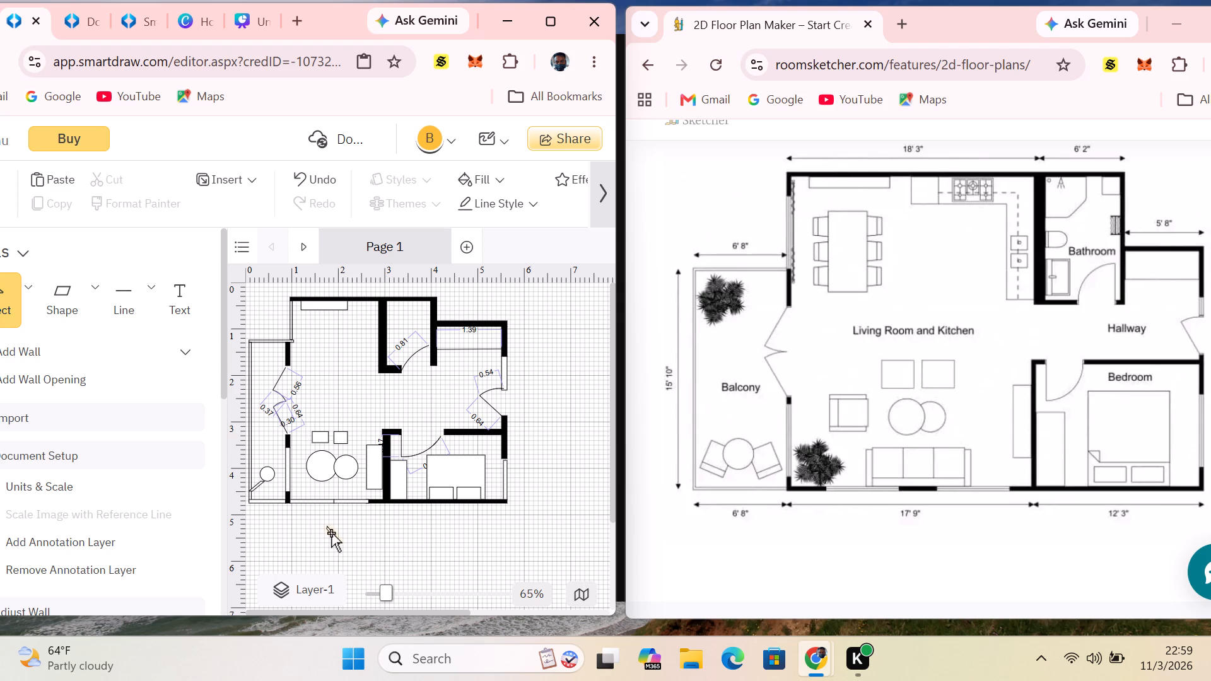
Fine-tune the rotated strip's length and thickness to match the chair part already on the balcony.
left_click(331, 533)
left_click_drag(339, 546, 335, 544)
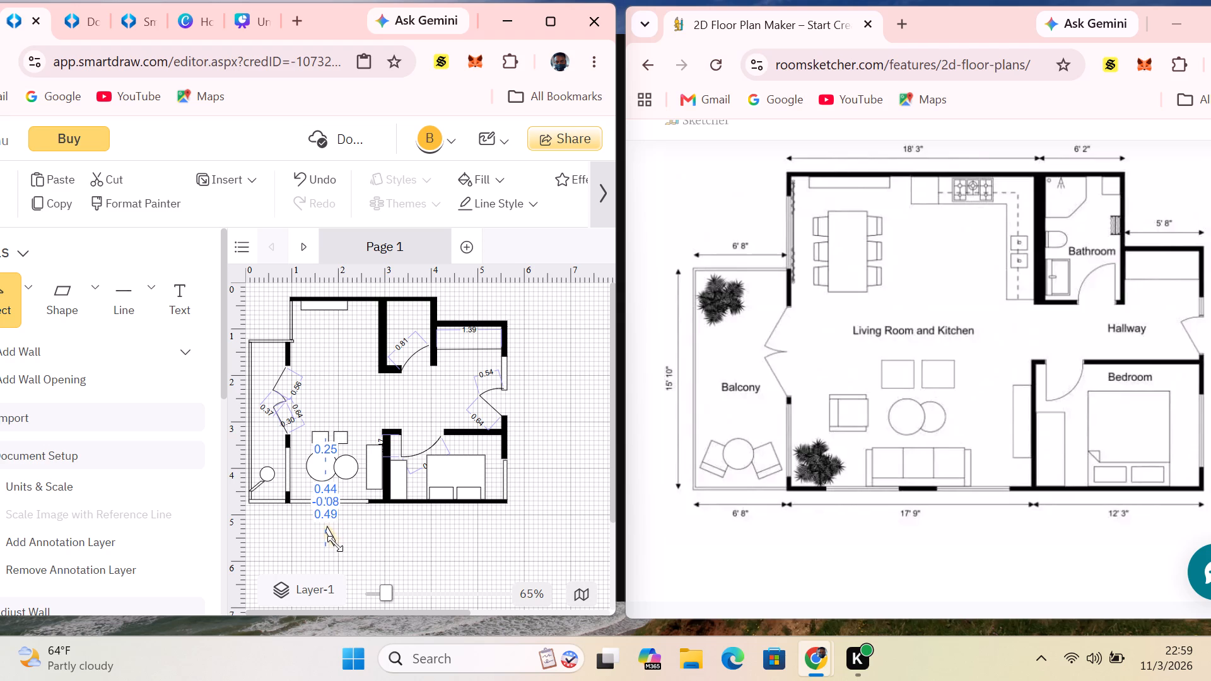
left_click_drag(335, 544, 330, 541)
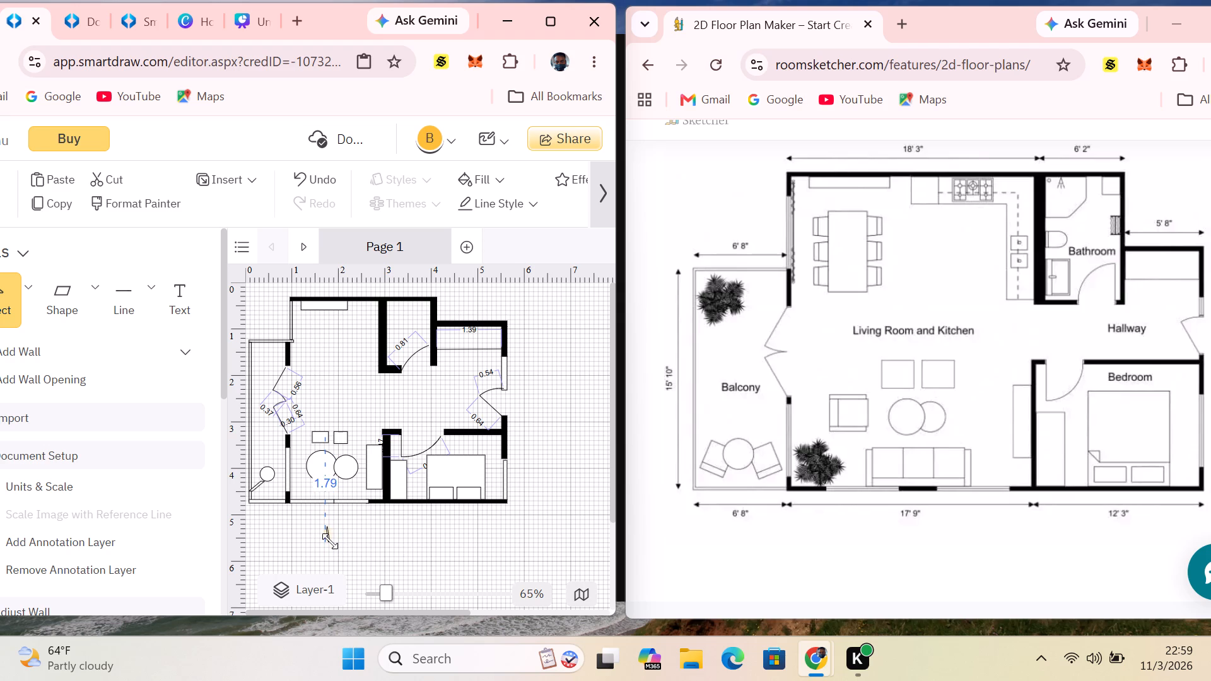
left_click_drag(330, 541, 334, 543)
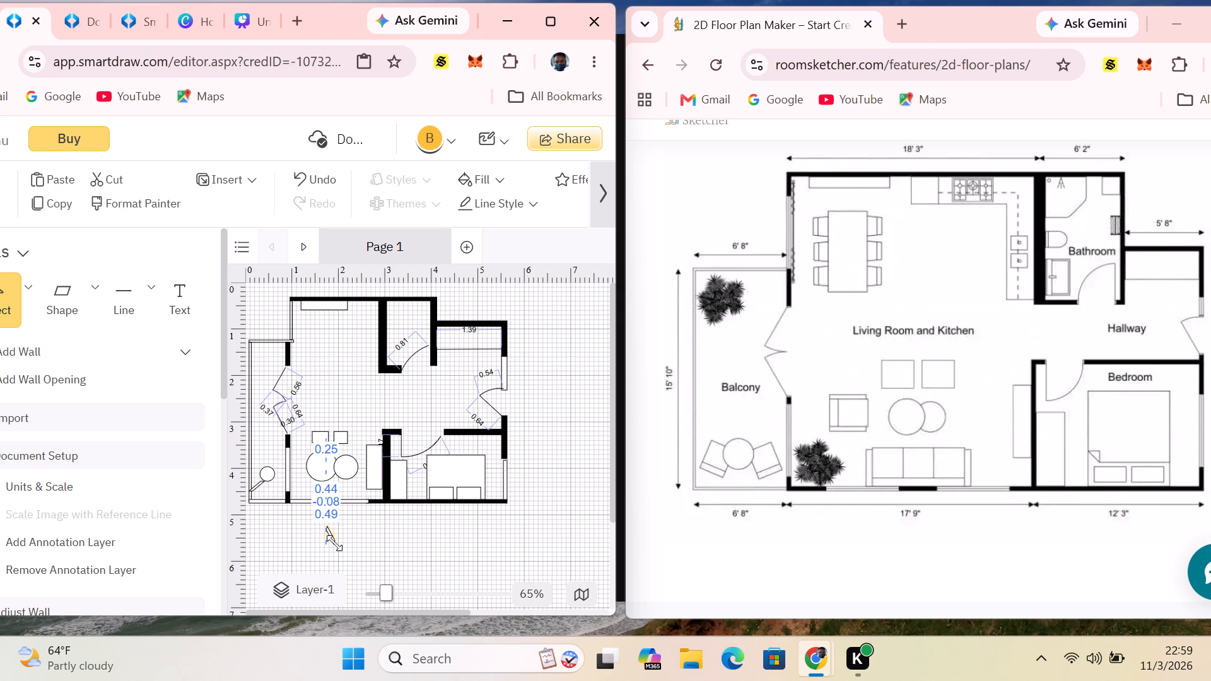
left_click_drag(334, 543, 332, 542)
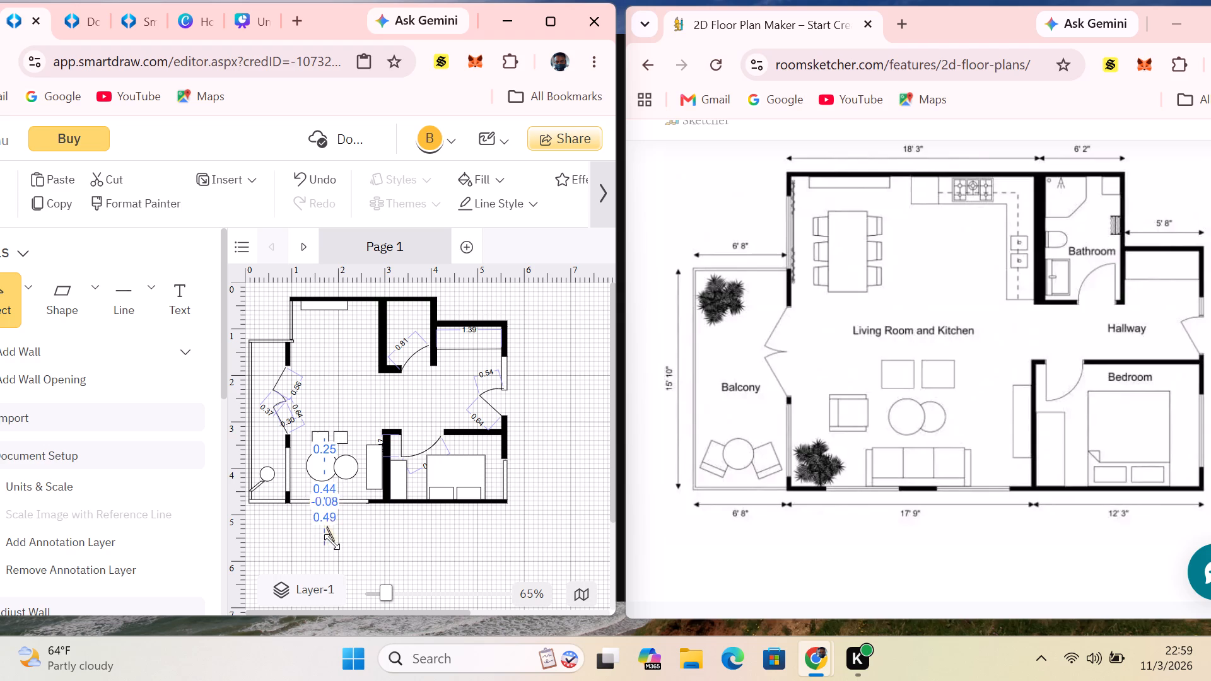
left_click_drag(332, 542, 331, 543)
left_click(366, 532)
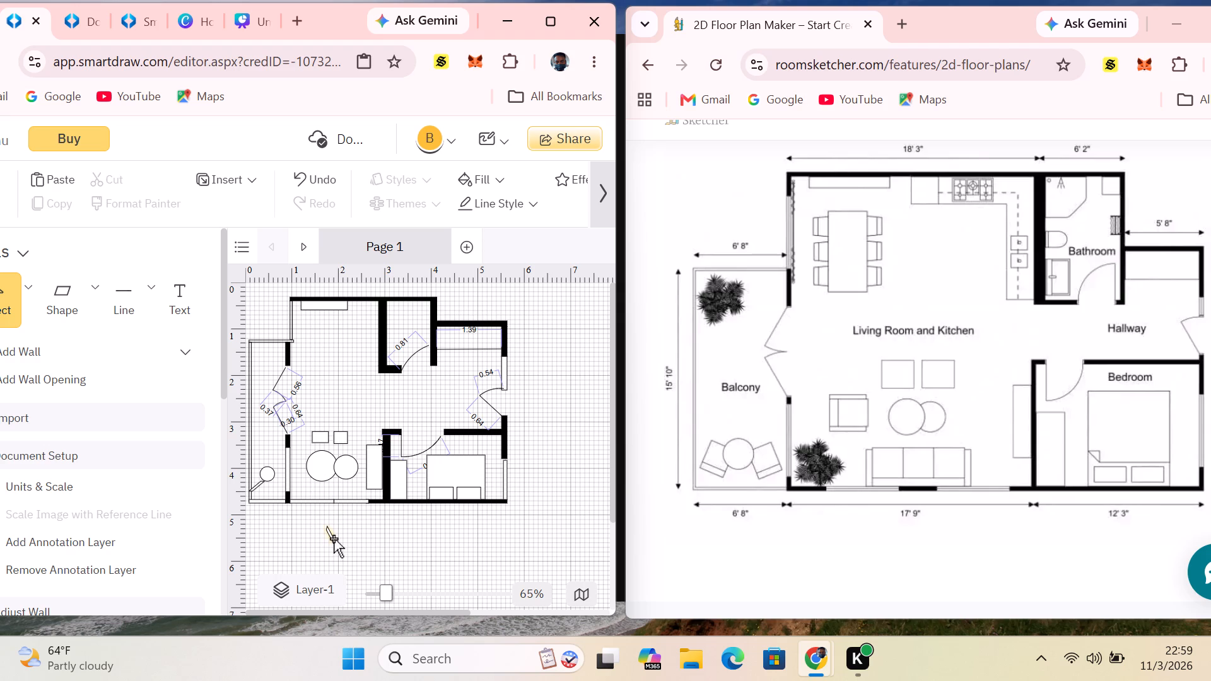
Move the rotated strip onto the balcony, at the lower right of the round table.
left_click_drag(331, 538, 281, 492)
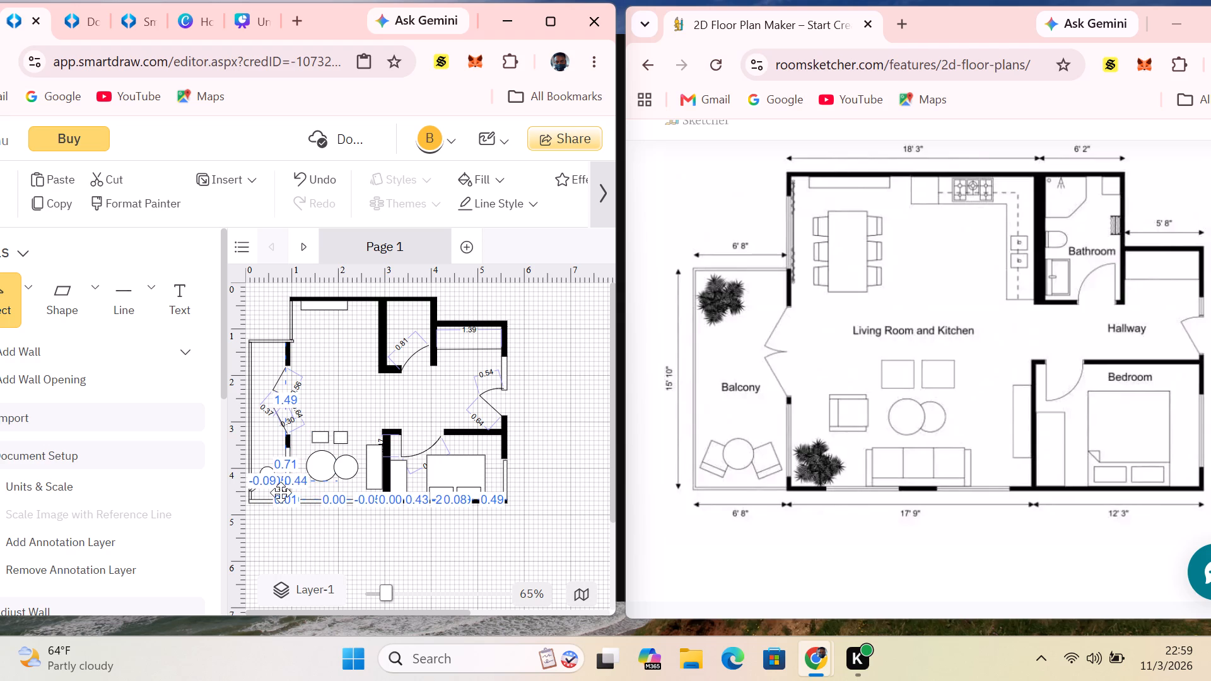
left_click_drag(281, 492, 276, 491)
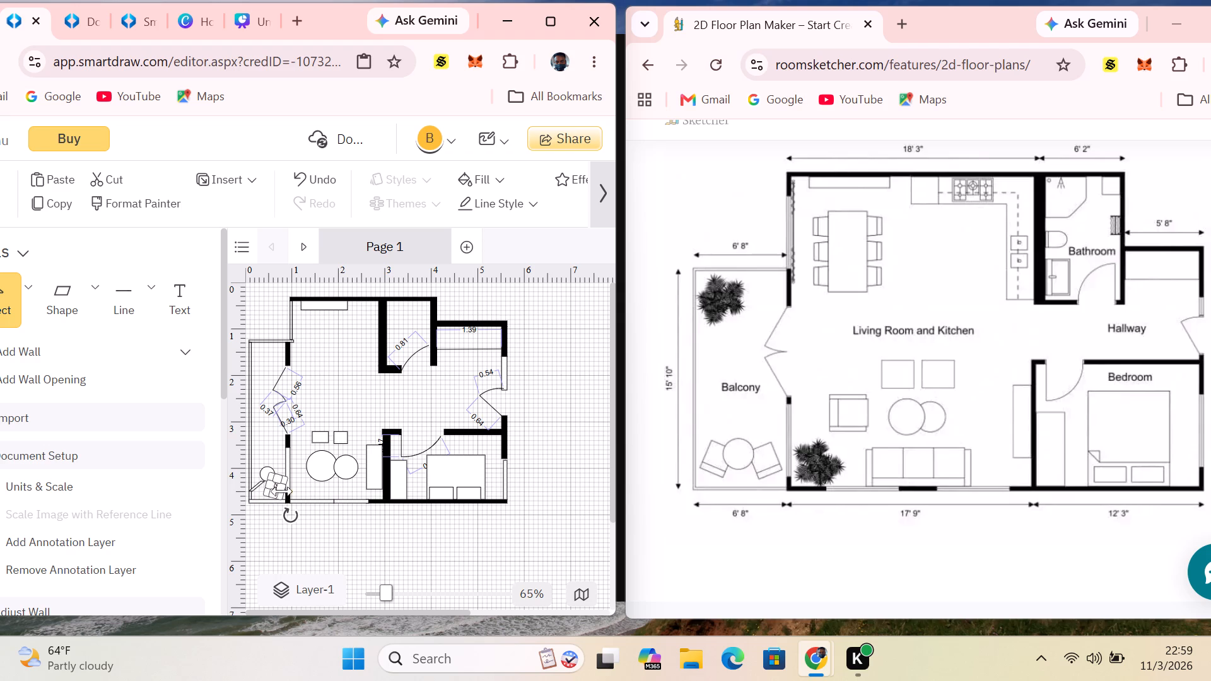
left_click(426, 566)
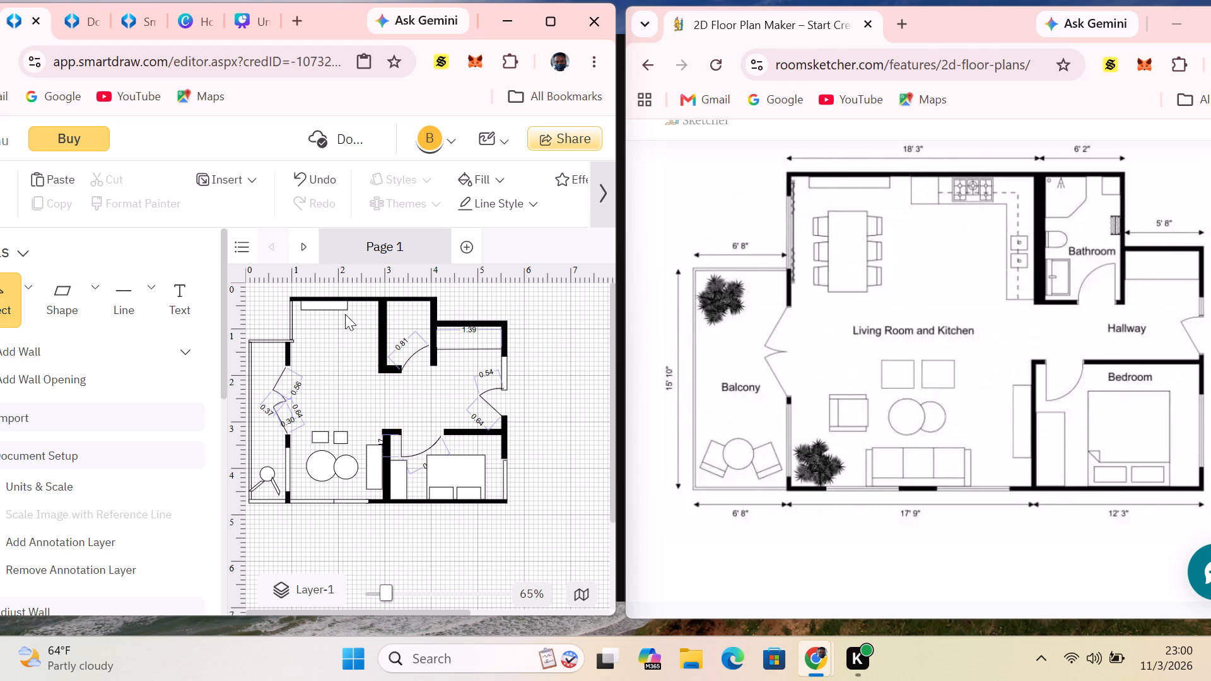
Shorten the thin rectangle along the living room's upper wall slightly from its right end.
left_click(341, 298)
left_click_drag(346, 306, 340, 307)
left_click(359, 385)
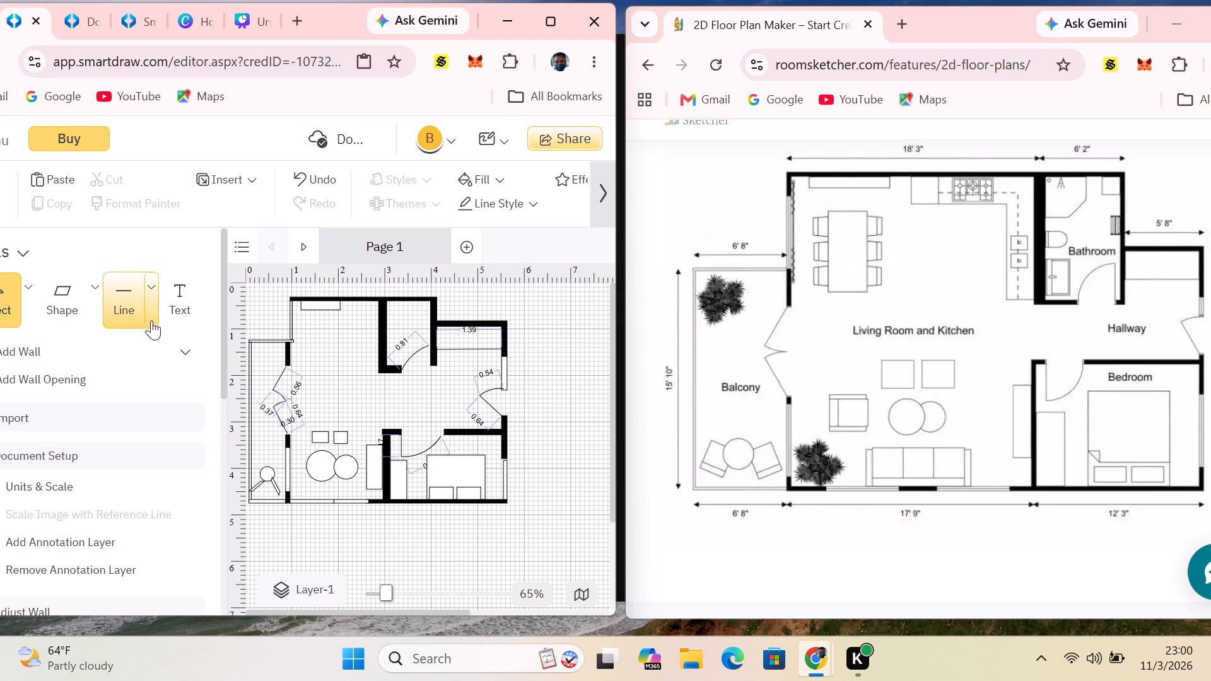
Add a rectangle in the living room and resize it into a thin kitchen counter along the upper wall, reaching the bathroom wall.
left_click(97, 288)
left_click(105, 364)
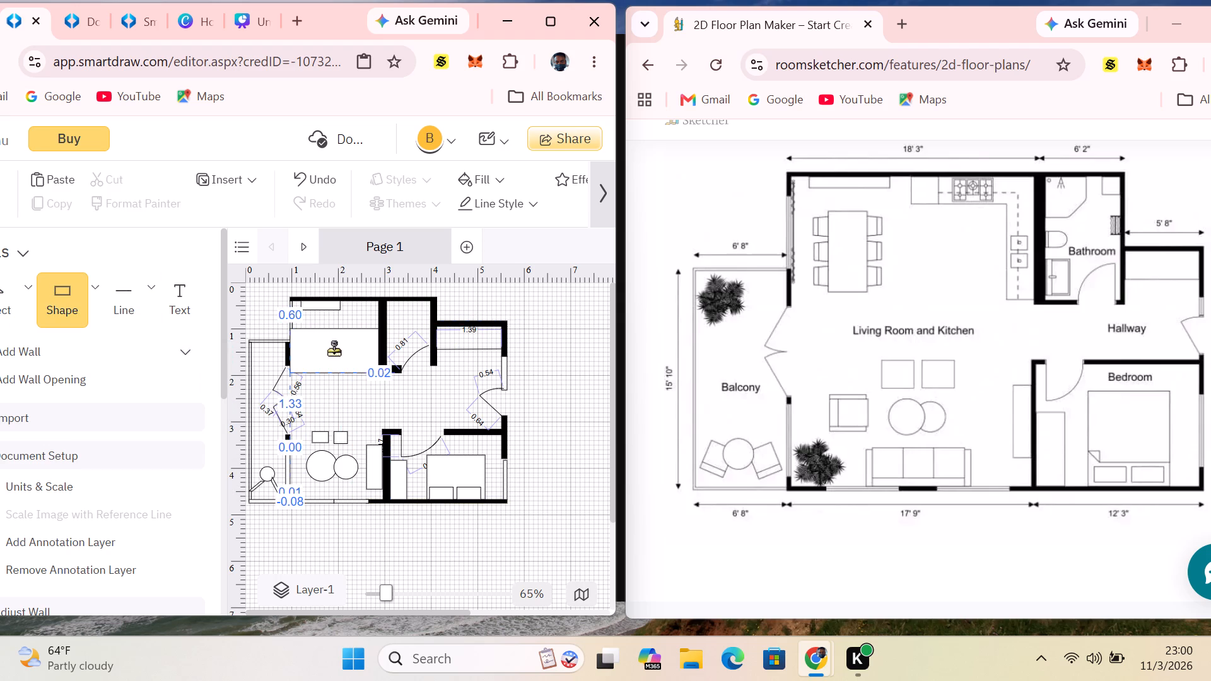
left_click(335, 350)
left_click_drag(293, 351, 310, 349)
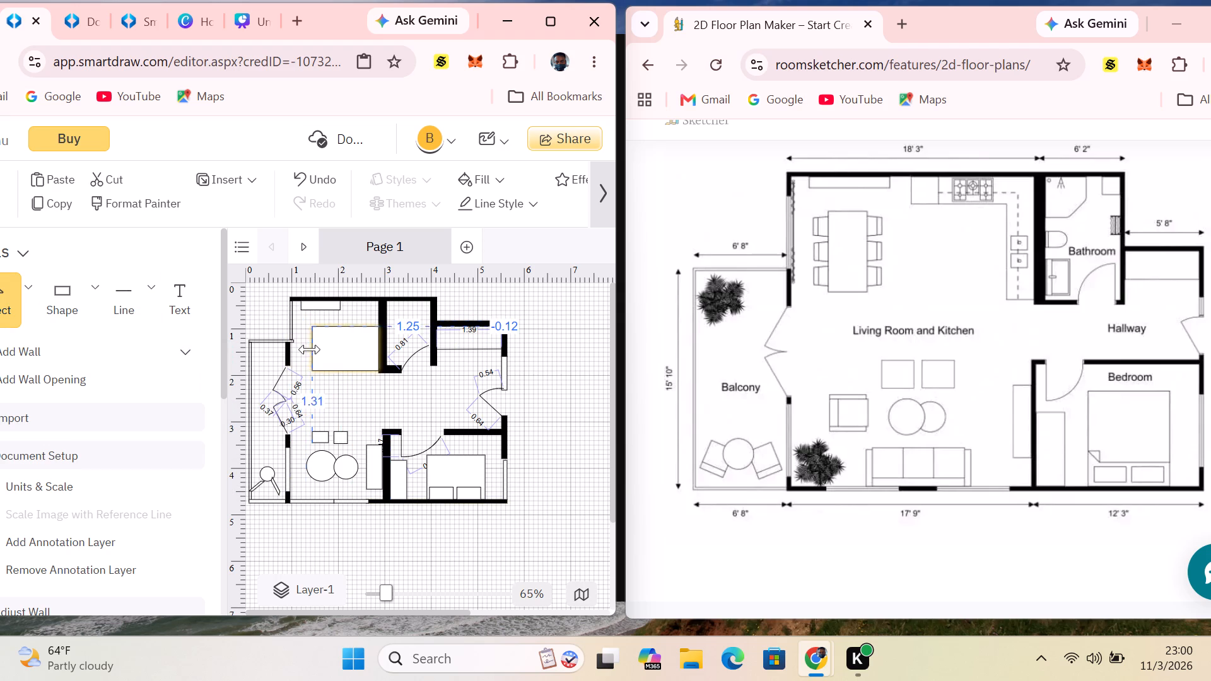
left_click_drag(310, 349, 311, 349)
left_click(375, 347)
left_click_drag(346, 327, 348, 302)
left_click_drag(310, 335, 321, 335)
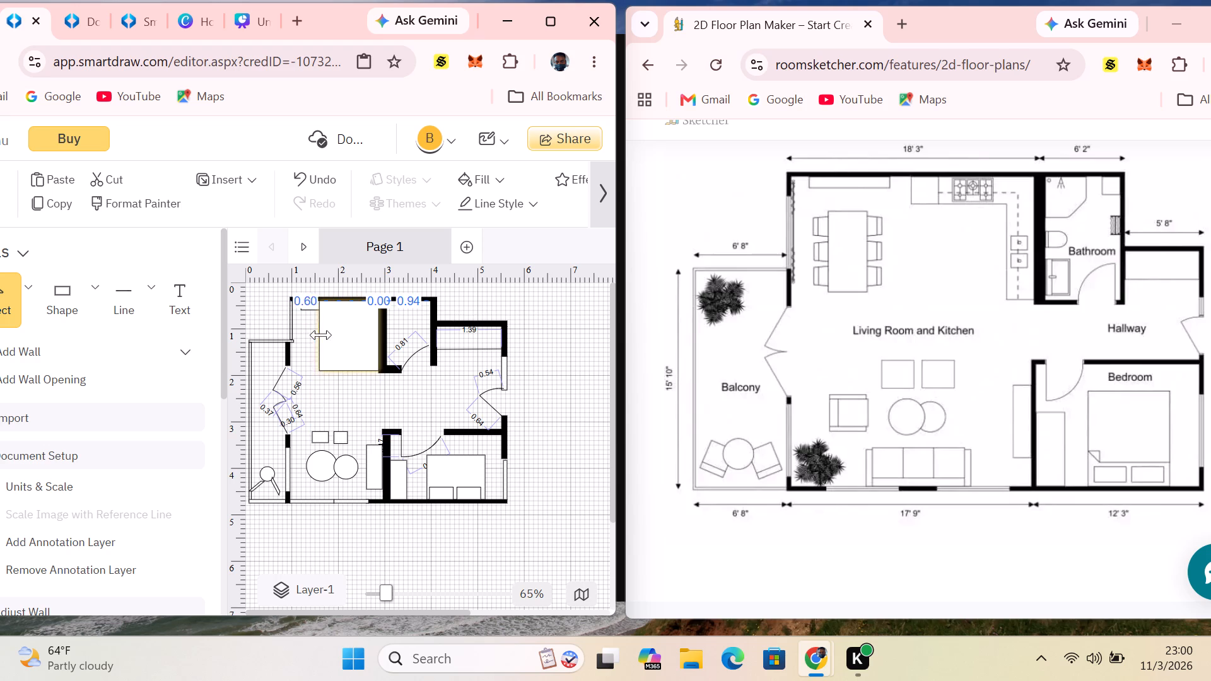
left_click_drag(321, 335, 342, 342)
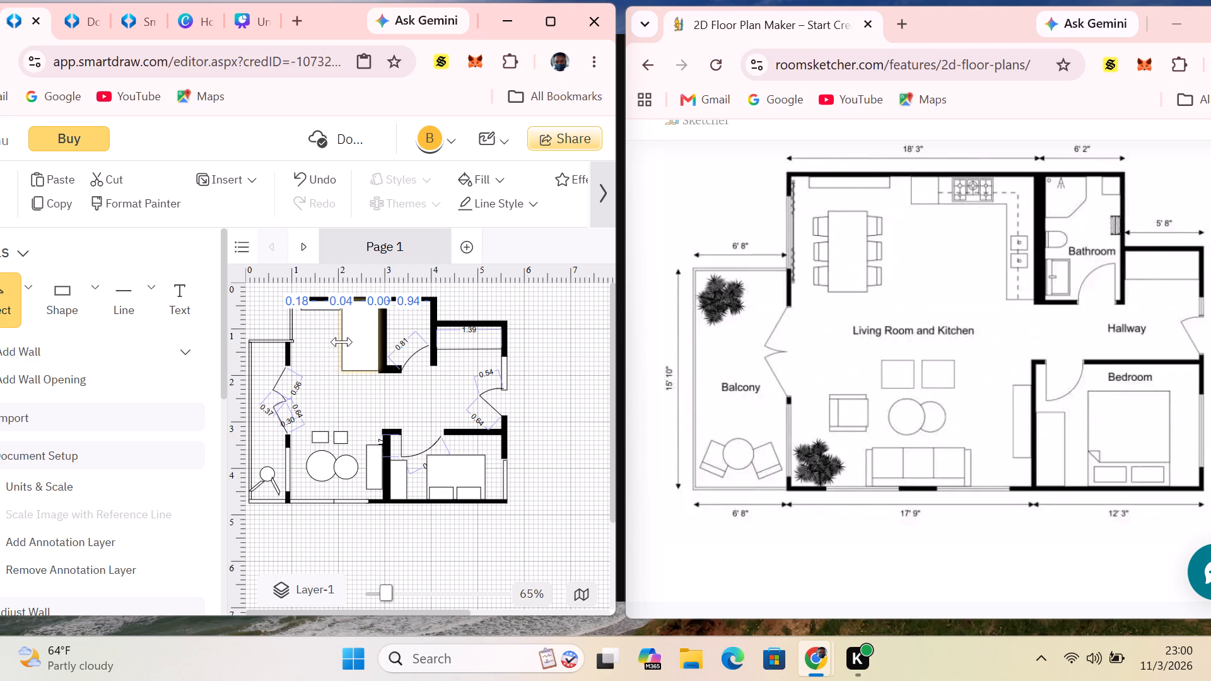
left_click_drag(342, 342, 342, 342)
left_click_drag(358, 371, 364, 319)
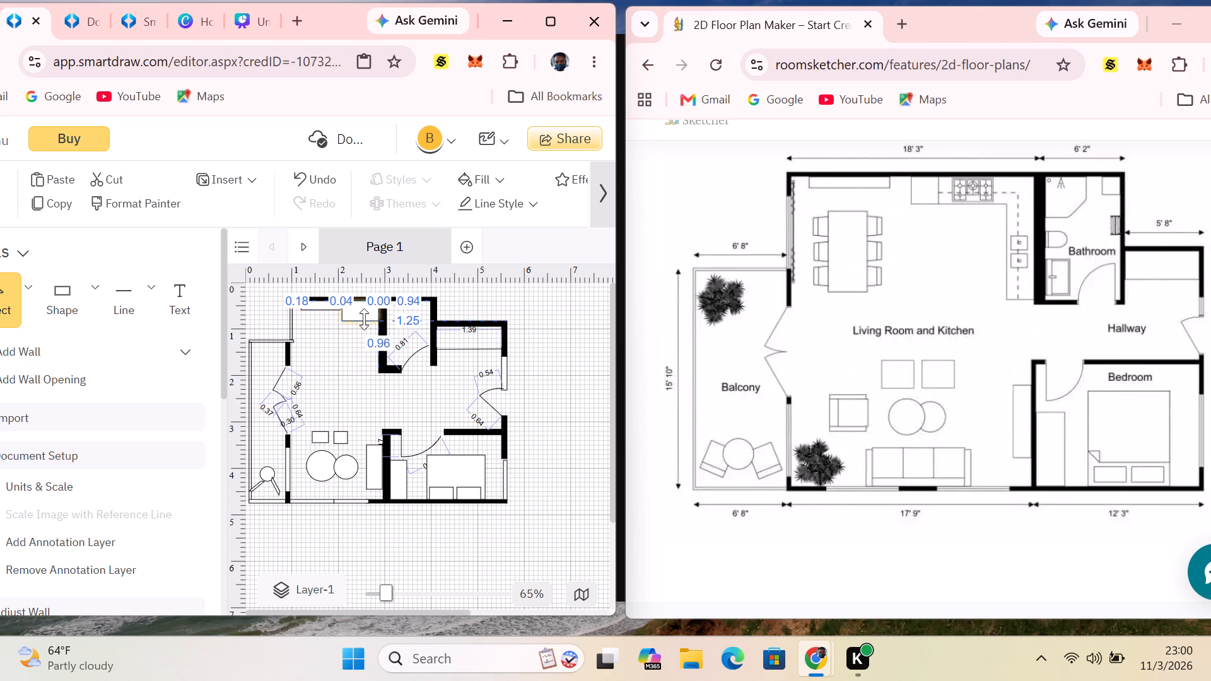
left_click_drag(364, 319, 365, 311)
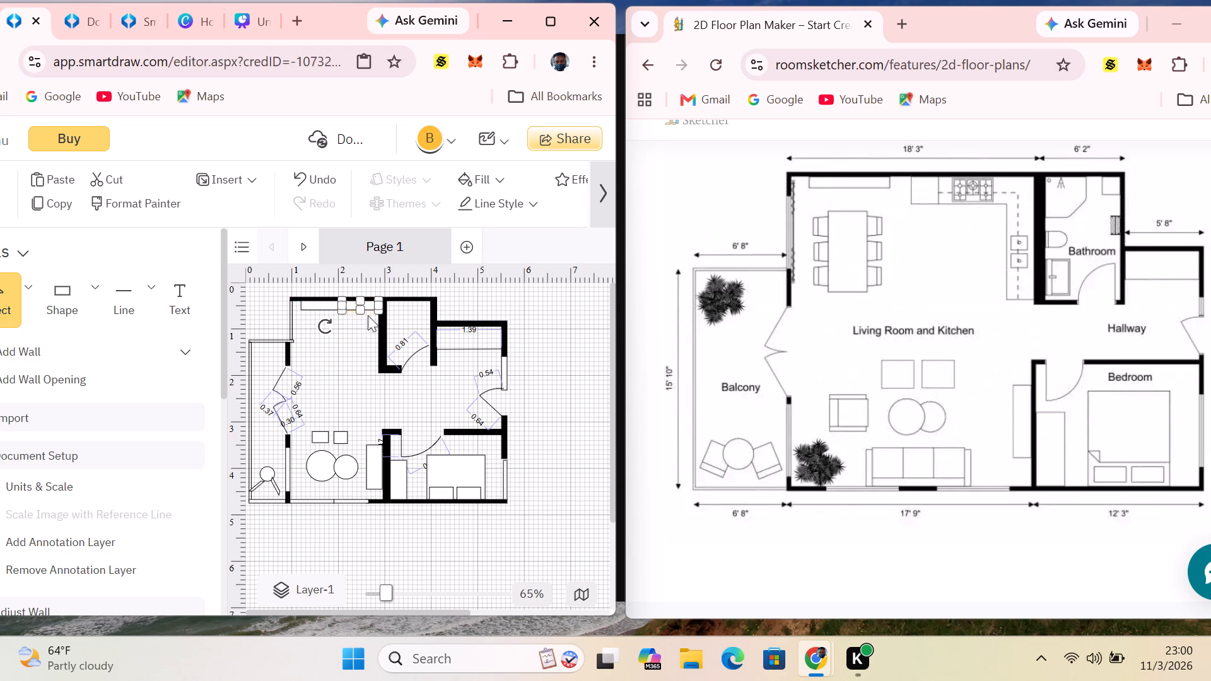
Paste another rectangle, narrow it, and place it directly below the thin counter against the bathroom wall as the side counter.
left_click(354, 356)
right_click(345, 359)
left_click(375, 393)
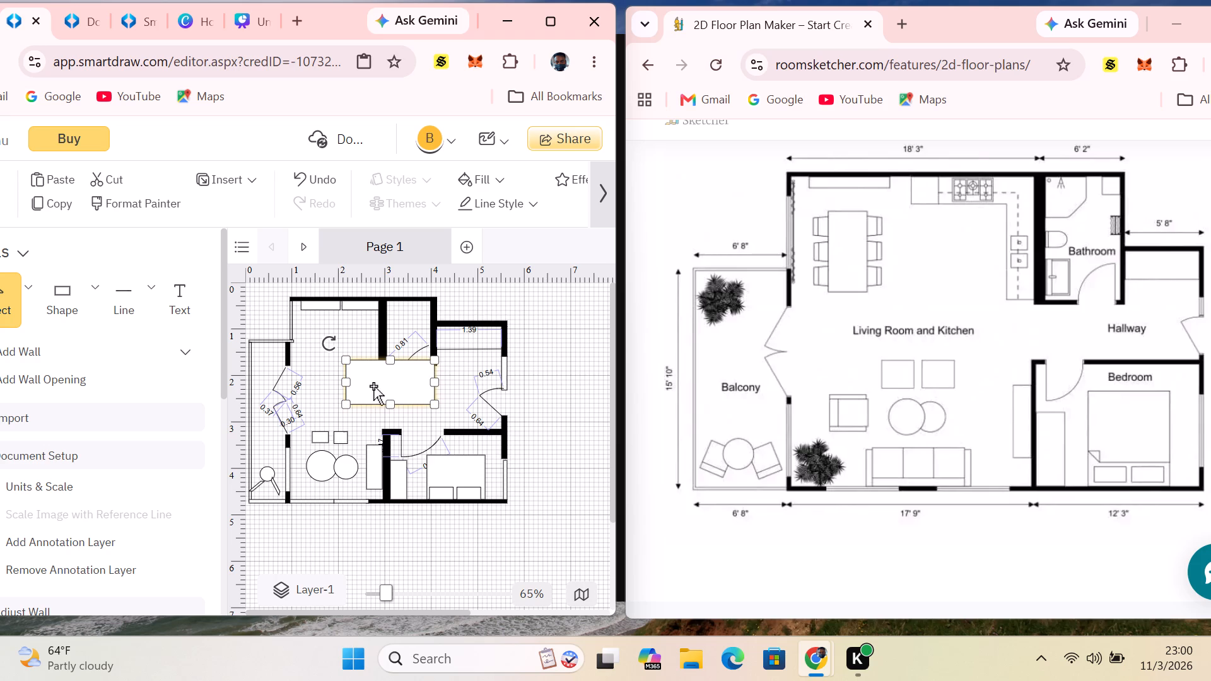
left_click_drag(437, 383, 412, 387)
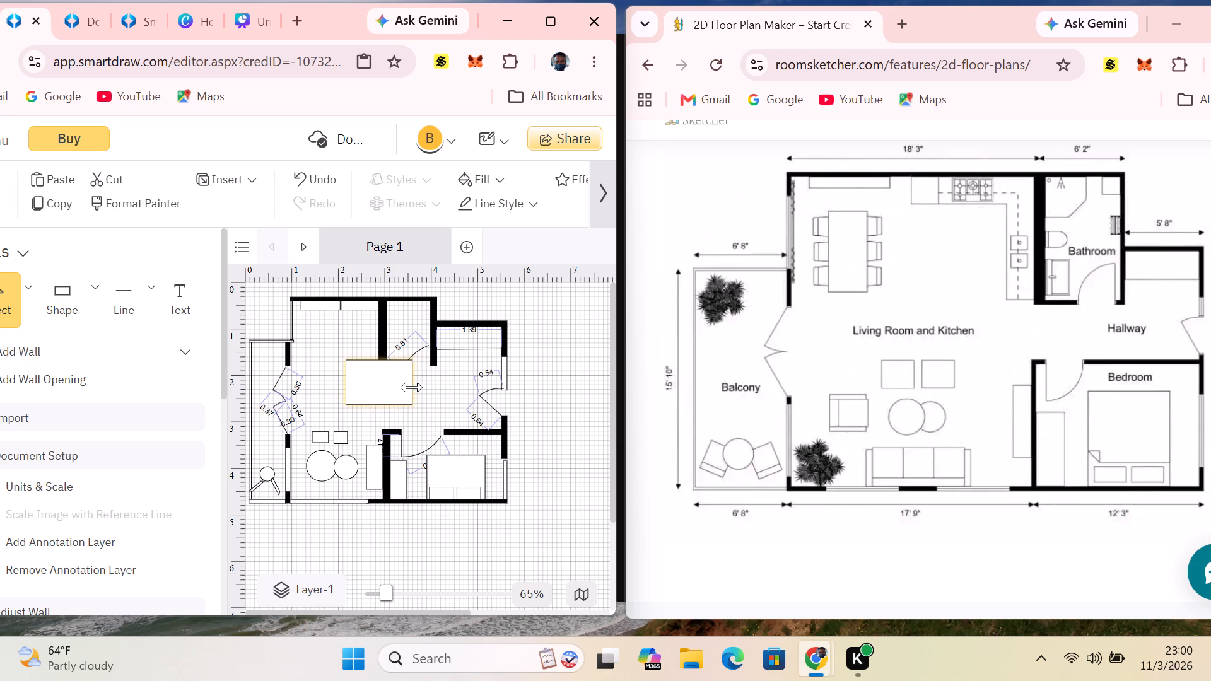
left_click_drag(412, 387, 378, 383)
left_click_drag(363, 375, 370, 326)
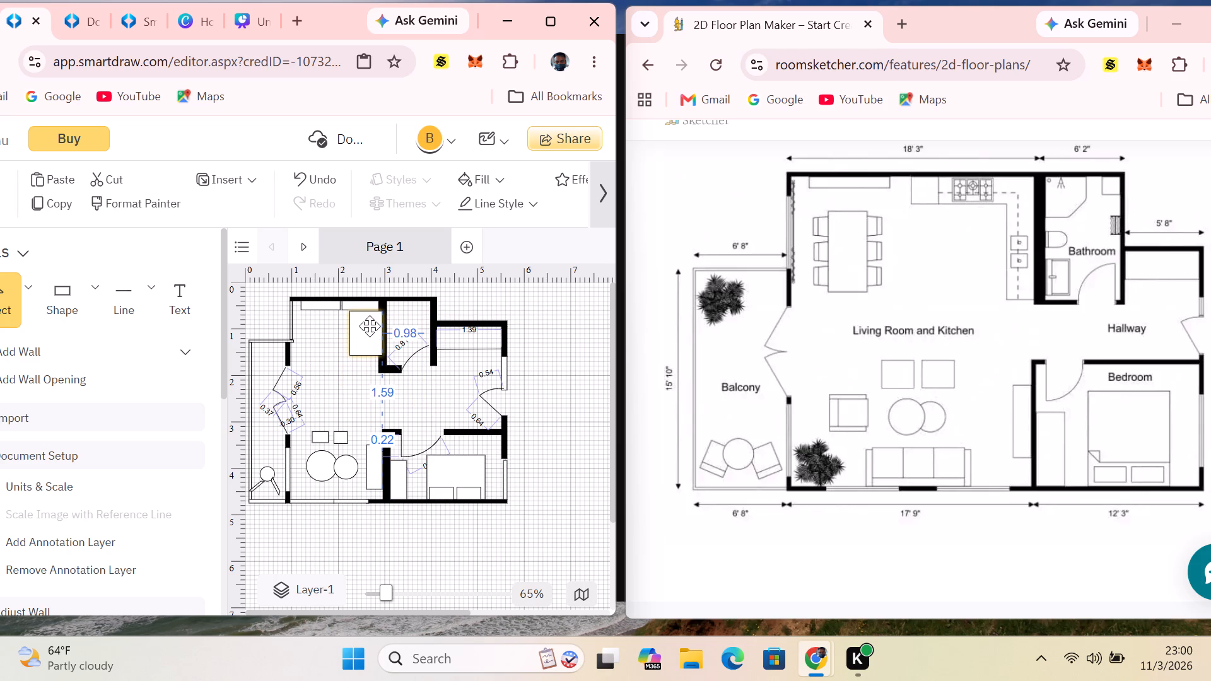
left_click_drag(370, 326, 365, 327)
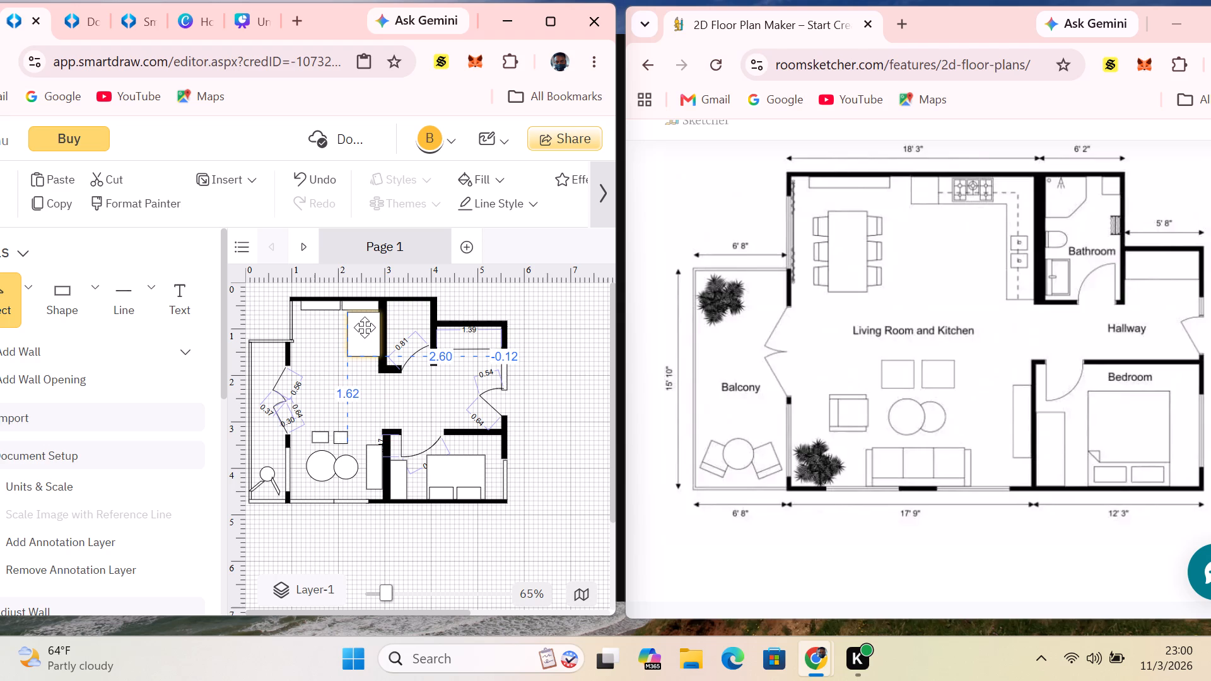
left_click_drag(365, 327, 364, 329)
left_click(346, 393)
left_click(350, 334)
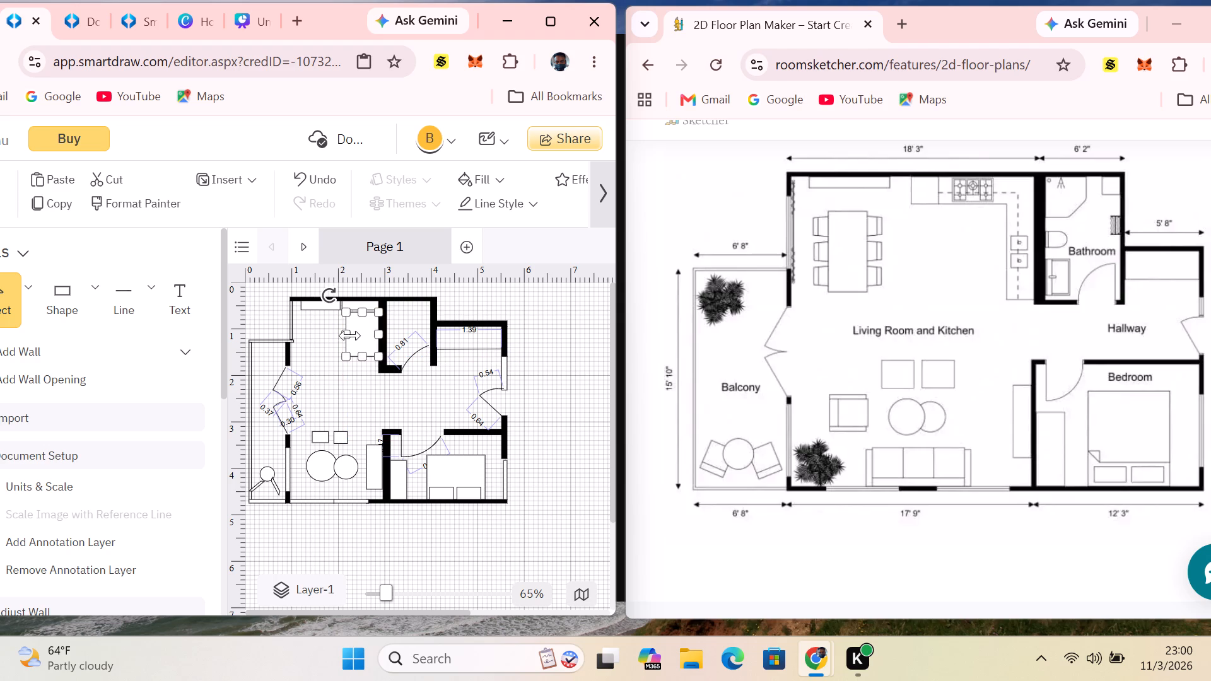
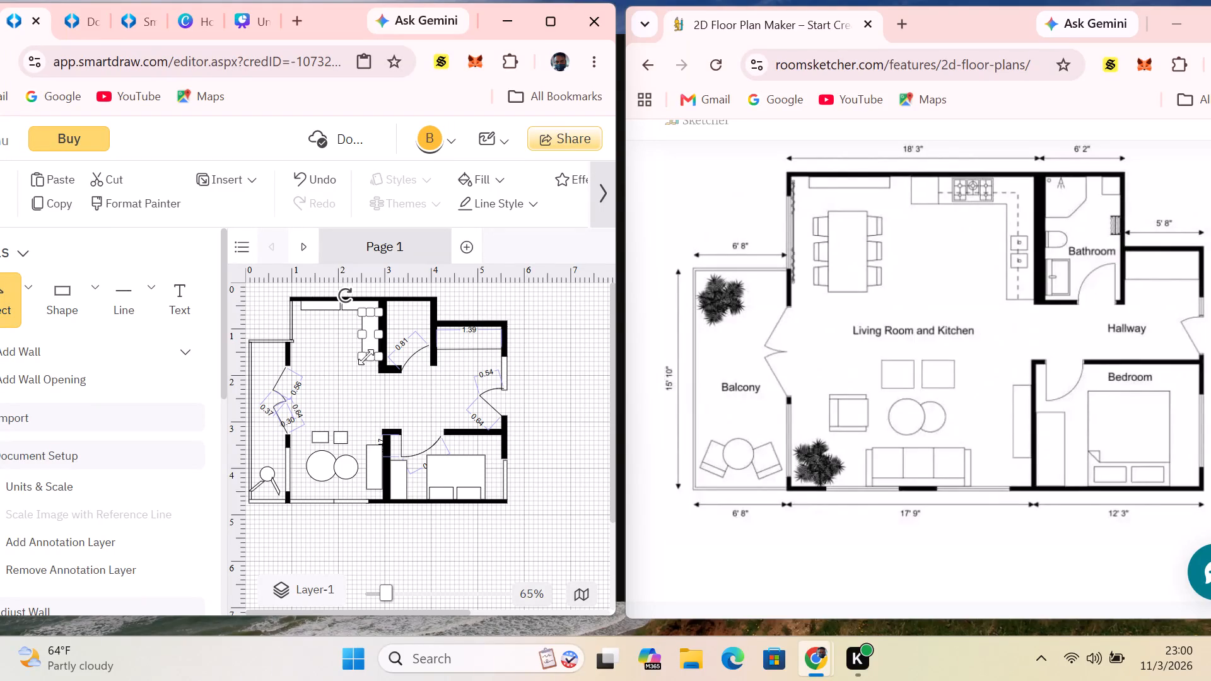
Lengthen the kitchen's side counter downward along the bathroom wall so it reaches the wall's lower end.
left_click_drag(370, 356, 374, 342)
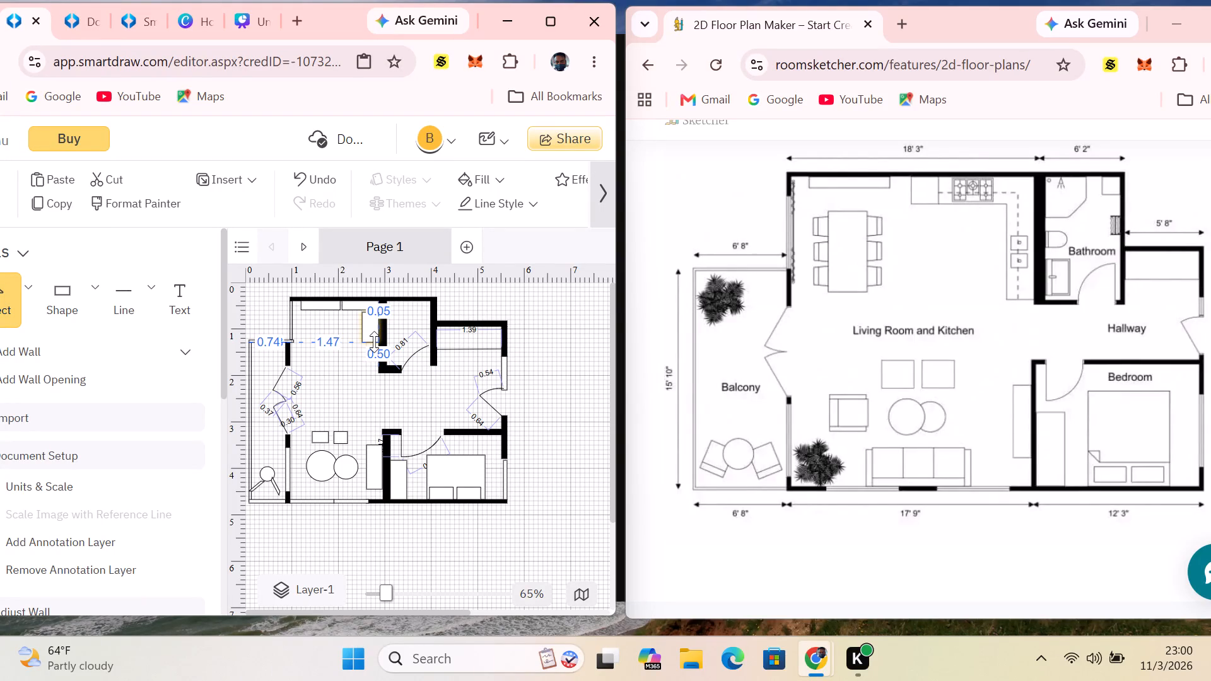
left_click_drag(374, 342, 370, 370)
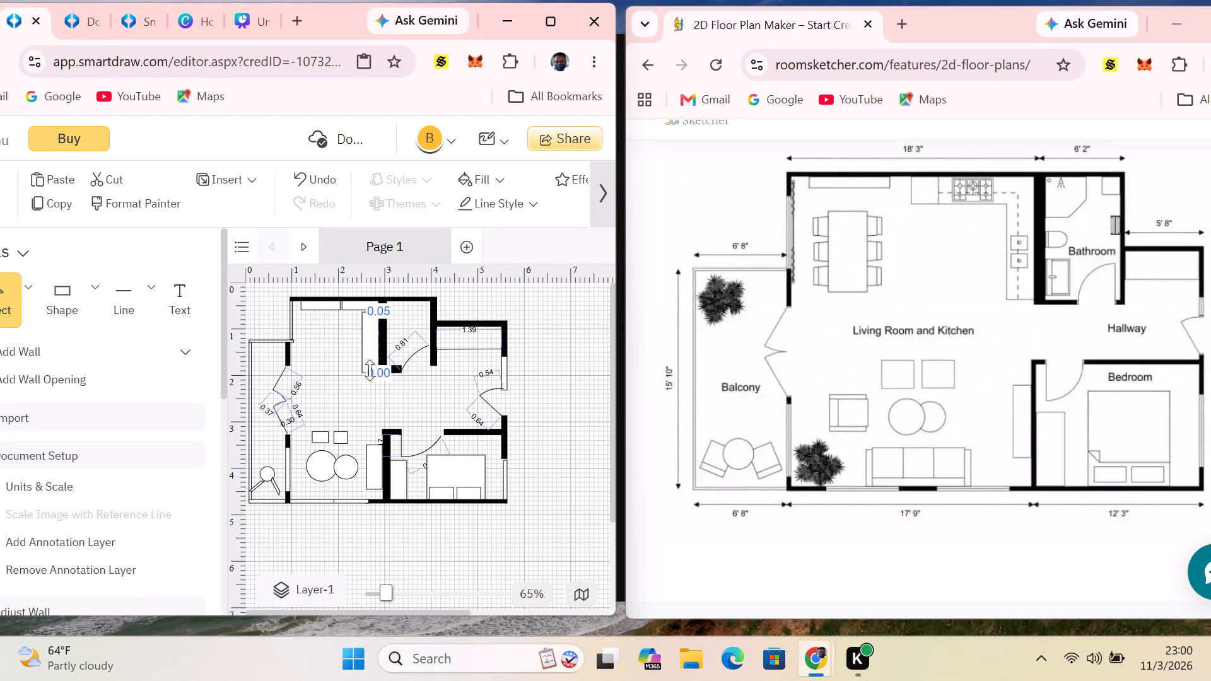
left_click_drag(370, 370, 370, 371)
left_click(373, 404)
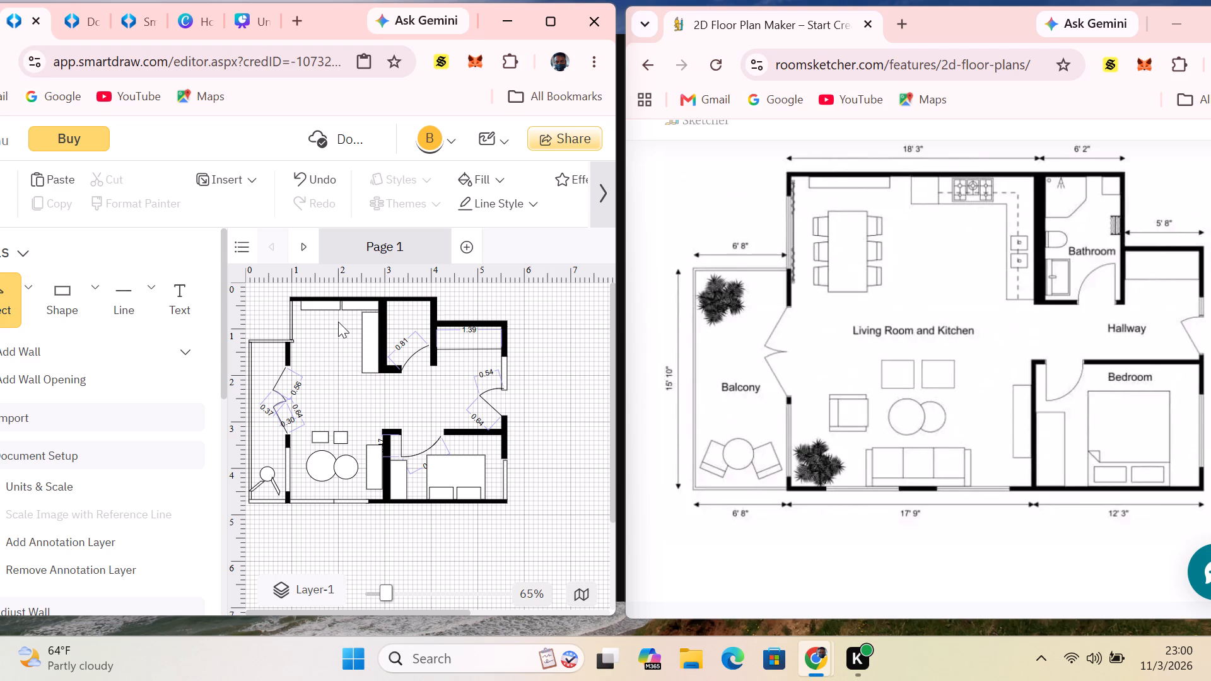
Shorten the thin rectangle on the living room's upper wall from its right end, leaving a gap before the kitchen counter.
left_click(322, 308)
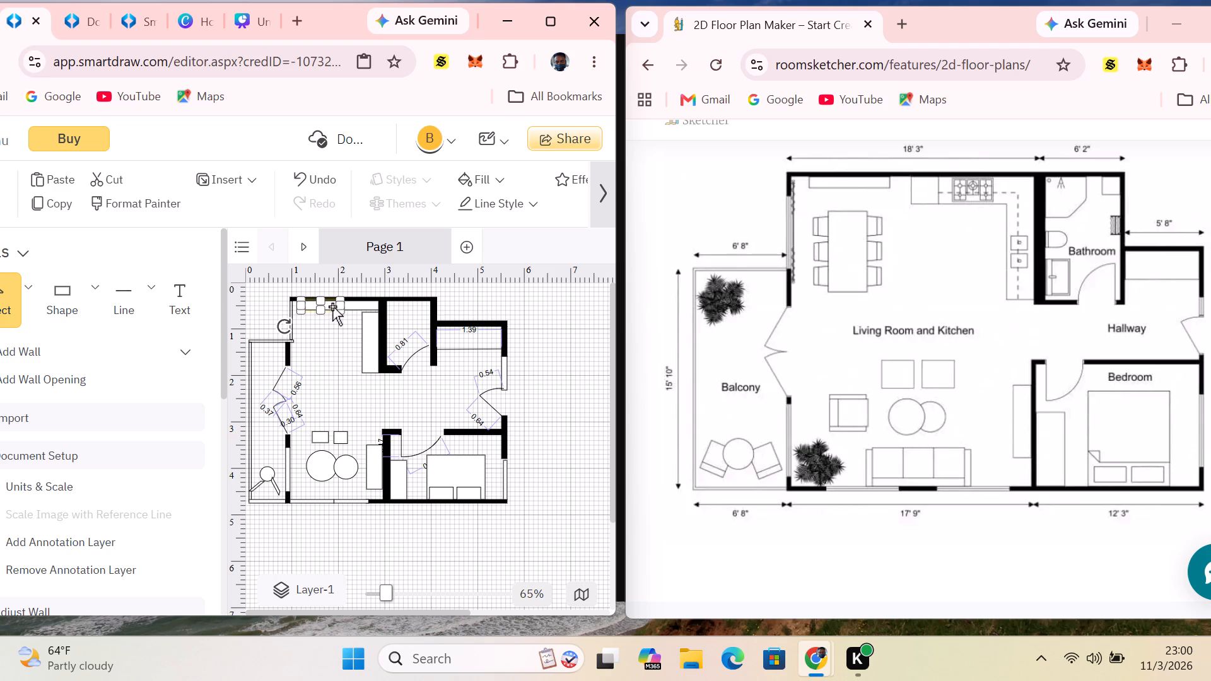
left_click_drag(341, 305, 334, 306)
left_click(344, 325)
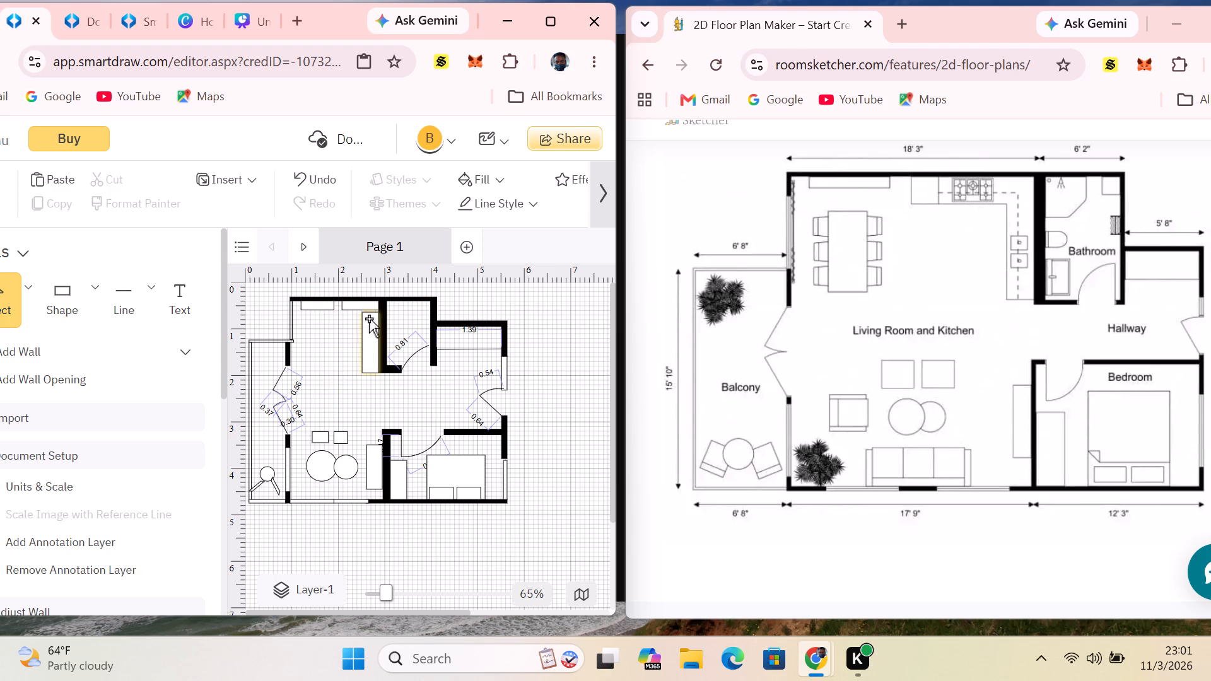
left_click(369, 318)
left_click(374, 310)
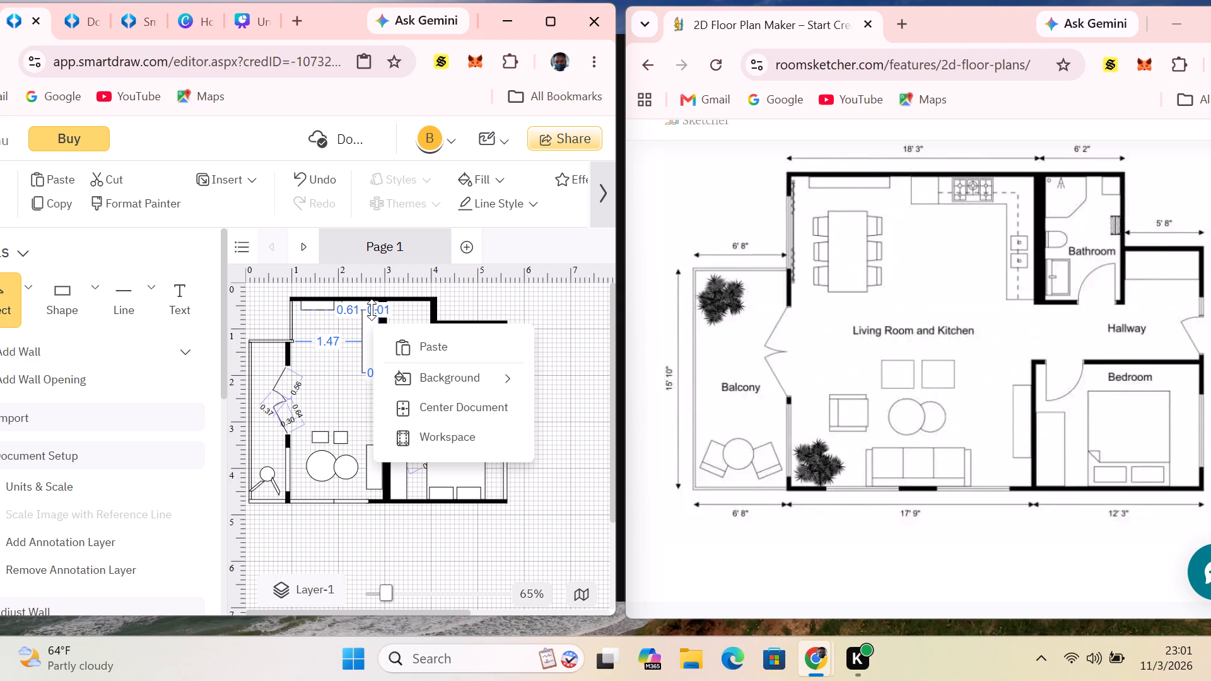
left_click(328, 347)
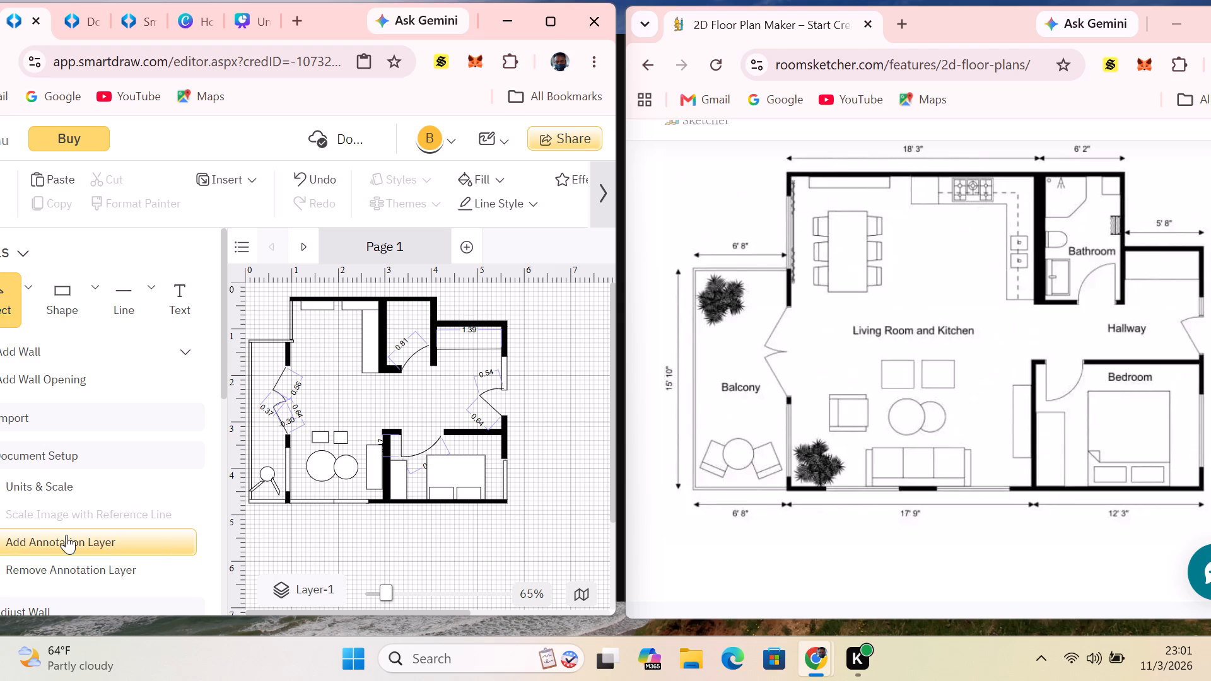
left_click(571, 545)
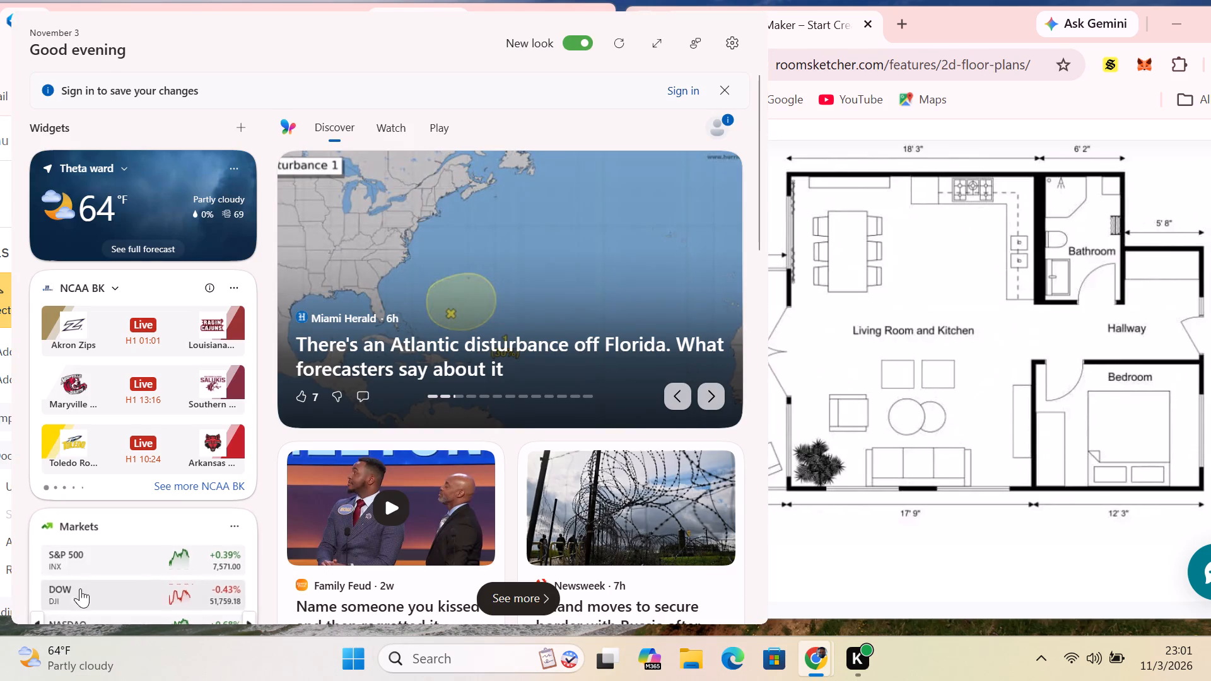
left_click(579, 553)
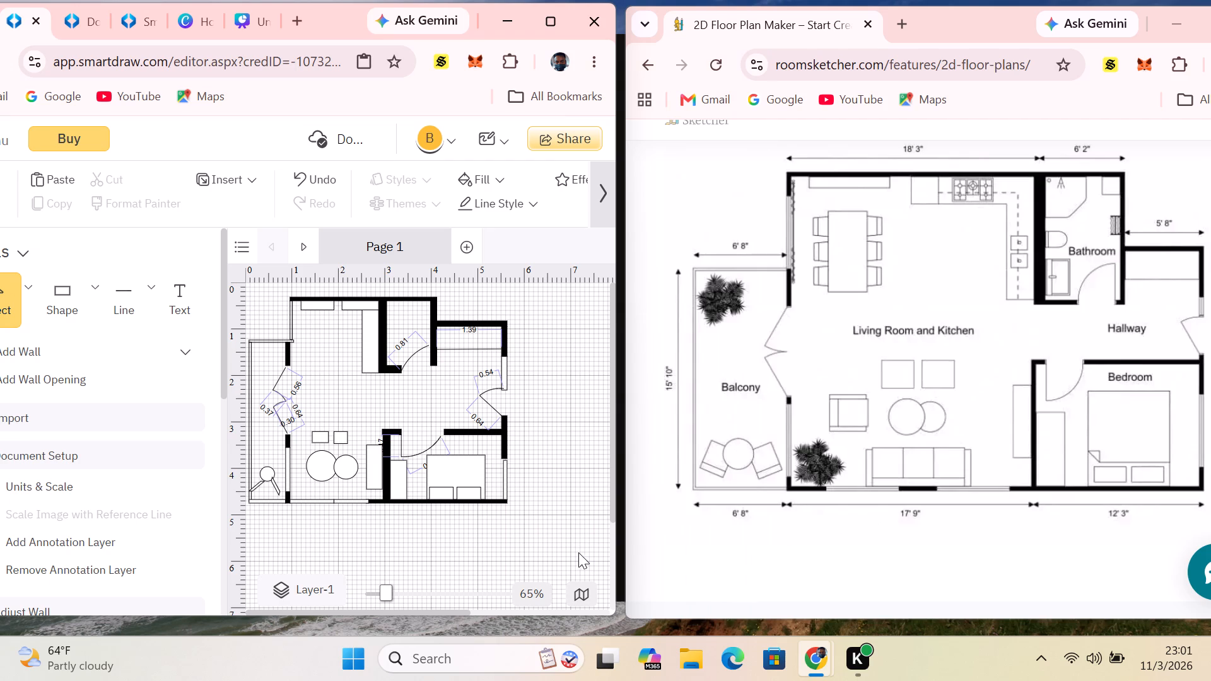
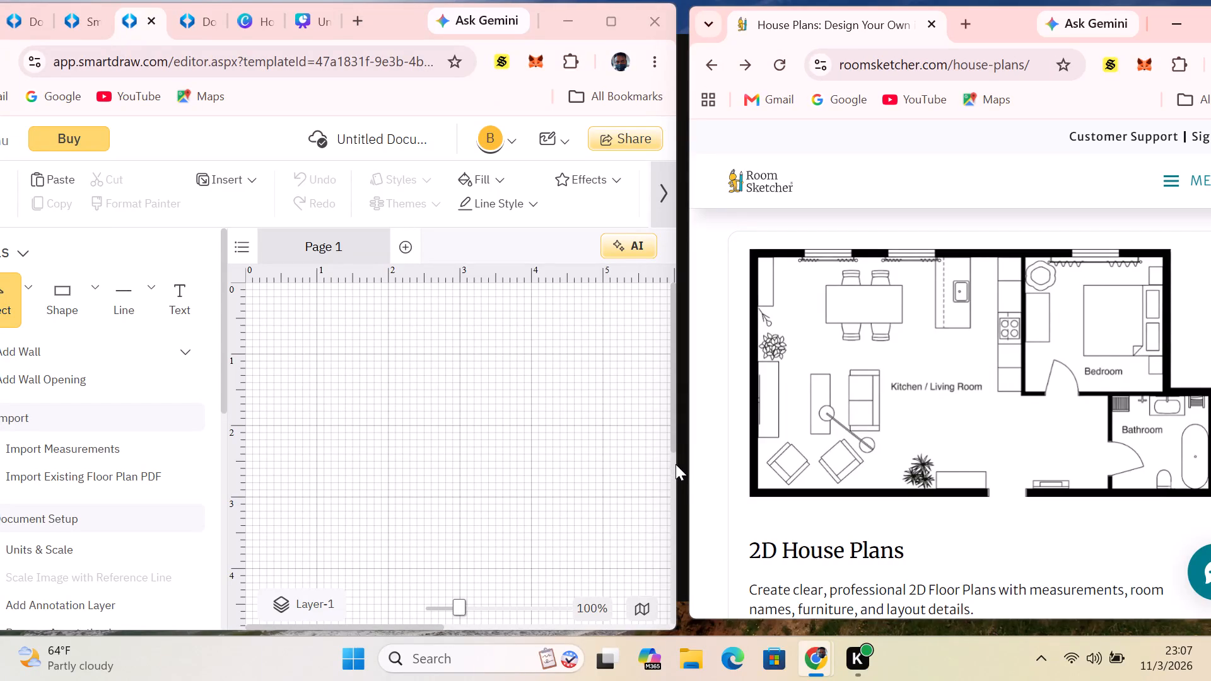
Draw the living room's outer left wall as a thin upright rectangle, about 3.3 long, with its left edge at 0.12.
left_click(683, 359)
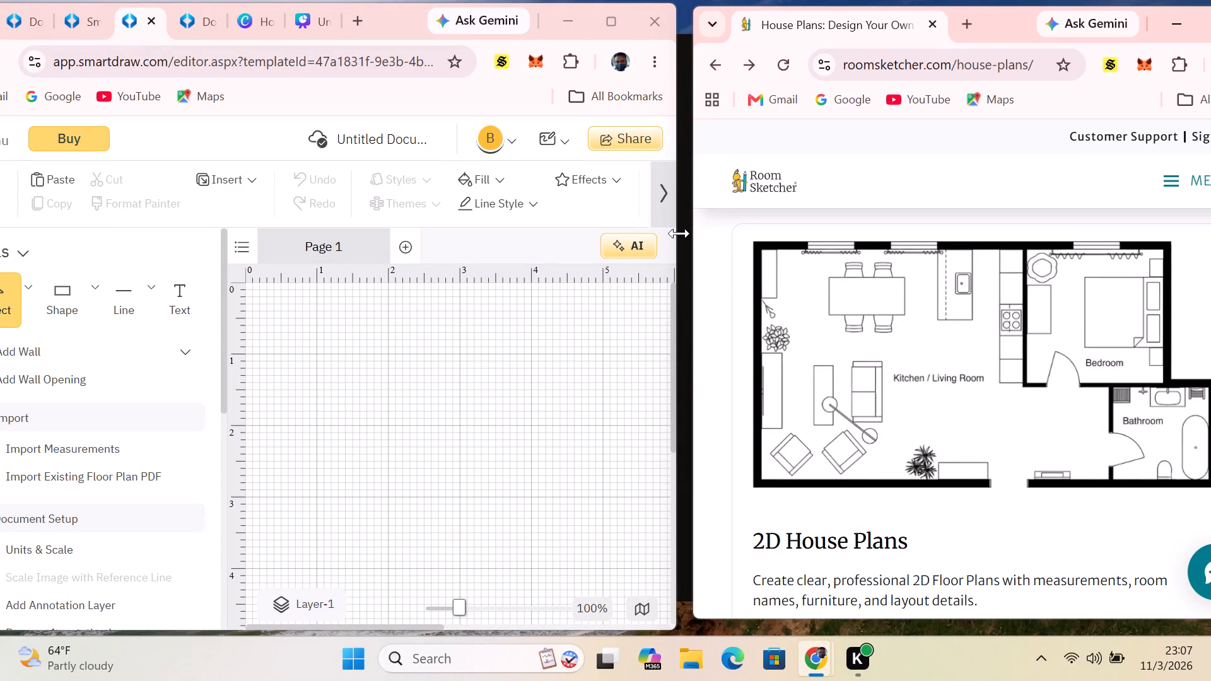
left_click_drag(679, 233, 690, 232)
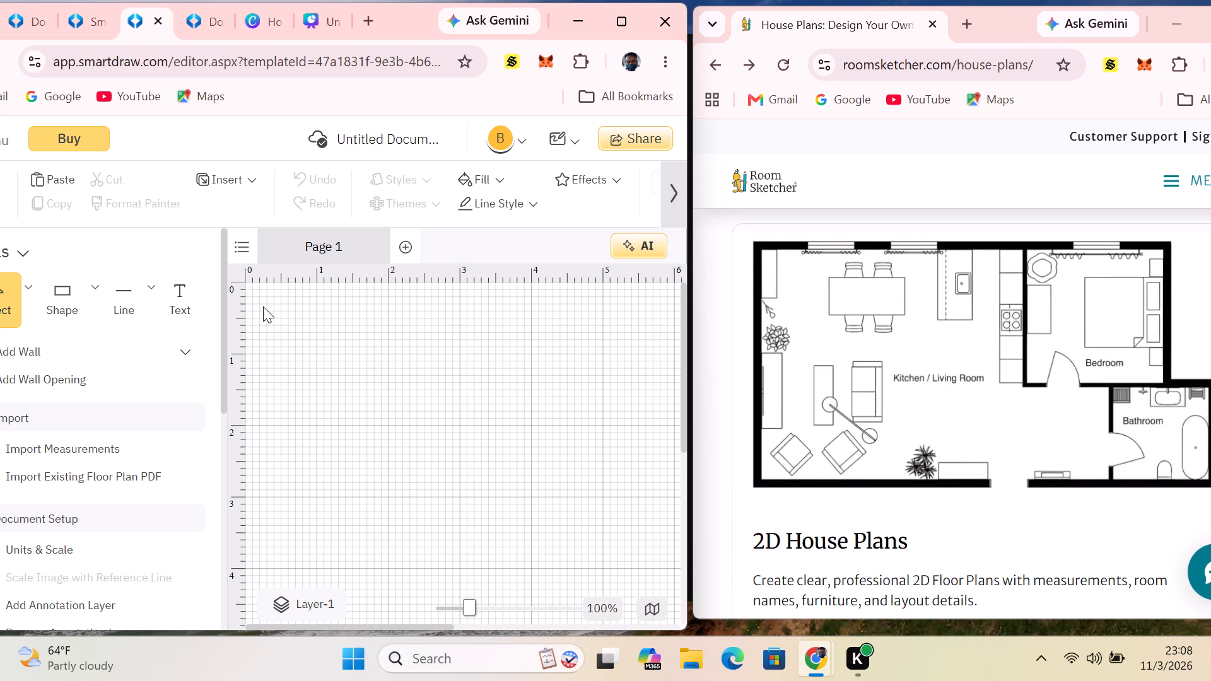
left_click(98, 291)
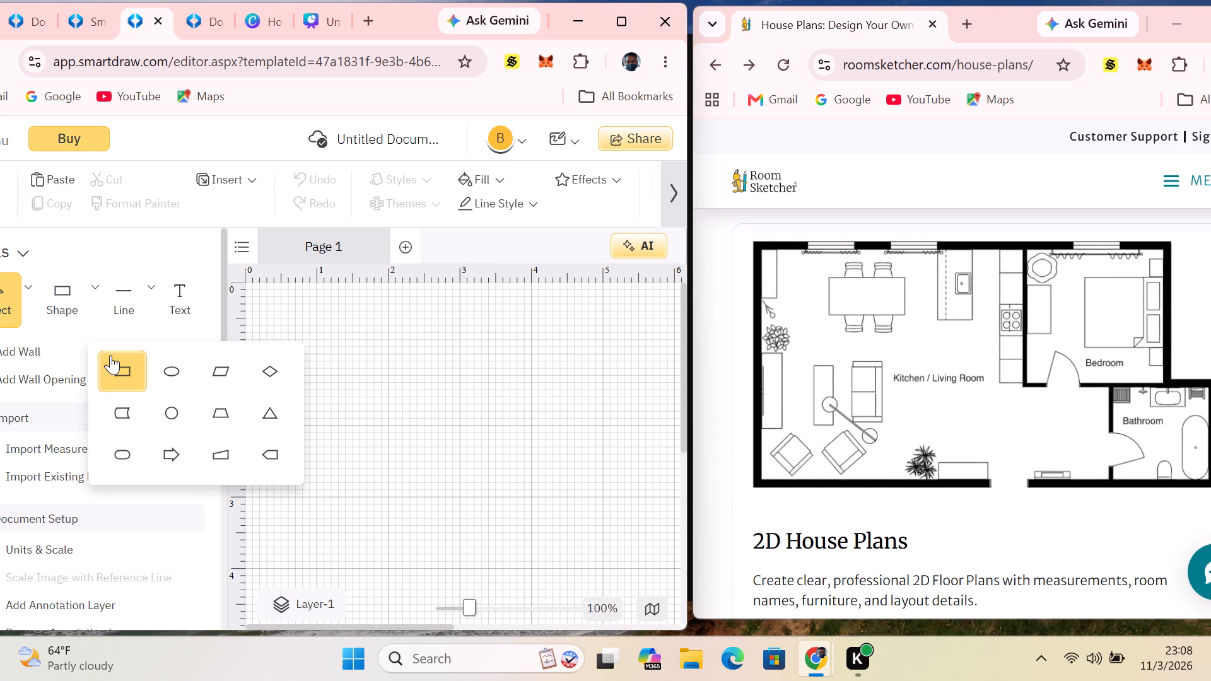
left_click(110, 355)
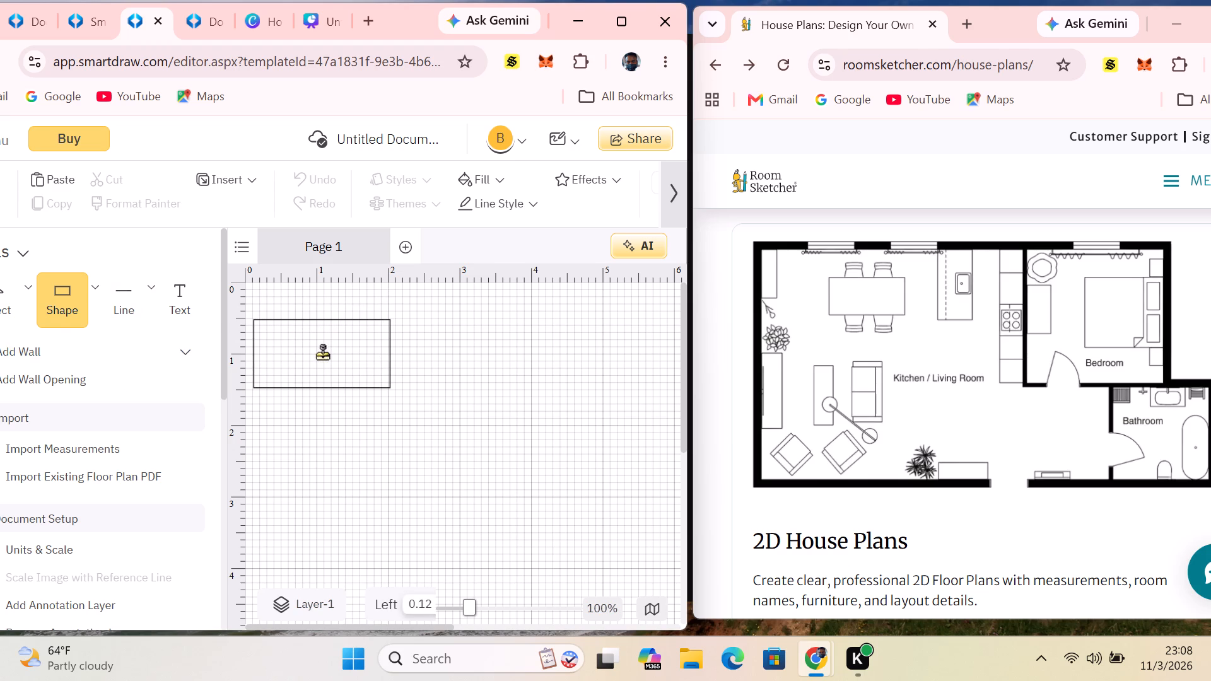
left_click(322, 354)
left_click_drag(386, 355, 293, 349)
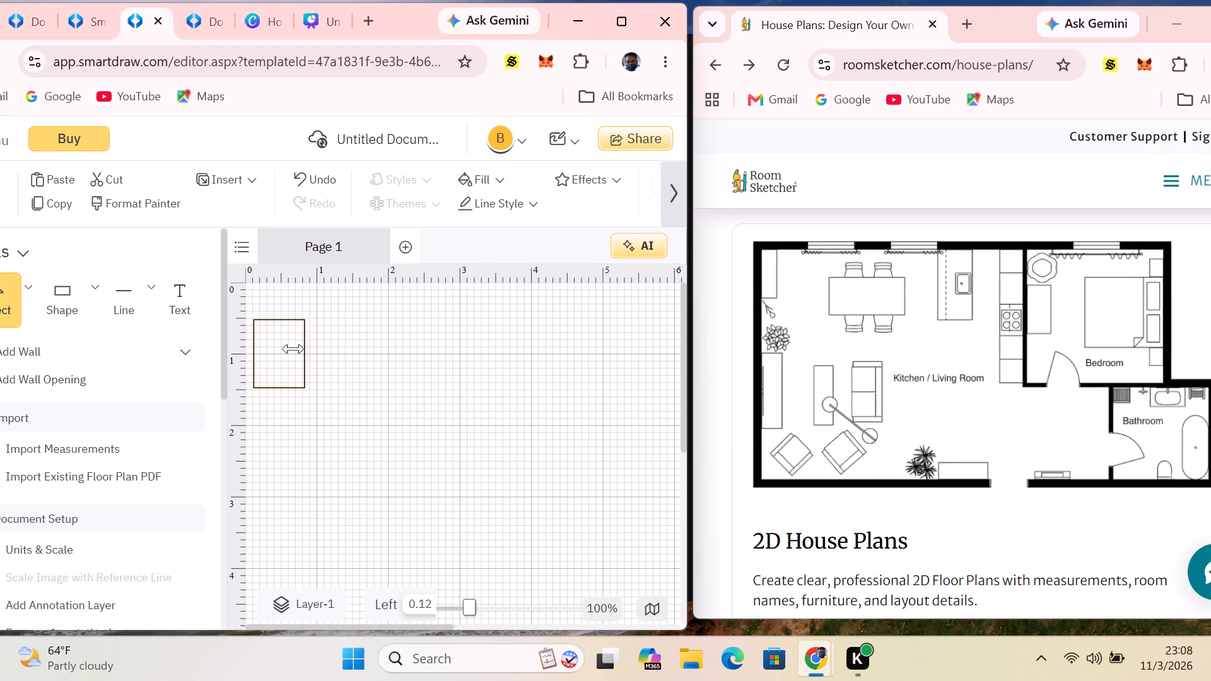
left_click_drag(293, 349, 262, 349)
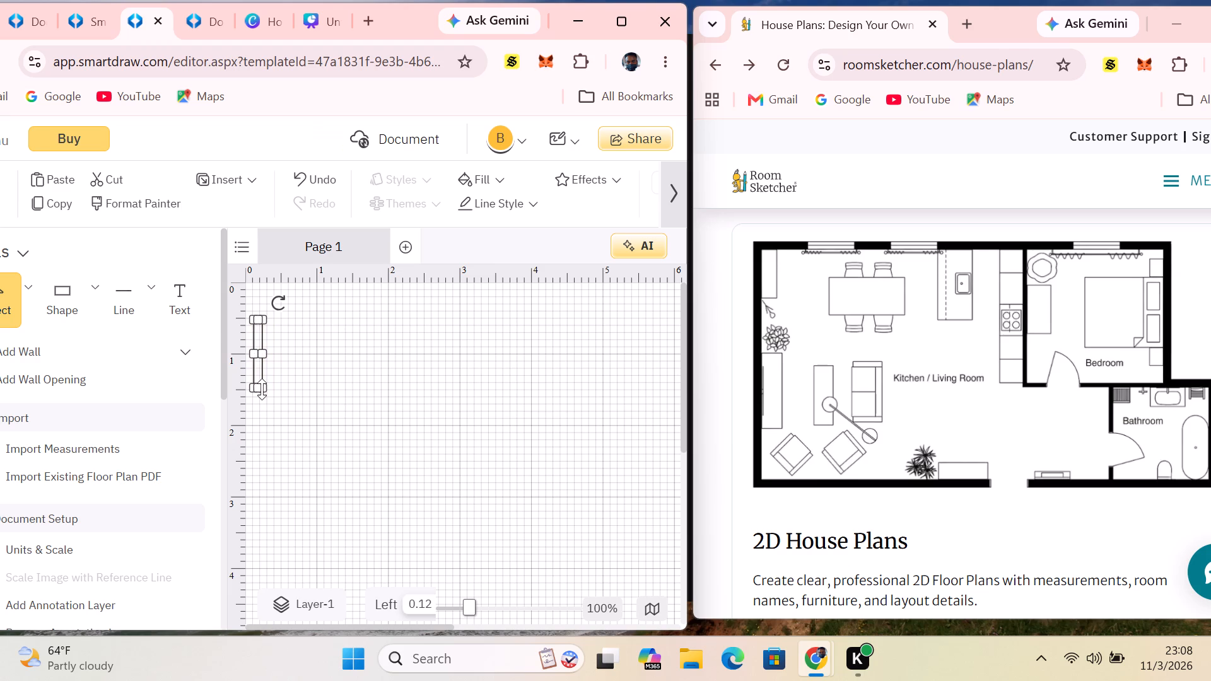
left_click_drag(261, 390, 255, 533)
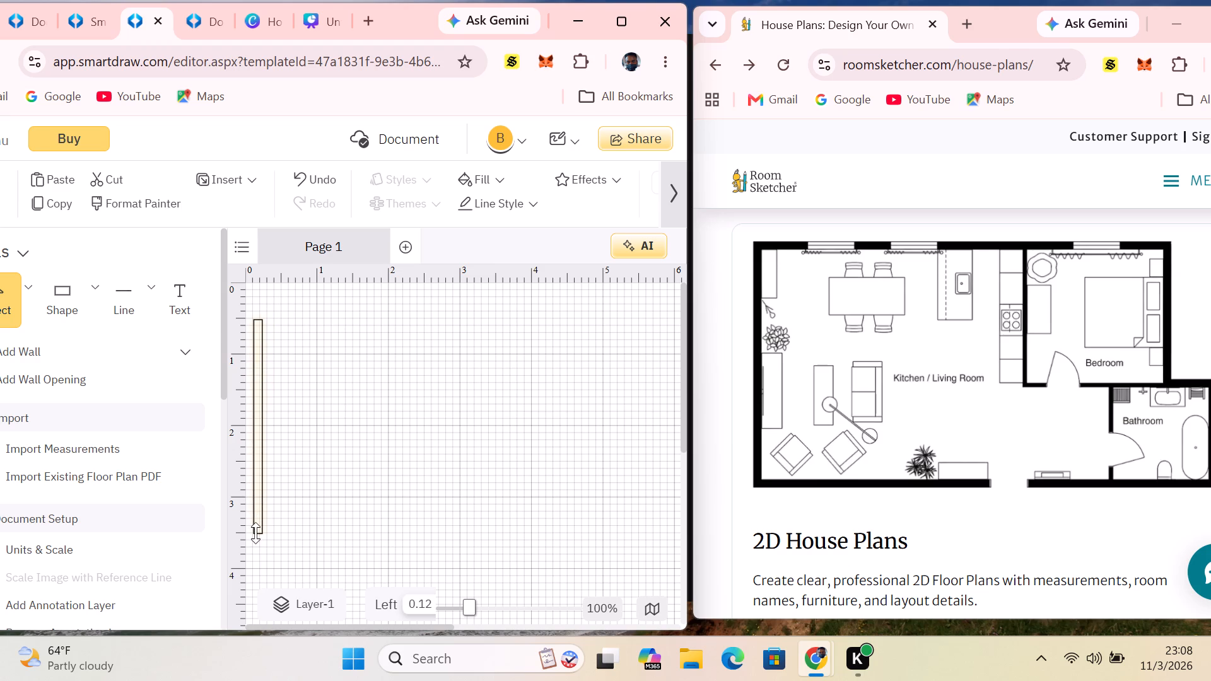
left_click_drag(255, 533, 257, 557)
left_click_drag(257, 557, 258, 554)
left_click(334, 554)
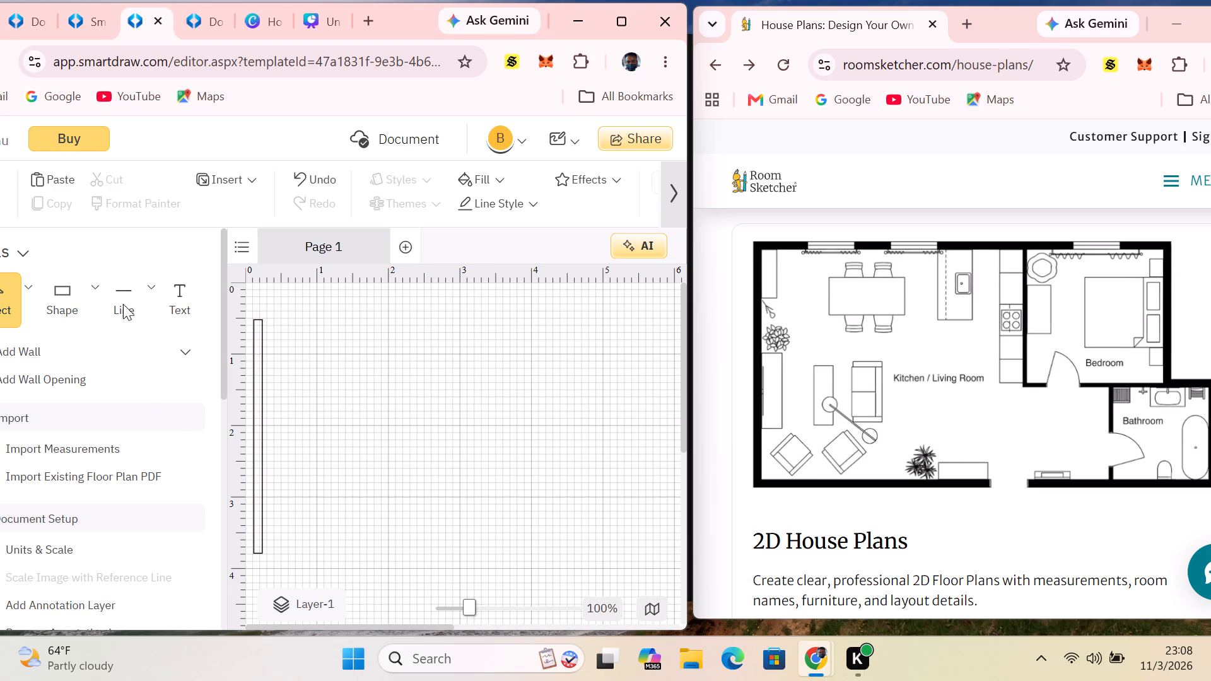
Draw a thin horizontal rectangle about 1.8 long on top of the left wall, flush with its outer edge, as the upper wall.
left_click(91, 293)
left_click(114, 366)
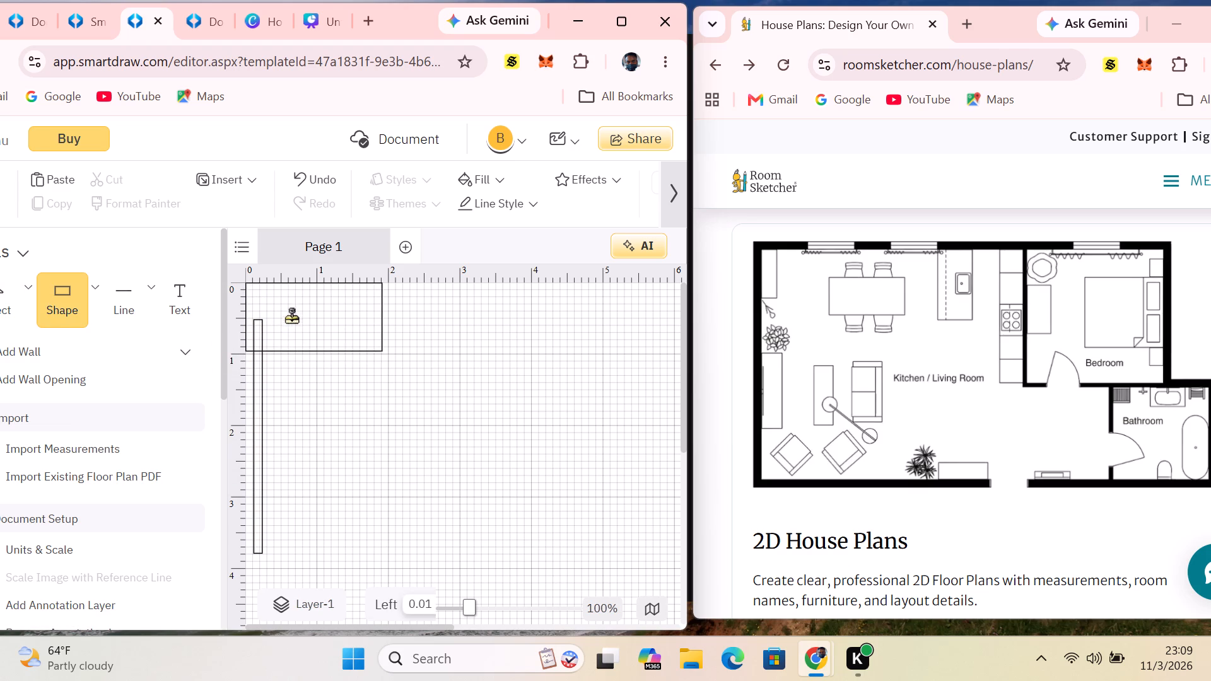
left_click(291, 317)
left_click_drag(249, 319, 262, 315)
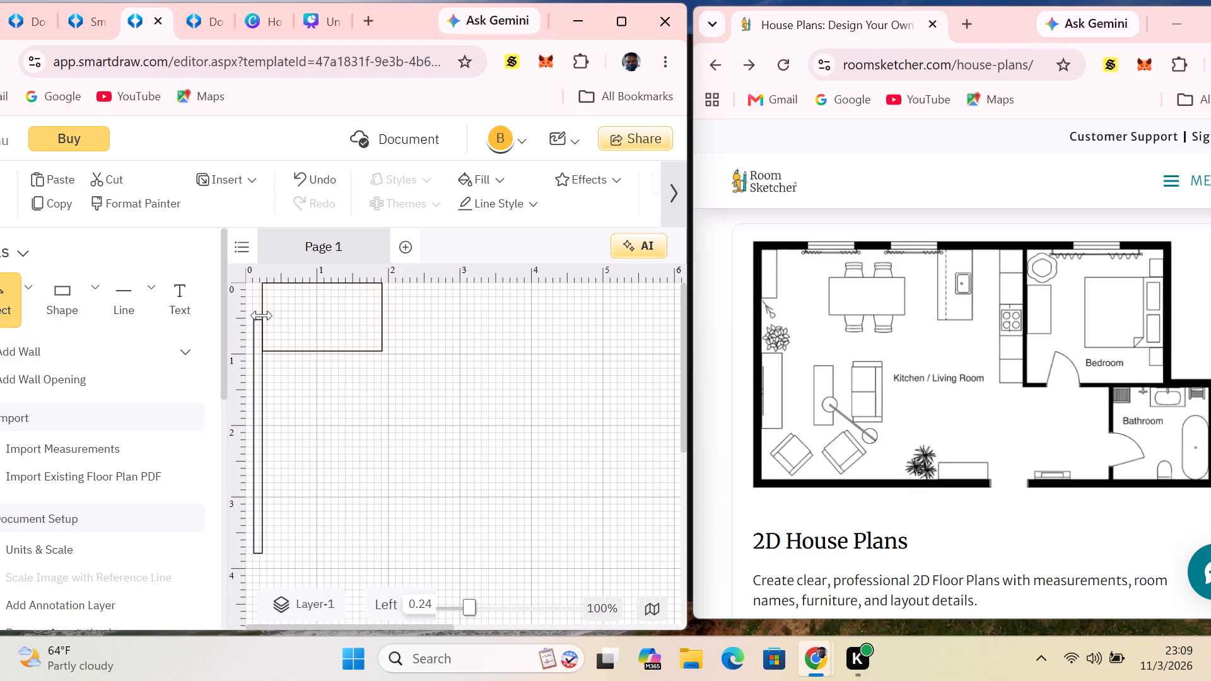
left_click_drag(262, 315, 262, 313)
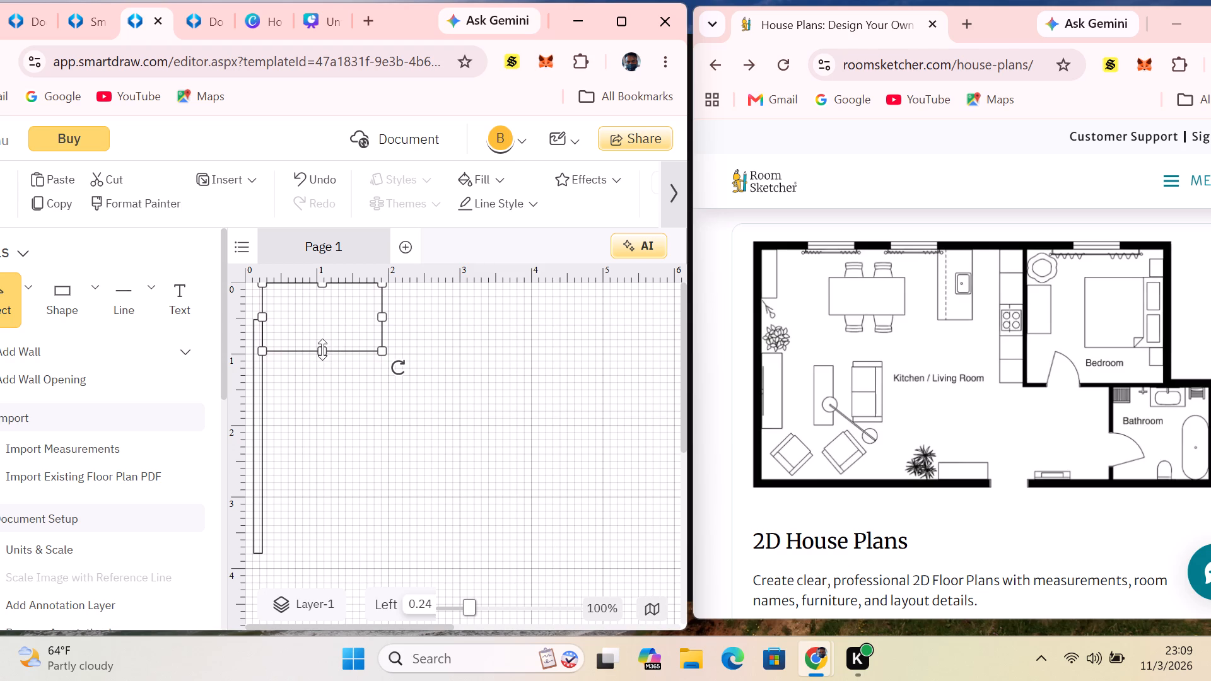
left_click_drag(322, 350, 308, 319)
left_click_drag(265, 301, 257, 301)
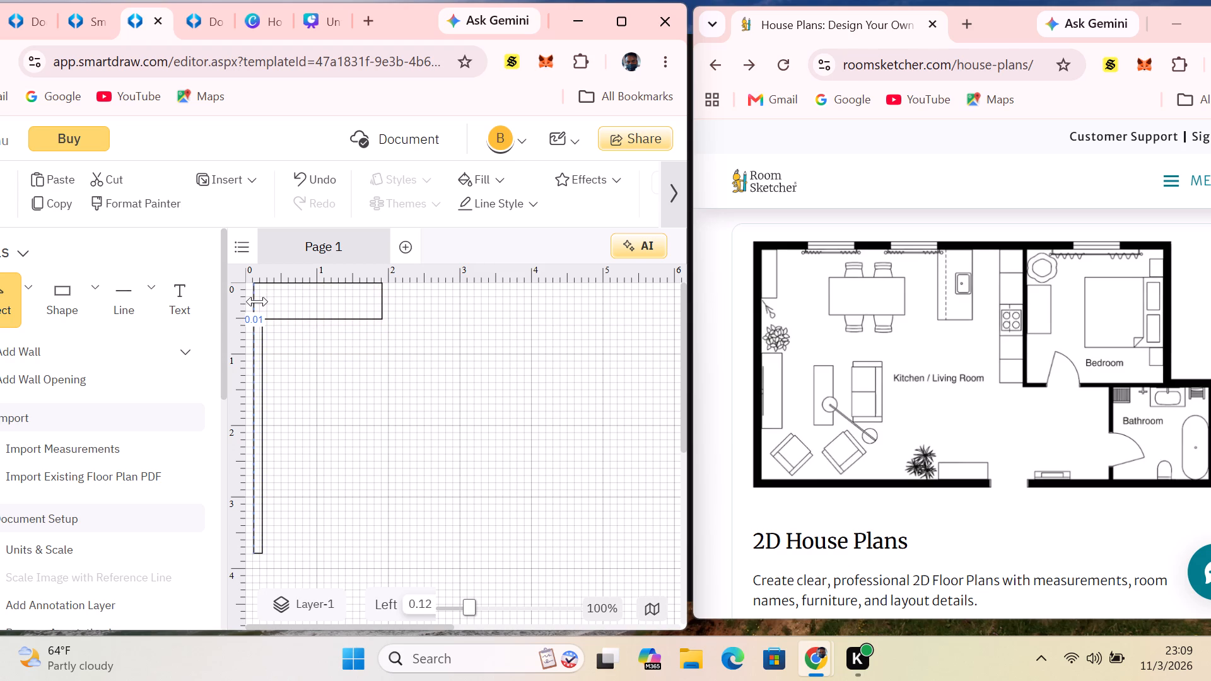
left_click_drag(257, 301, 257, 302)
left_click_drag(320, 287, 321, 294)
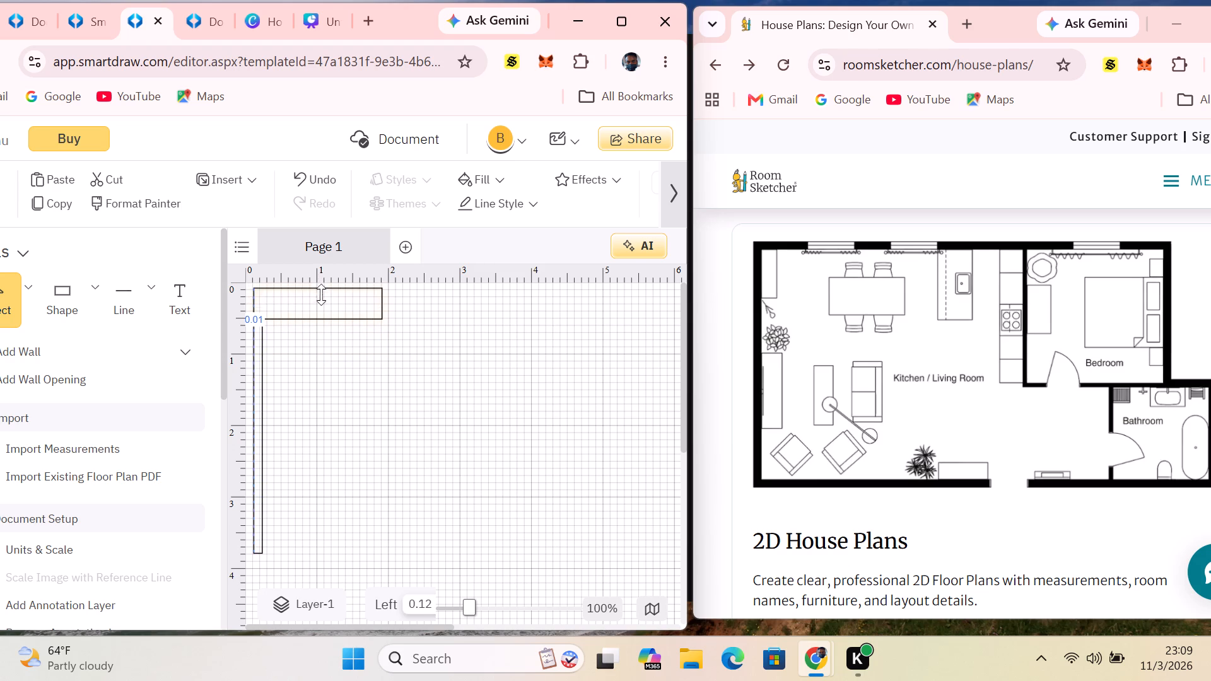
left_click_drag(321, 294, 321, 311)
left_click(407, 333)
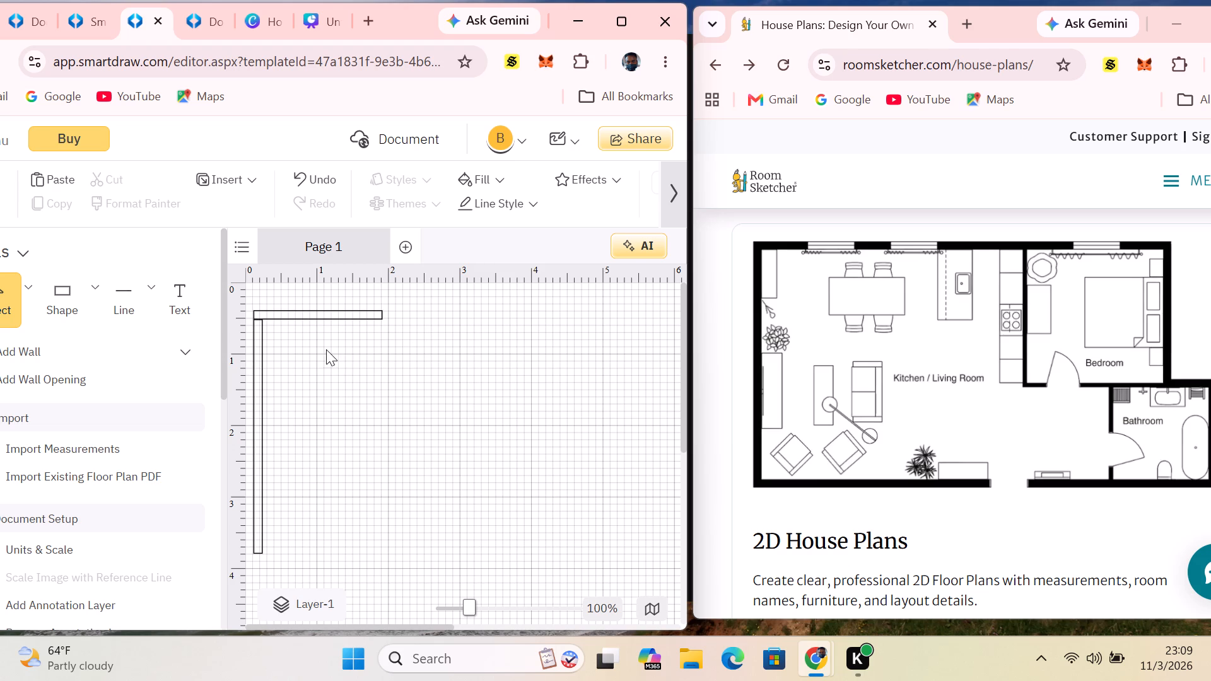
Copy the upper wall rectangle and place the duplicate against the left wall's lower end, flush with its outer edge.
right_click(358, 317)
left_click(420, 384)
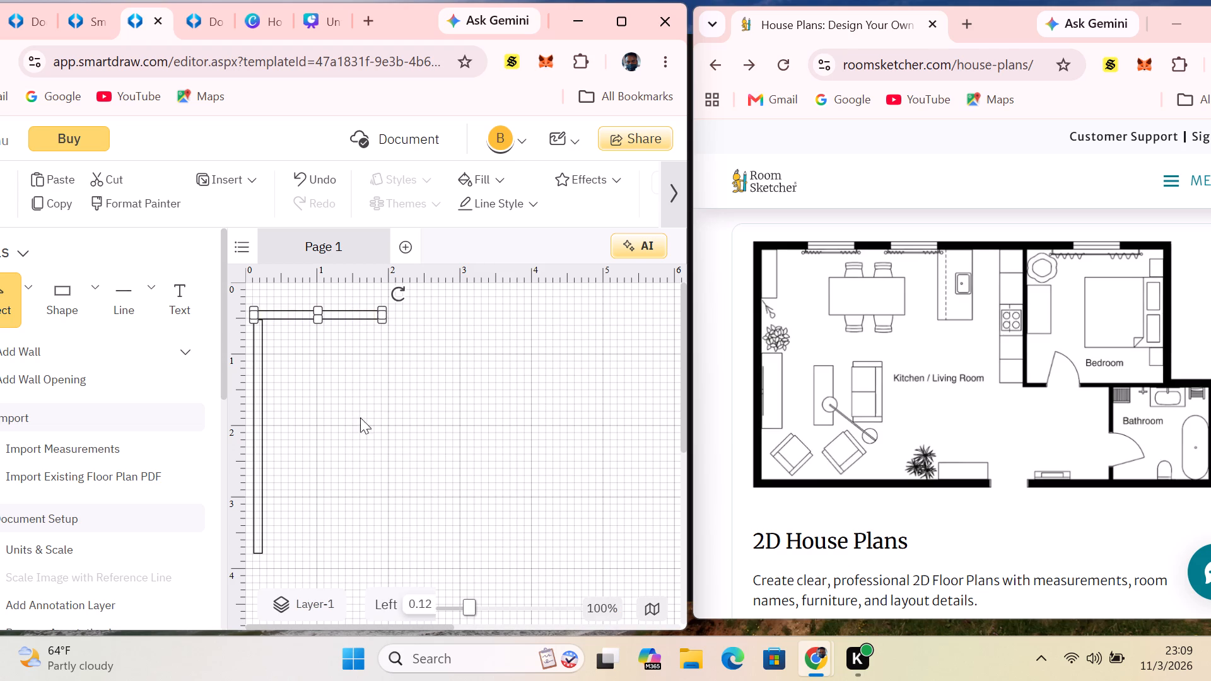
right_click(352, 421)
left_click(401, 453)
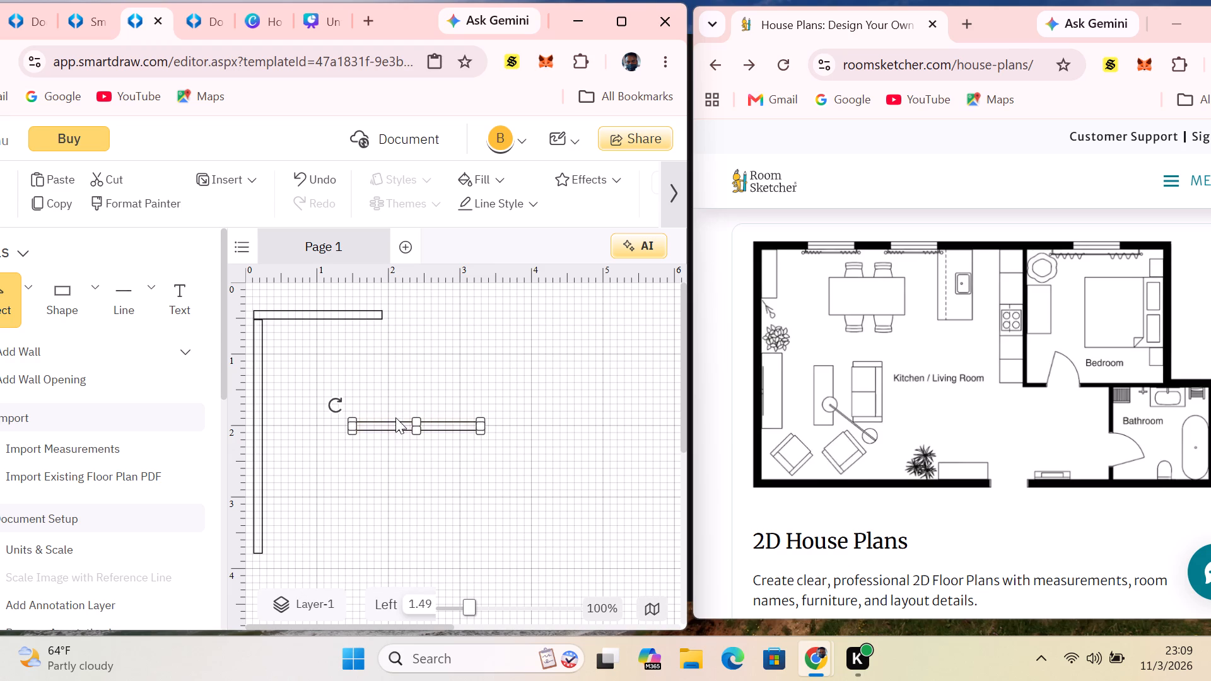
left_click_drag(397, 427, 307, 560)
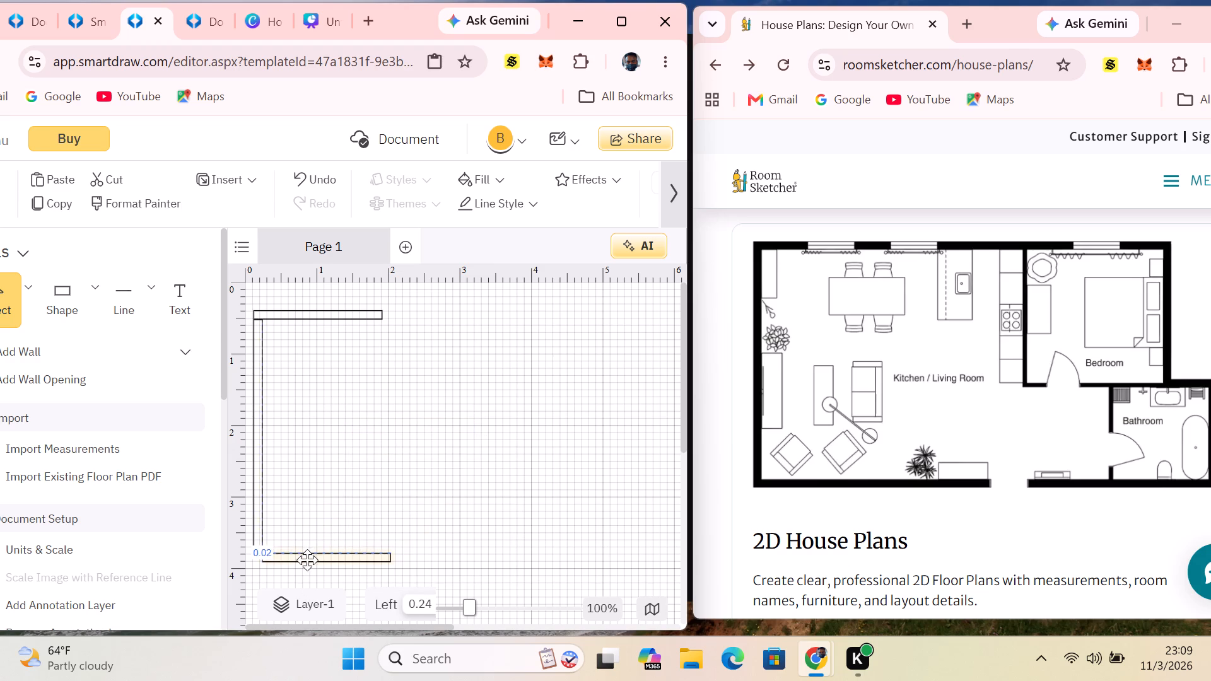
left_click_drag(307, 560, 302, 559)
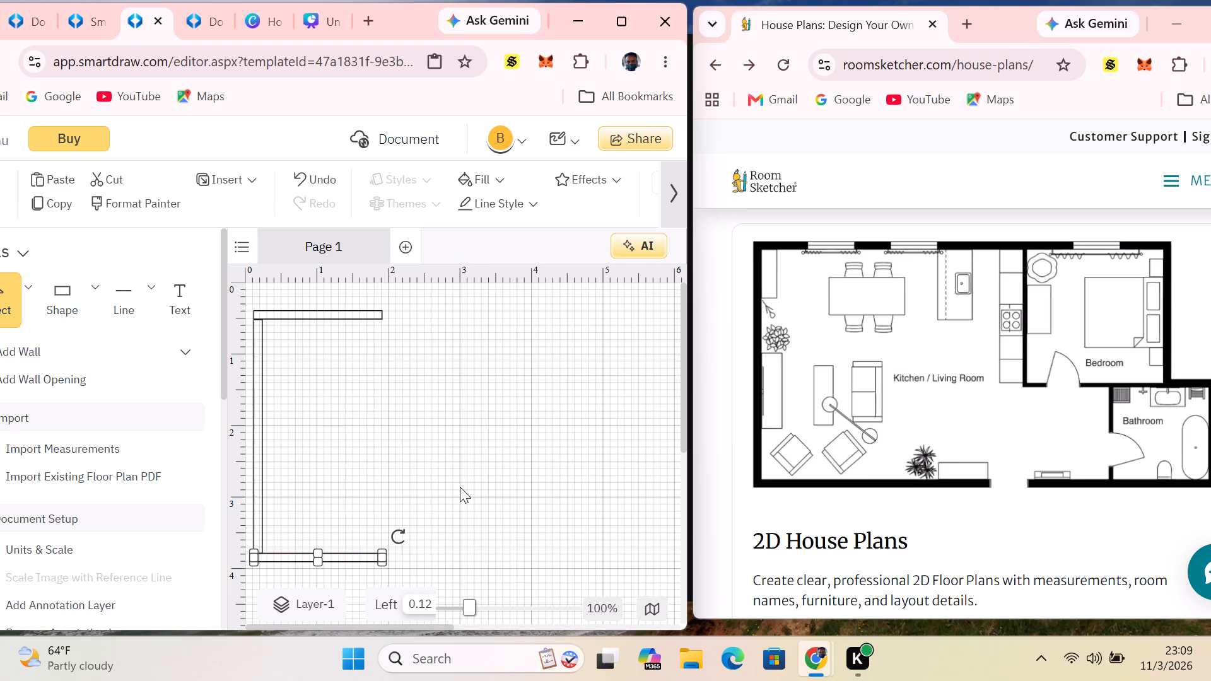
left_click(464, 484)
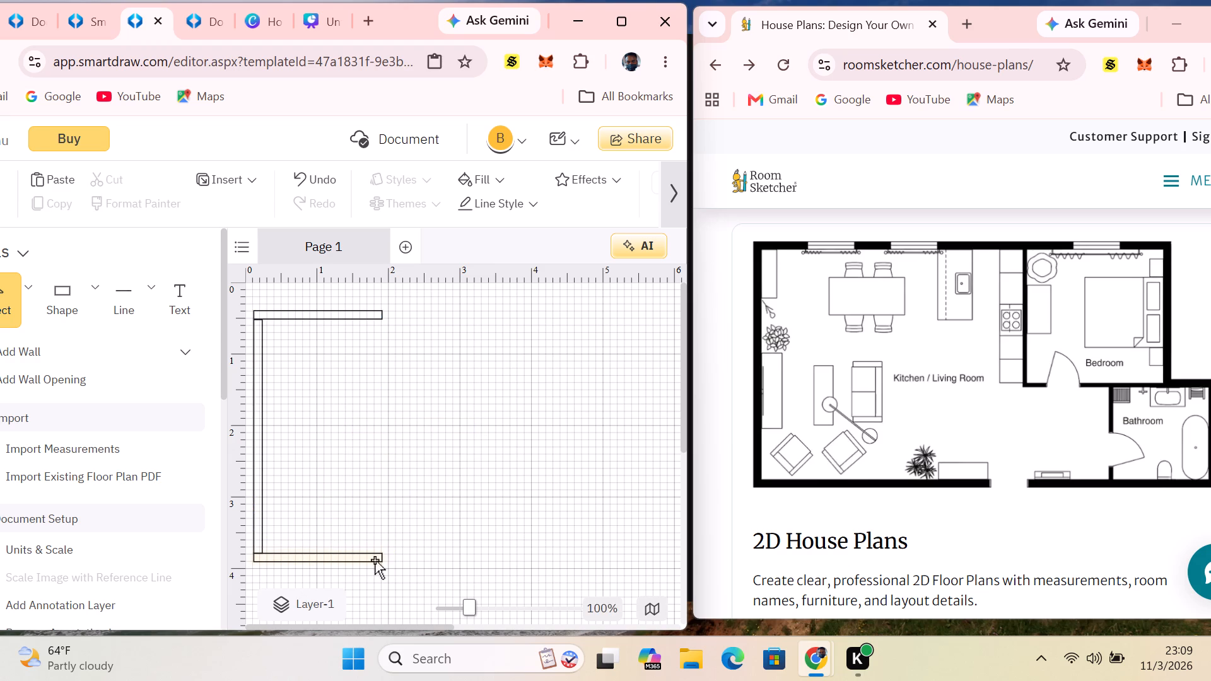
Lengthen the lower wall rectangle from its free end to about 2.6.
left_click(373, 557)
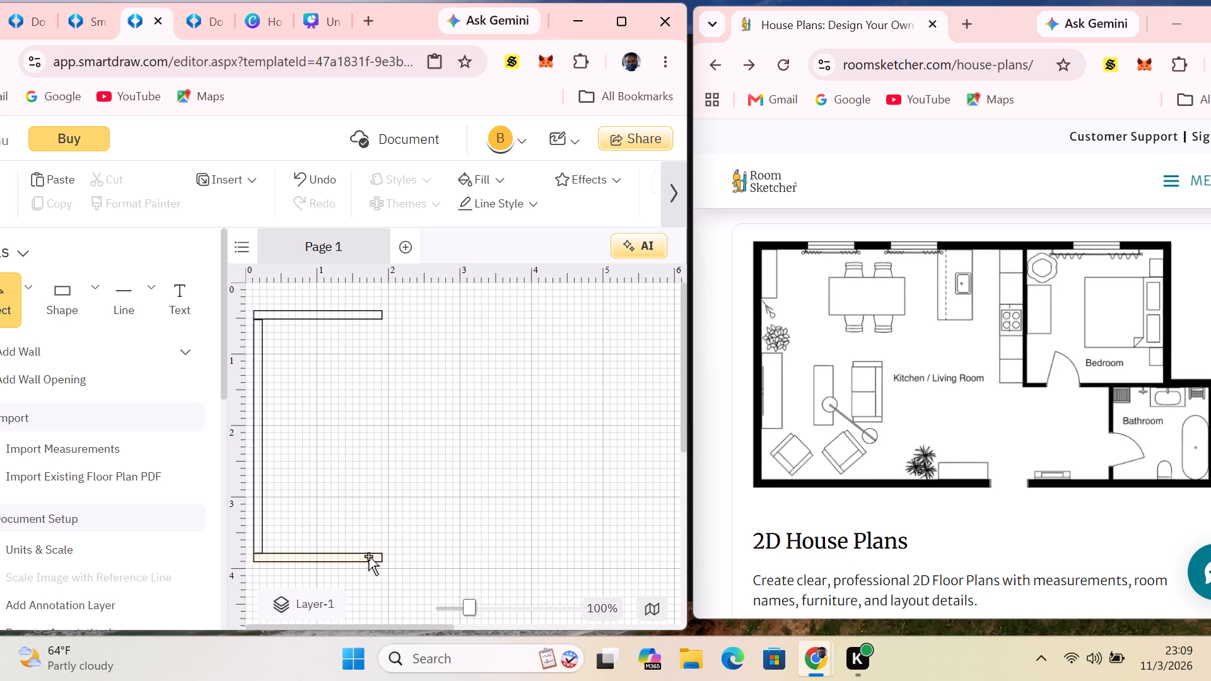
left_click(369, 556)
left_click_drag(385, 555, 405, 556)
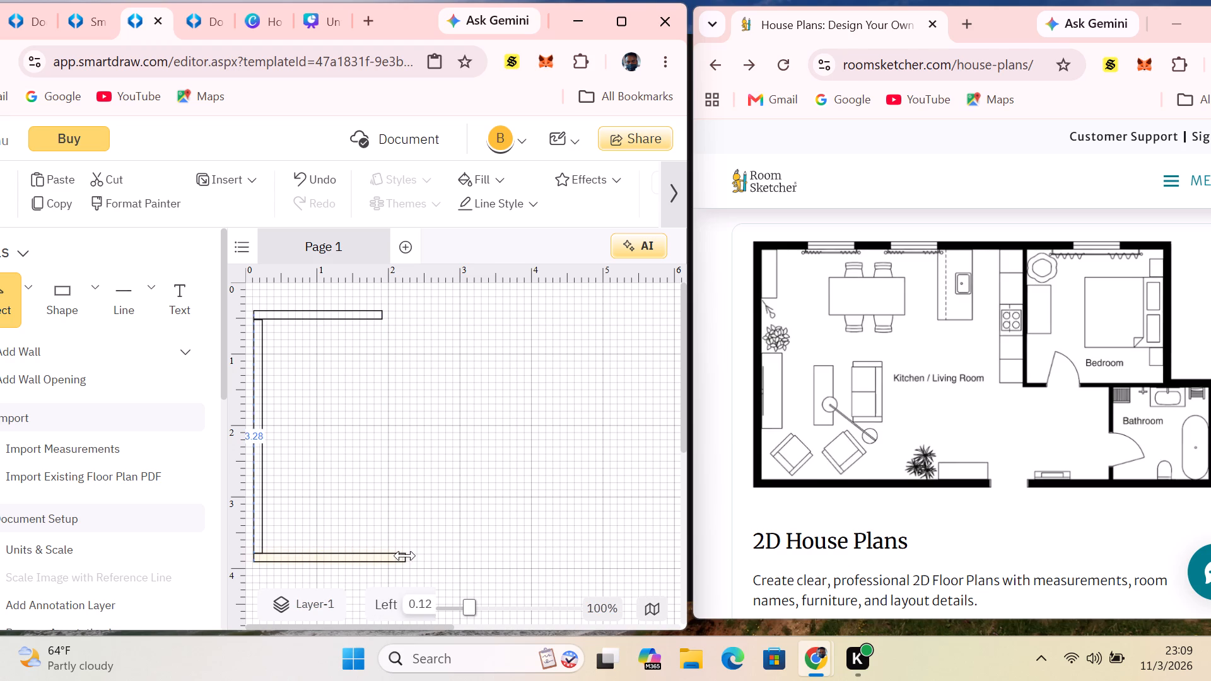
left_click_drag(405, 556, 423, 562)
left_click_drag(423, 562, 436, 562)
left_click(411, 441)
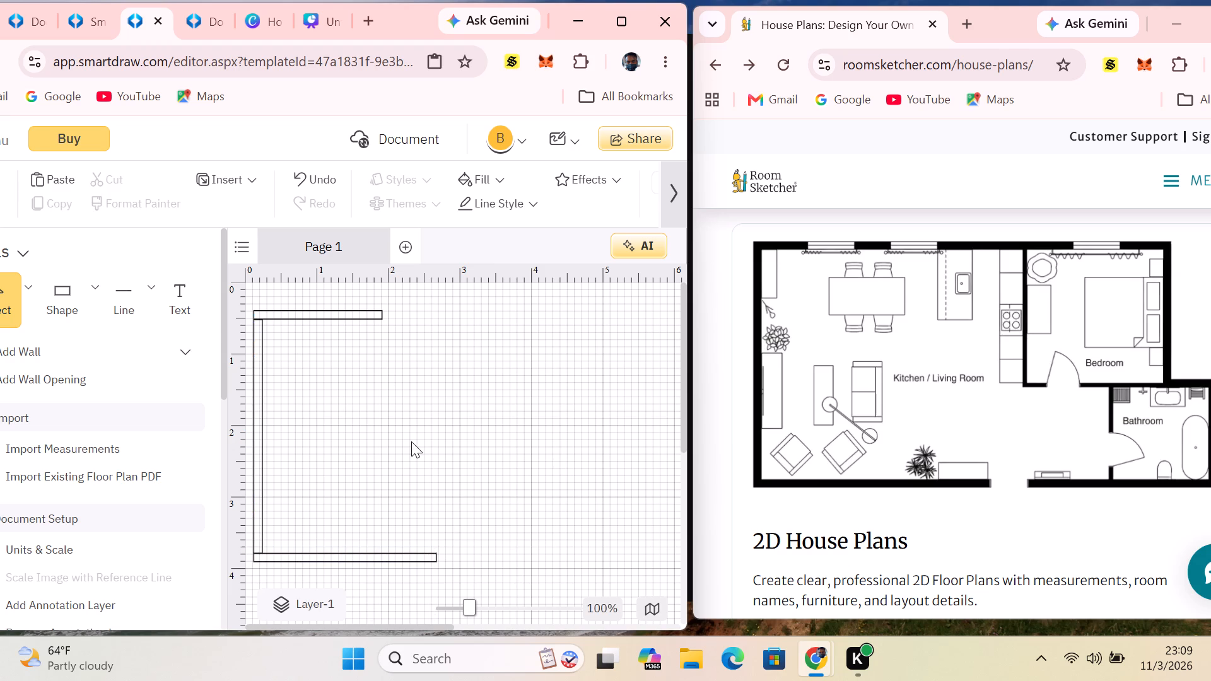
Shorten the upper wall from its free end to about 0.8, ending where the first window begins.
left_click(354, 314)
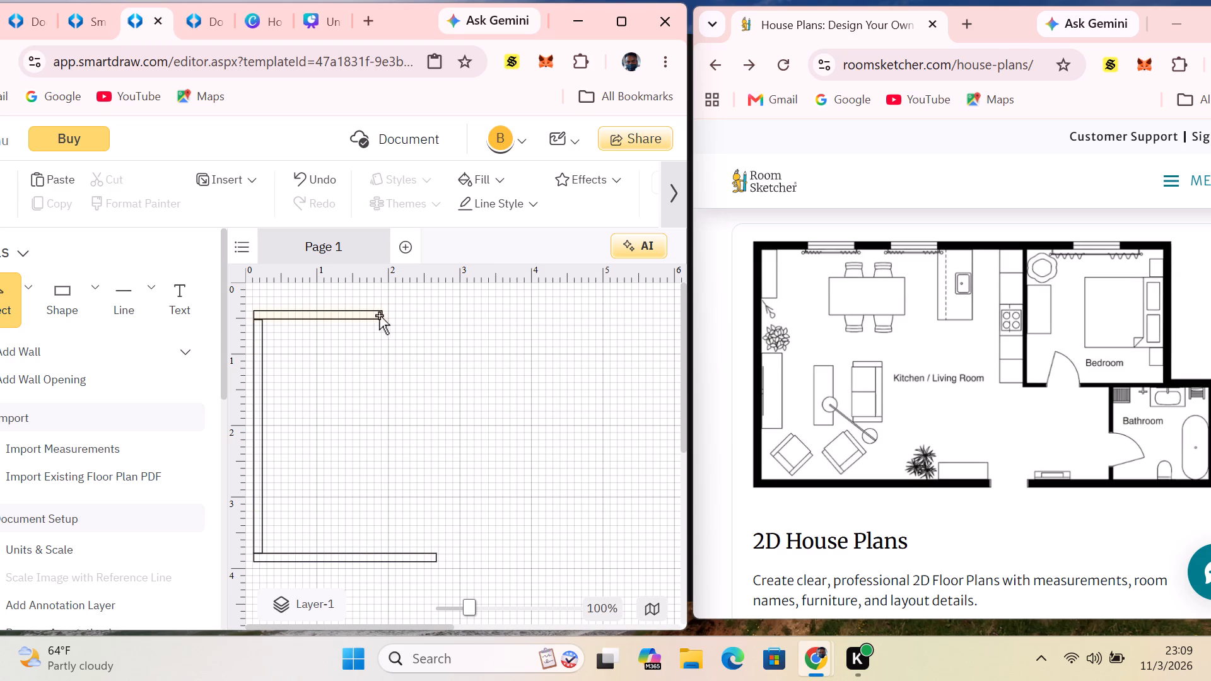
left_click(377, 315)
left_click_drag(378, 315, 308, 319)
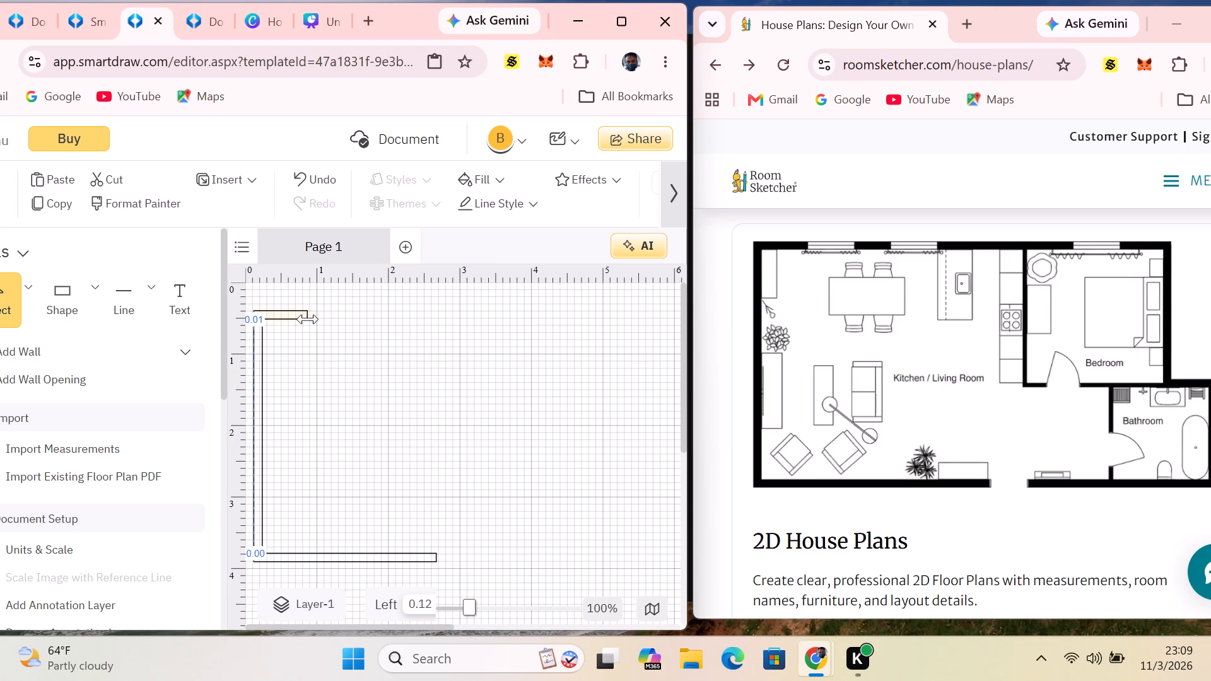
left_click_drag(308, 319, 308, 319)
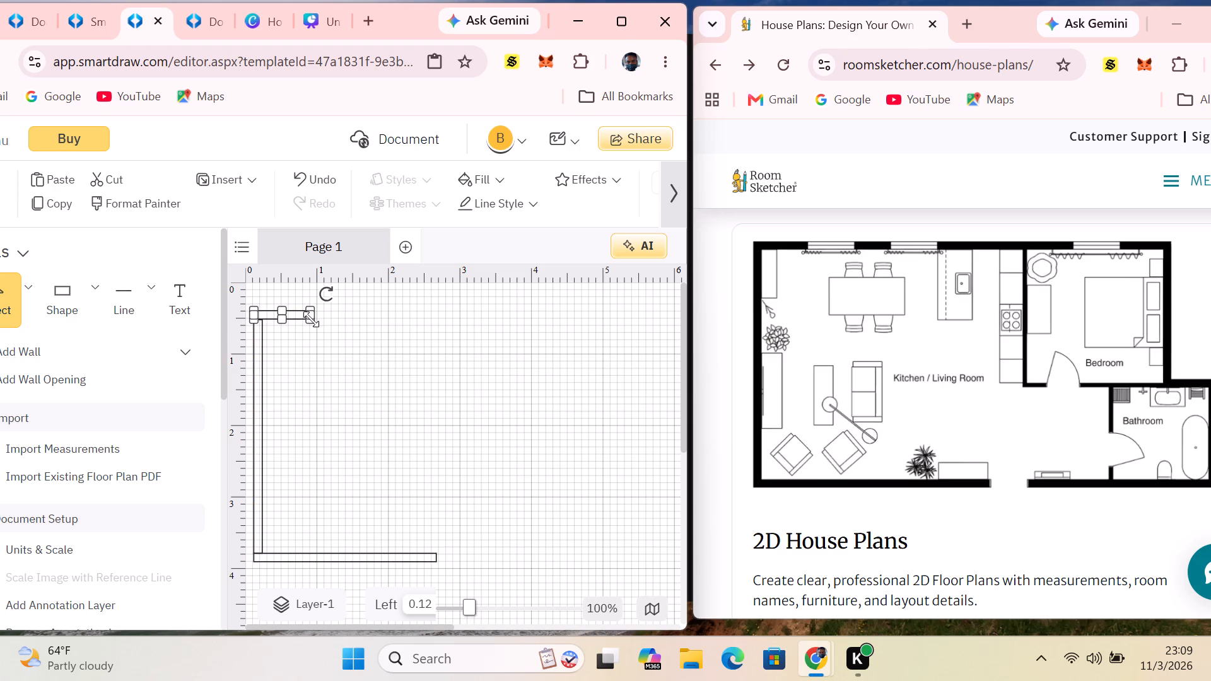
left_click(410, 340)
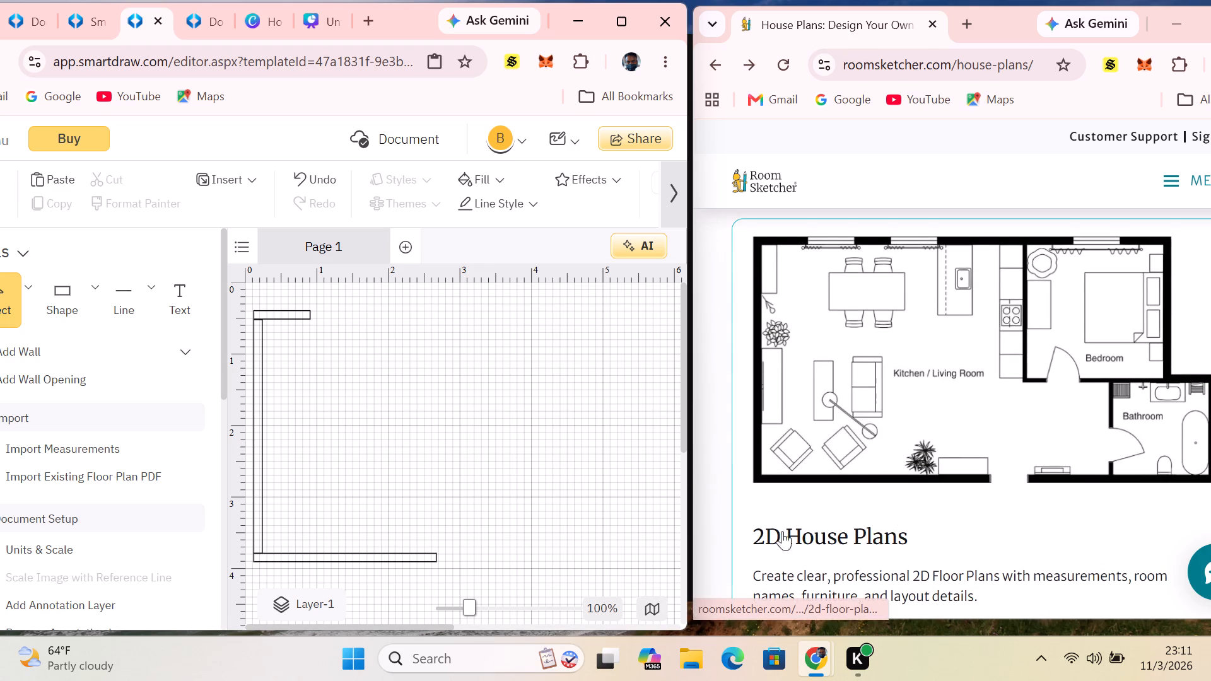
Rearrange the SmartDraw and RoomSketcher windows so the whole reference floor plan is in view.
left_click_drag(393, 14, 390, 16)
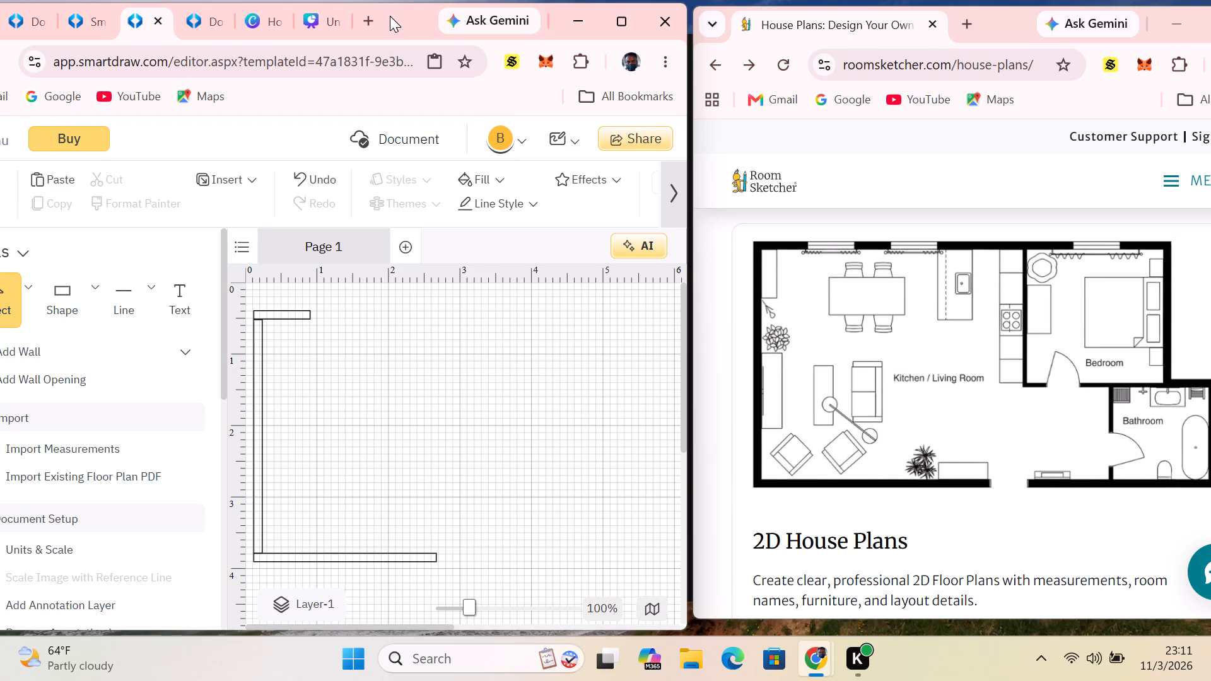
left_click_drag(390, 16, 369, 16)
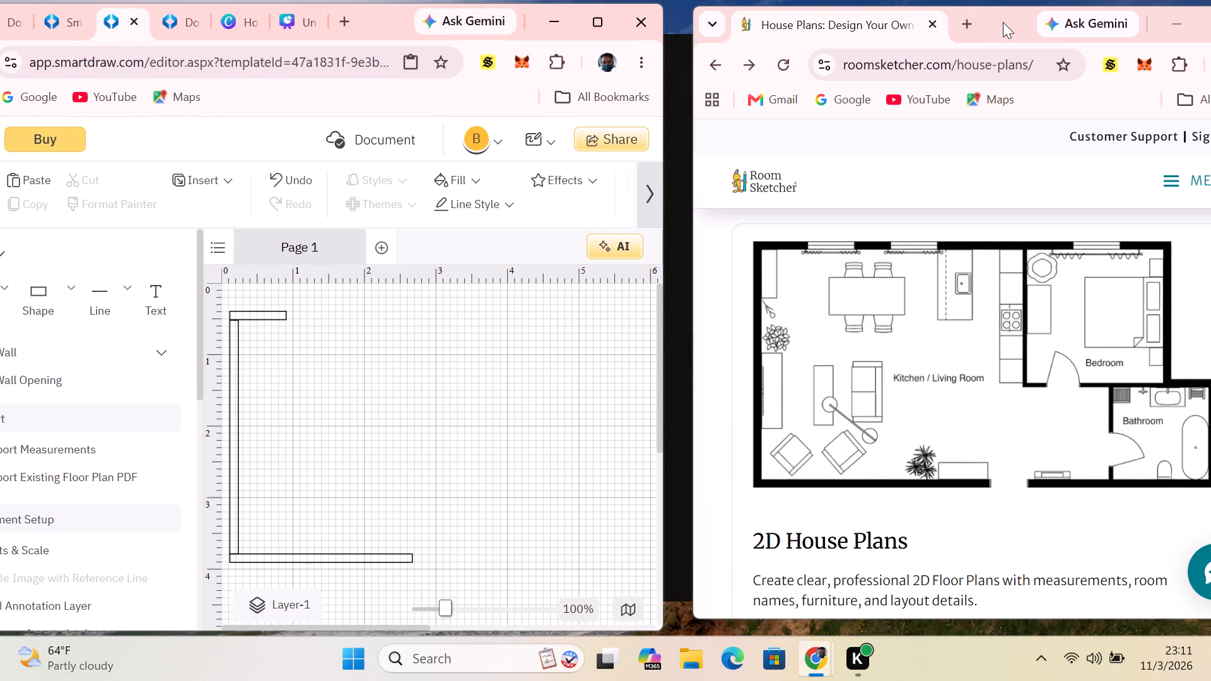
left_click_drag(1002, 22, 985, 28)
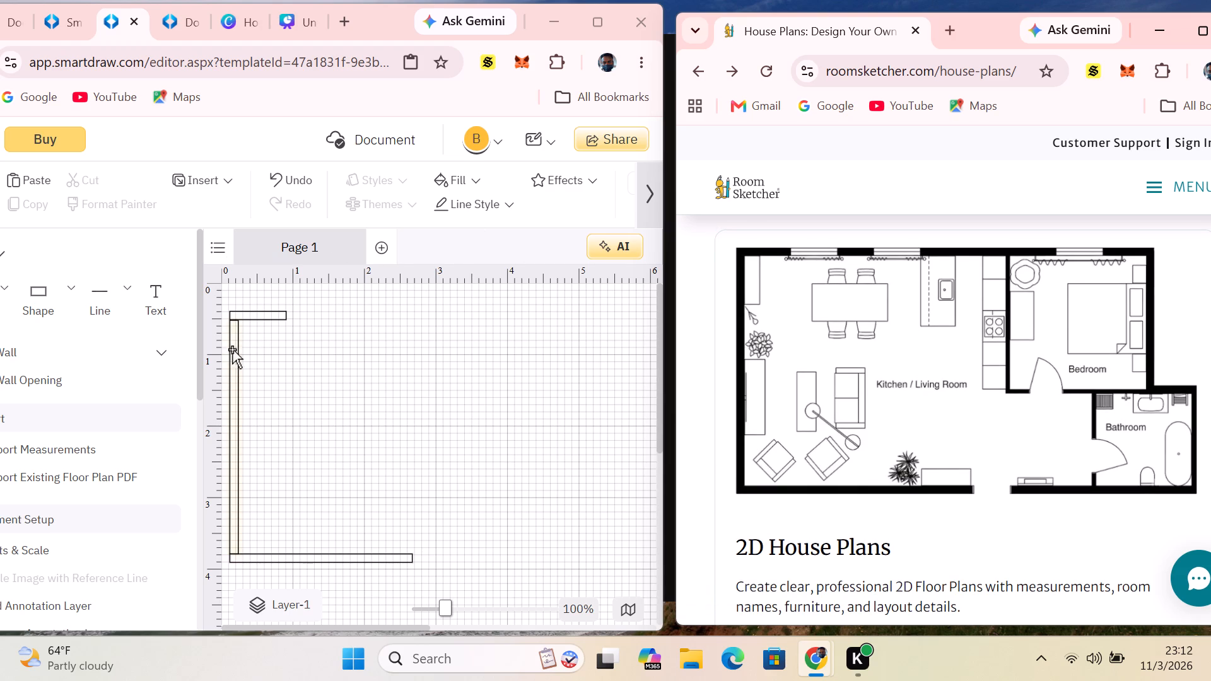
Add the first window as a pasted rectangle at the upper wall's free end, thinner than the wall and about 0.25 long.
right_click(305, 335)
left_click(363, 368)
left_click_drag(307, 334, 304, 314)
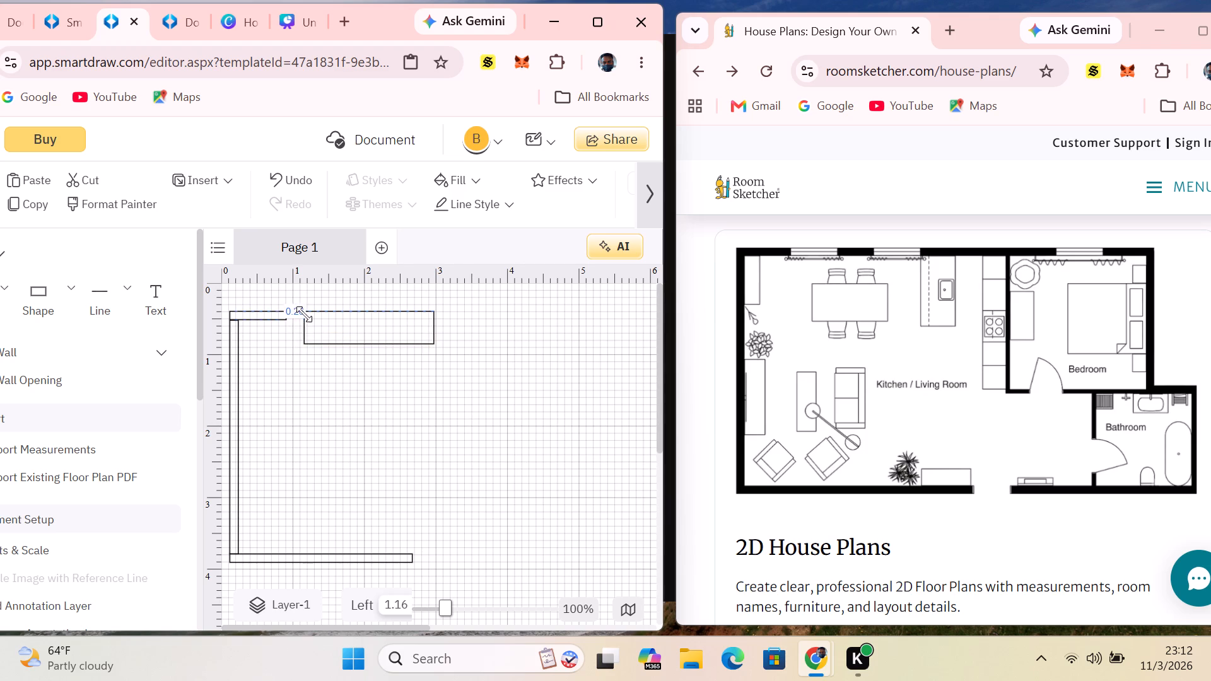
left_click_drag(304, 314, 287, 311)
left_click_drag(361, 346, 345, 318)
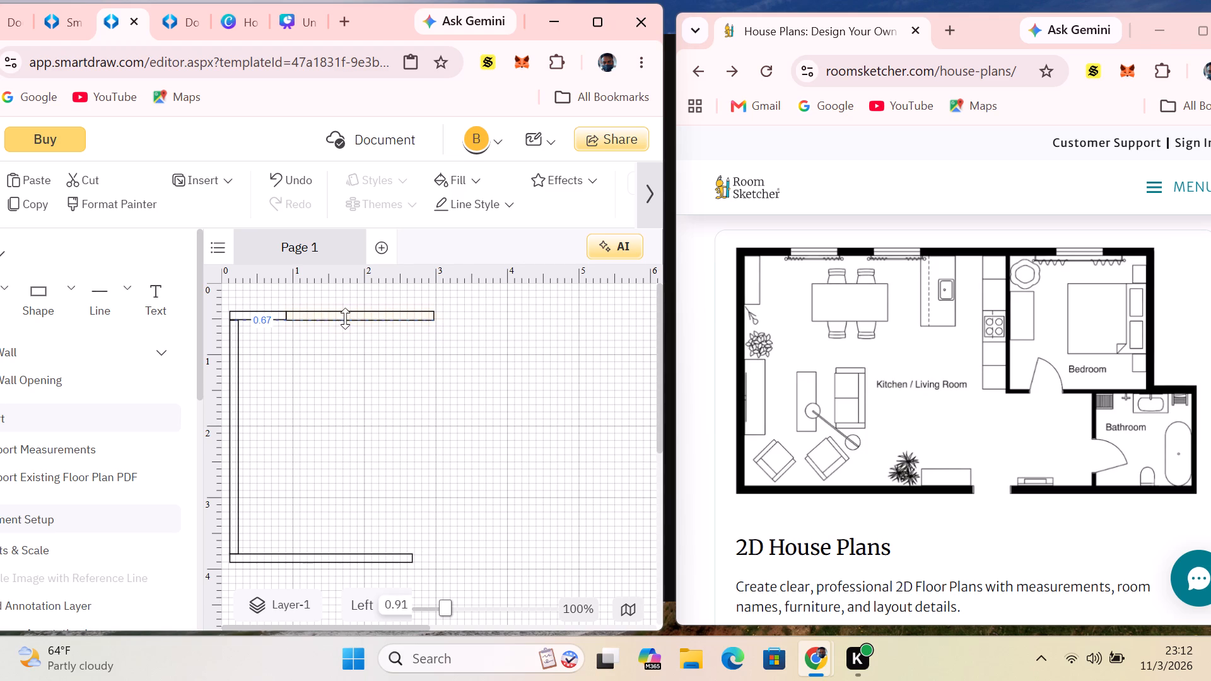
left_click_drag(345, 318, 345, 313)
left_click(360, 309)
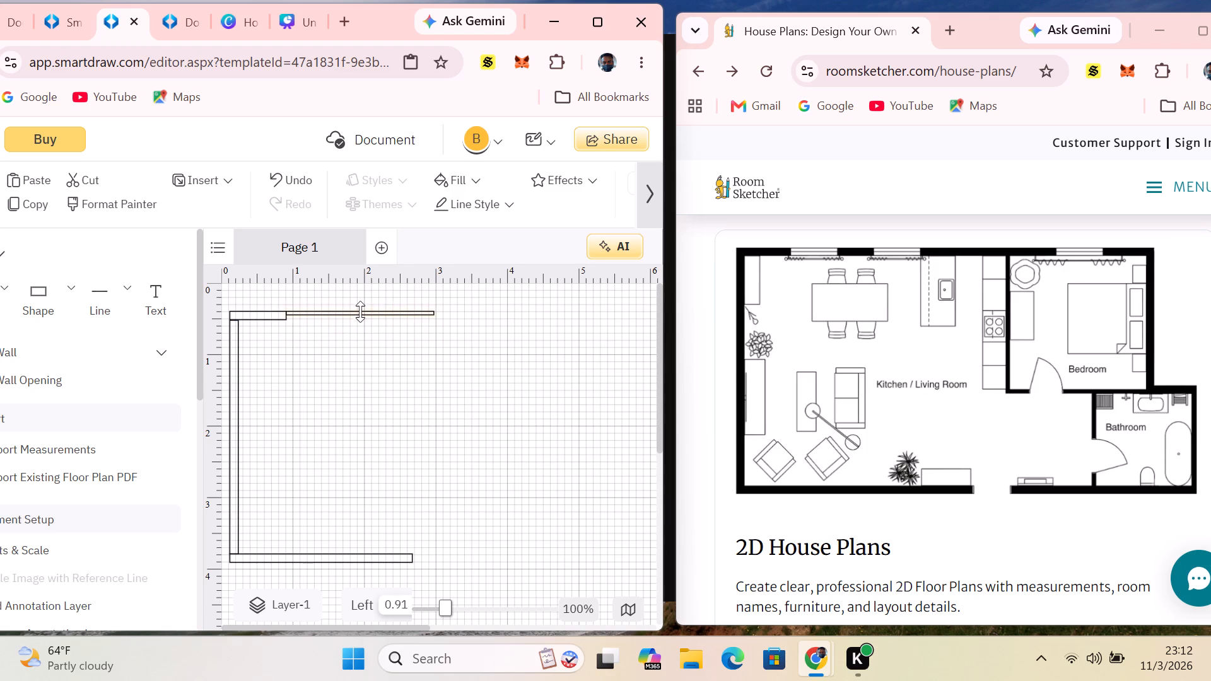
left_click_drag(436, 315, 433, 315)
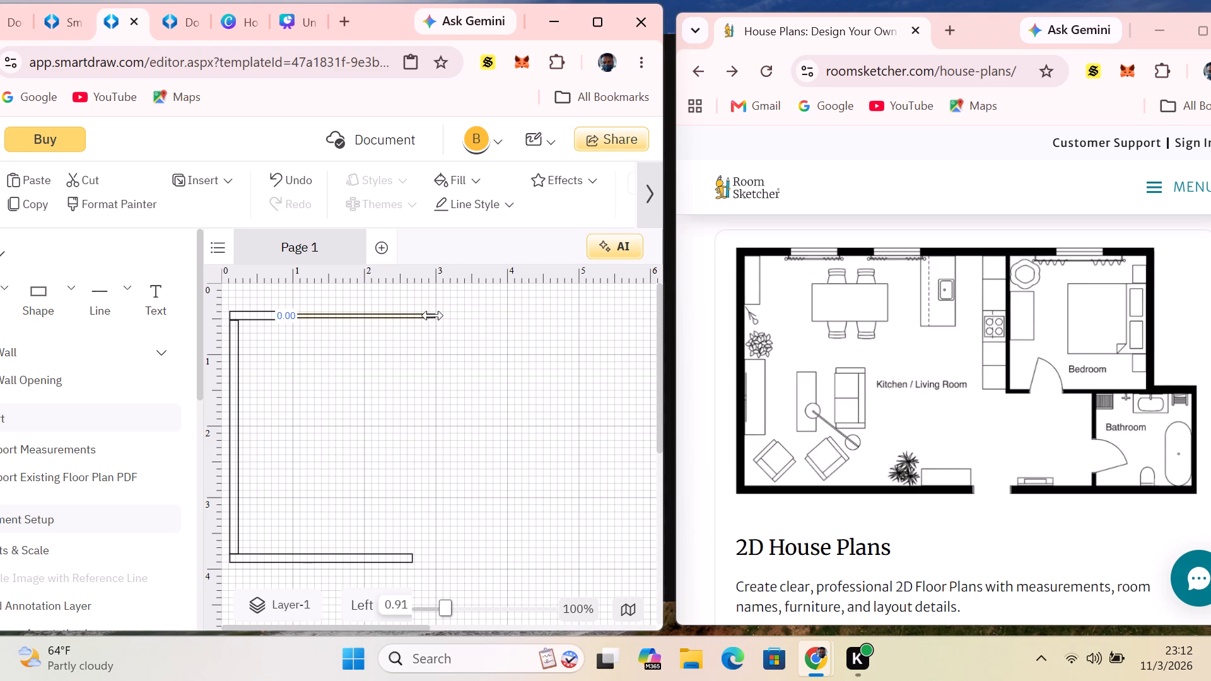
left_click_drag(433, 315, 305, 315)
left_click(307, 357)
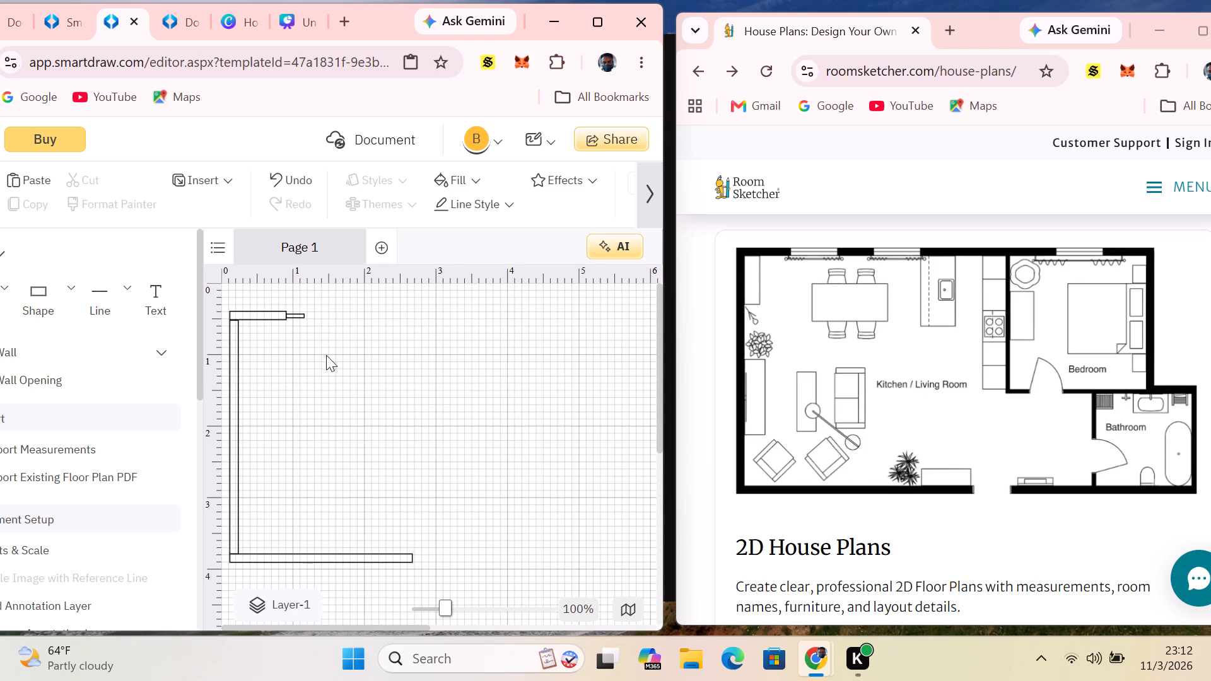
Paste another wall rectangle and stretch its near end to meet the first window's far end at about 1.16.
right_click(325, 353)
left_click(364, 381)
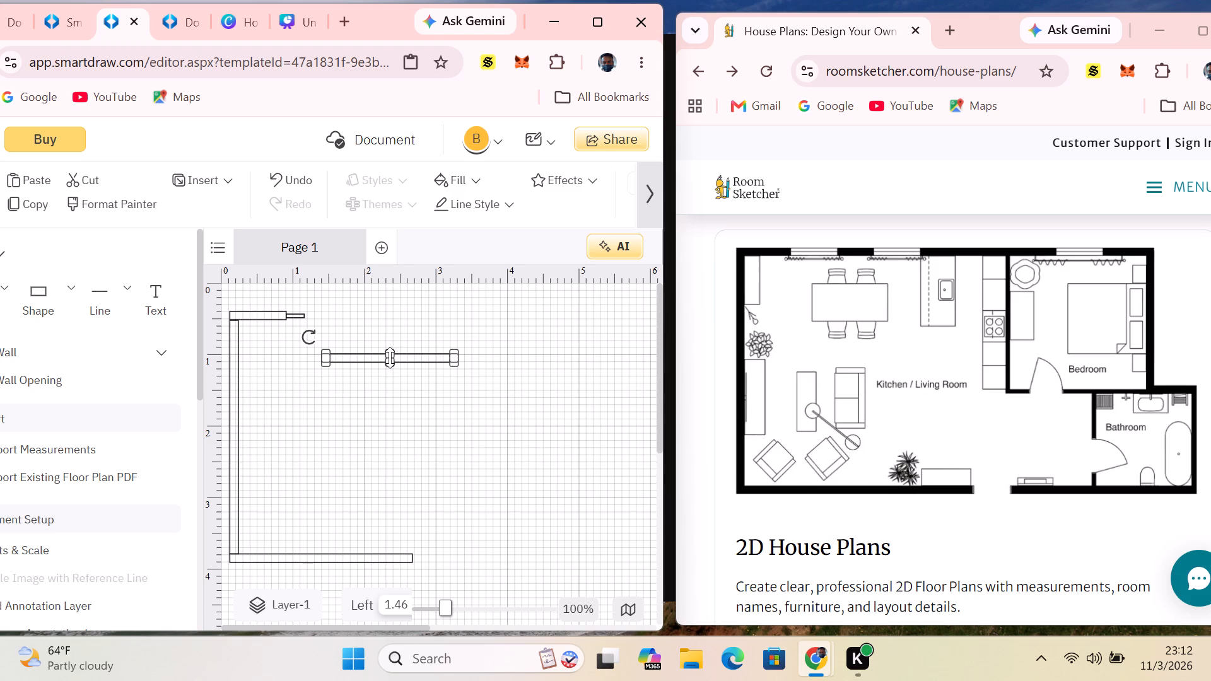
left_click_drag(390, 358, 344, 310)
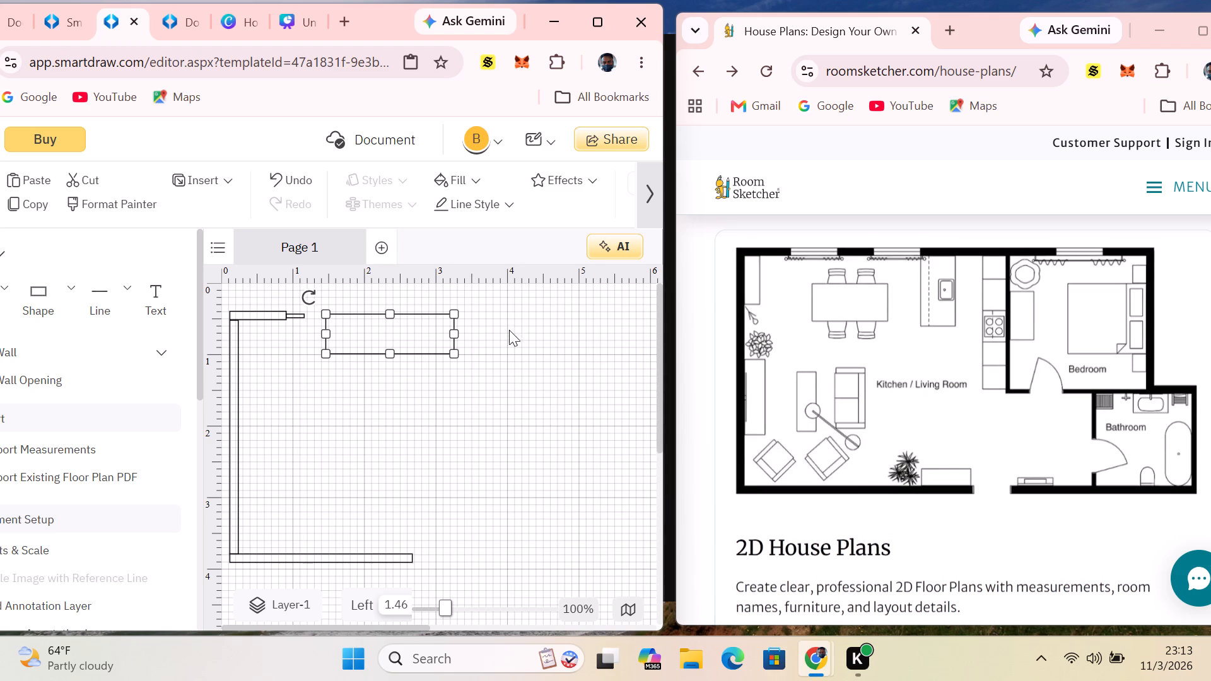
left_click_drag(324, 330, 313, 330)
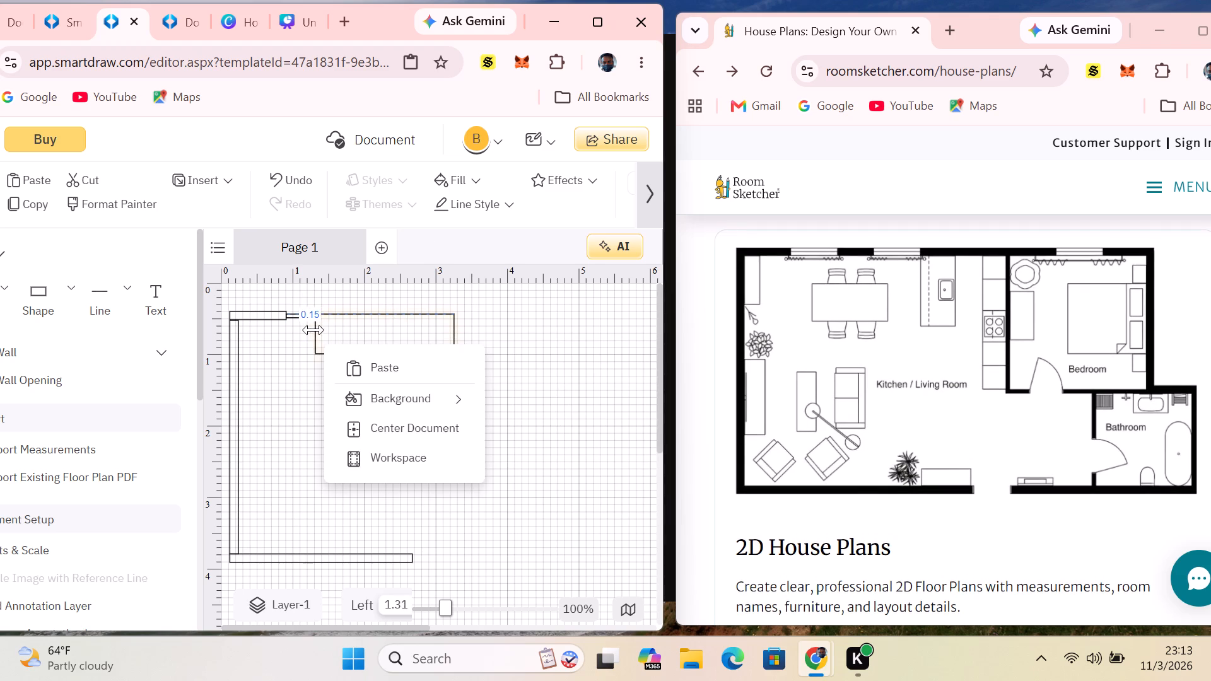
left_click_drag(313, 330, 311, 329)
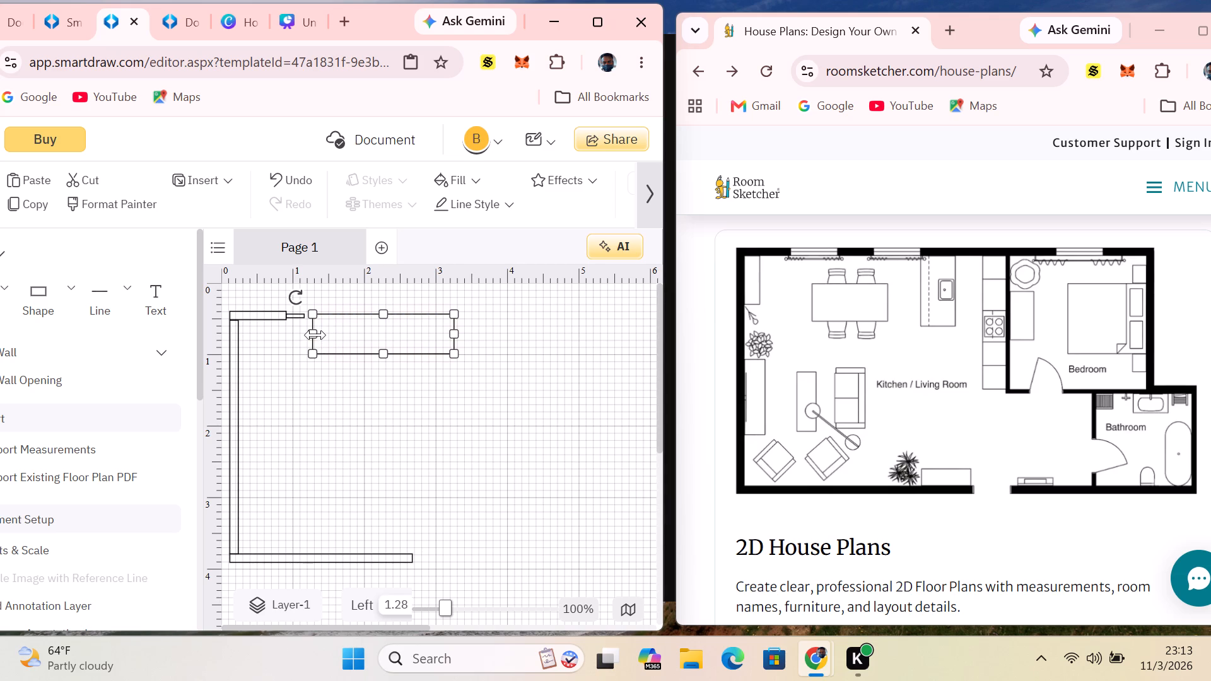
left_click_drag(315, 335, 307, 334)
left_click(346, 400)
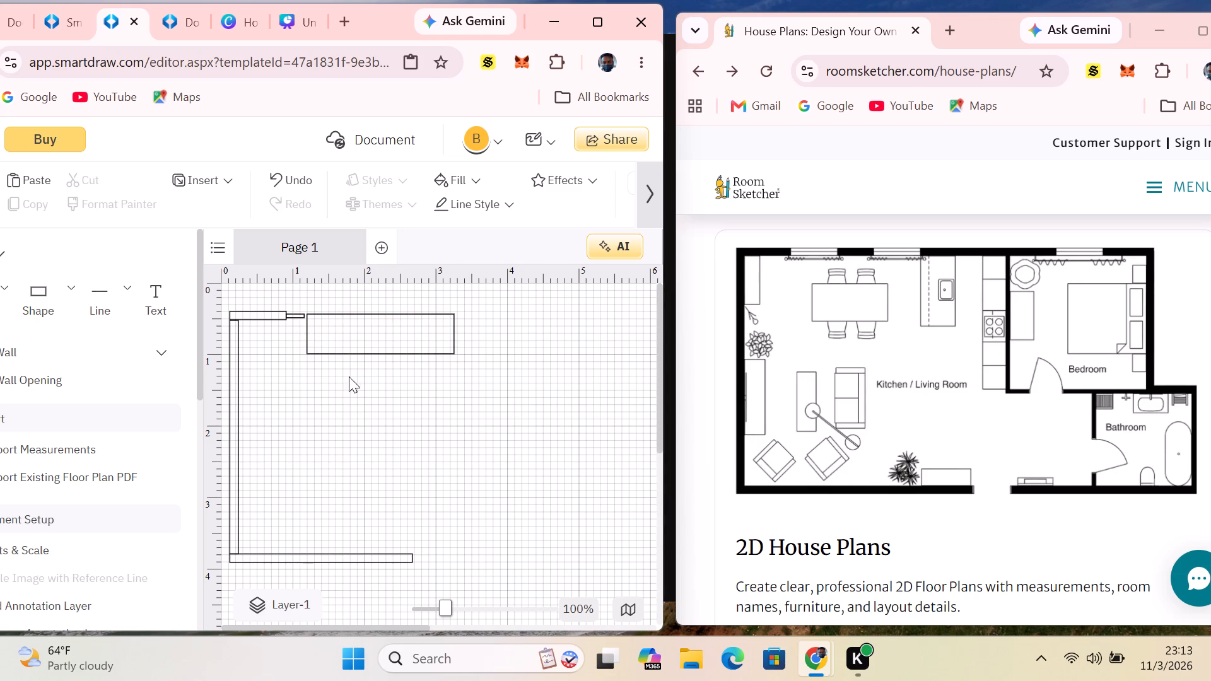
left_click(316, 325)
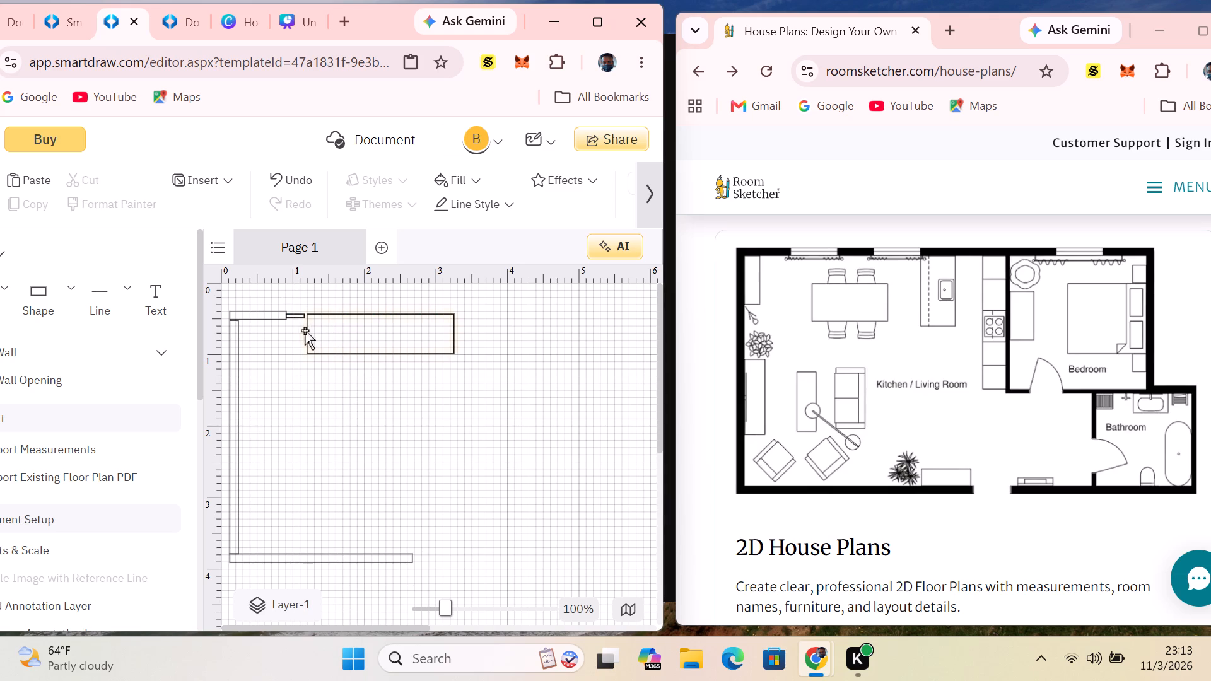
left_click(322, 335)
left_click(307, 328)
left_click(307, 332)
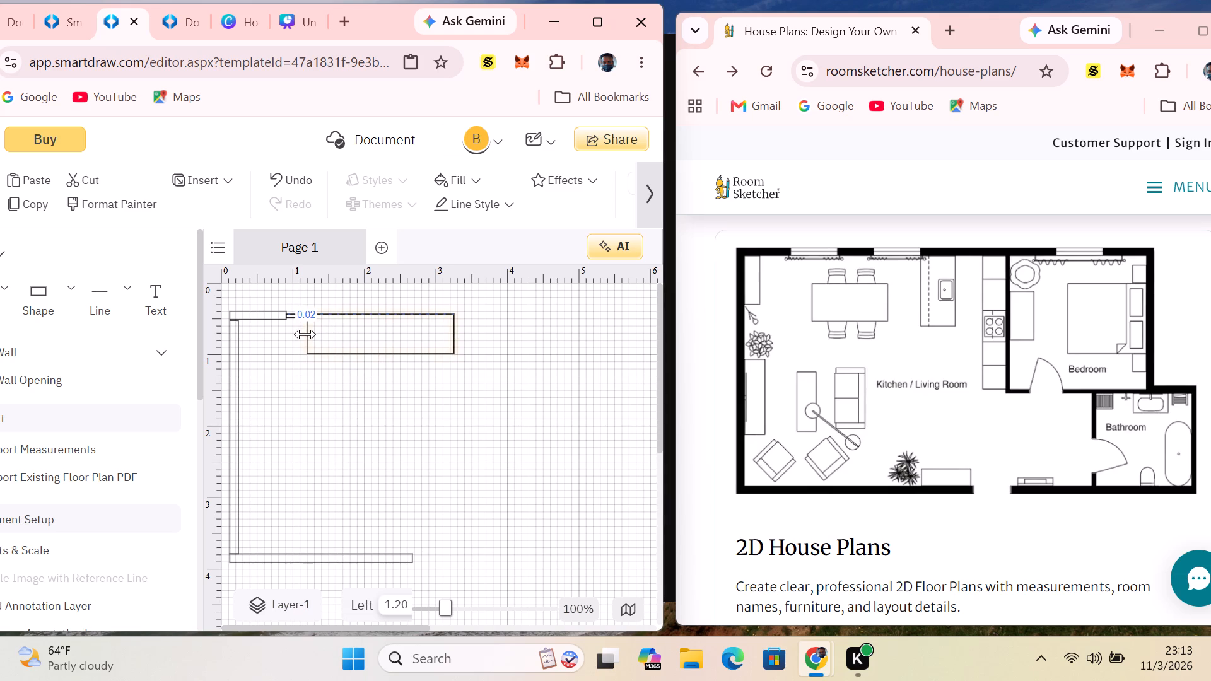
left_click(331, 366)
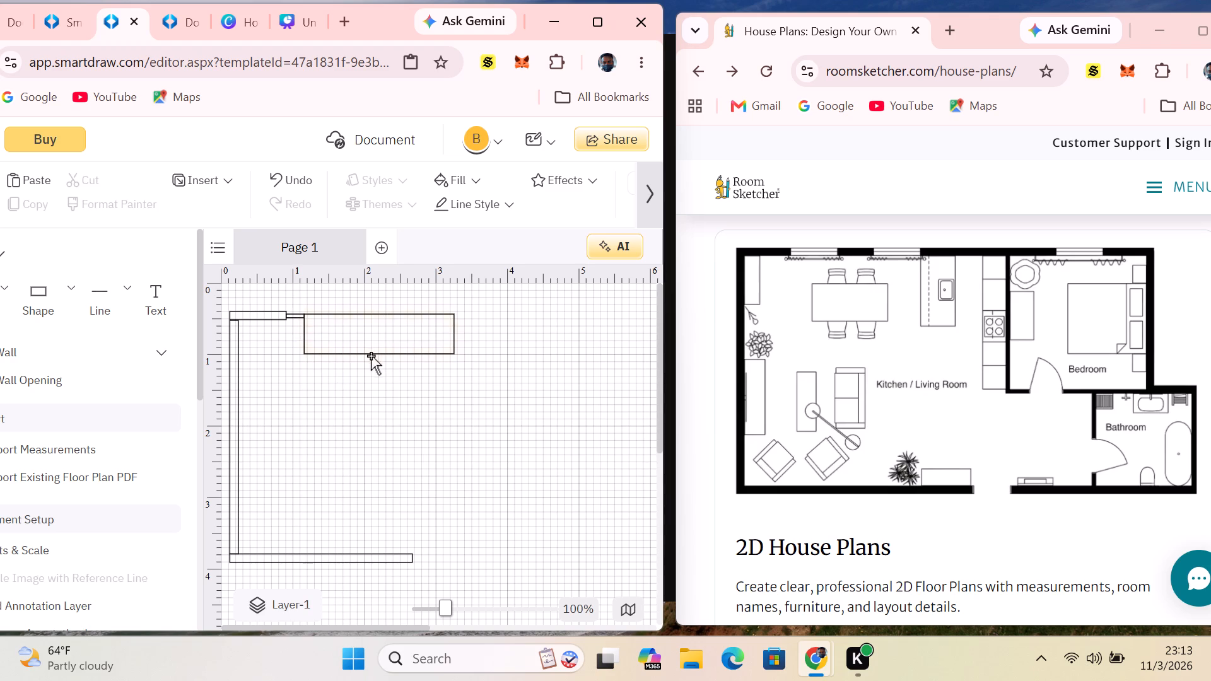
Reduce the new rectangle's height to wall thickness, with both long edges aligned to the upper wall.
left_click(373, 335)
left_click(373, 346)
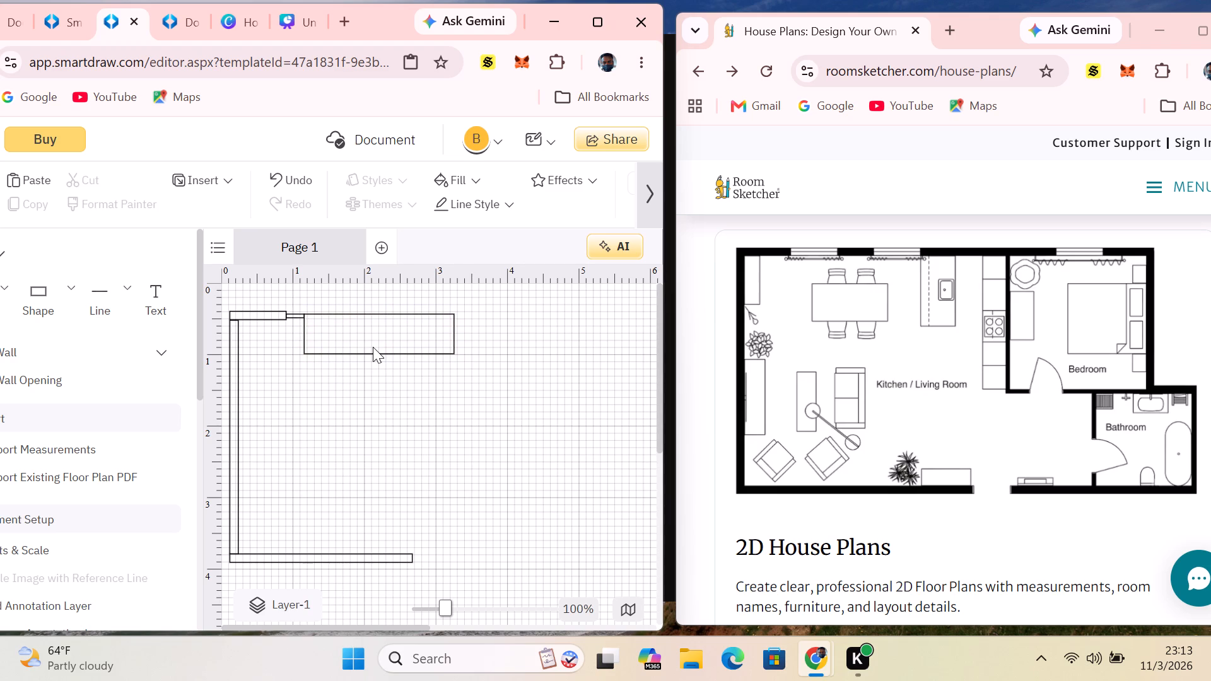
left_click(366, 346)
left_click(373, 327)
left_click(442, 339)
left_click(460, 332)
left_click(440, 339)
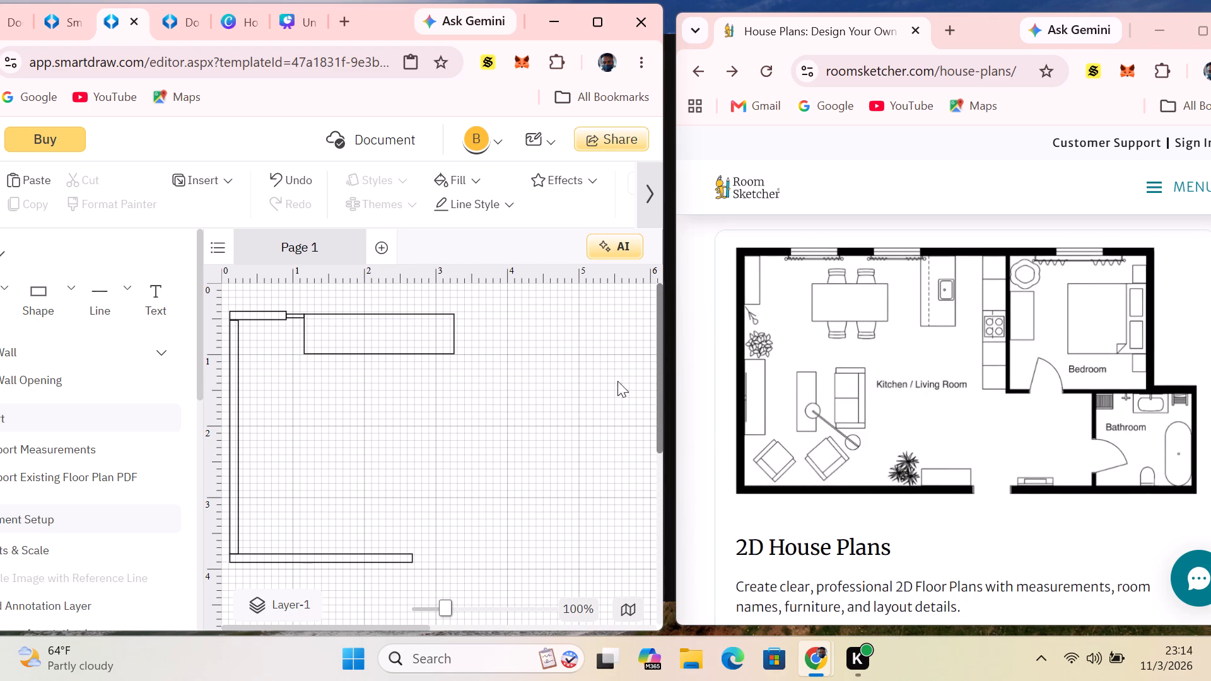
left_click(355, 342)
left_click(366, 349)
left_click(431, 326)
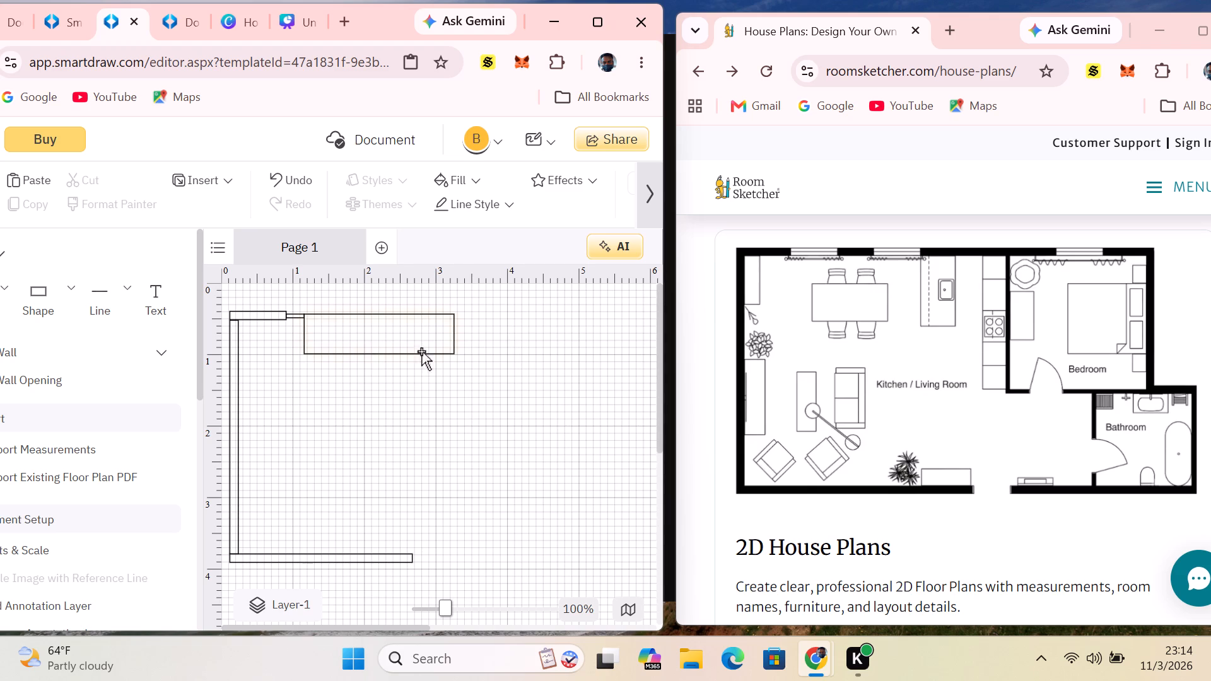
left_click(421, 351)
left_click(421, 345)
left_click(396, 338)
left_click(448, 349)
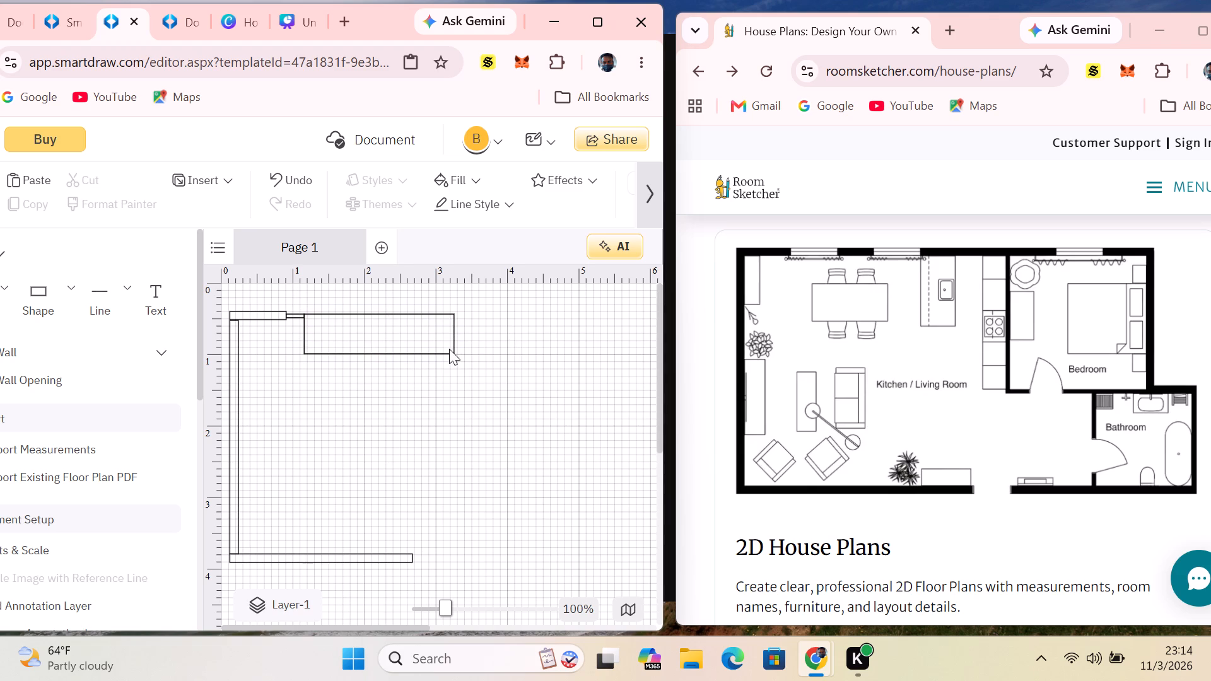
left_click(456, 351)
left_click_drag(380, 354, 371, 318)
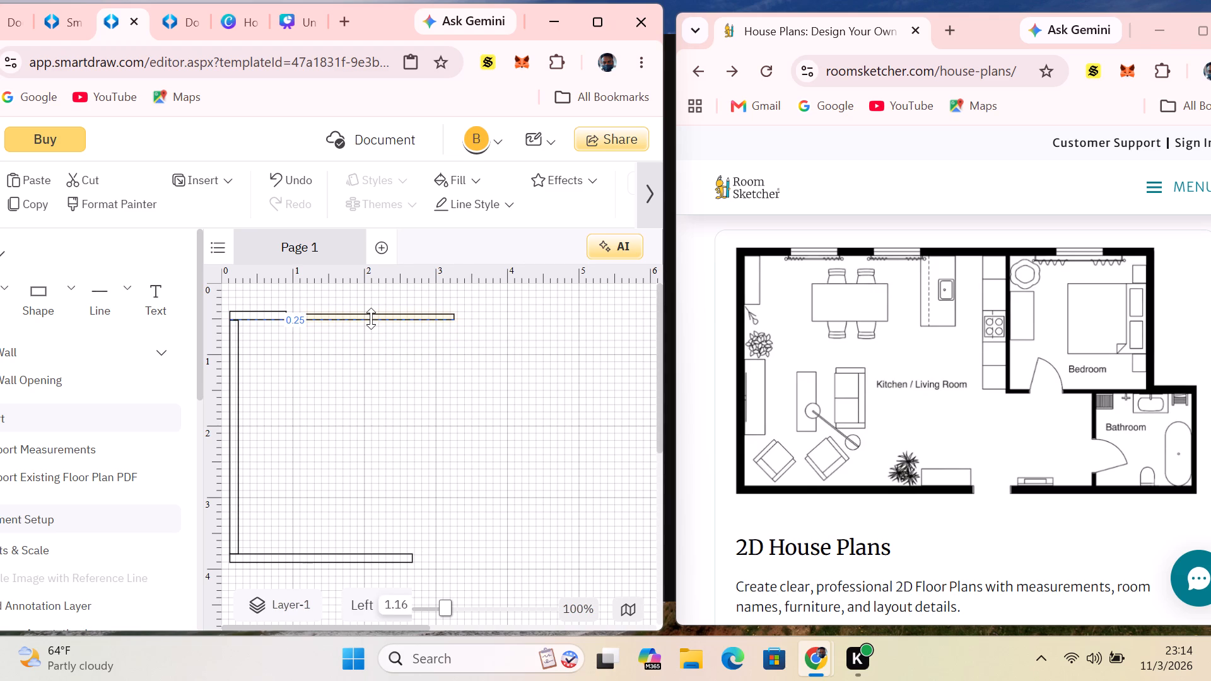
left_click_drag(371, 318, 369, 322)
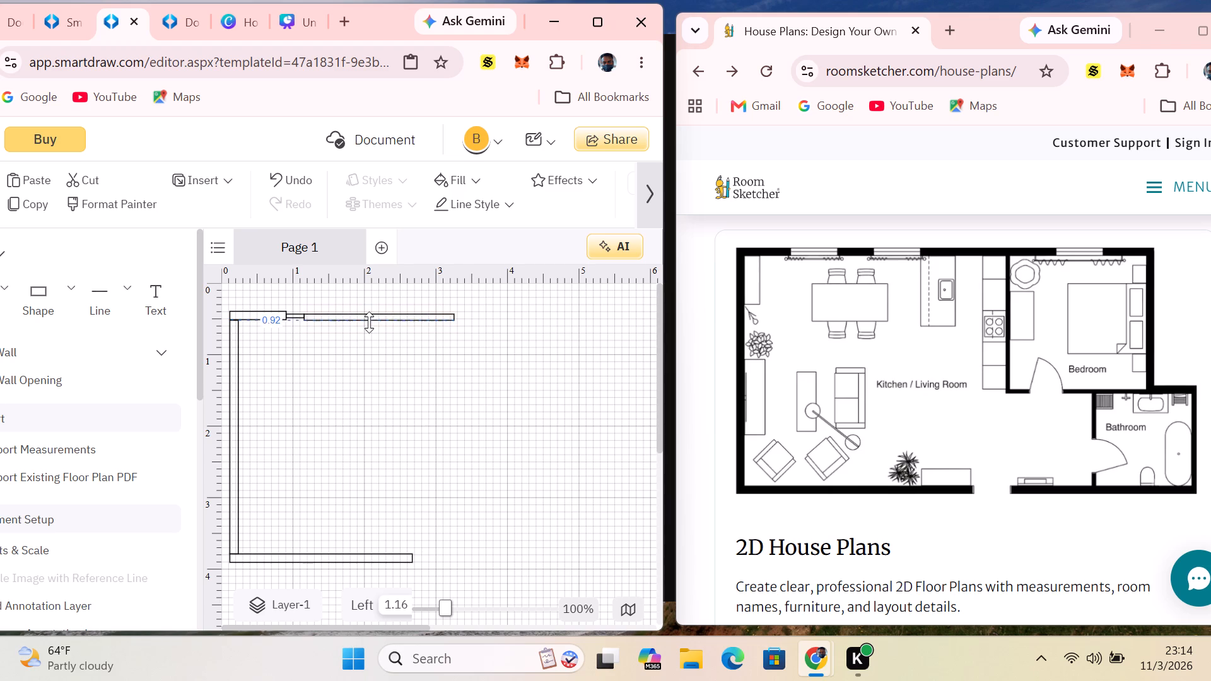
left_click_drag(369, 322, 369, 323)
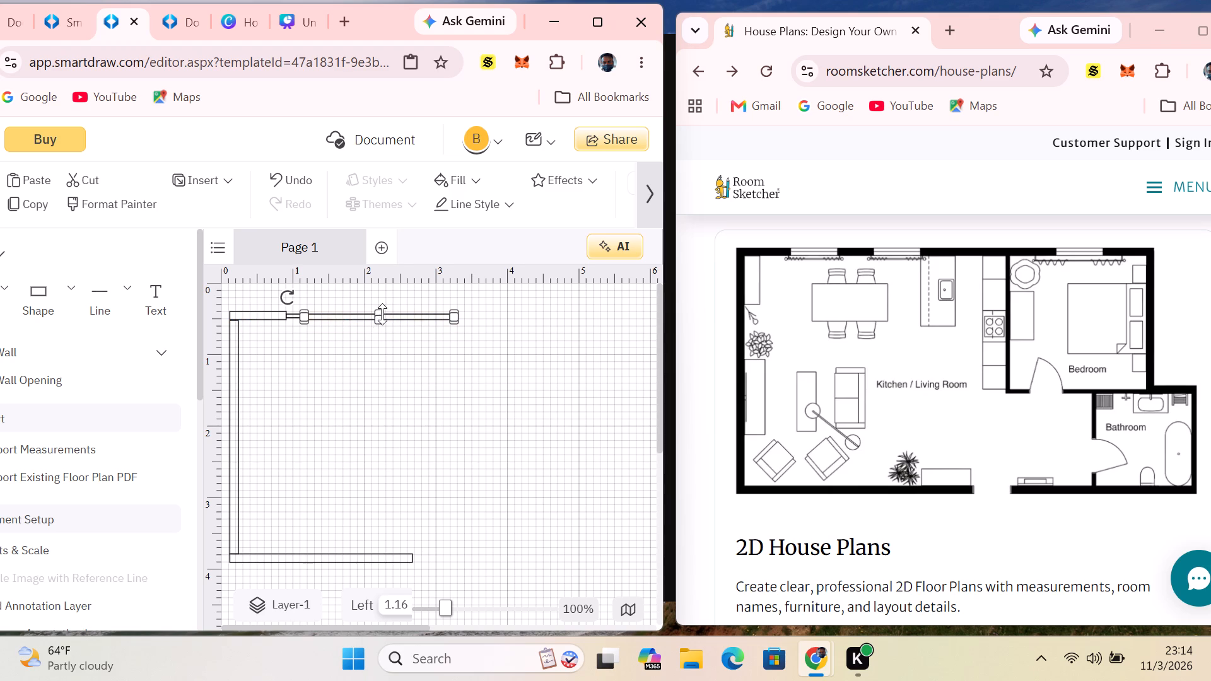
left_click(381, 314)
left_click(380, 354)
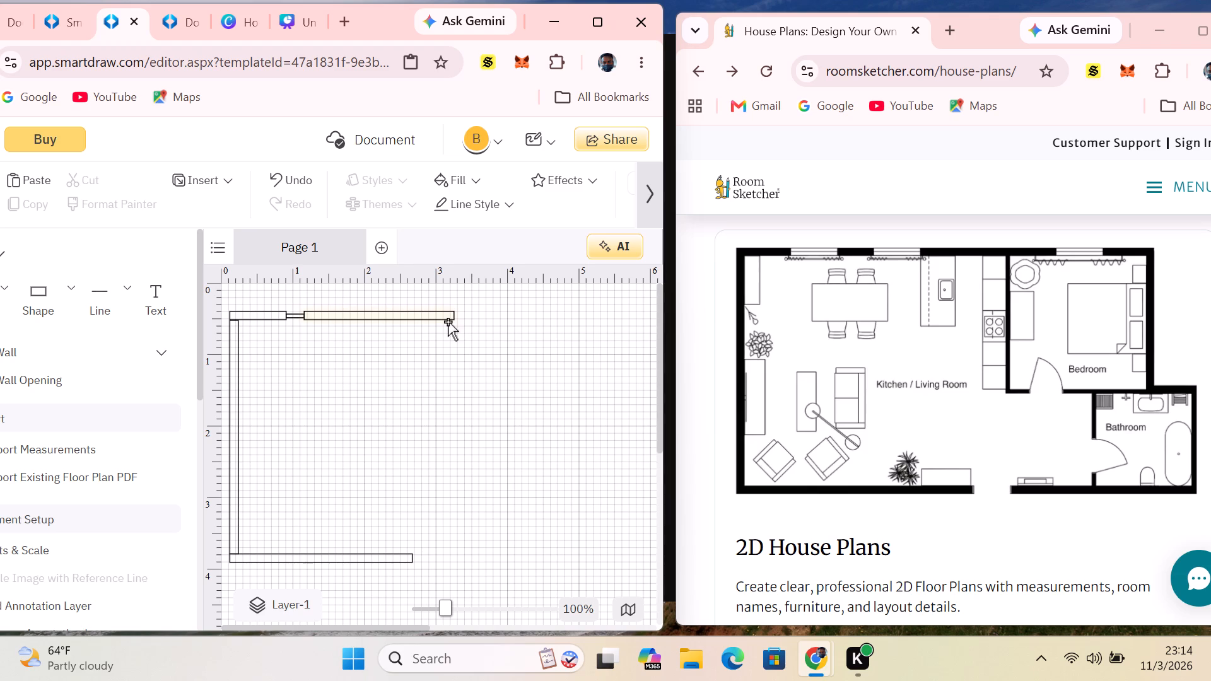
Shorten the wall segment after the first window from its free end to about 0.35, ending where the second window begins.
left_click(416, 315)
left_click(439, 316)
left_click_drag(451, 315, 450, 316)
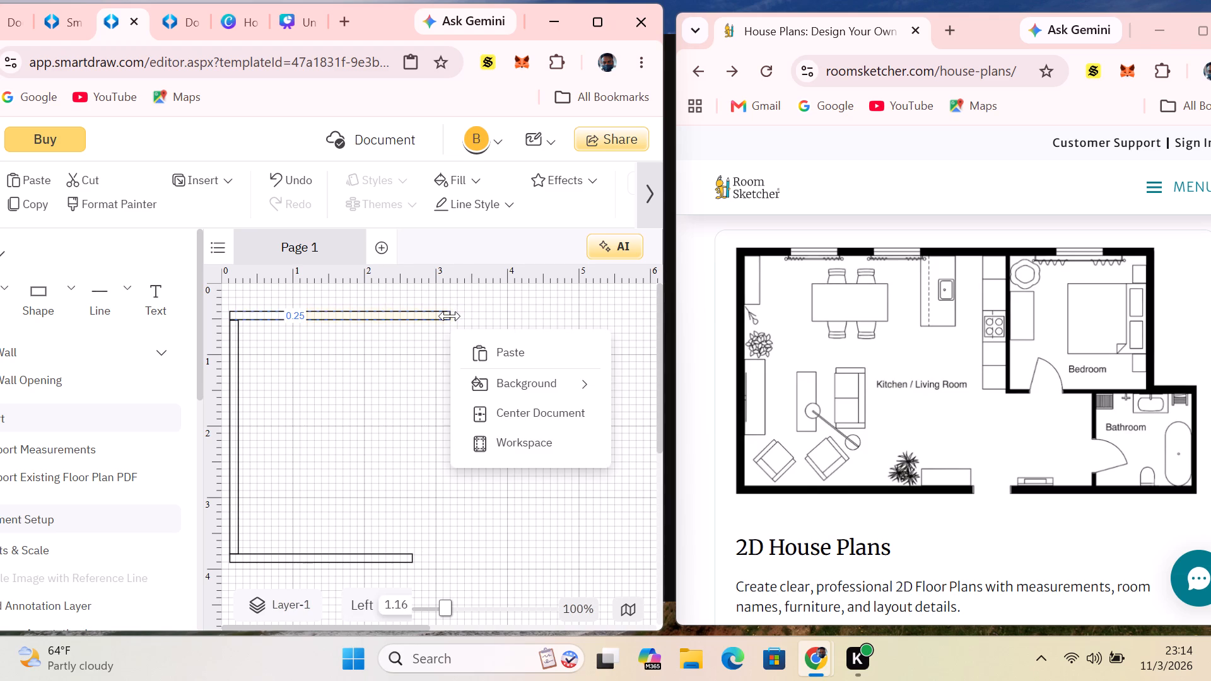
left_click_drag(450, 316, 440, 317)
left_click(552, 358)
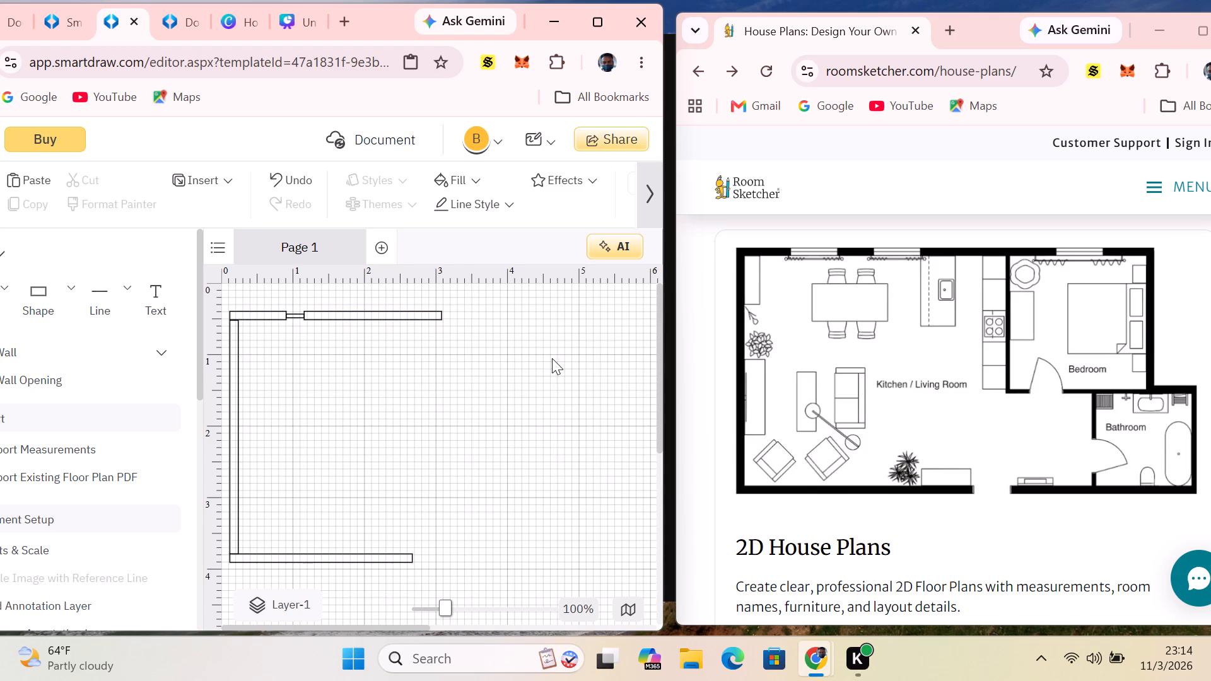
left_click(414, 317)
left_click_drag(442, 313, 337, 315)
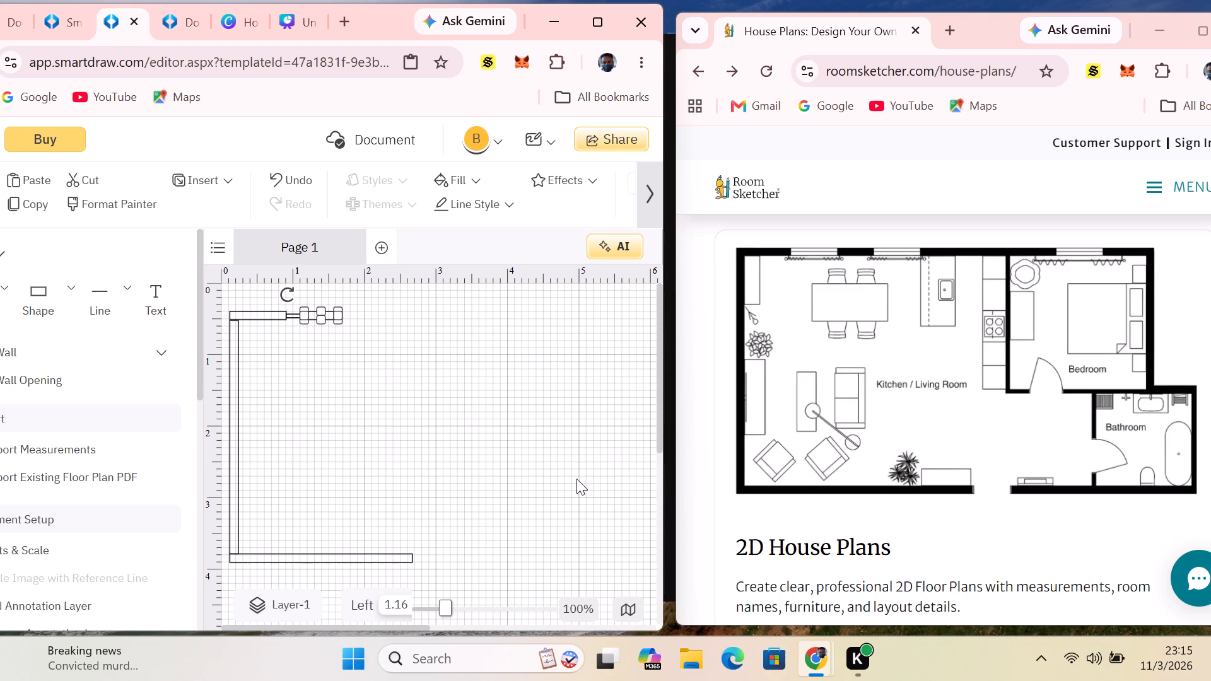
left_click(380, 361)
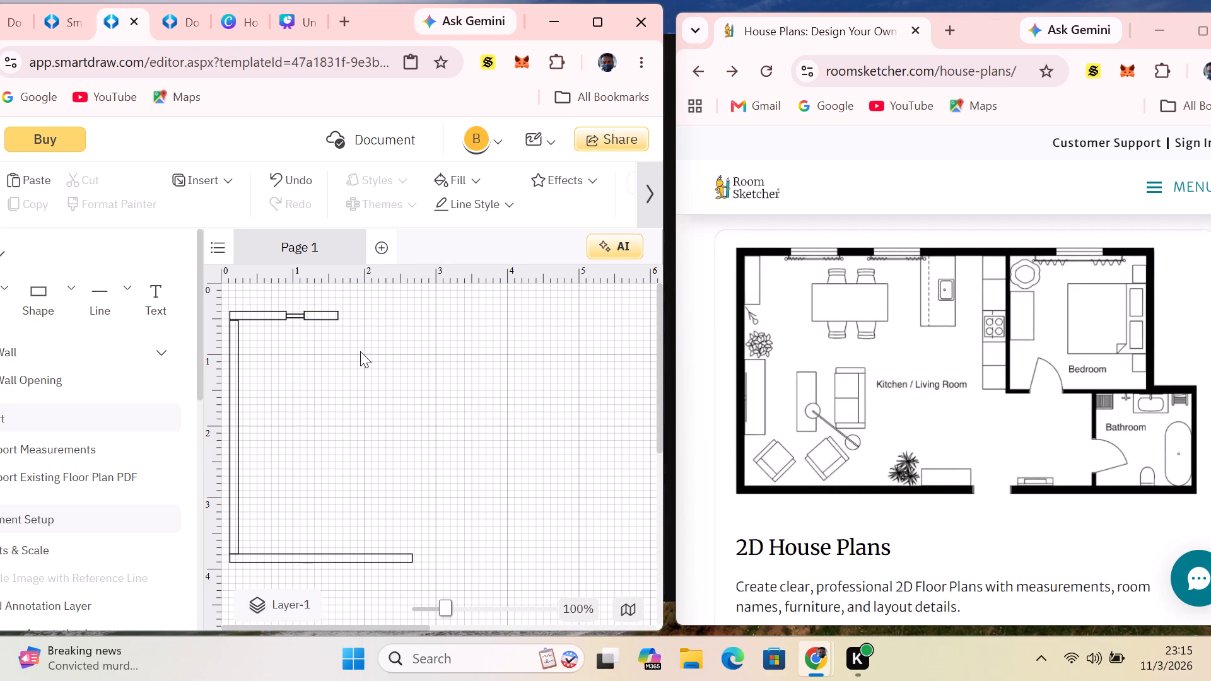
left_click(320, 315)
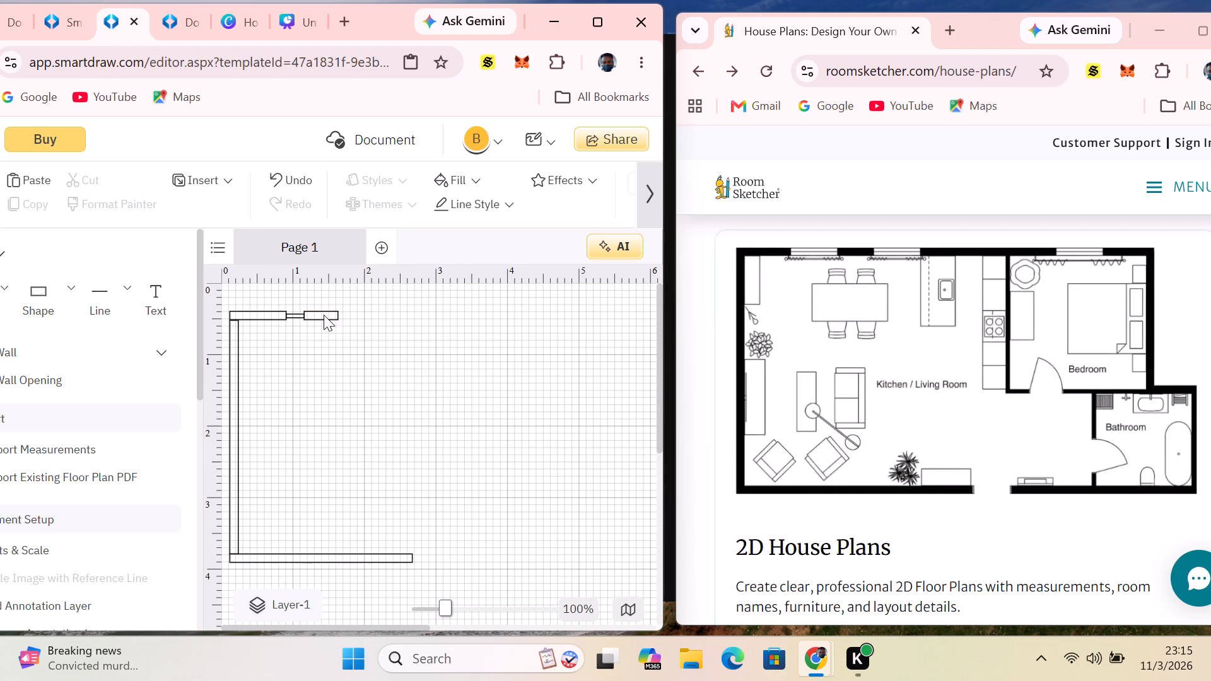
left_click(324, 316)
left_click_drag(336, 316, 329, 317)
left_click(345, 337)
Paste another wall rectangle, align it with the upper wall, and bring its near end to about 1.55 beside the short segment.
right_click(360, 336)
left_click(410, 378)
left_click_drag(363, 340, 358, 320)
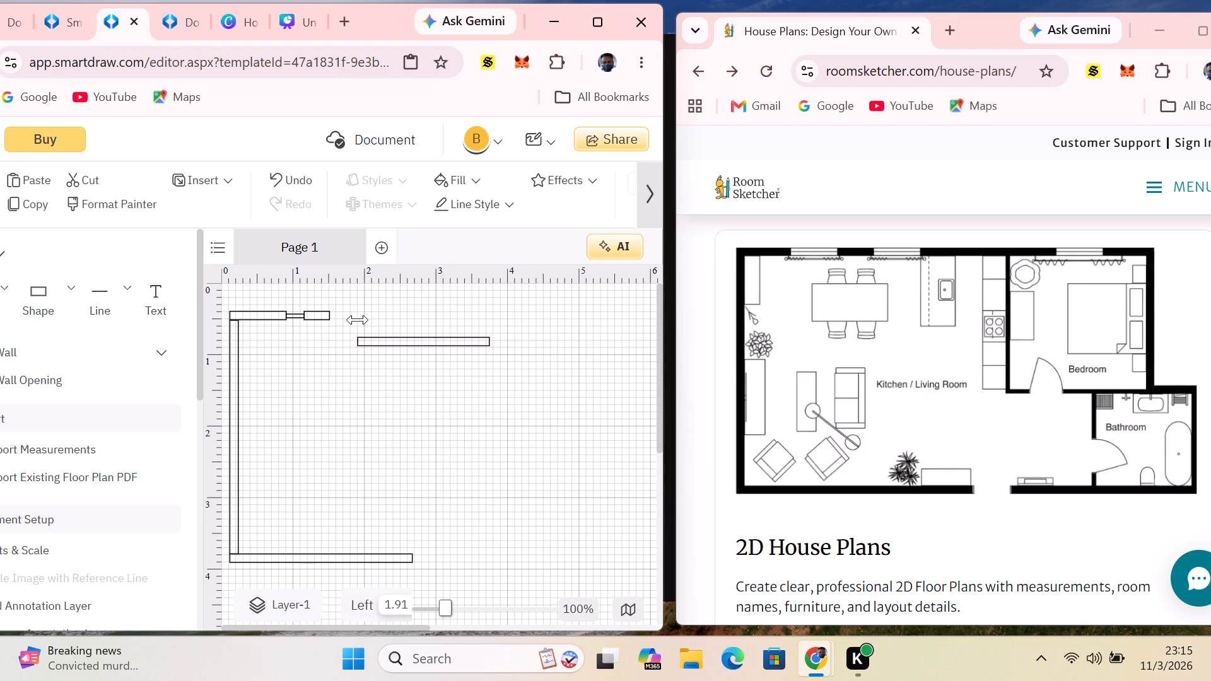
left_click_drag(358, 320, 342, 317)
left_click_drag(418, 336, 389, 311)
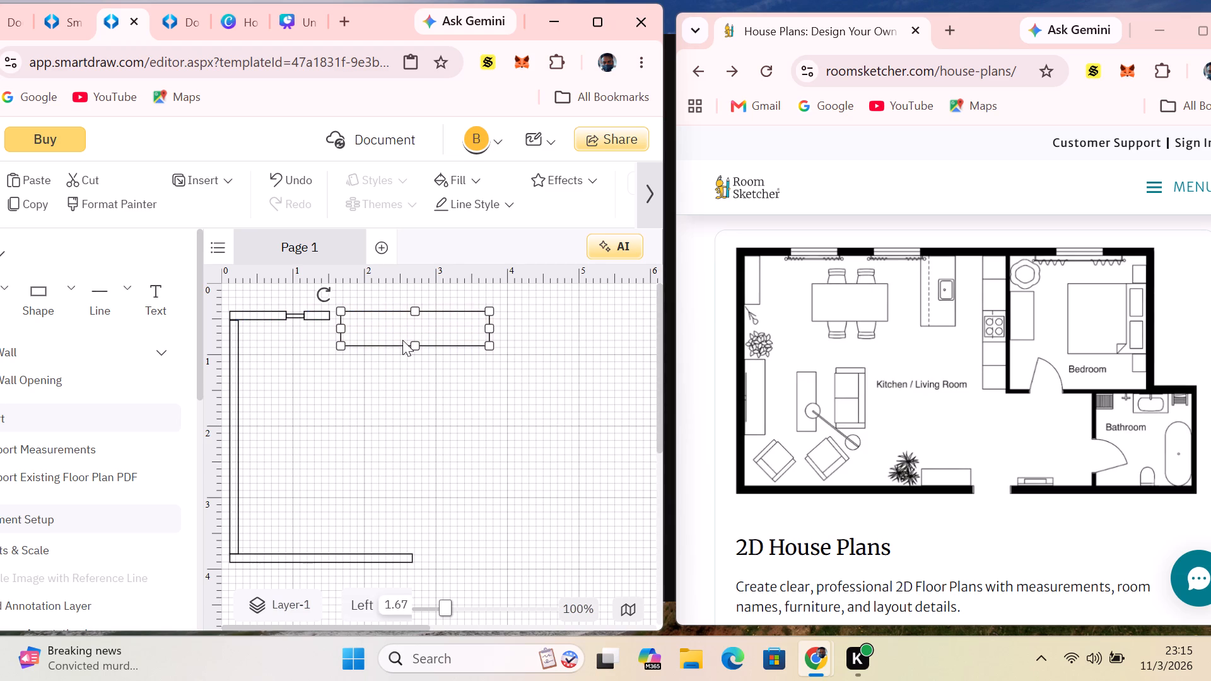
left_click_drag(412, 341, 391, 317)
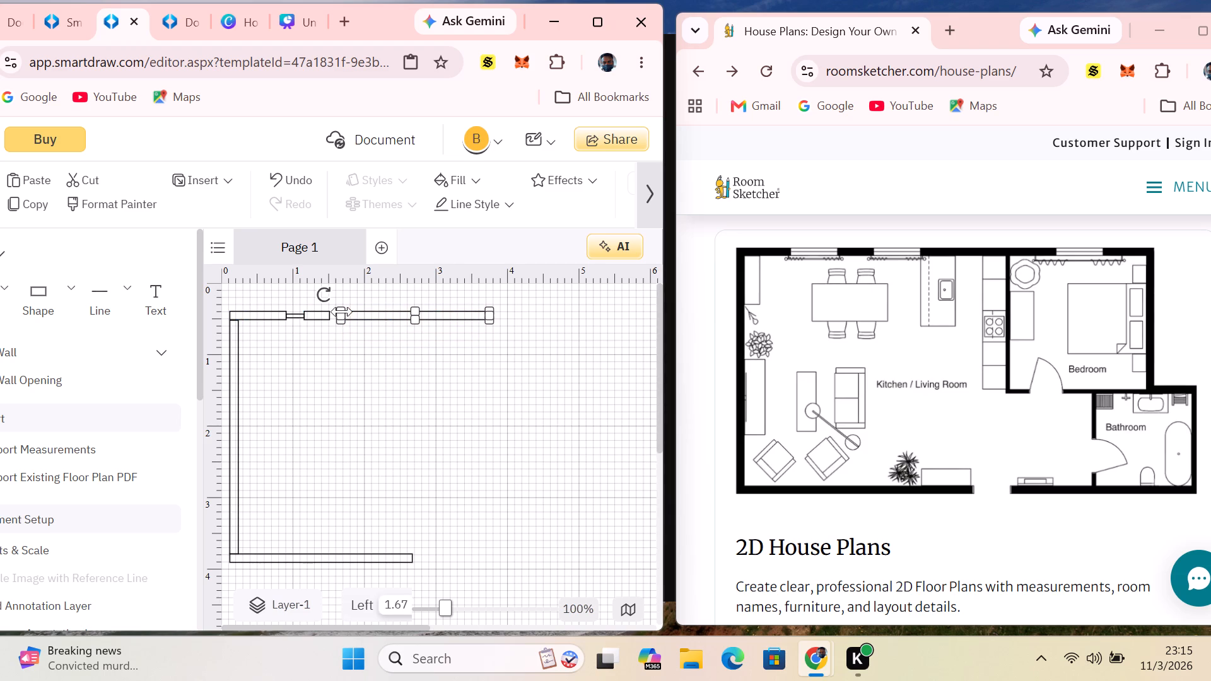
left_click_drag(342, 311, 332, 313)
left_click(351, 354)
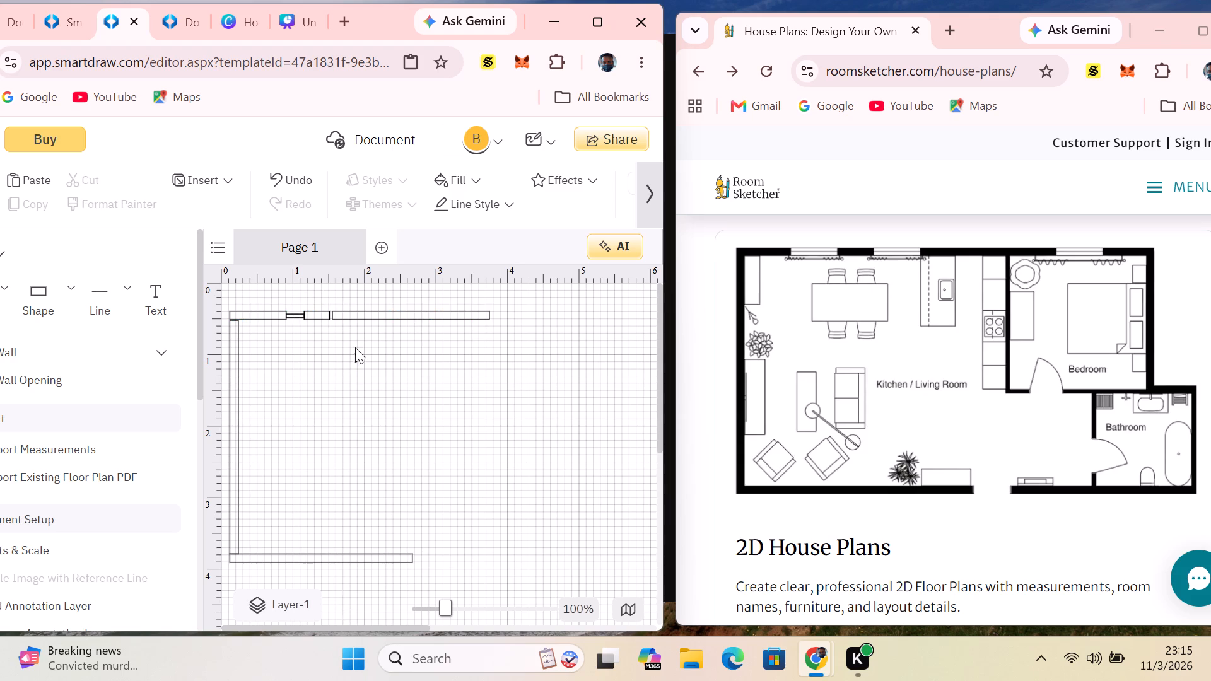
Reduce the newest pasted rectangle's height to window thickness and centre it within the upper wall's thickness beside the short wall segment.
left_click(402, 310)
left_click(409, 311)
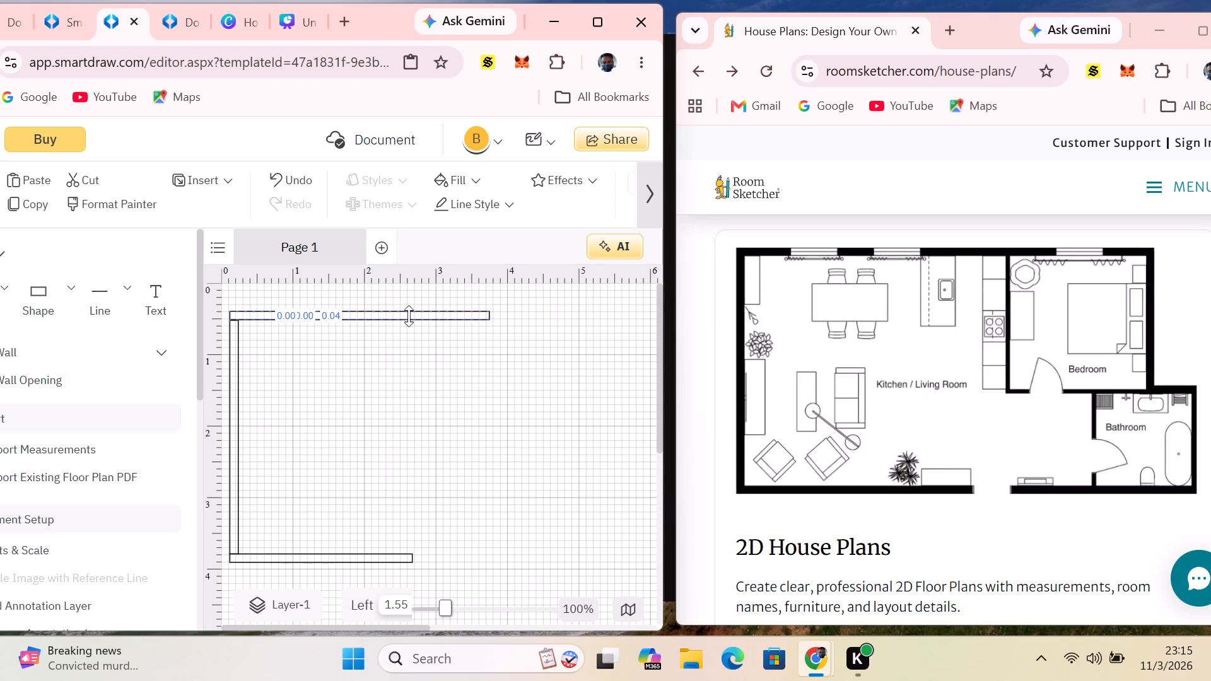
left_click(404, 323)
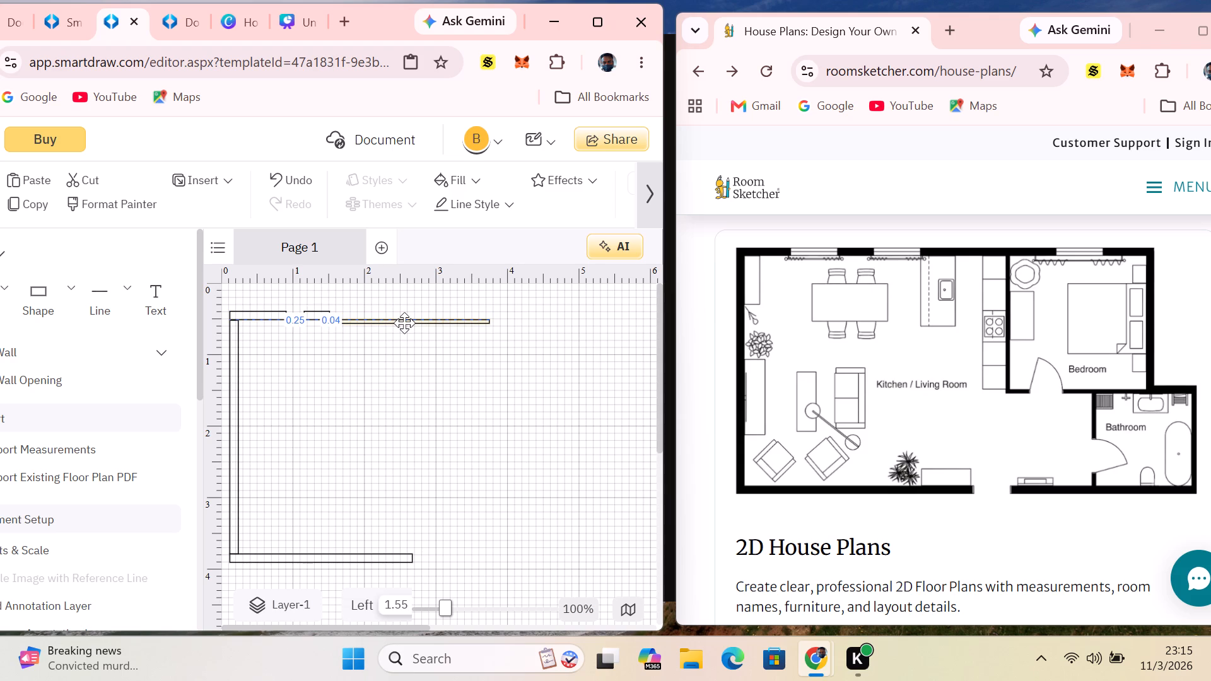
left_click(406, 373)
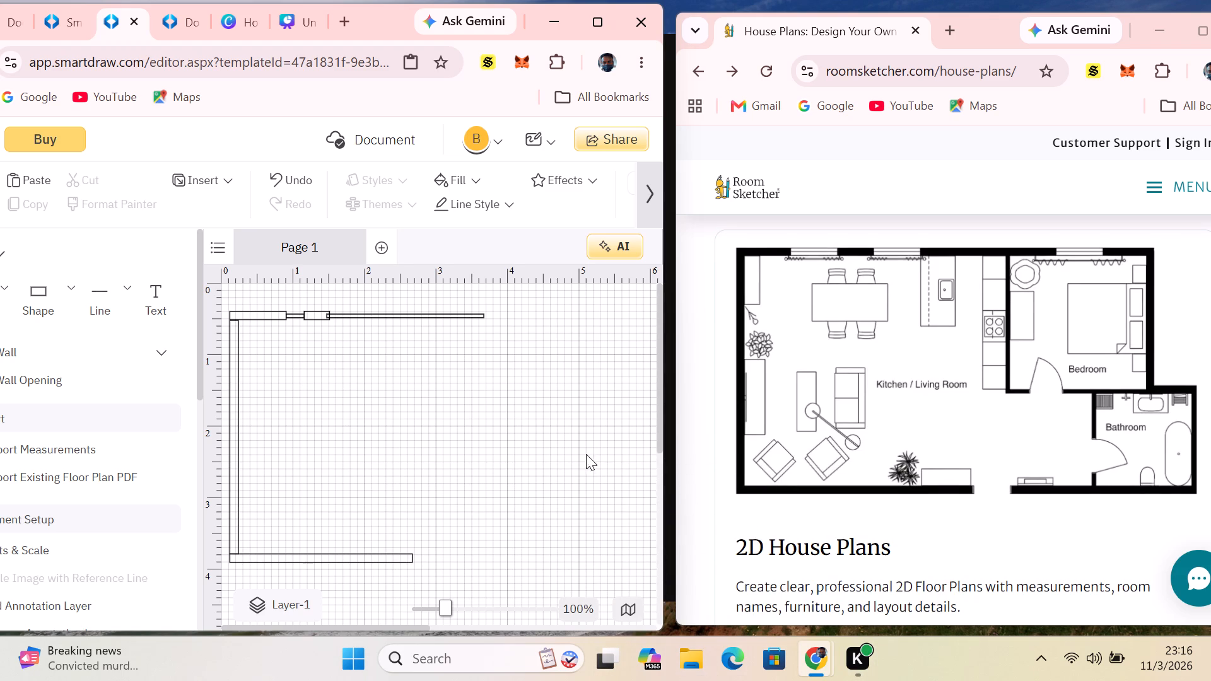
Shorten the second window from its free end to about 0.25, with its near end meeting the short wall segment at about 1.51.
left_click(465, 317)
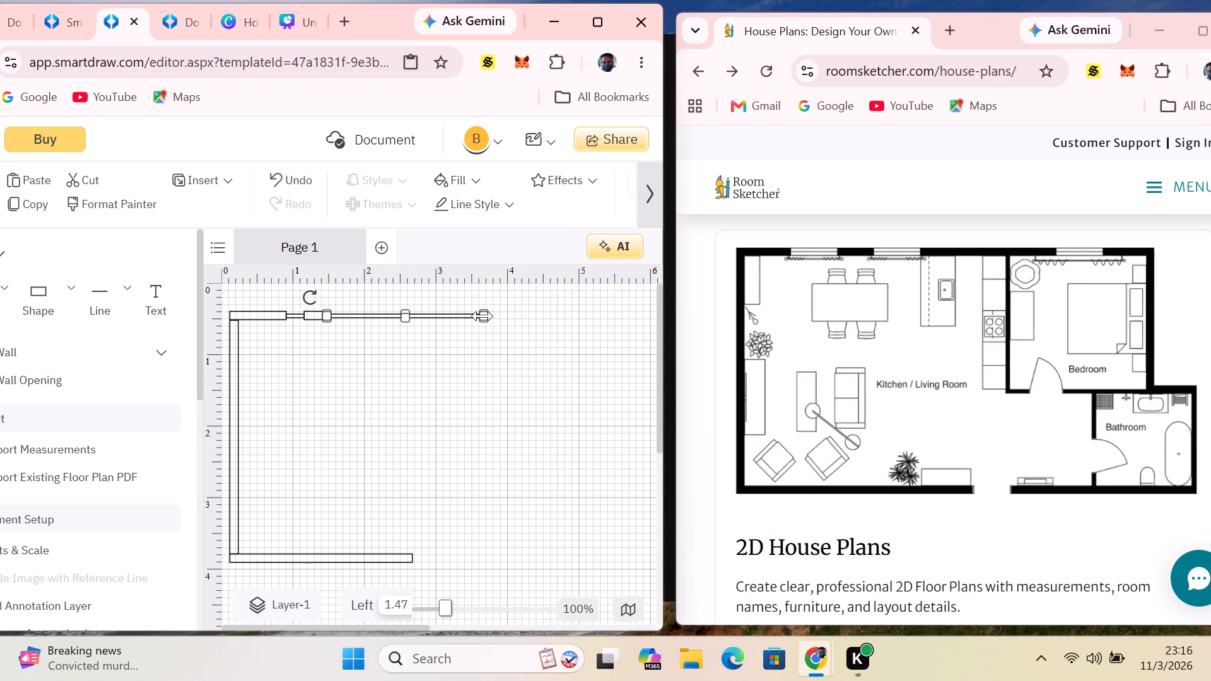
left_click_drag(483, 316, 406, 316)
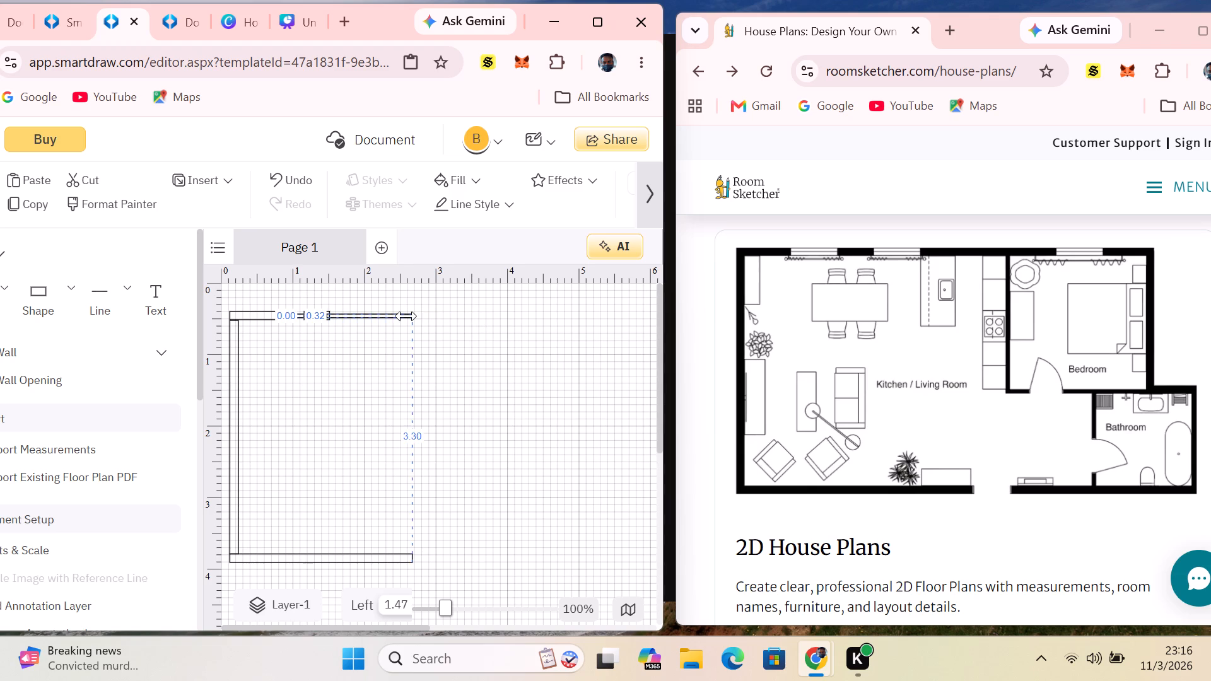
left_click_drag(406, 316, 397, 315)
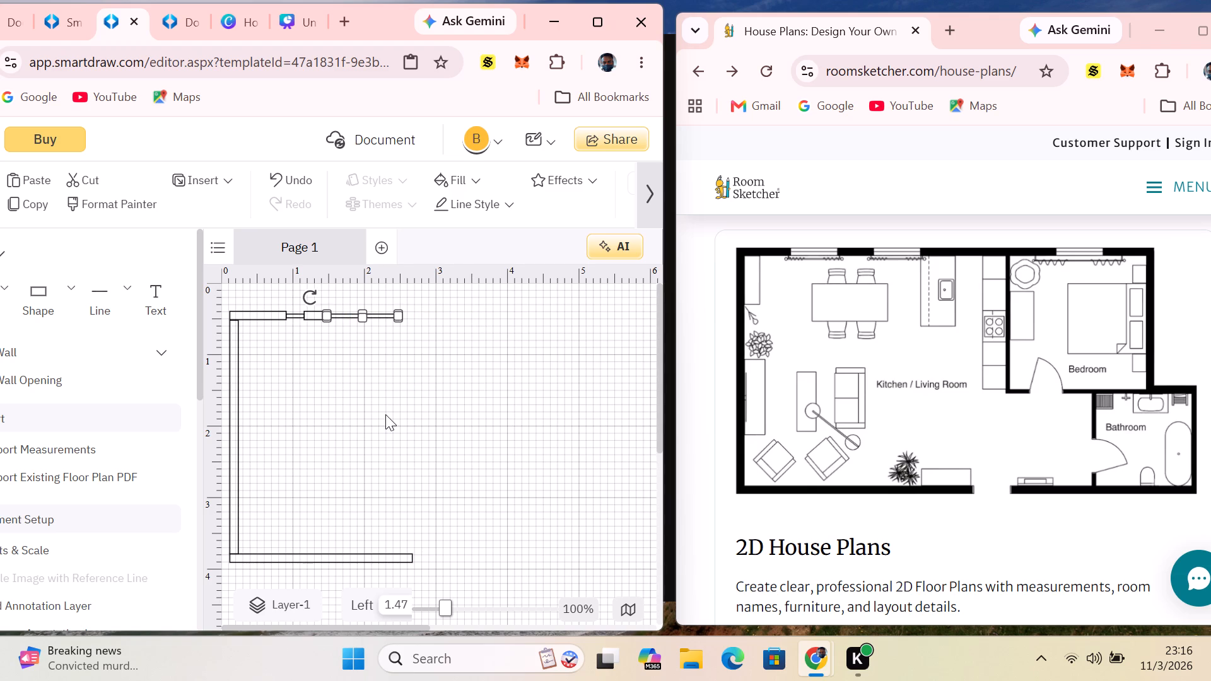
left_click(383, 416)
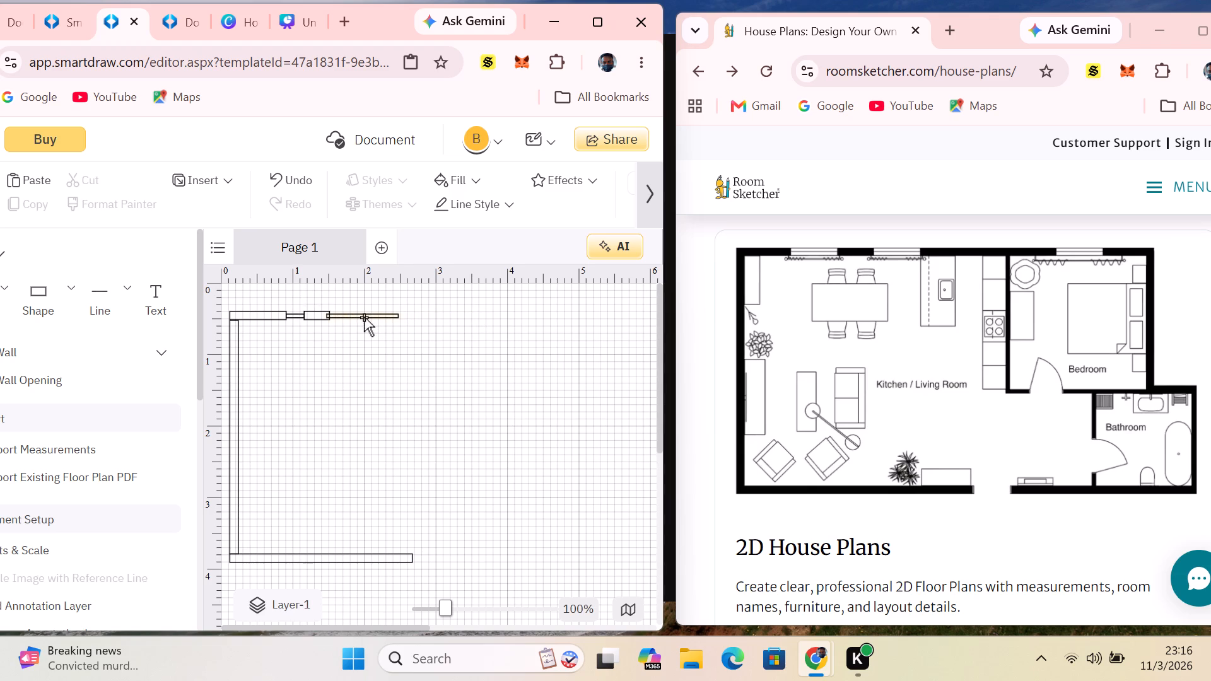
left_click(364, 317)
left_click(363, 348)
left_click(383, 315)
left_click_drag(402, 315, 366, 317)
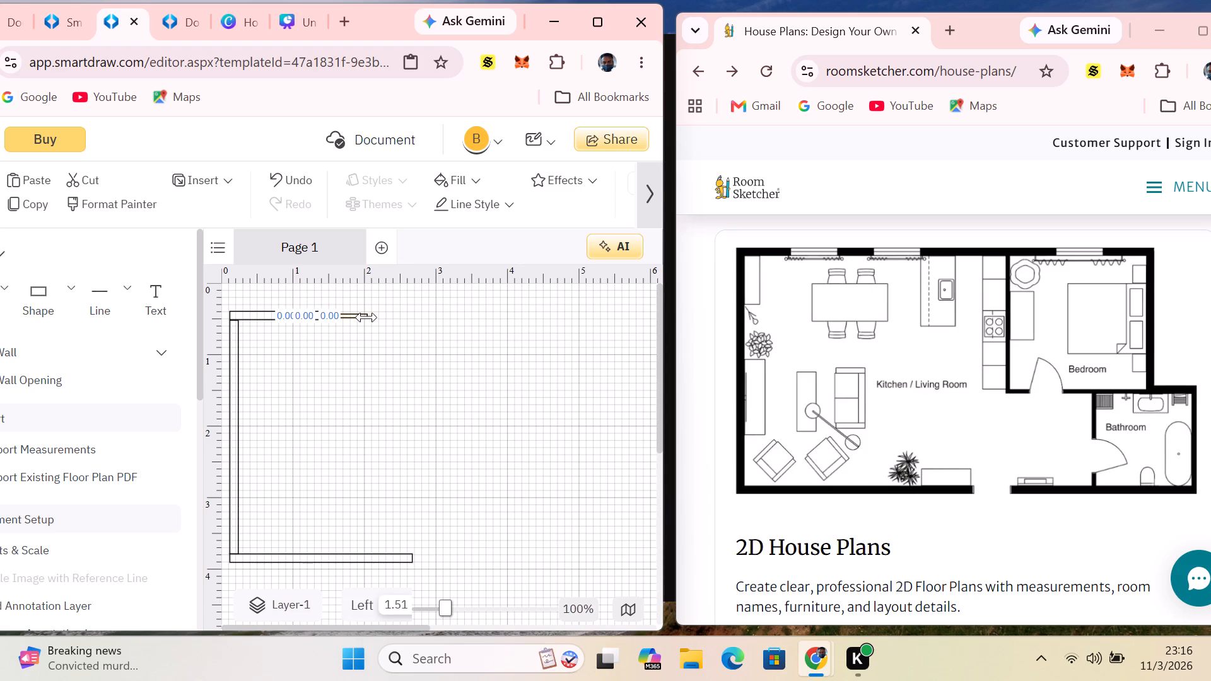
left_click_drag(366, 317, 366, 317)
left_click_drag(366, 317, 346, 317)
left_click(331, 390)
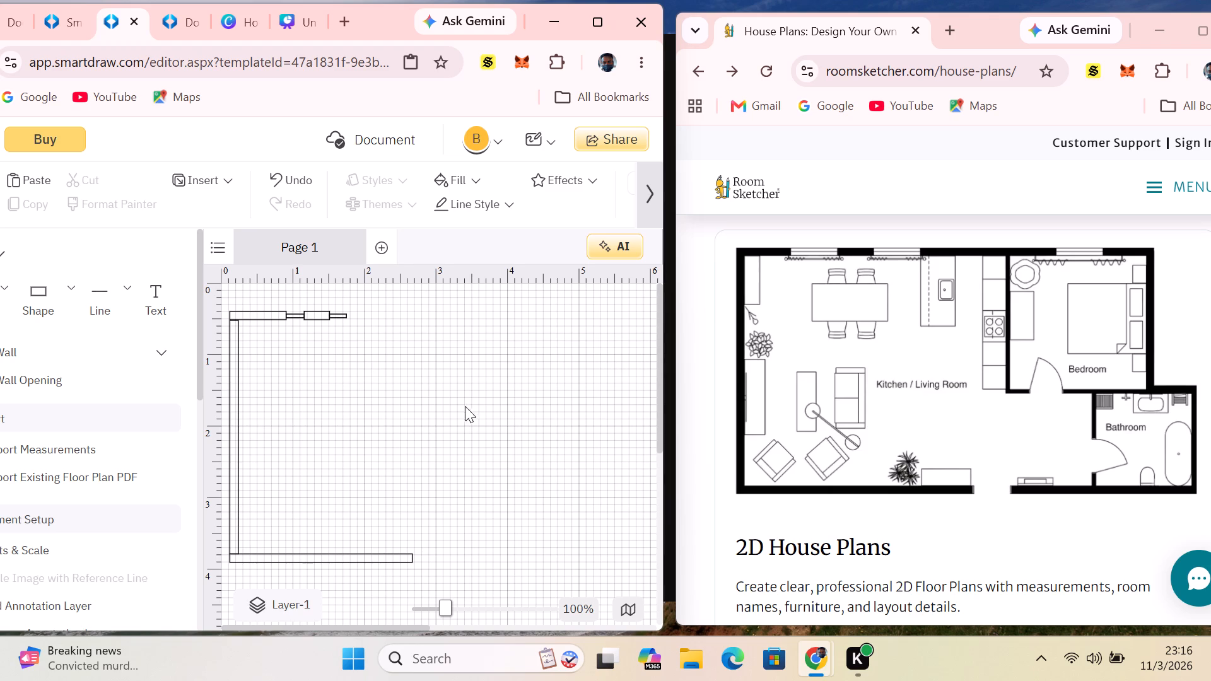
Paste another wall rectangle, align it with the upper wall, and butt its near end against the second window at about 1.76.
right_click(383, 436)
left_click(455, 468)
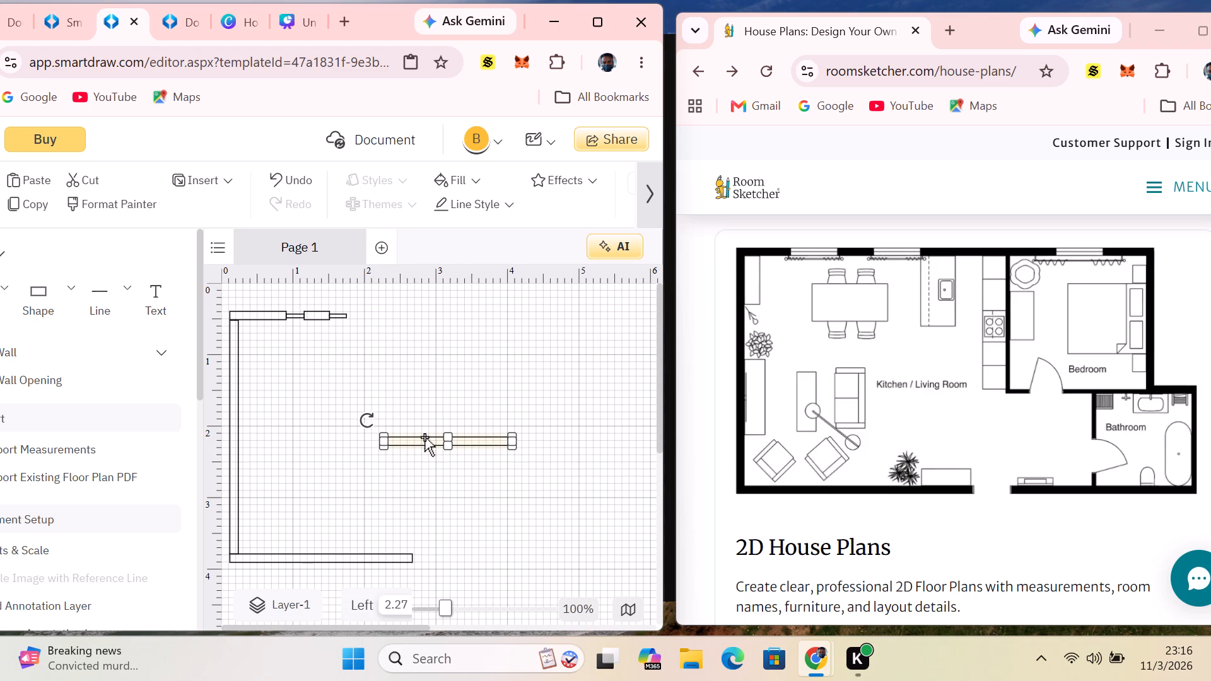
left_click_drag(426, 441, 391, 320)
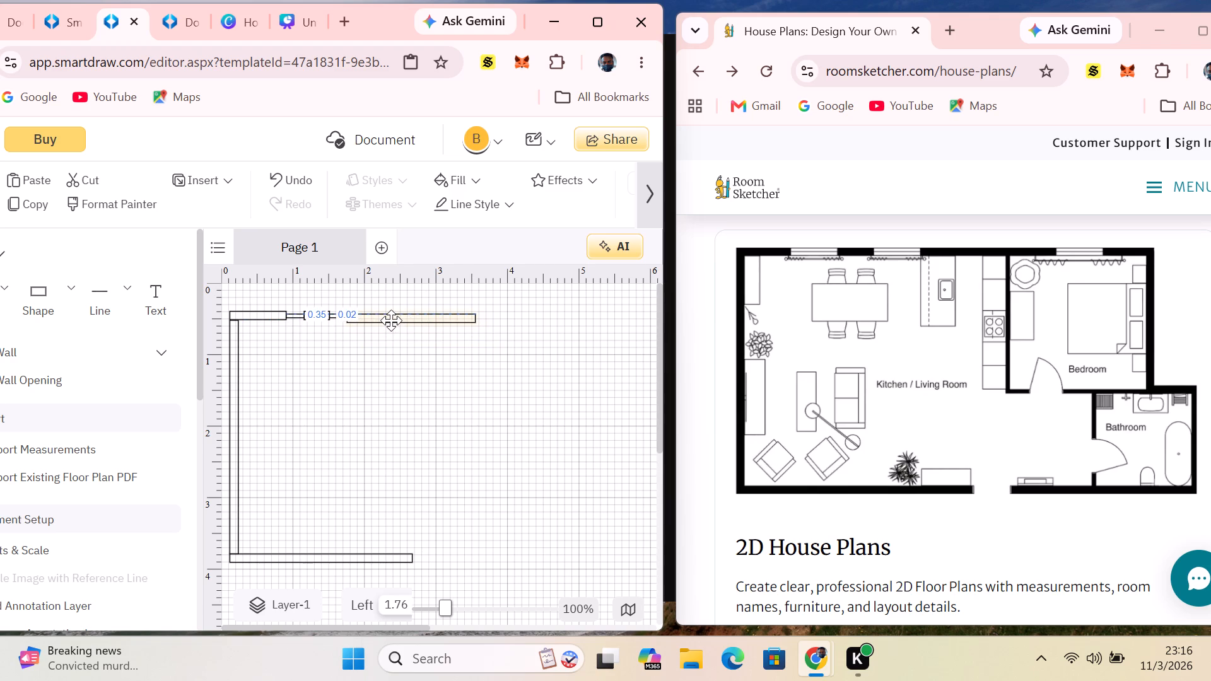
left_click_drag(391, 320, 392, 319)
left_click(401, 371)
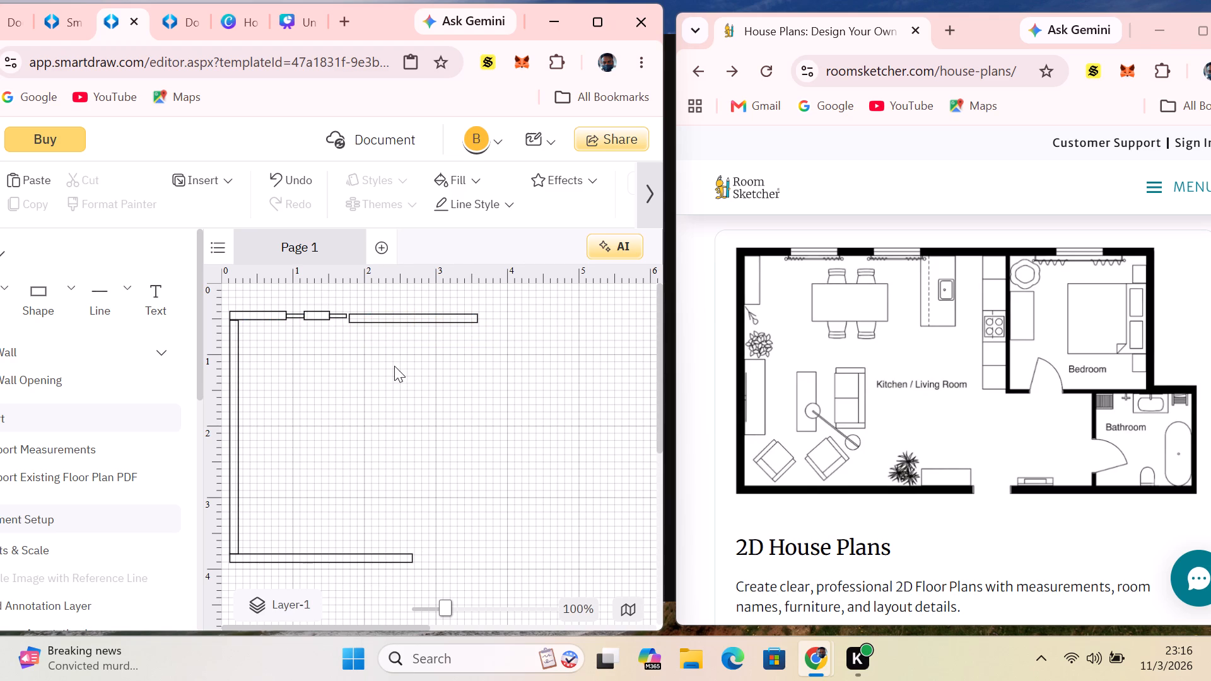
left_click(392, 321)
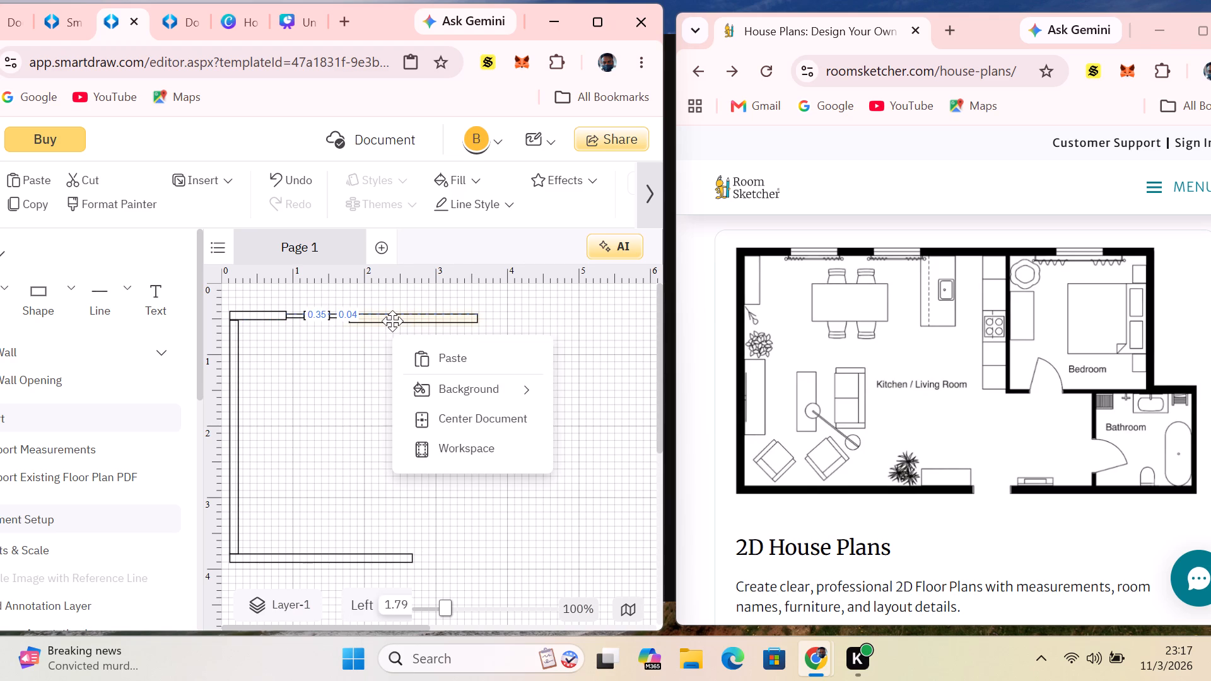
left_click(374, 371)
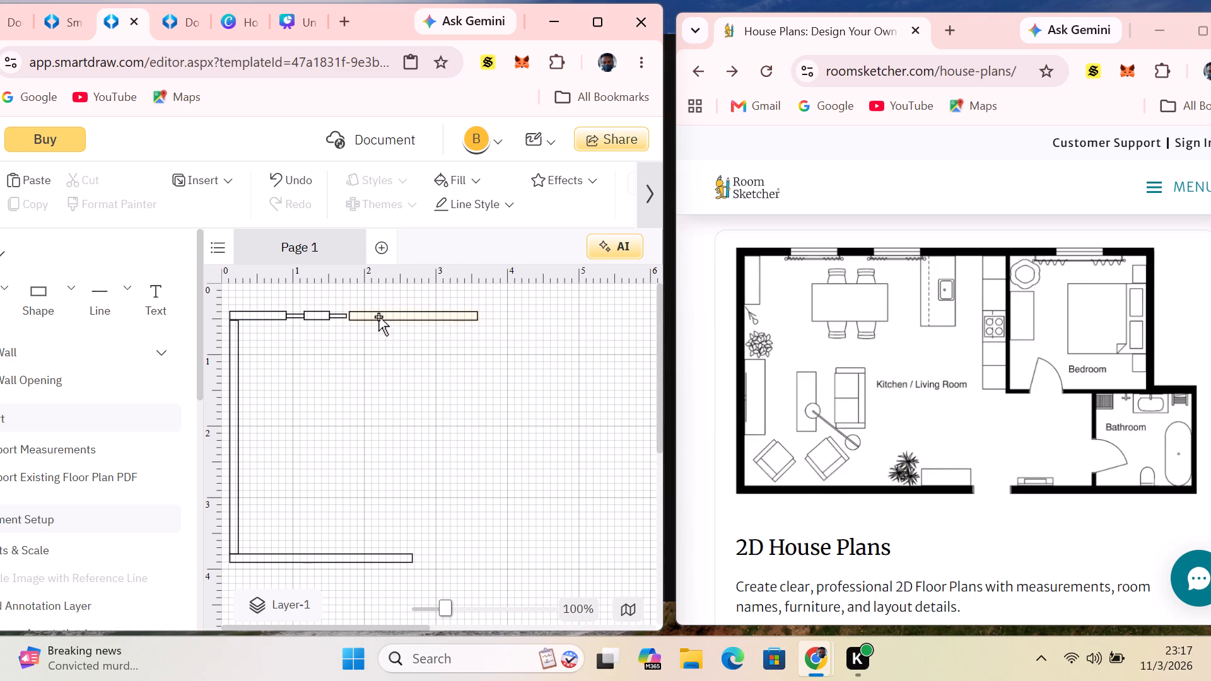
left_click(378, 317)
left_click(358, 411)
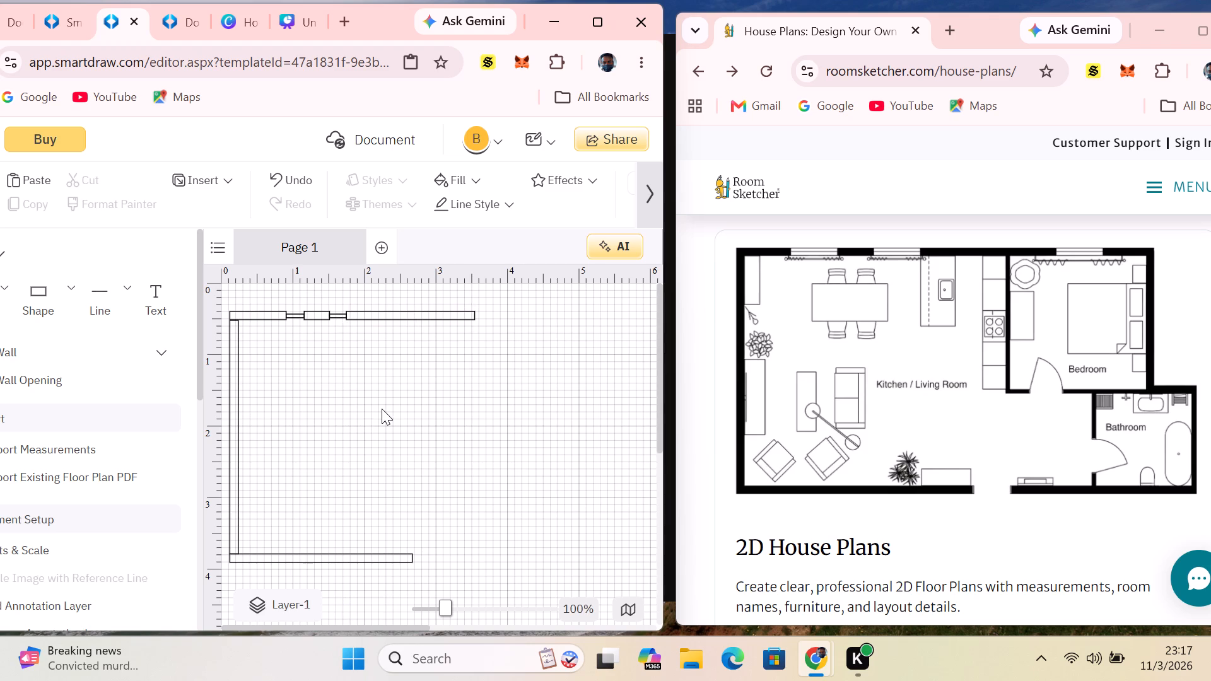
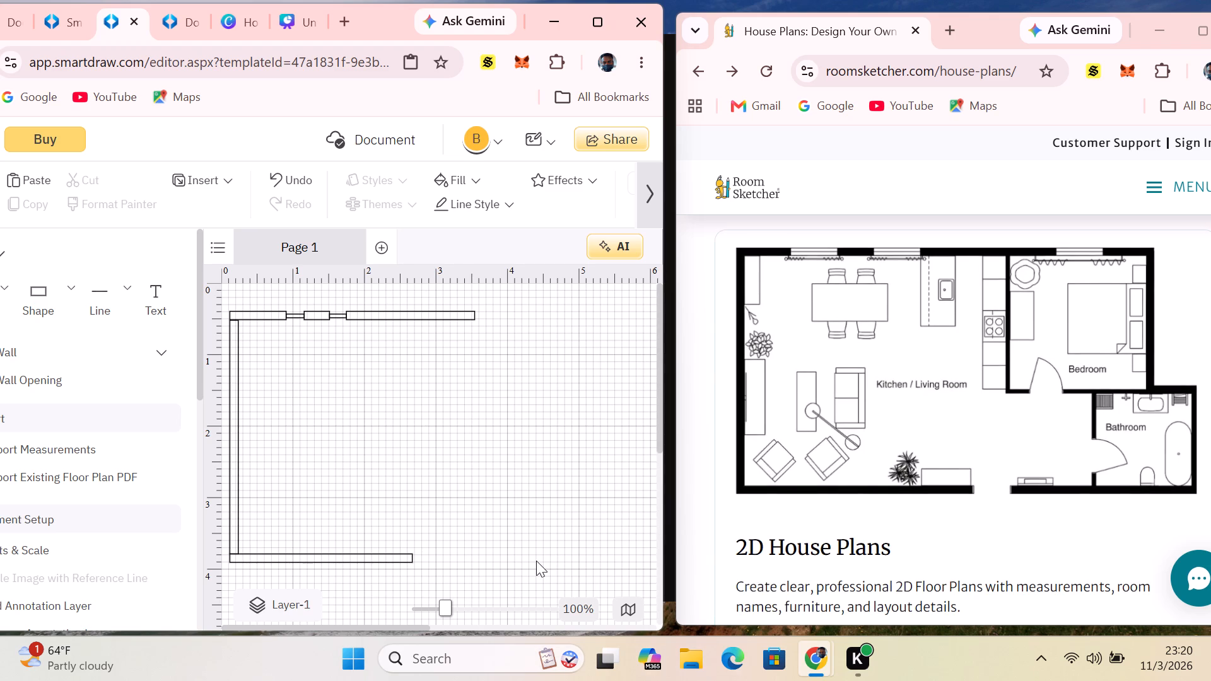
Paste another wall rectangle, align it with the upper wall, and butt its near end against the long wall segment at about 3.55.
left_click(467, 315)
left_click(485, 317)
right_click(481, 317)
left_click(554, 364)
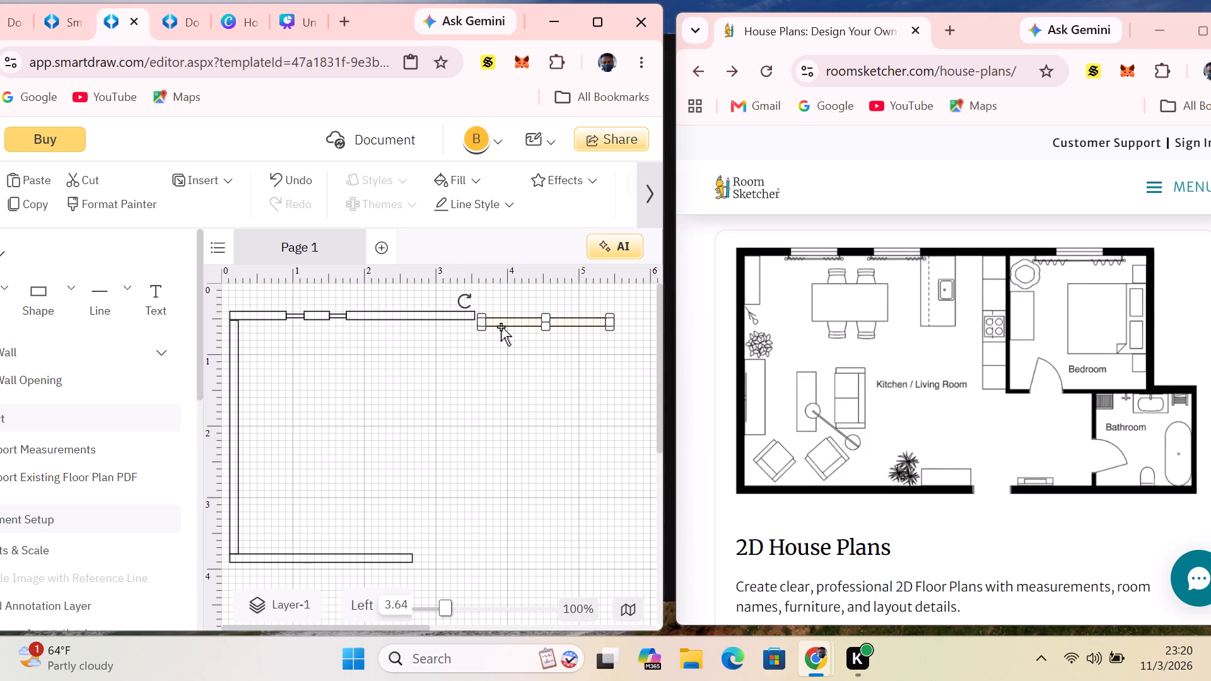
left_click_drag(501, 327, 491, 321)
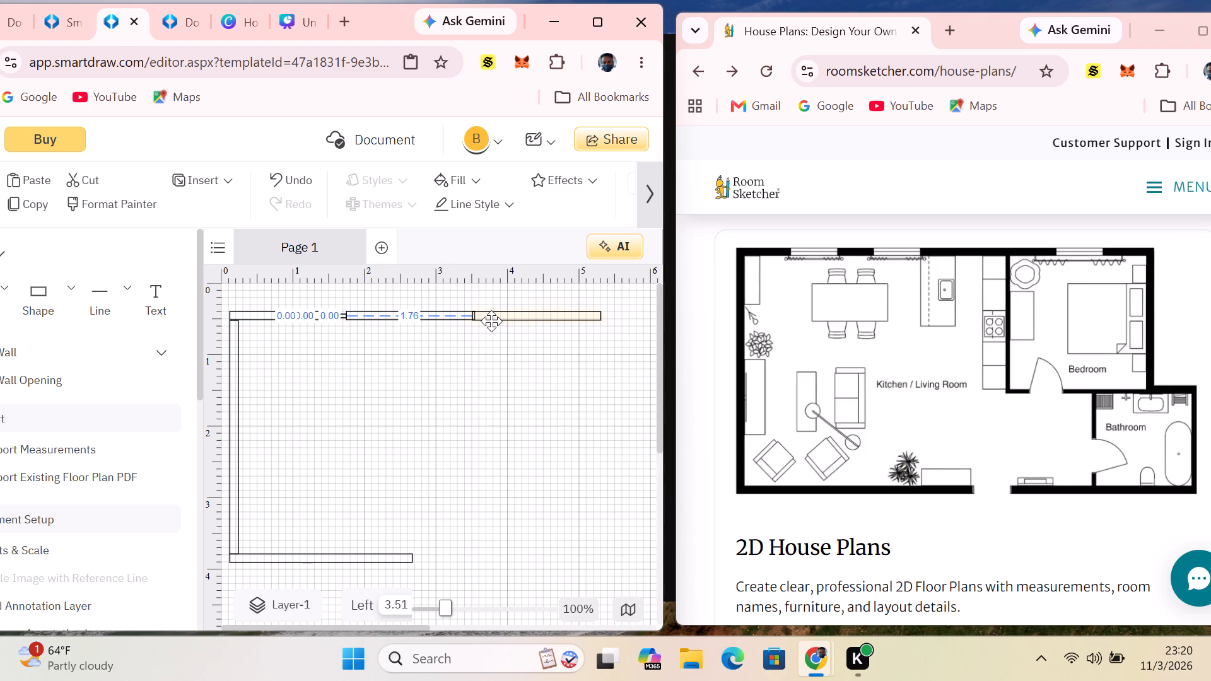
left_click_drag(491, 321, 494, 321)
left_click(506, 375)
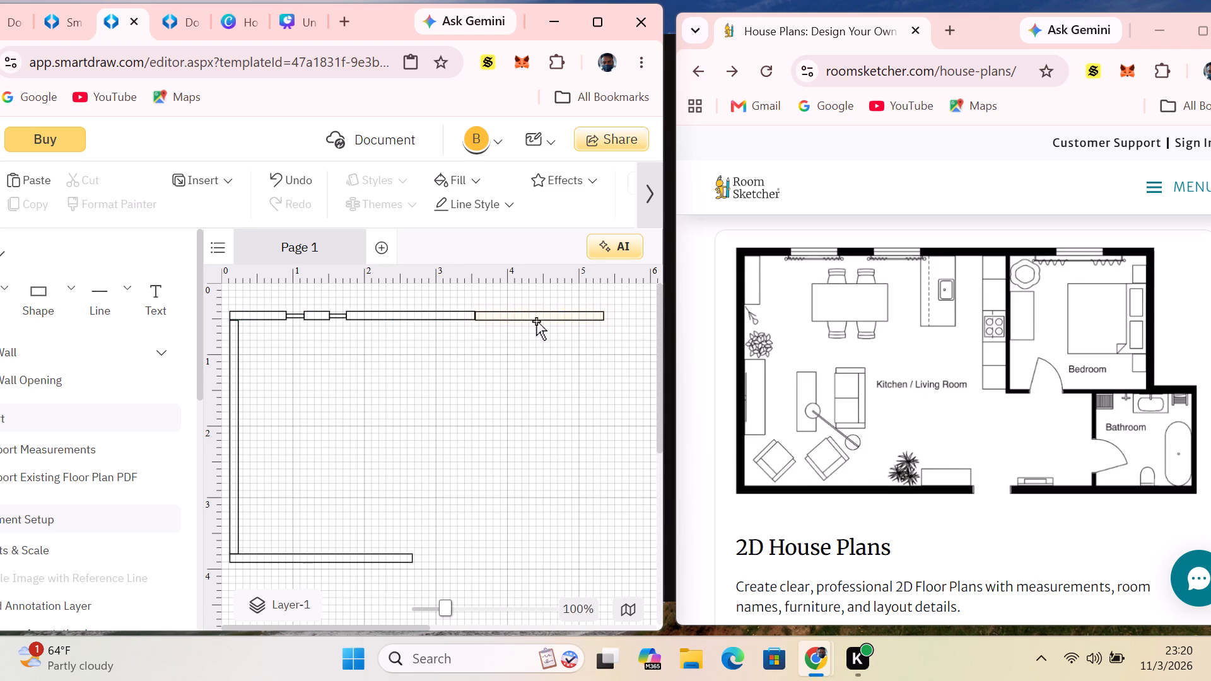
Reduce the newest pasted rectangle's height to window thickness and centre it within the upper wall's thickness beside the long wall segment.
left_click(536, 320)
left_click_drag(540, 320, 537, 315)
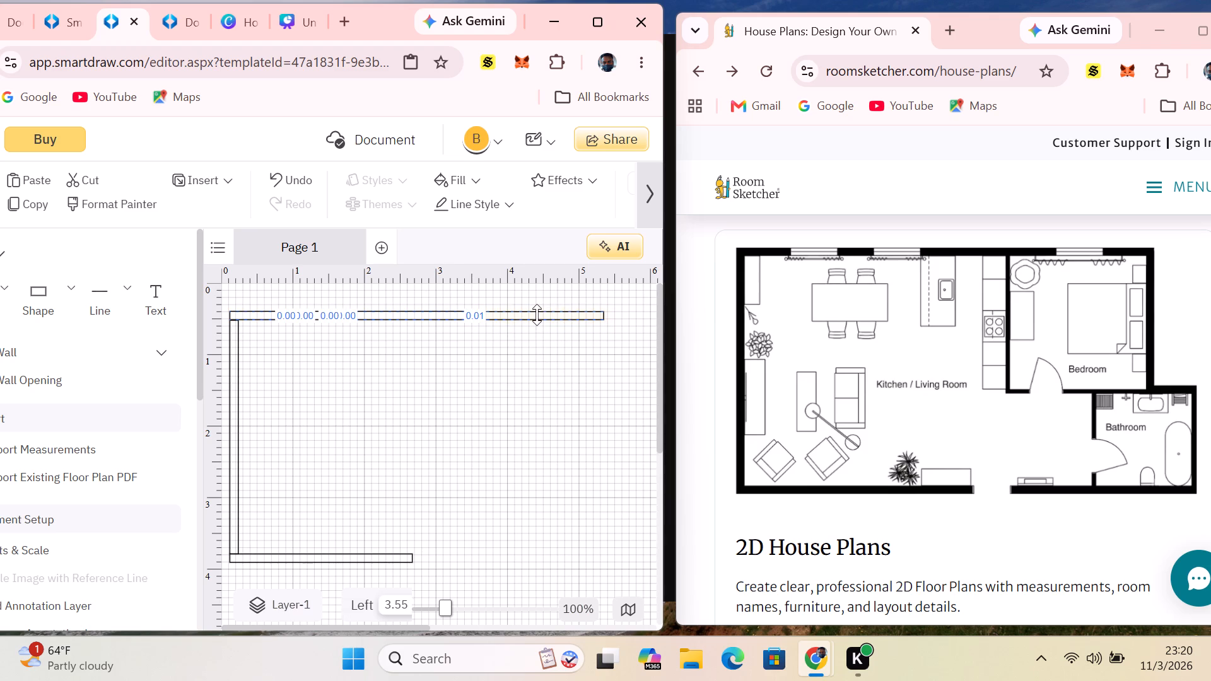
left_click_drag(537, 315, 537, 311)
left_click(530, 313)
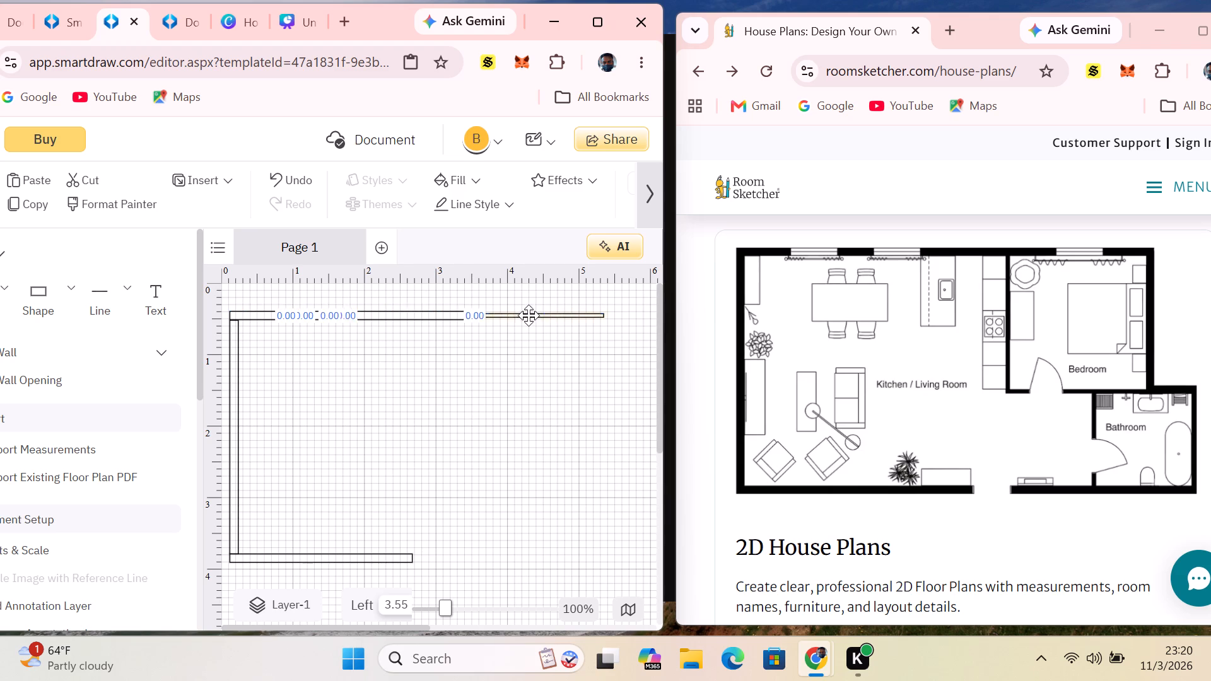
left_click(535, 350)
Shorten the third window from its free end to about 0.5, with its near end meeting the long wall segment at about 3.52.
left_click(579, 315)
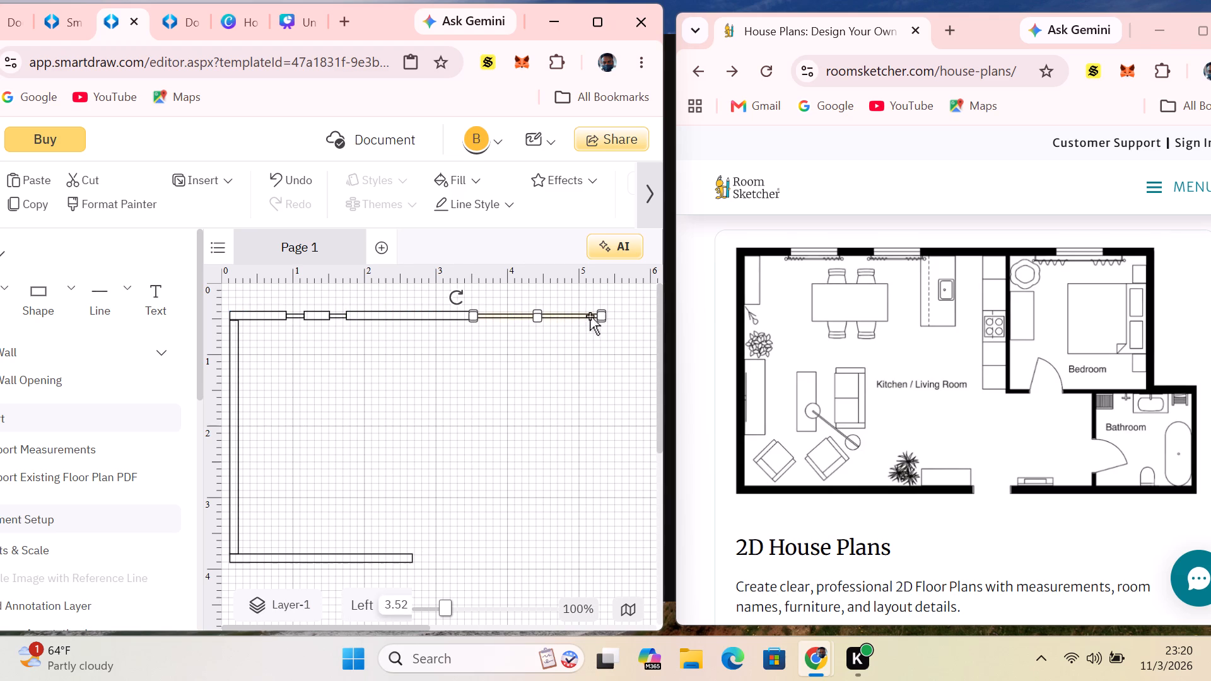
left_click_drag(598, 317, 511, 318)
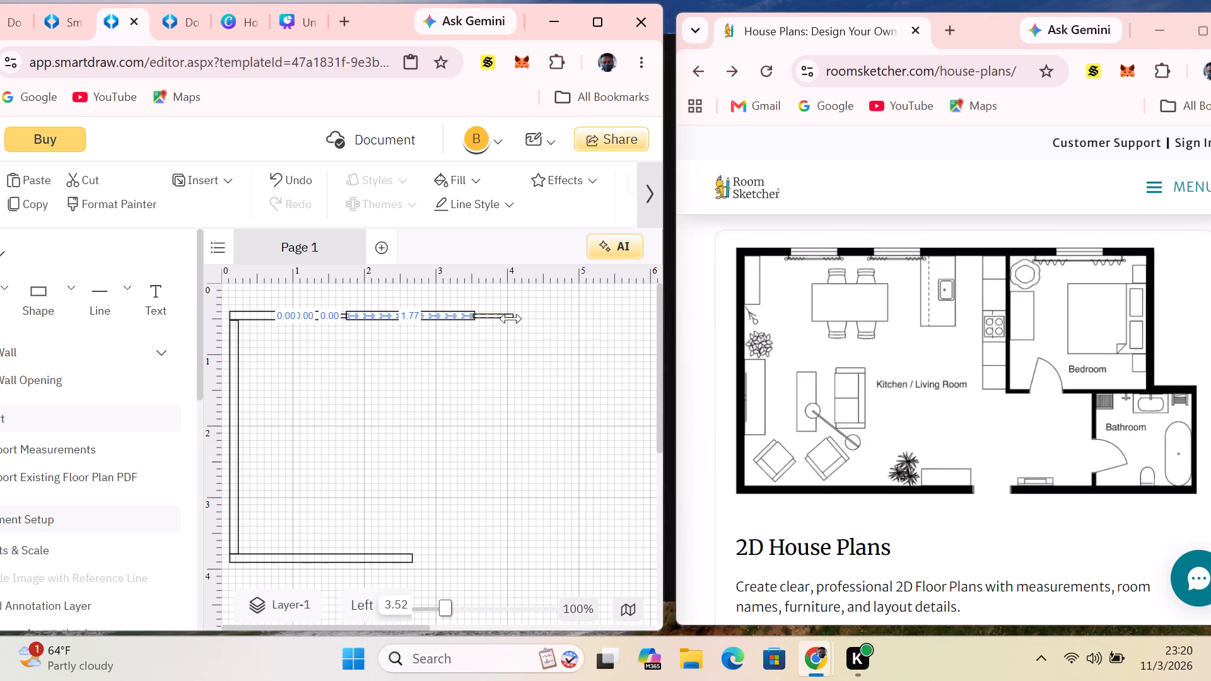
left_click_drag(511, 318, 510, 318)
left_click(501, 365)
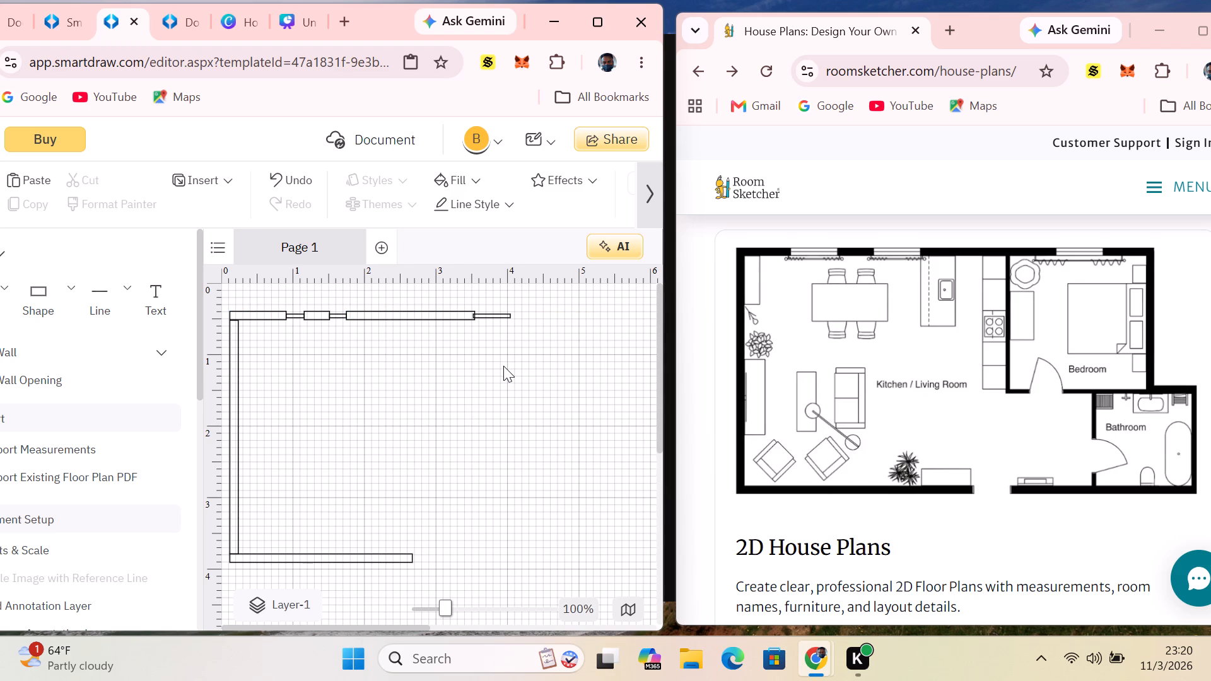
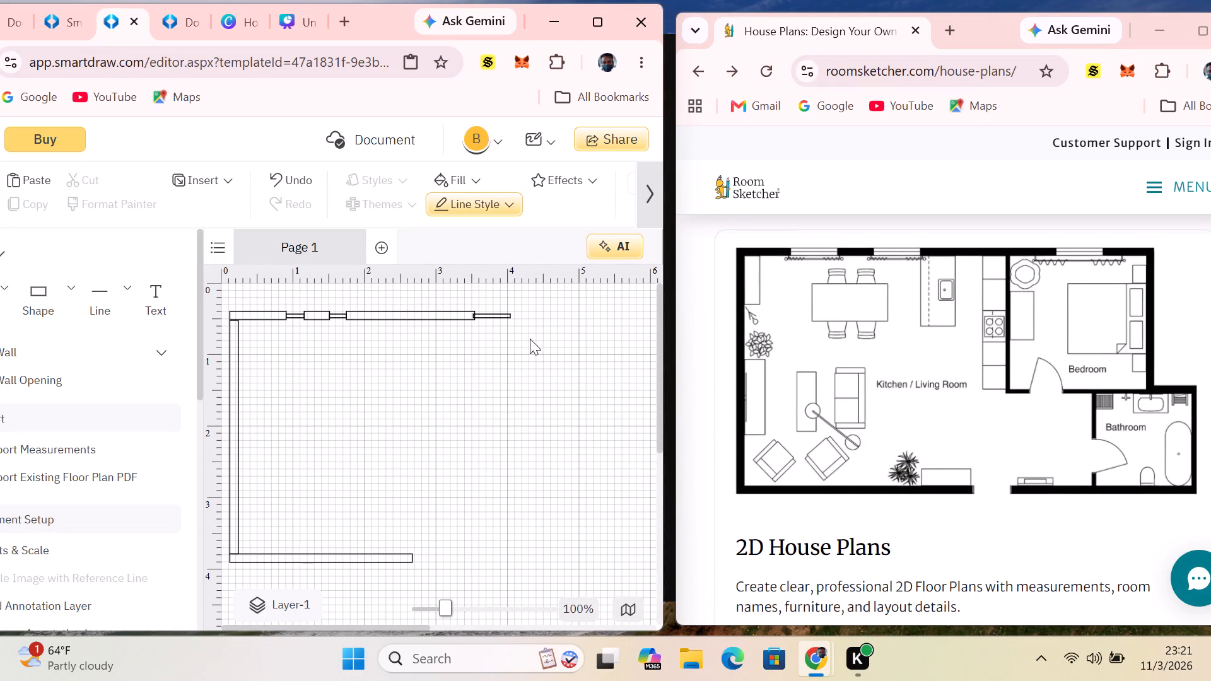
Nudge the third window slightly away from the long wall segment, keeping it centred in the upper wall's thickness.
left_click(539, 315)
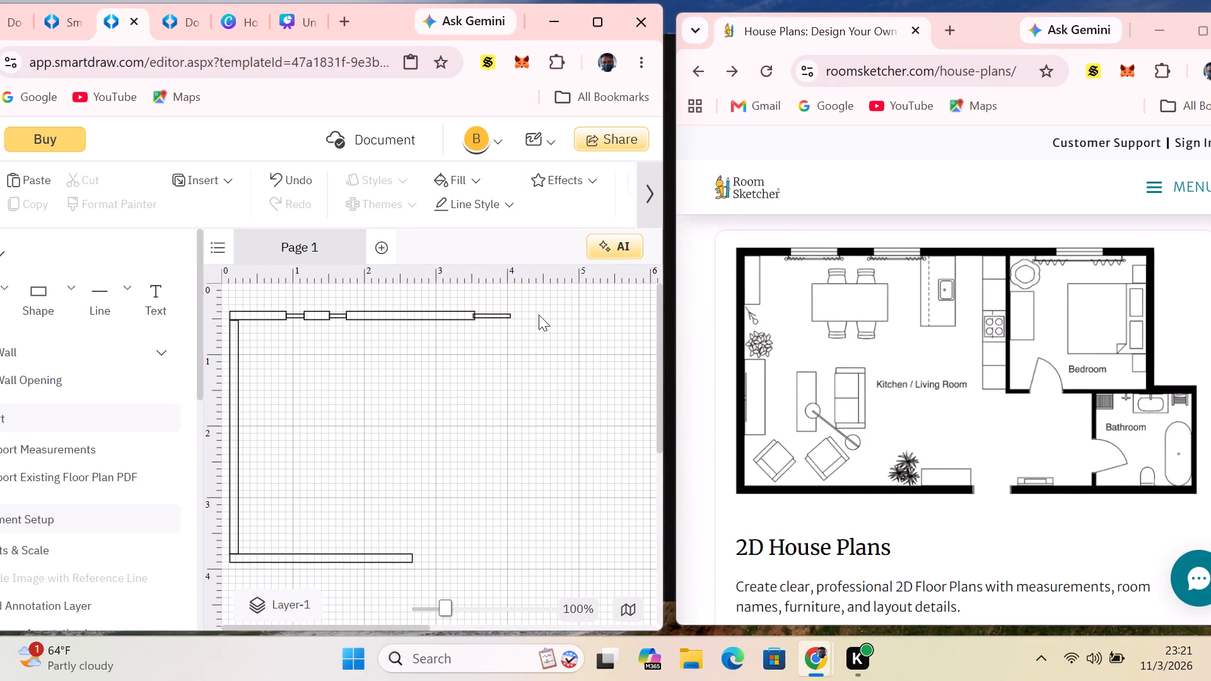
left_click(488, 315)
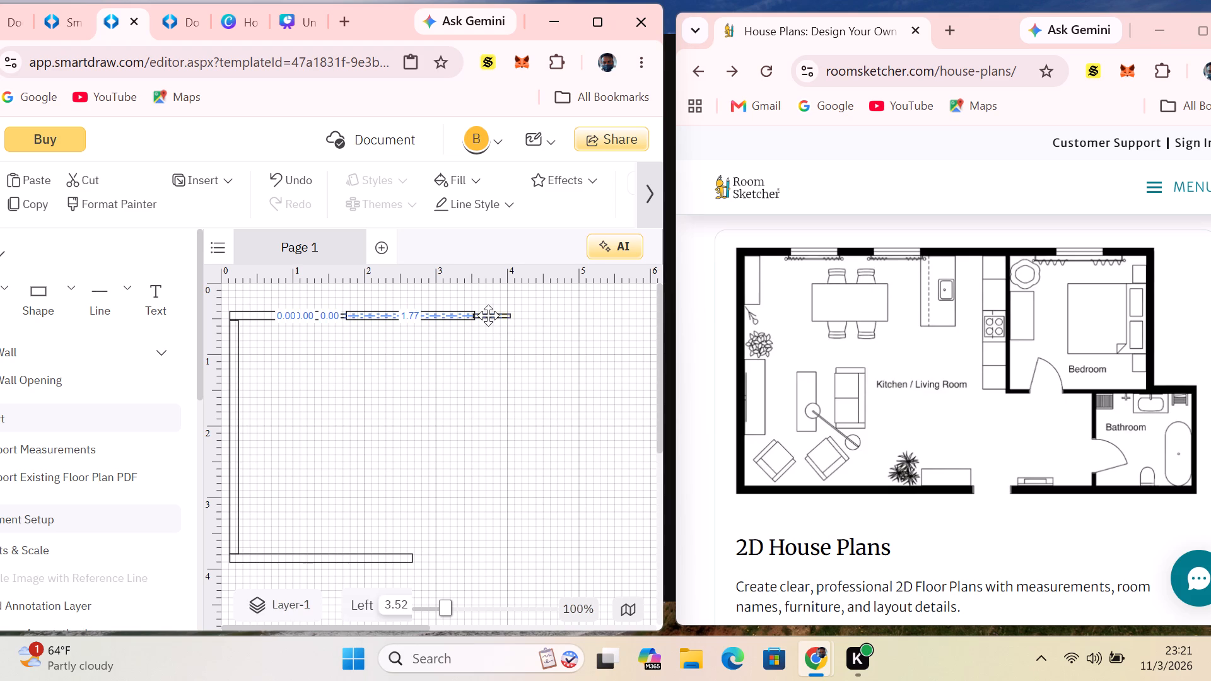
left_click(487, 349)
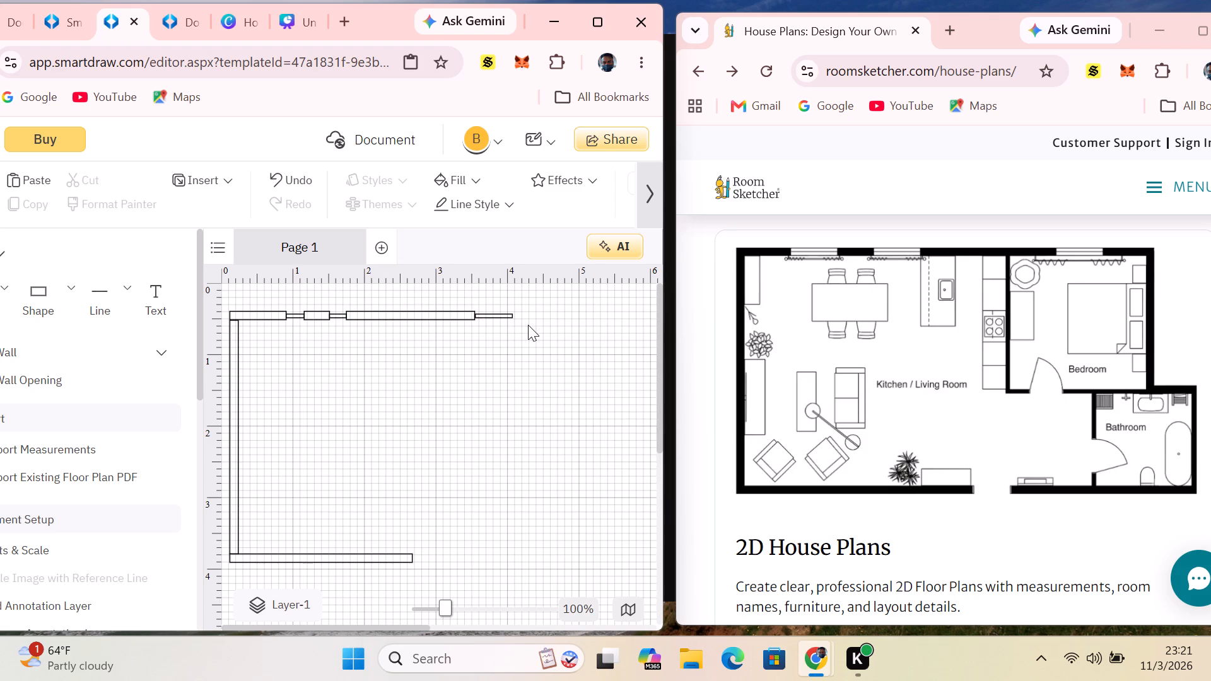
Paste another wall rectangle, align it with the upper wall, and butt its near end against the third window at about 4.08.
right_click(527, 325)
left_click(559, 370)
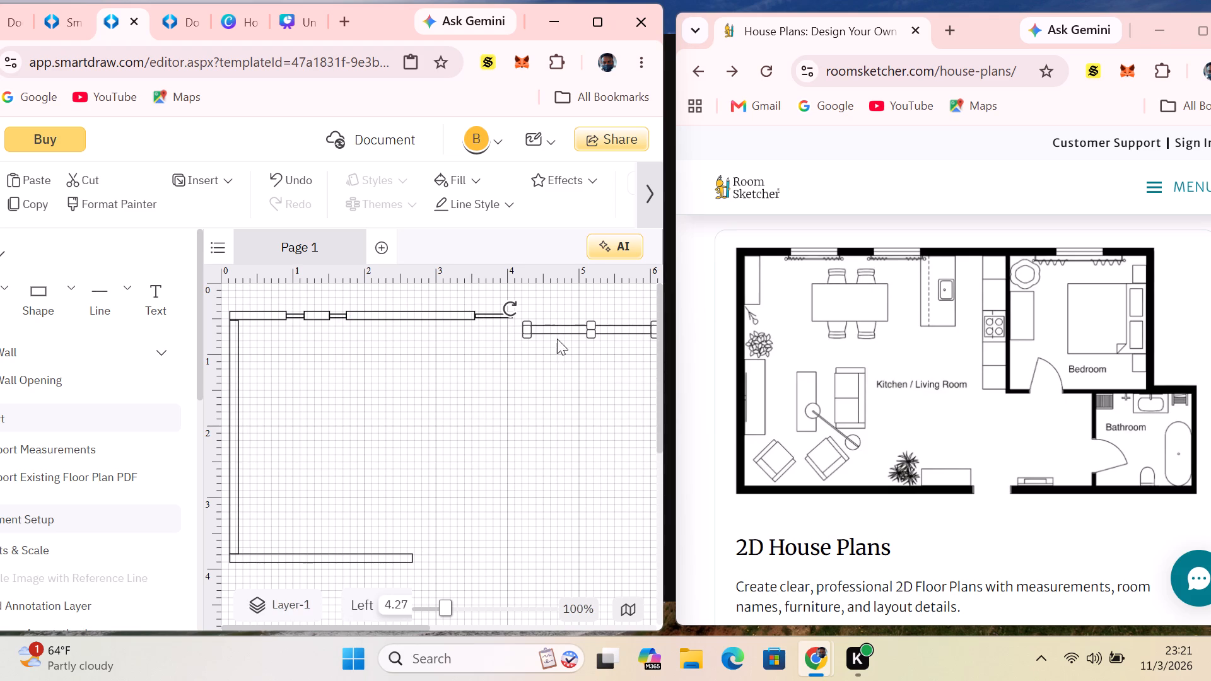
left_click_drag(555, 332, 544, 320)
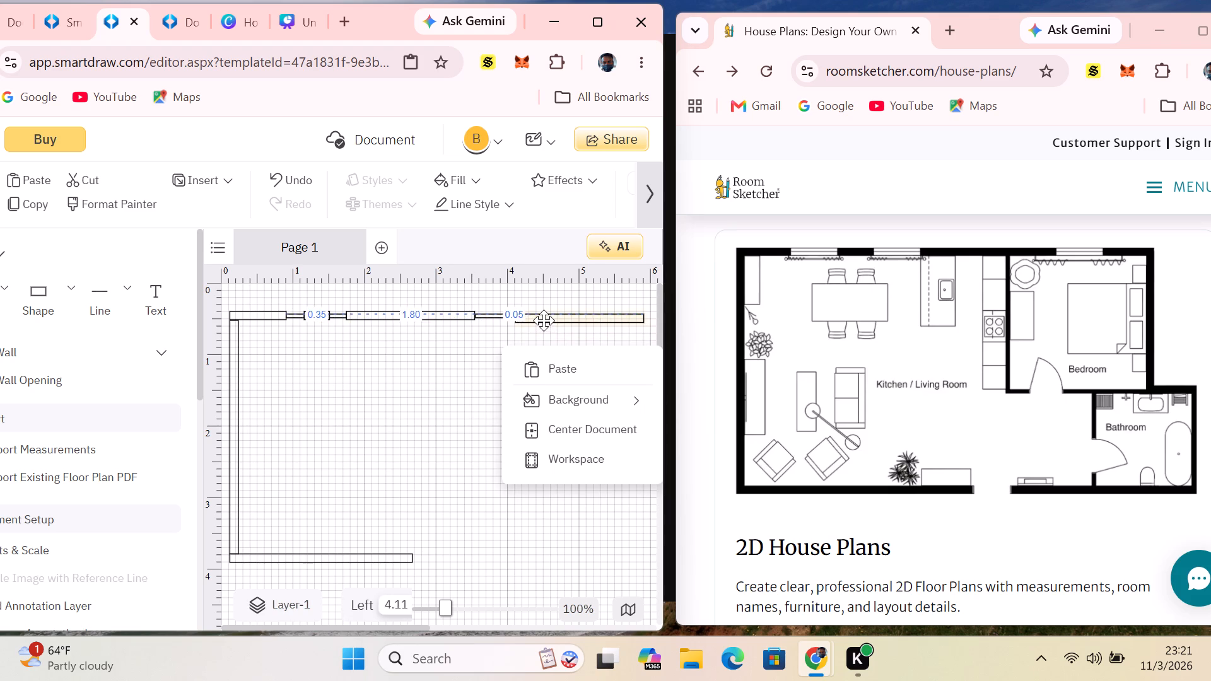
left_click_drag(544, 320, 544, 318)
left_click(522, 352)
left_click_drag(563, 315, 557, 315)
left_click(557, 317)
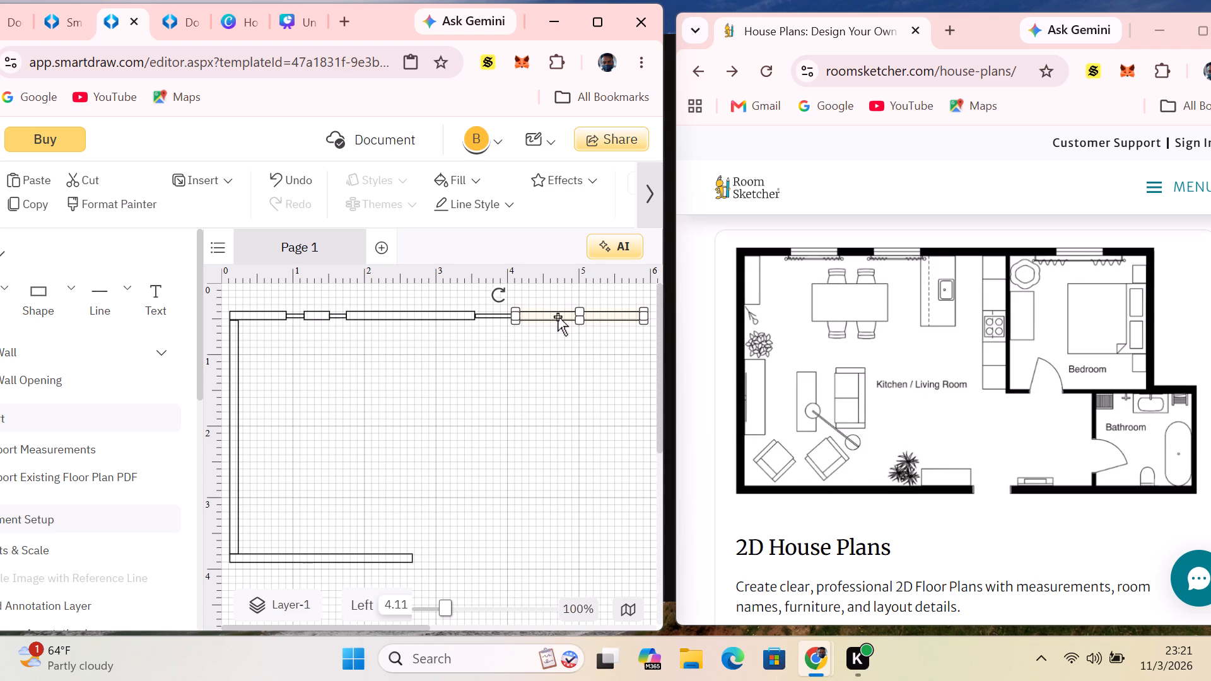
left_click(558, 317)
left_click(542, 376)
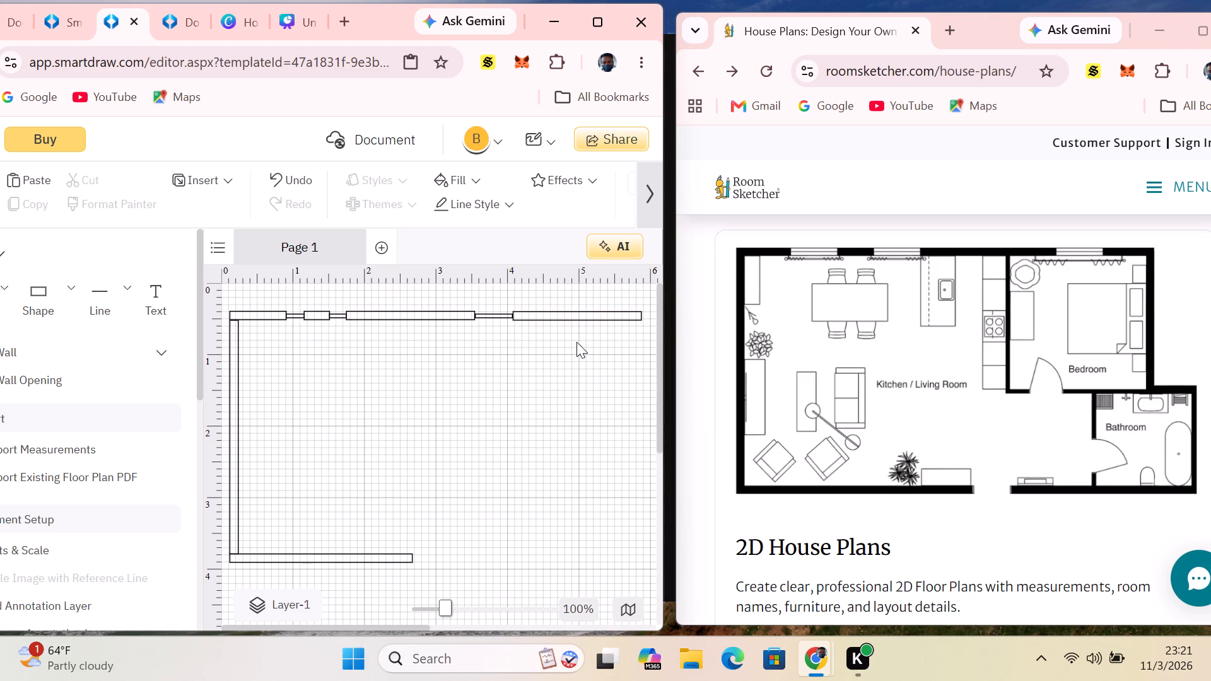
Shorten the newest upper wall segment from its free end so it stops just past the ruler's 5 mark.
left_click(602, 313)
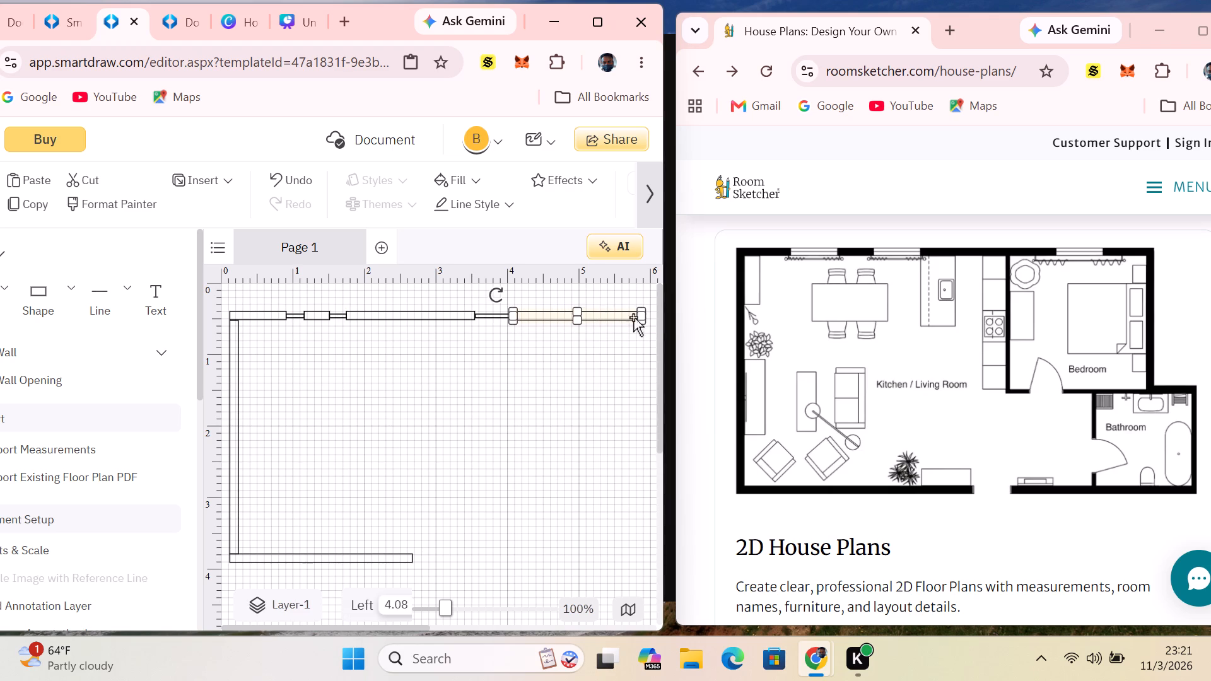
left_click_drag(644, 317, 582, 321)
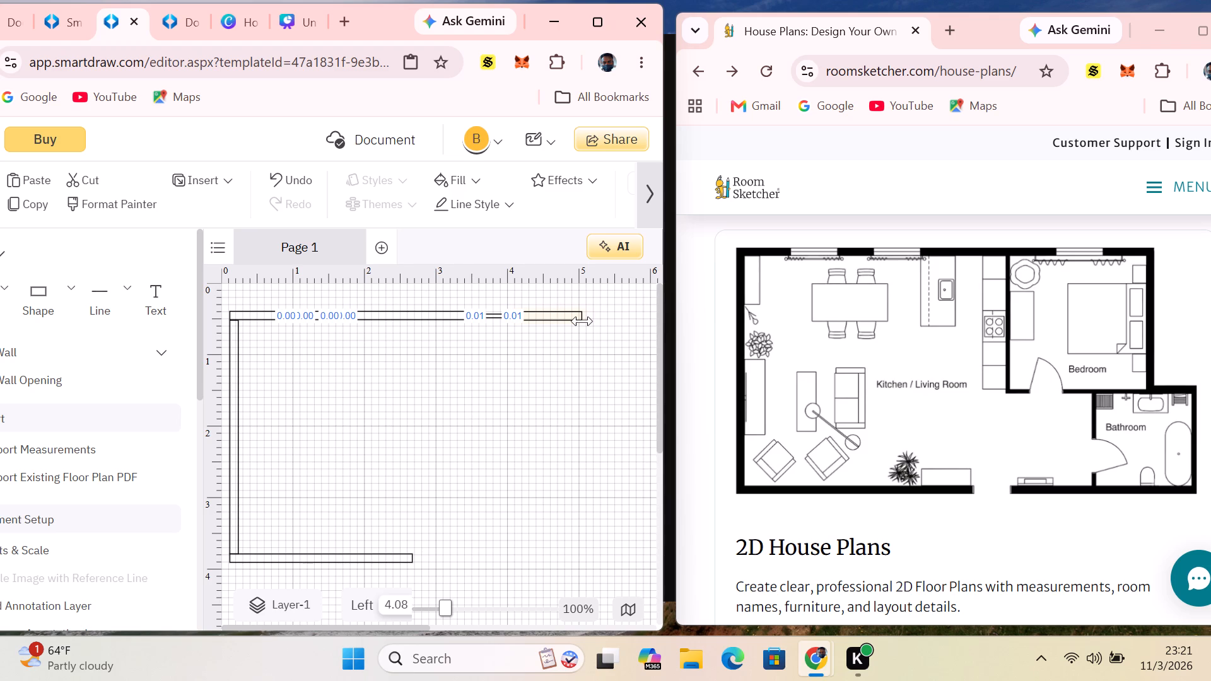
left_click_drag(582, 321, 587, 320)
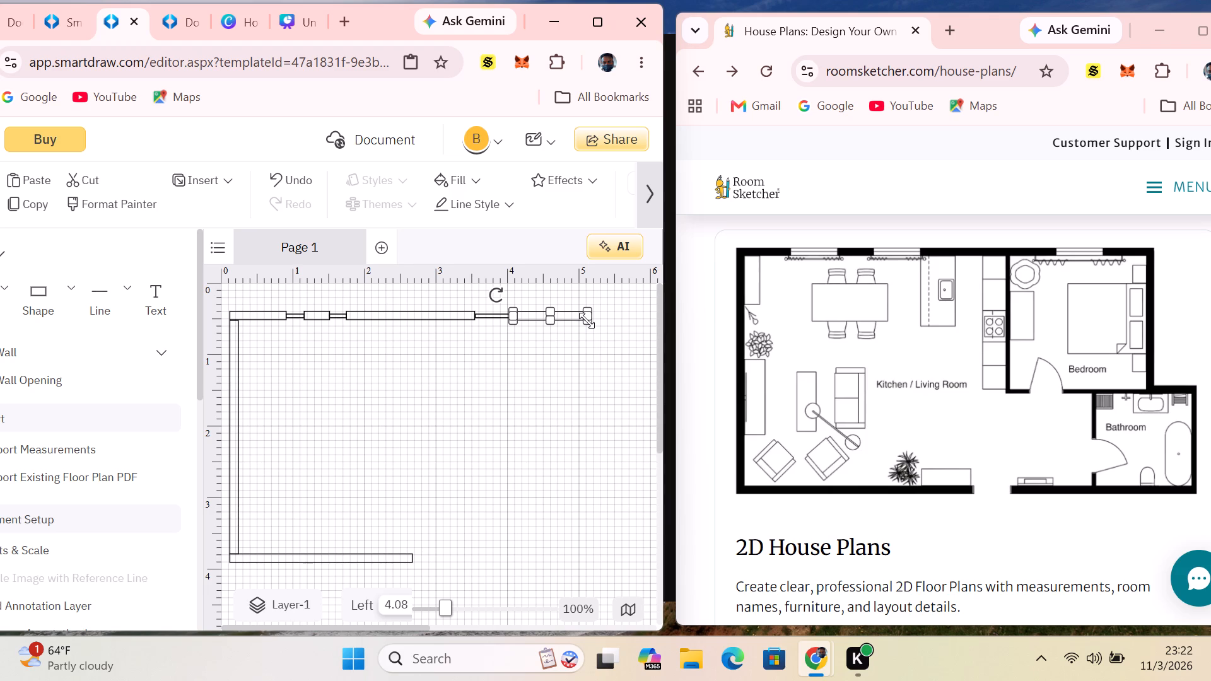
left_click(580, 342)
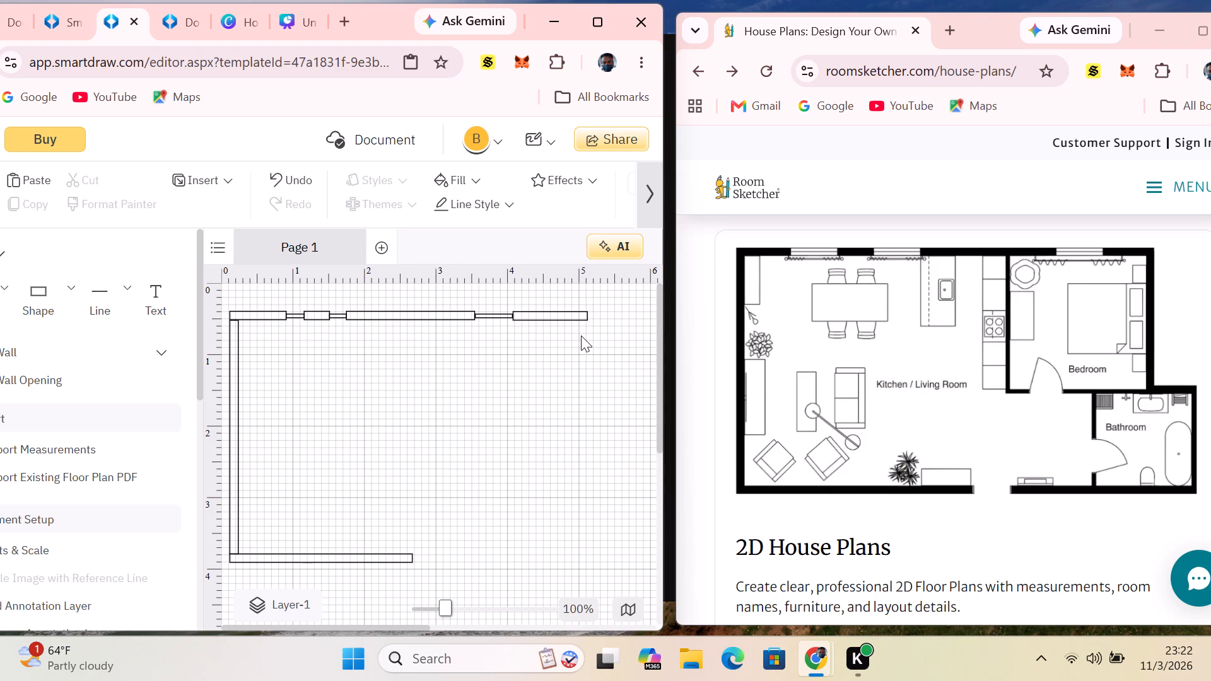
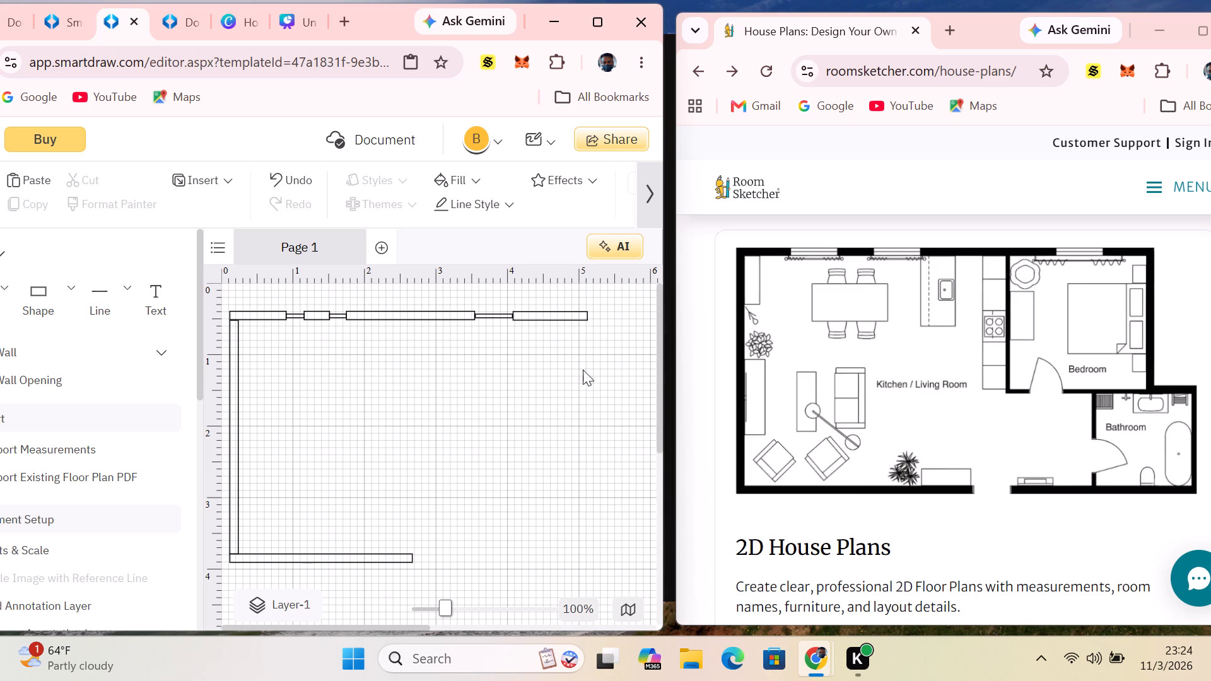
Select the short upper wall segment that runs from the third window to just past the ruler's 5 mark.
left_click(573, 315)
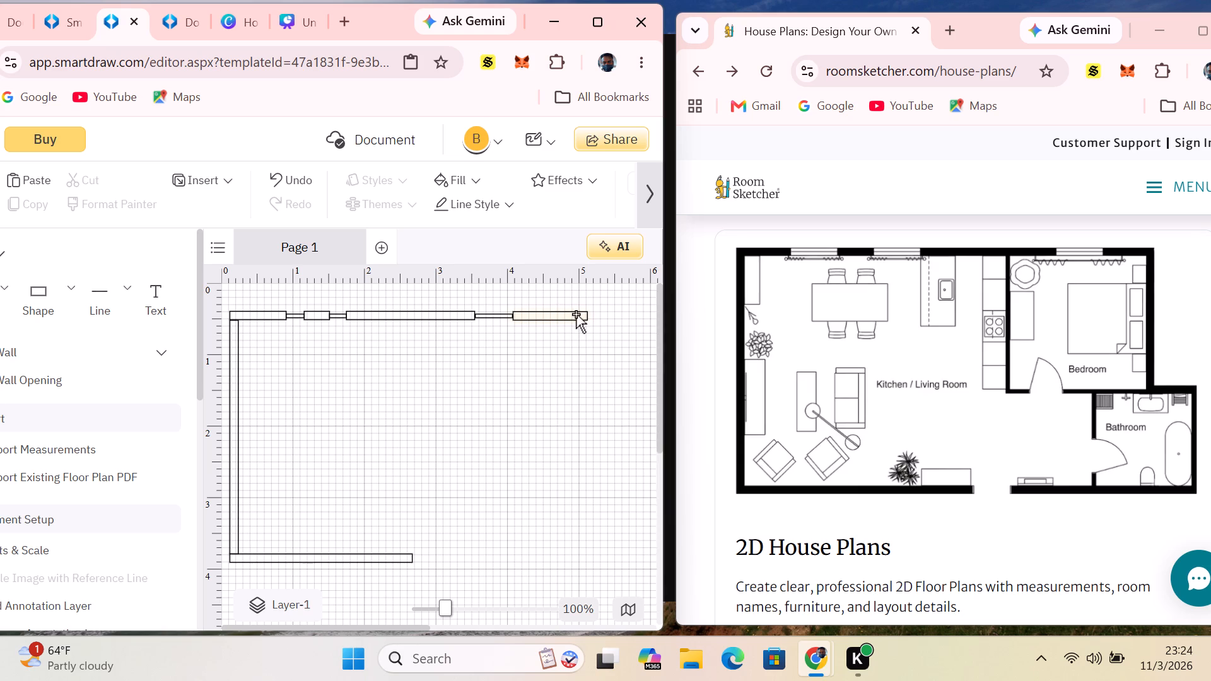